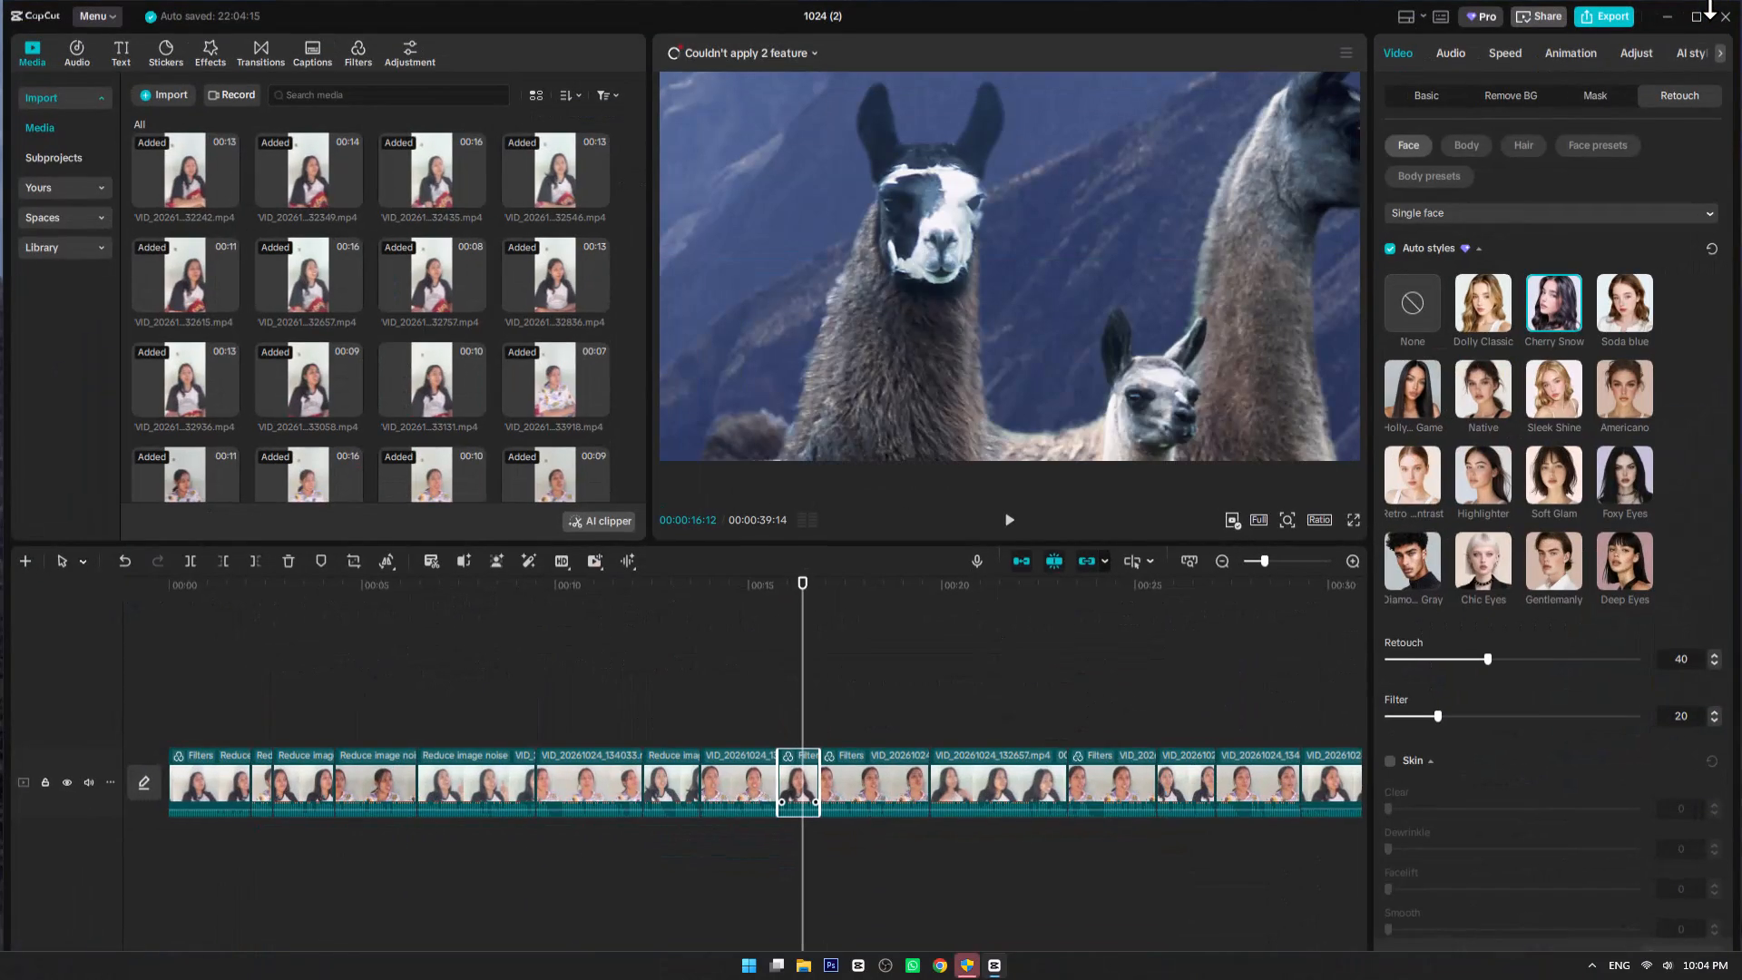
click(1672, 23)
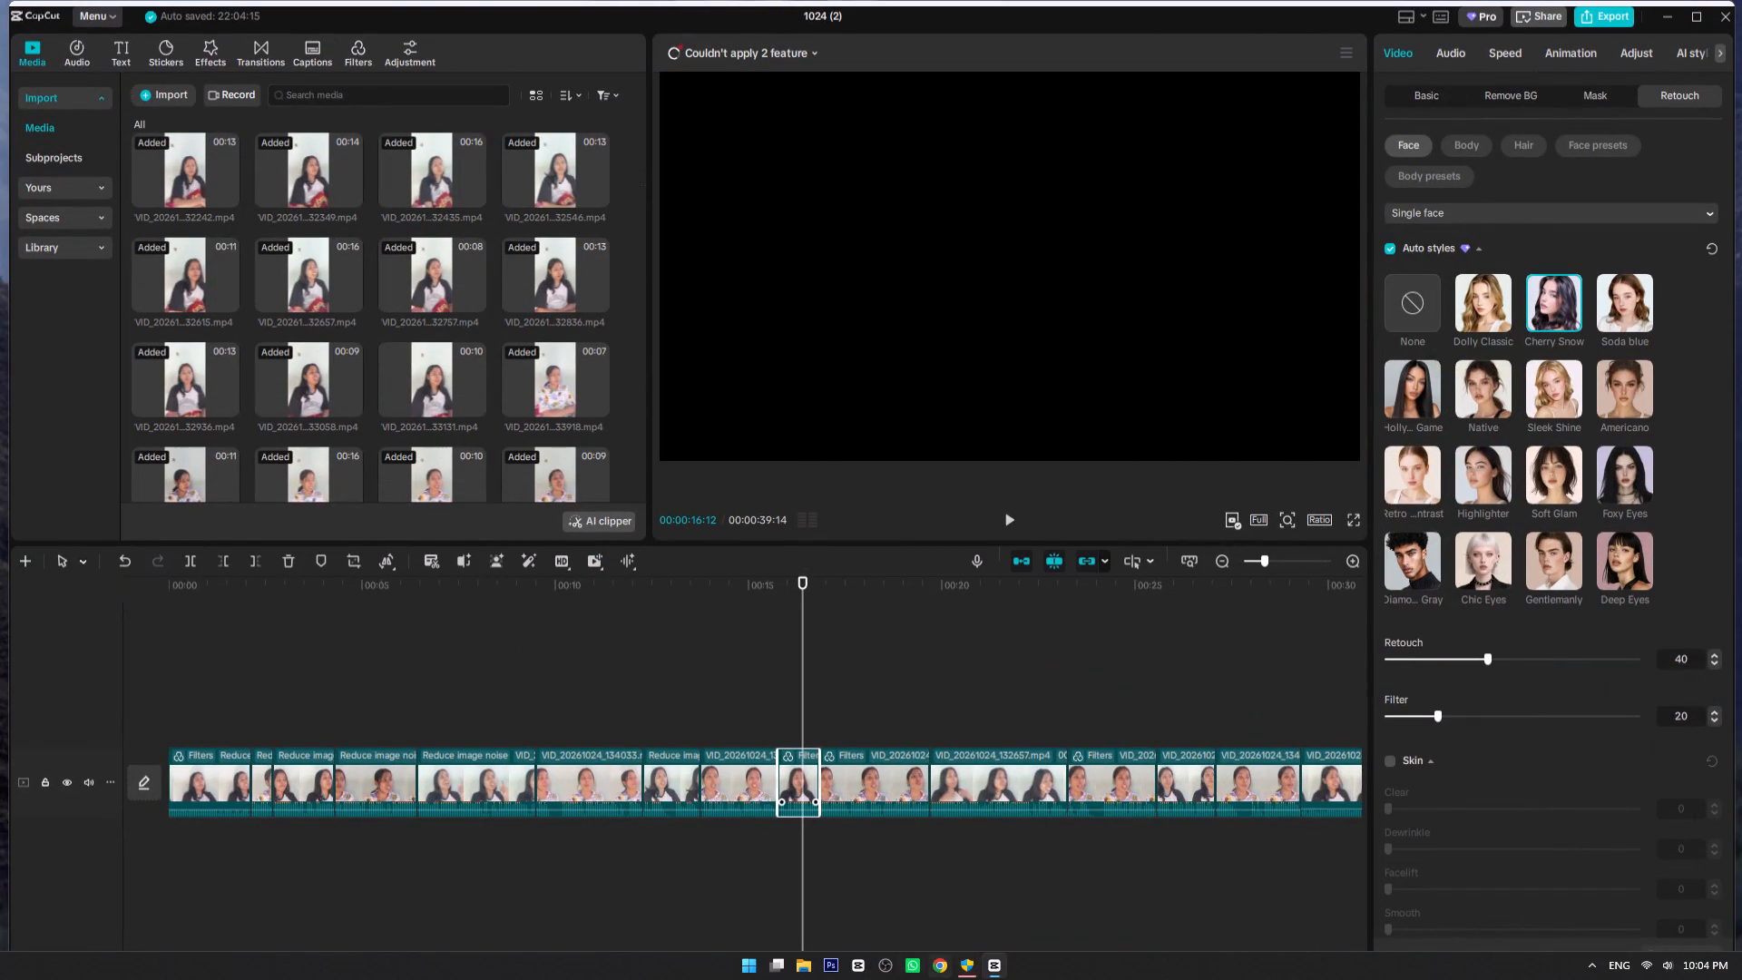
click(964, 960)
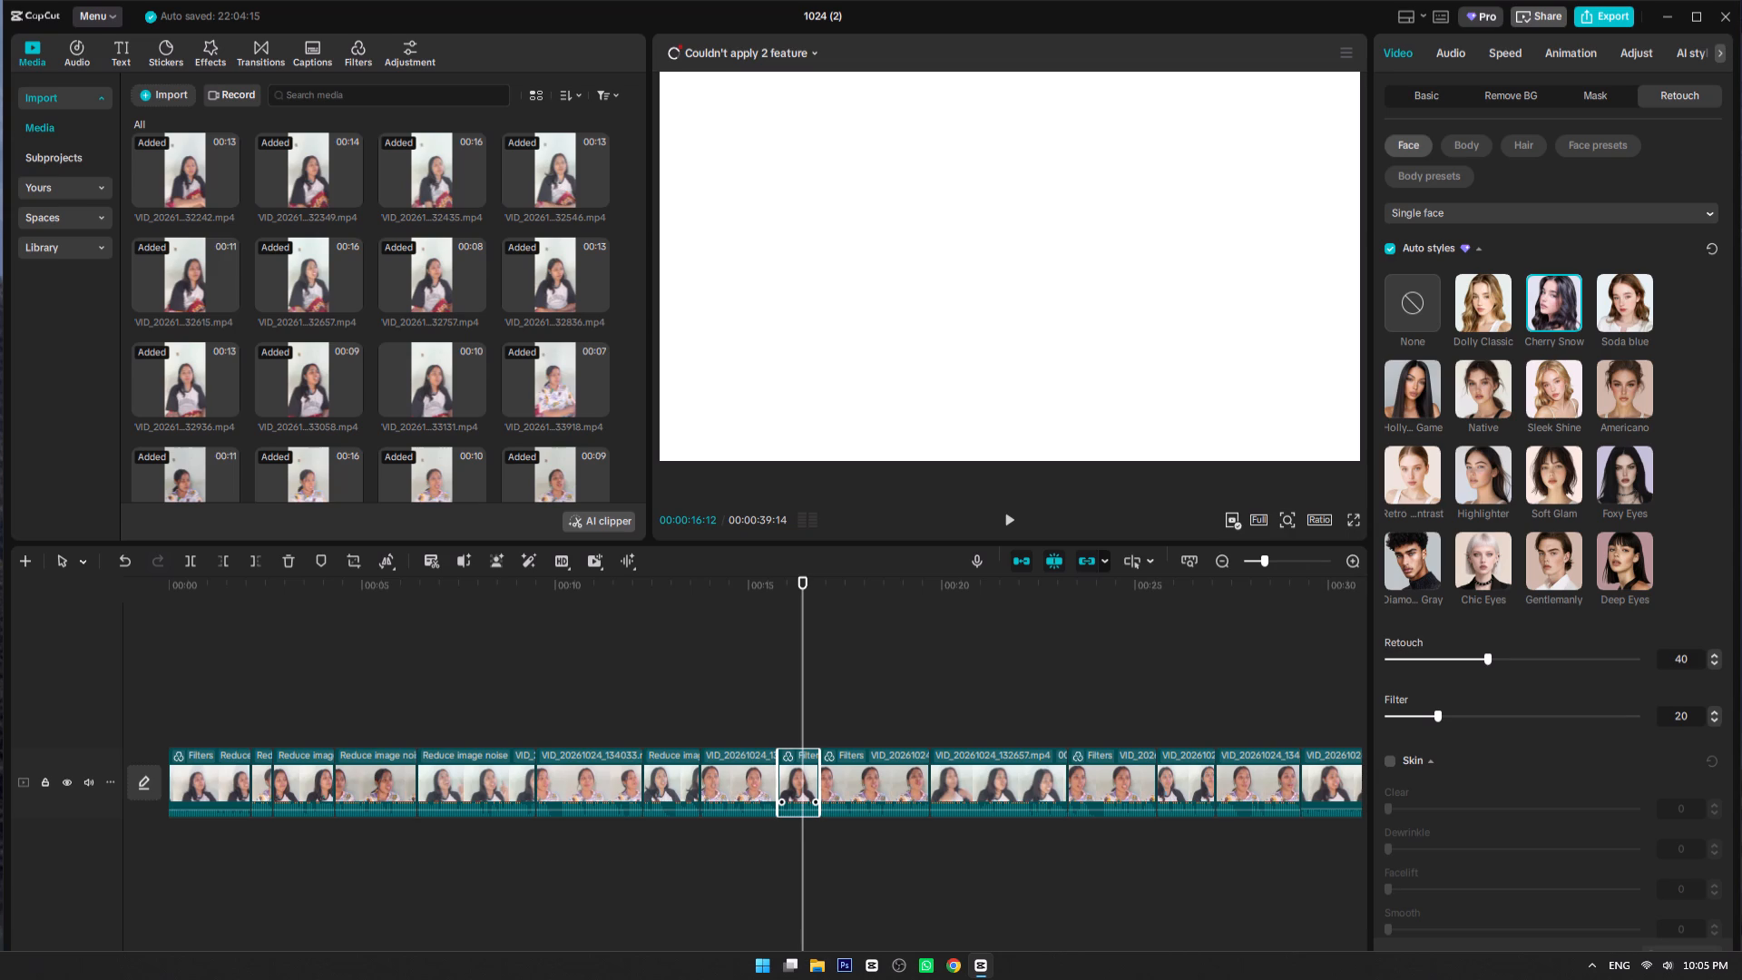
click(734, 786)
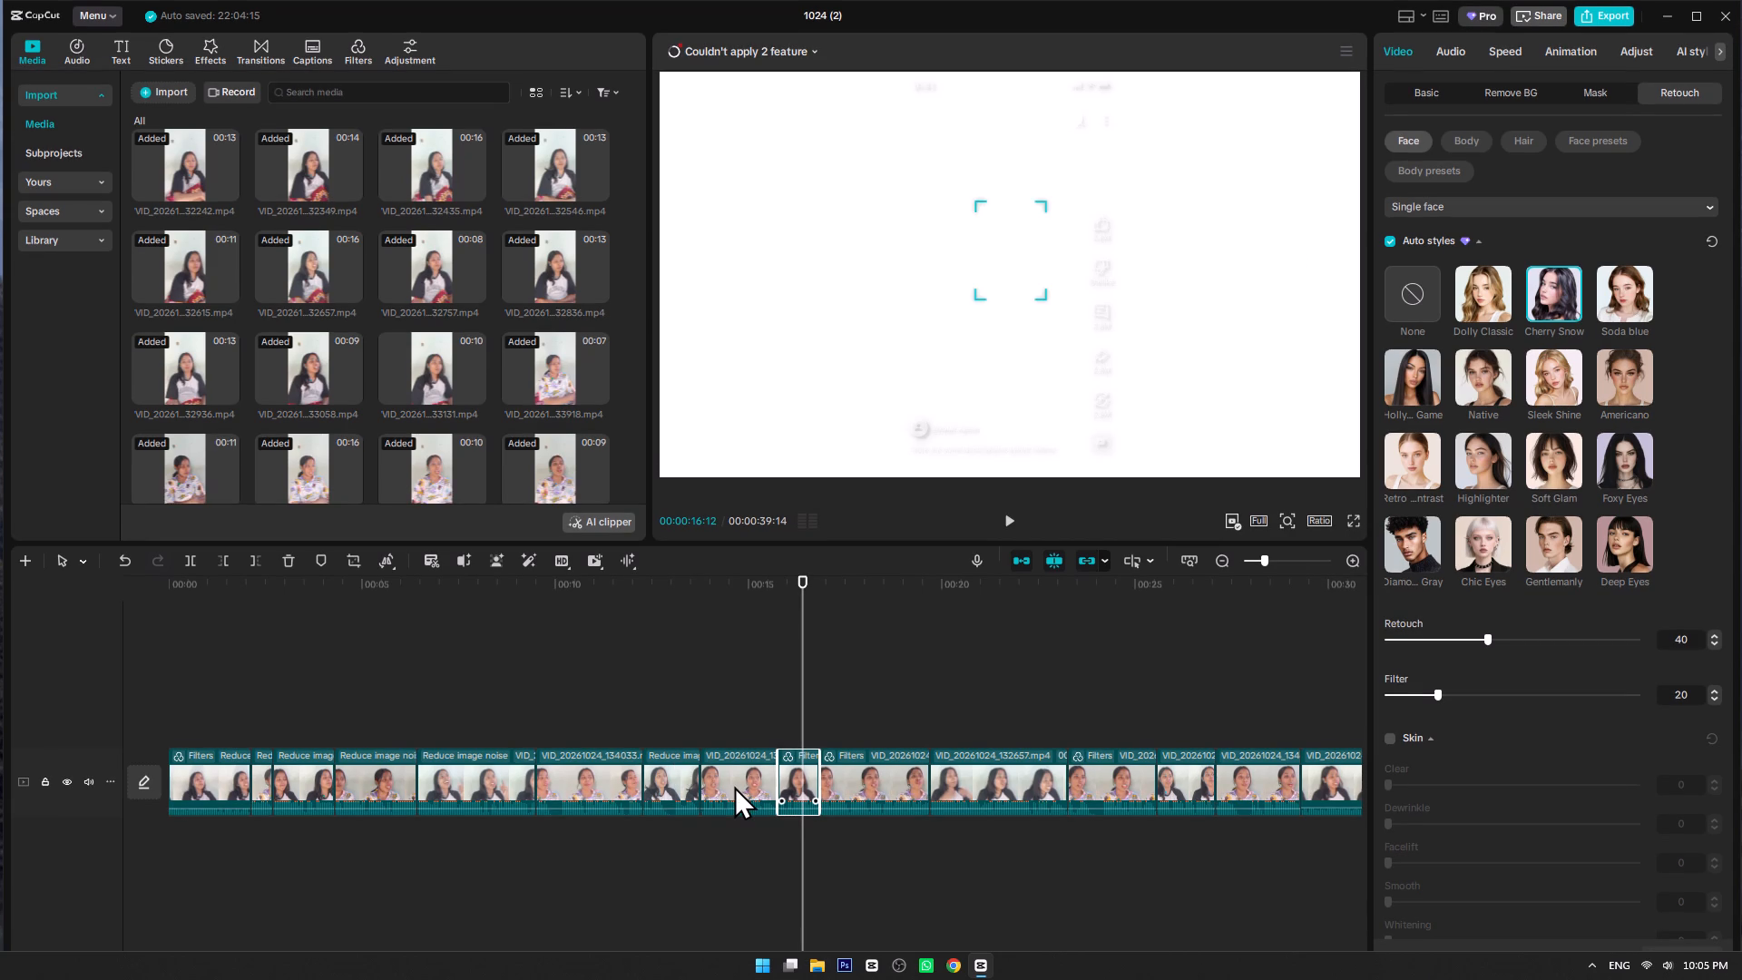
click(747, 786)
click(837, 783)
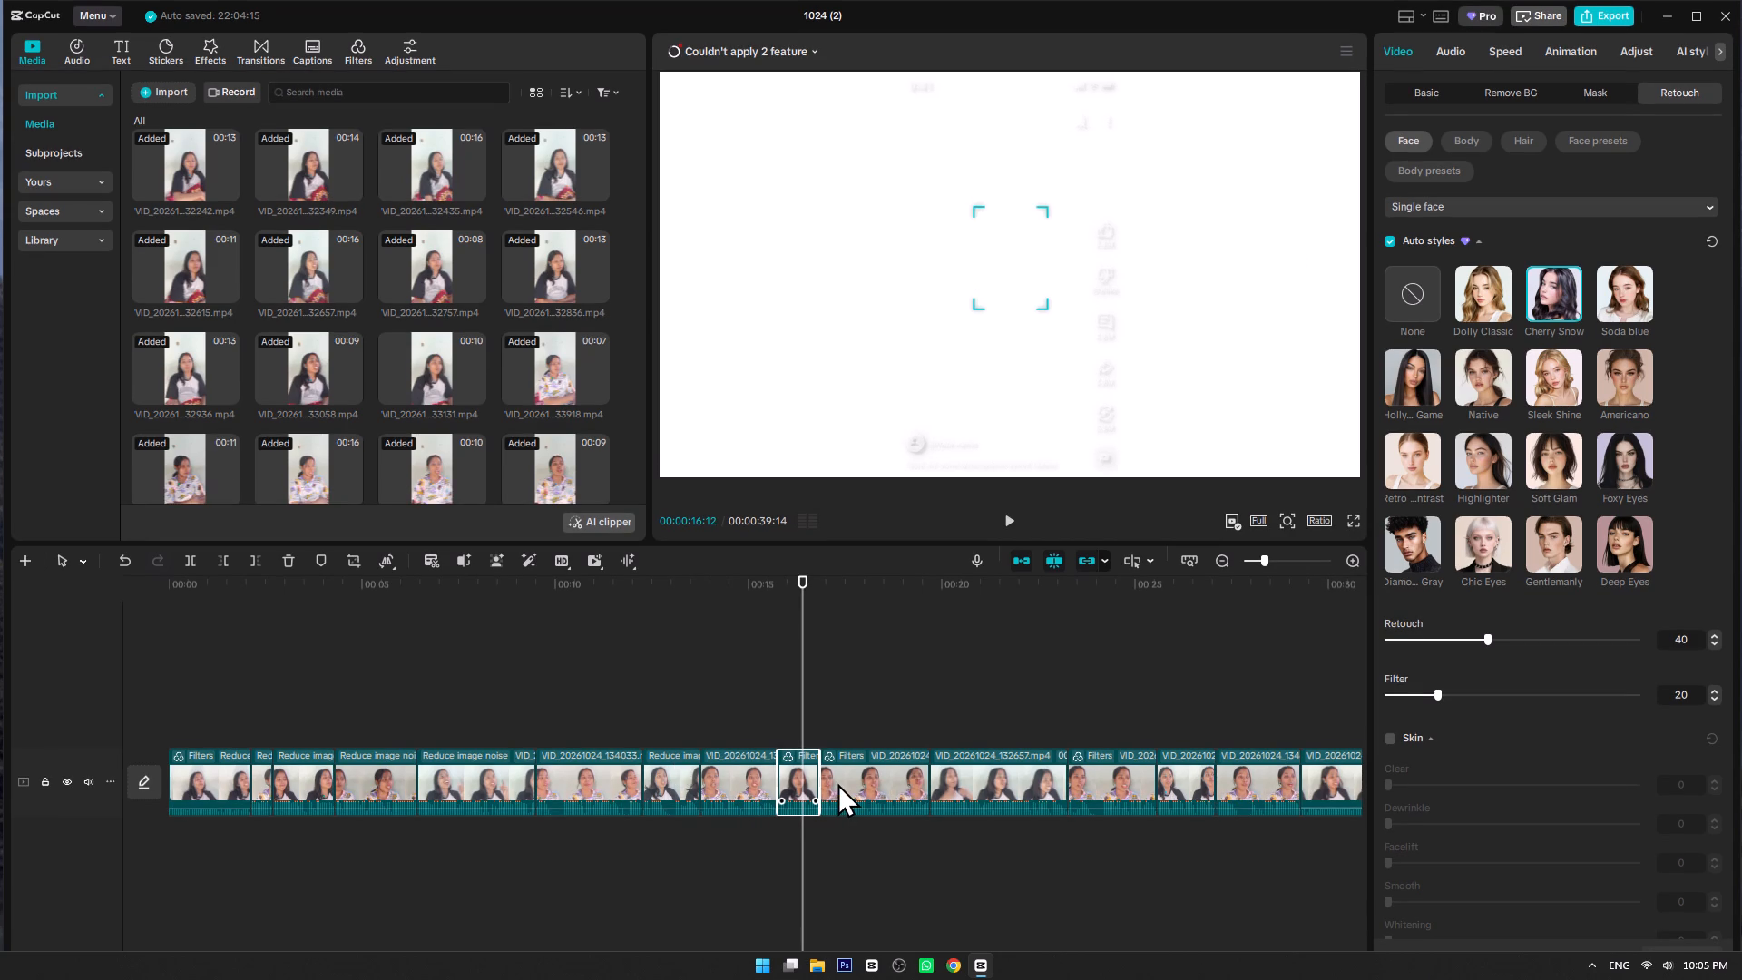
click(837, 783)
Close the 1024 (2) project editor and the home window that reopens, refreshing the desktop while waiting.
click(1740, 7)
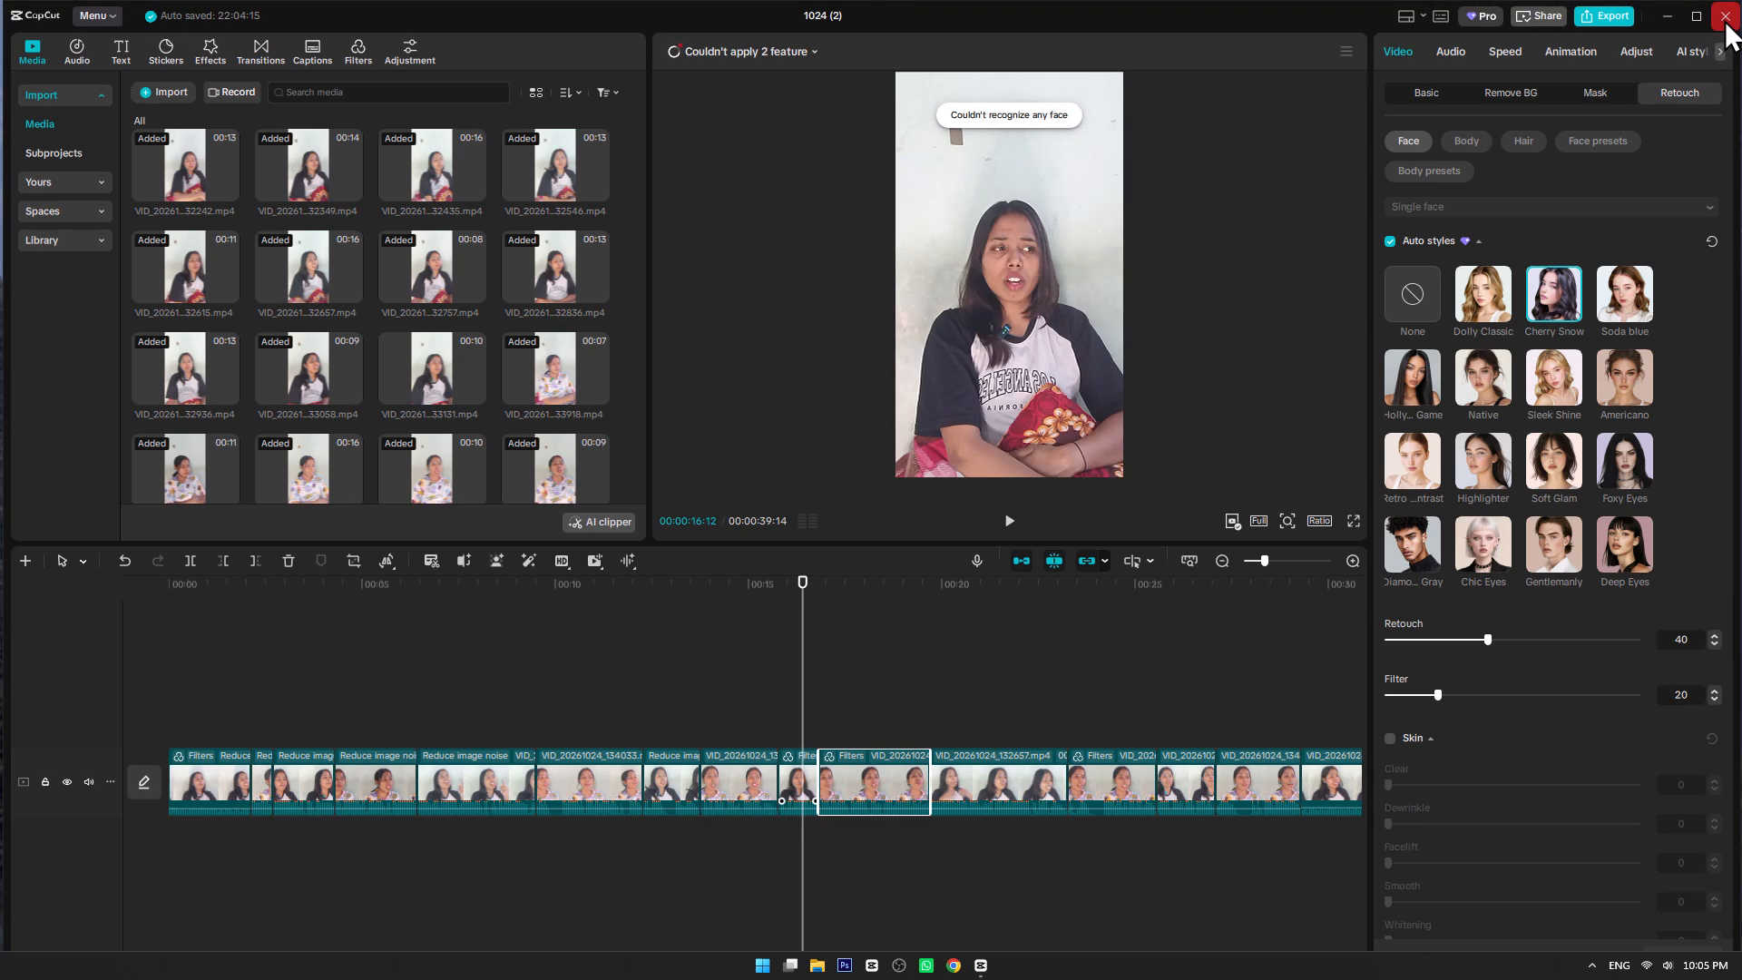
click(1724, 19)
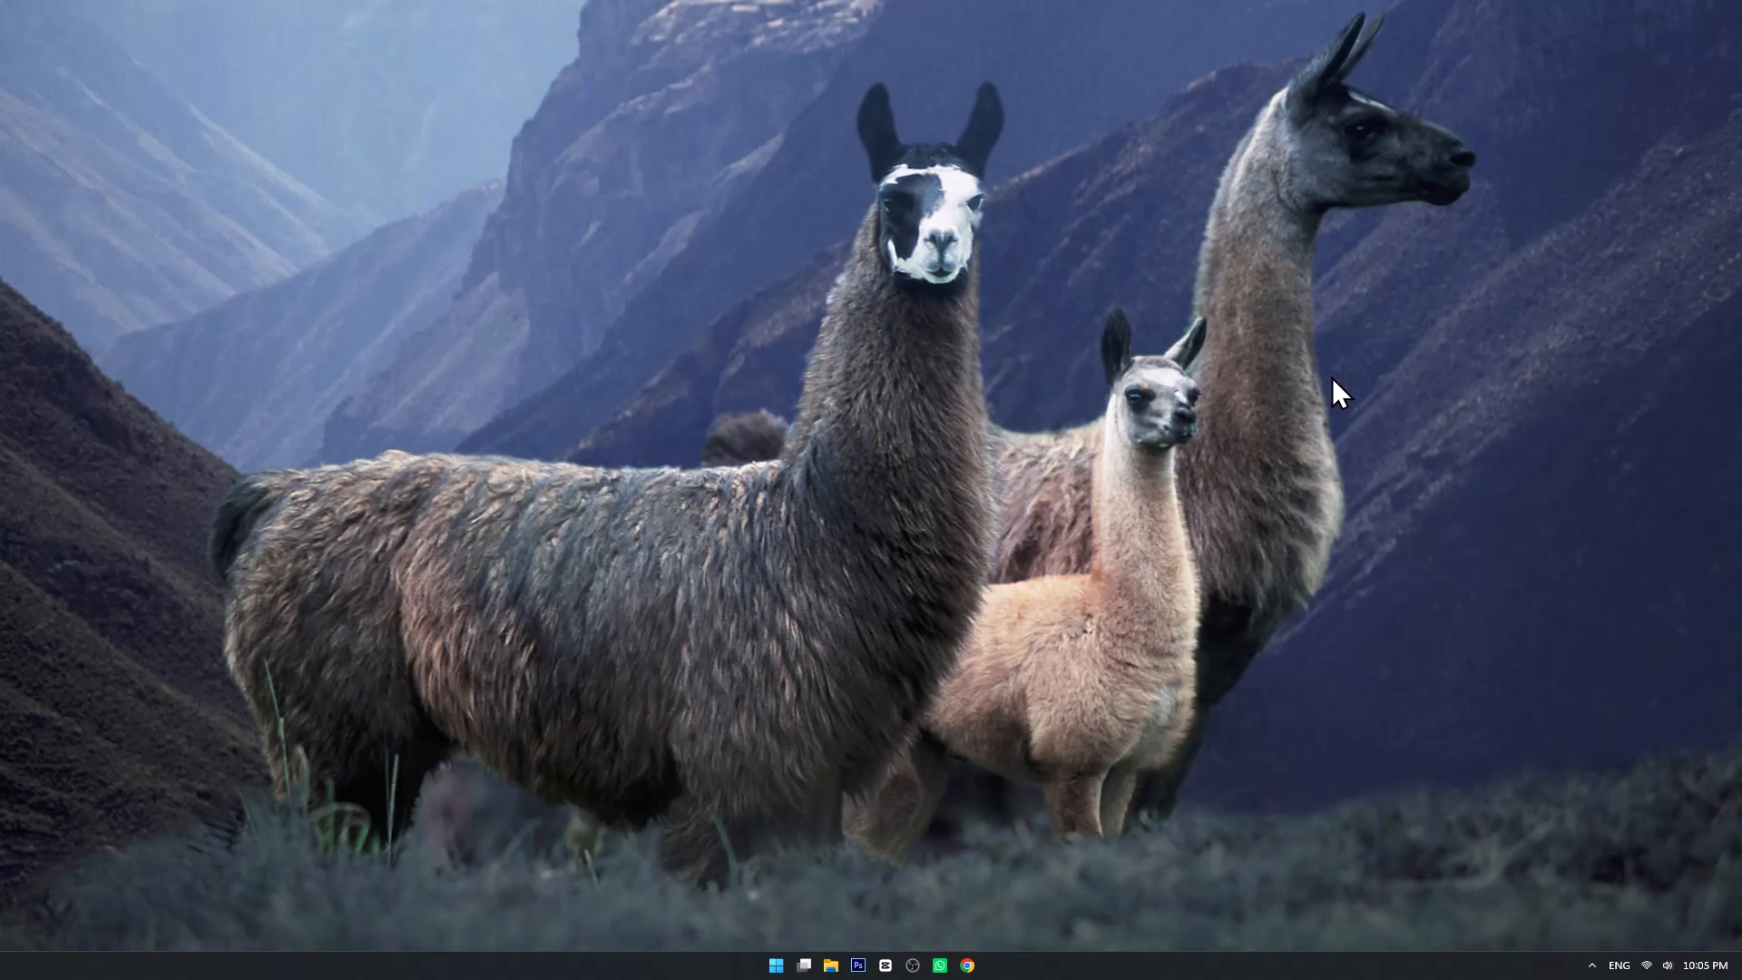
right_click(1331, 376)
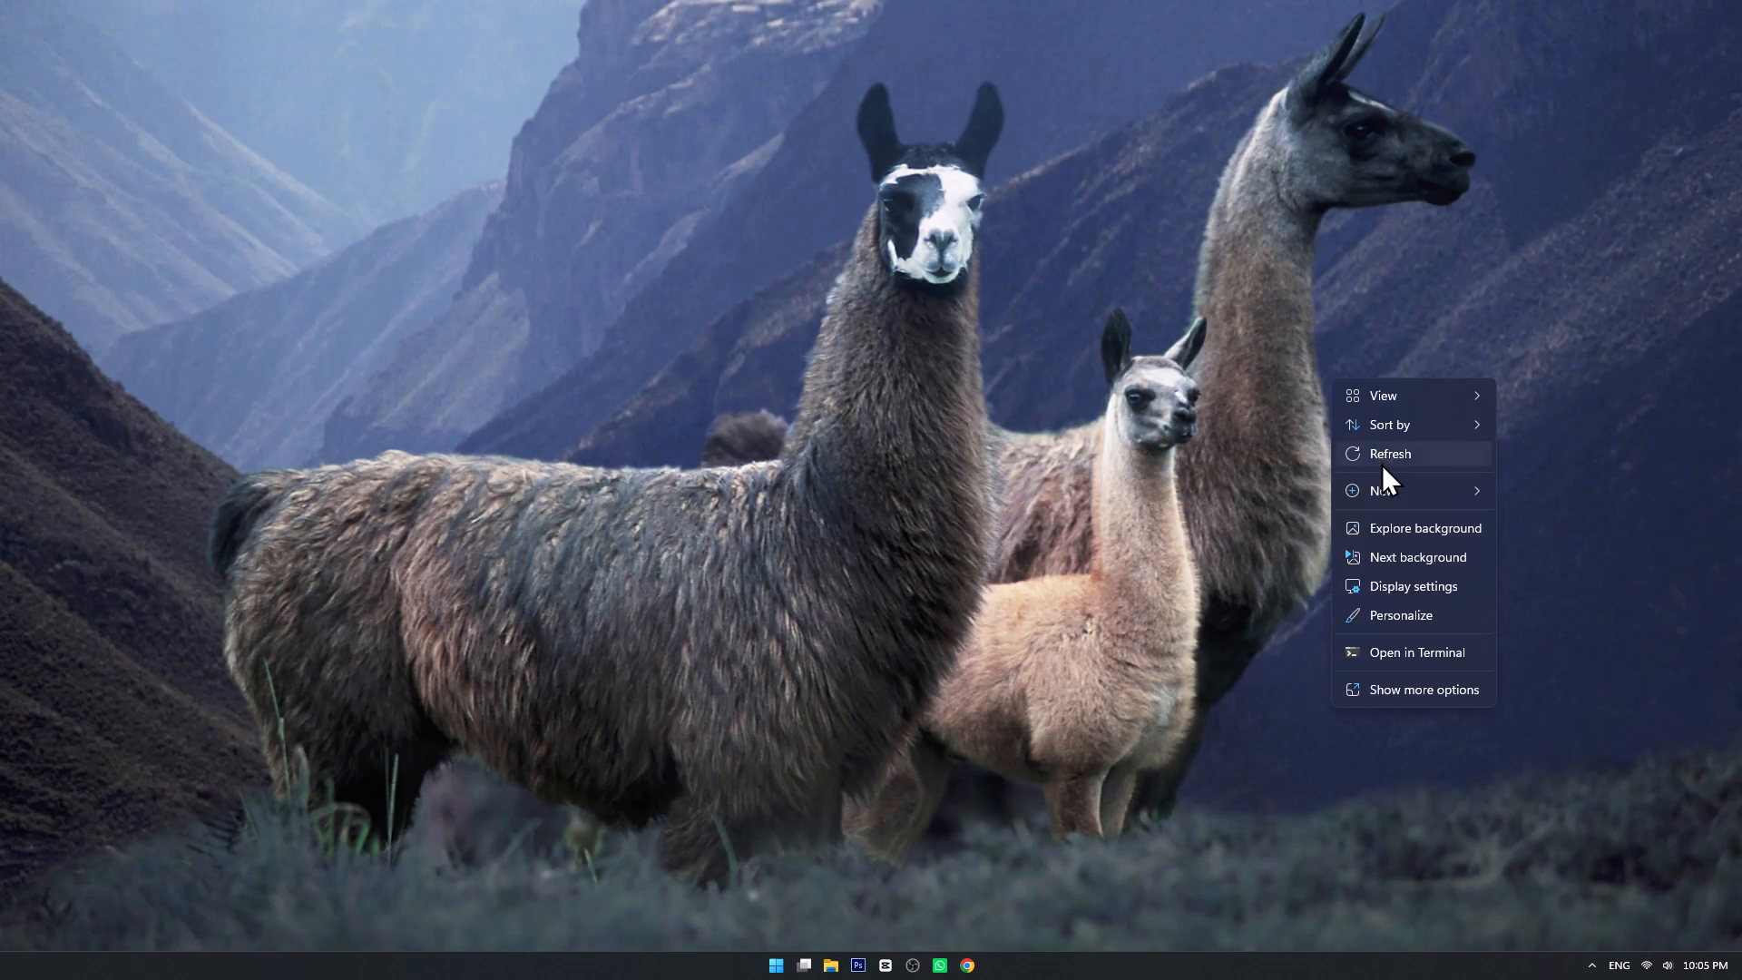
click(1391, 455)
right_click(1364, 426)
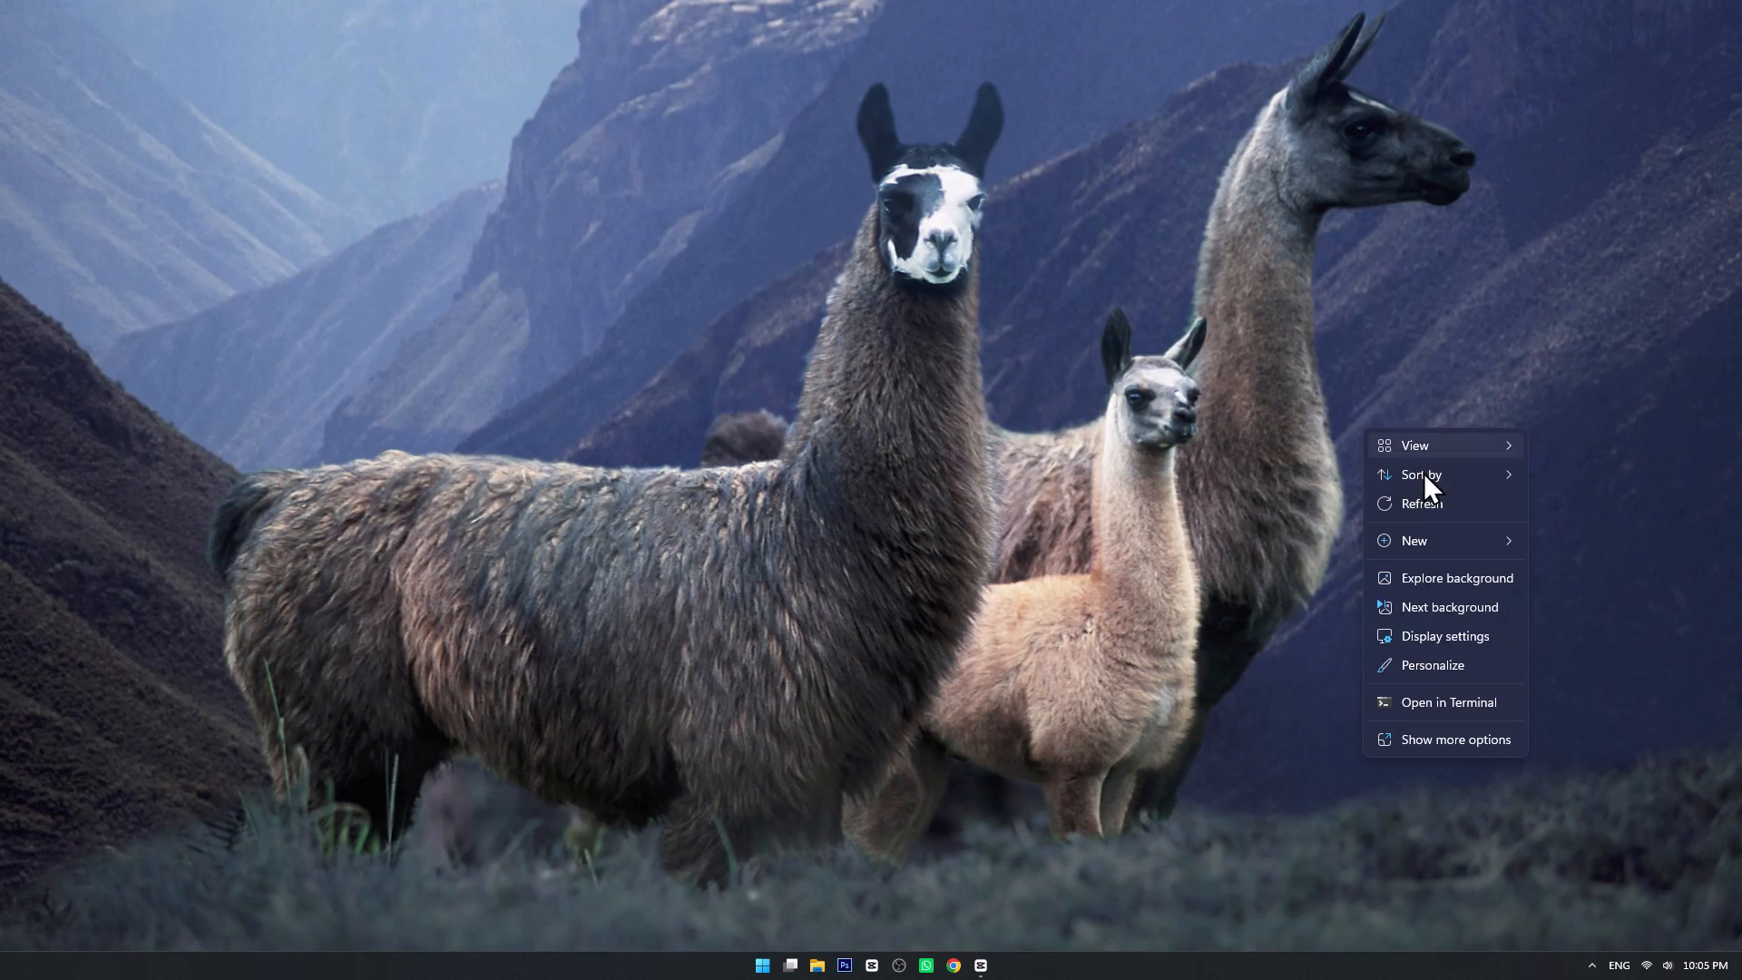
click(1453, 492)
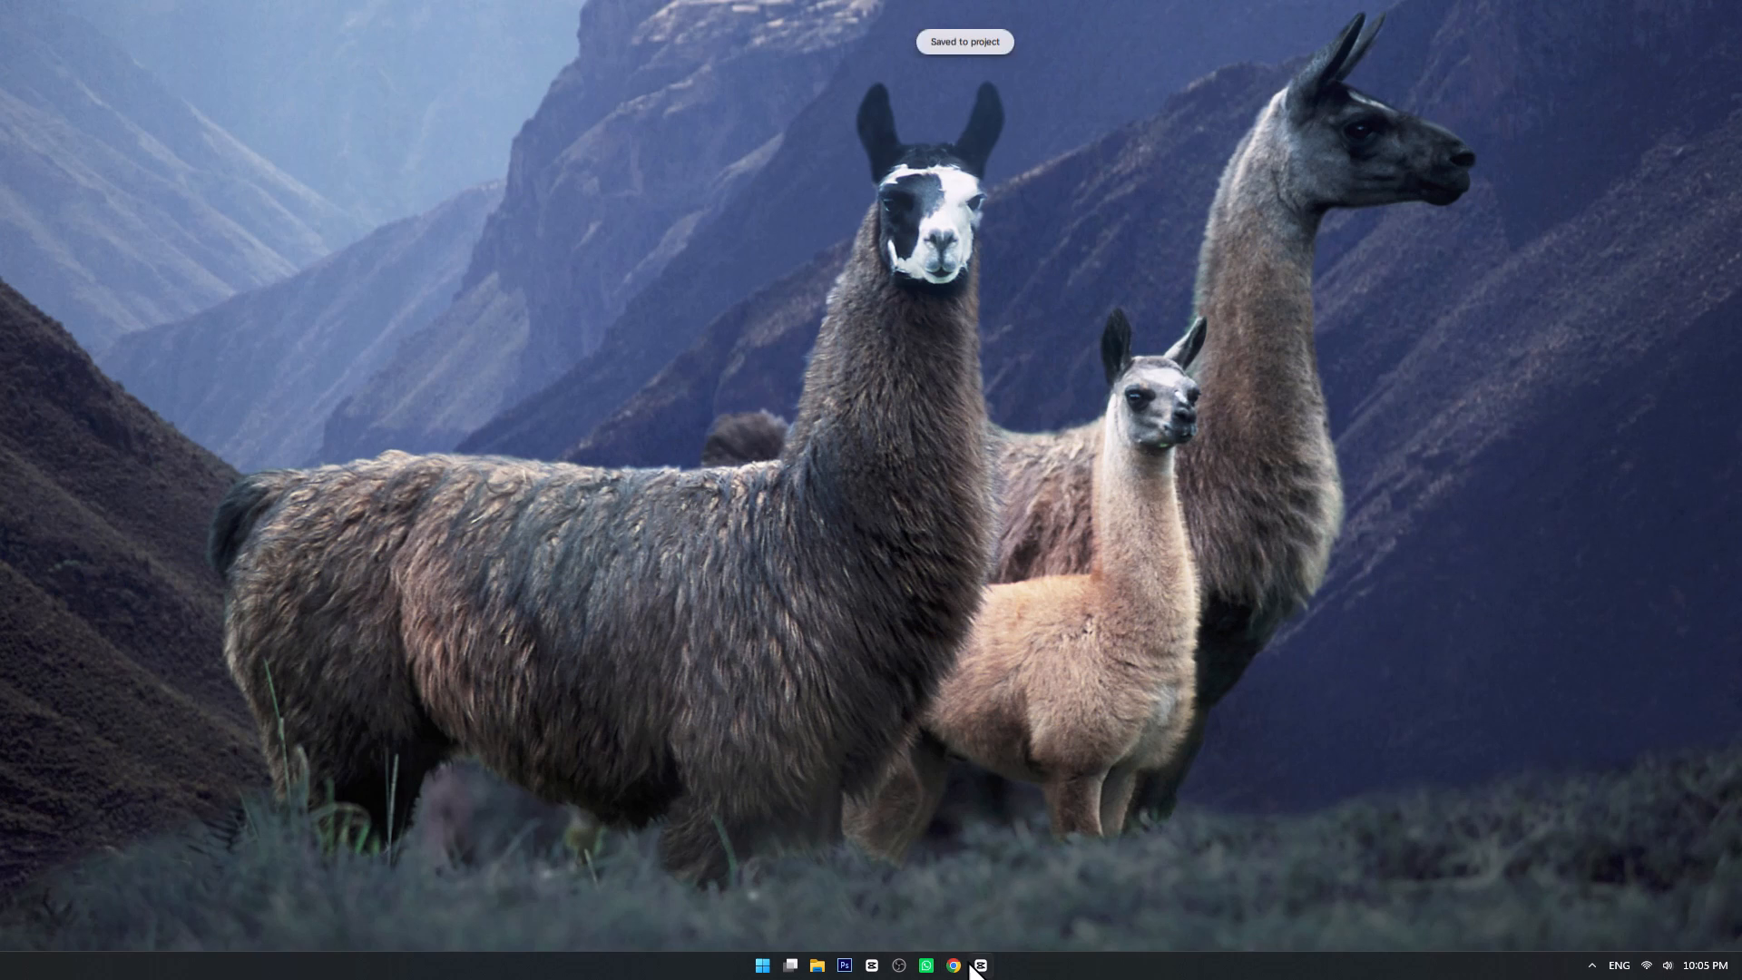
click(974, 960)
click(1711, 28)
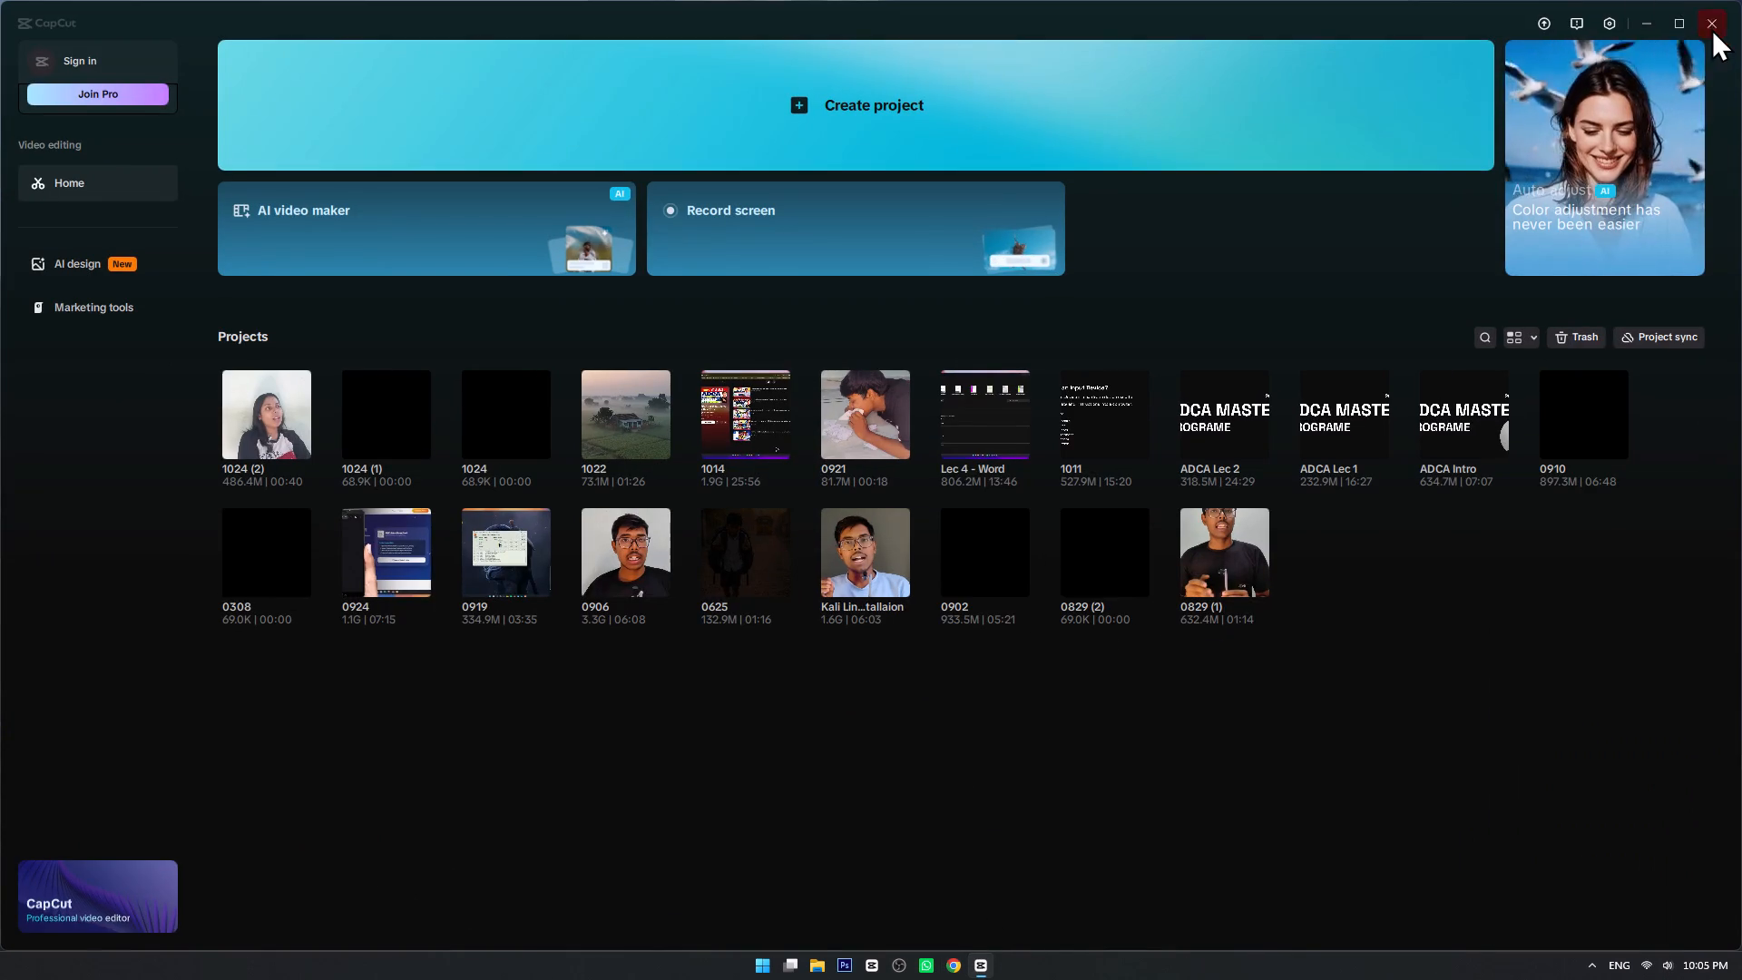
Restart the graphics driver from the empty desktop and refresh the desktop several times.
click(1248, 831)
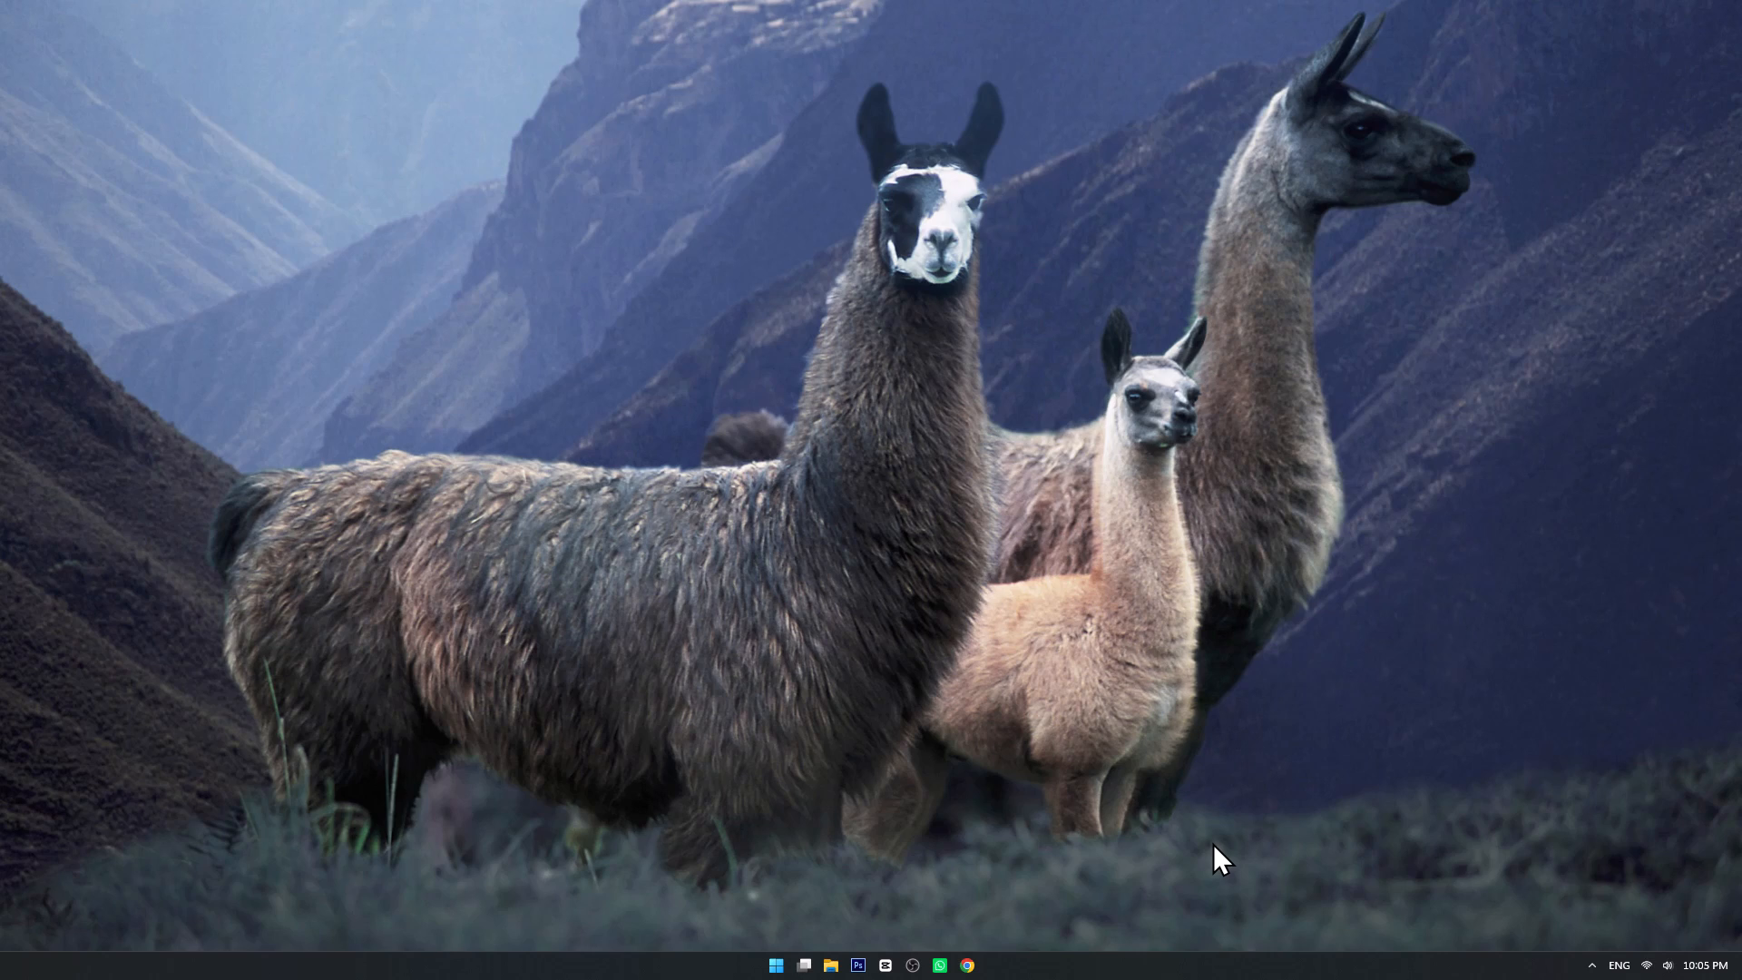
key(ctrl+shift+super+b)
right_click(928, 168)
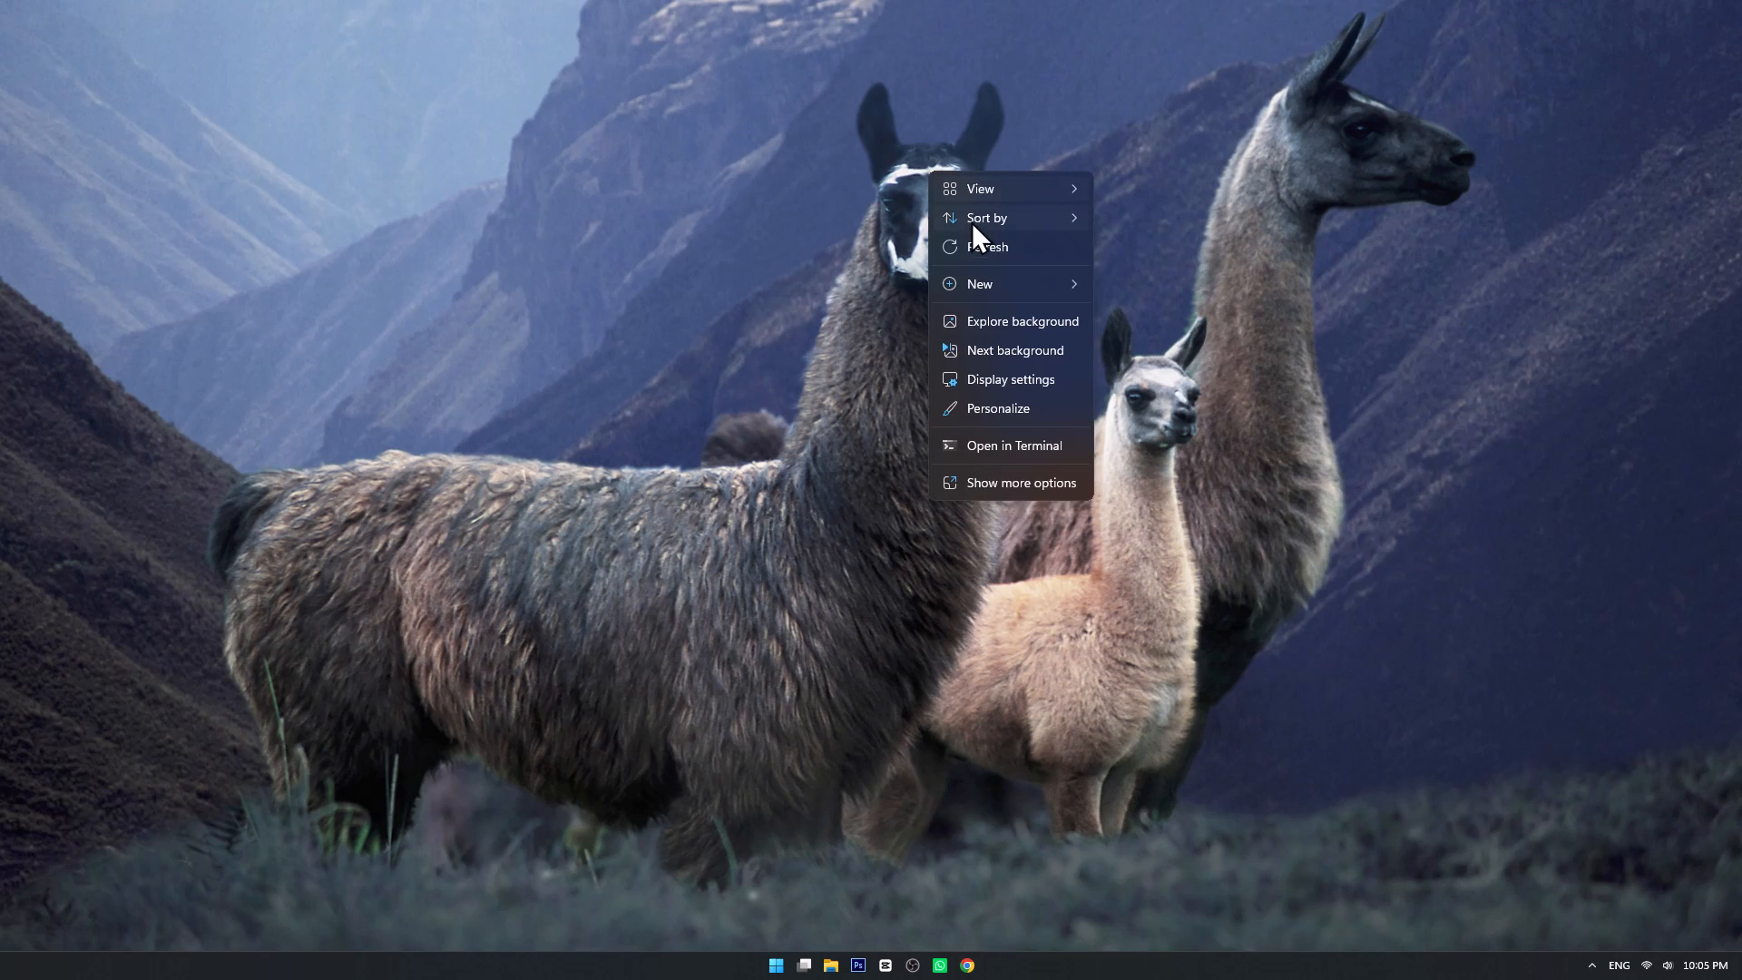
click(987, 255)
right_click(985, 198)
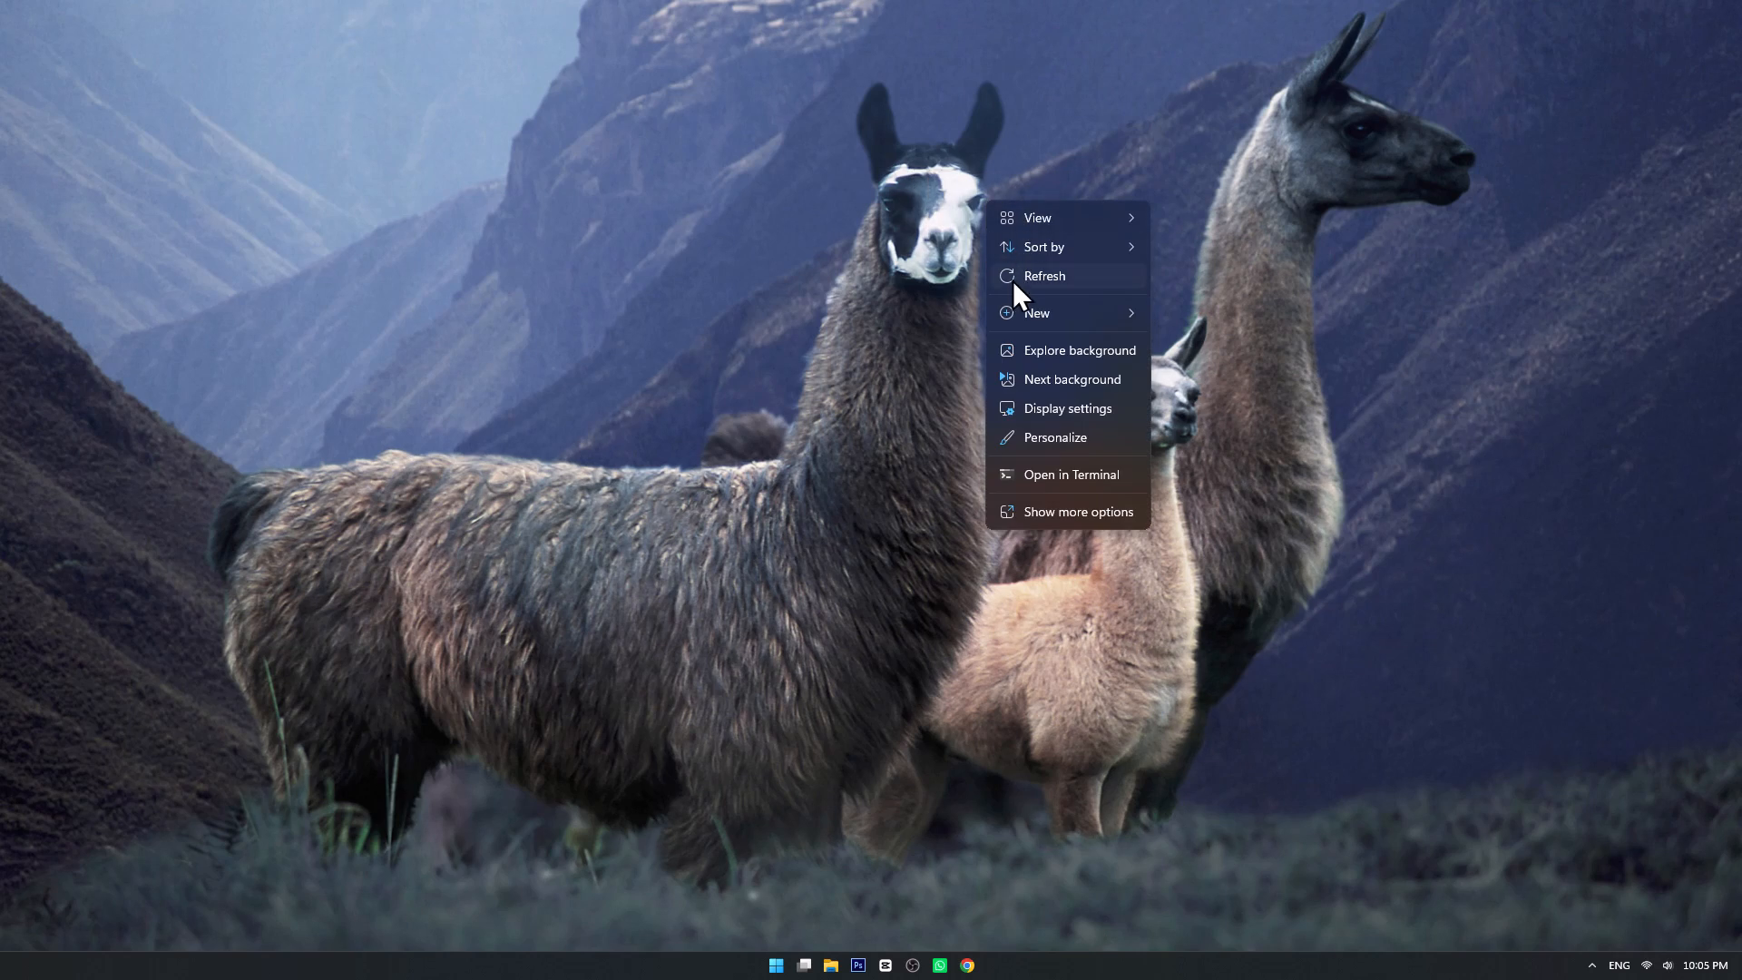
click(1012, 281)
right_click(992, 203)
click(1032, 266)
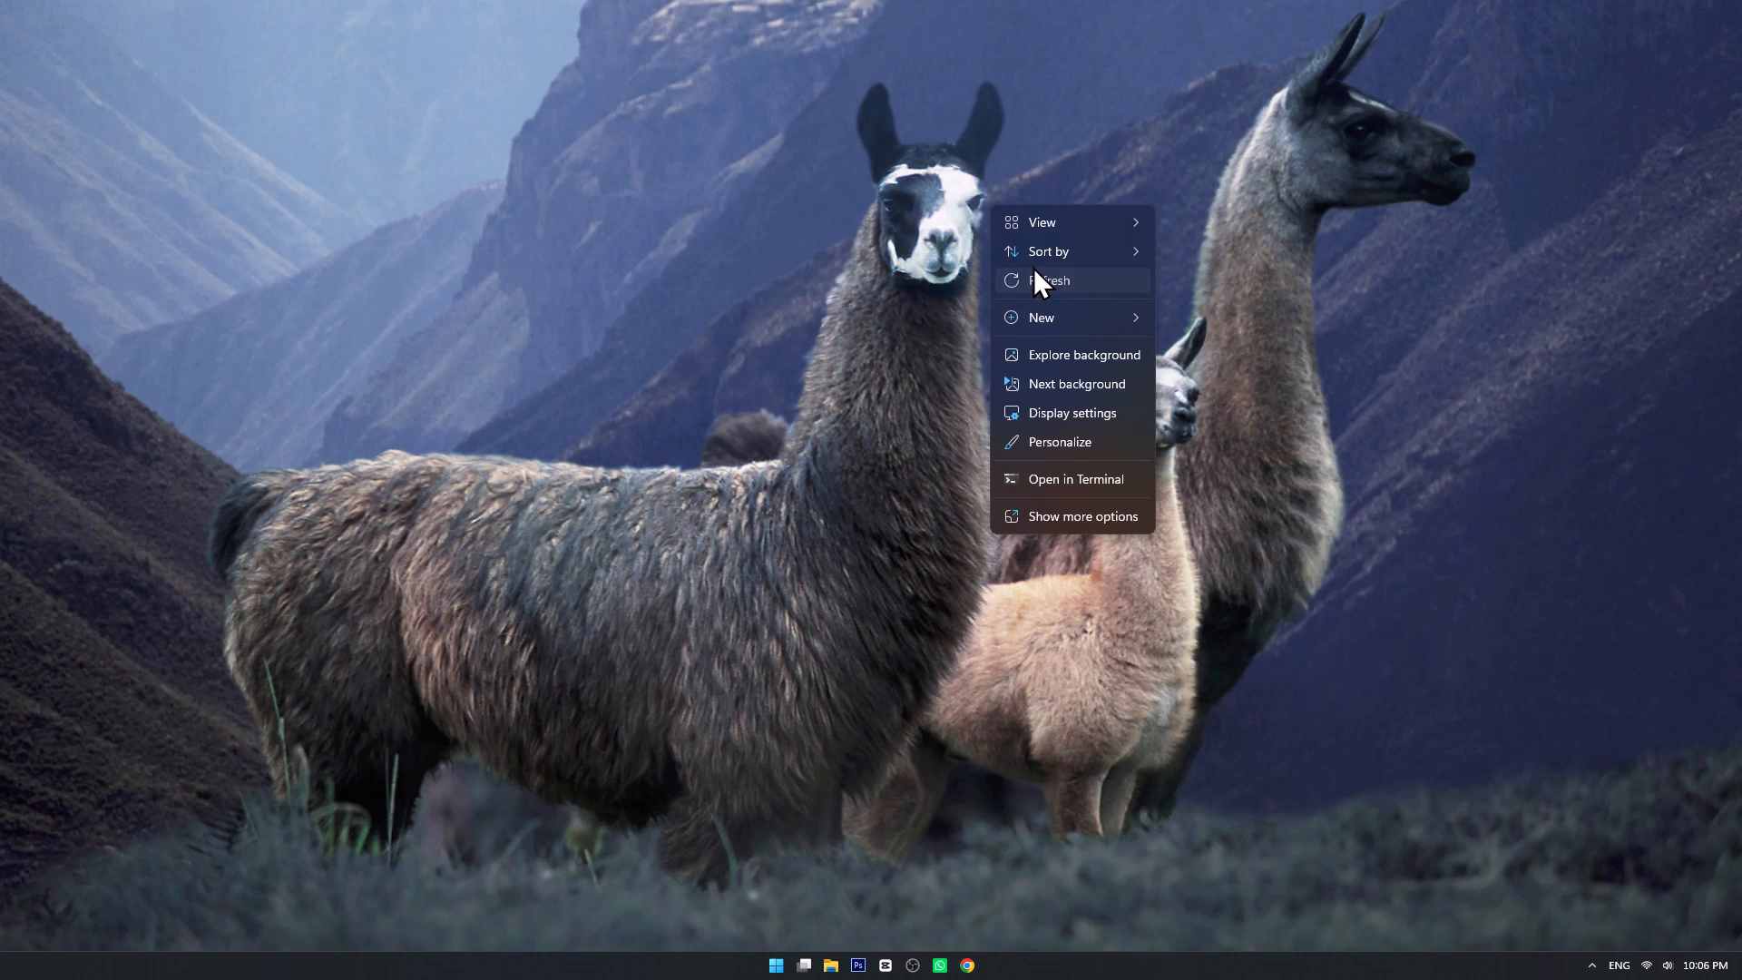
Relaunch CapCut and open the 1024 (2) project.
double_click(886, 968)
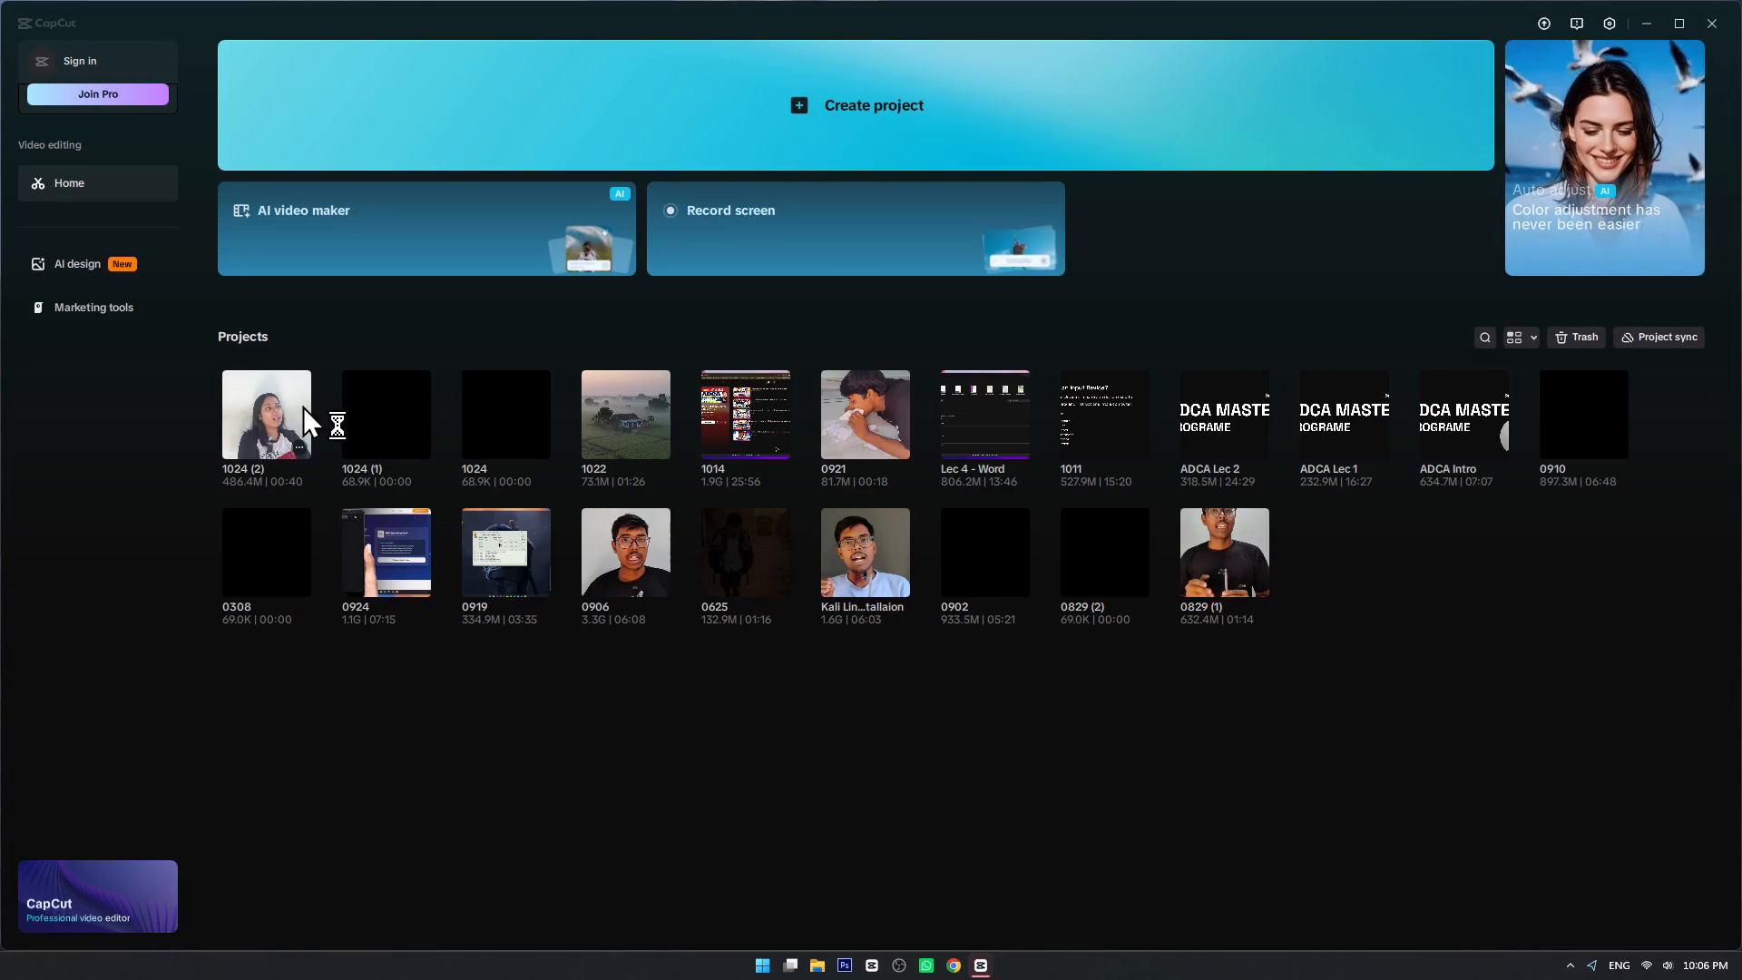
double_click(272, 409)
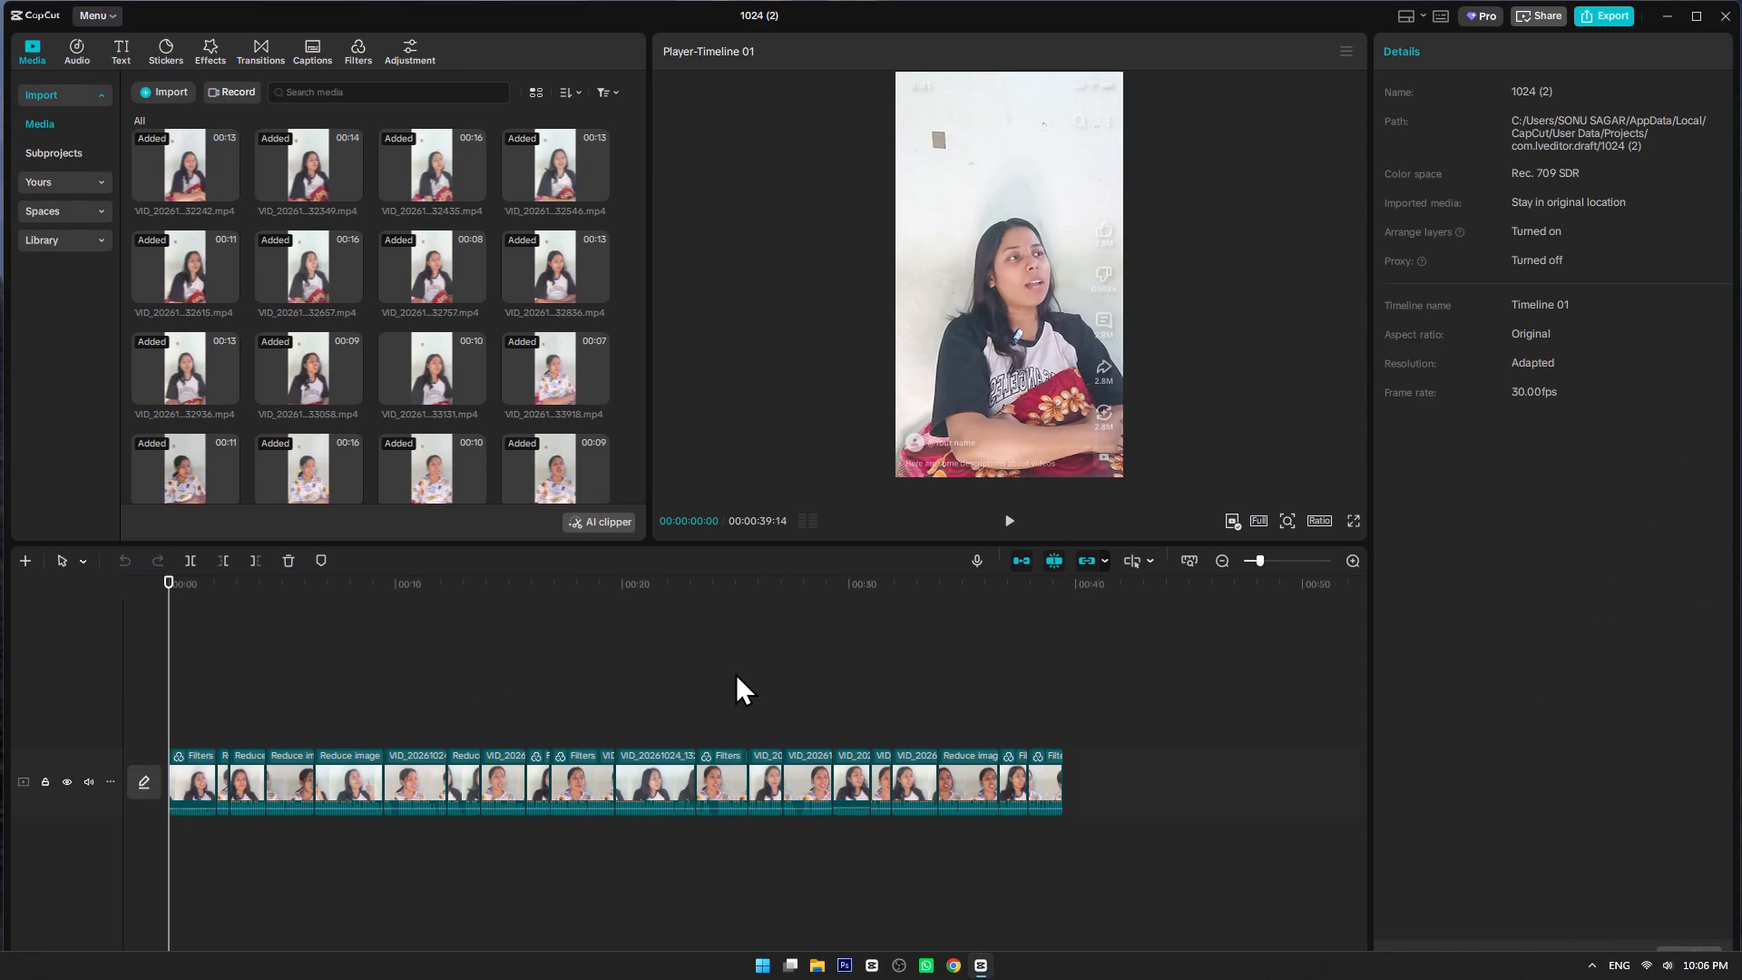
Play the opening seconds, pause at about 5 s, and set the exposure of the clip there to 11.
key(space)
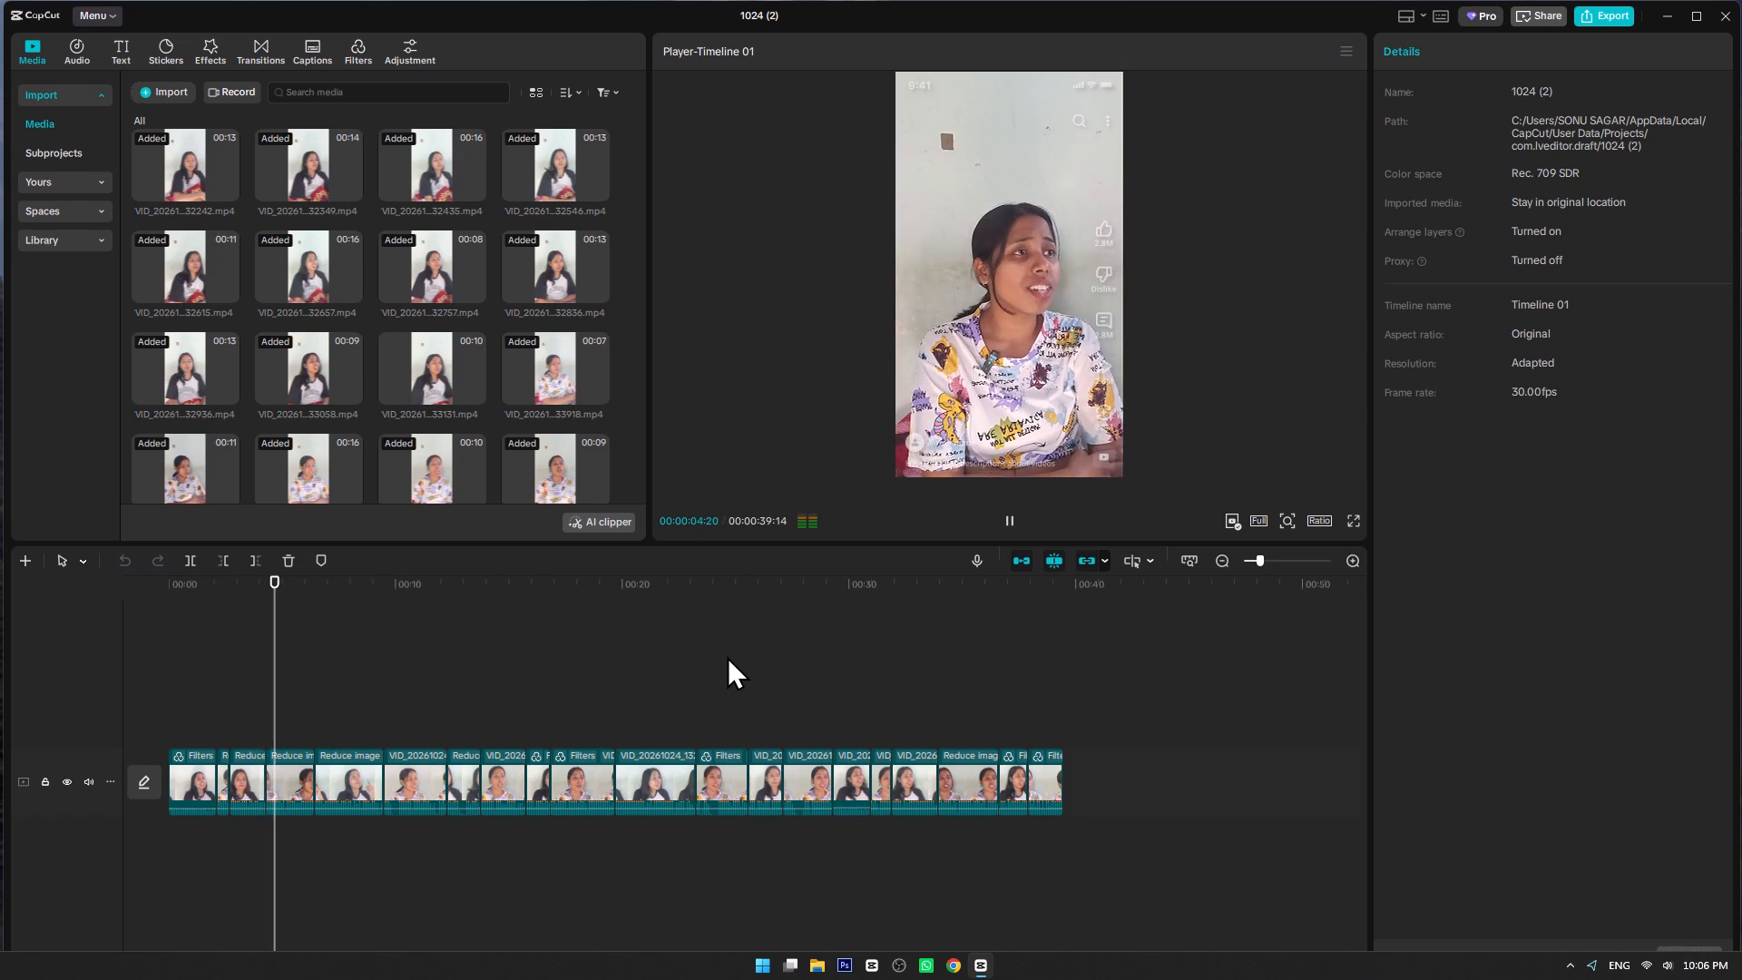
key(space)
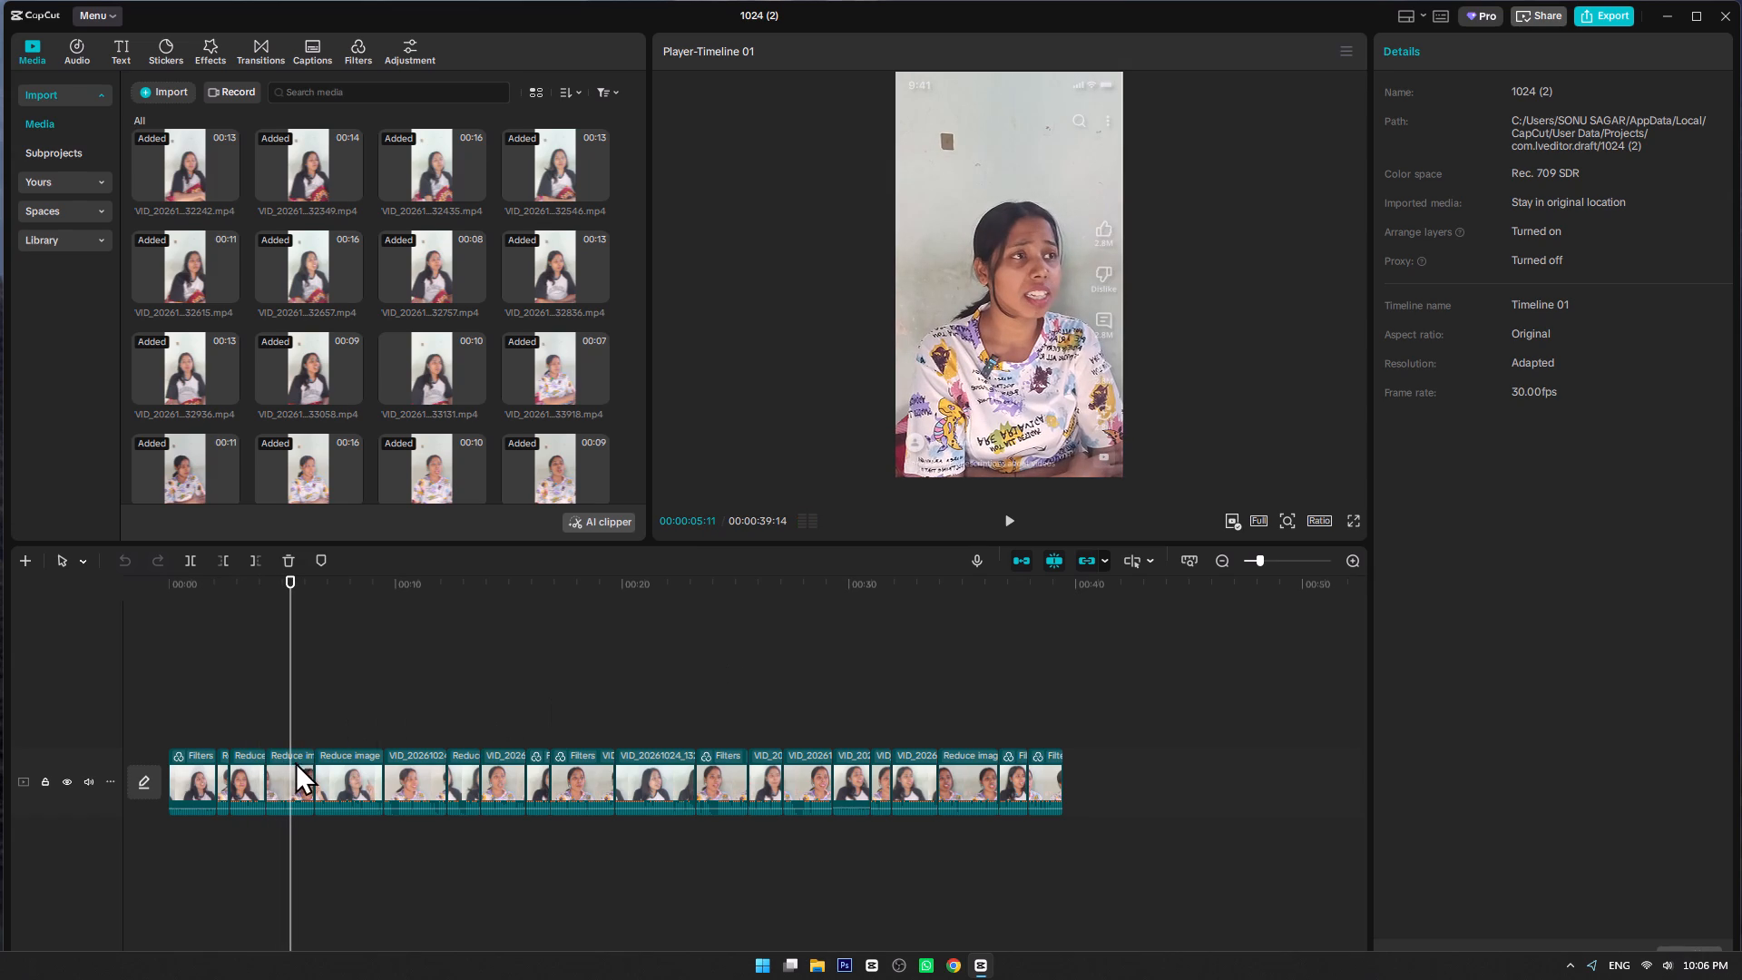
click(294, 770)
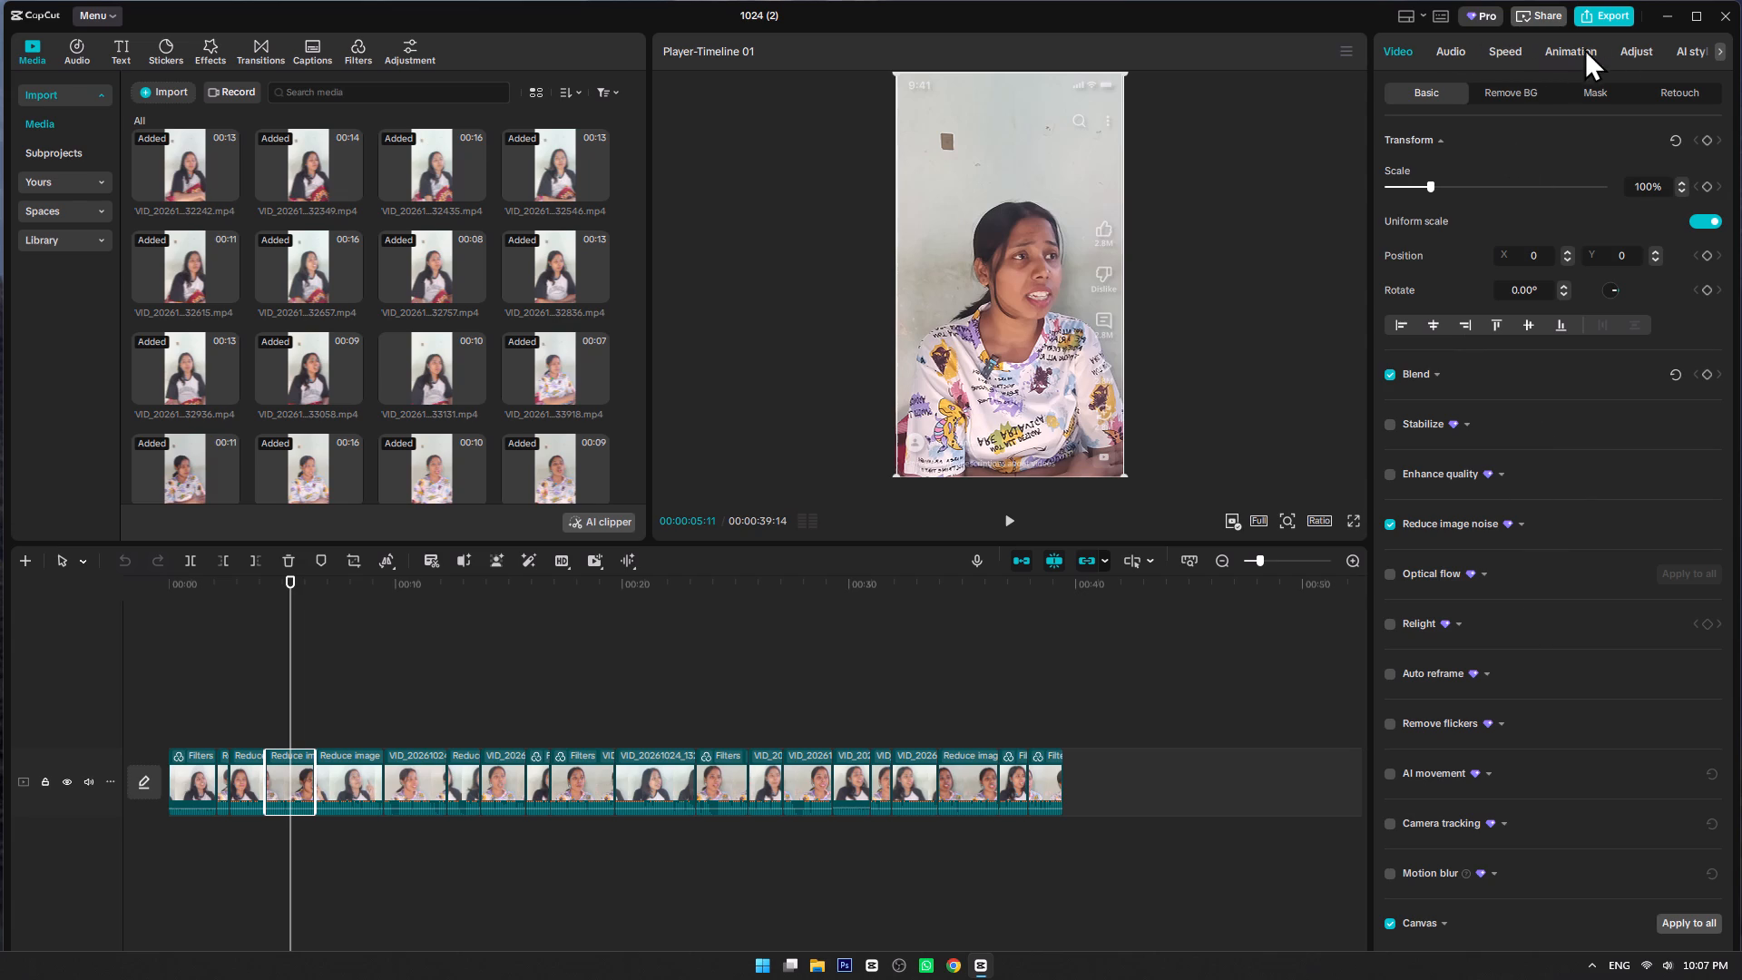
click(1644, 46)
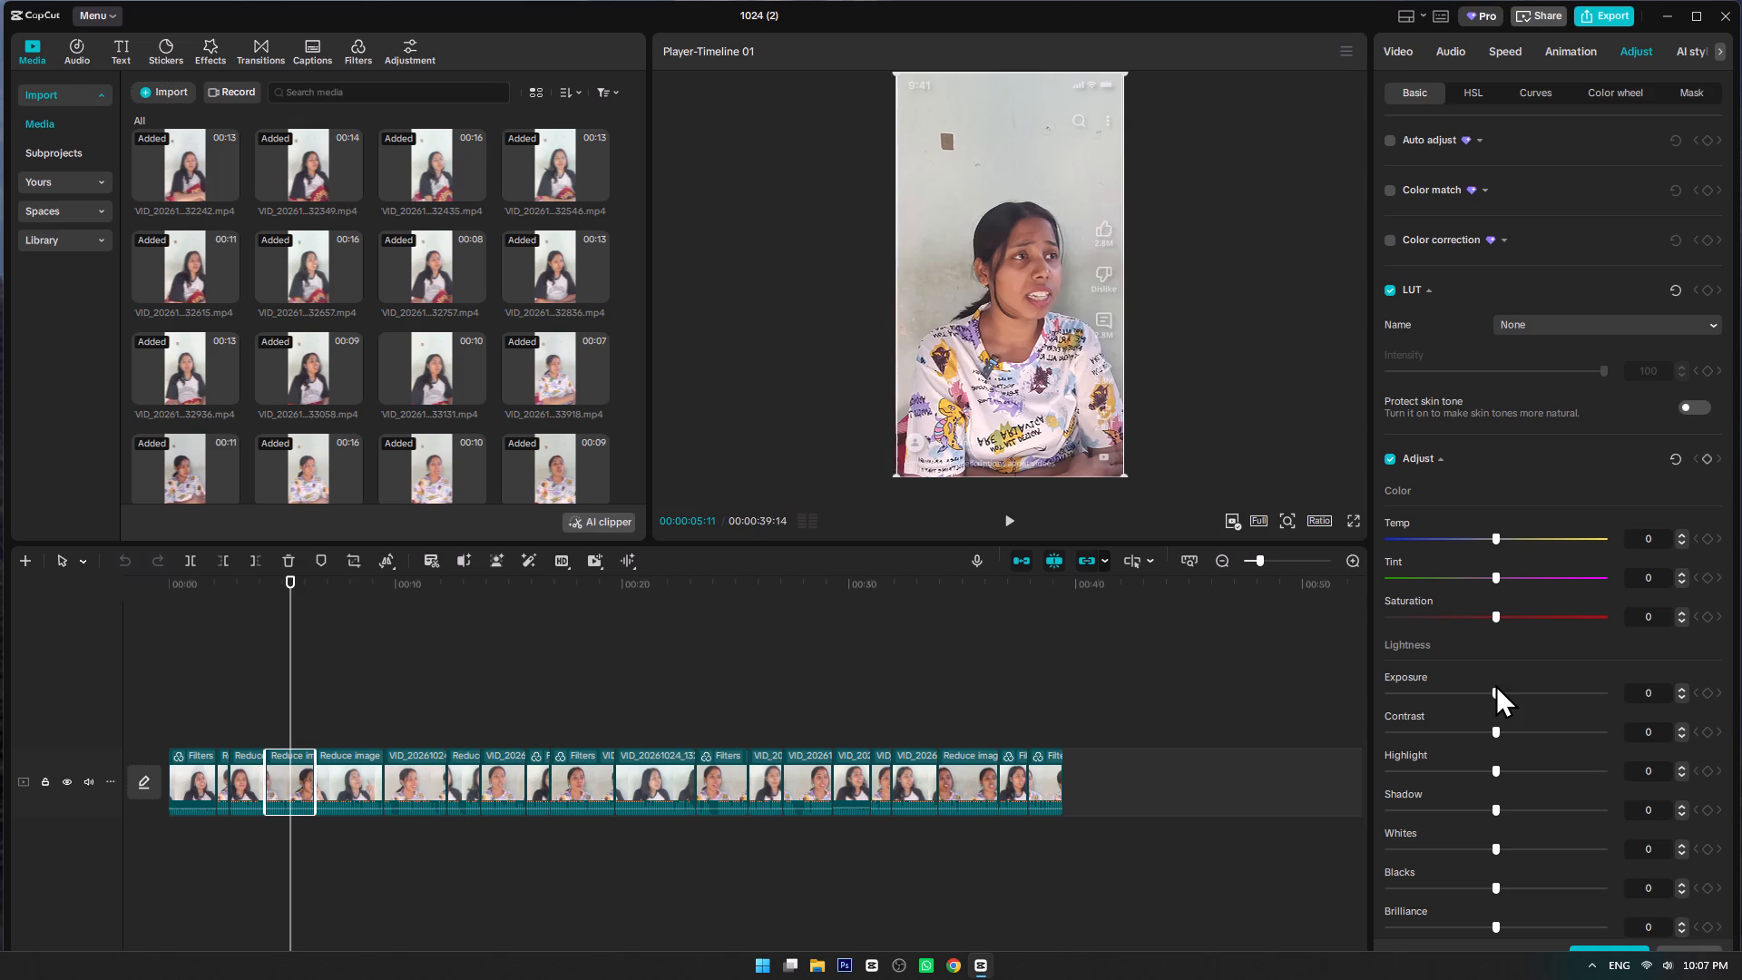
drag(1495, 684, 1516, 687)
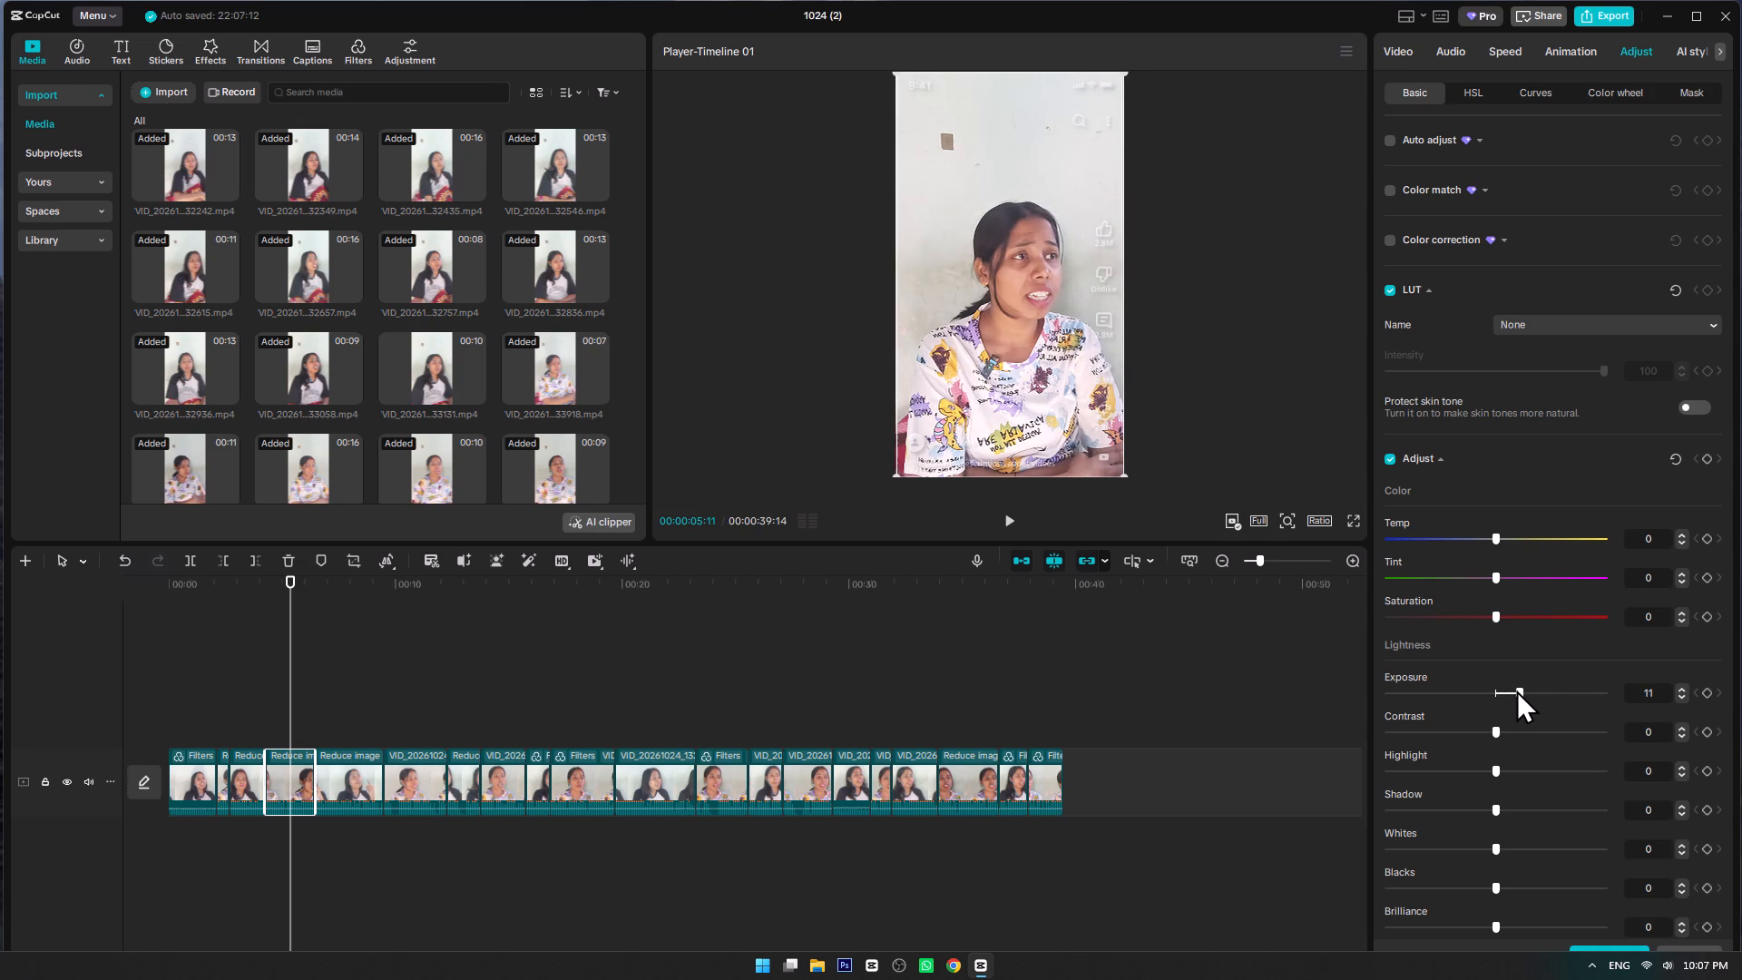
Play back the adjusted clip and the one following it to review the exposure, and look through the remaining Adjust settings.
key(space)
key(space)
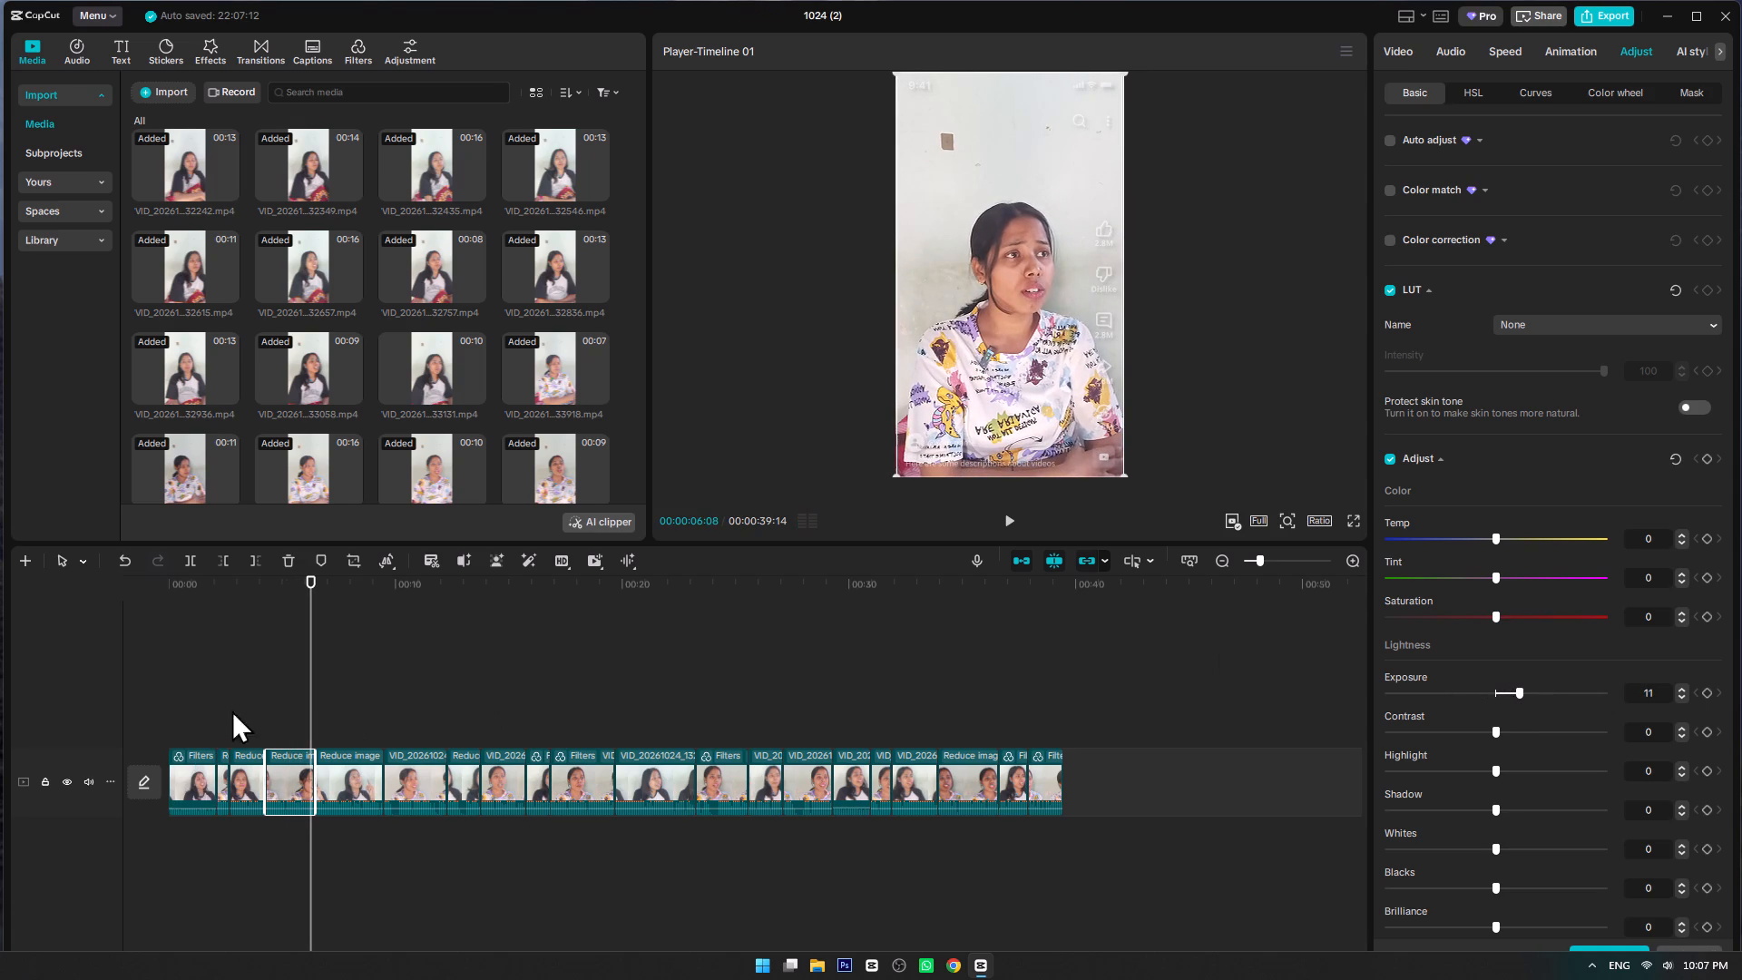
click(267, 684)
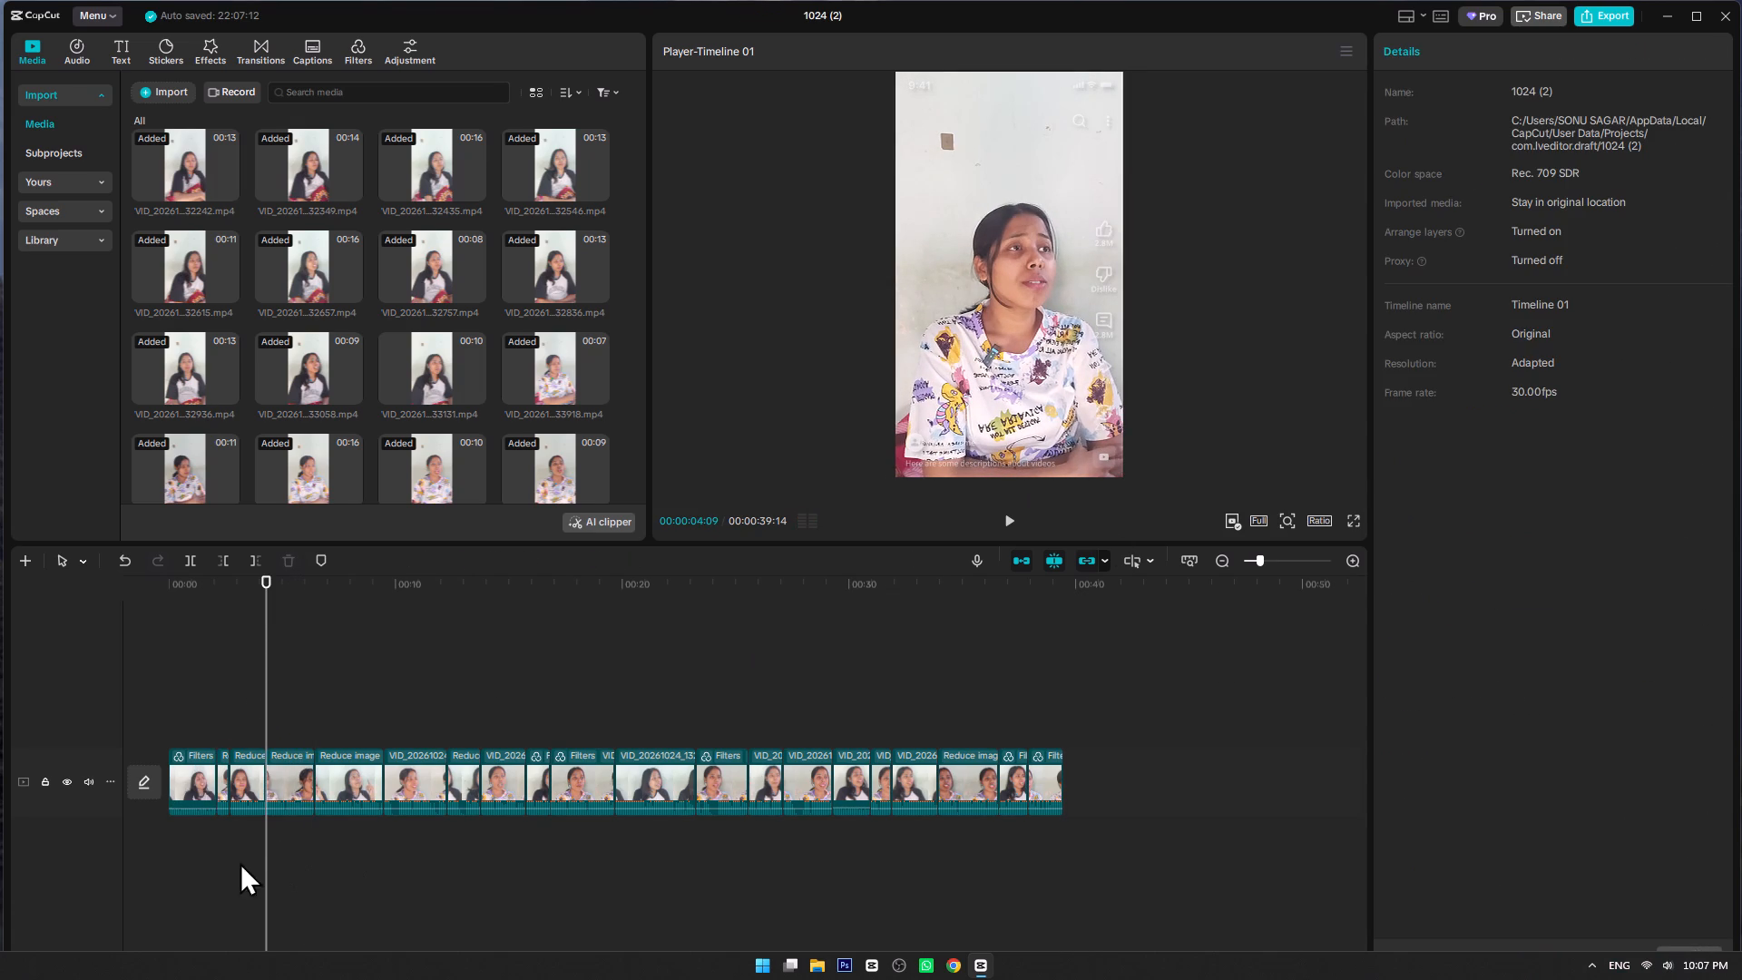
click(291, 787)
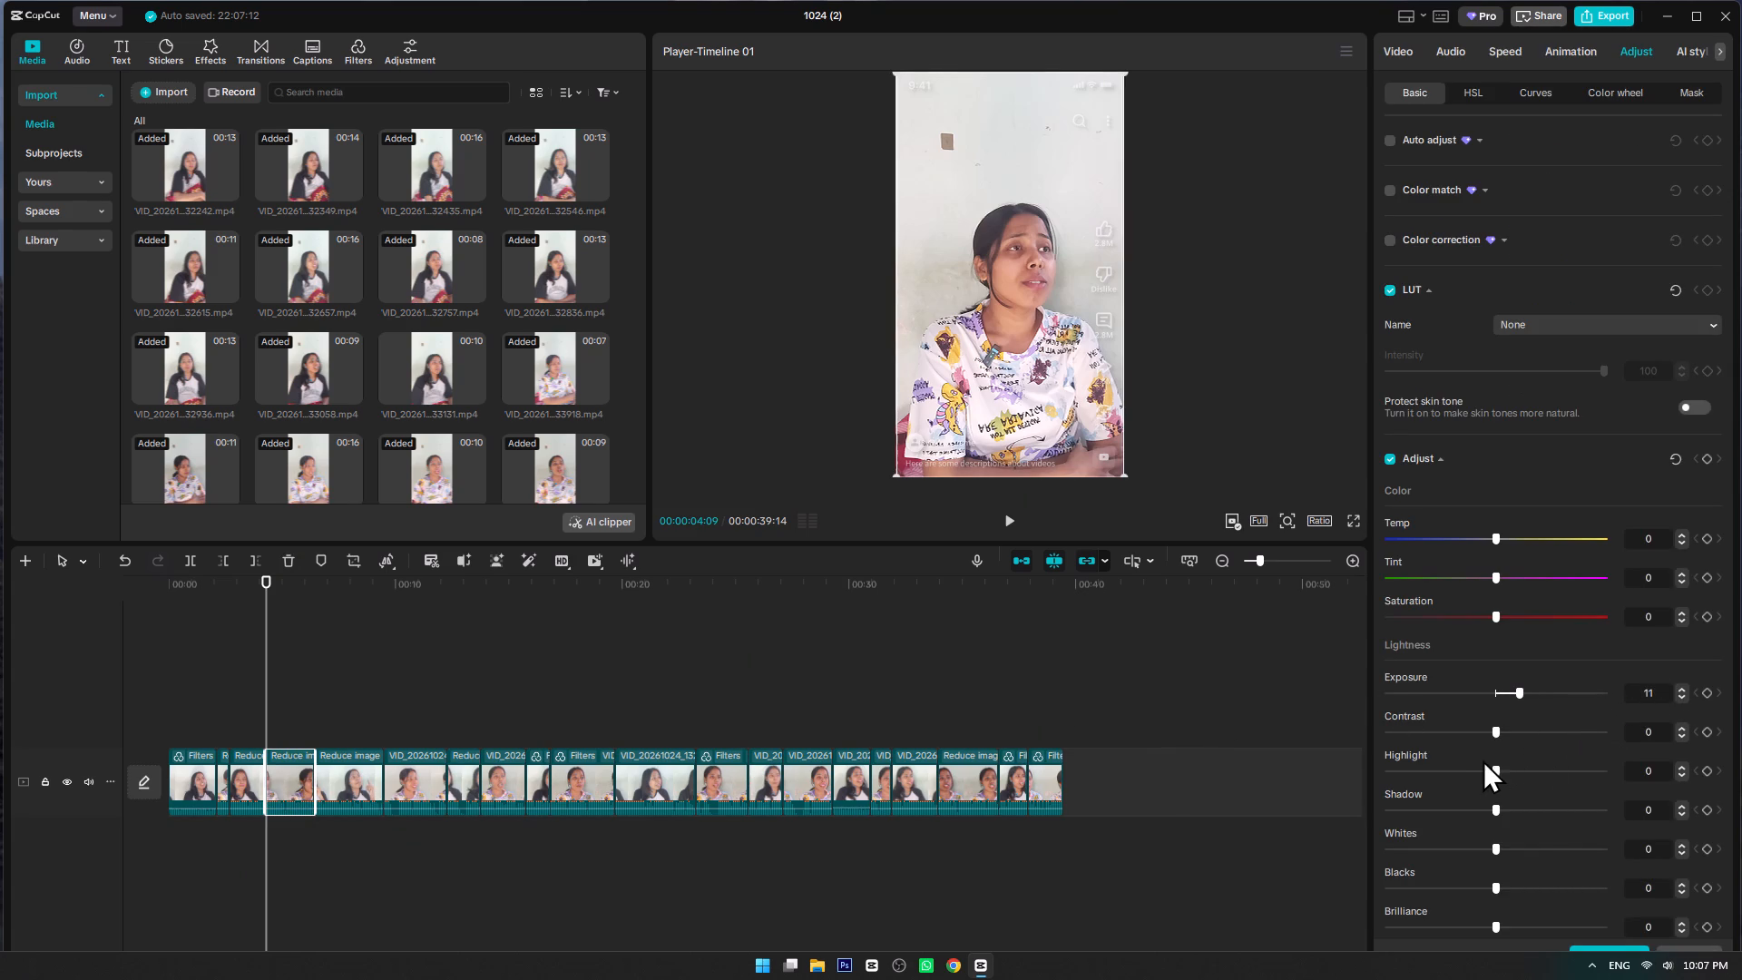
scroll(1464, 768, down, 4)
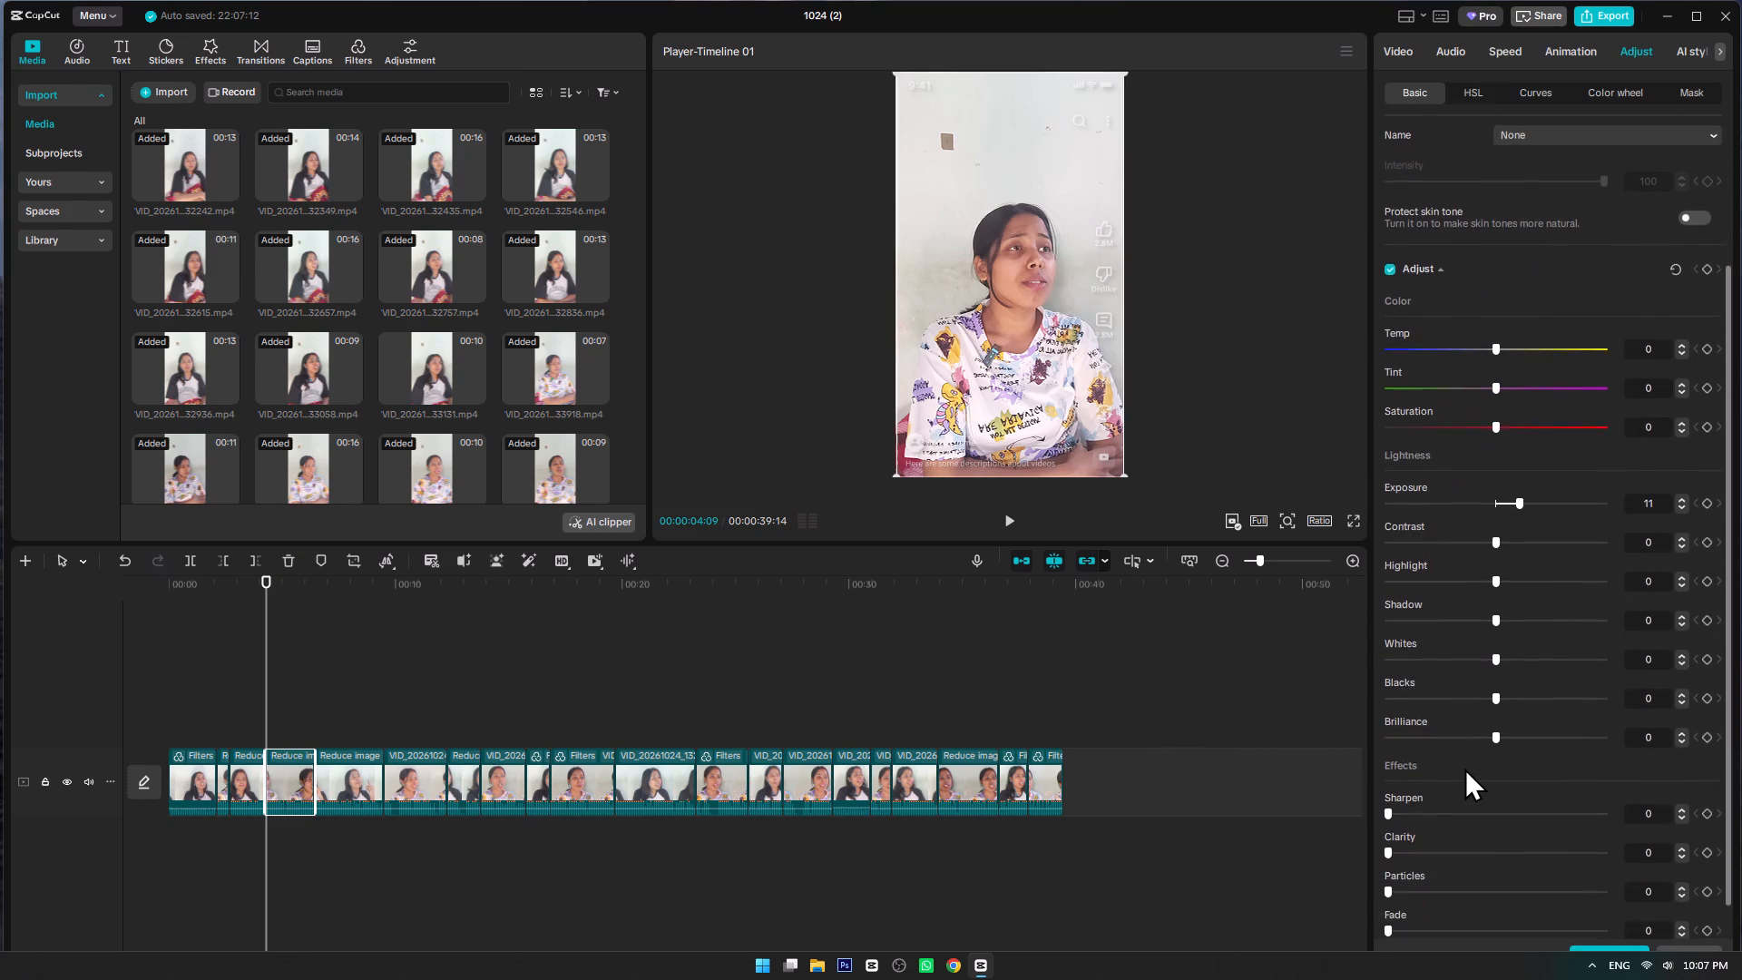
scroll(1464, 768, down, 3)
scroll(1464, 768, up, 2)
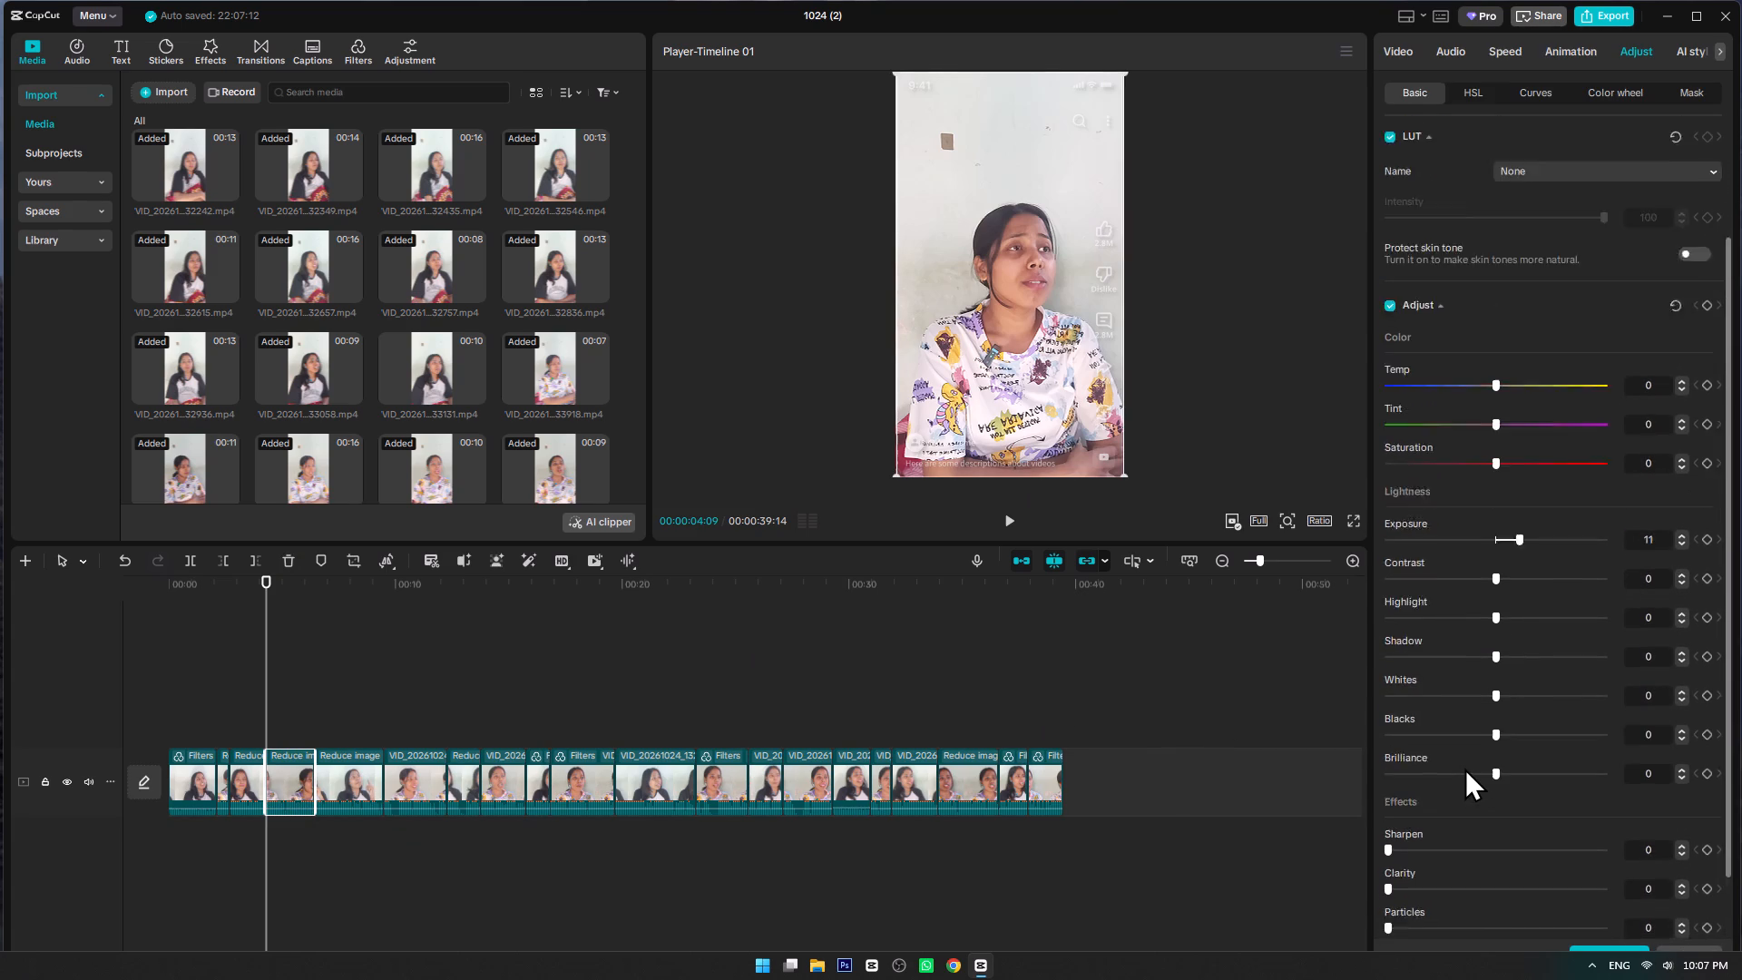
scroll(1464, 768, up, 1)
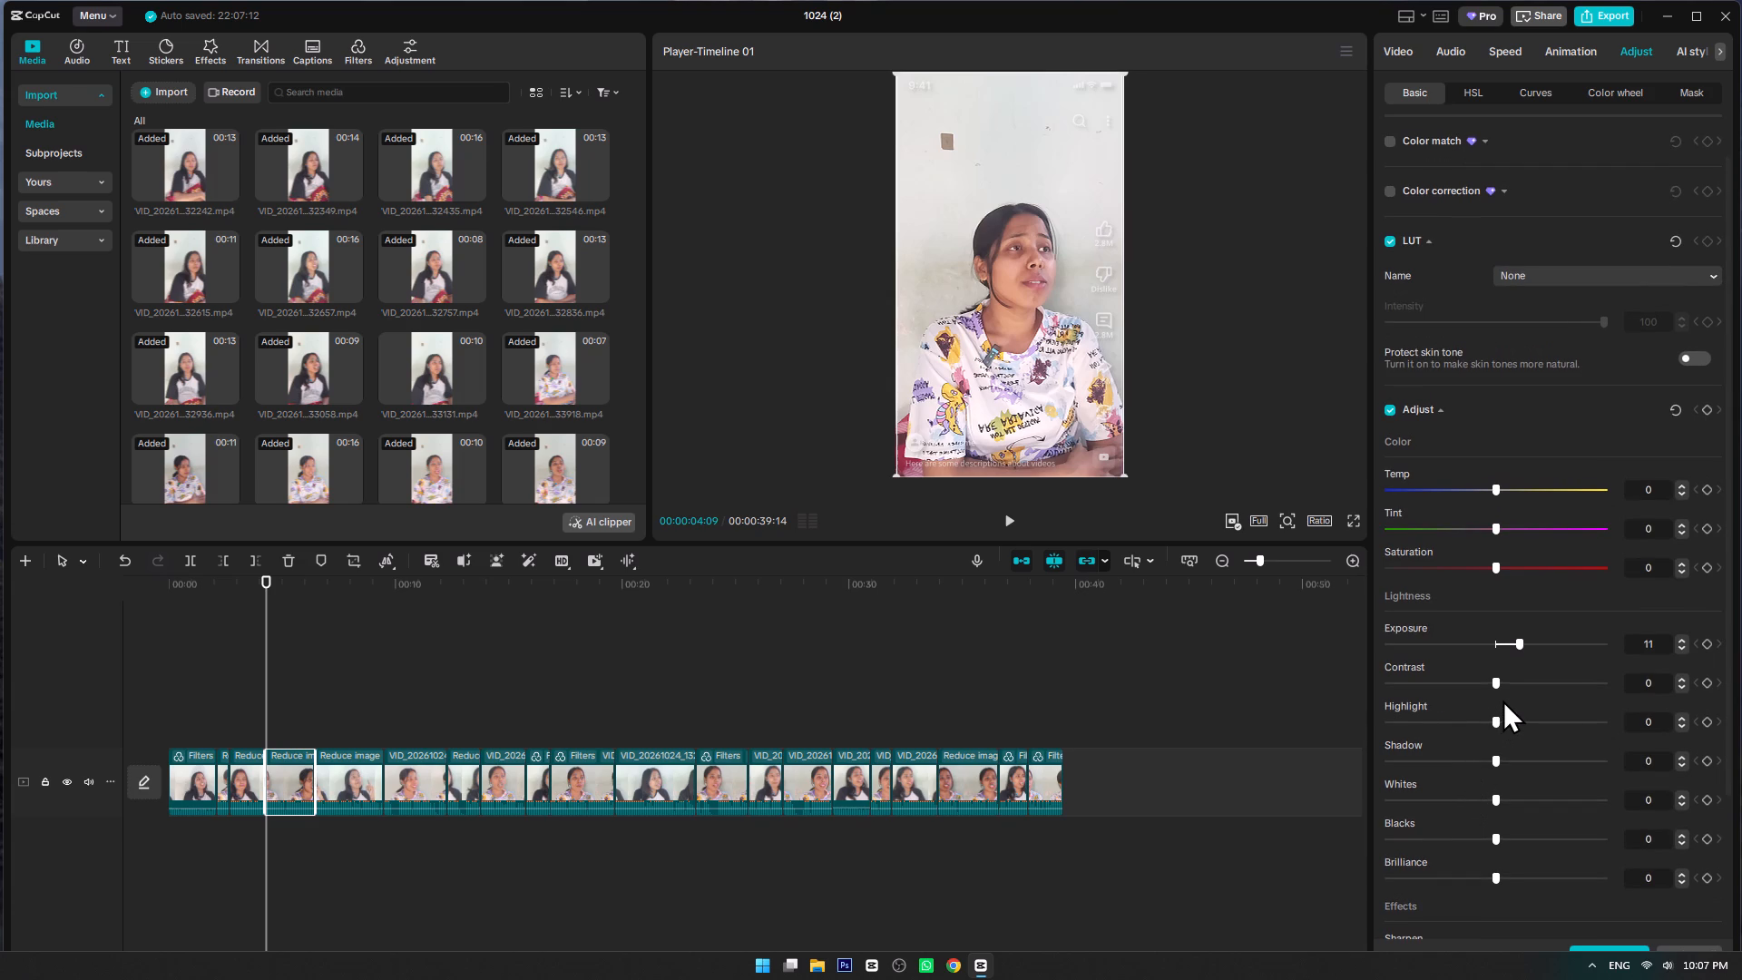
key(space)
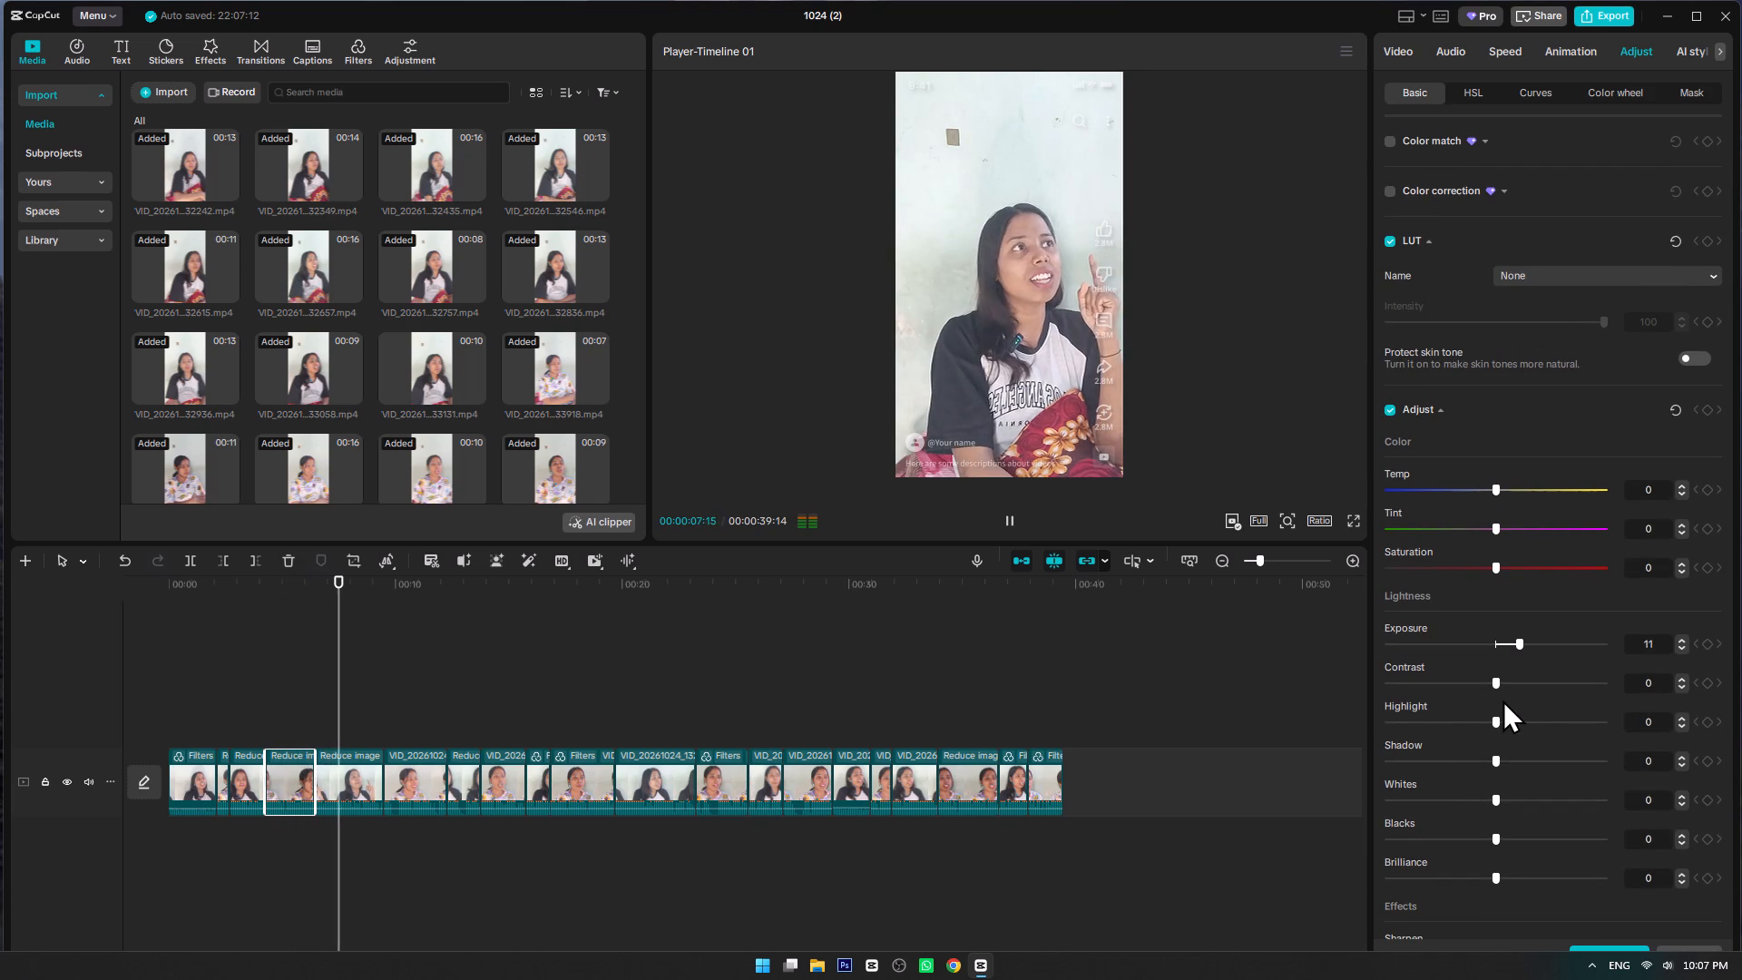
key(space)
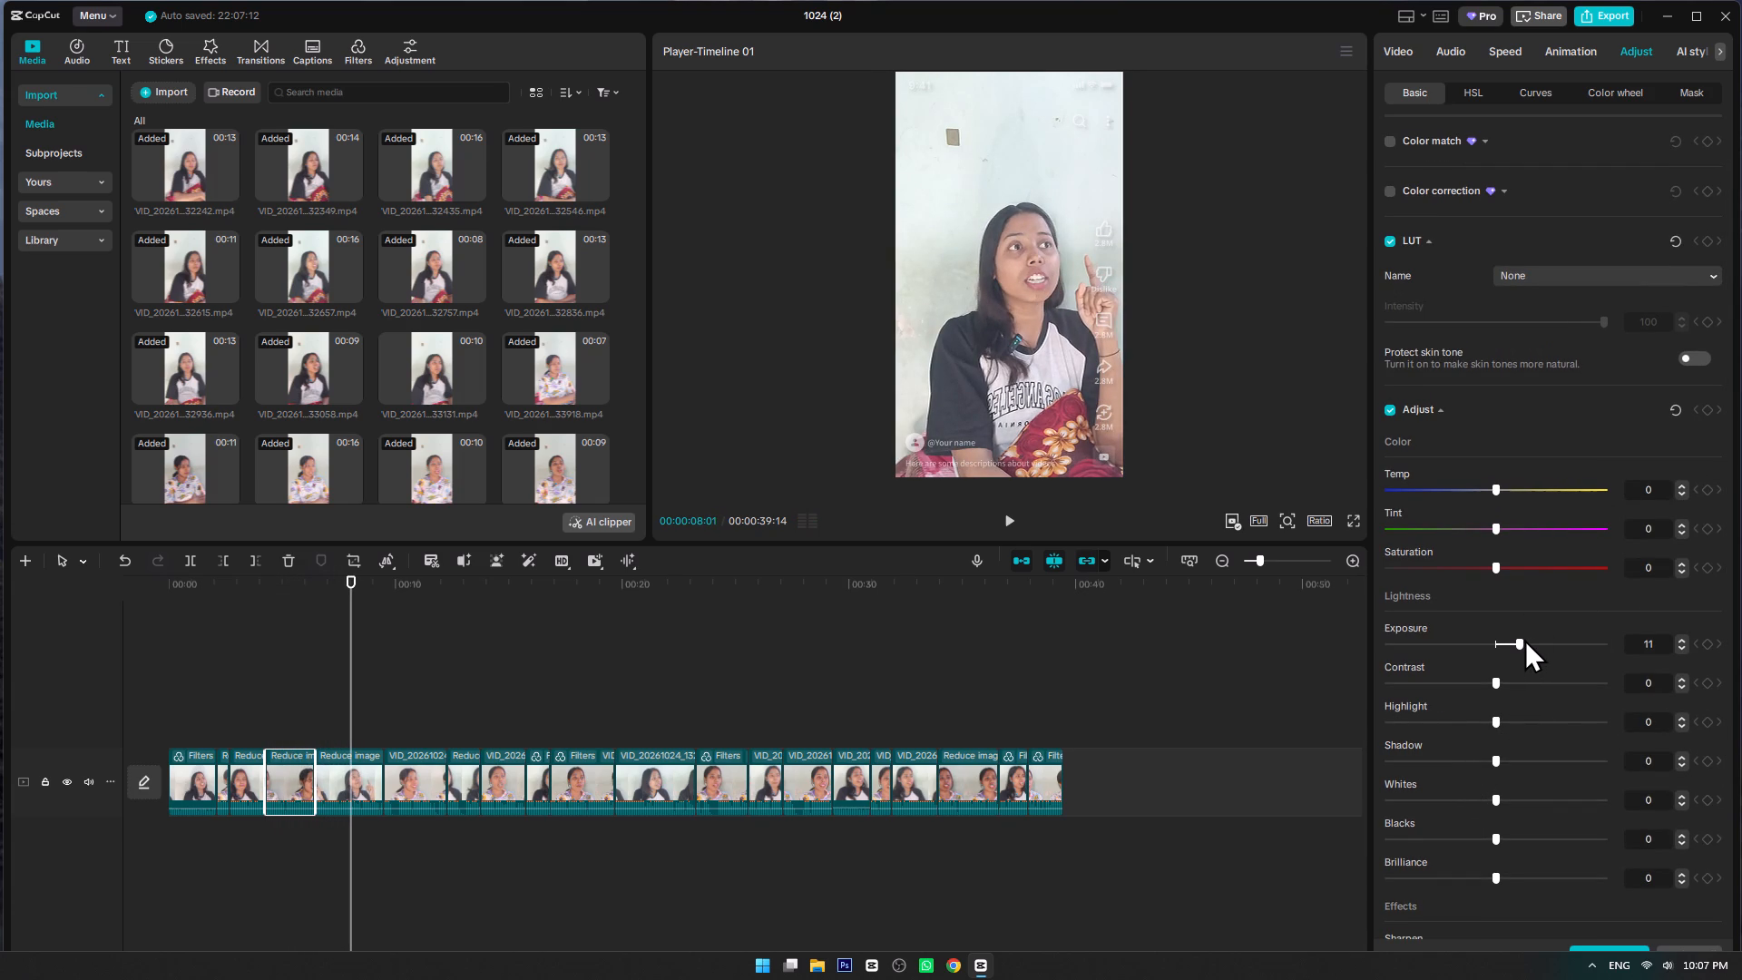
Set the same clip's exposure to 17 and play it back from the end of the preceding clip.
click(1529, 638)
click(288, 767)
click(257, 690)
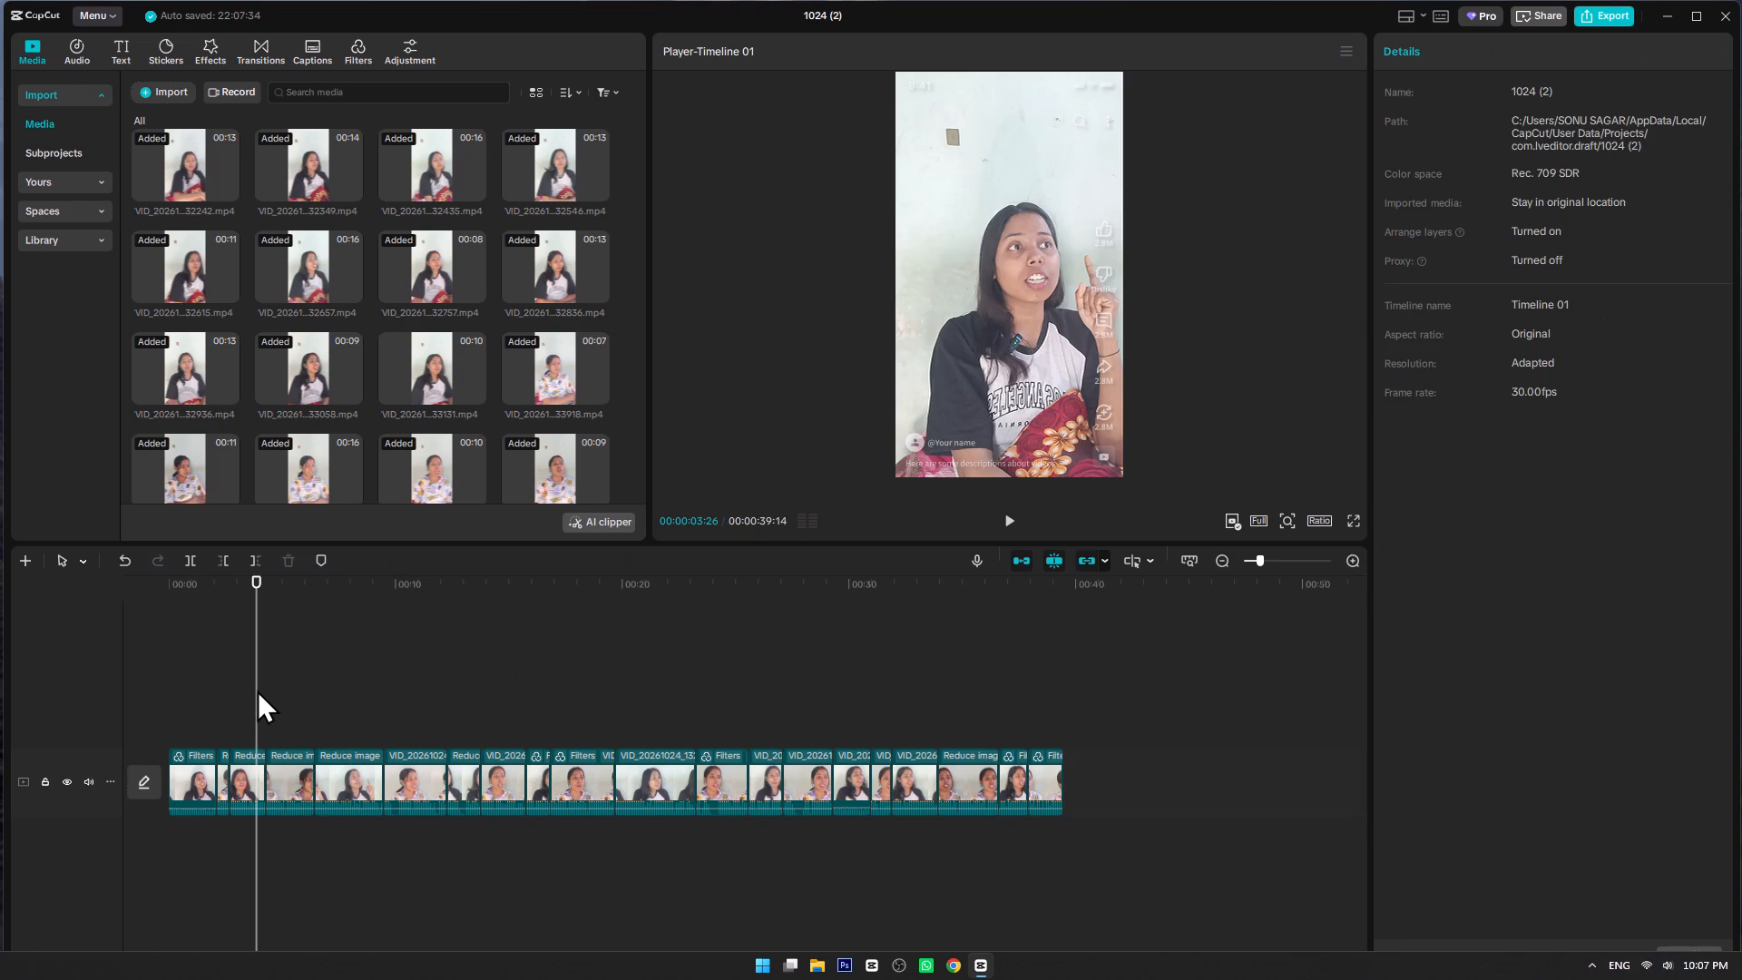
click(280, 766)
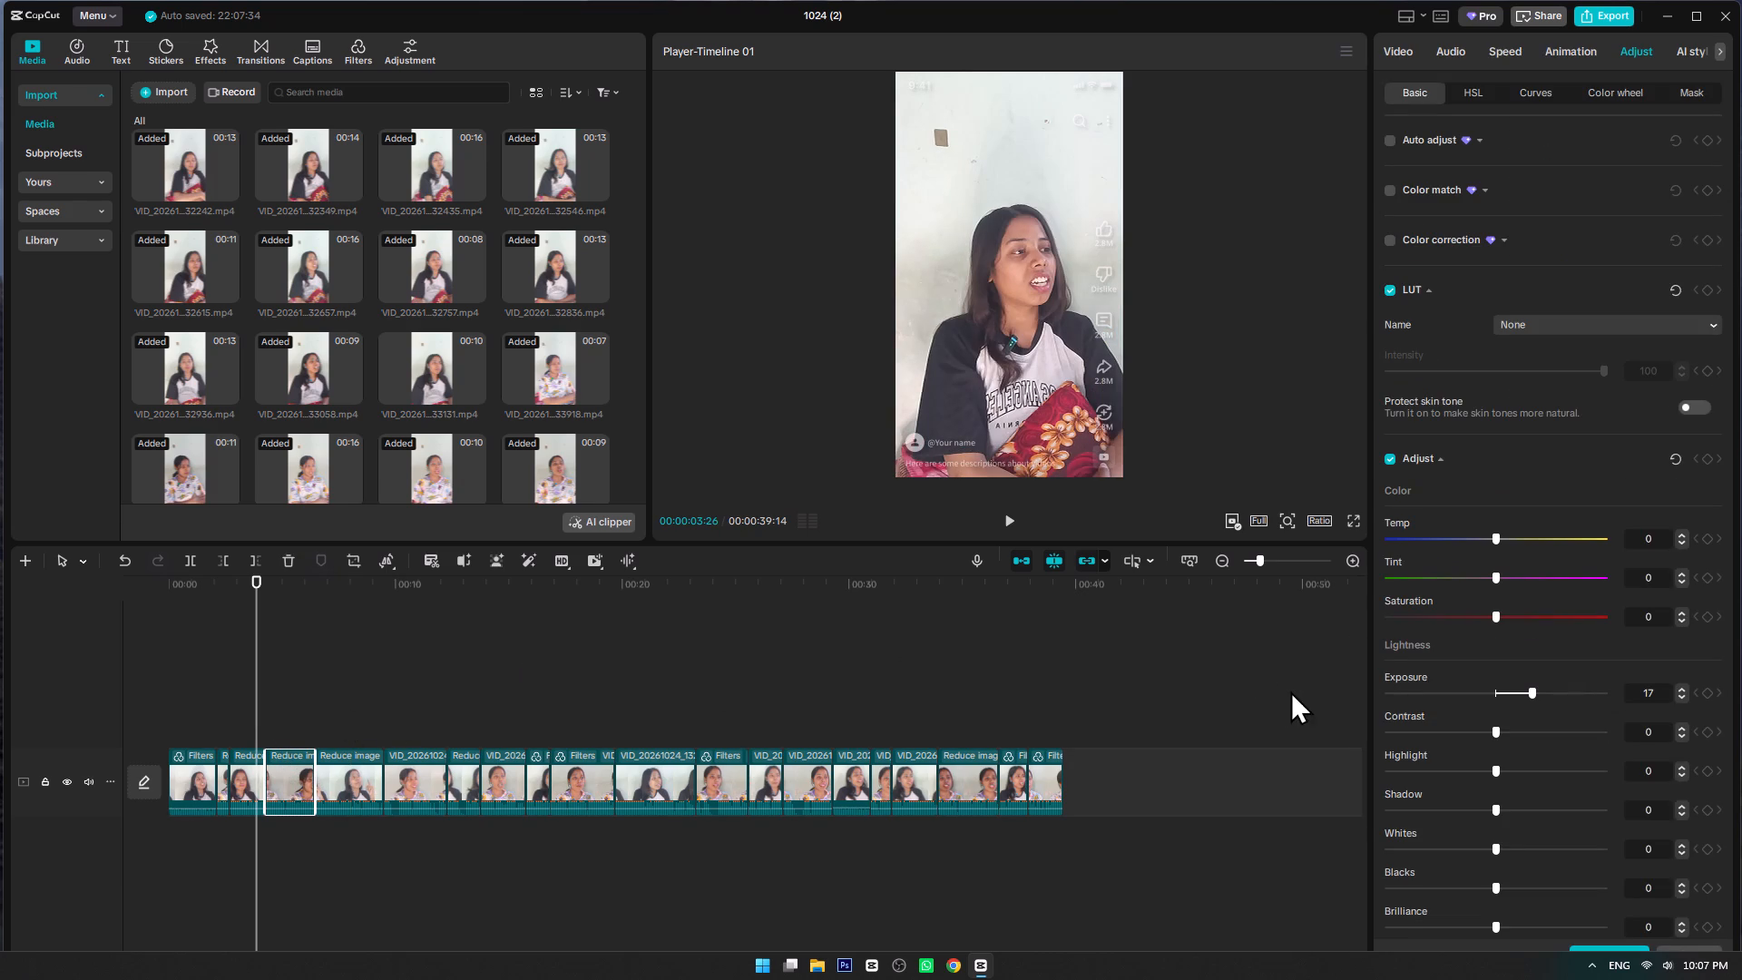
key(space)
key(space)
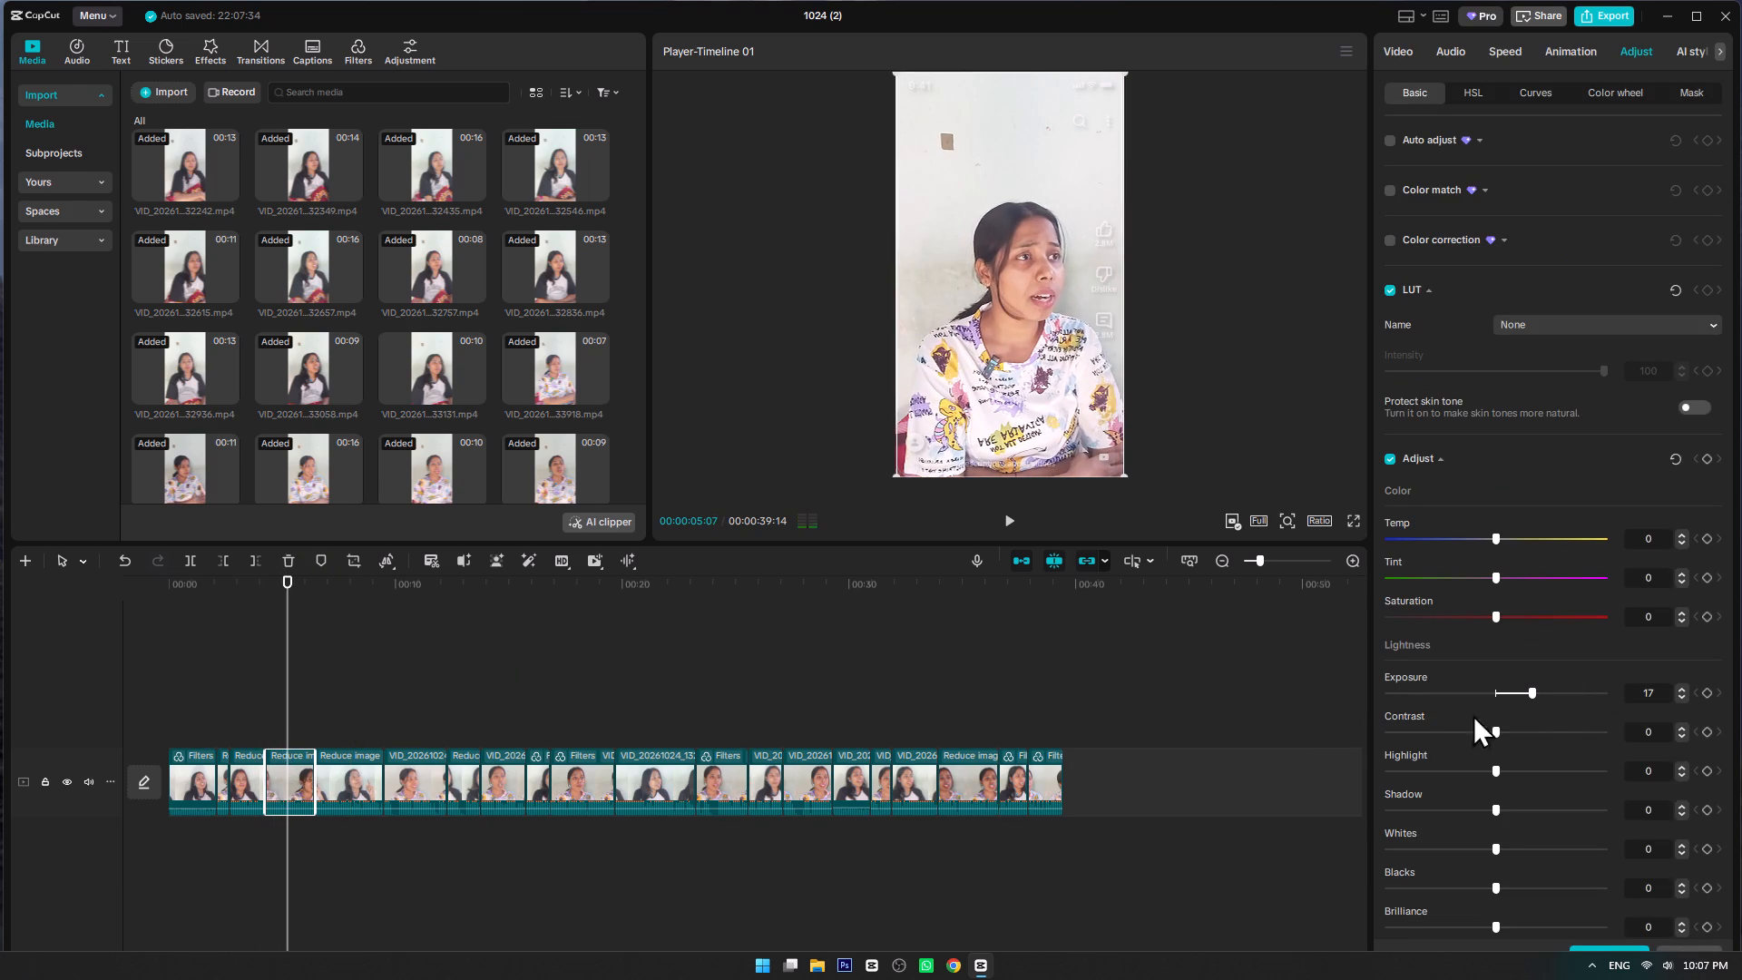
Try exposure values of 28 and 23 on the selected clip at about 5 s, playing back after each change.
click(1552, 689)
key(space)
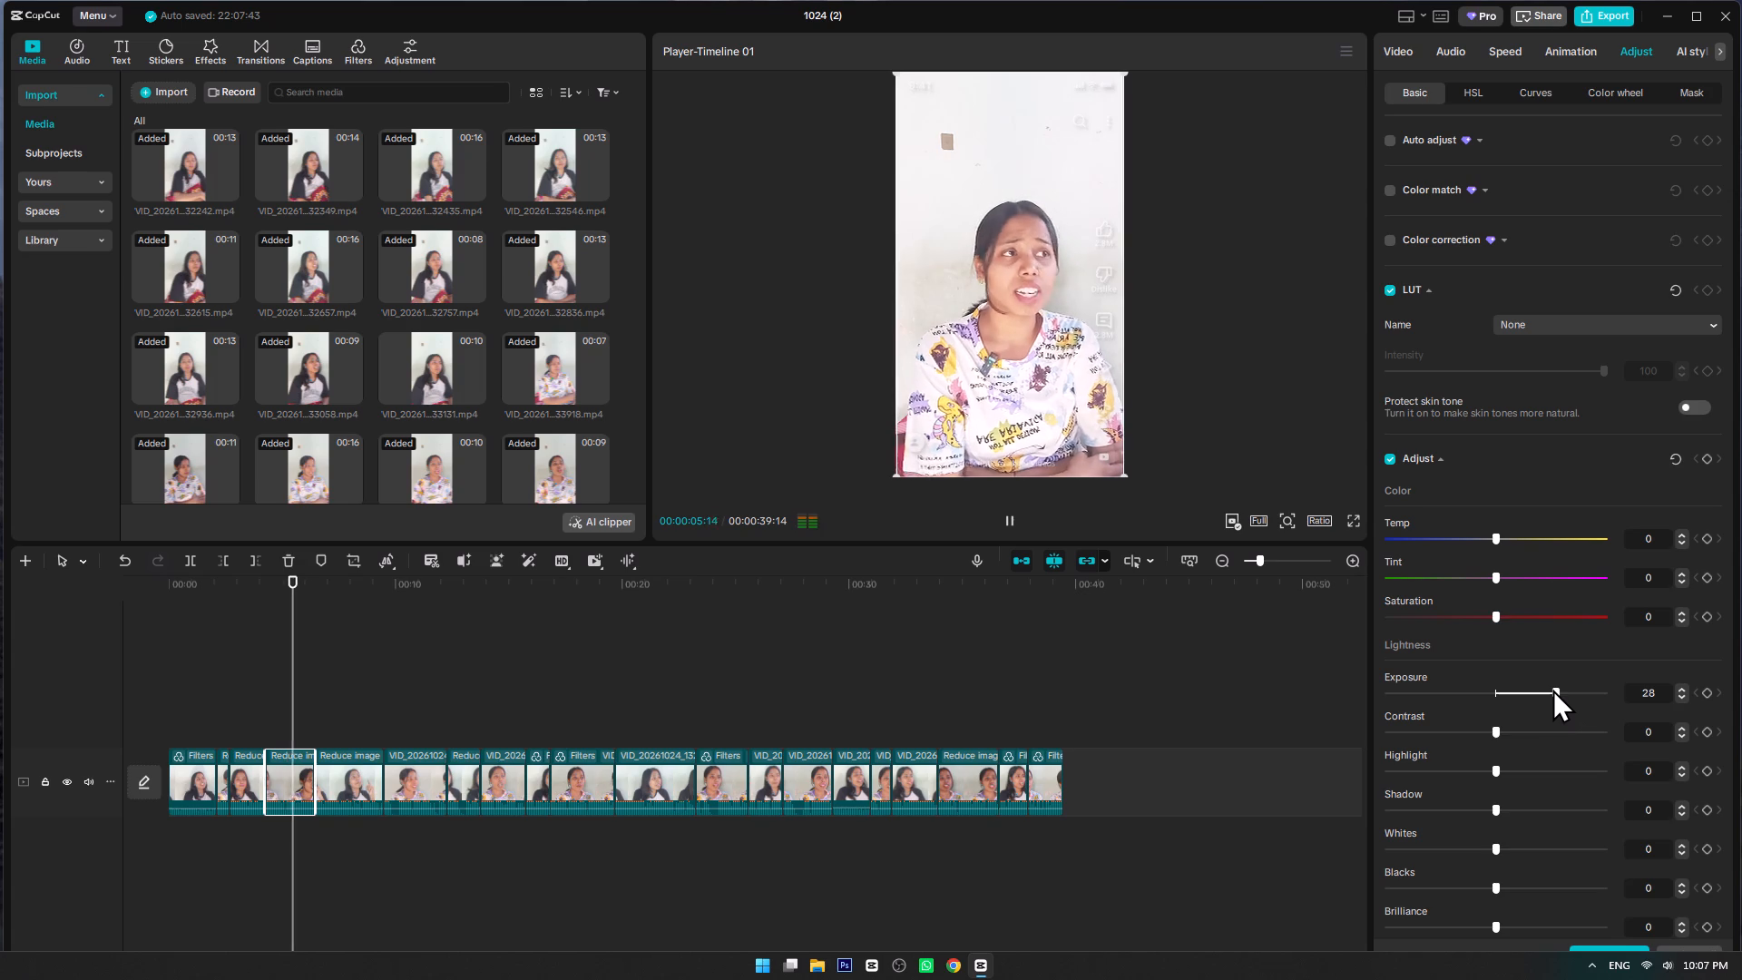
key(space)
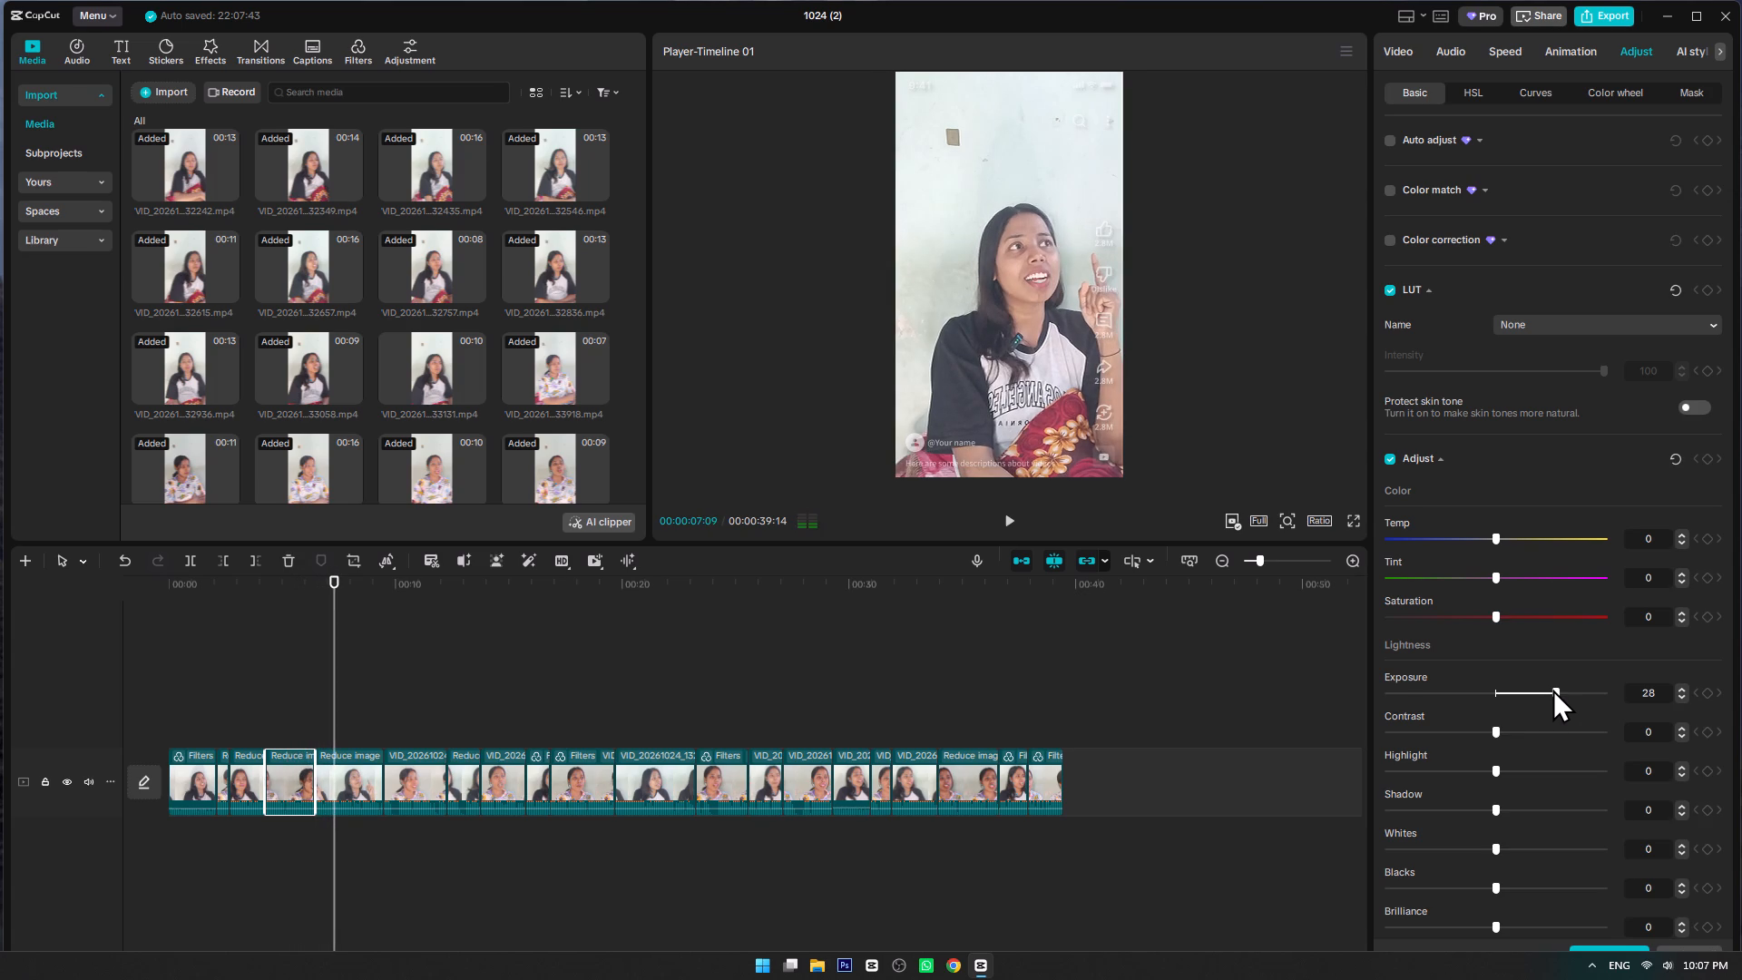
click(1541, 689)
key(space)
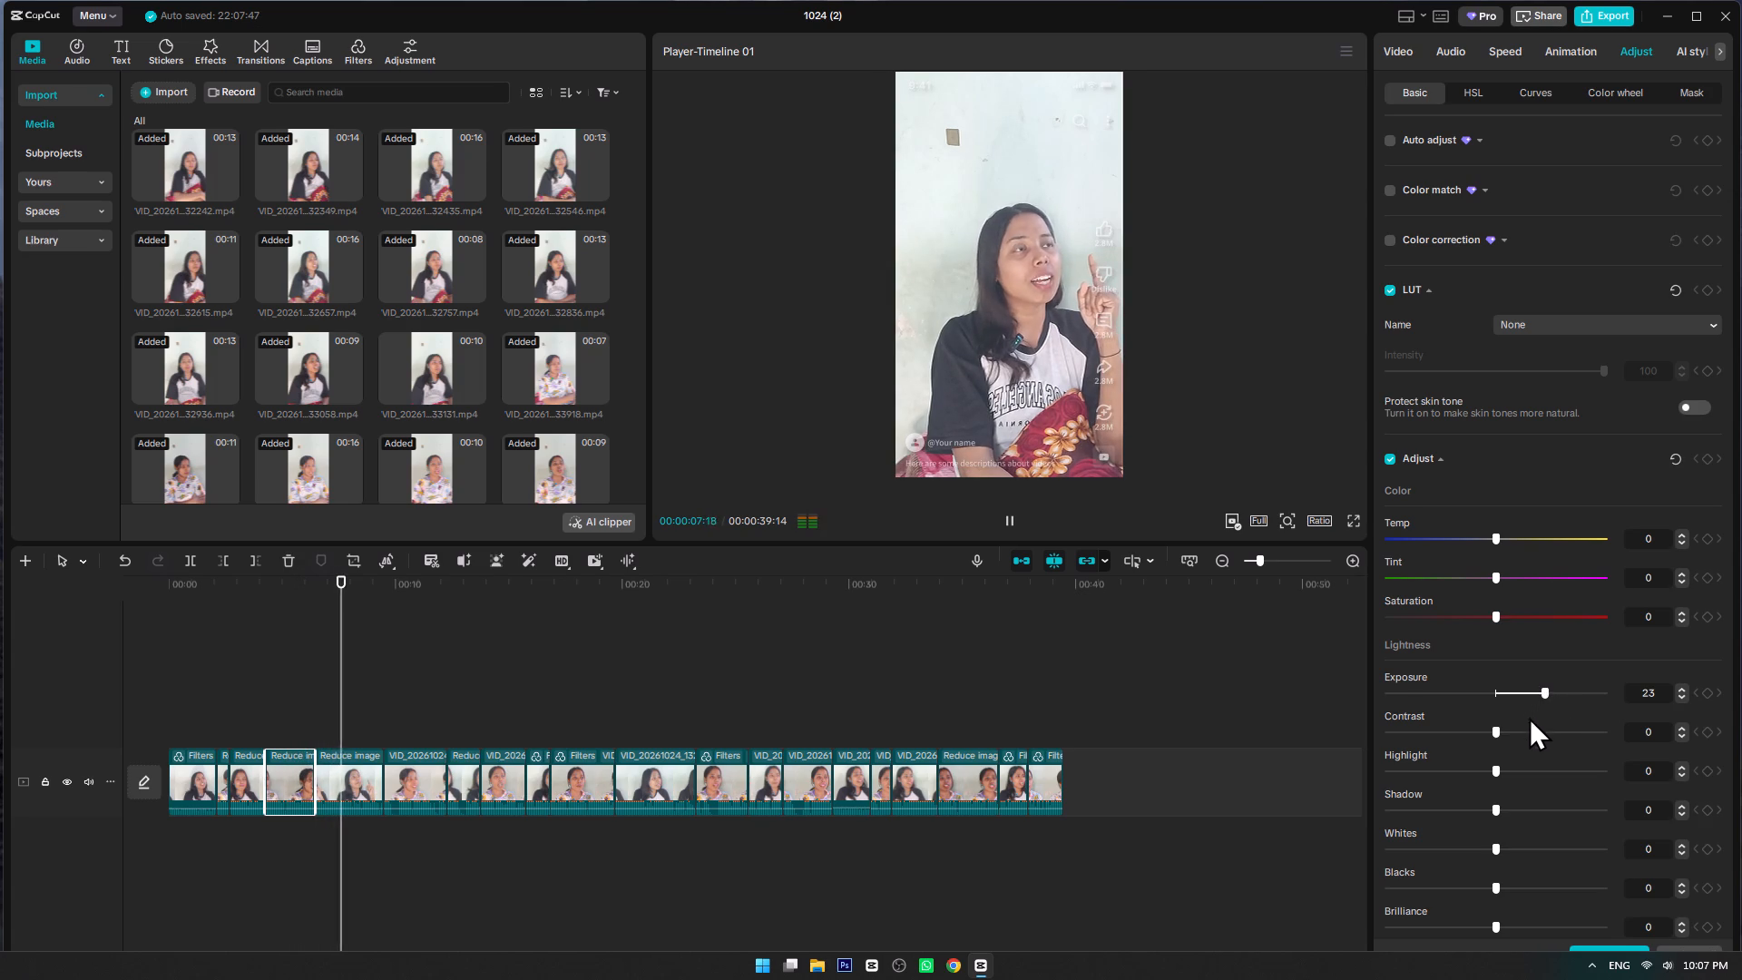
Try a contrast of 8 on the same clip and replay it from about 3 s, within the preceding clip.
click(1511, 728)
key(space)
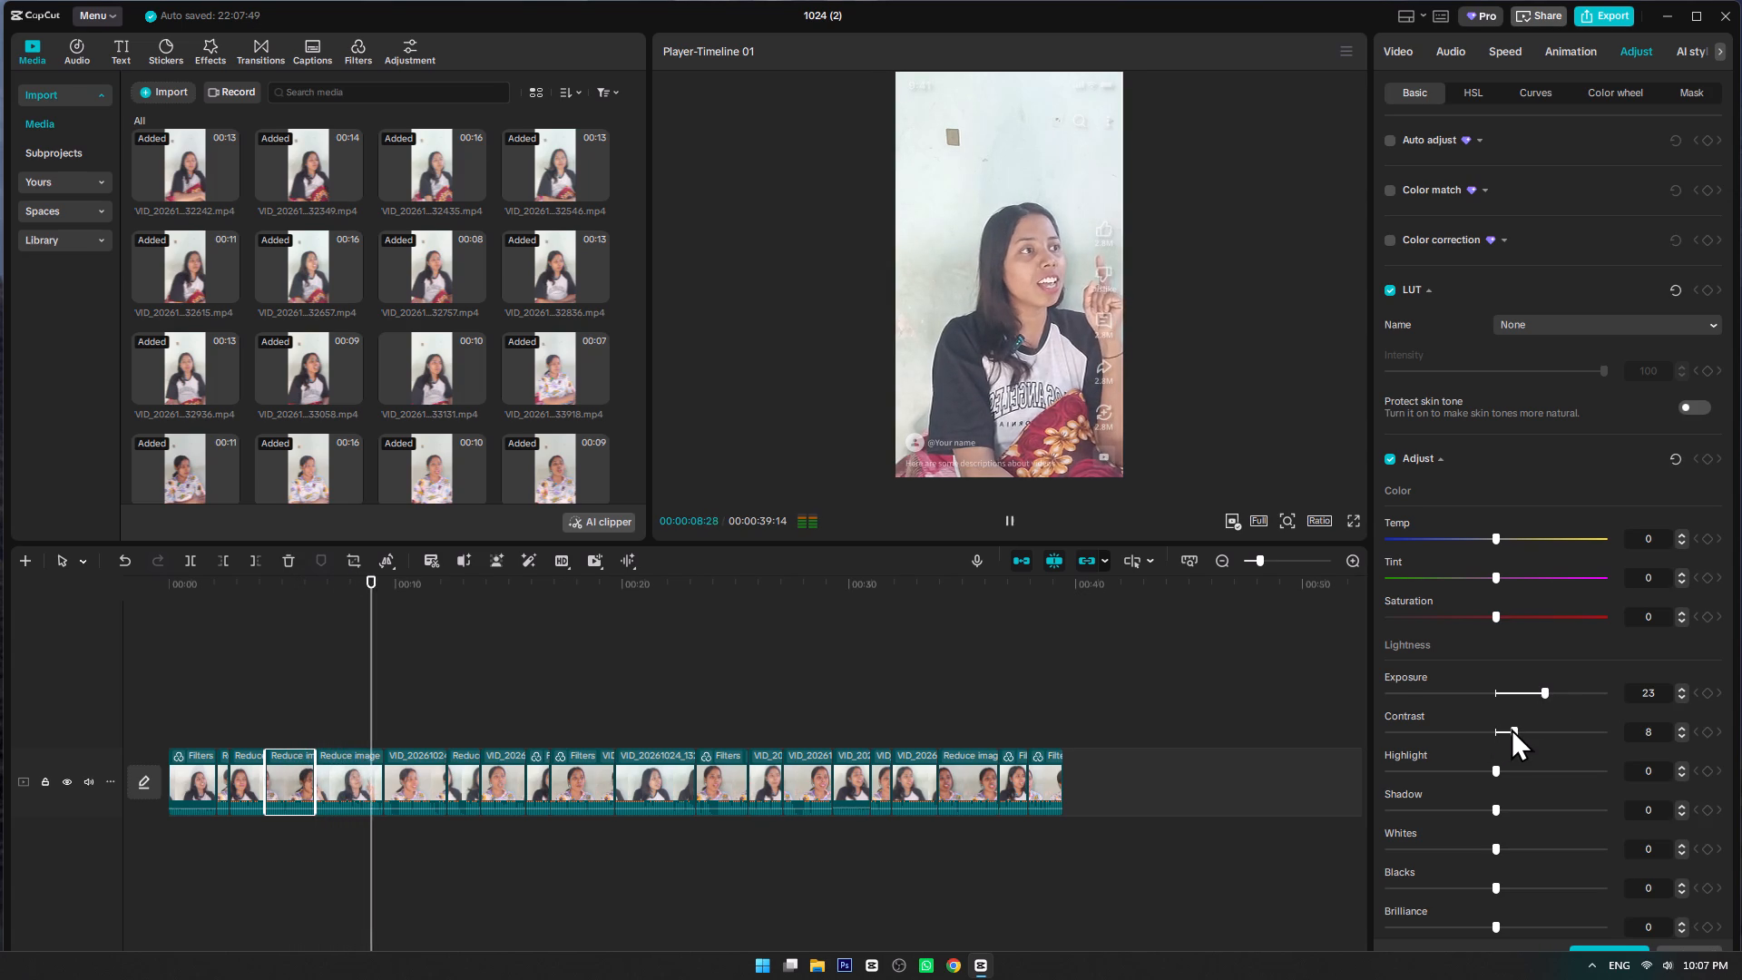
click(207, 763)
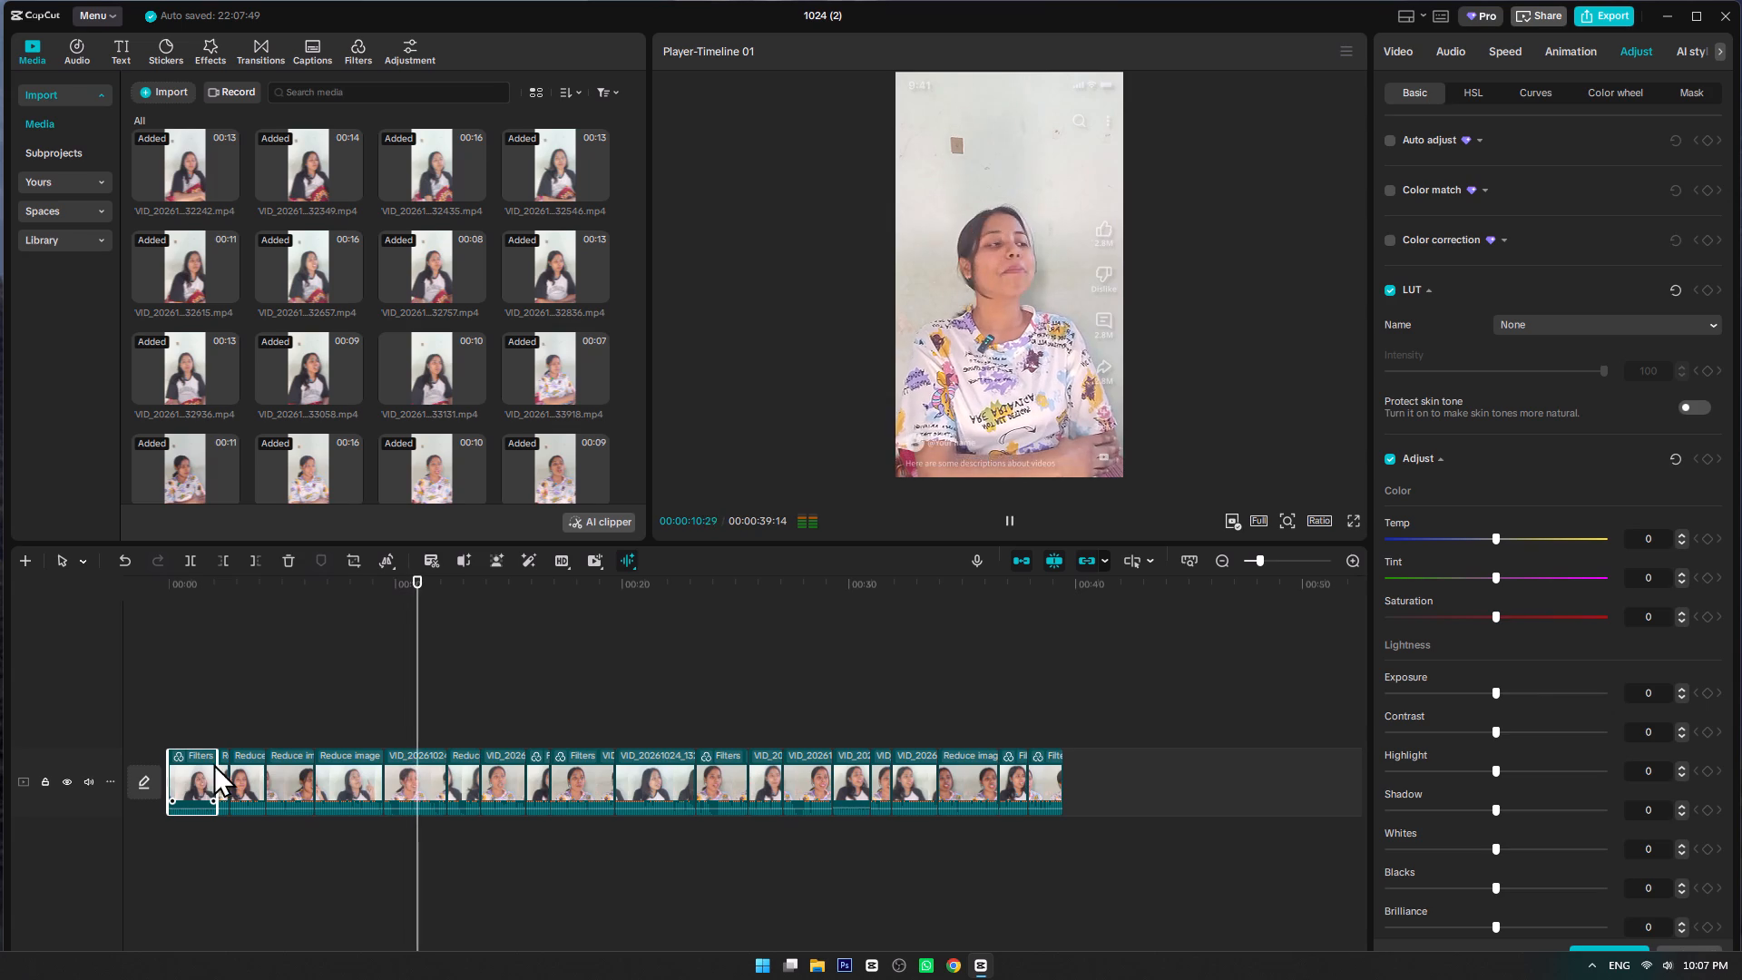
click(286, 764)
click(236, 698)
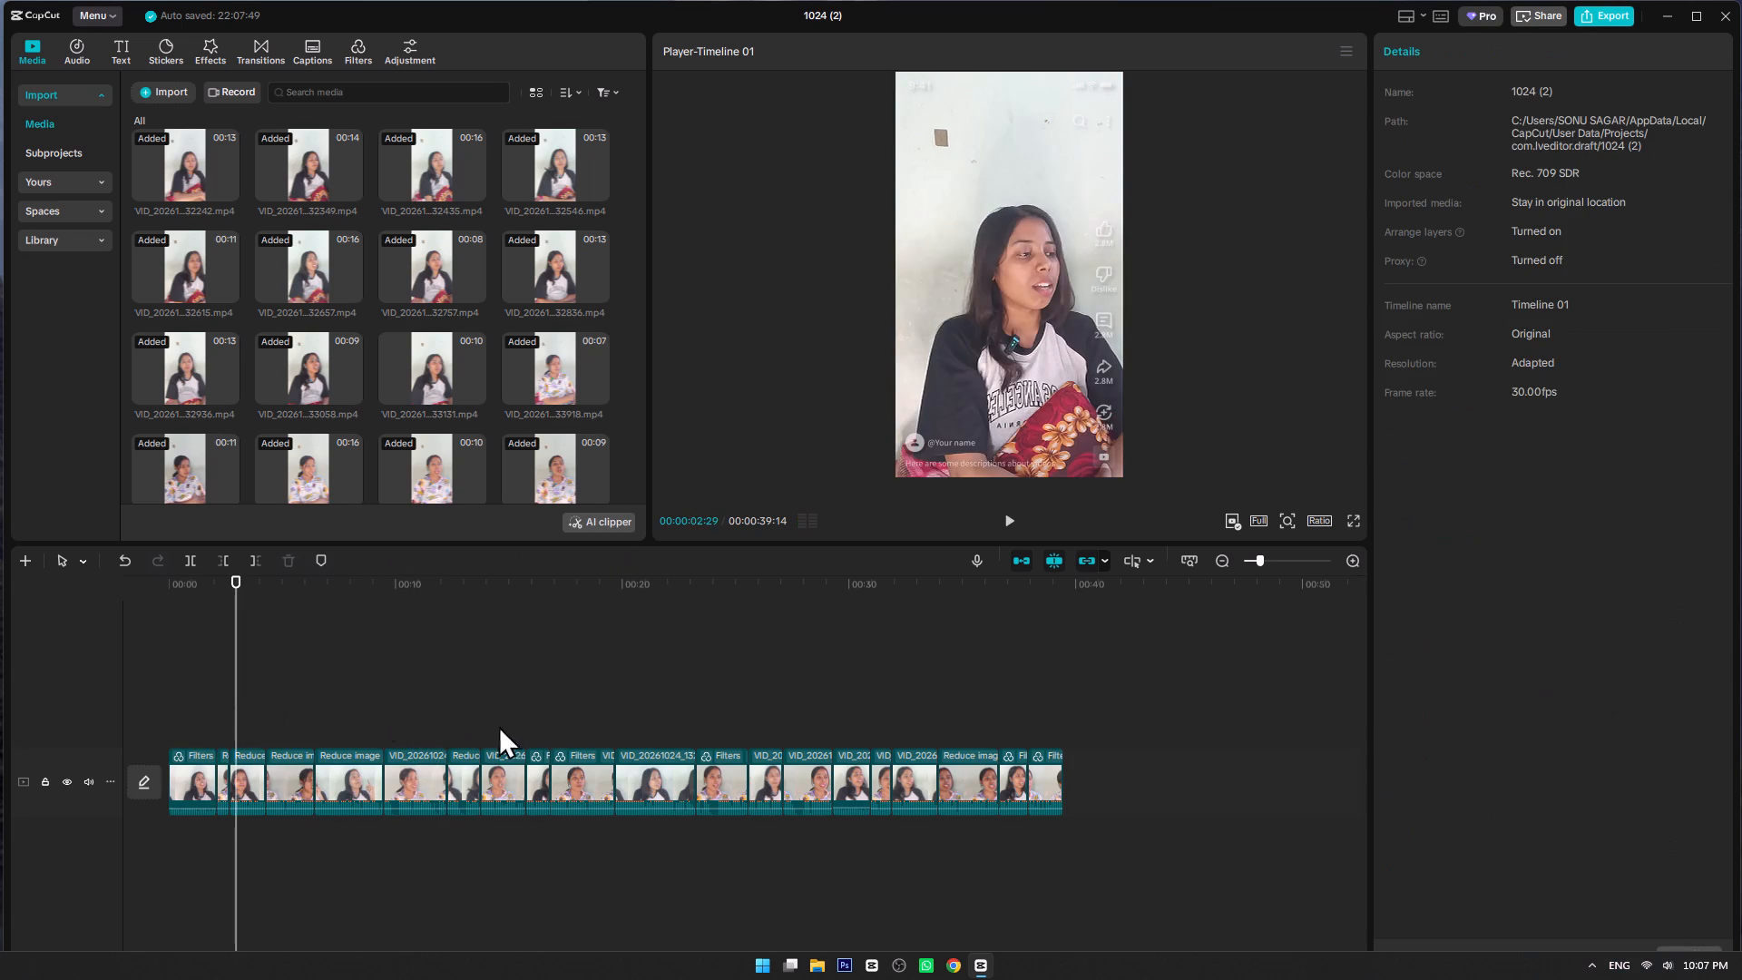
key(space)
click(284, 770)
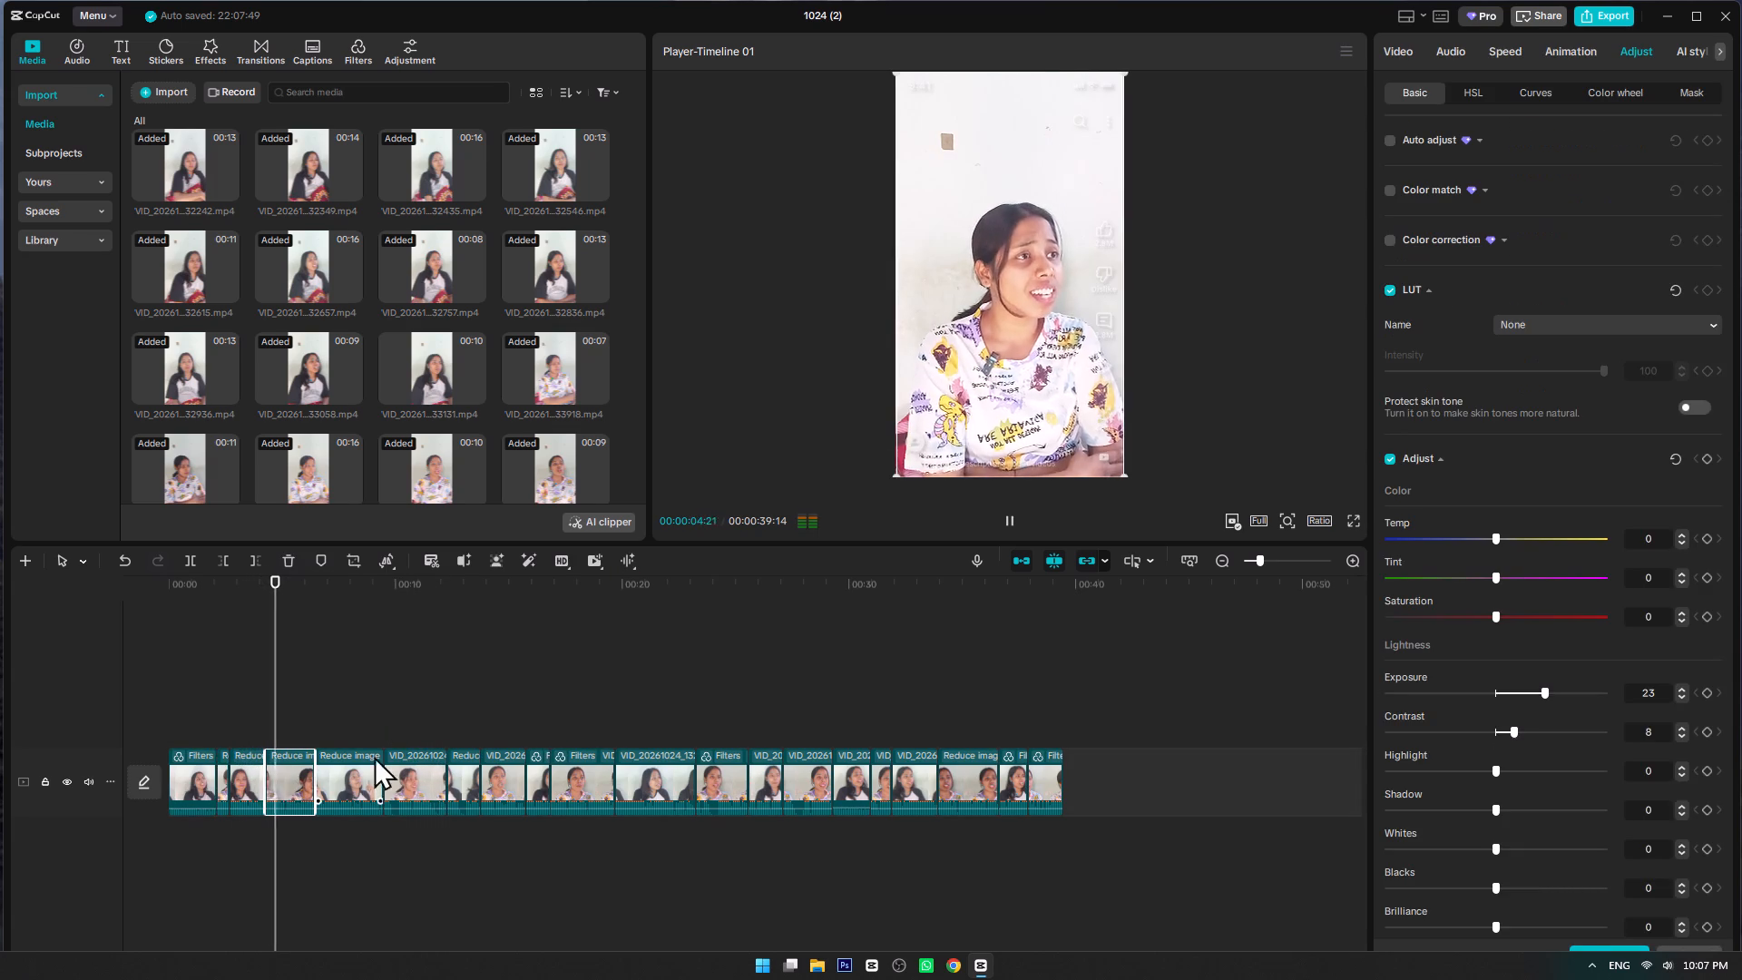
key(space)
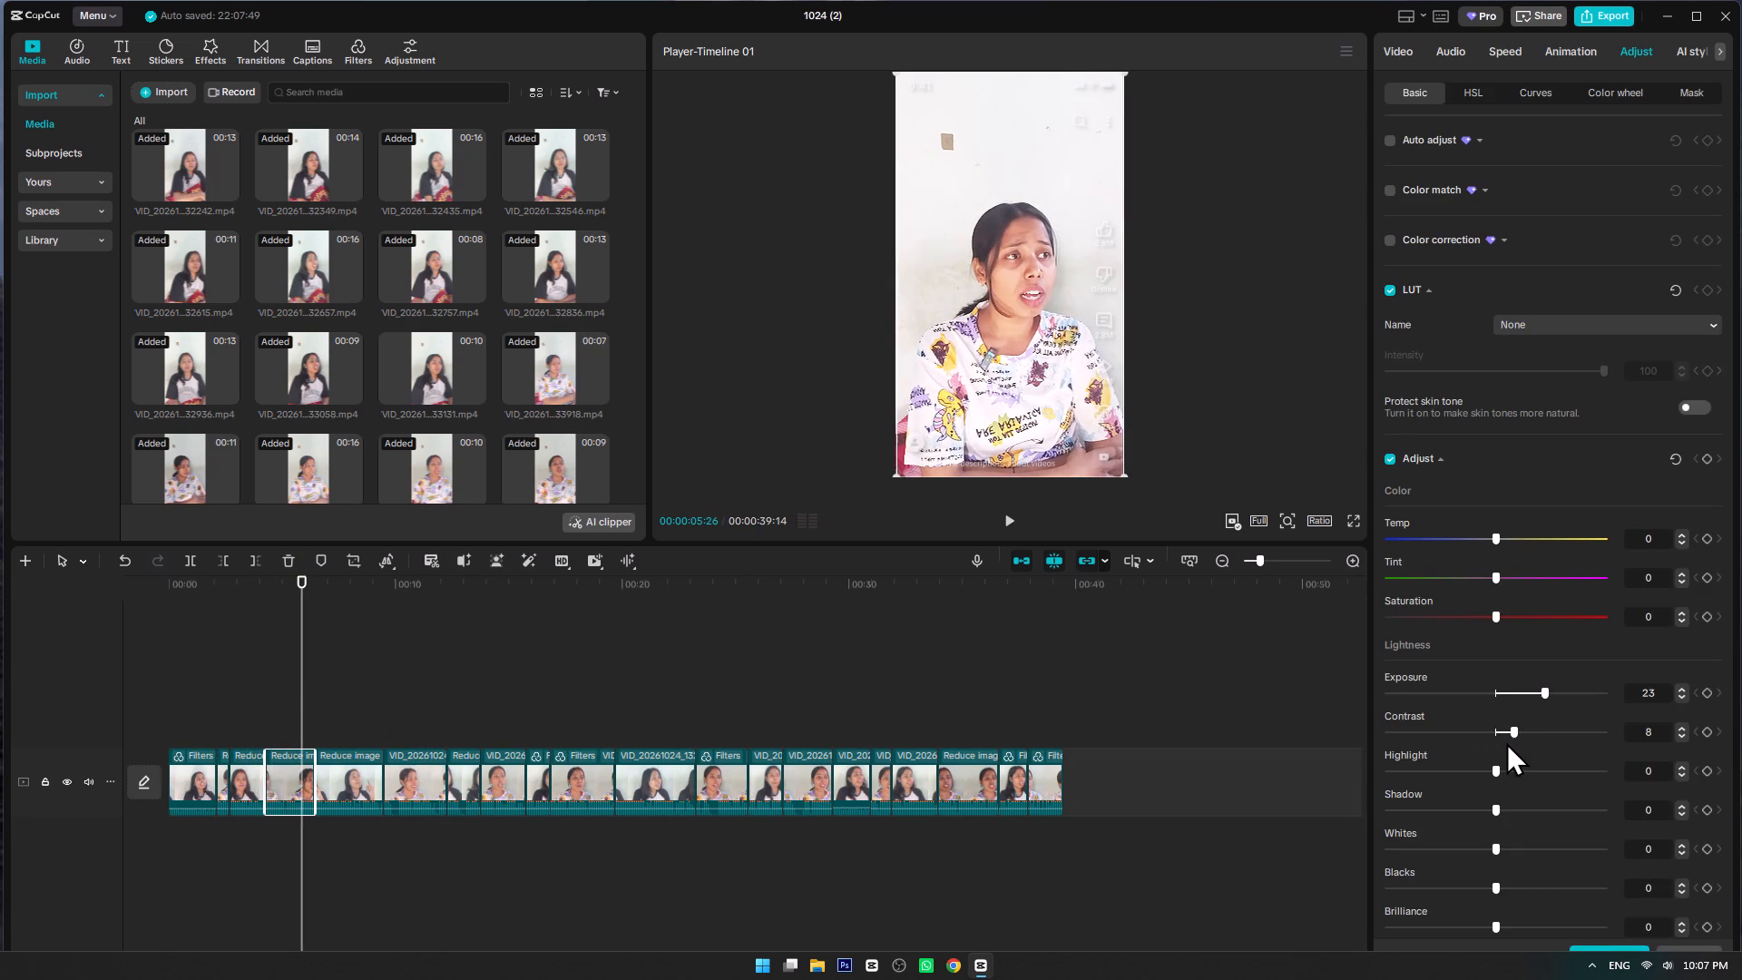
Return the clip's contrast to 0 and set its exposure to 12.
click(1498, 730)
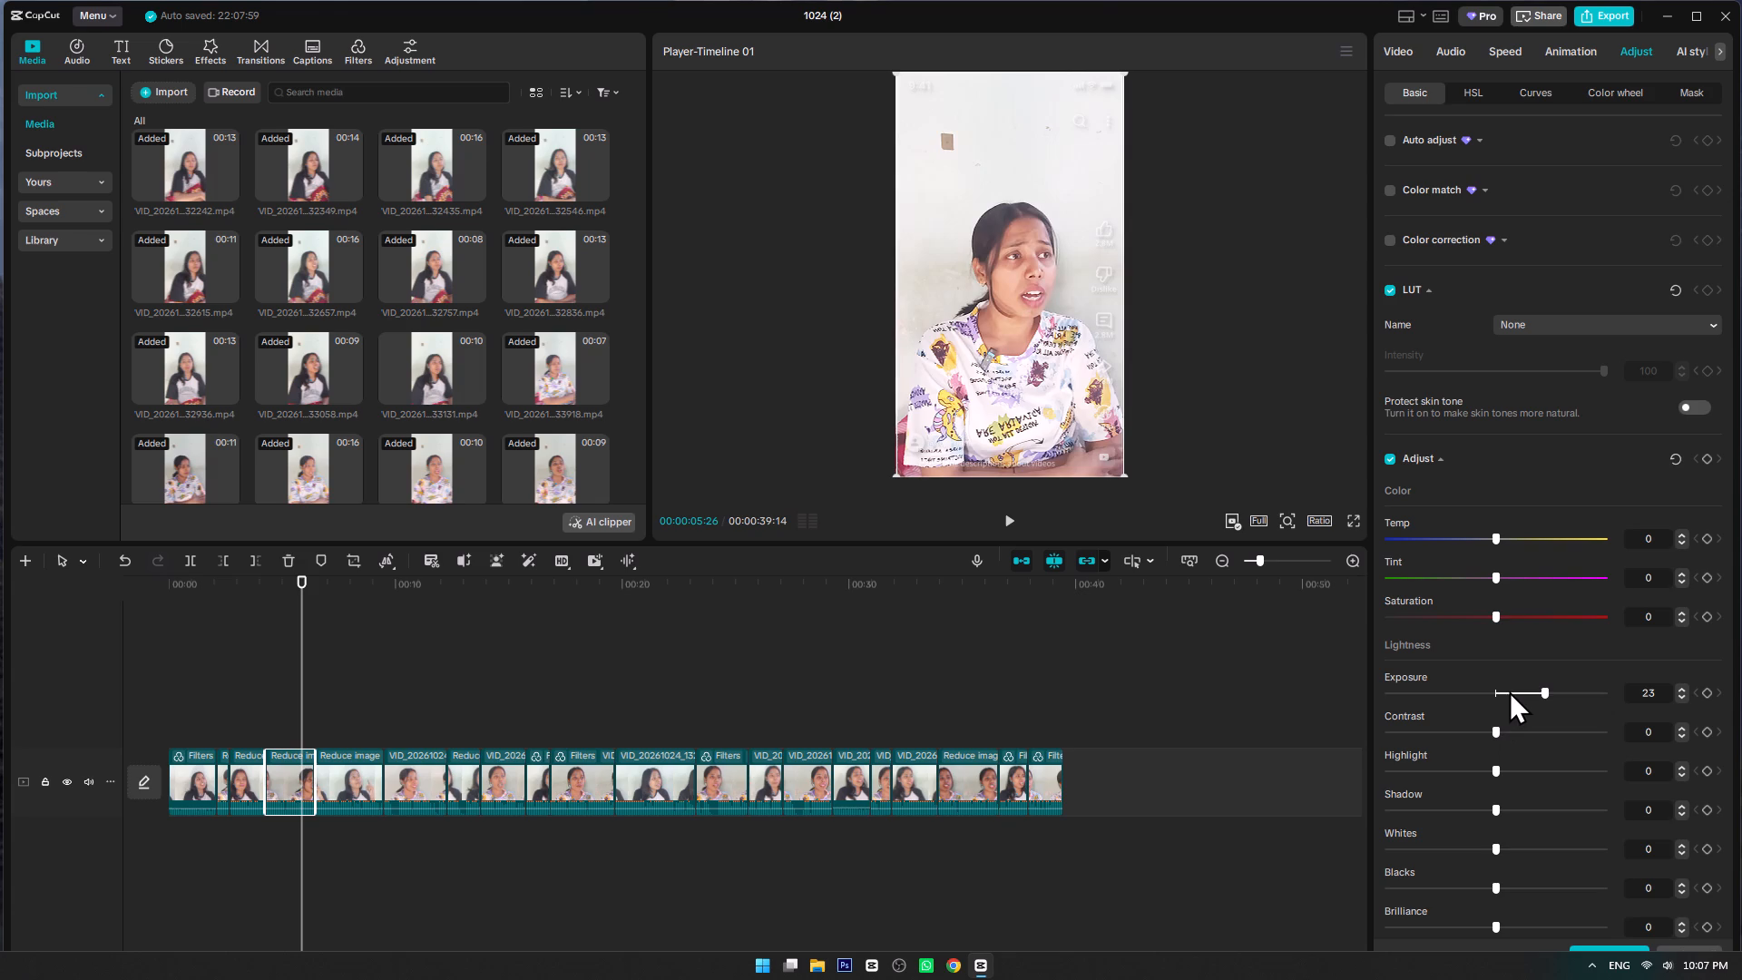
click(1509, 690)
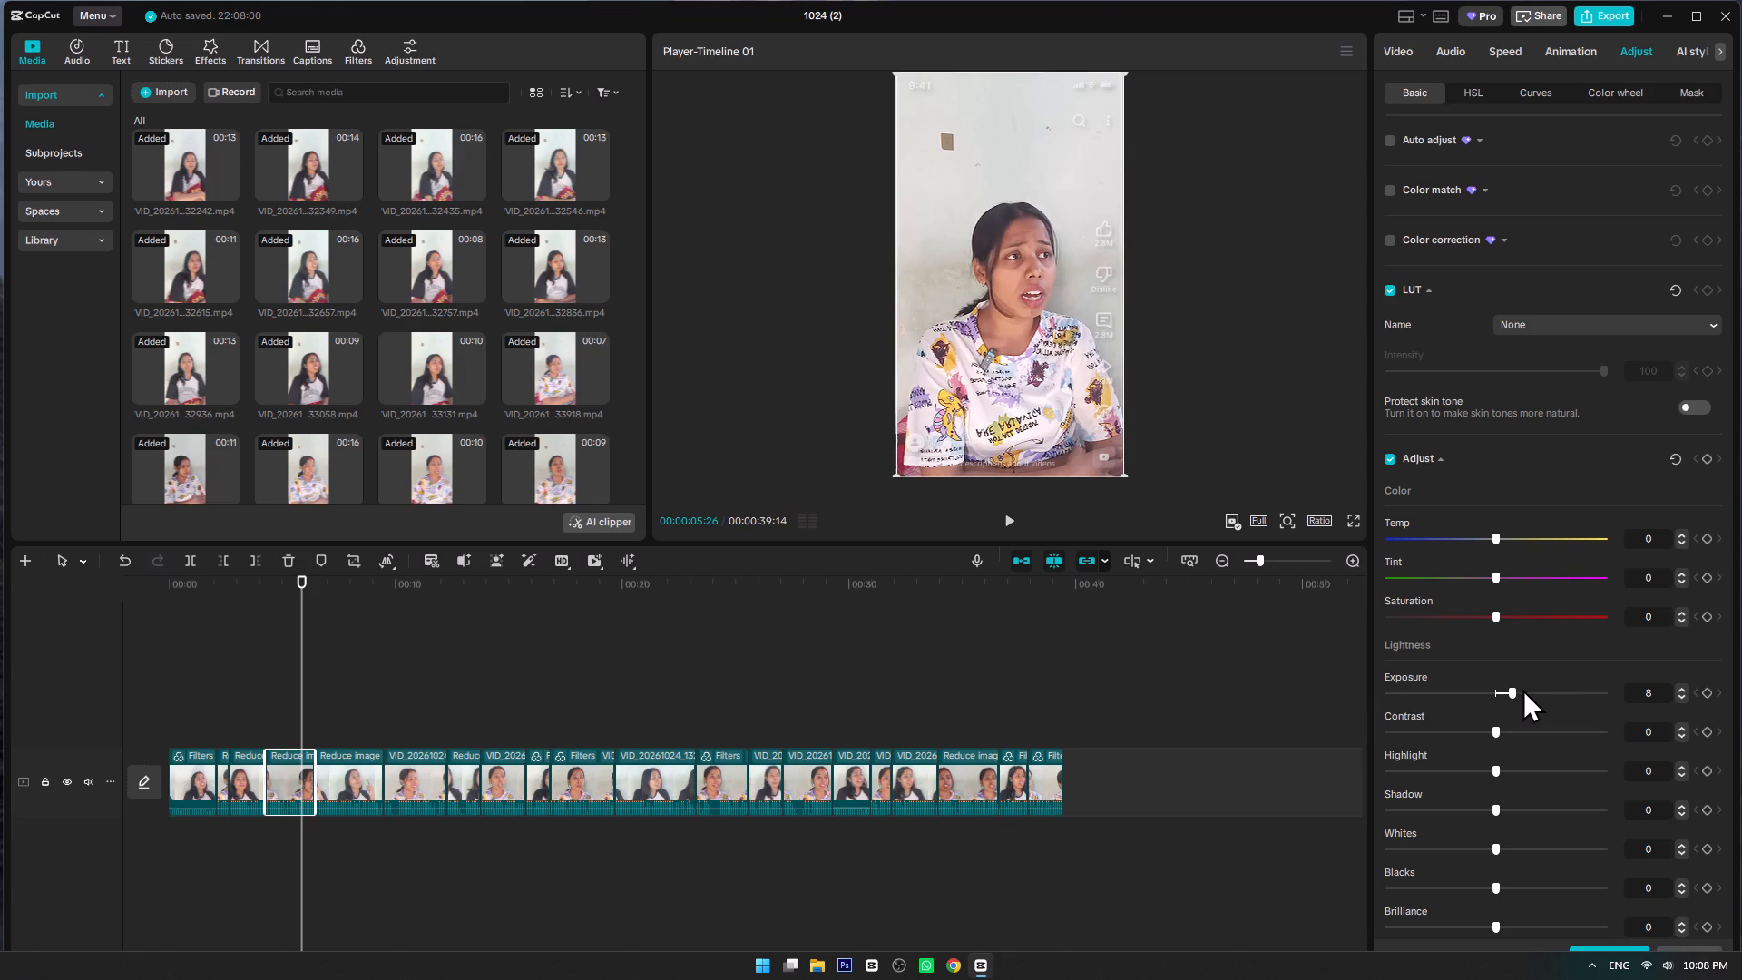
click(1518, 690)
Play the timeline from the adjusted clip to the end to review how evenly the clips' brightness matches.
key(space)
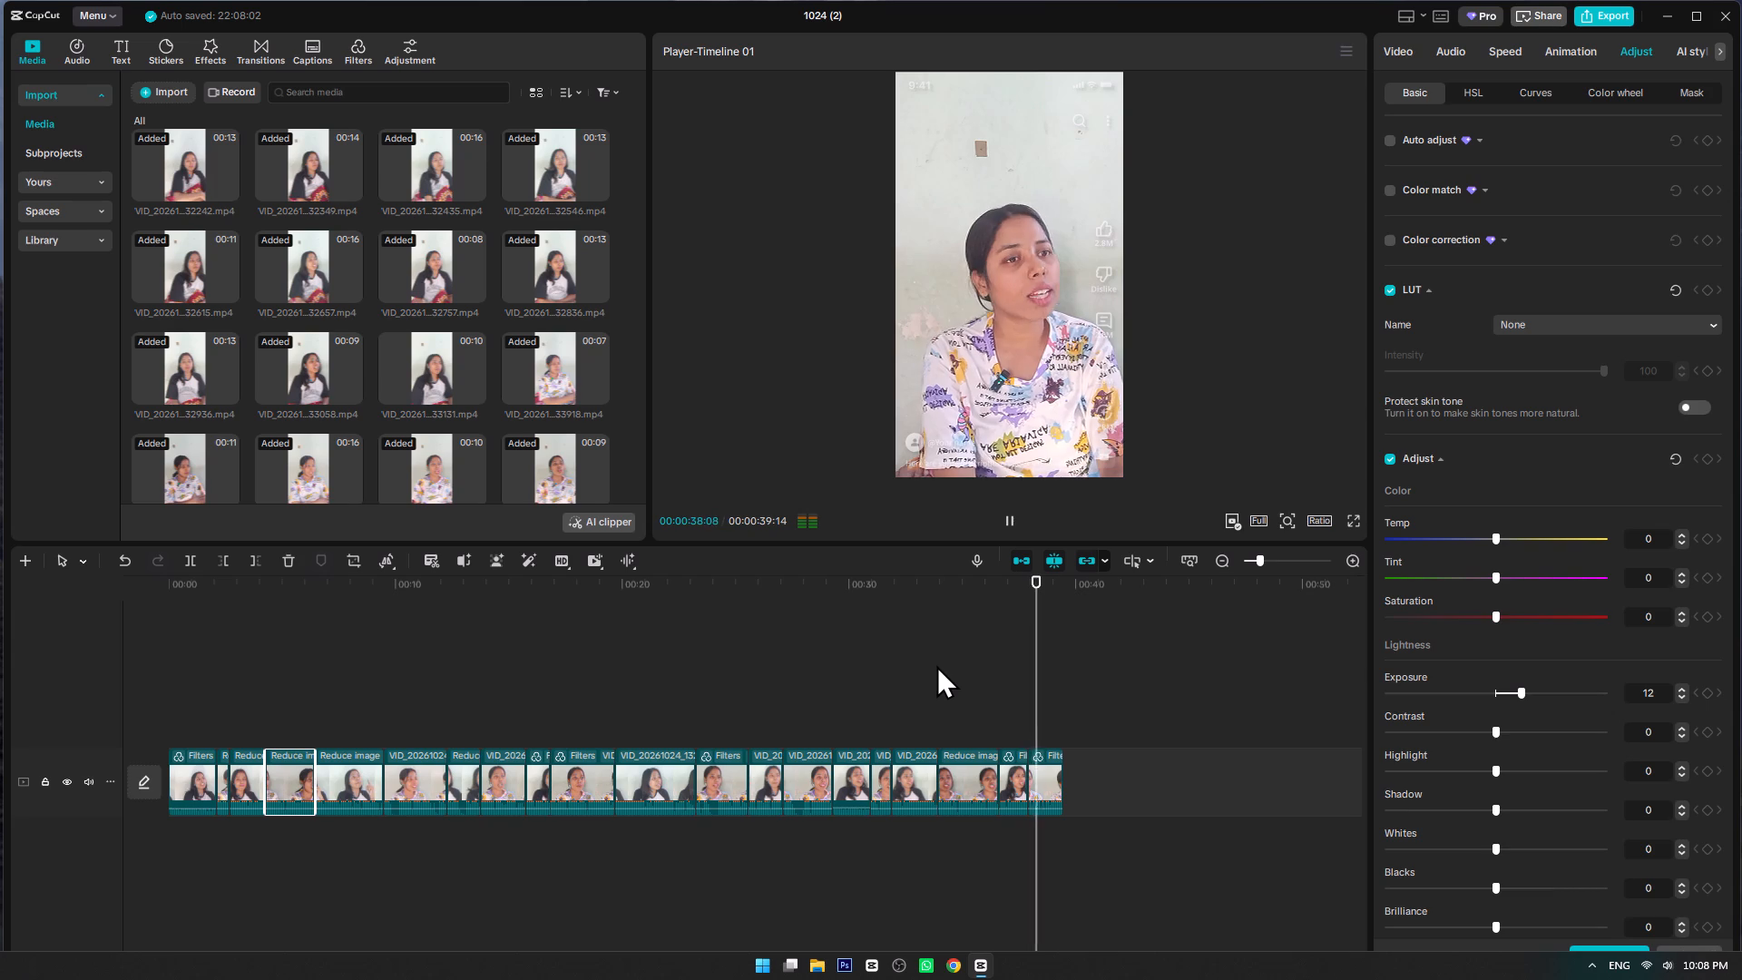
key(space)
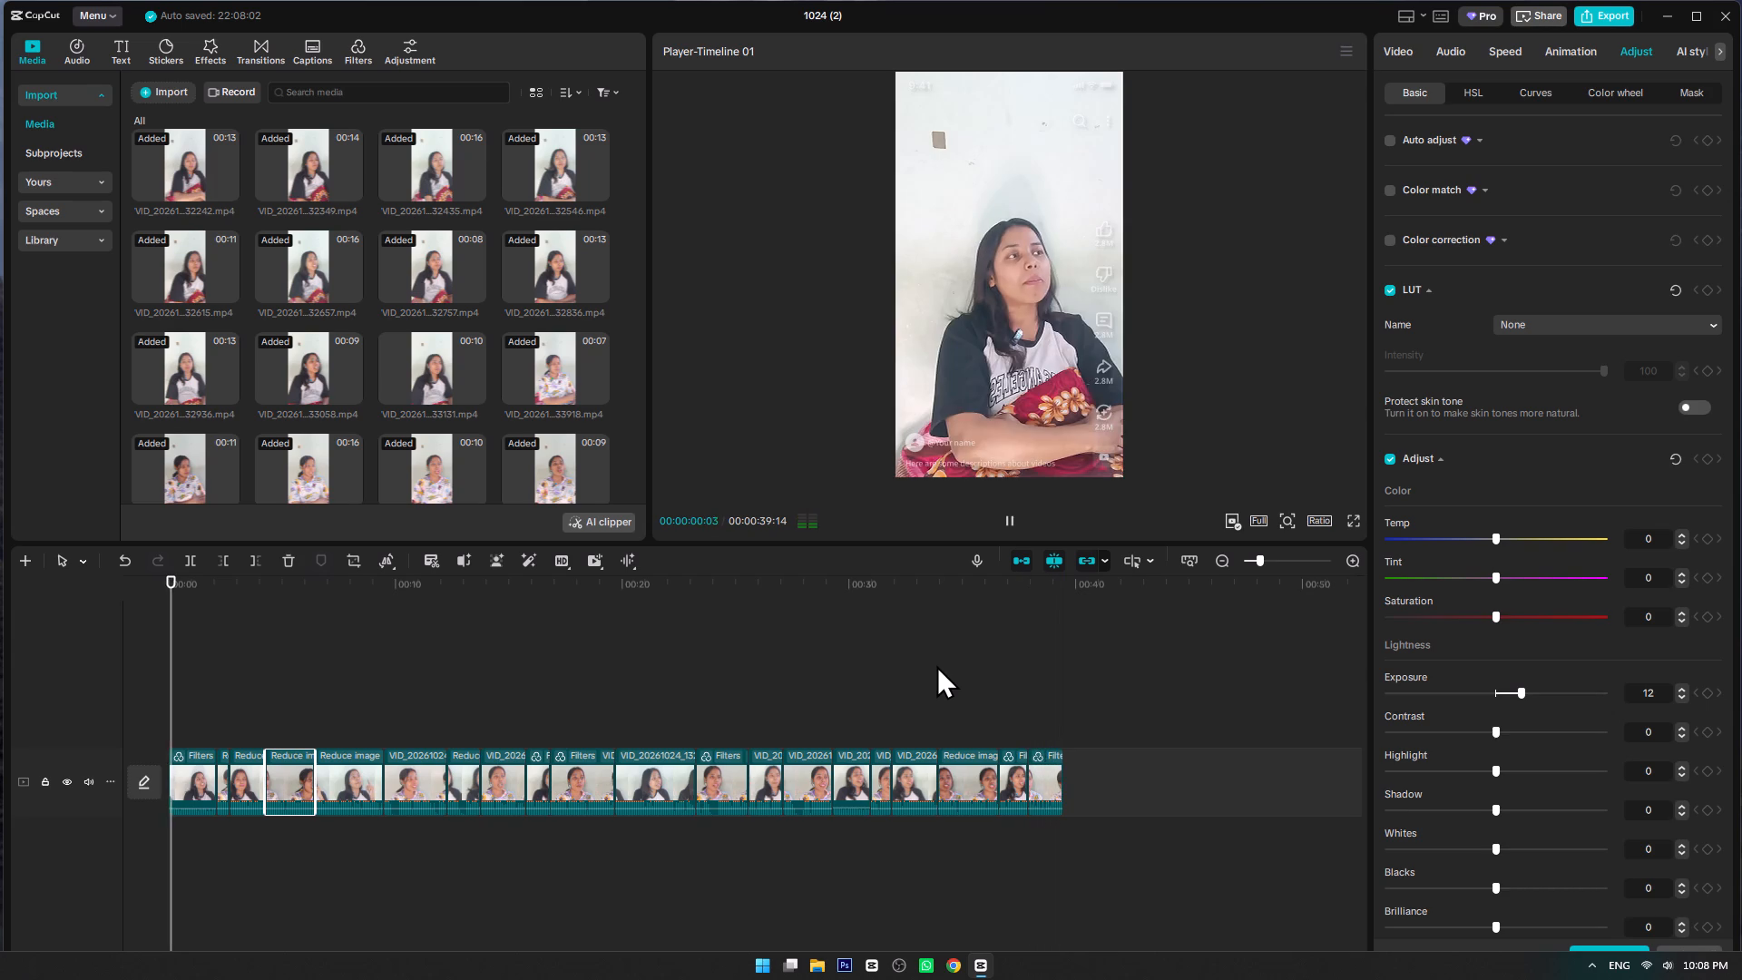
key(space)
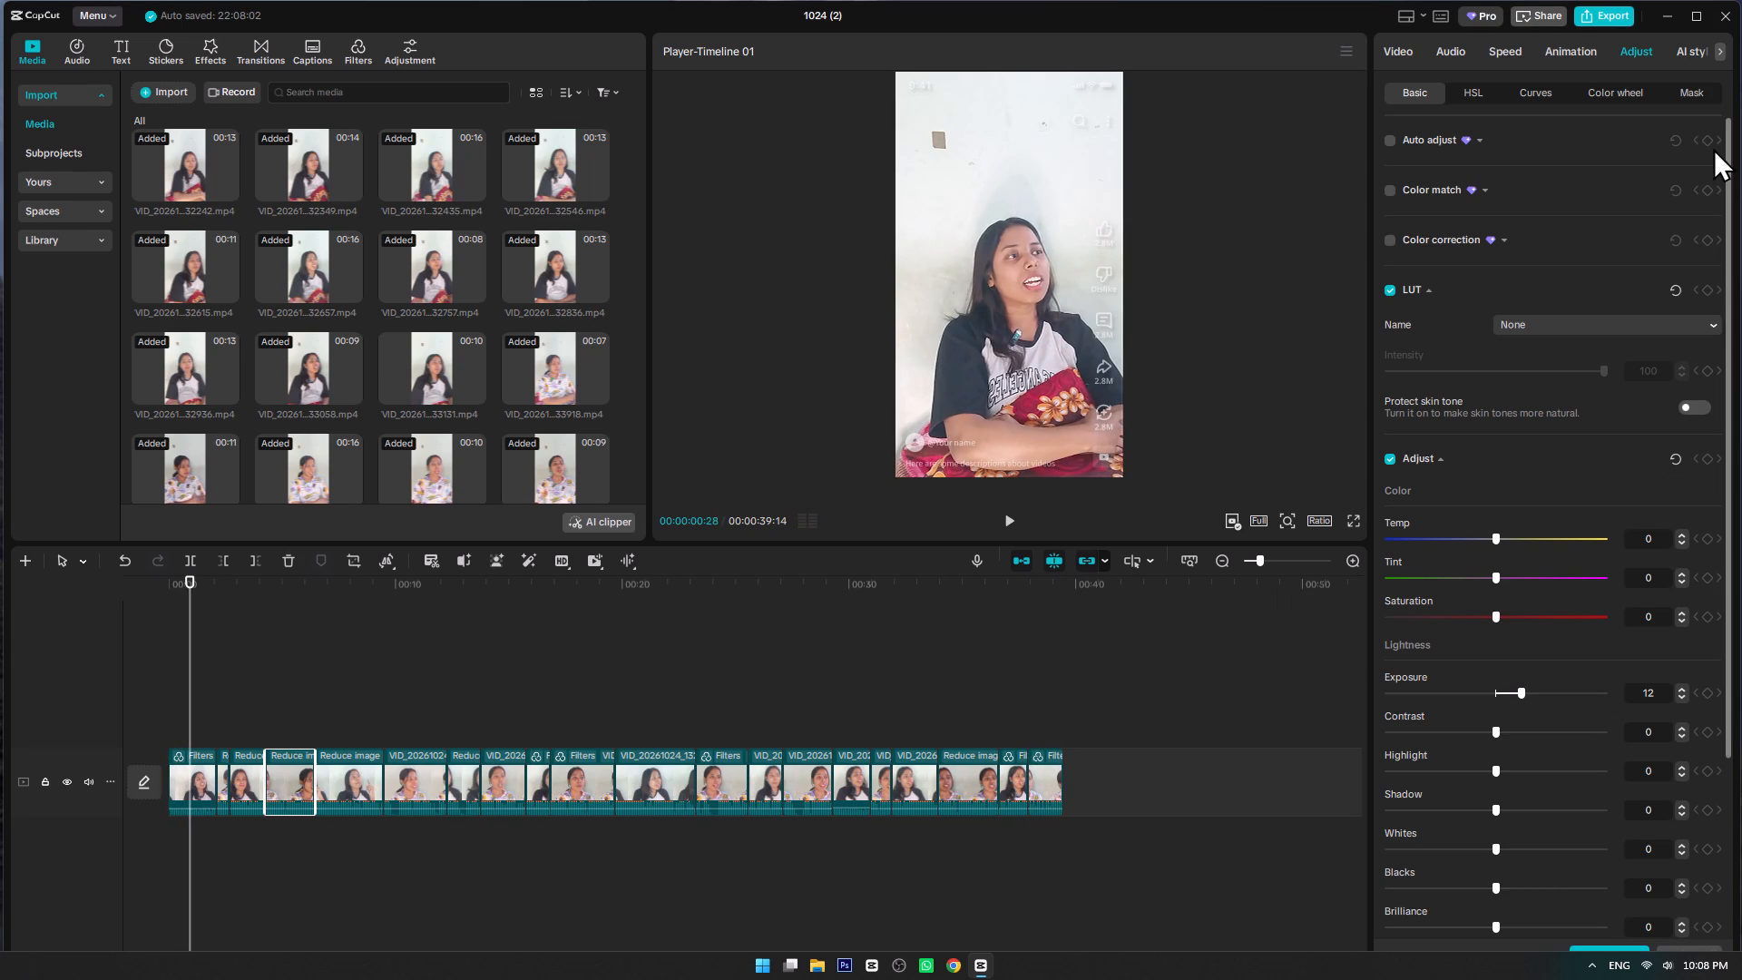
Look through the selected clip's Curves, Mask, AI style and Audio settings.
click(1540, 89)
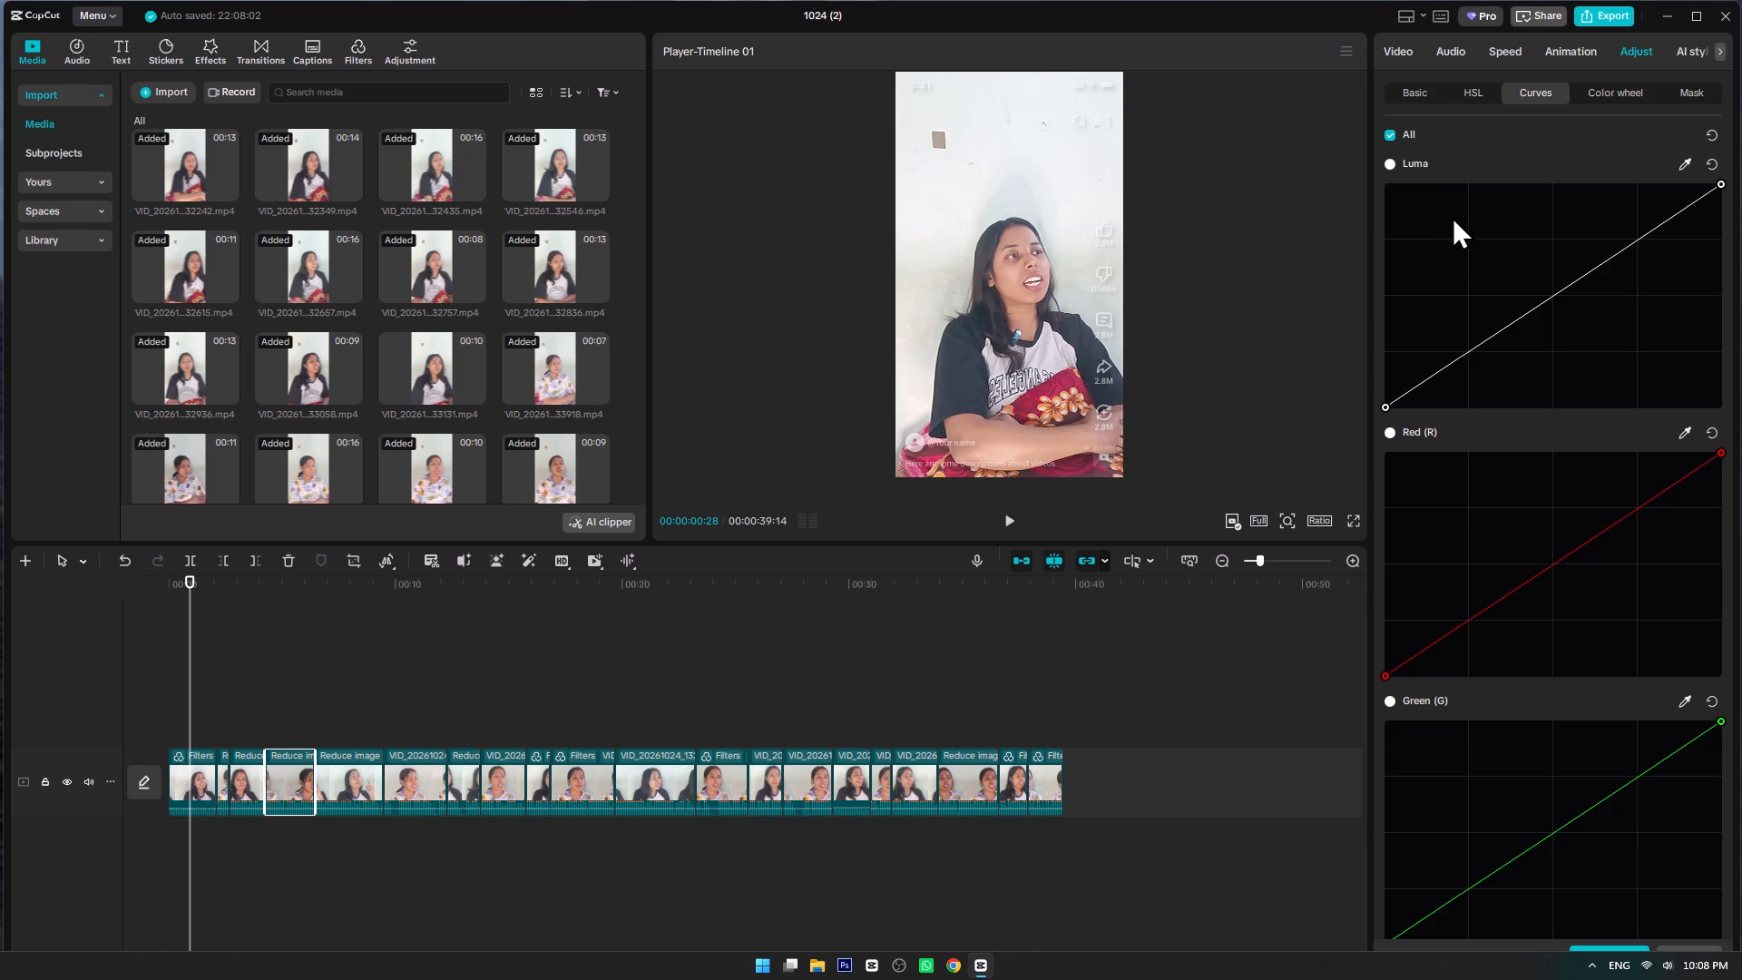
click(1695, 91)
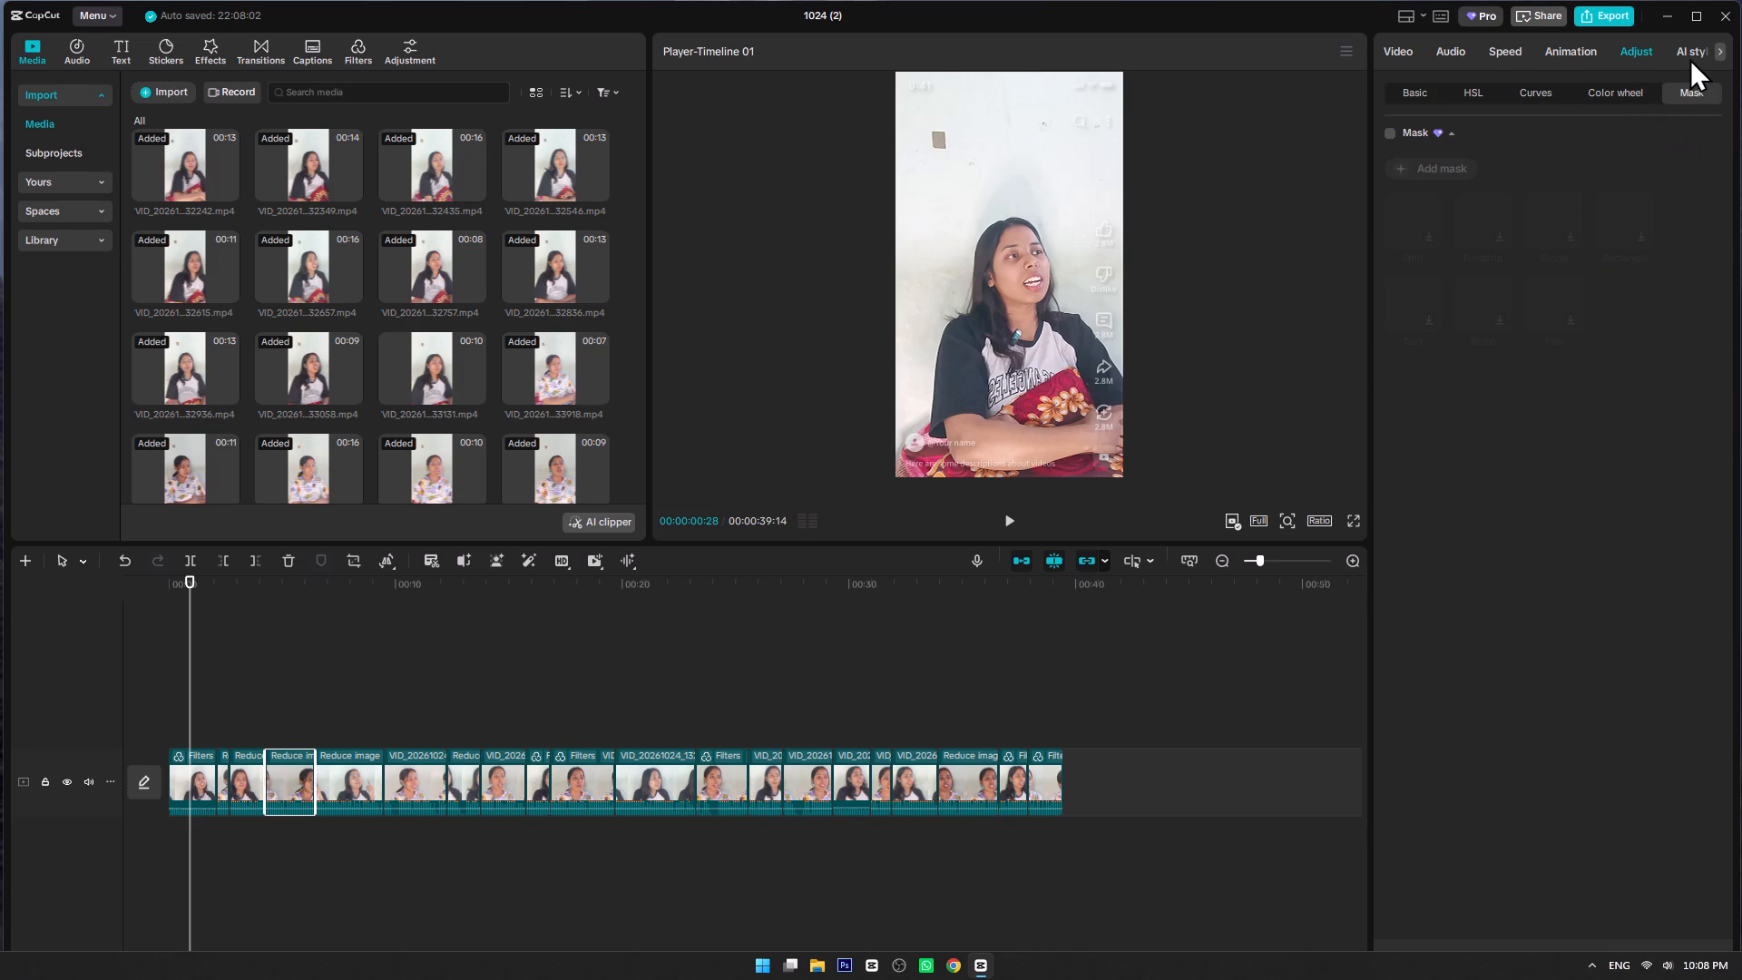
click(1698, 46)
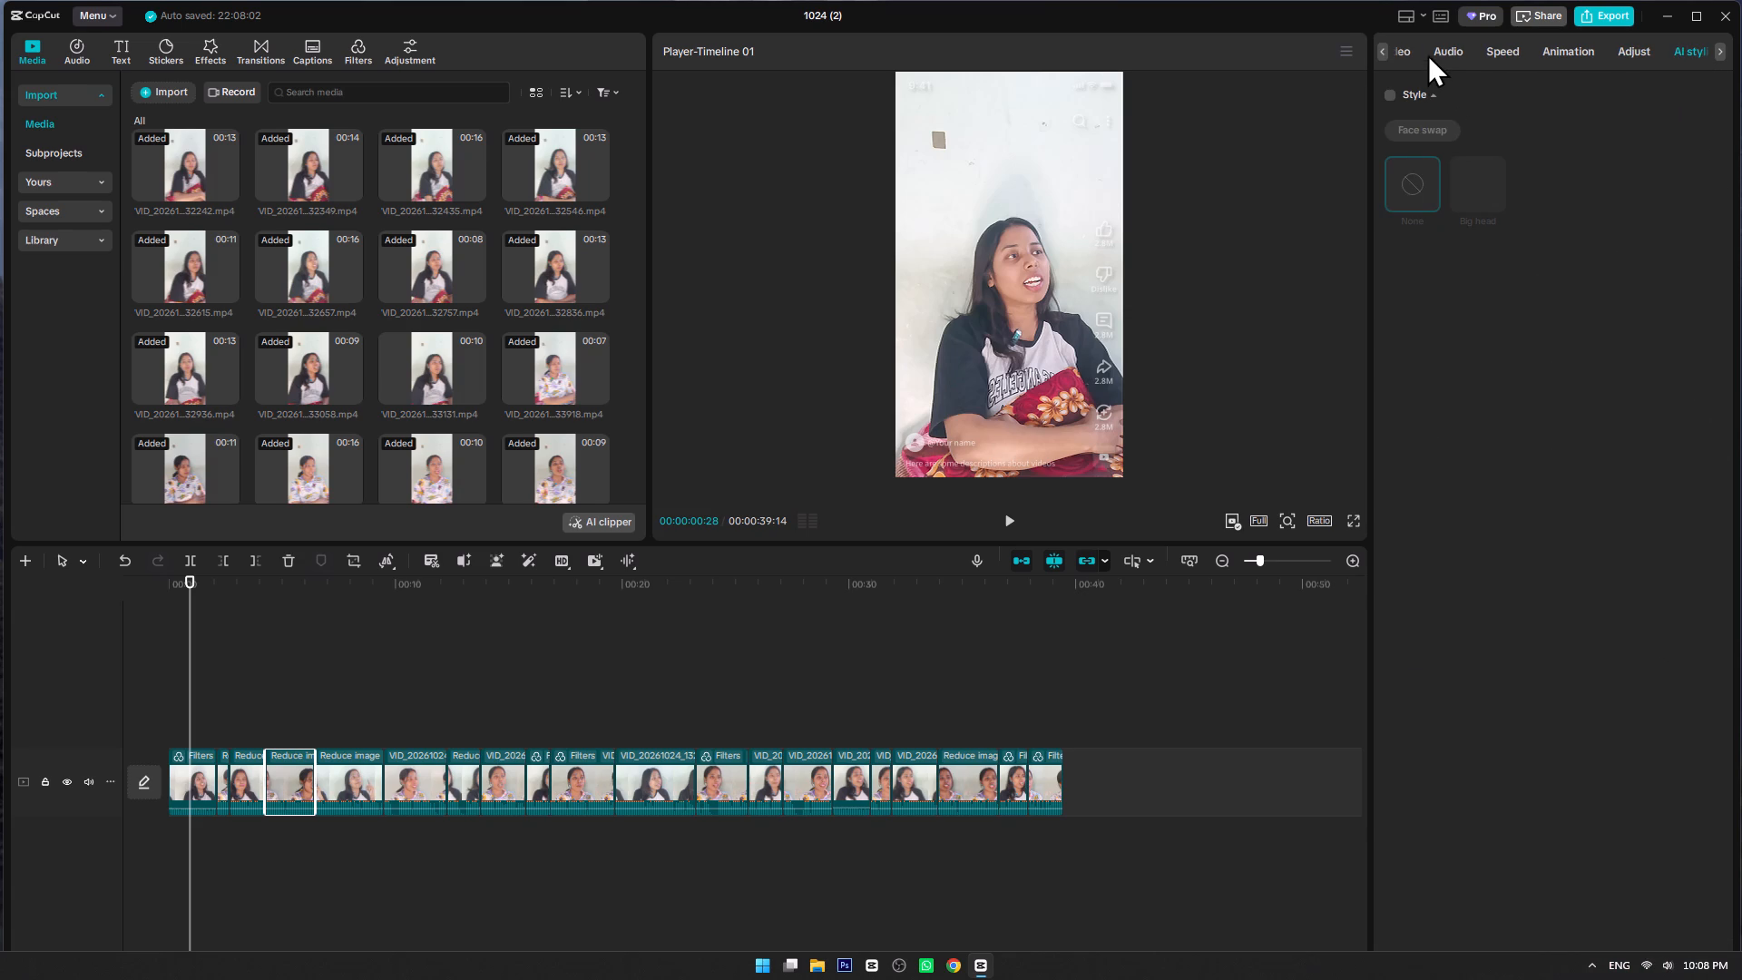
click(1451, 50)
click(1382, 50)
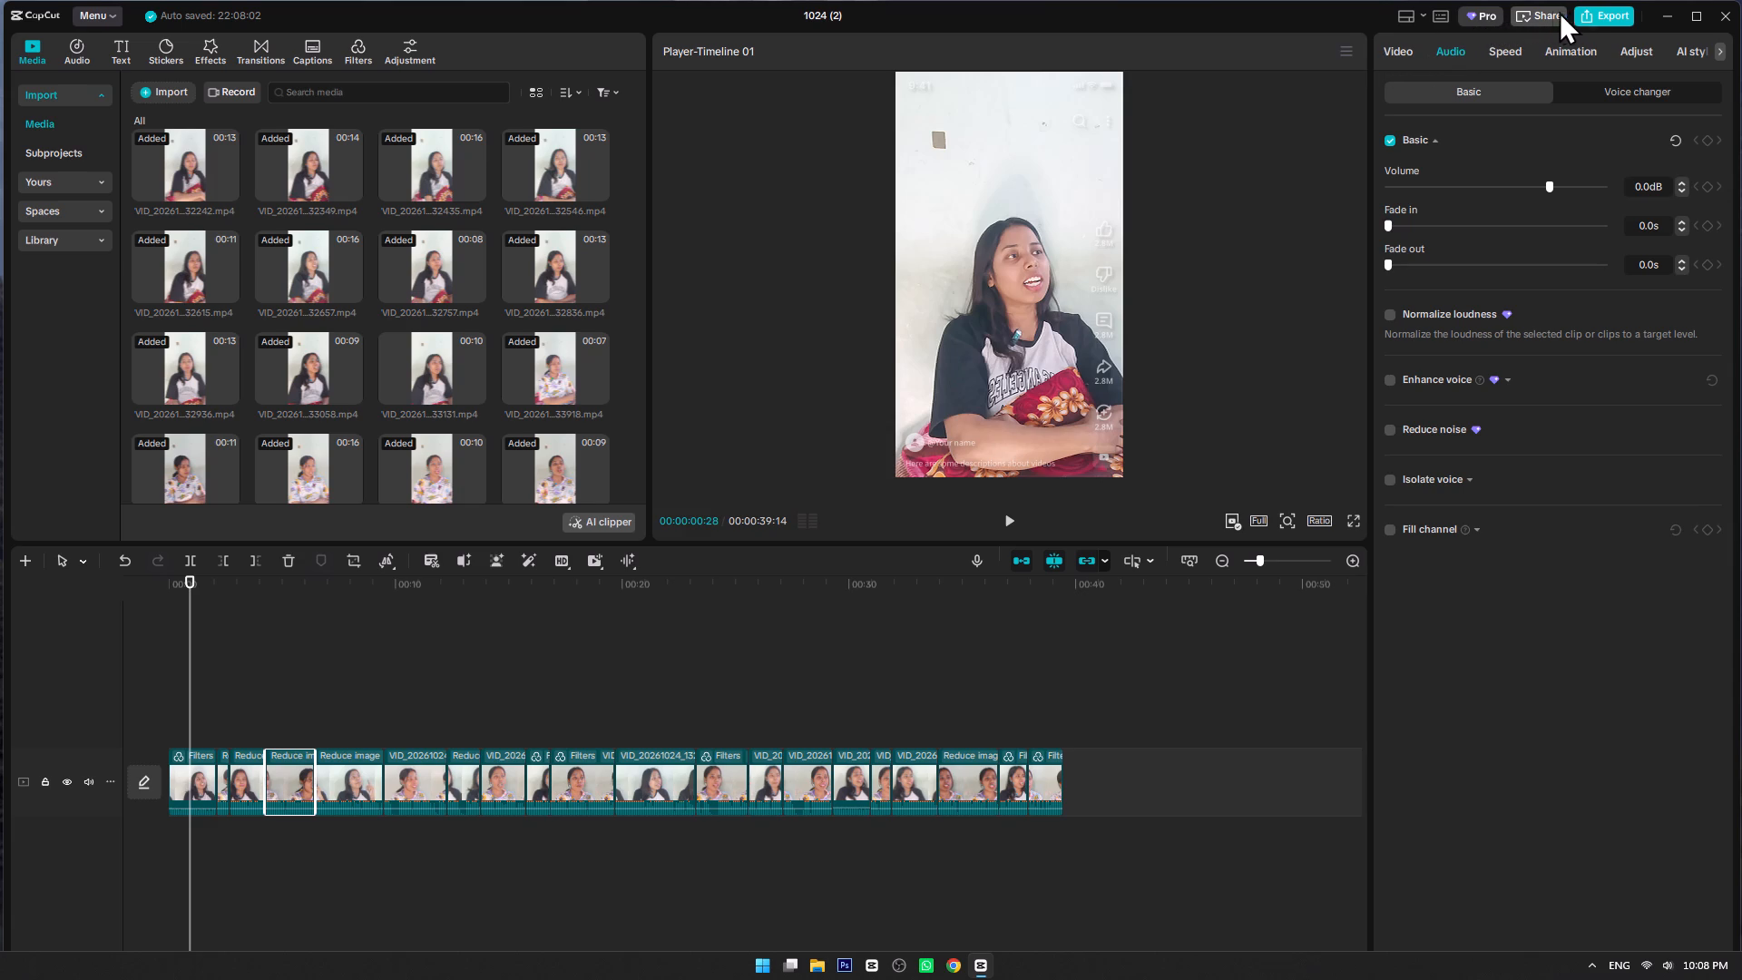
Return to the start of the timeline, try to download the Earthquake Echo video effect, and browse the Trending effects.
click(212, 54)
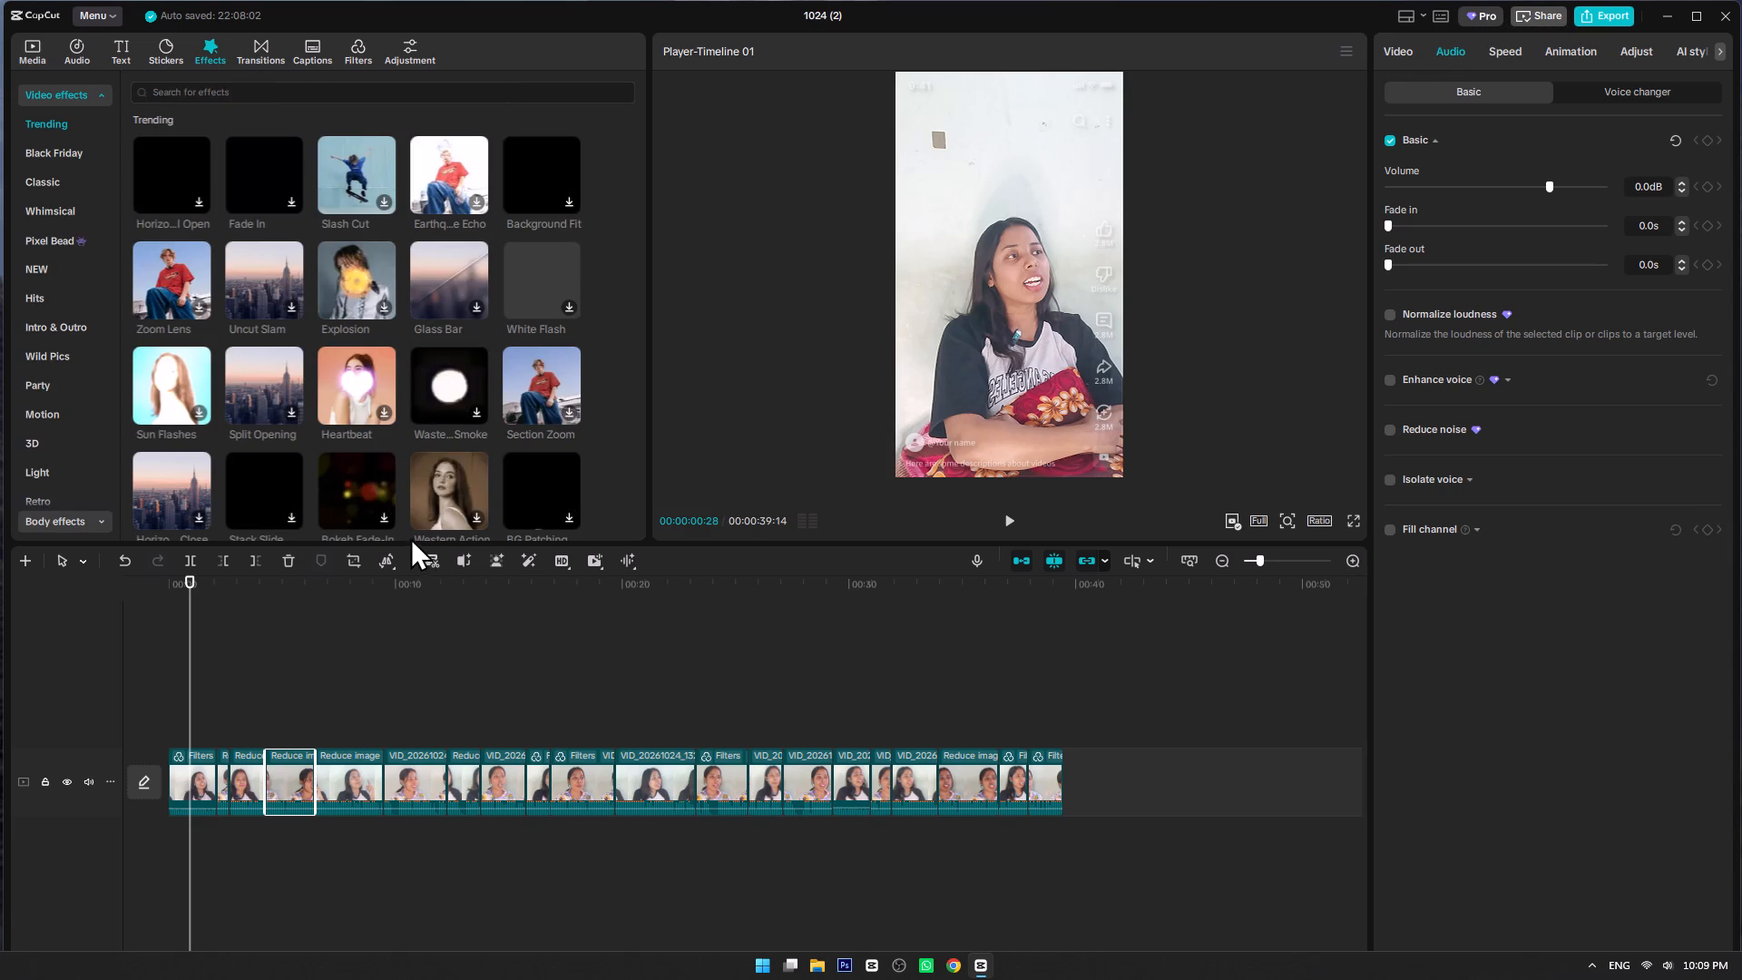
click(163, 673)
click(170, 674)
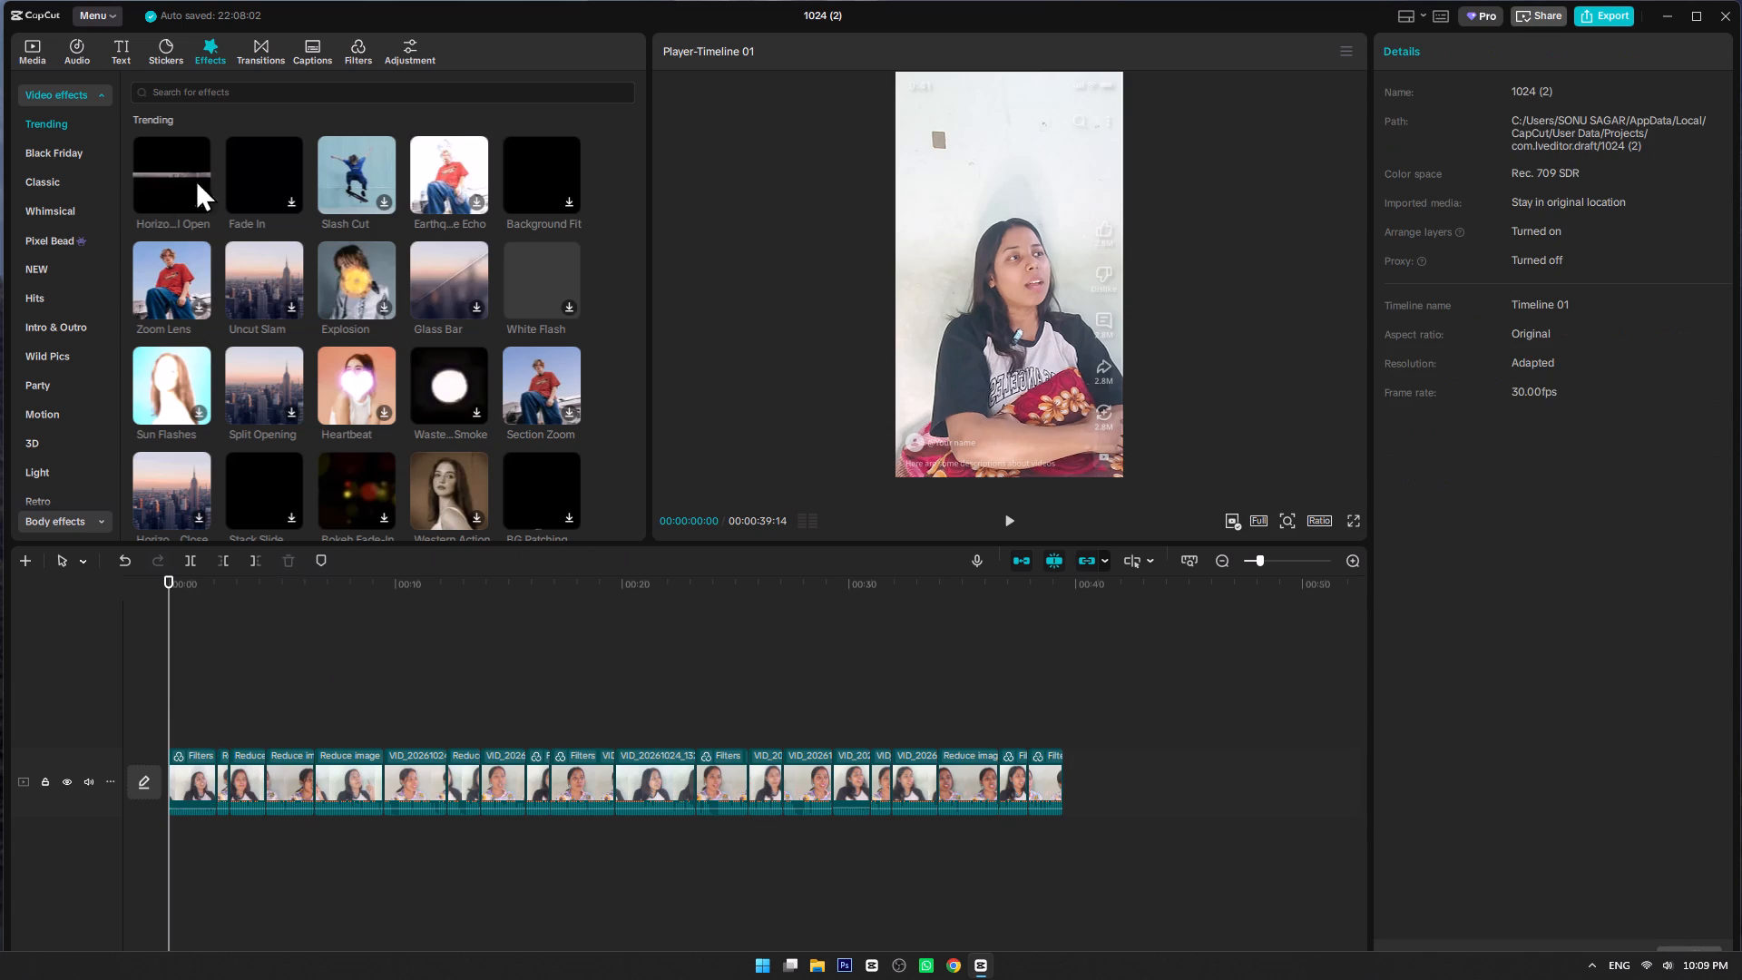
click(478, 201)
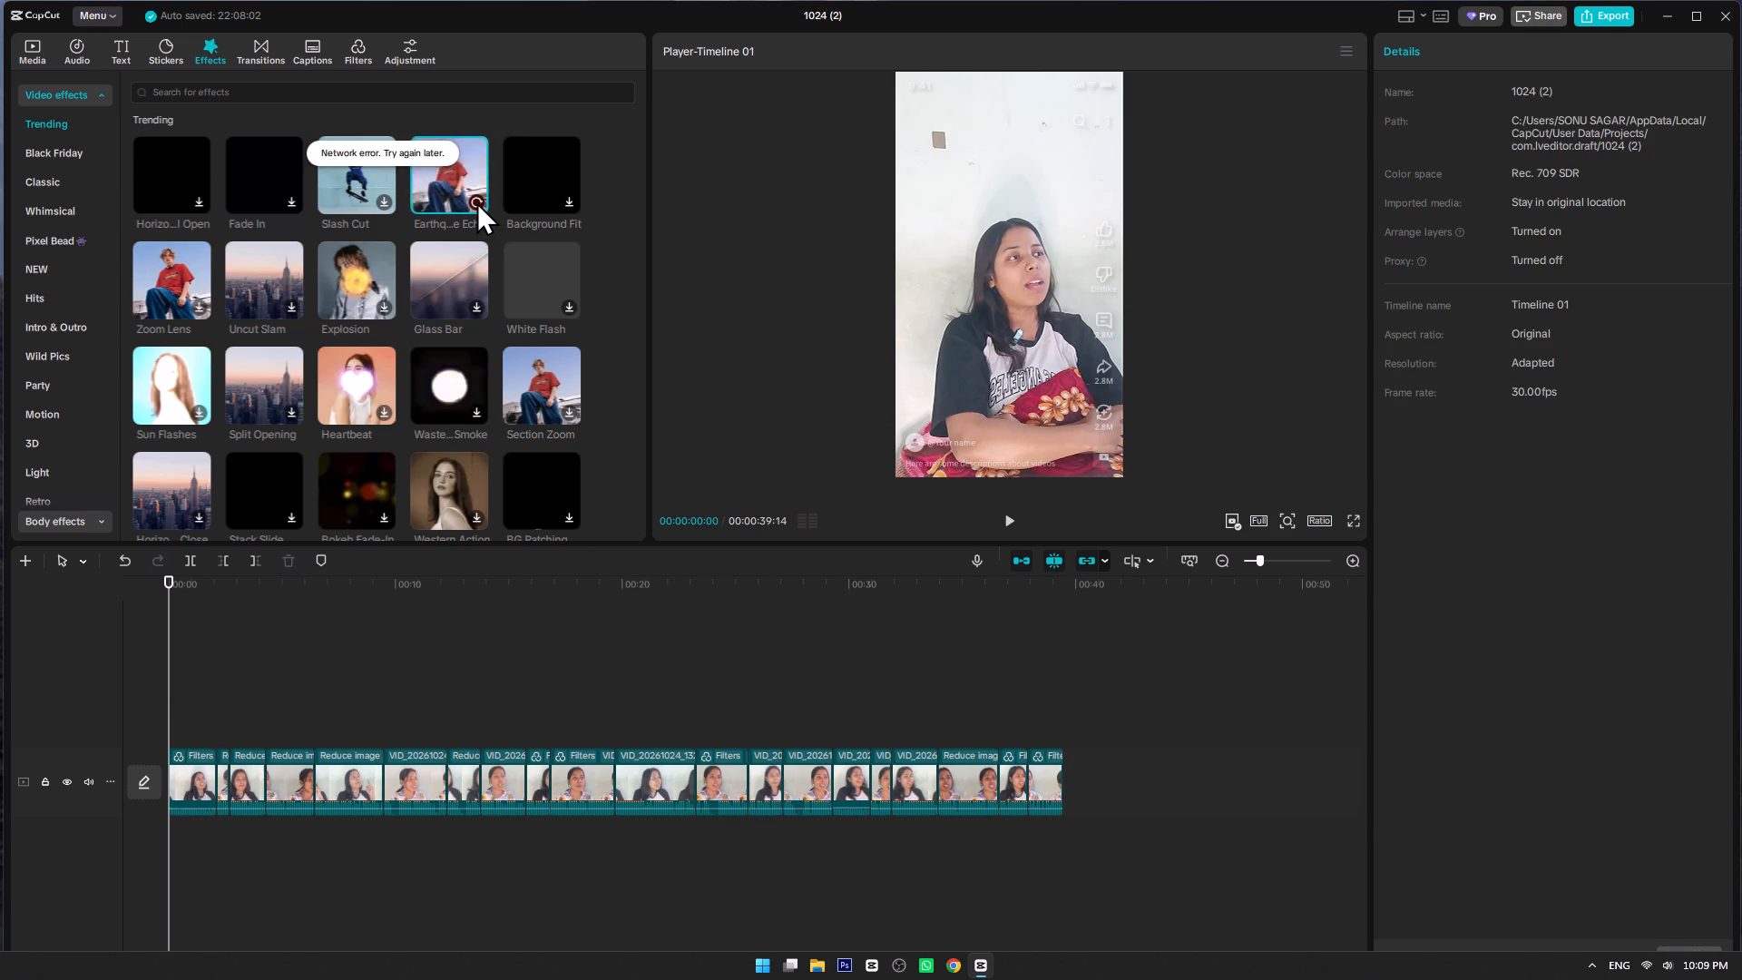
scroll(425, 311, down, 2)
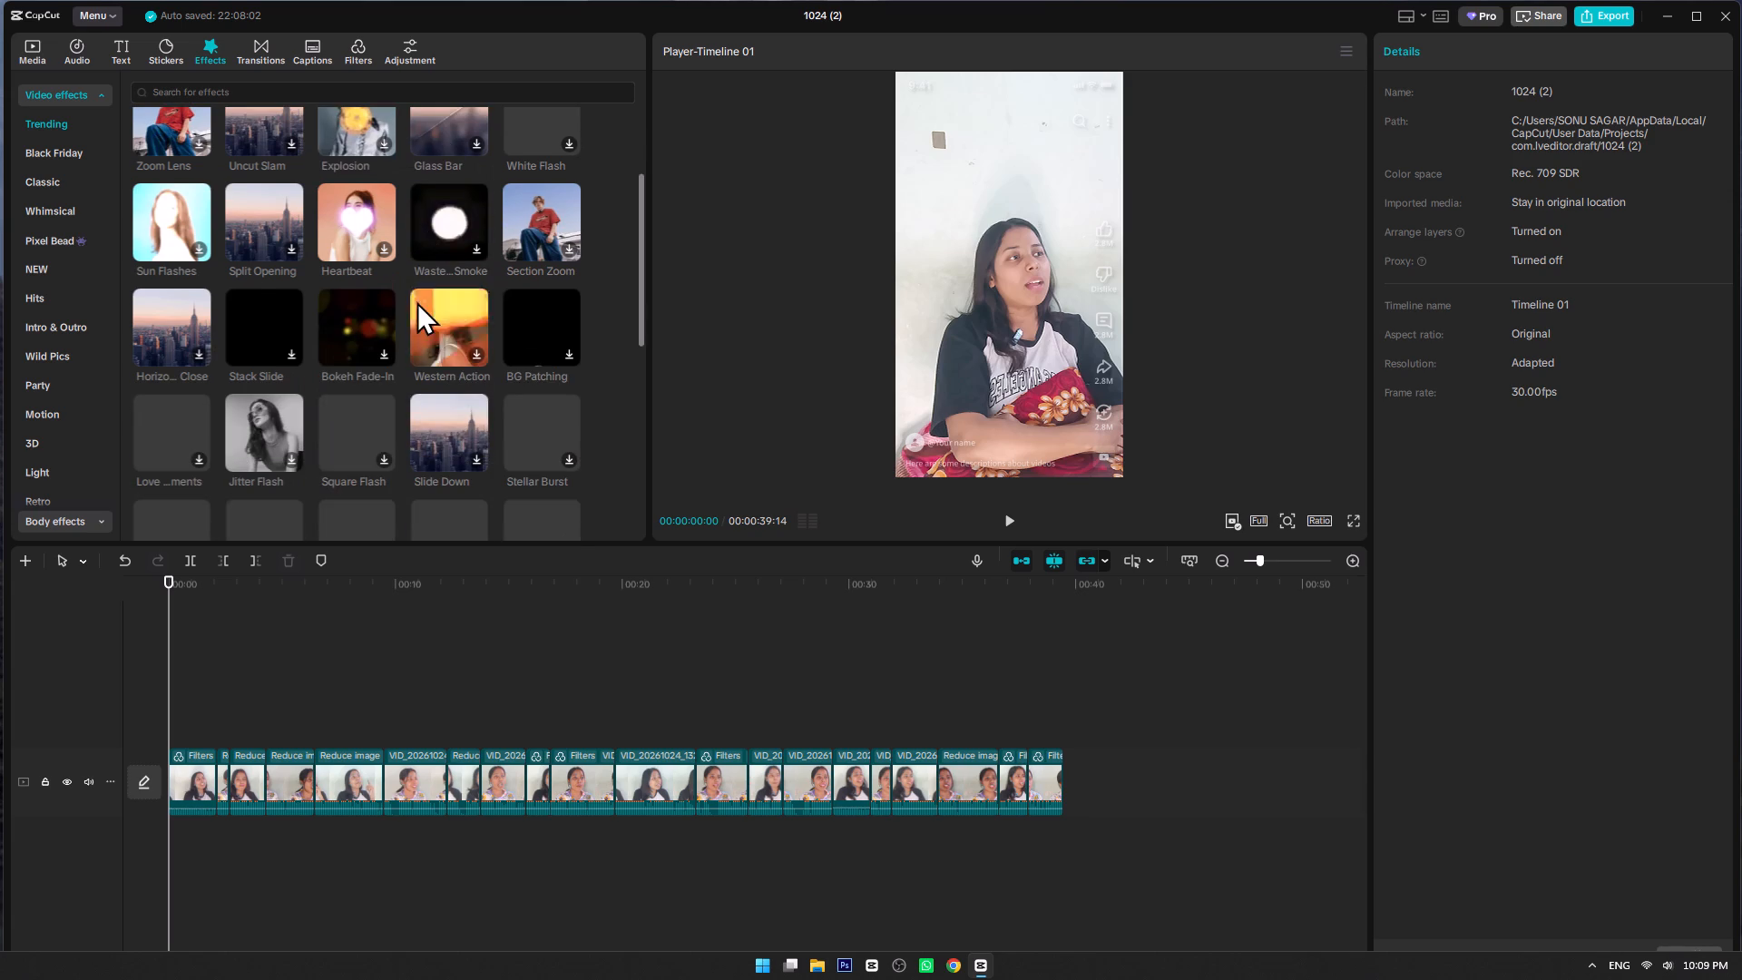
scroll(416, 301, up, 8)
Look through the transitions, filters and adjustment libraries, previewing the Custom adjustment at the start and at about 5 s.
click(262, 55)
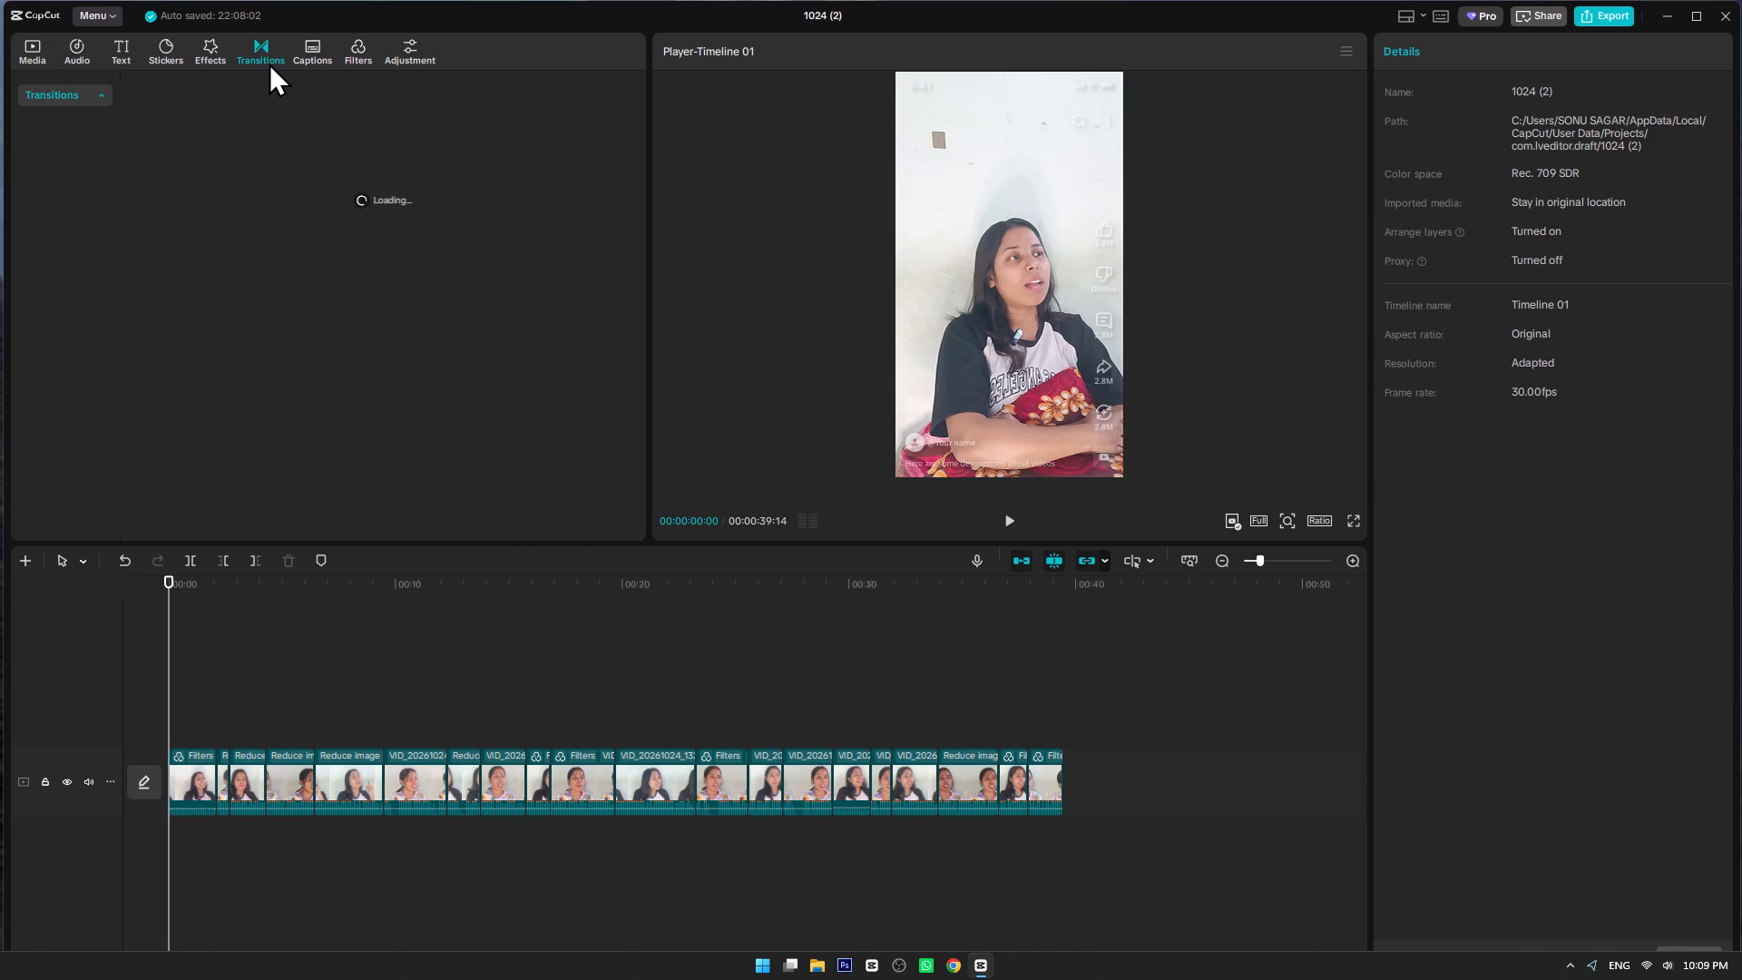
click(346, 44)
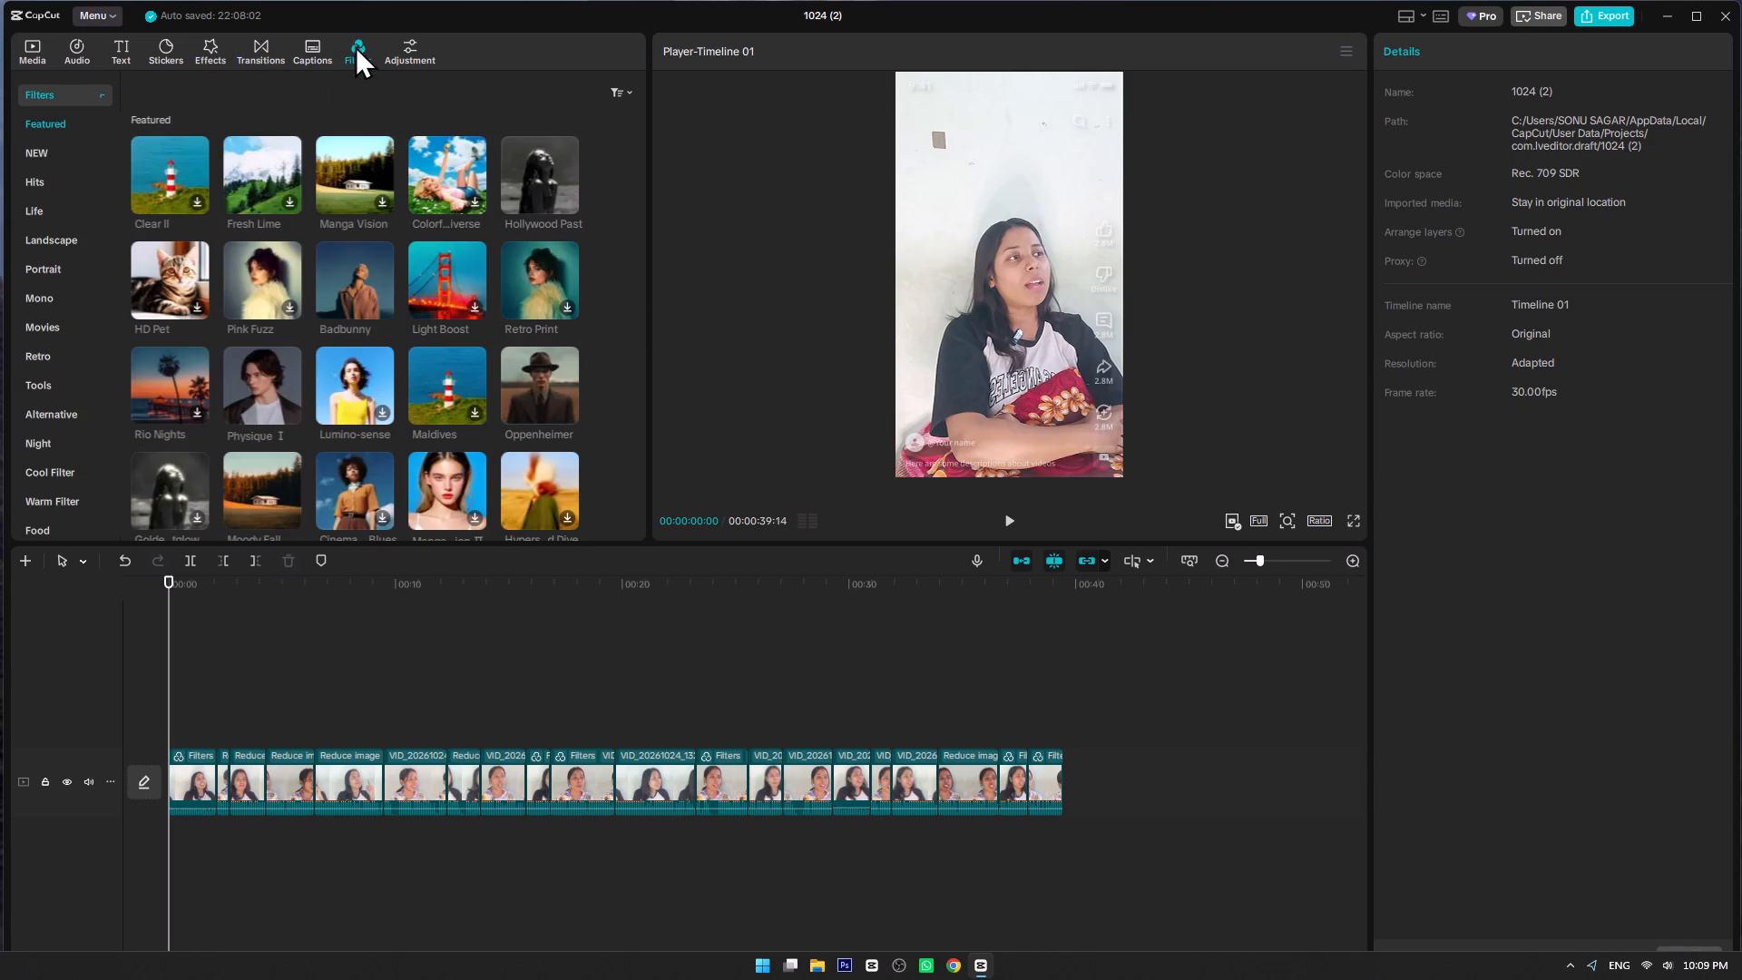
click(413, 57)
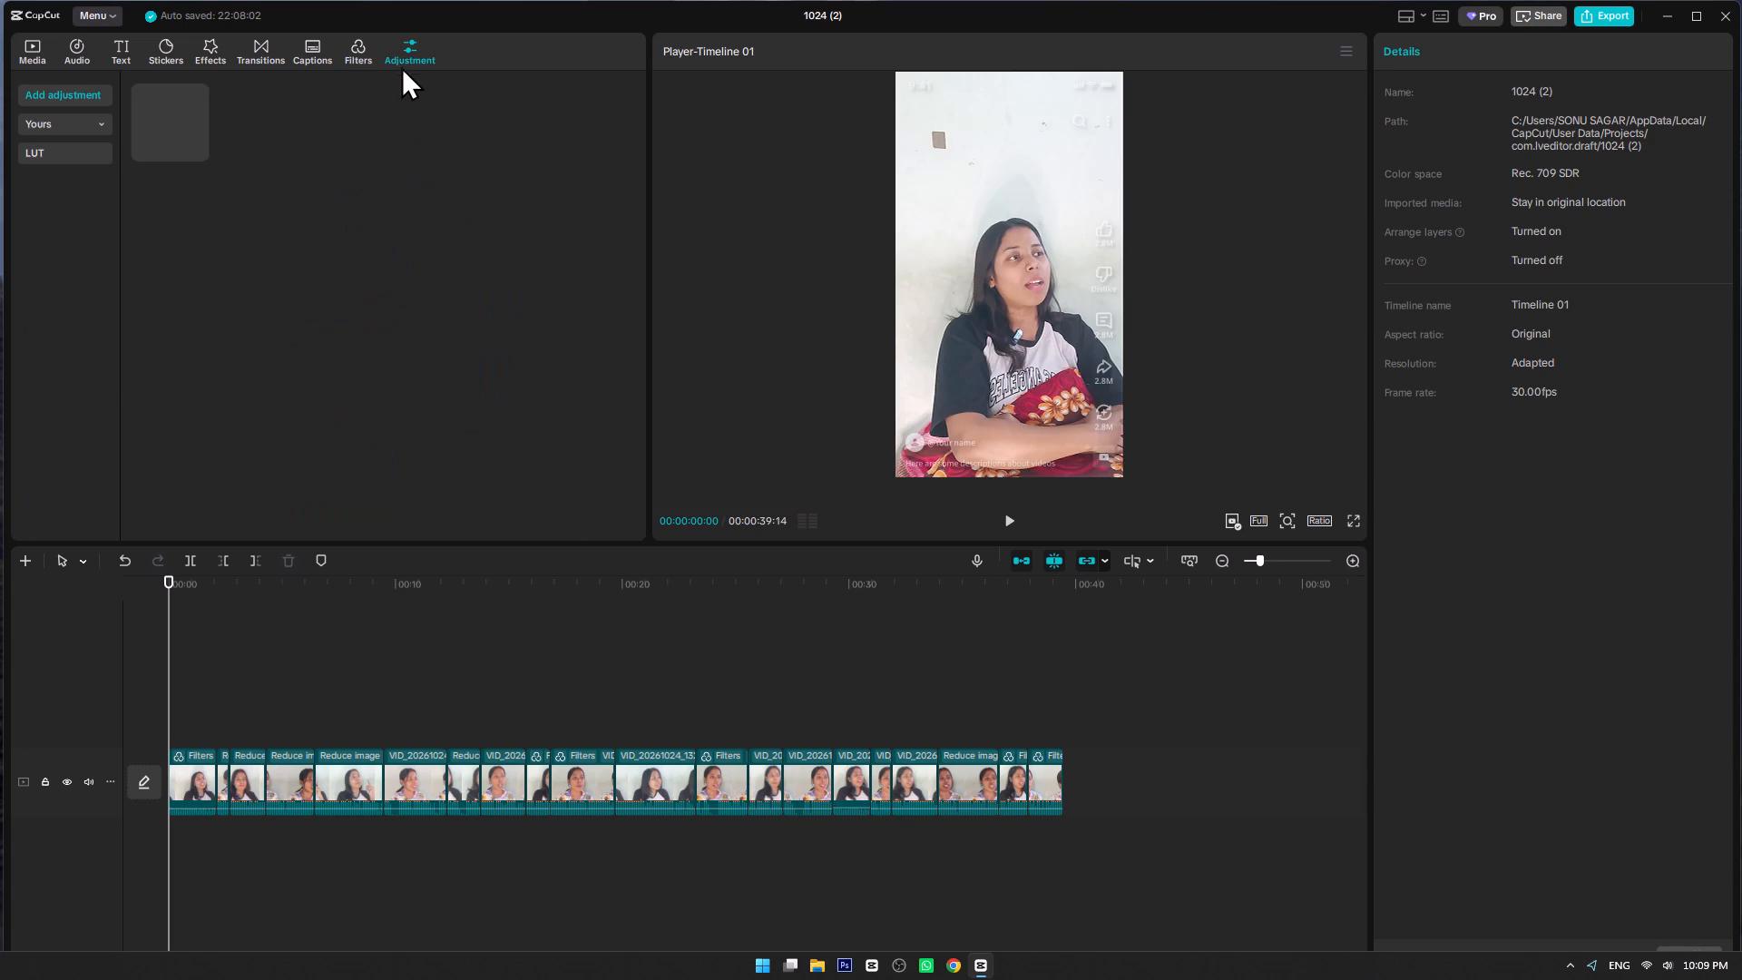
click(178, 126)
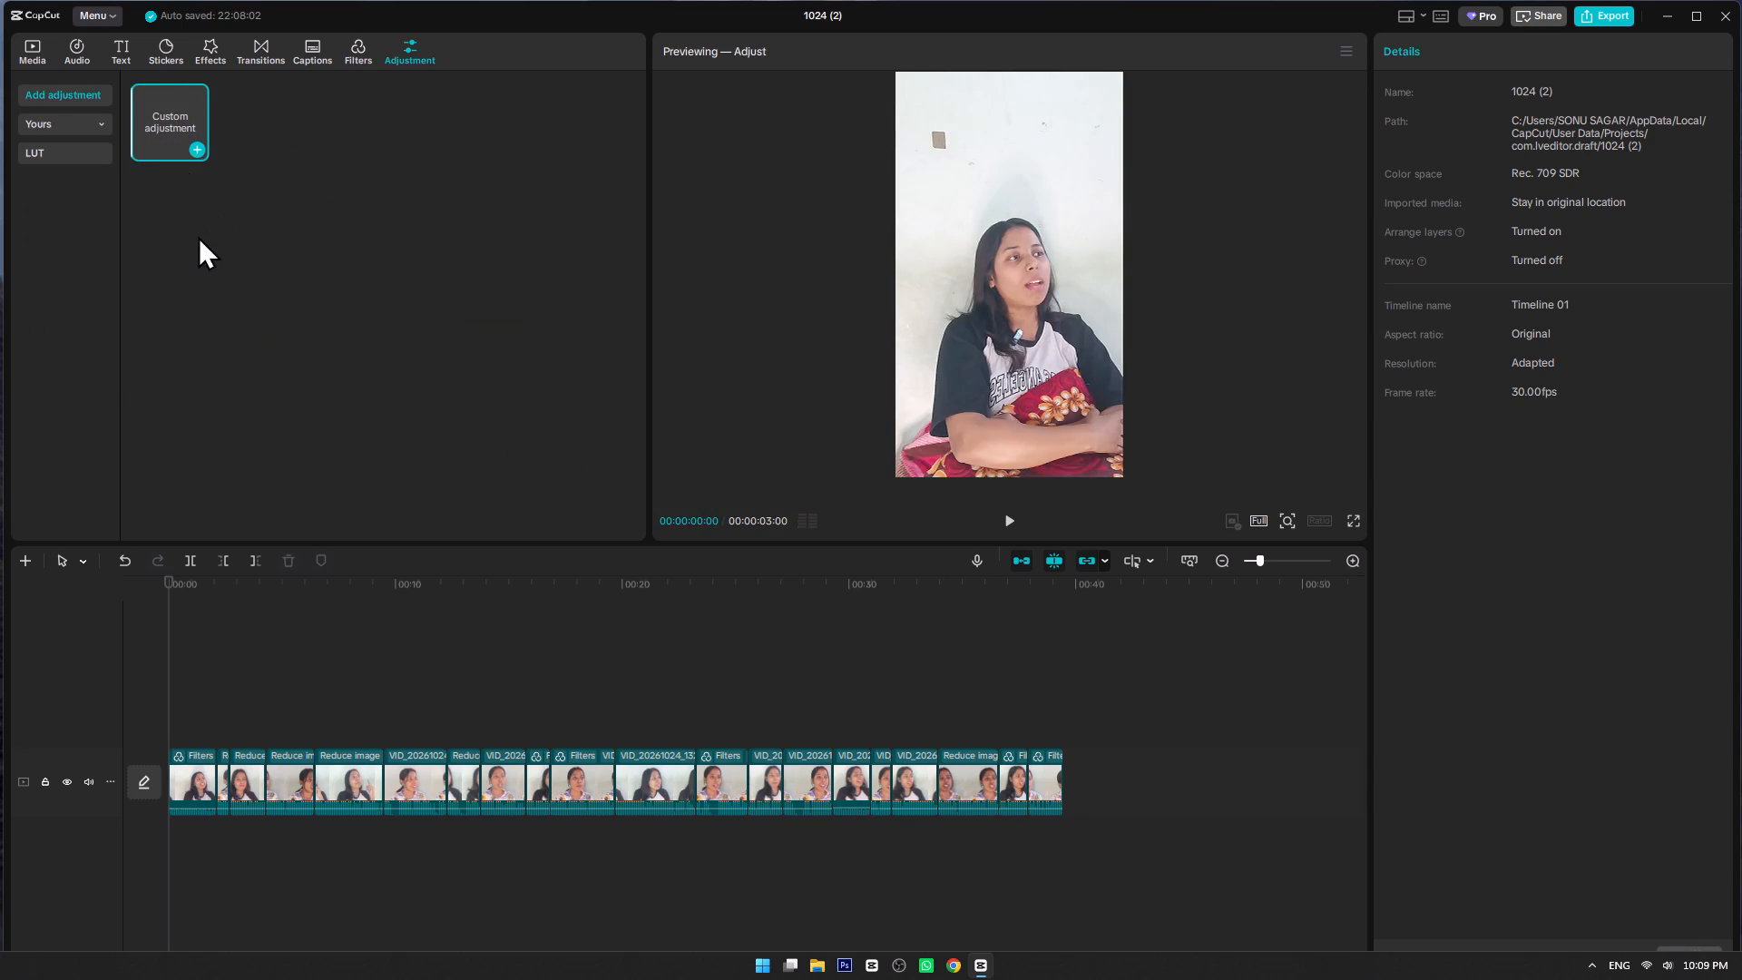
click(170, 131)
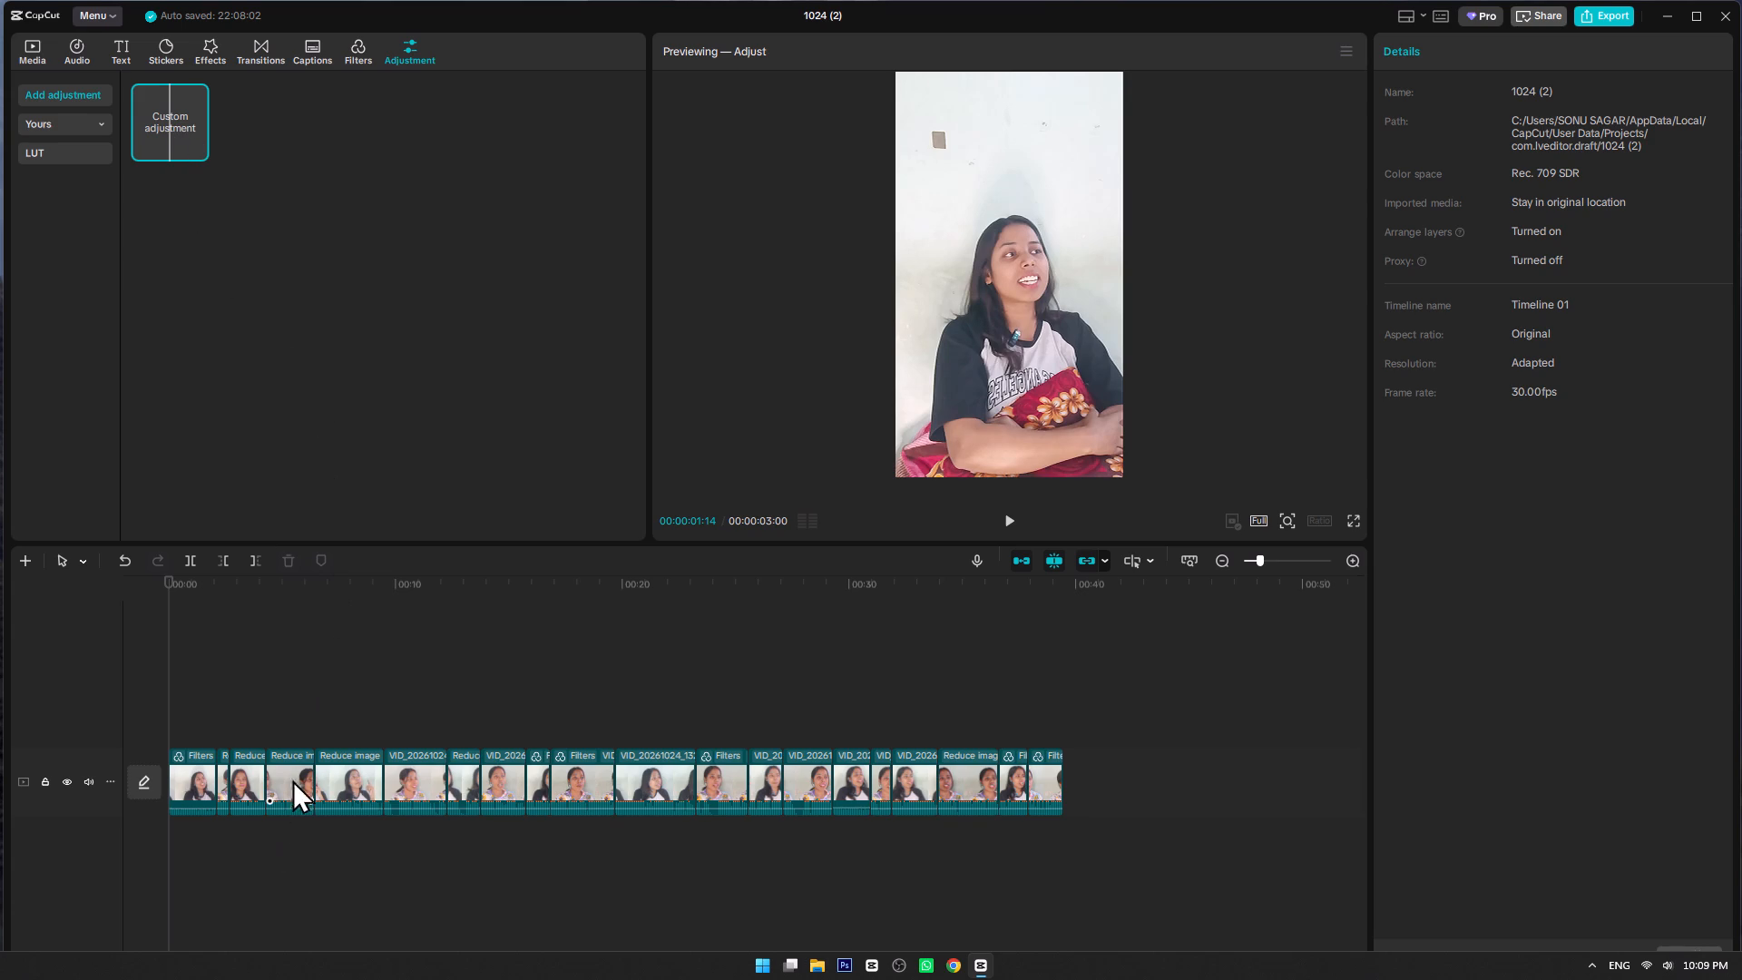
click(296, 727)
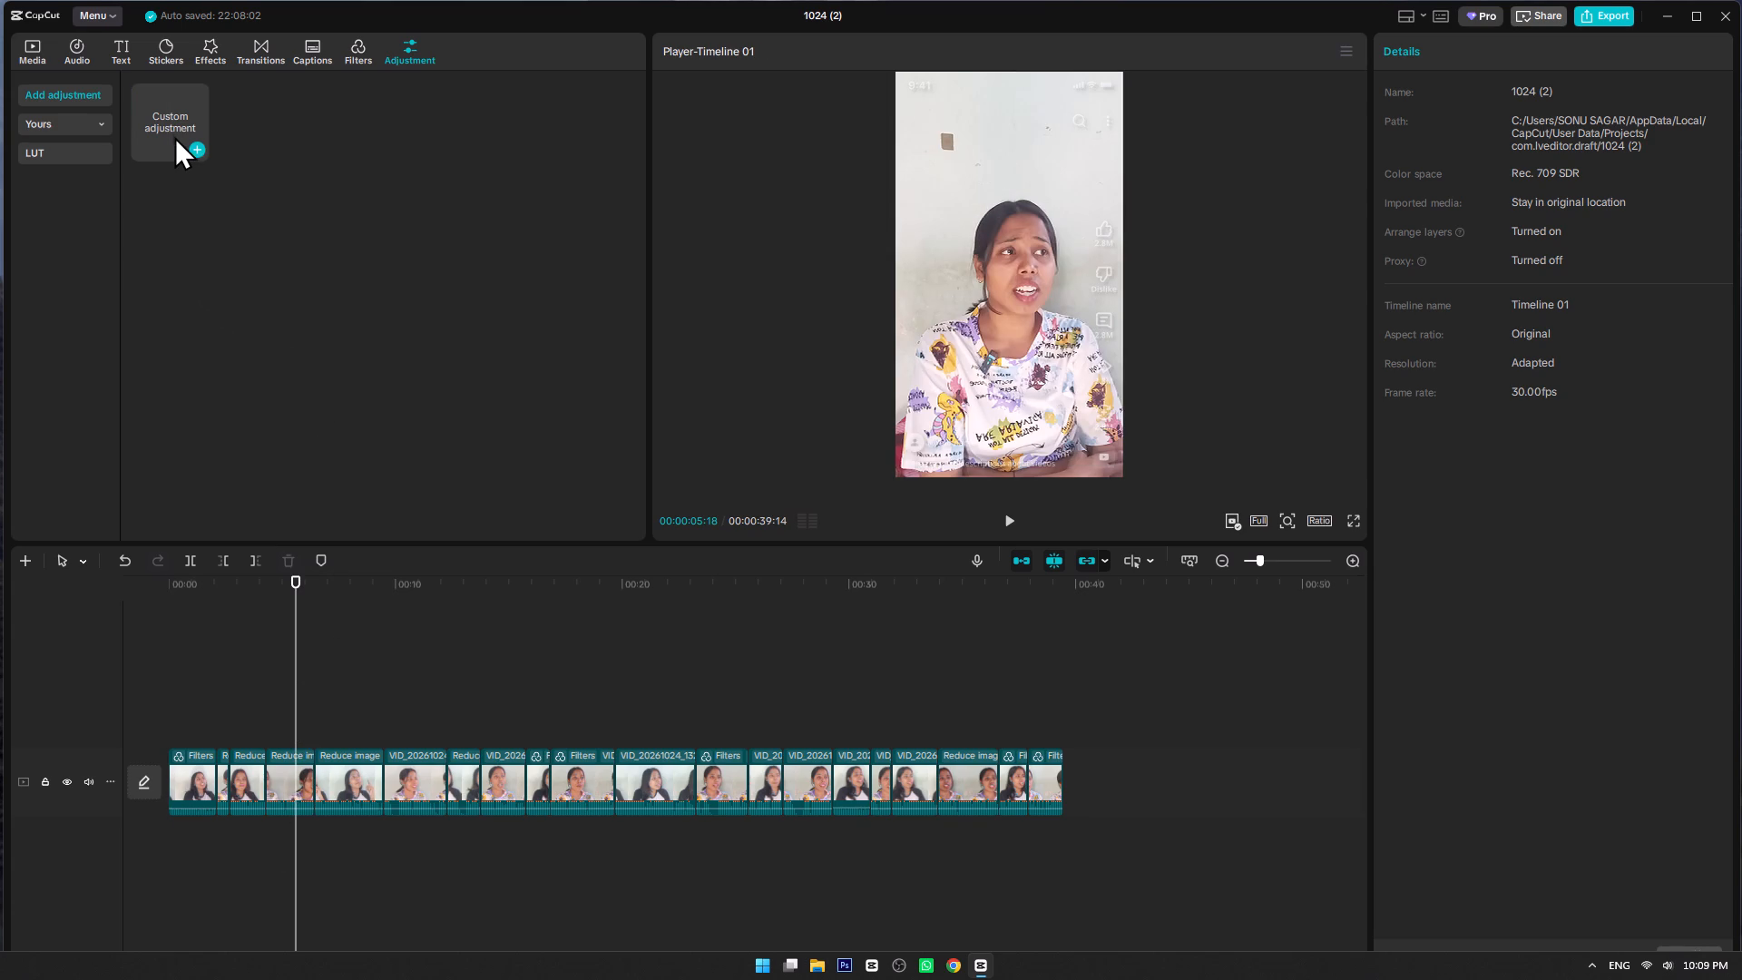
click(171, 128)
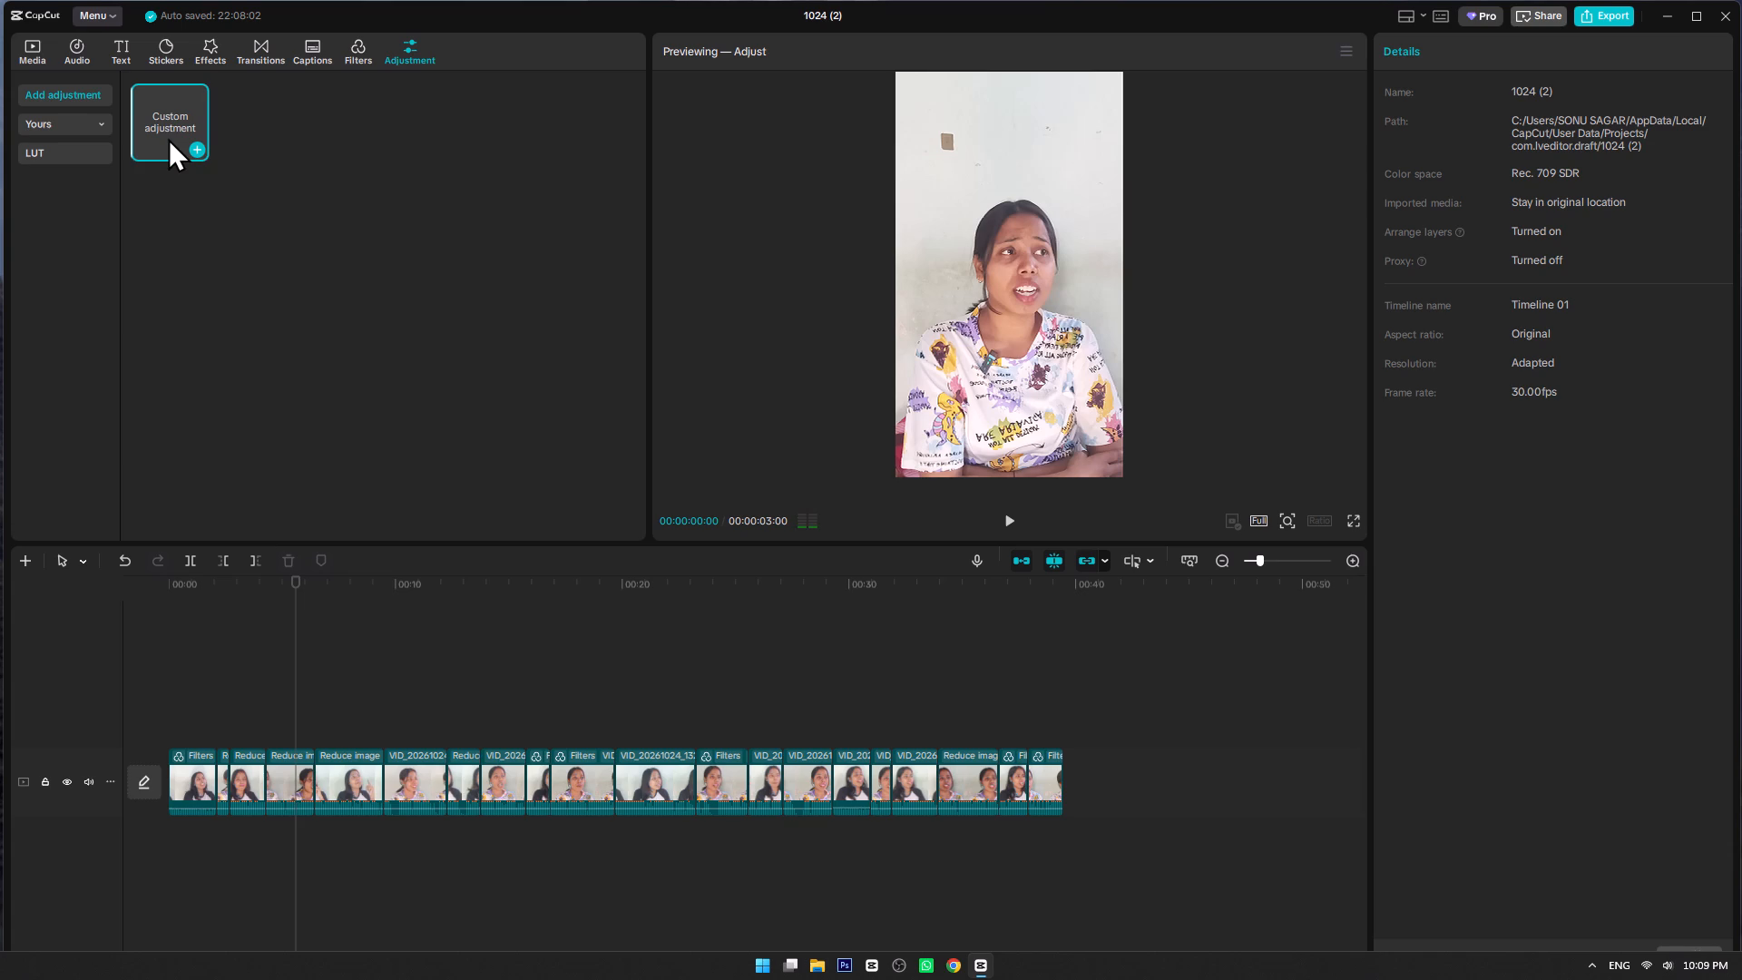
click(162, 664)
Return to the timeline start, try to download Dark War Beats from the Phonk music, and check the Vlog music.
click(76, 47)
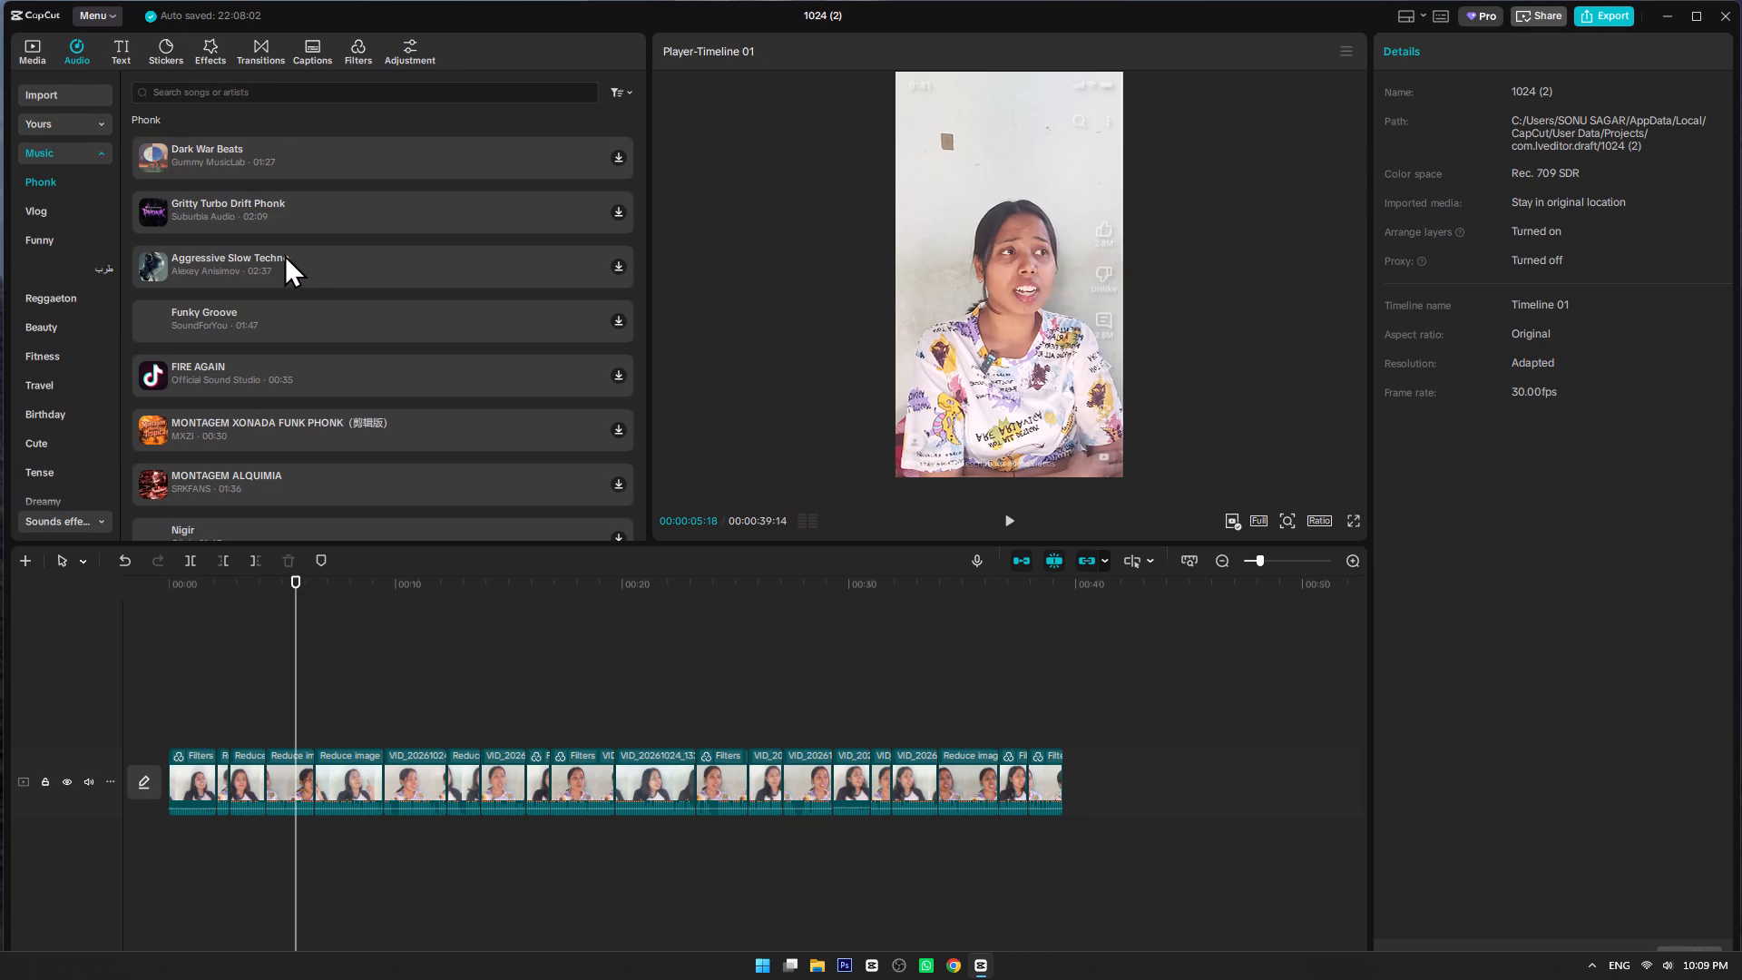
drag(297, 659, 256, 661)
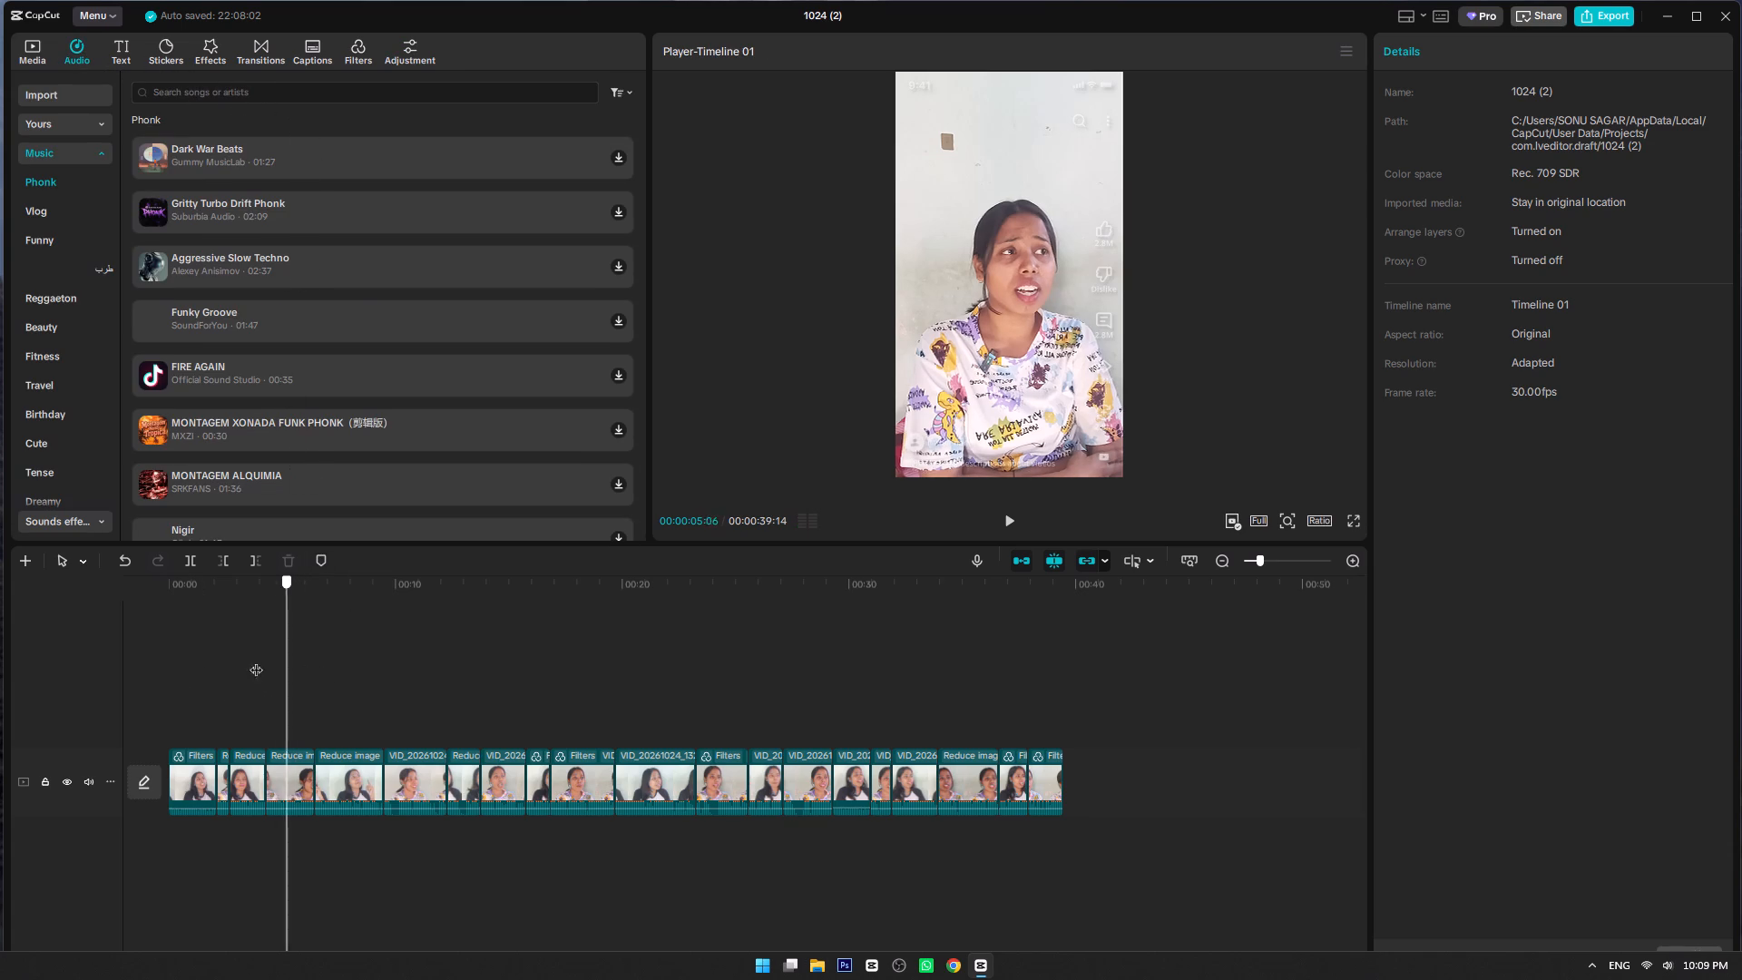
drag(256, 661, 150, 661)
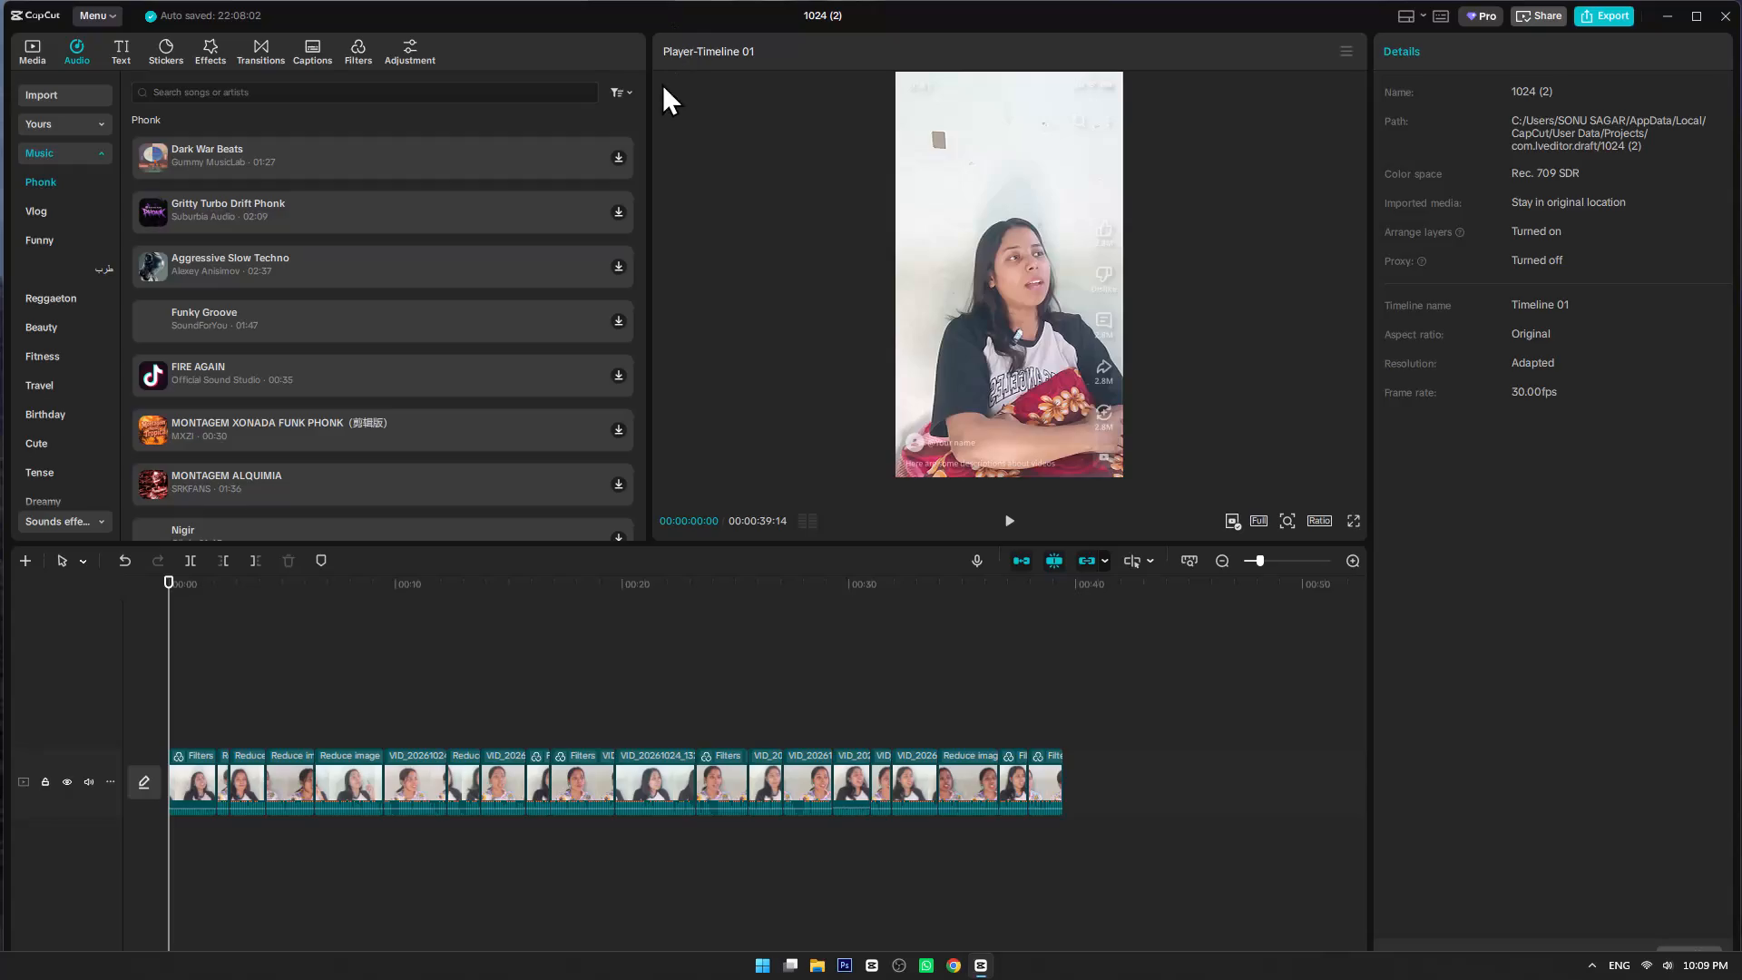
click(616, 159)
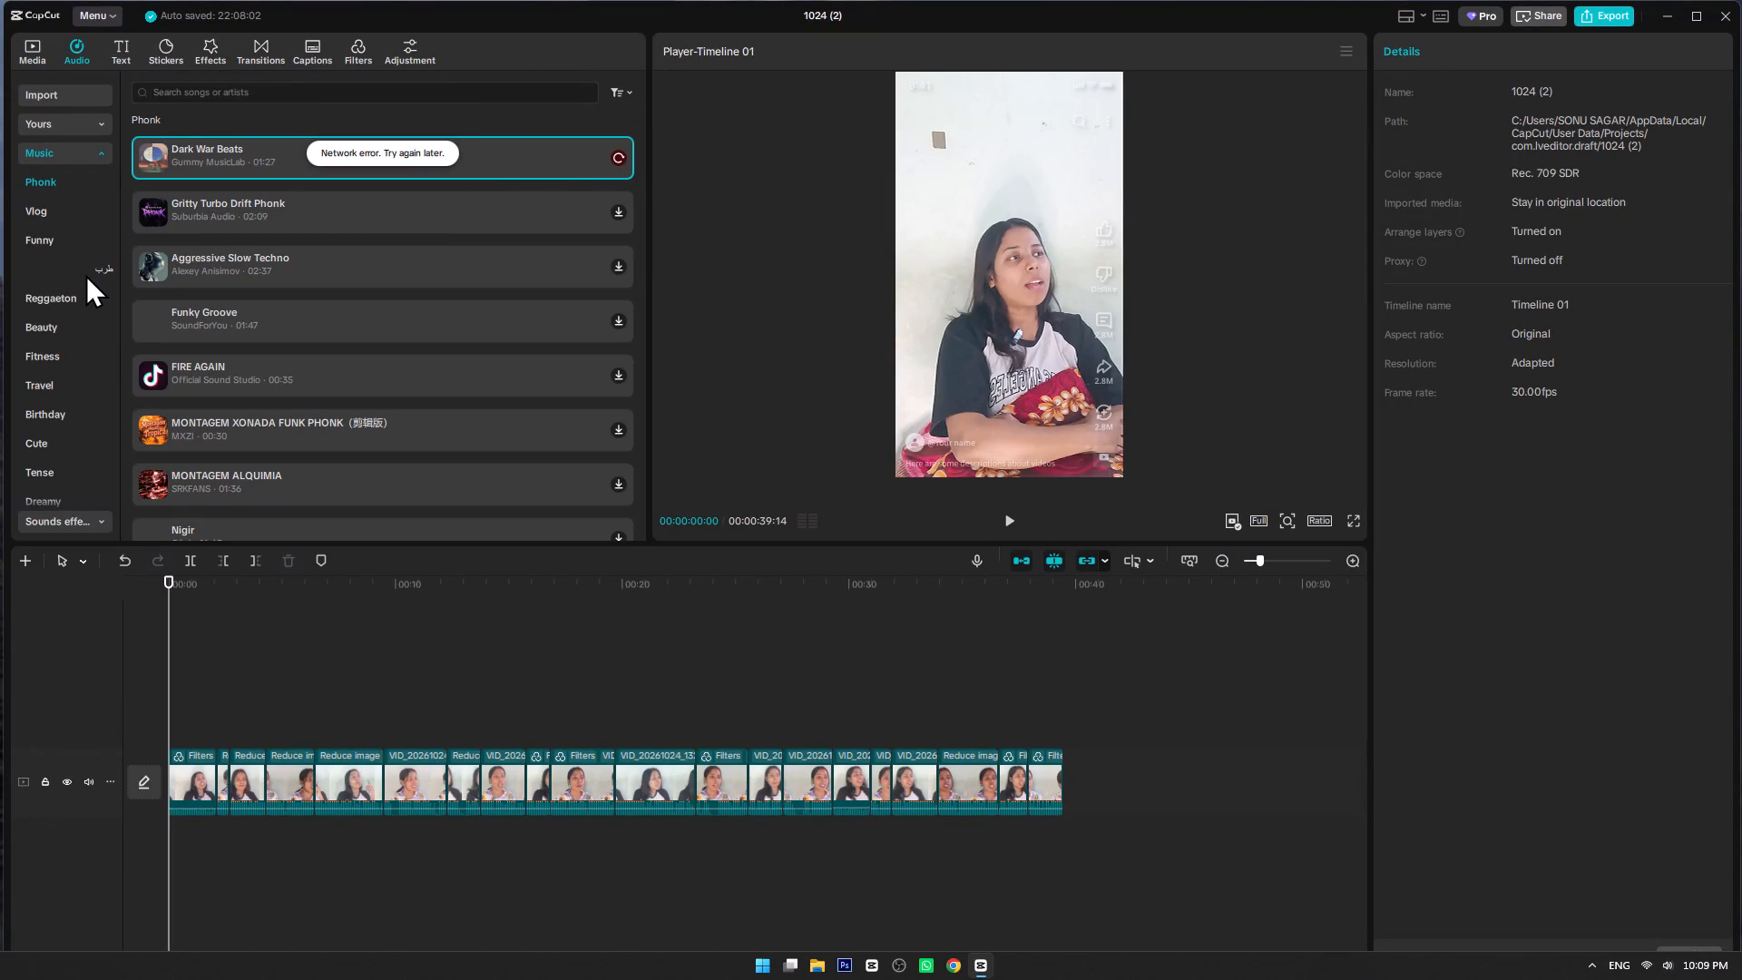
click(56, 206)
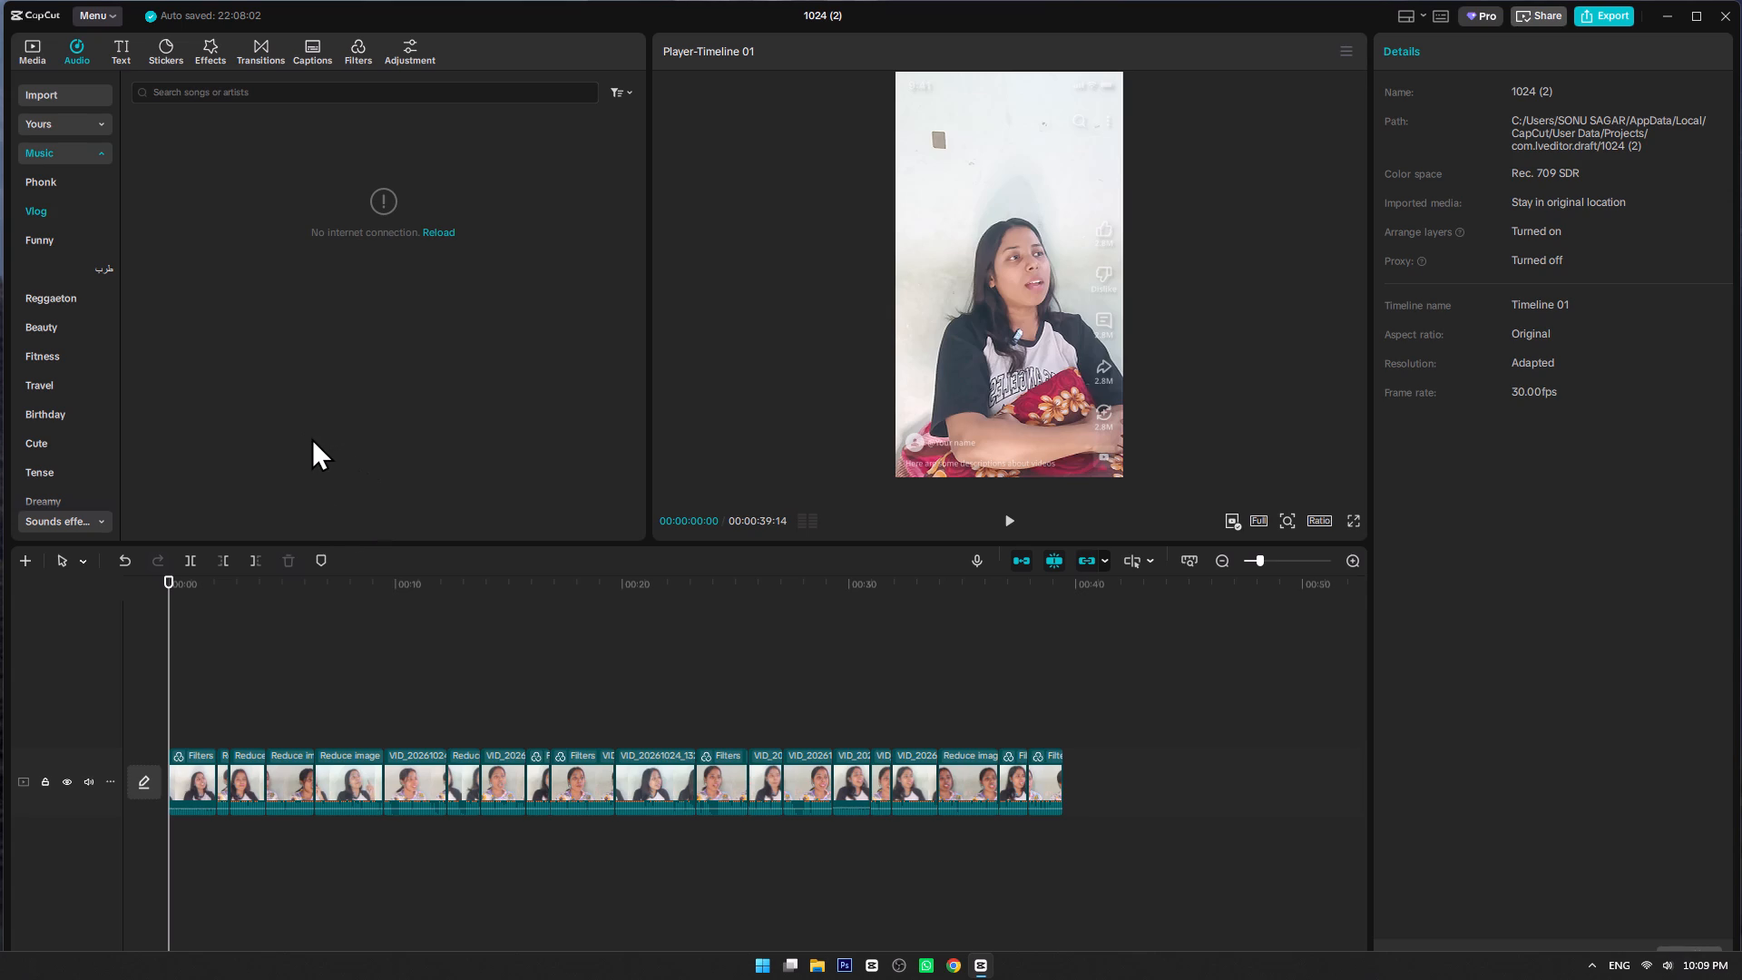
Play the whole timeline from the start to review the edited video.
key(space)
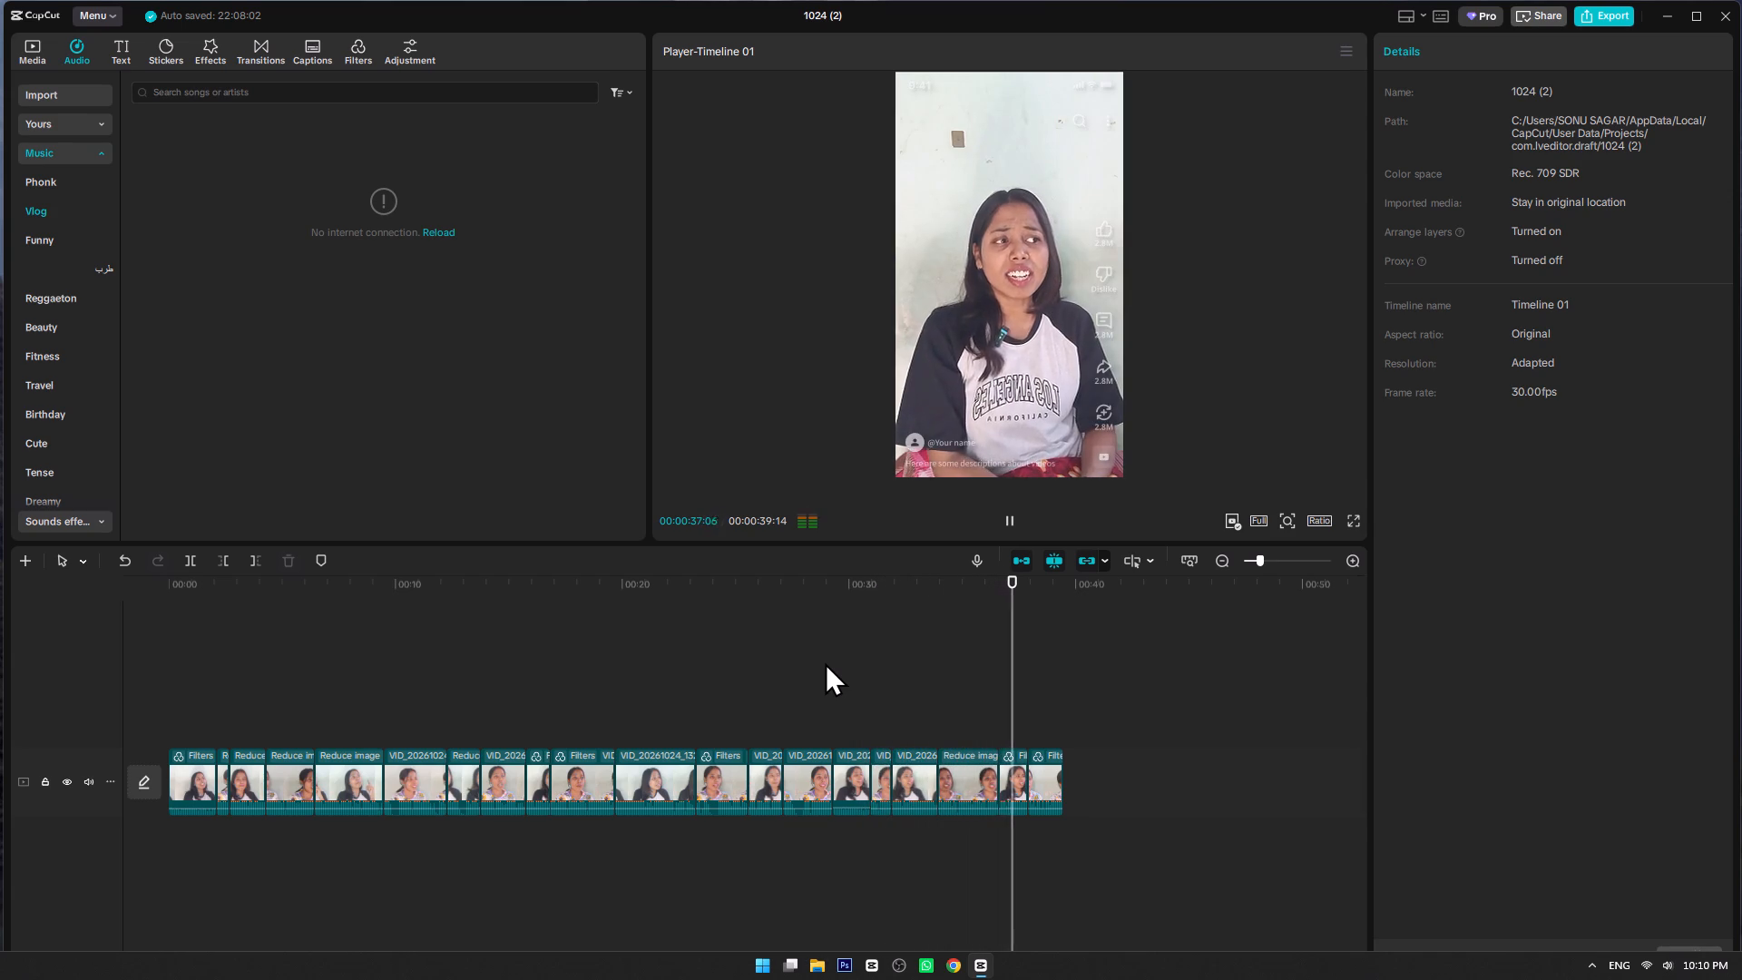
Stop the playback and check the Beauty music category.
key(space)
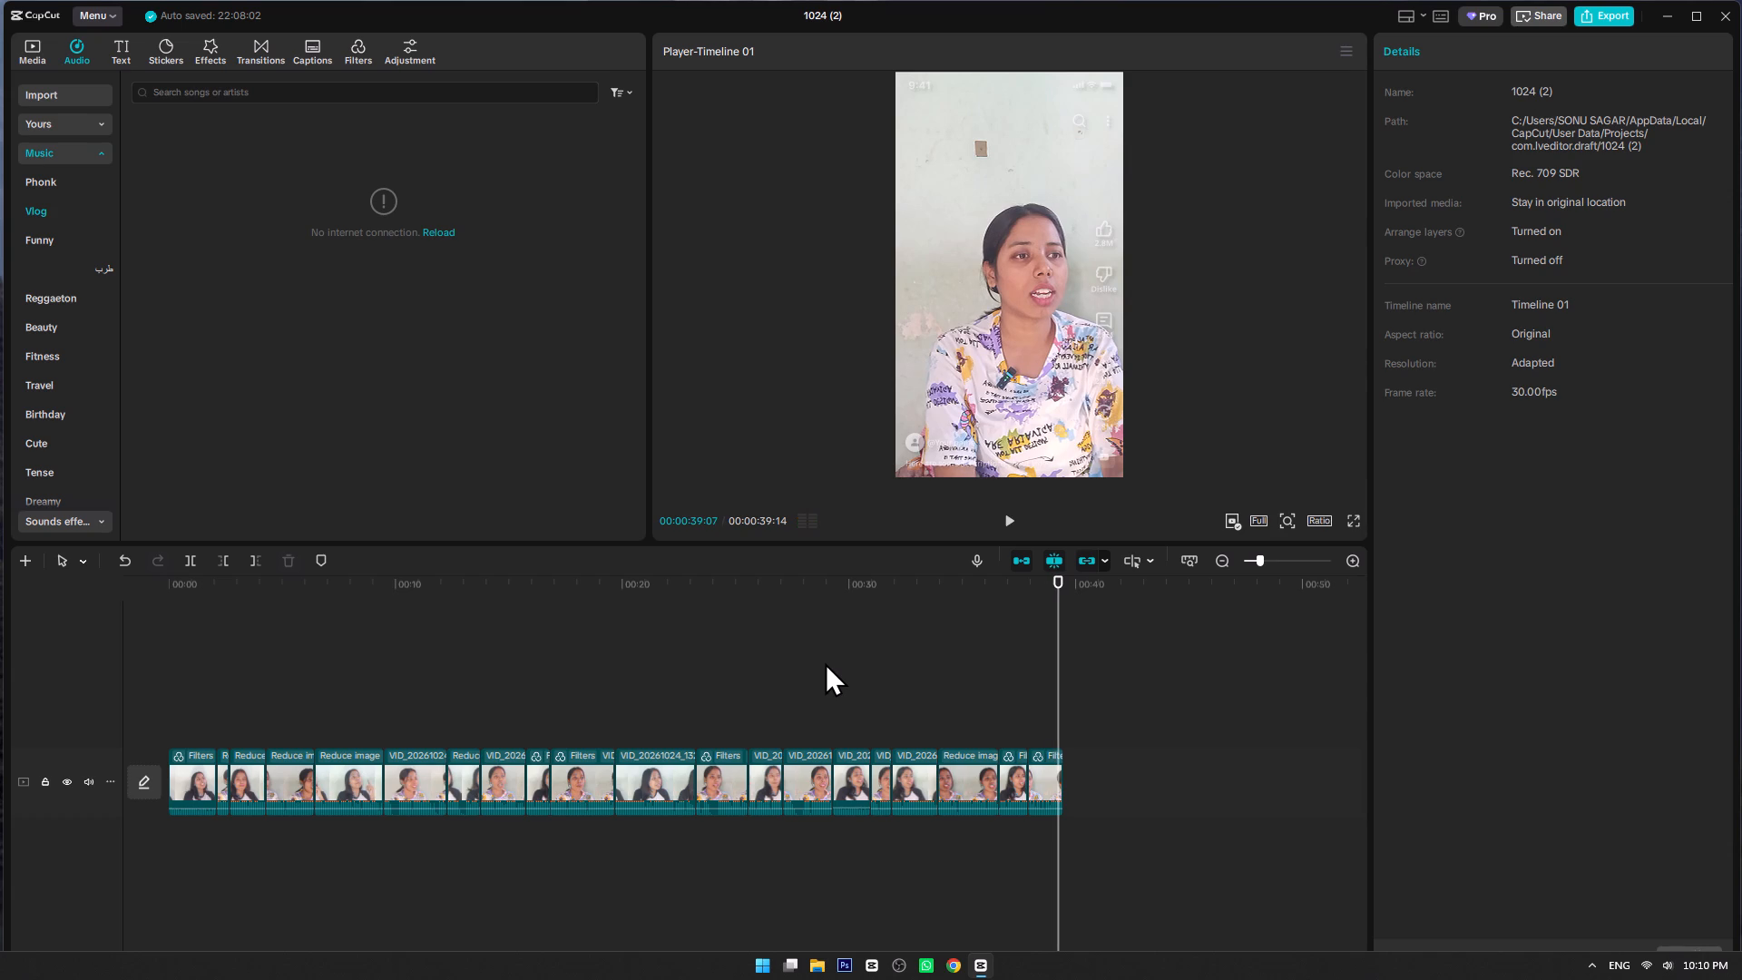
click(40, 327)
scroll(10, 369, down, 2)
Play the timeline to its end and again from the start to review the edited video.
key(space)
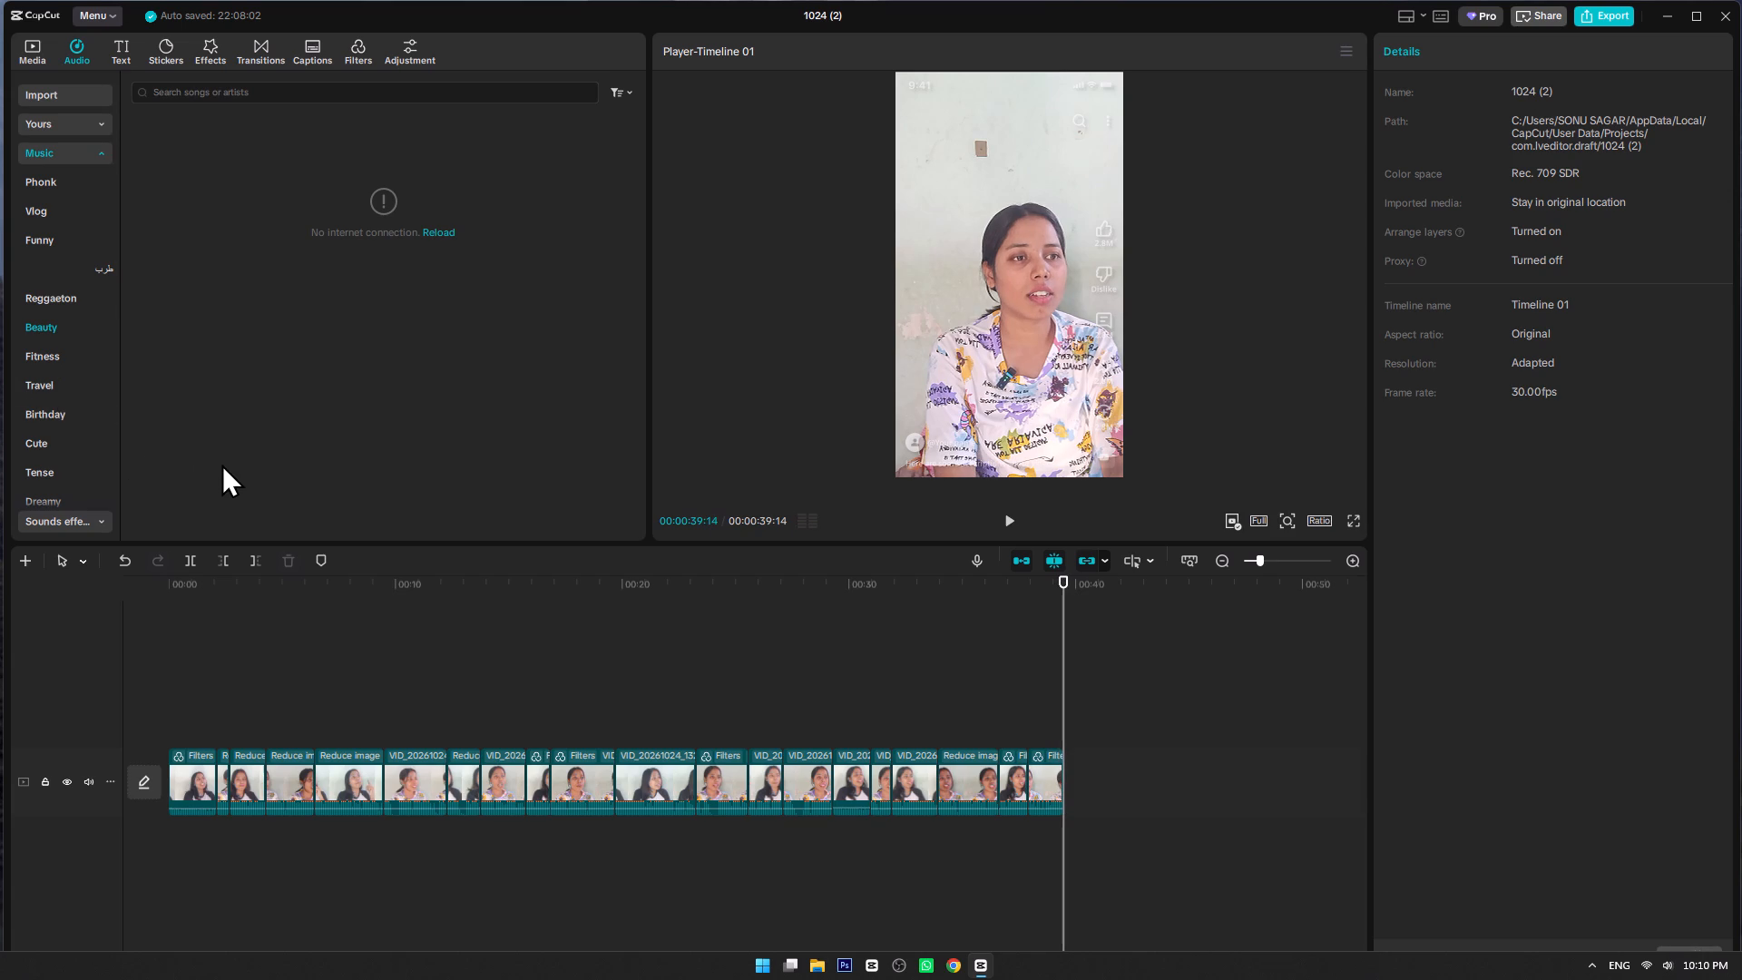
key(space)
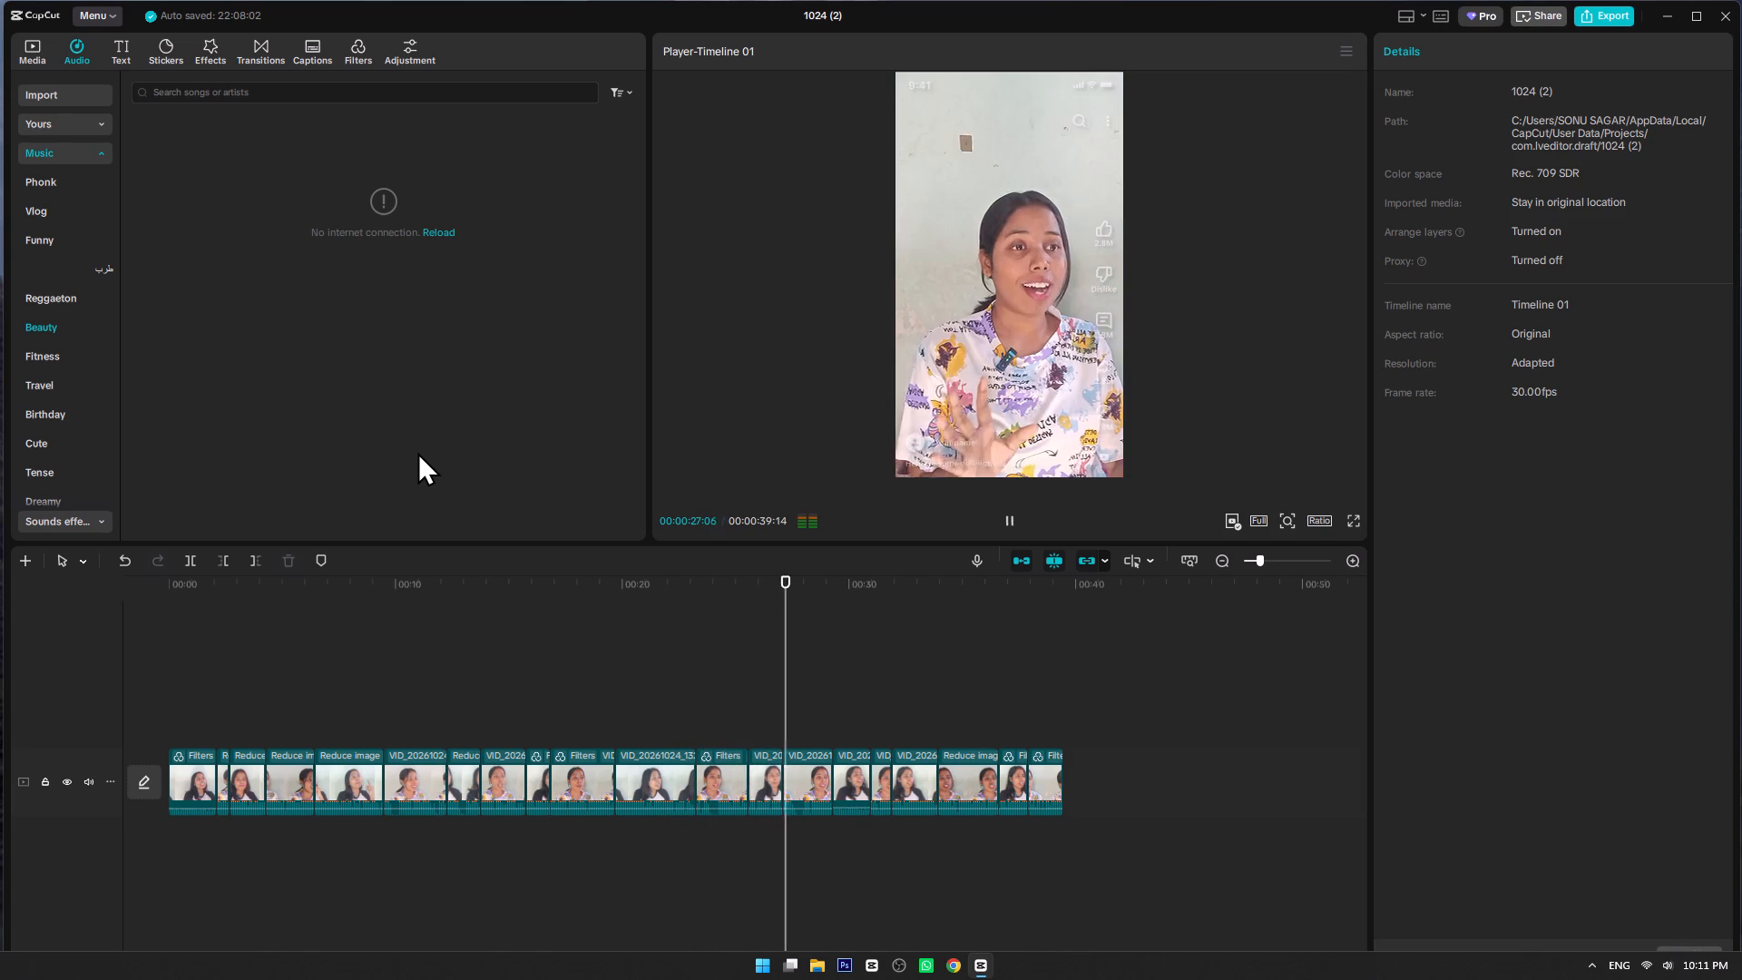
key(space)
key(space)
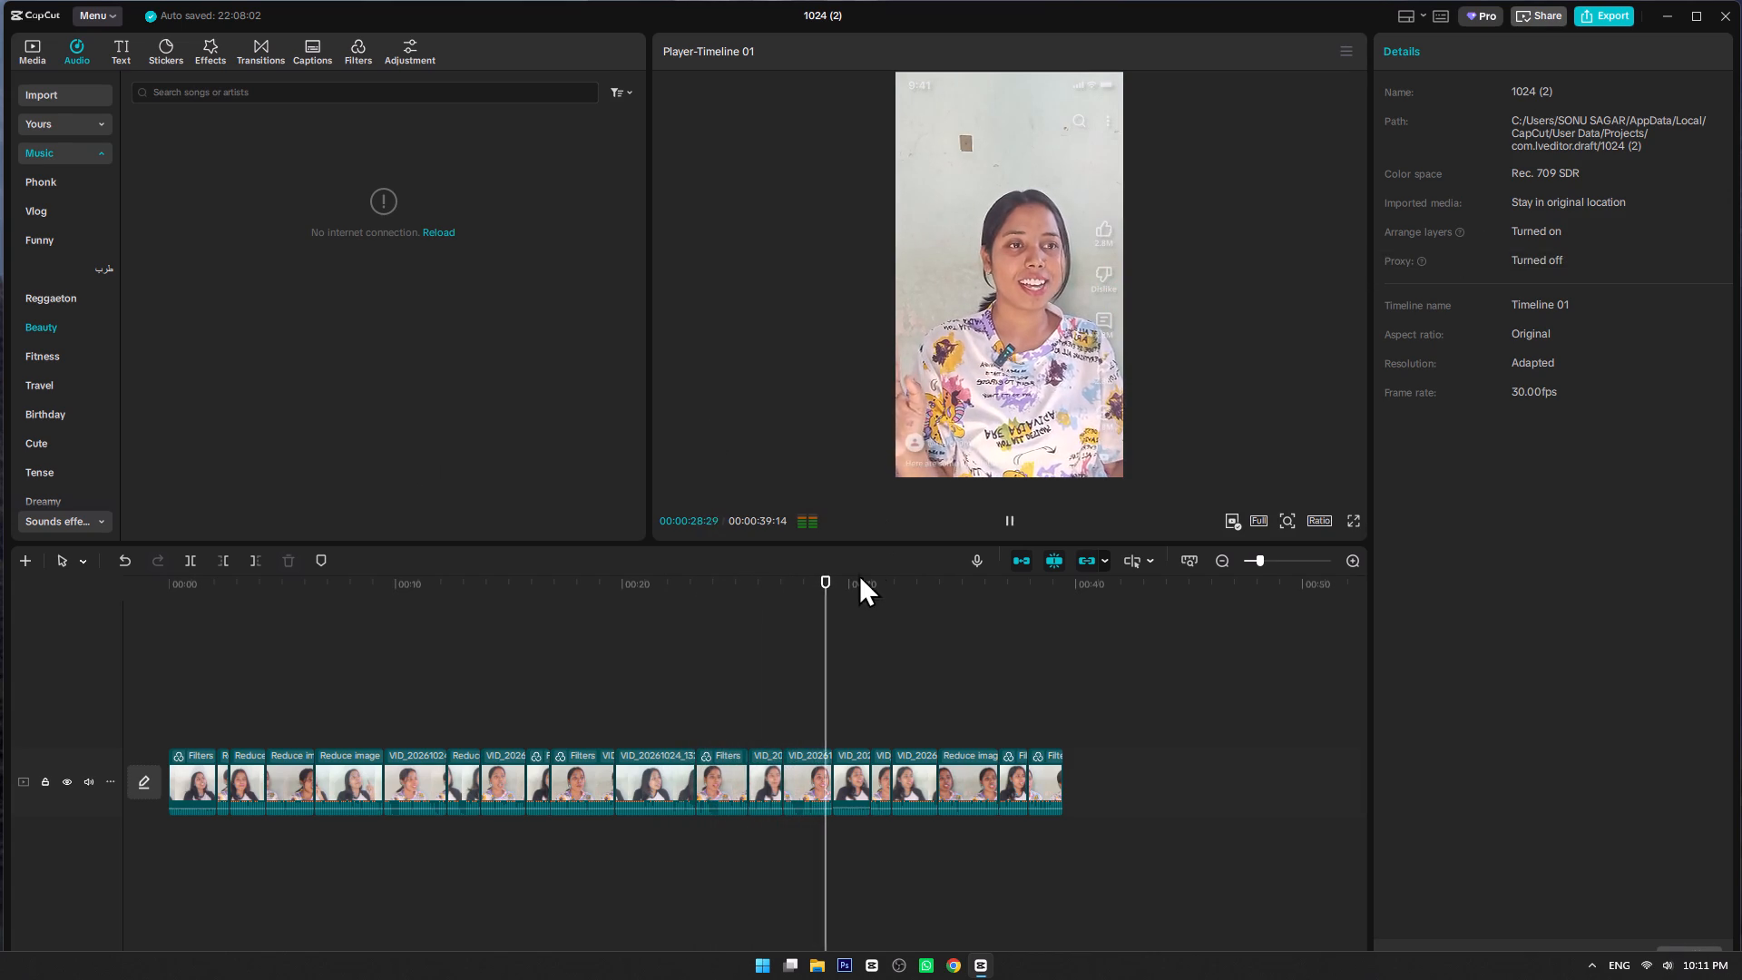
drag(850, 688, 122, 684)
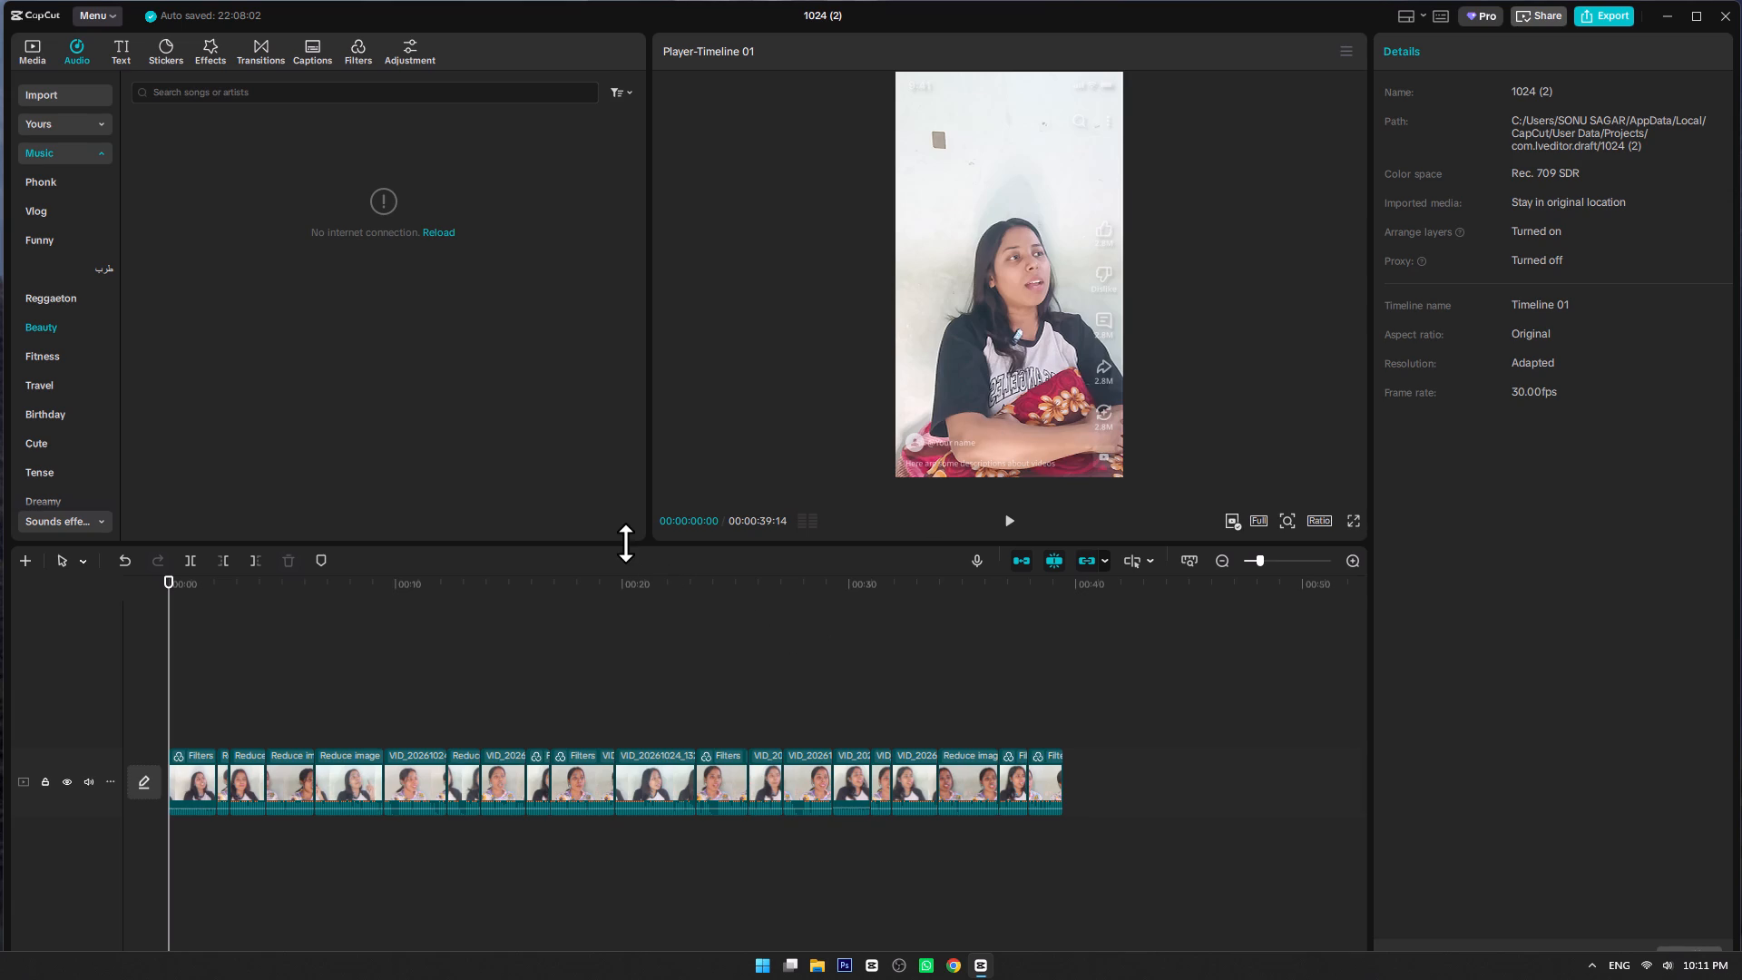
Turn off the Mask adjustment on the first clip.
click(289, 785)
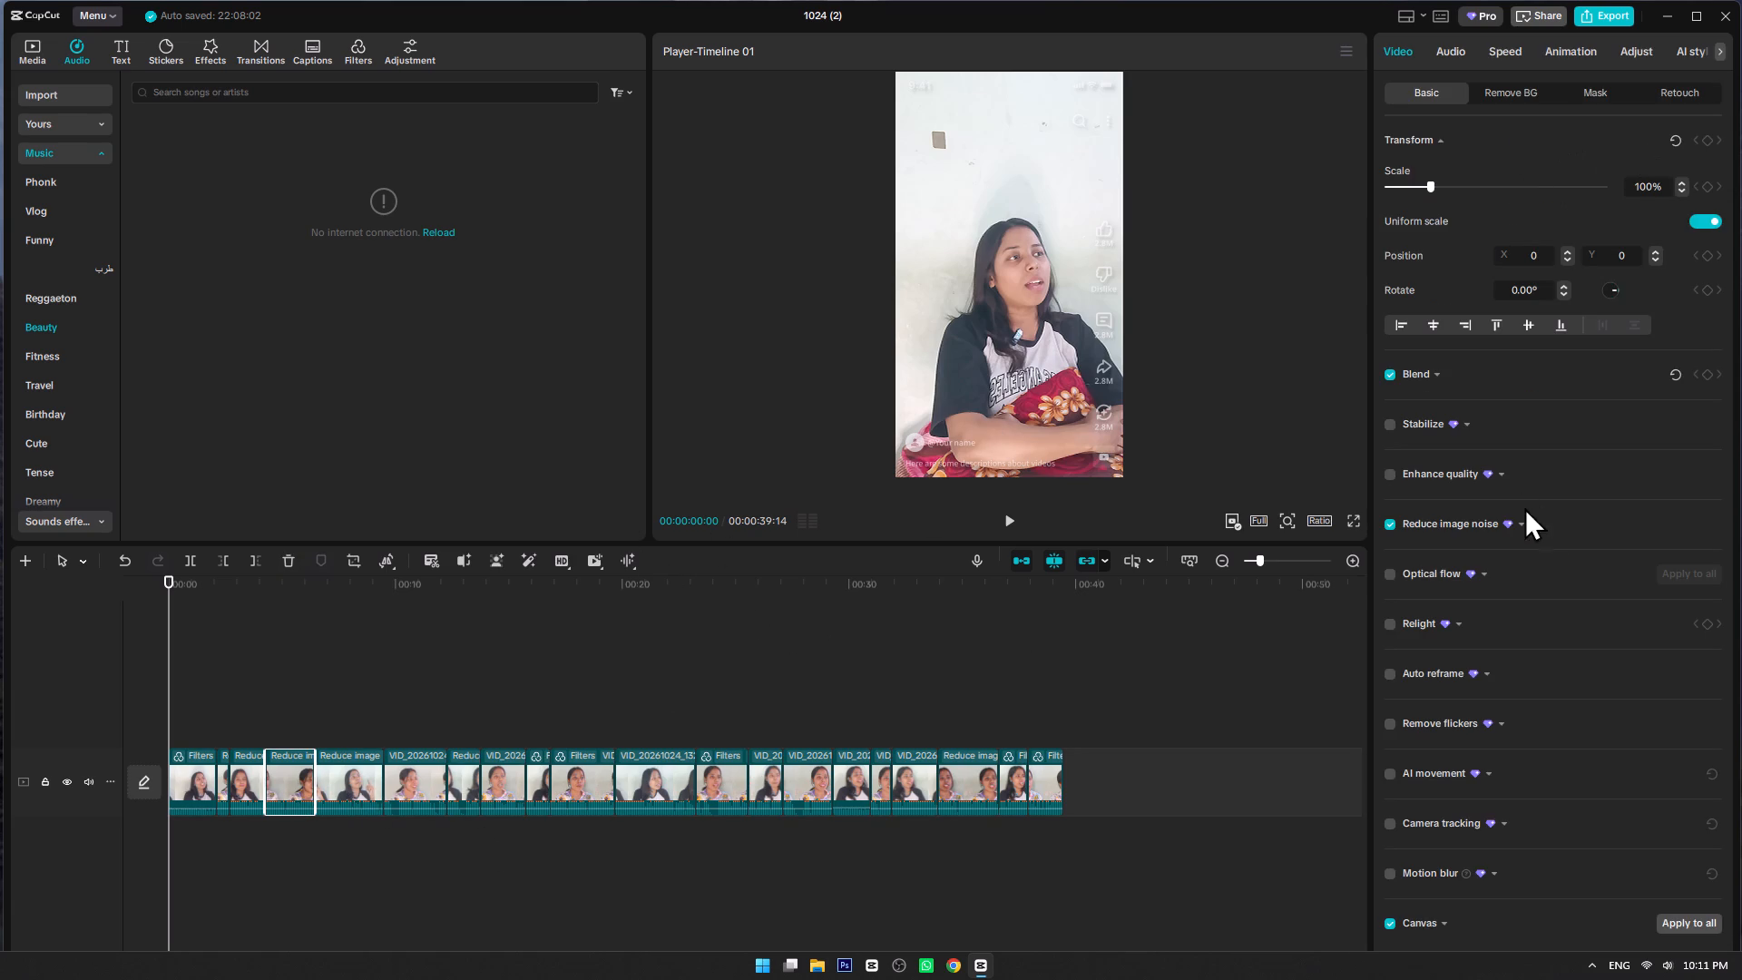
click(1641, 50)
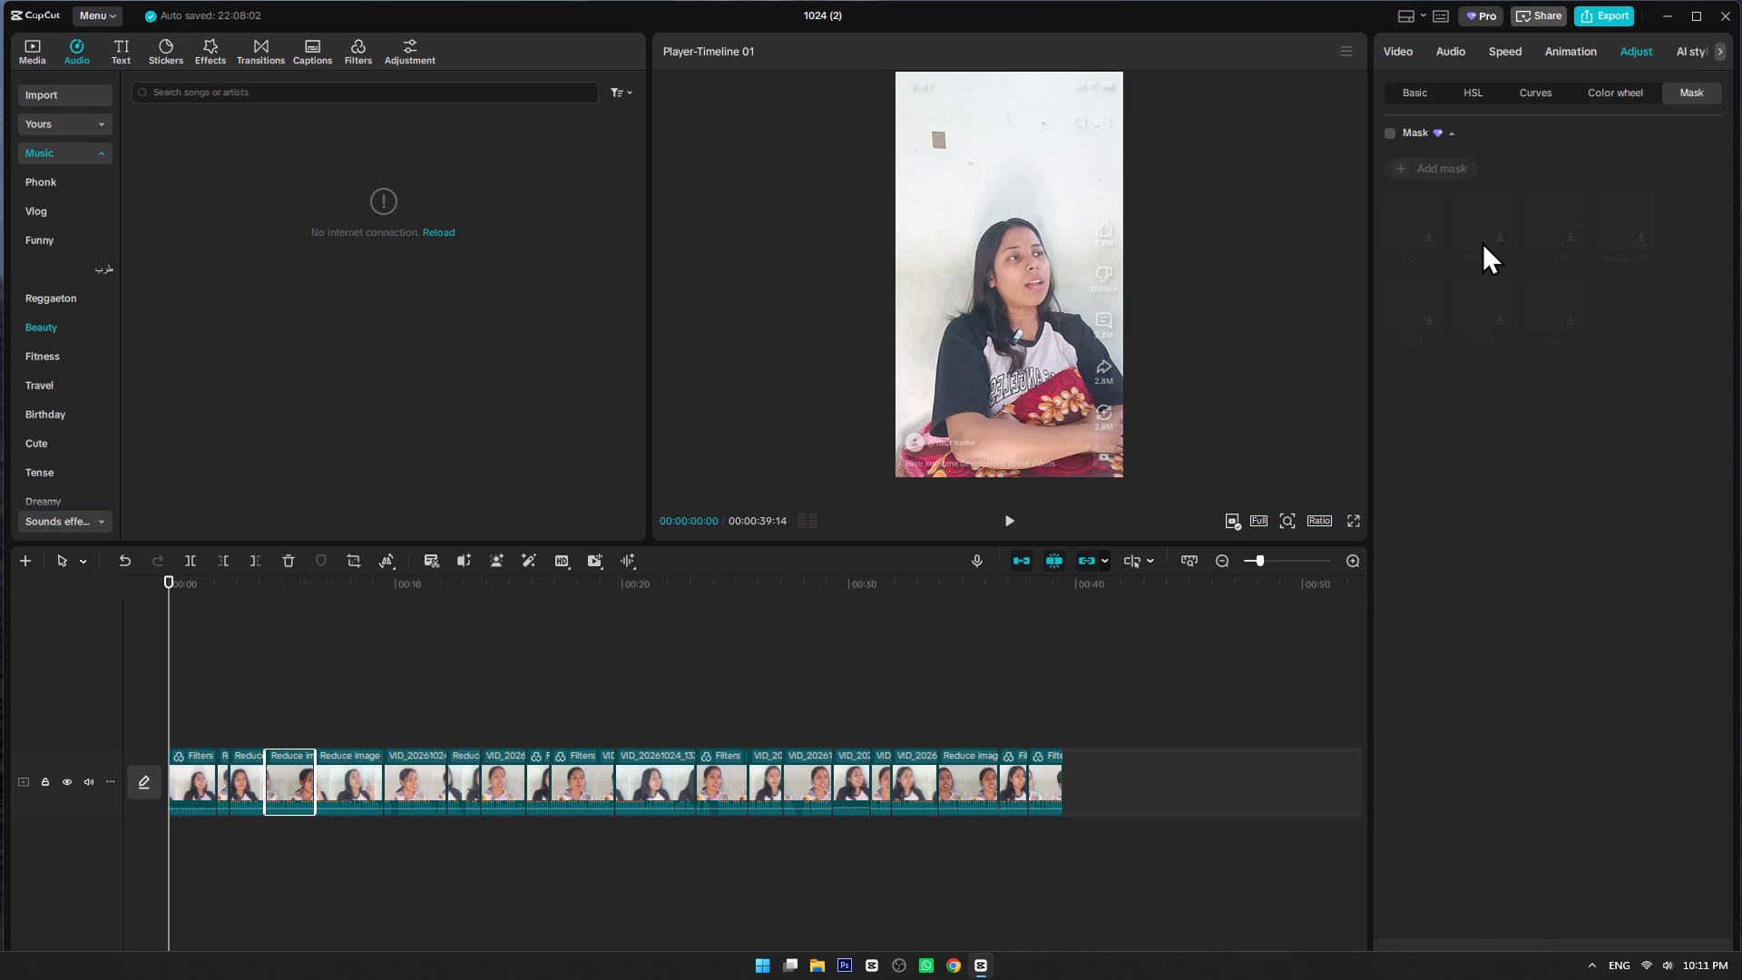
click(1031, 392)
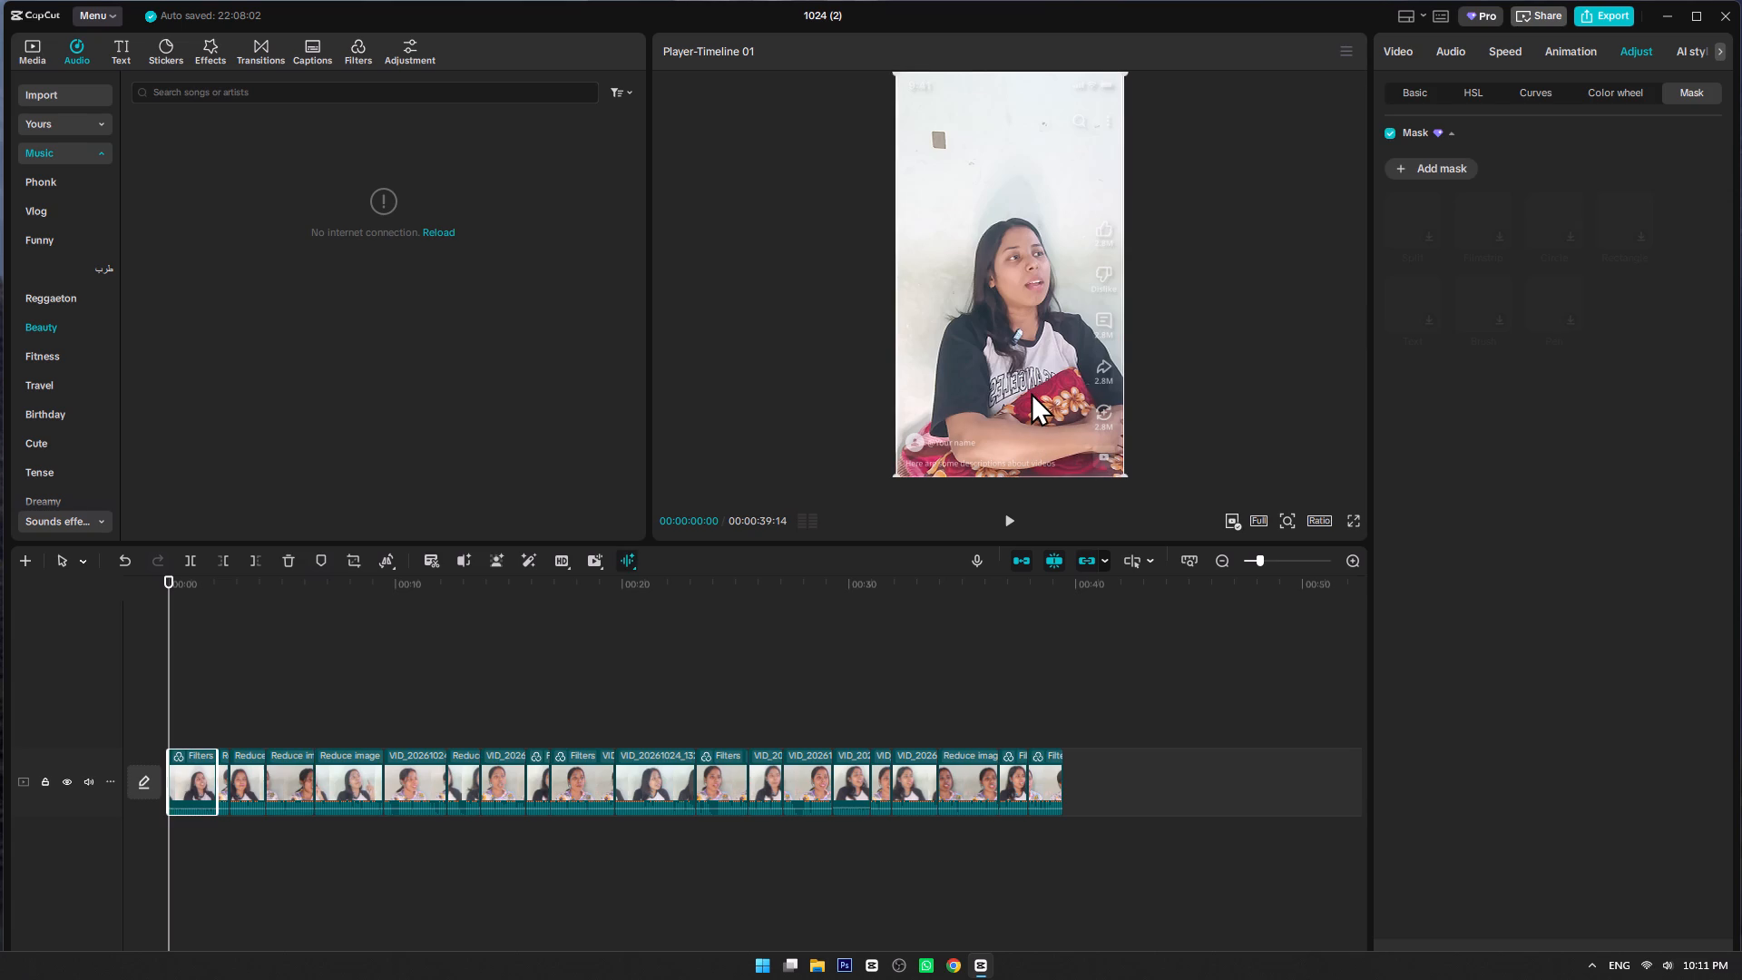
click(1639, 40)
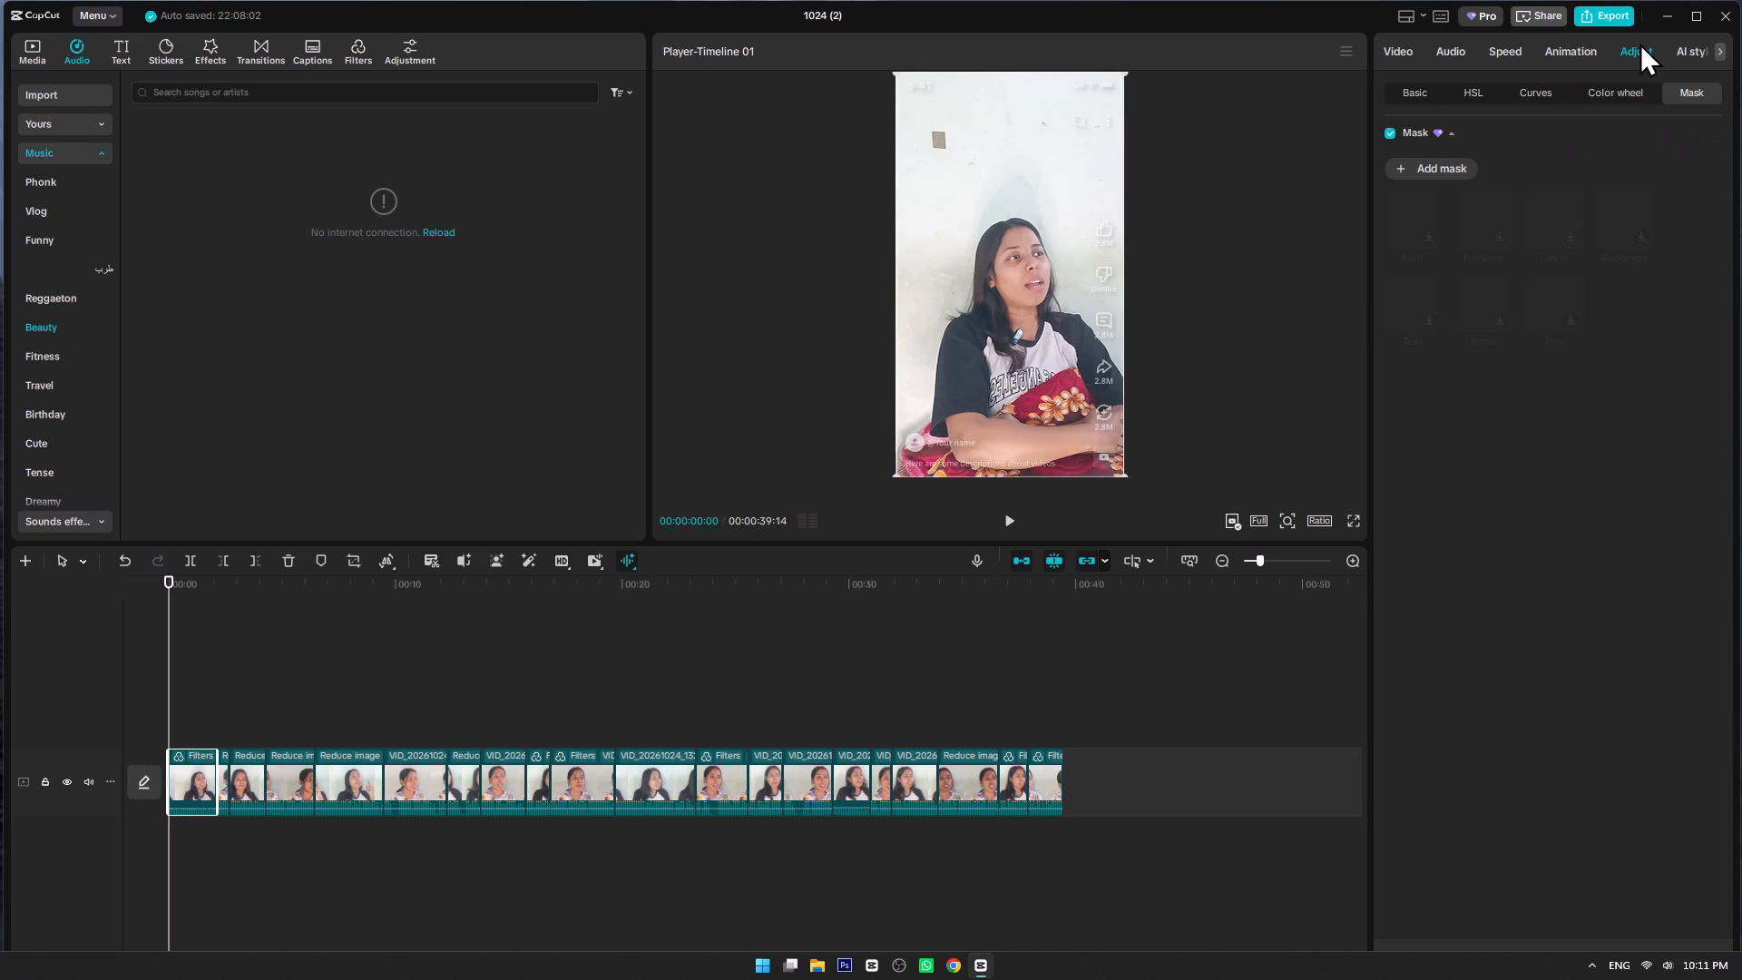
click(1639, 49)
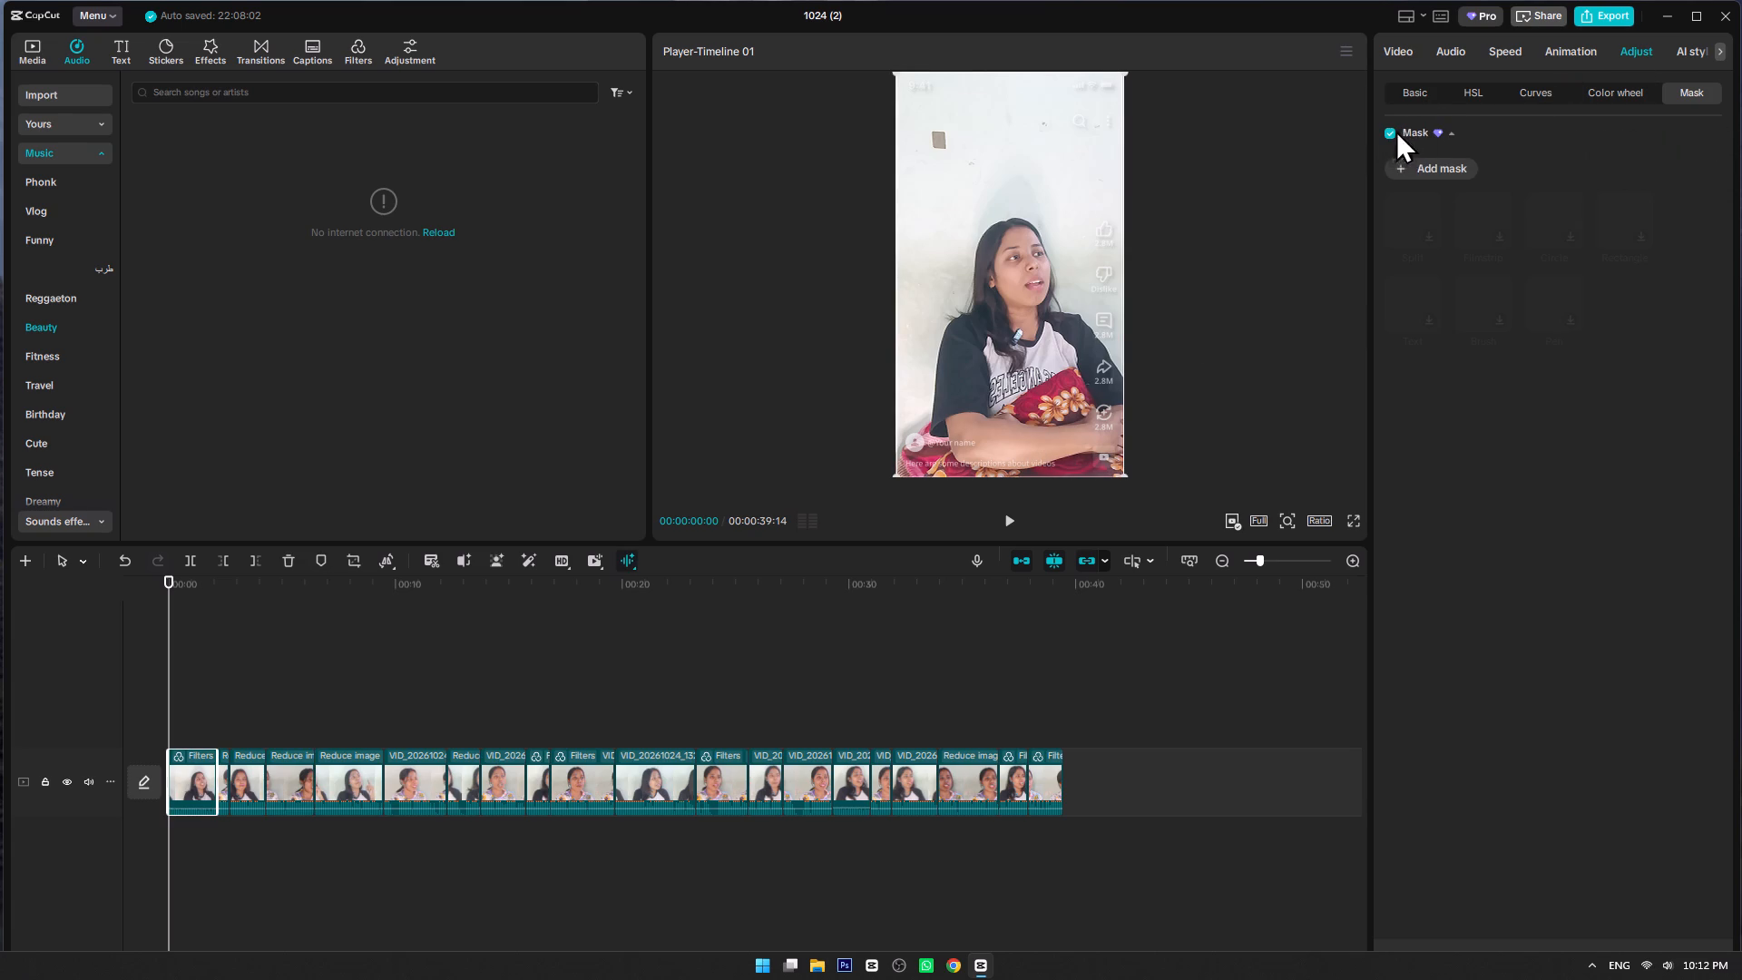
click(1391, 131)
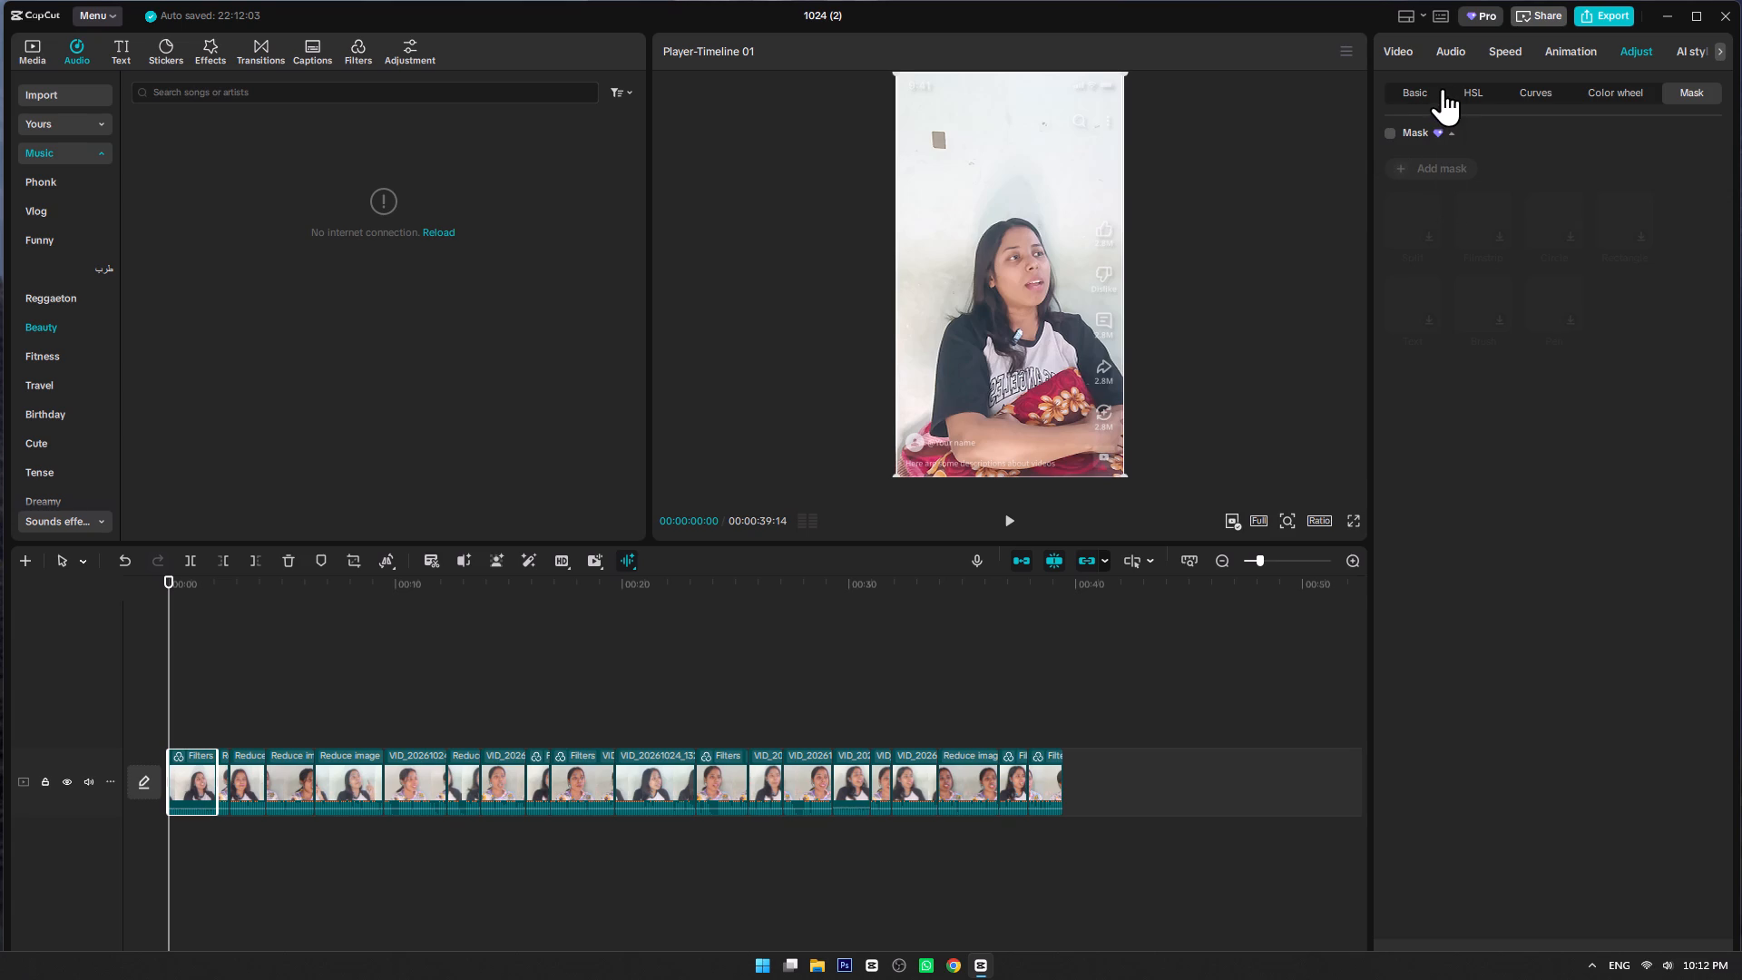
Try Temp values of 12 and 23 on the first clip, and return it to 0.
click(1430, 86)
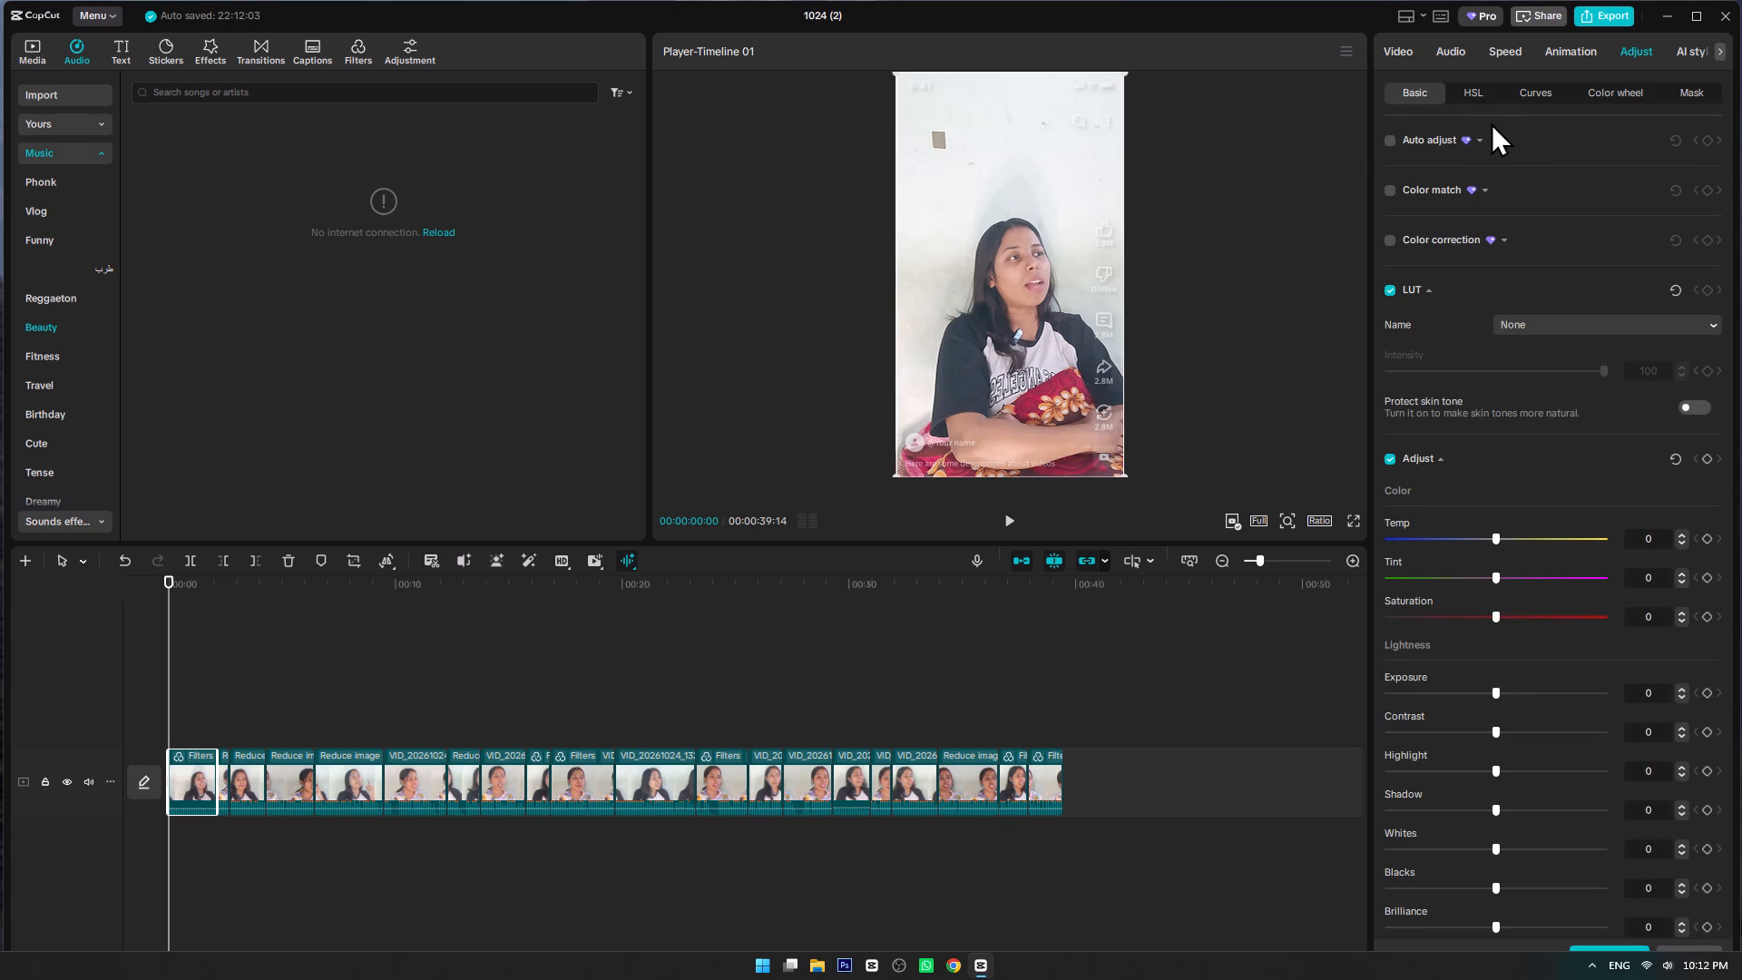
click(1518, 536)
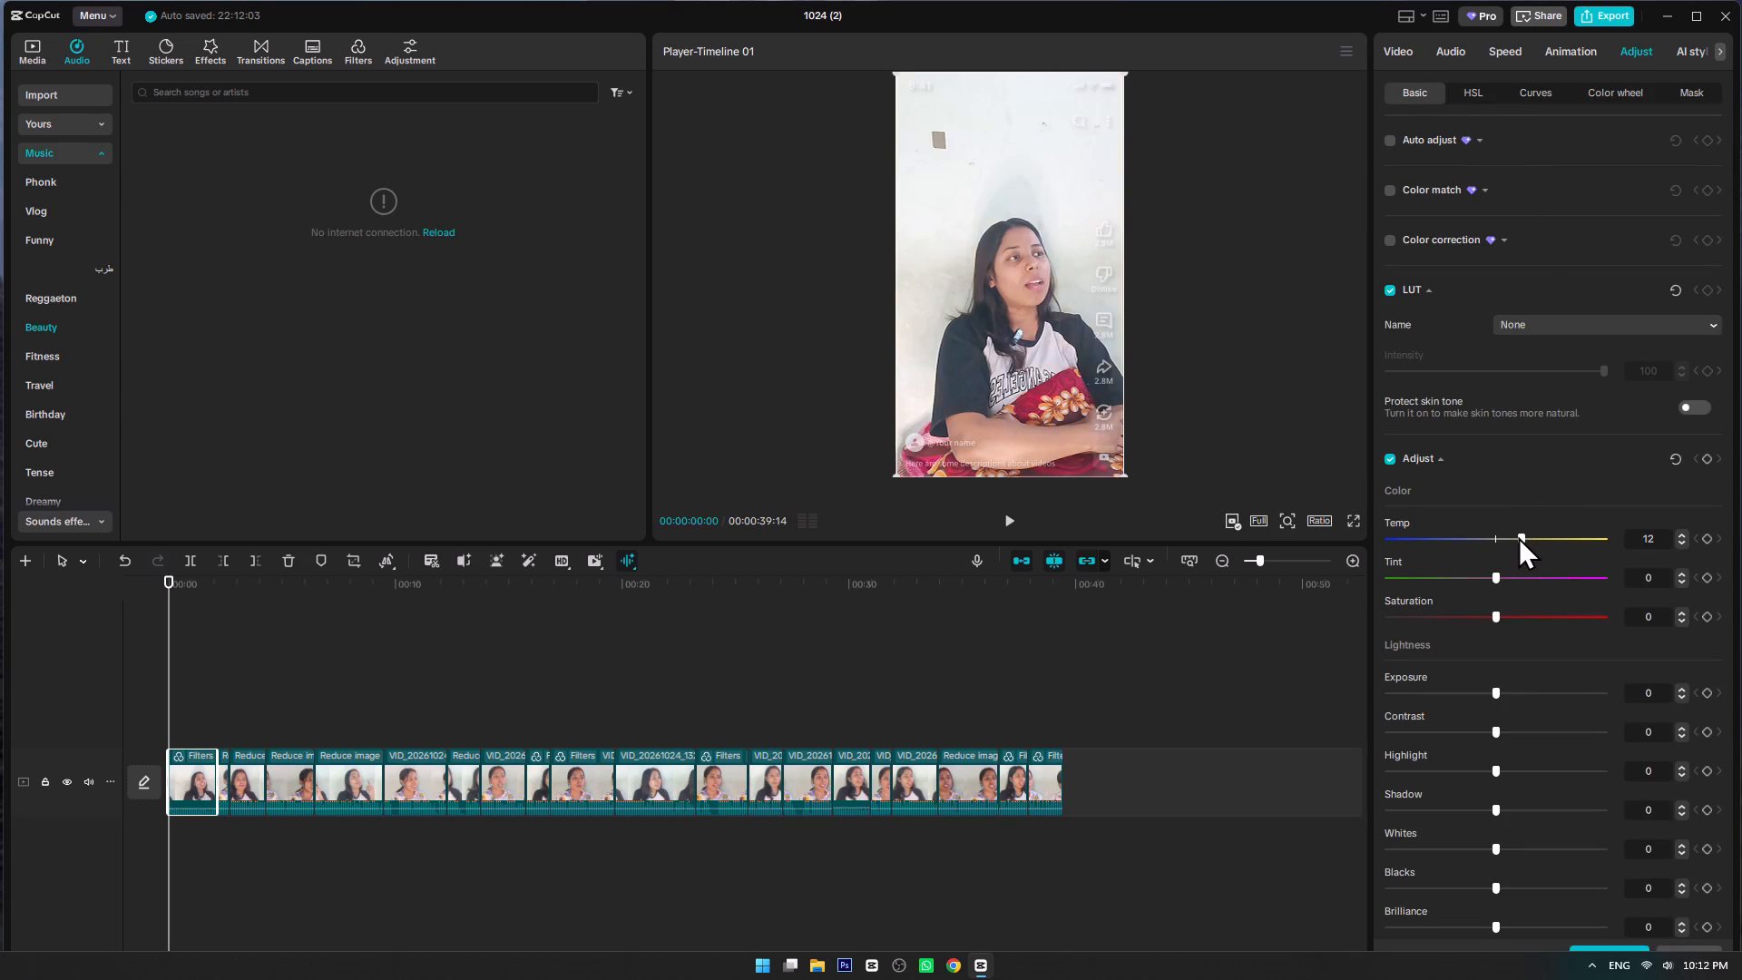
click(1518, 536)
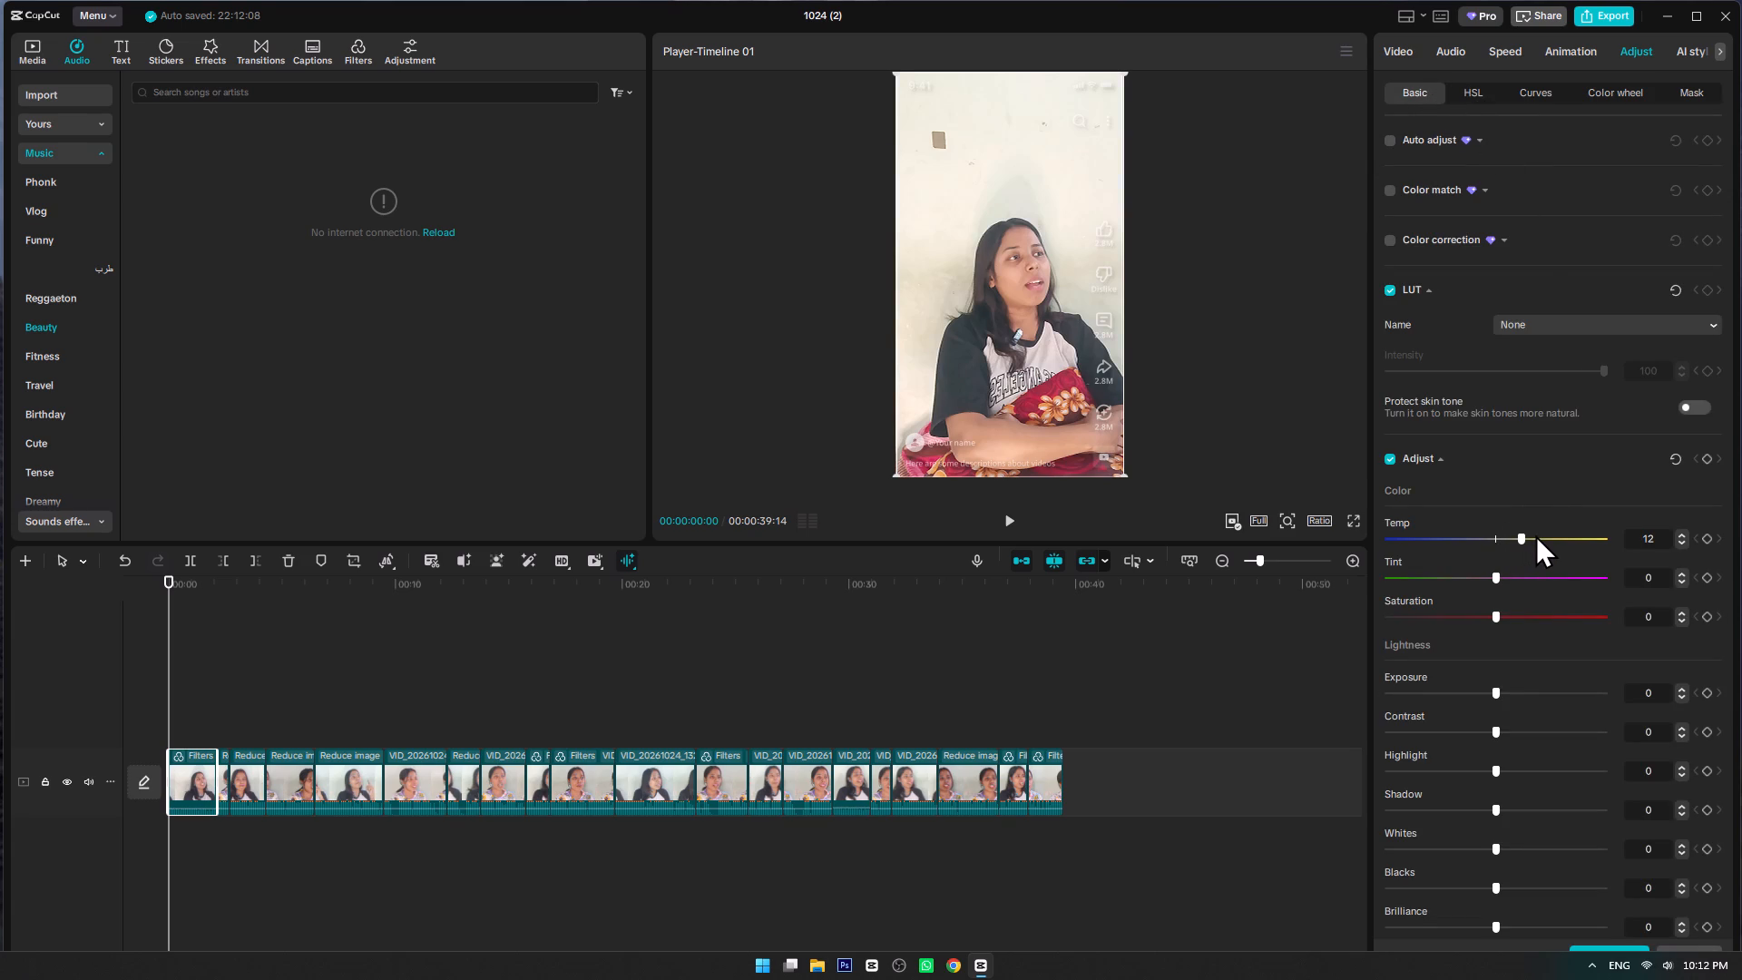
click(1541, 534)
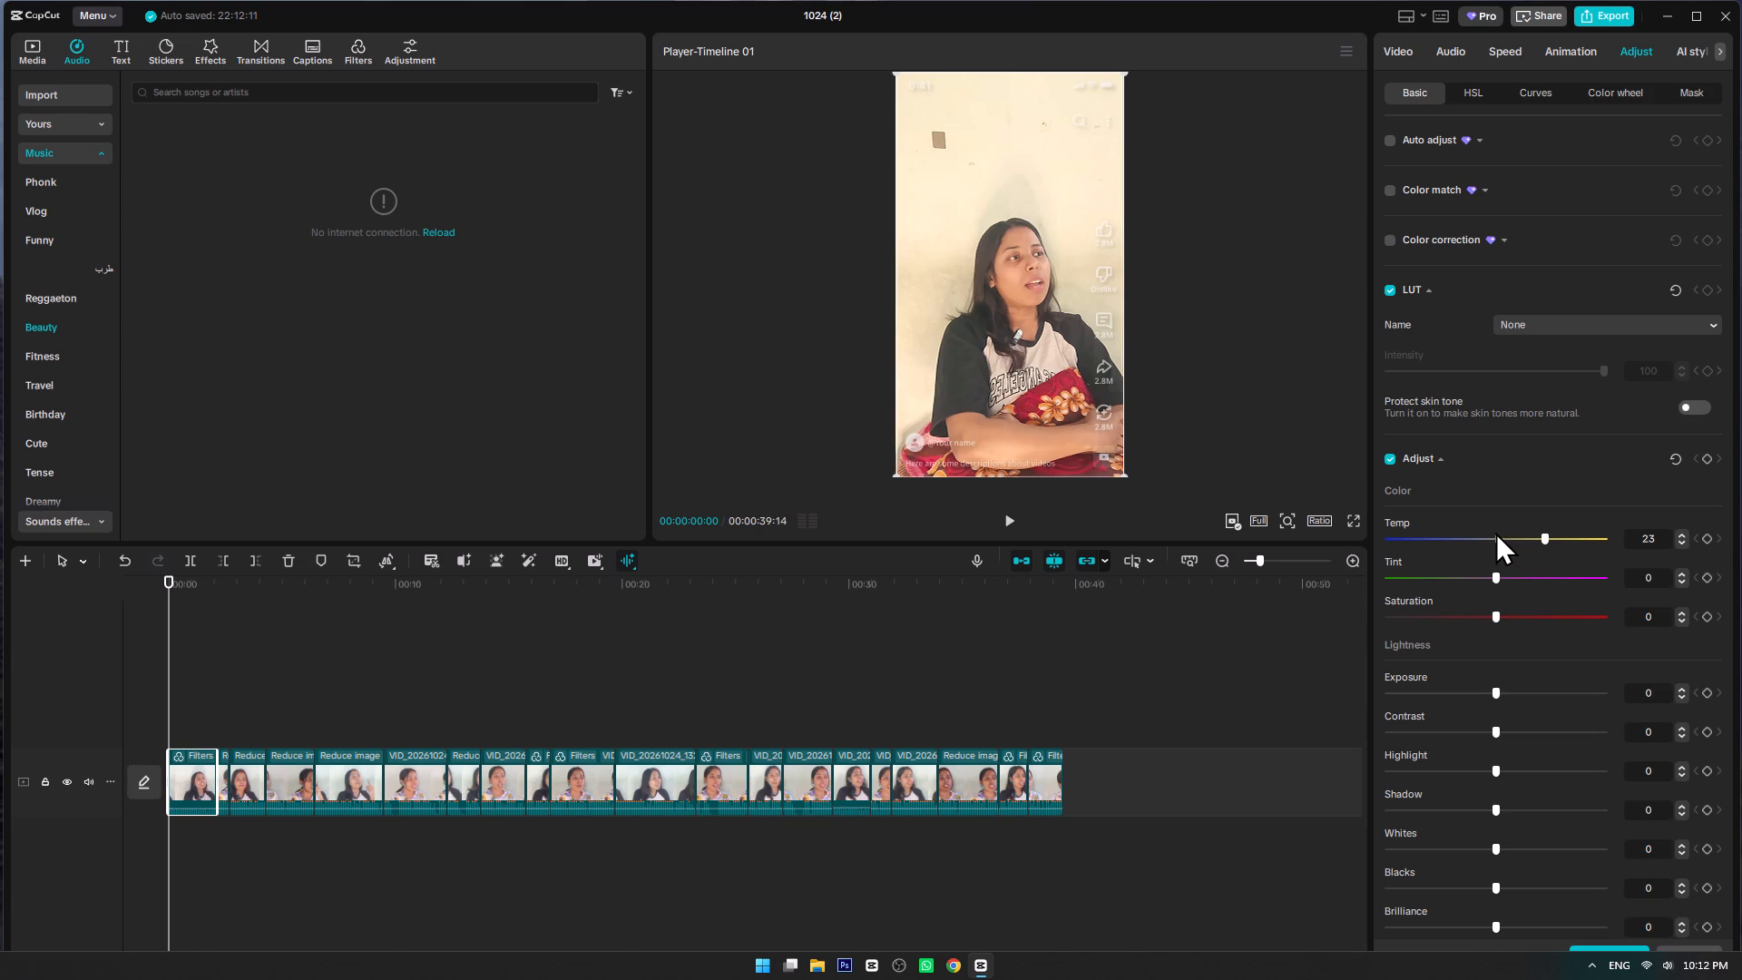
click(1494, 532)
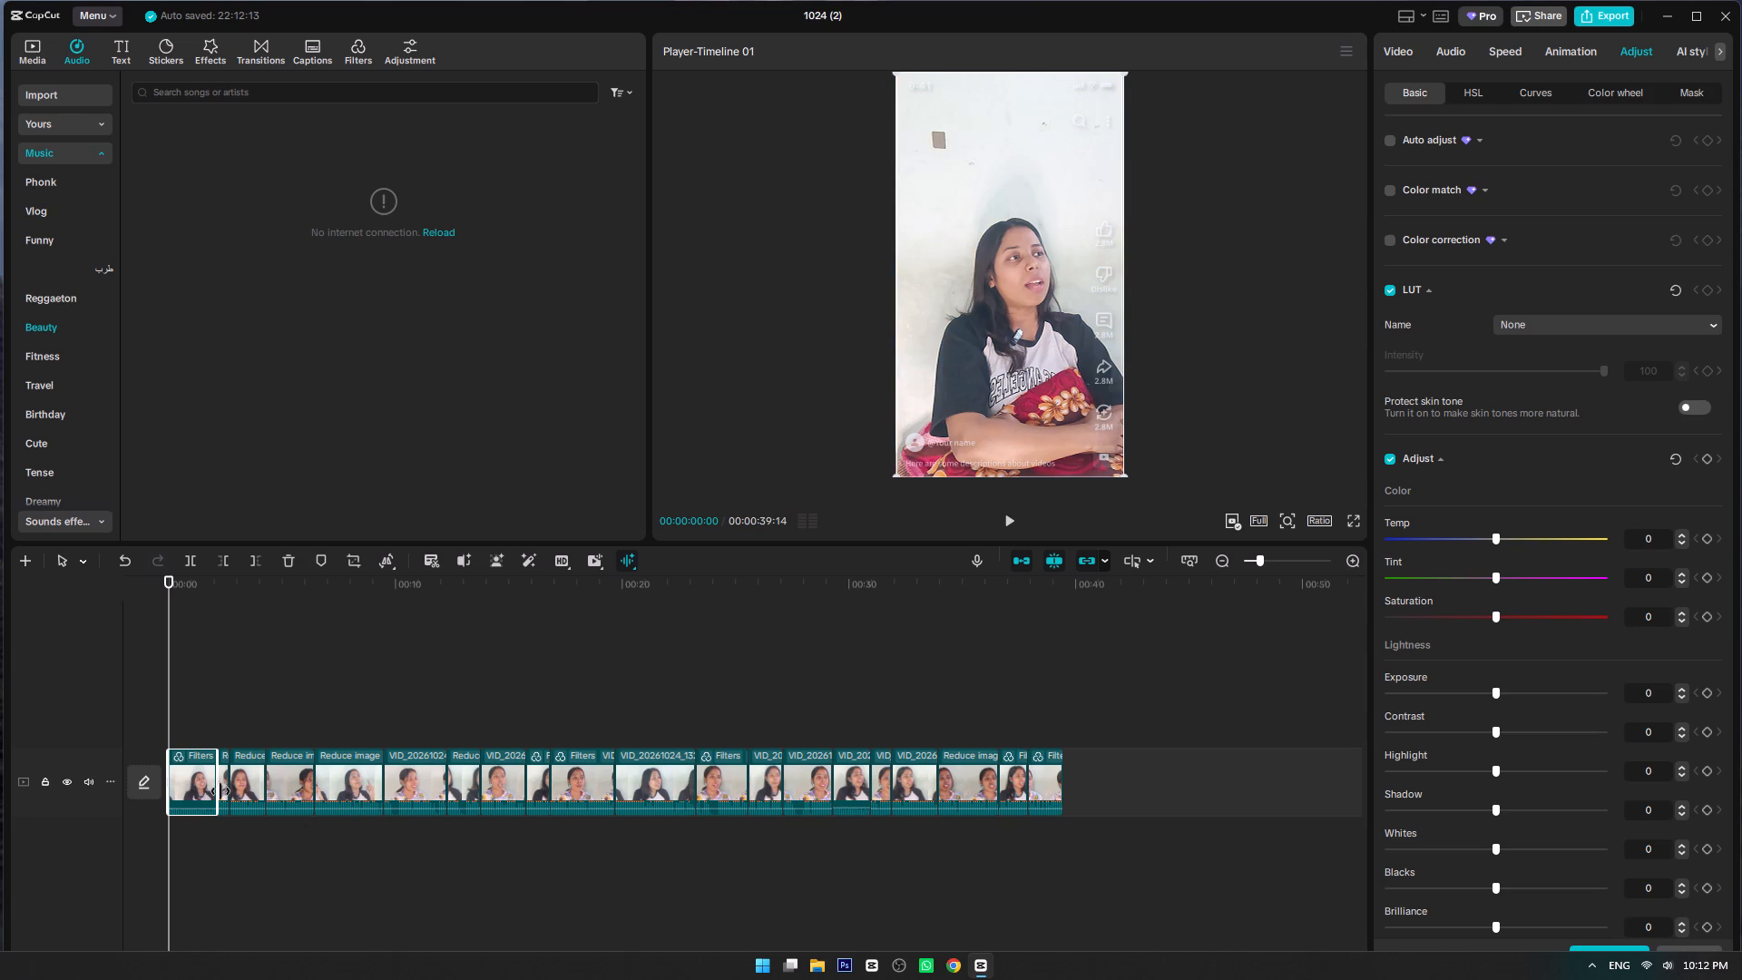
Play the opening seconds for comparison, and set the first clip's Temp to 23.
key(space)
key(space)
key(space)
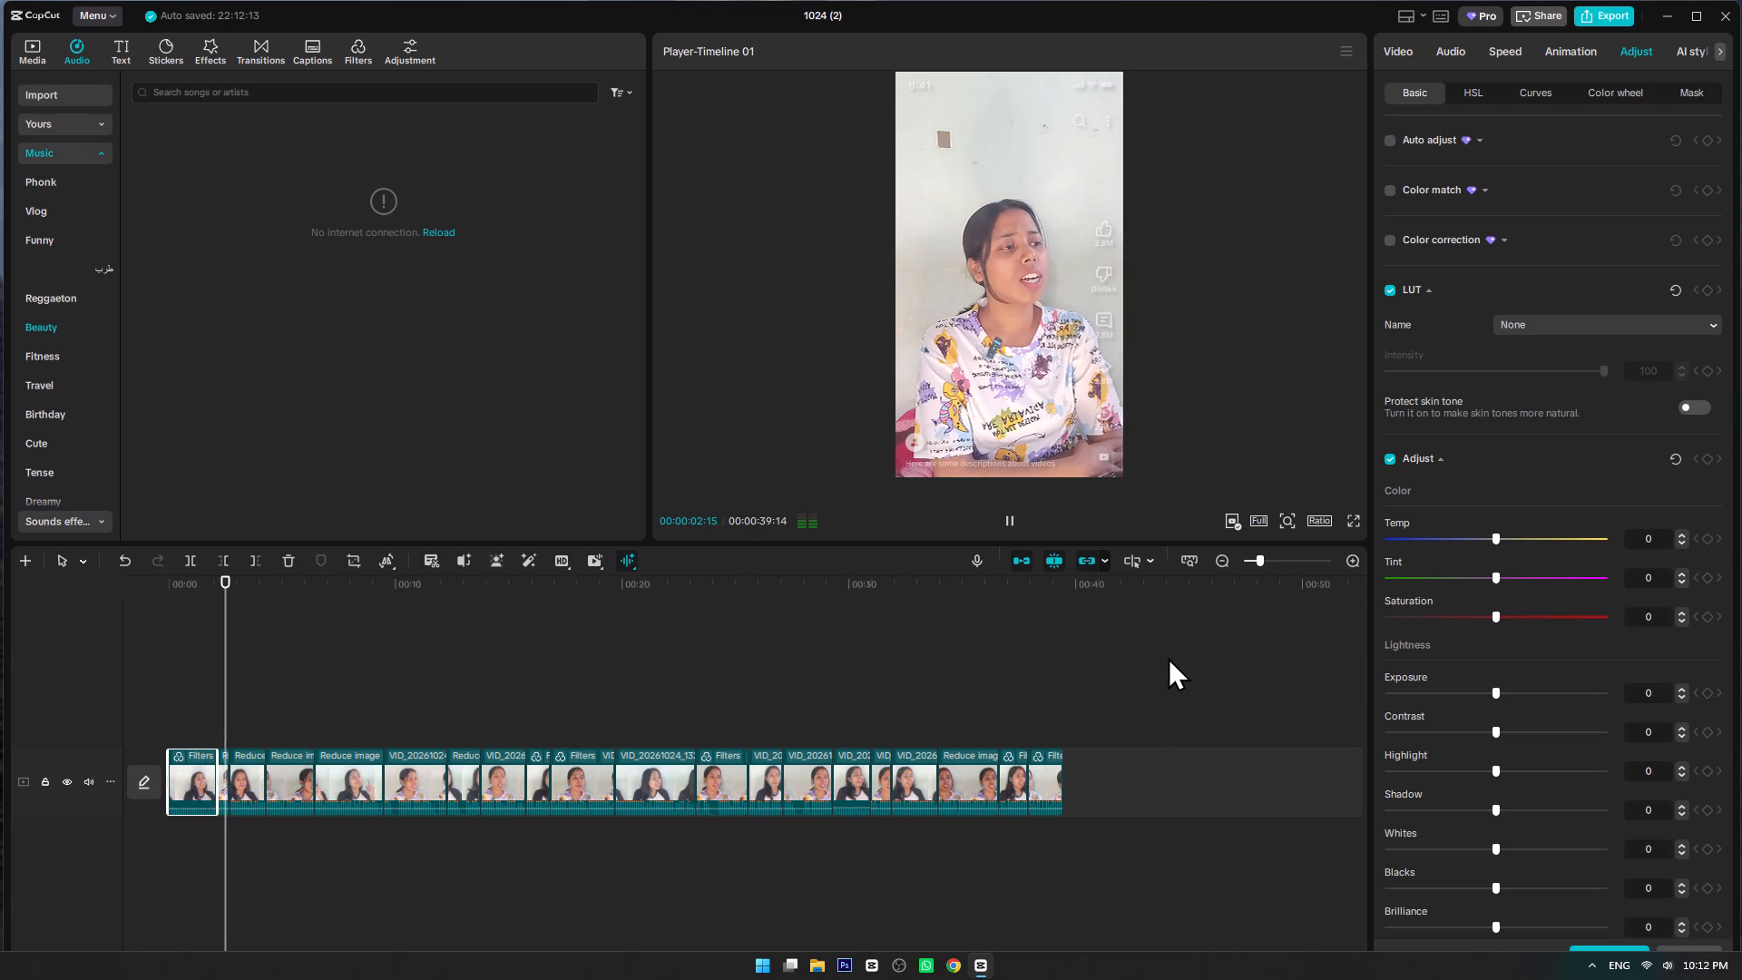
key(space)
key(space)
key(space)
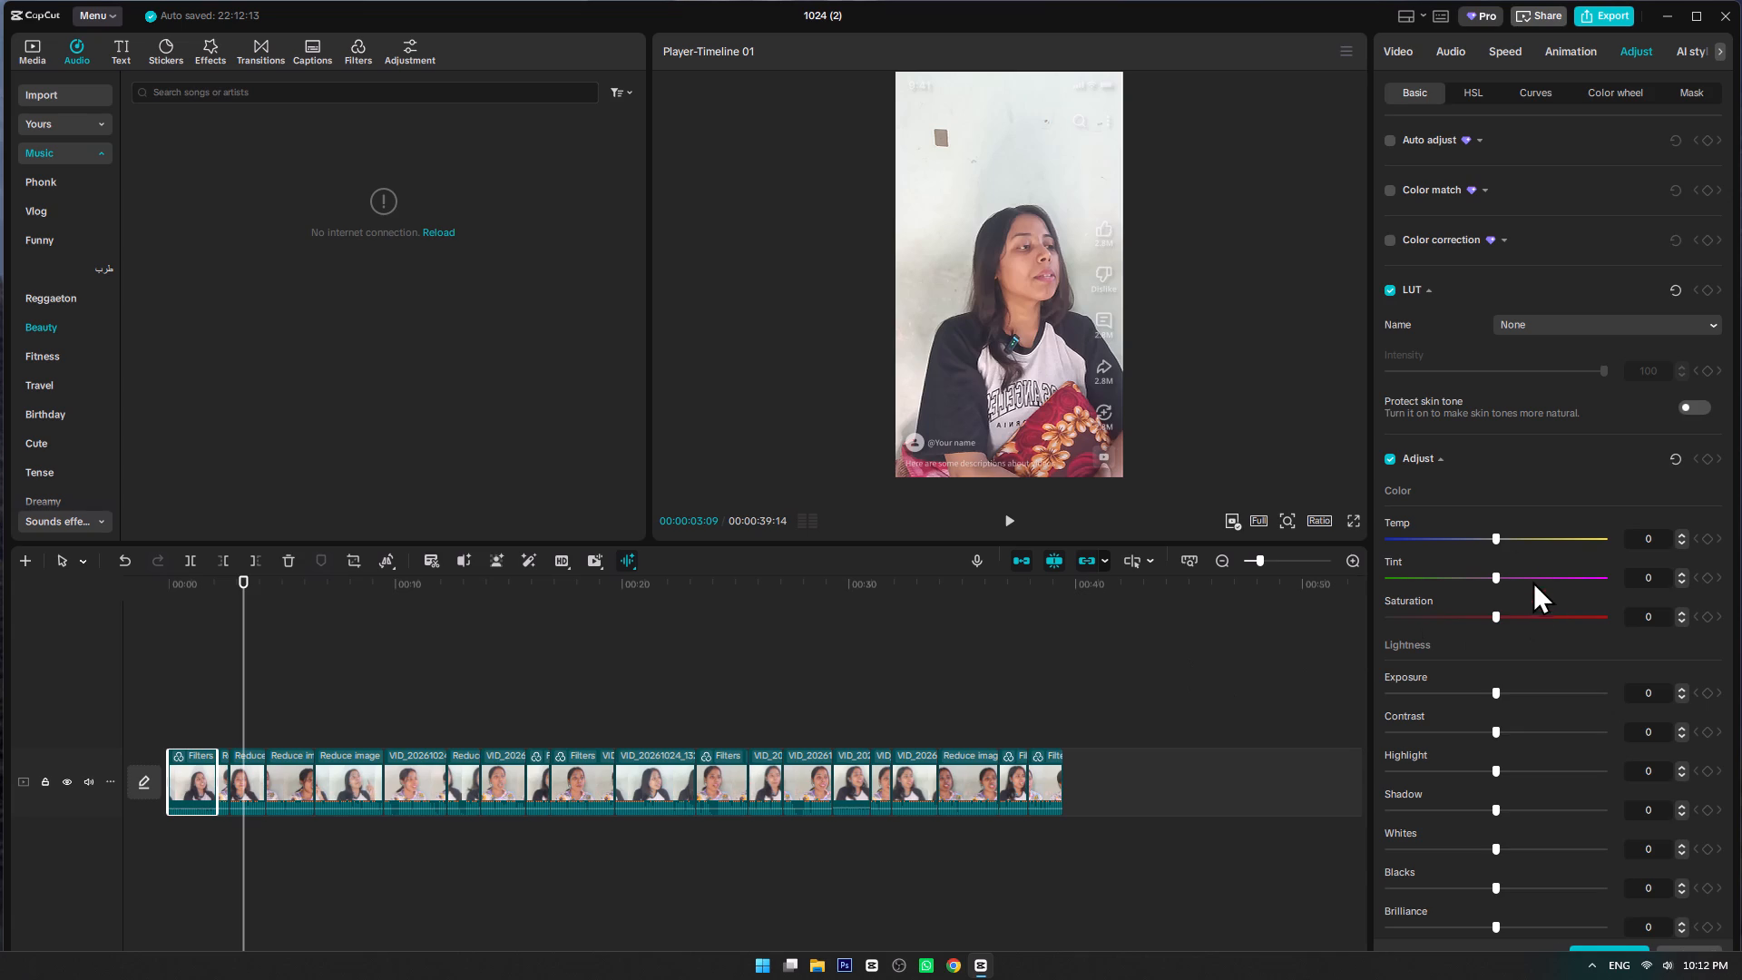
click(1516, 538)
key(space)
click(1541, 536)
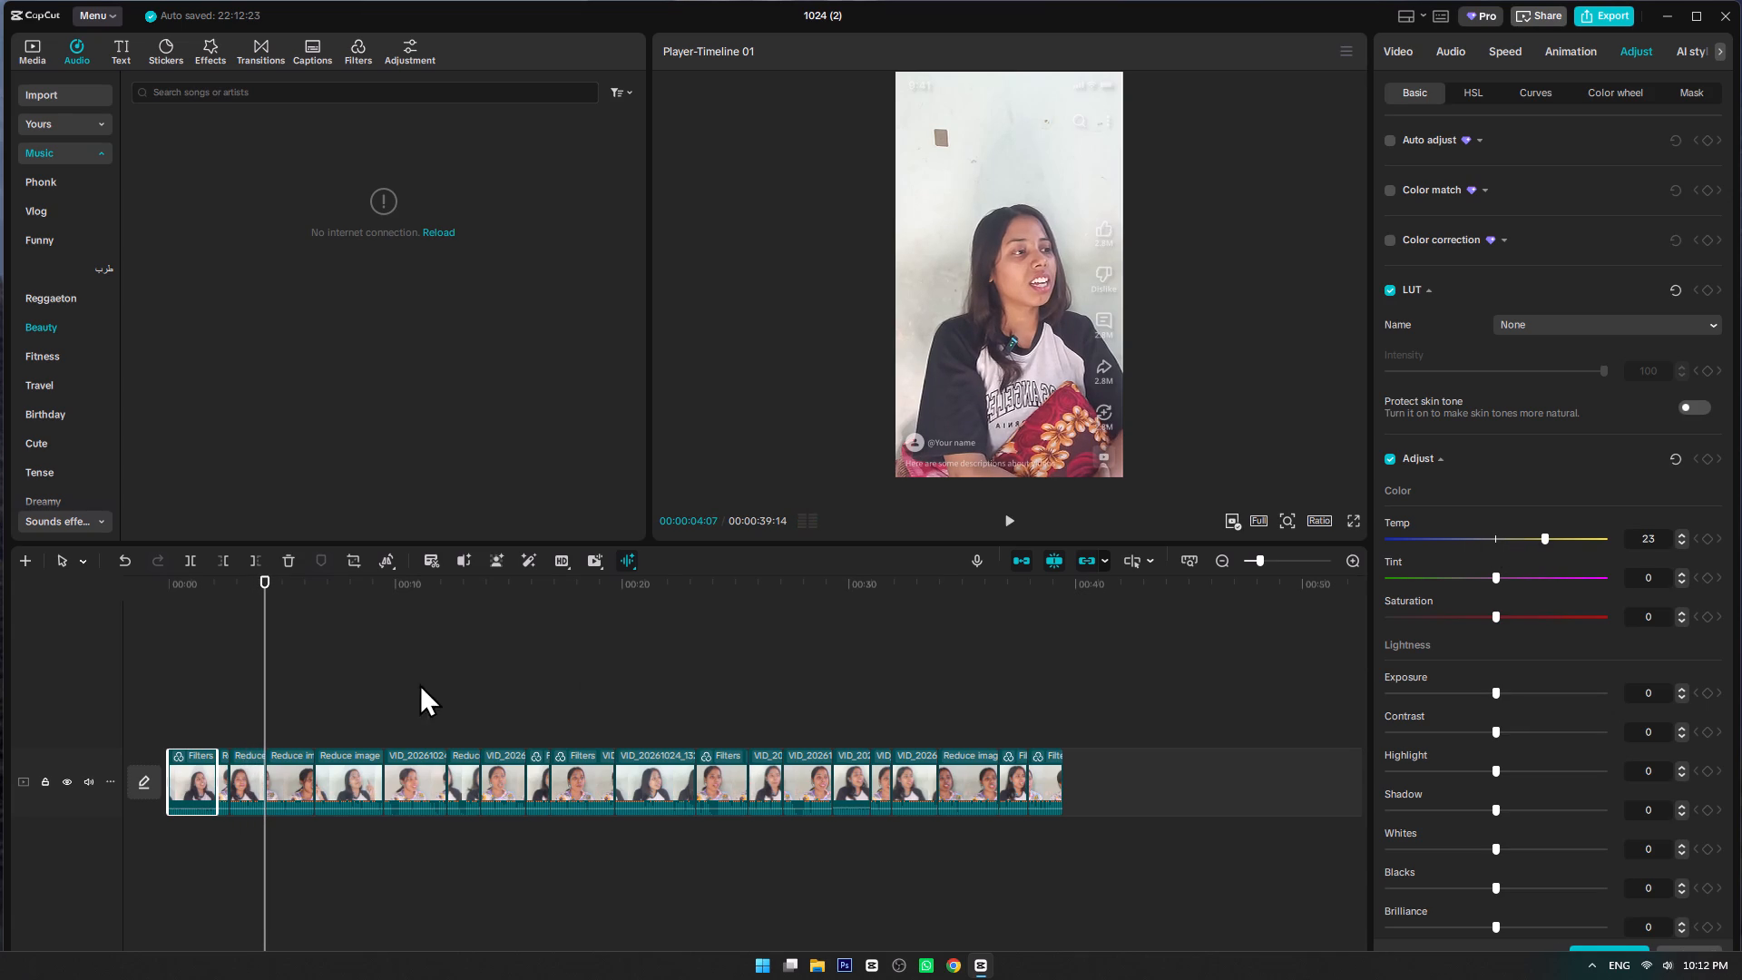
Replay from about 2 s and set the Temp of the third clip, at about 4 s, to 10 after trying 39.
click(212, 706)
key(space)
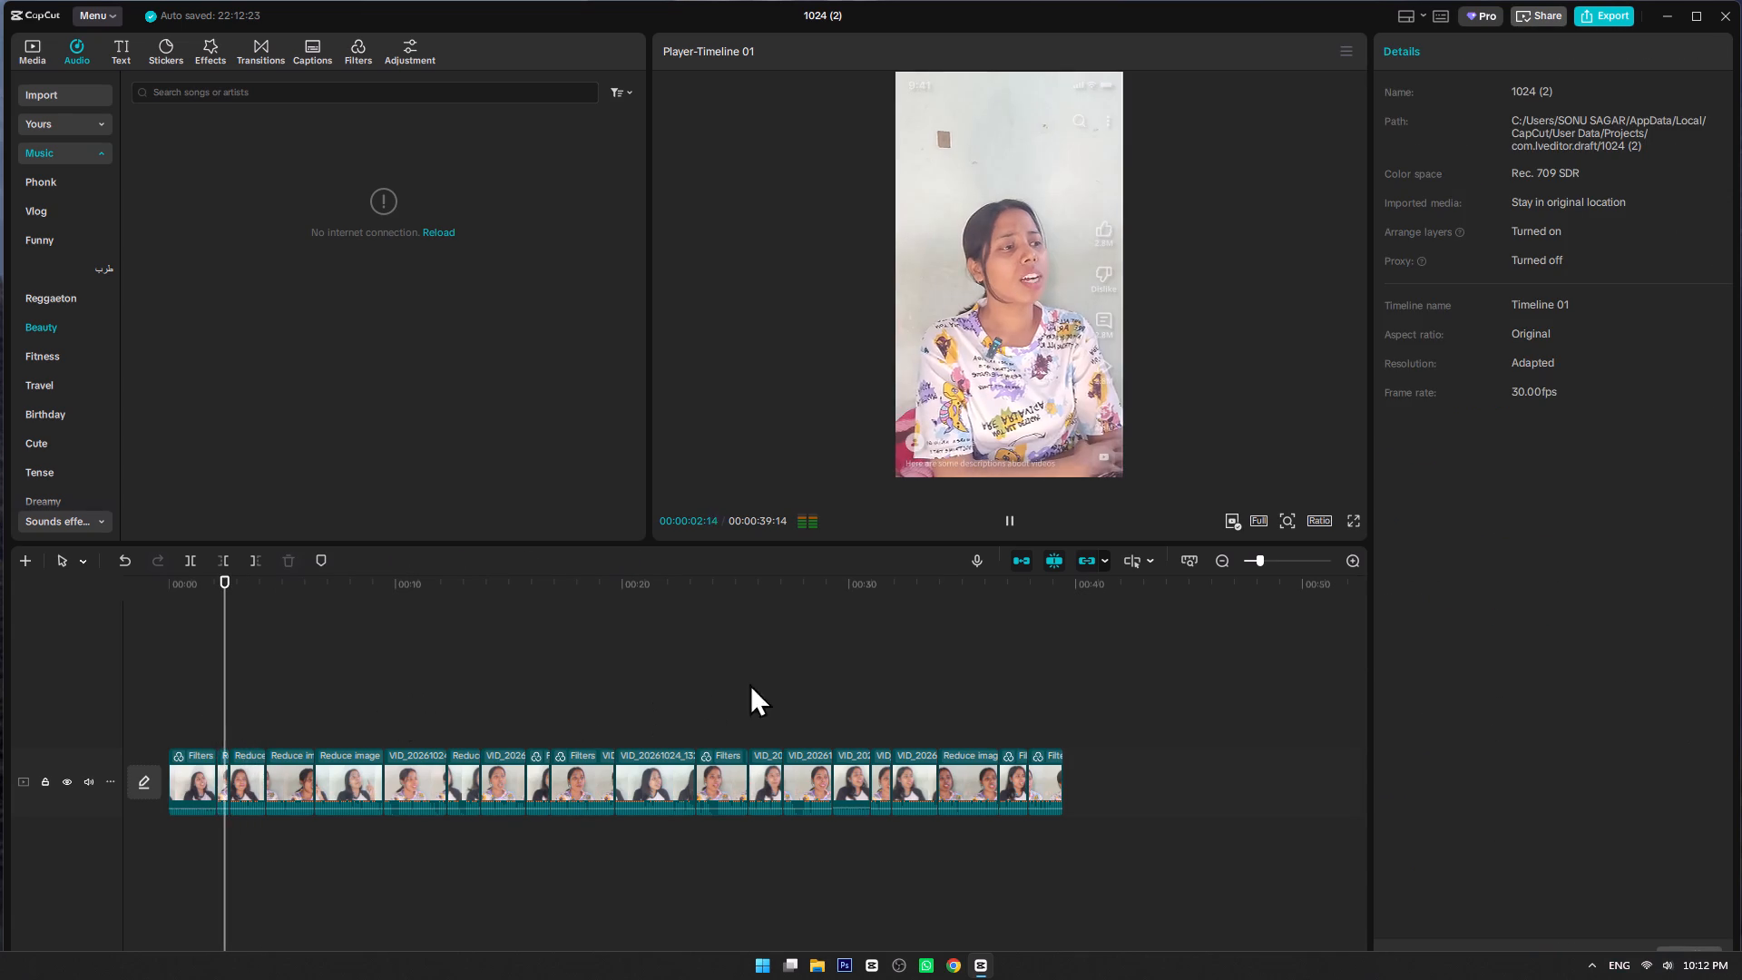
key(space)
click(1007, 355)
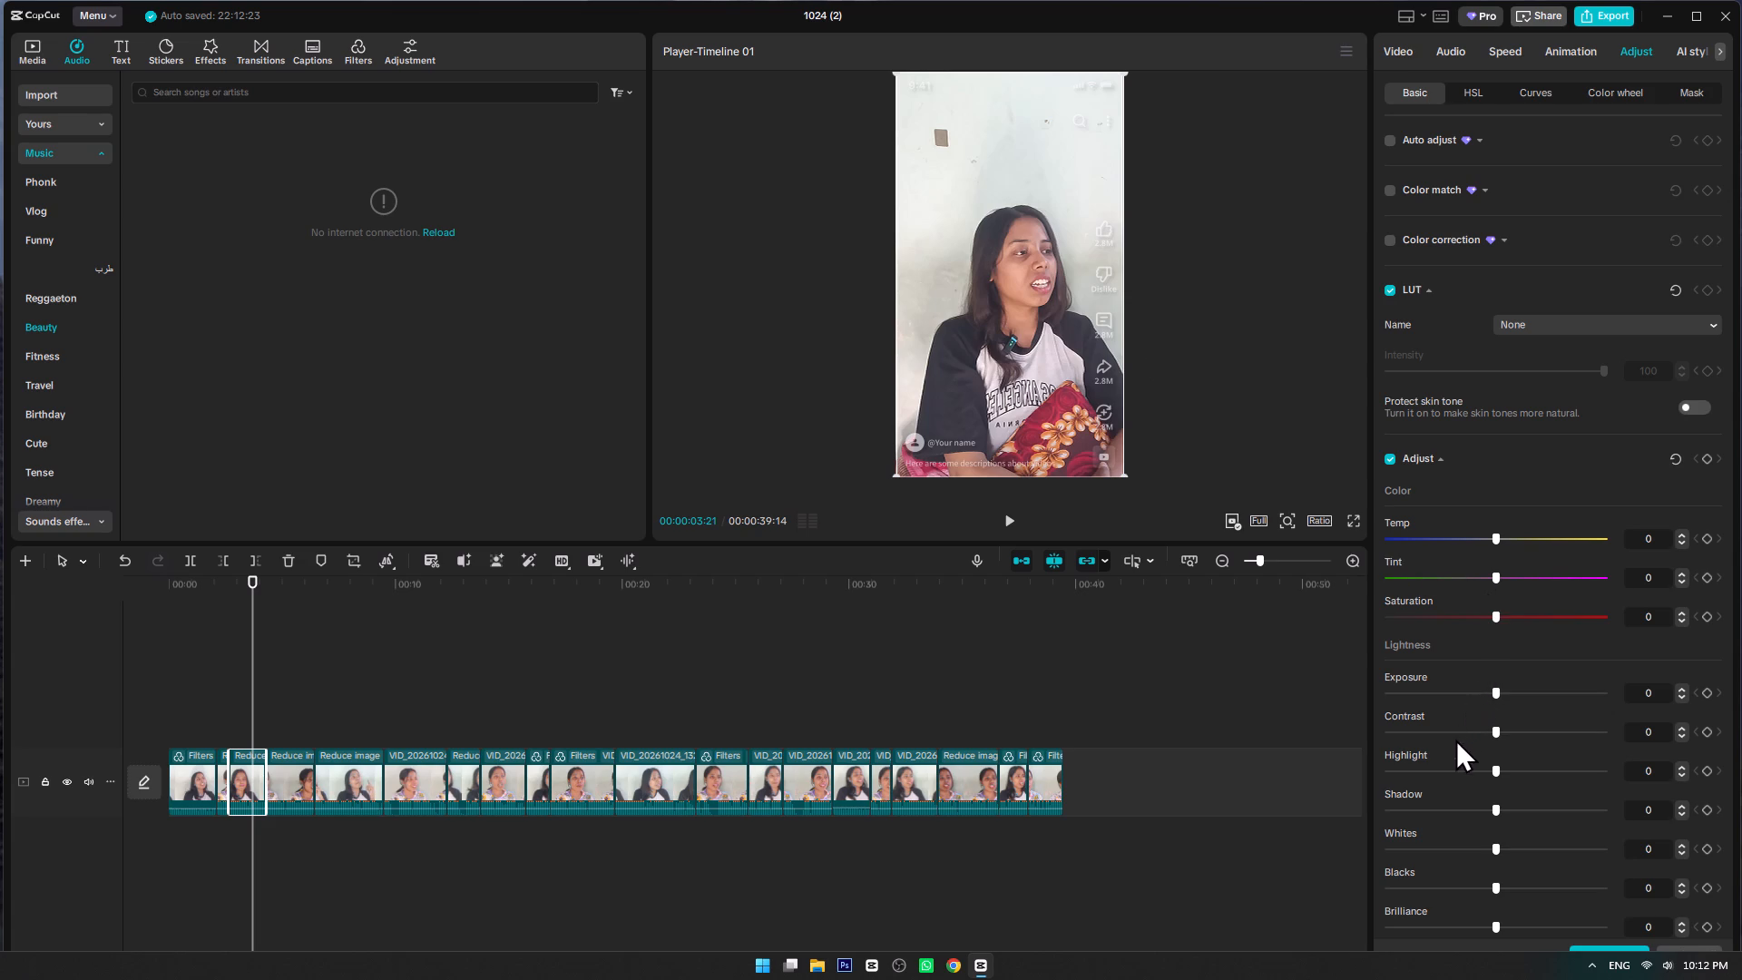
click(1575, 536)
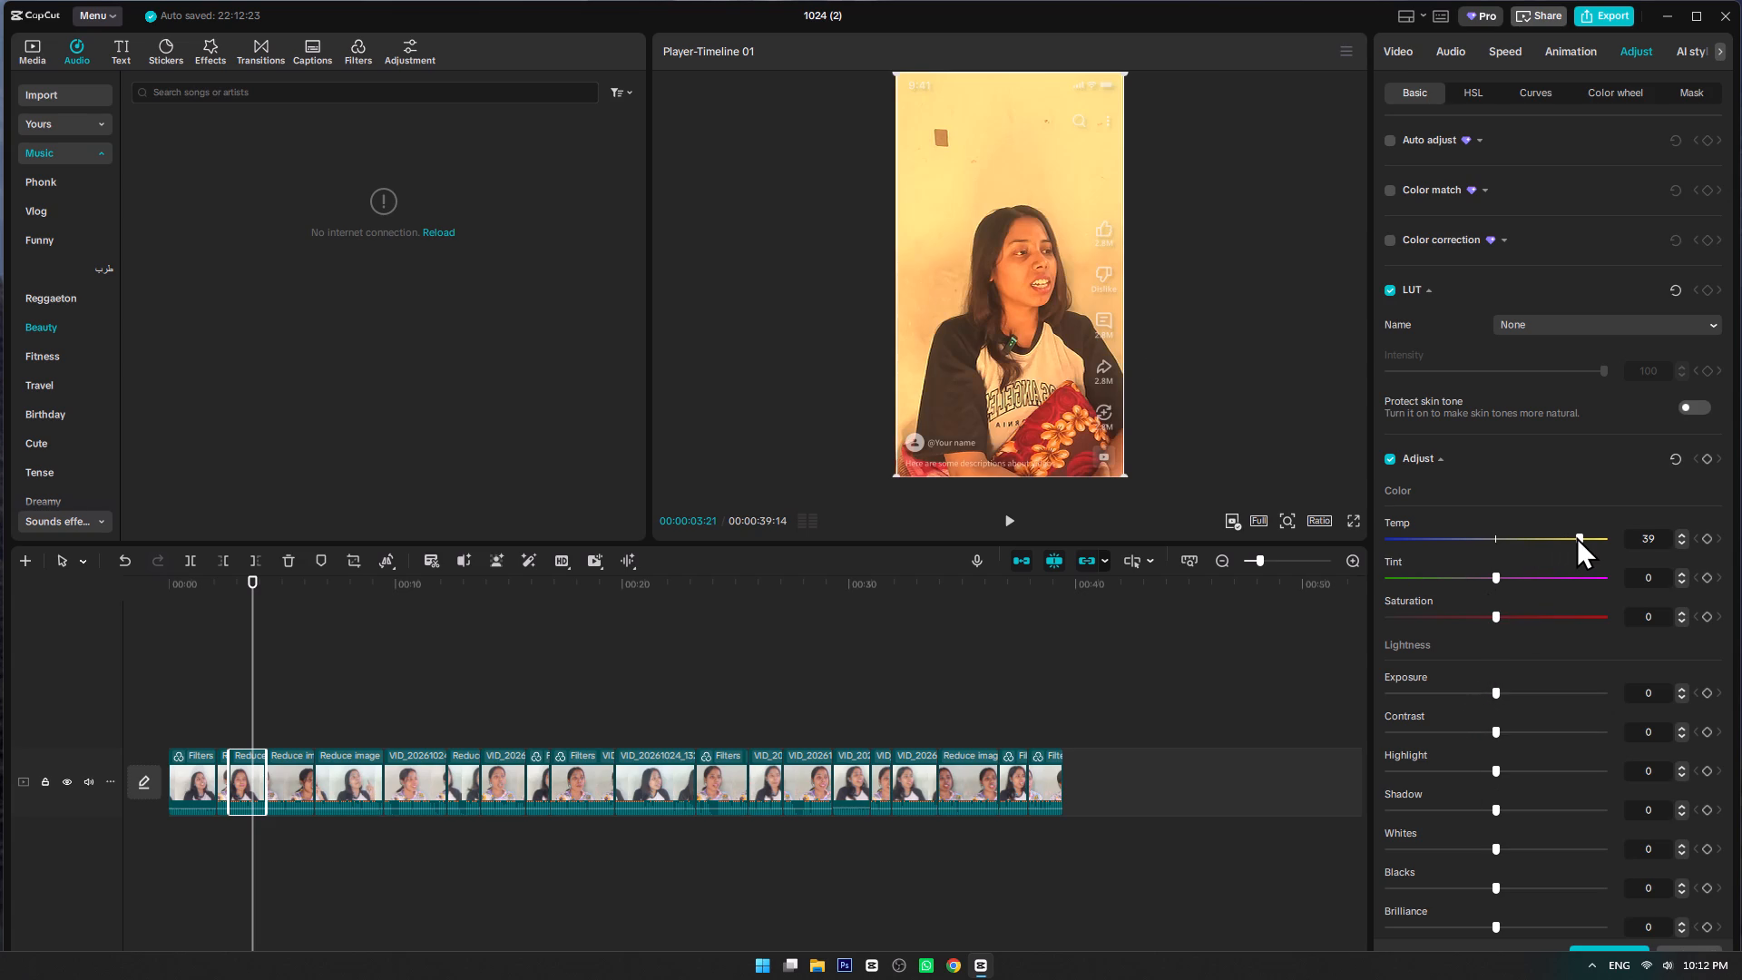
click(1514, 534)
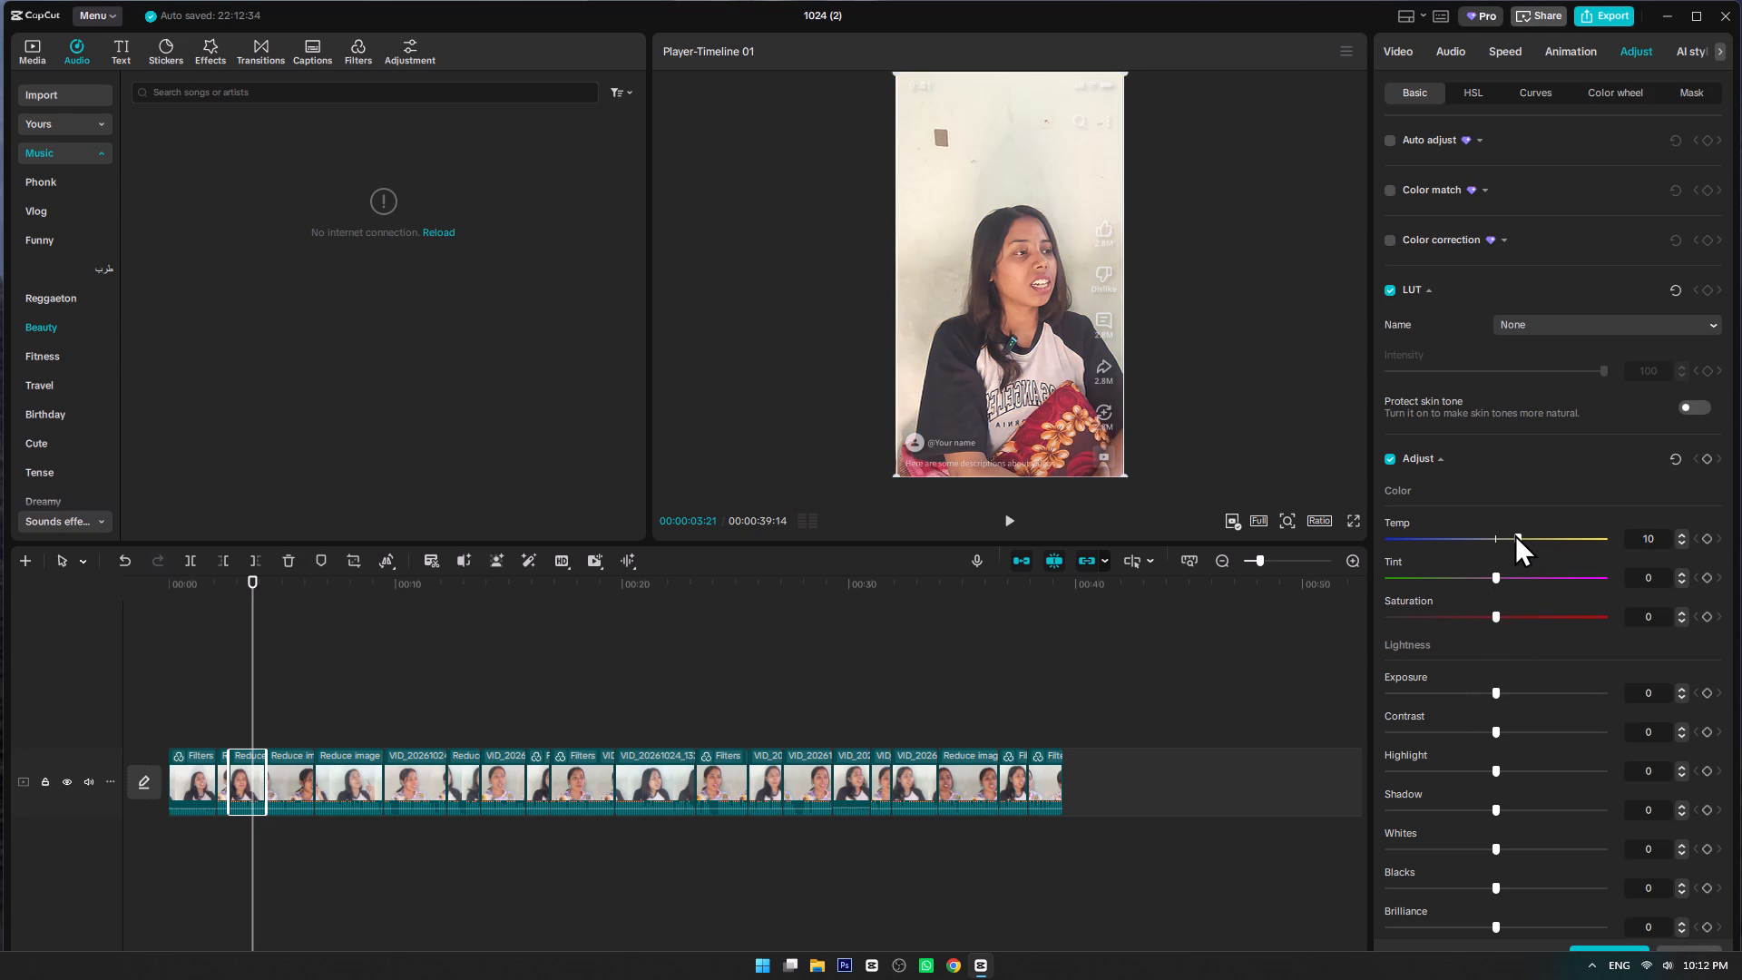
Play the timeline from about 4 s to about 15 s to review the colour from clip to clip.
key(space)
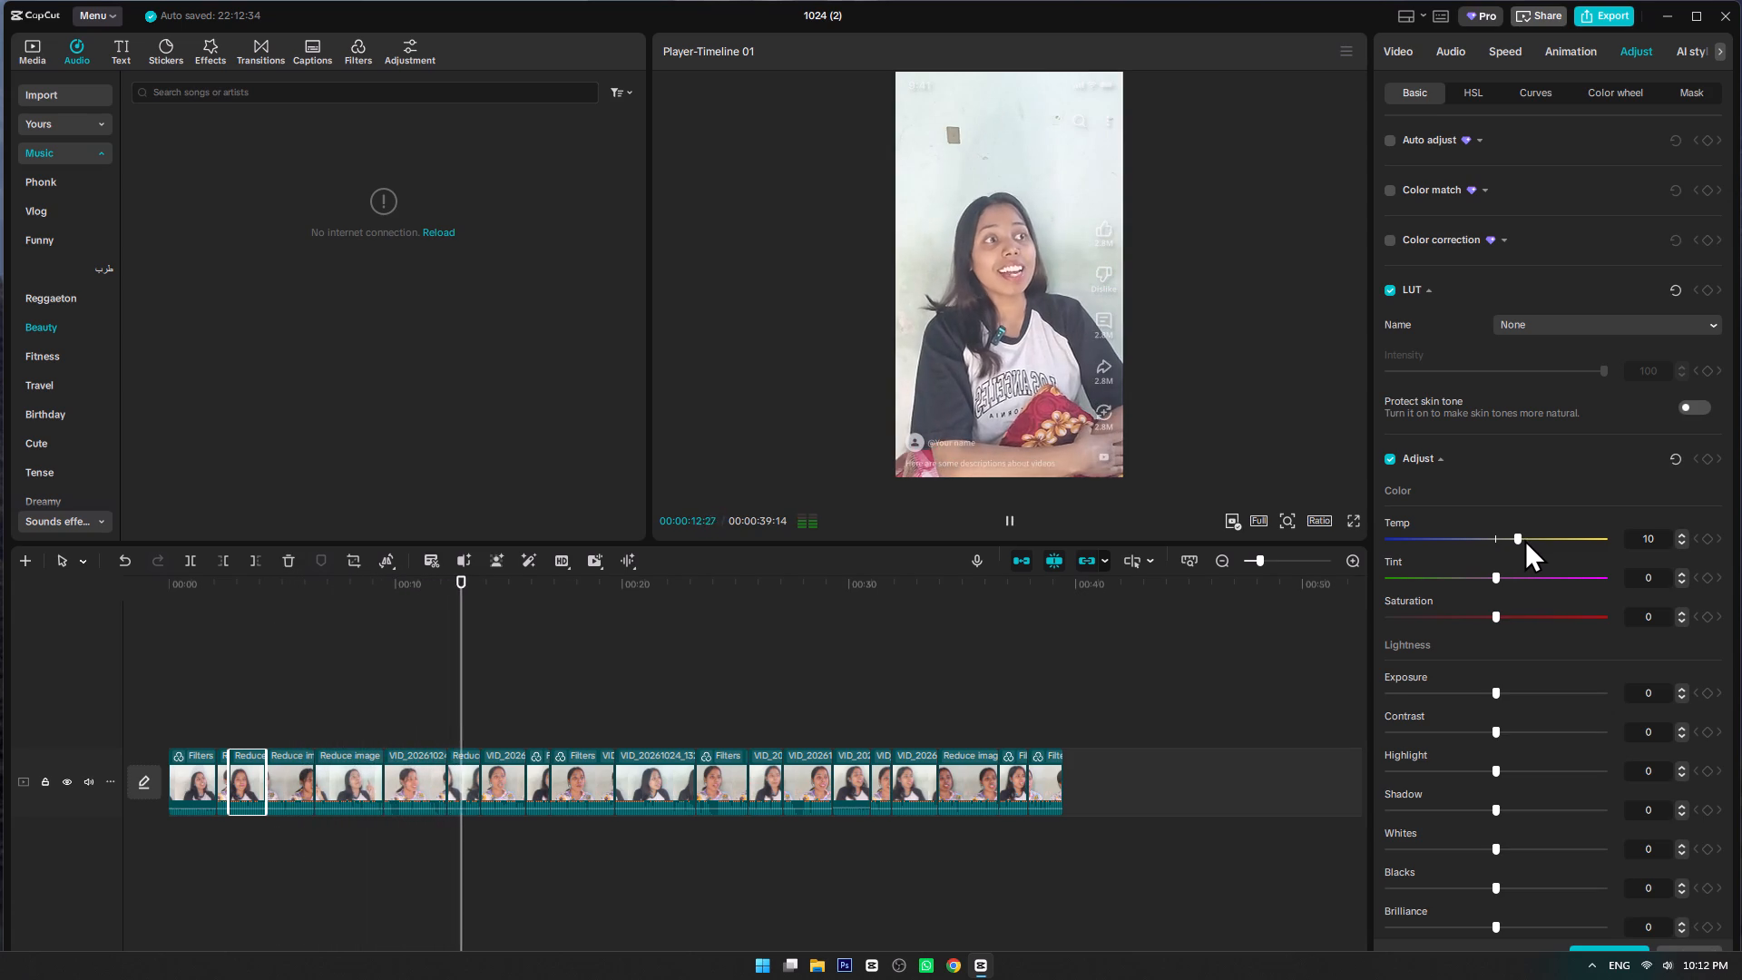
key(space)
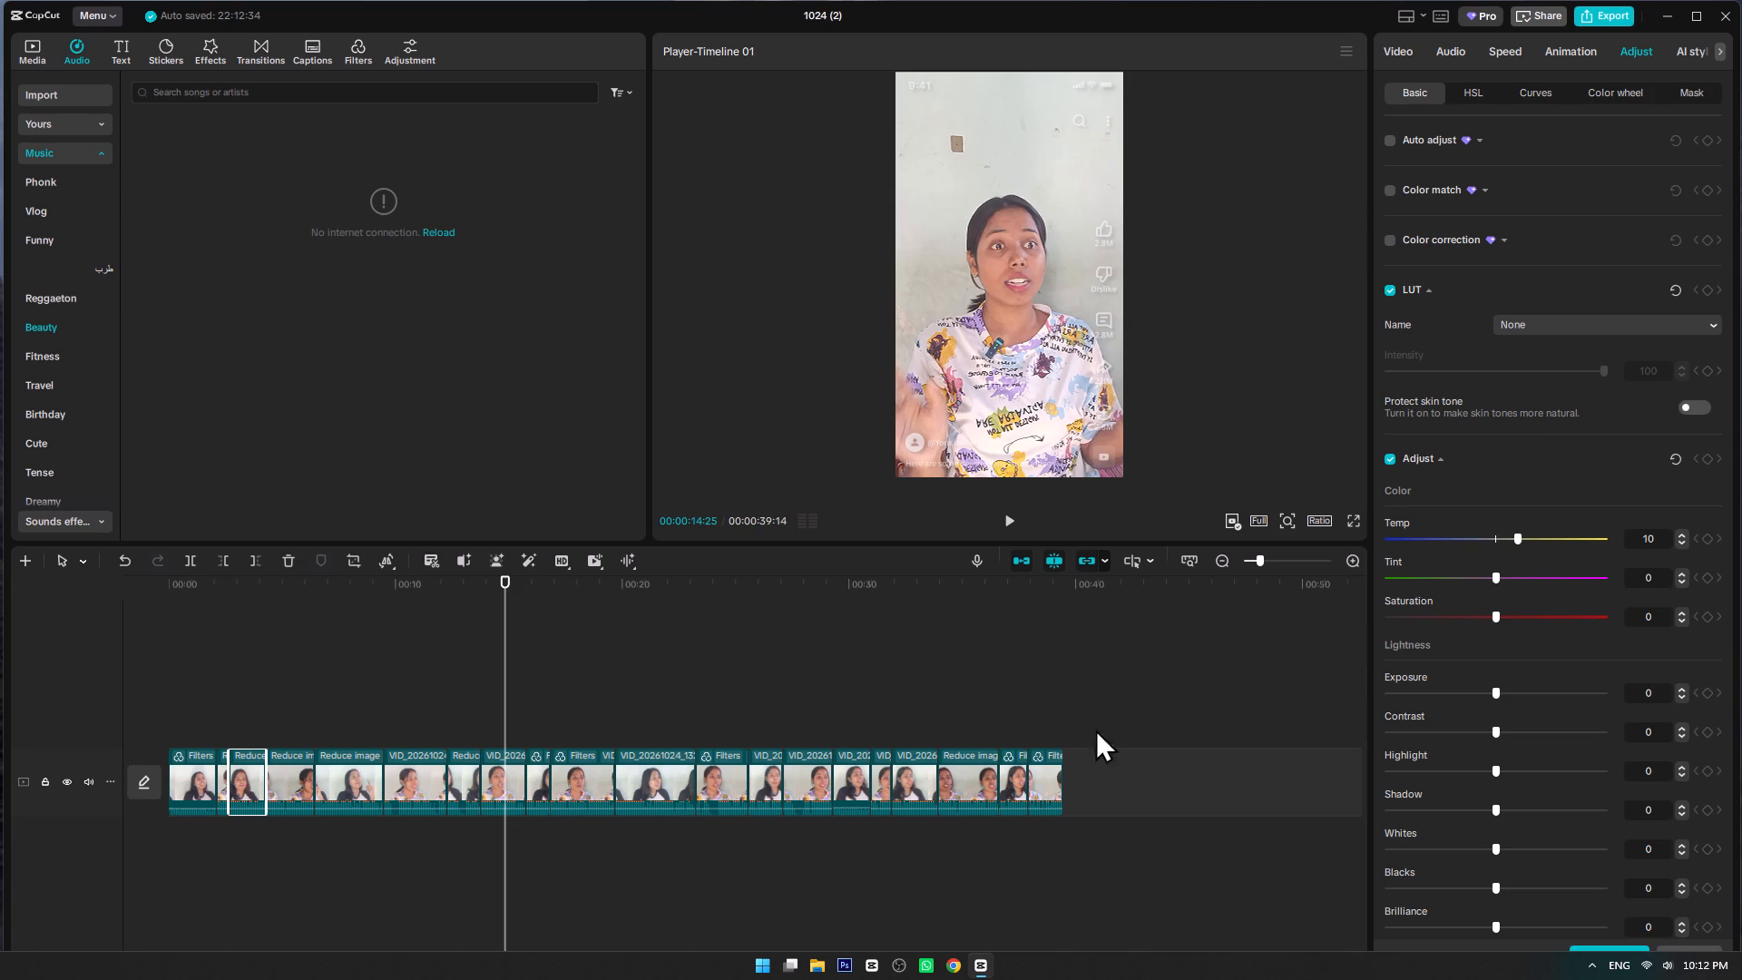
Set the Exposure of the clip at about 35 s to 18, trying 7 first and checking it in playback.
click(975, 779)
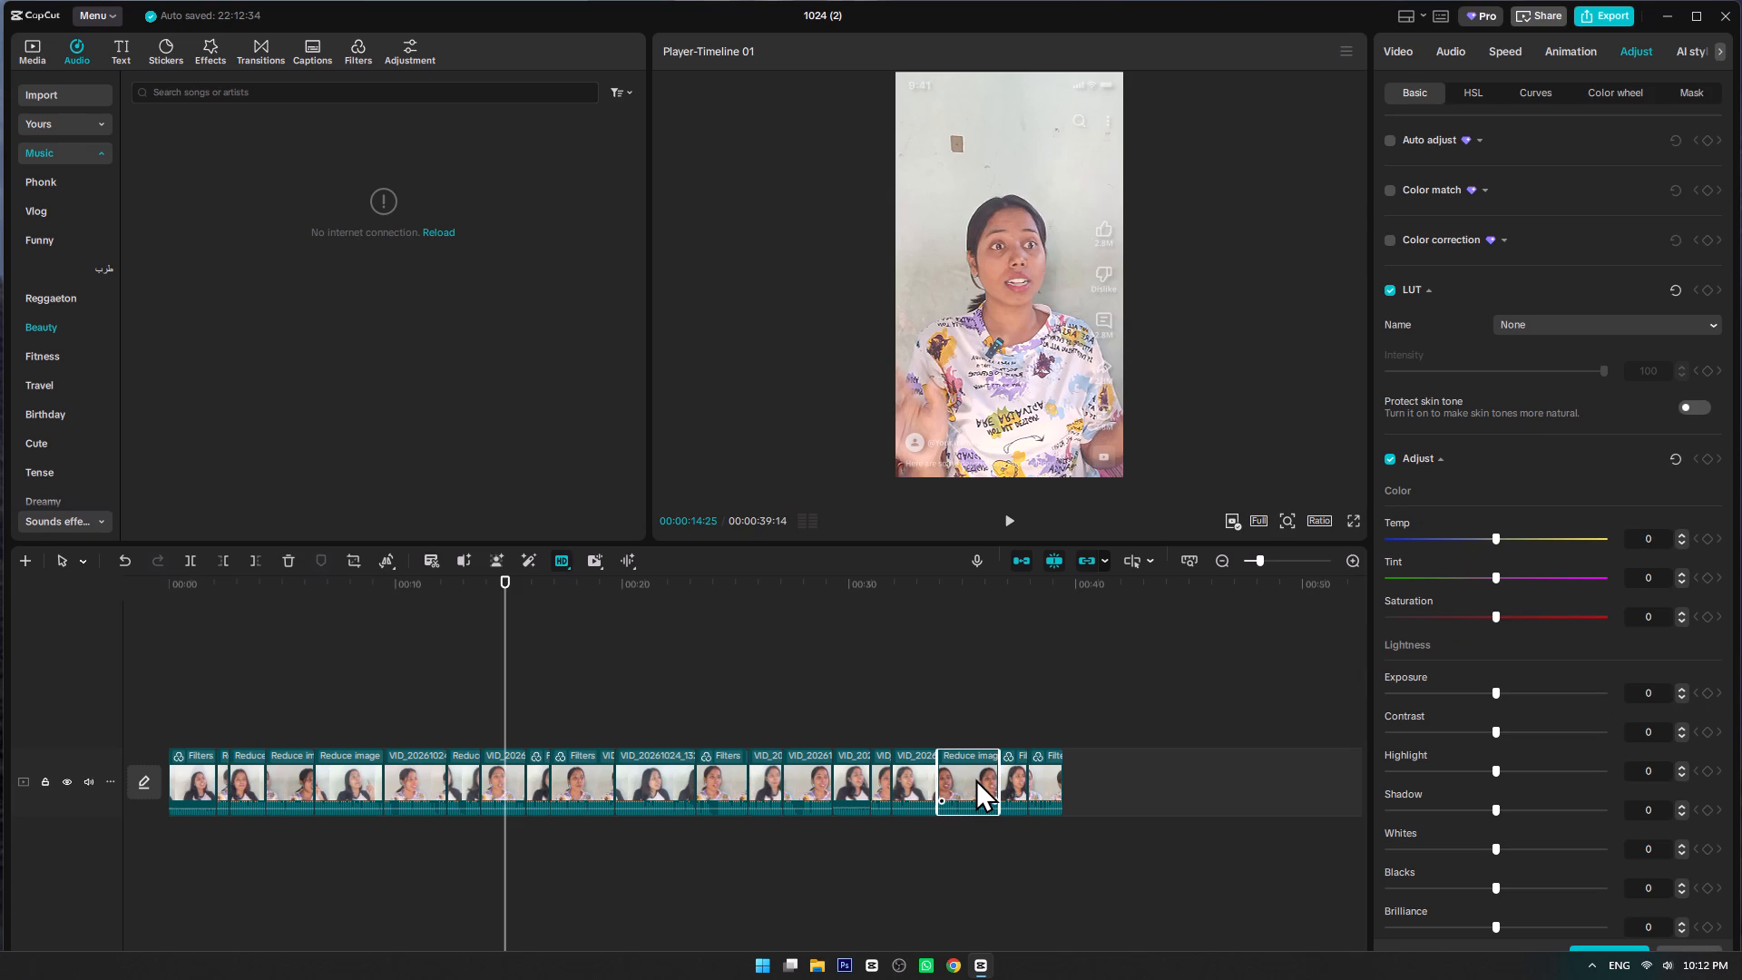
click(1508, 689)
key(space)
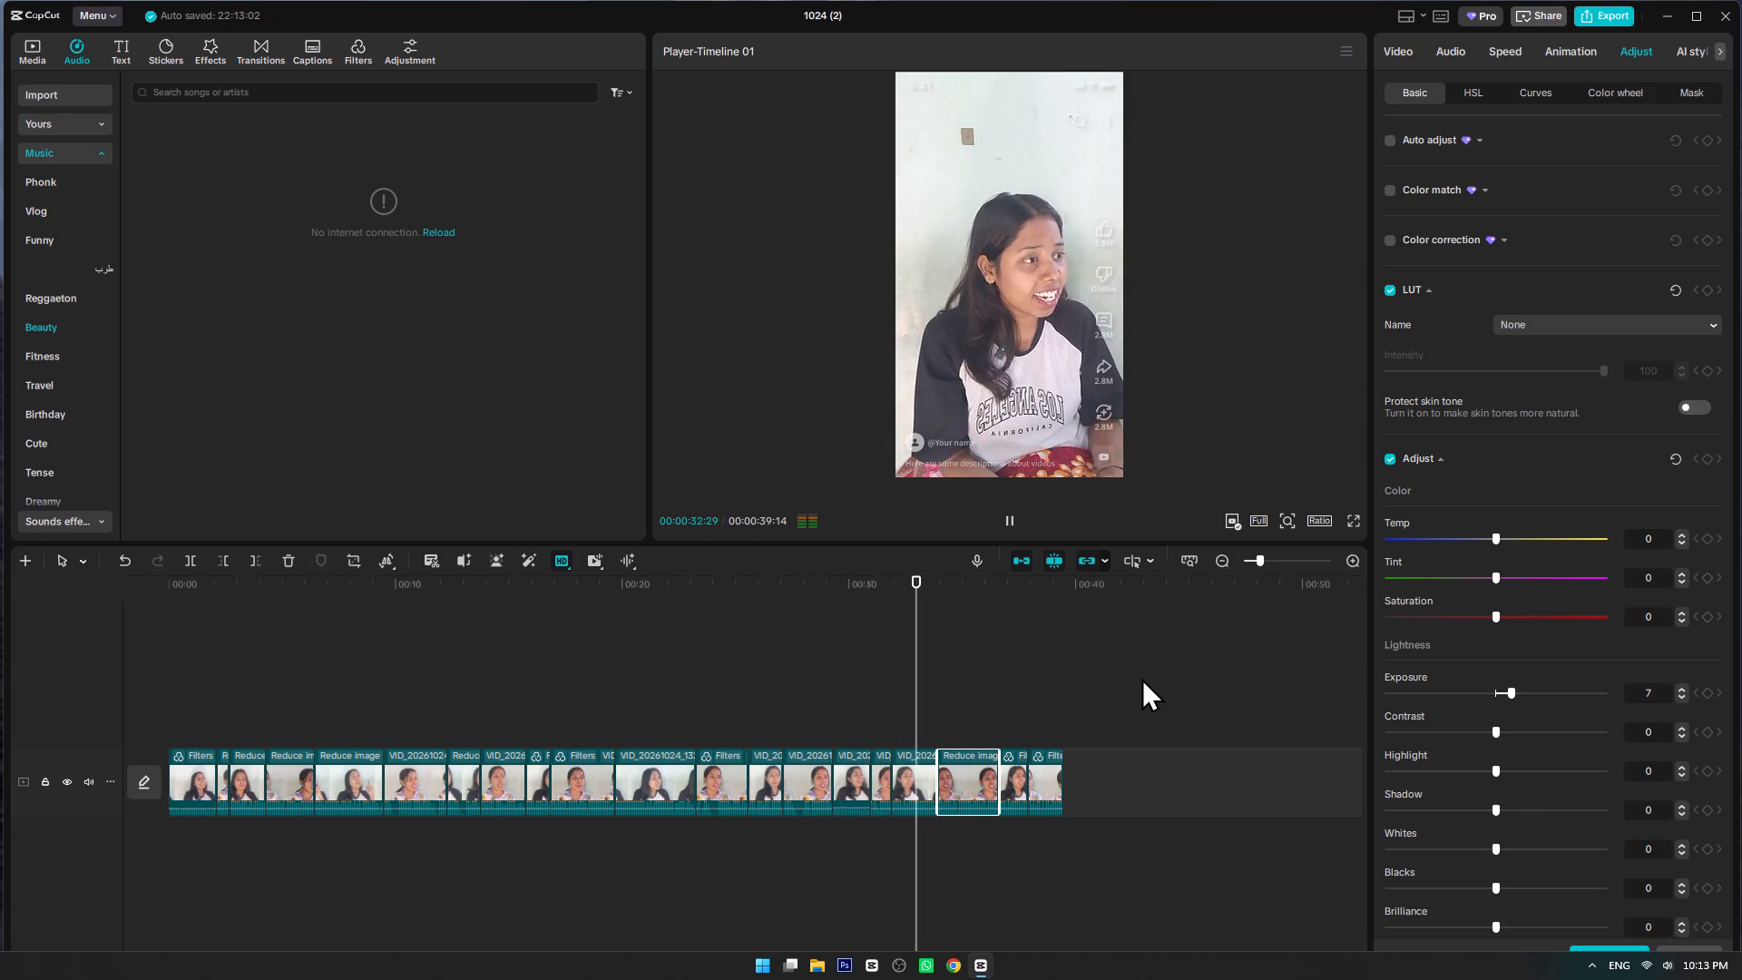
key(space)
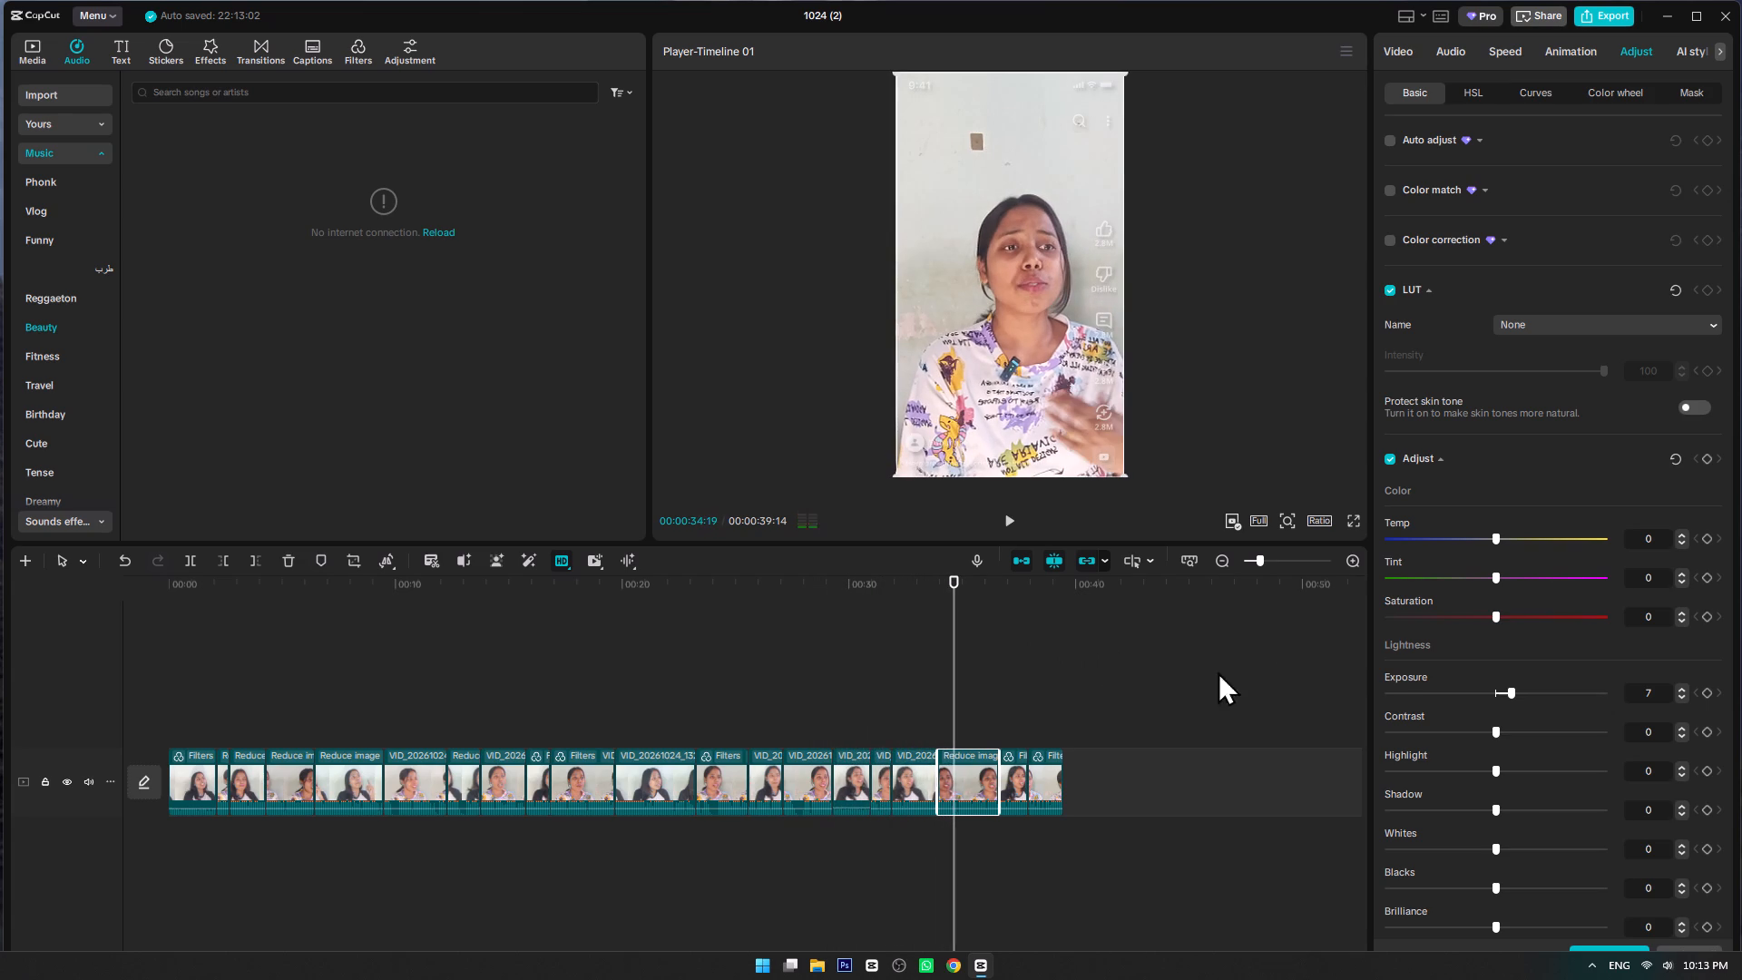
click(1532, 691)
key(space)
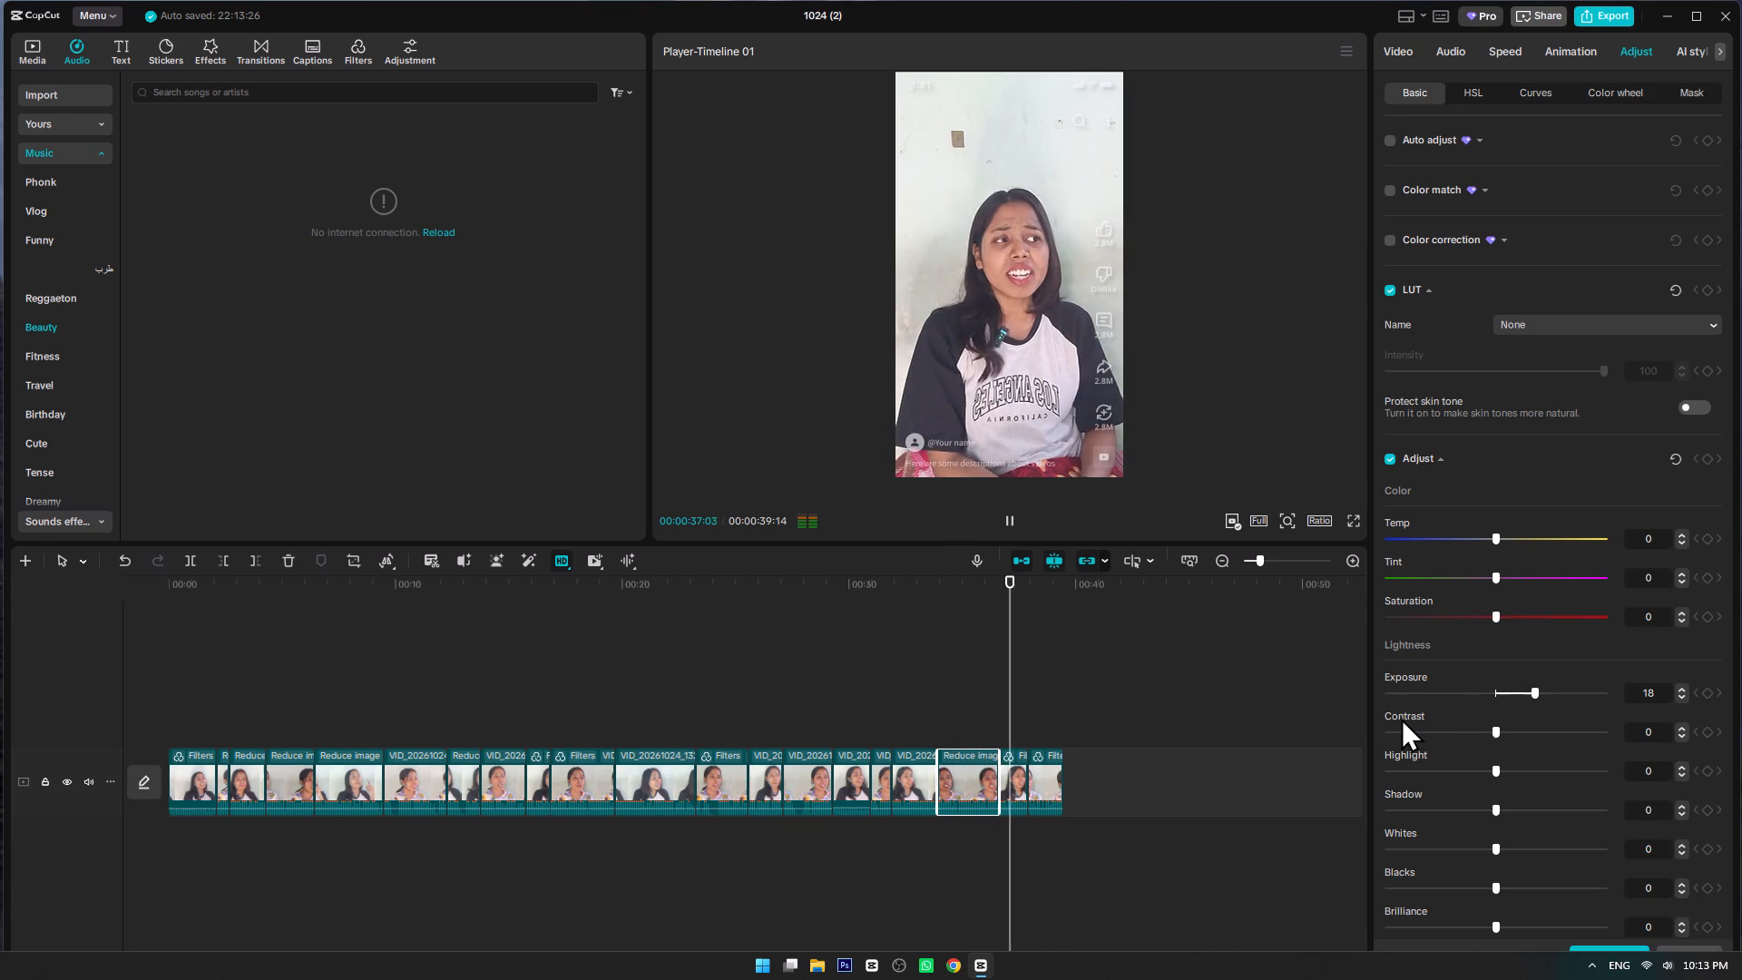
key(space)
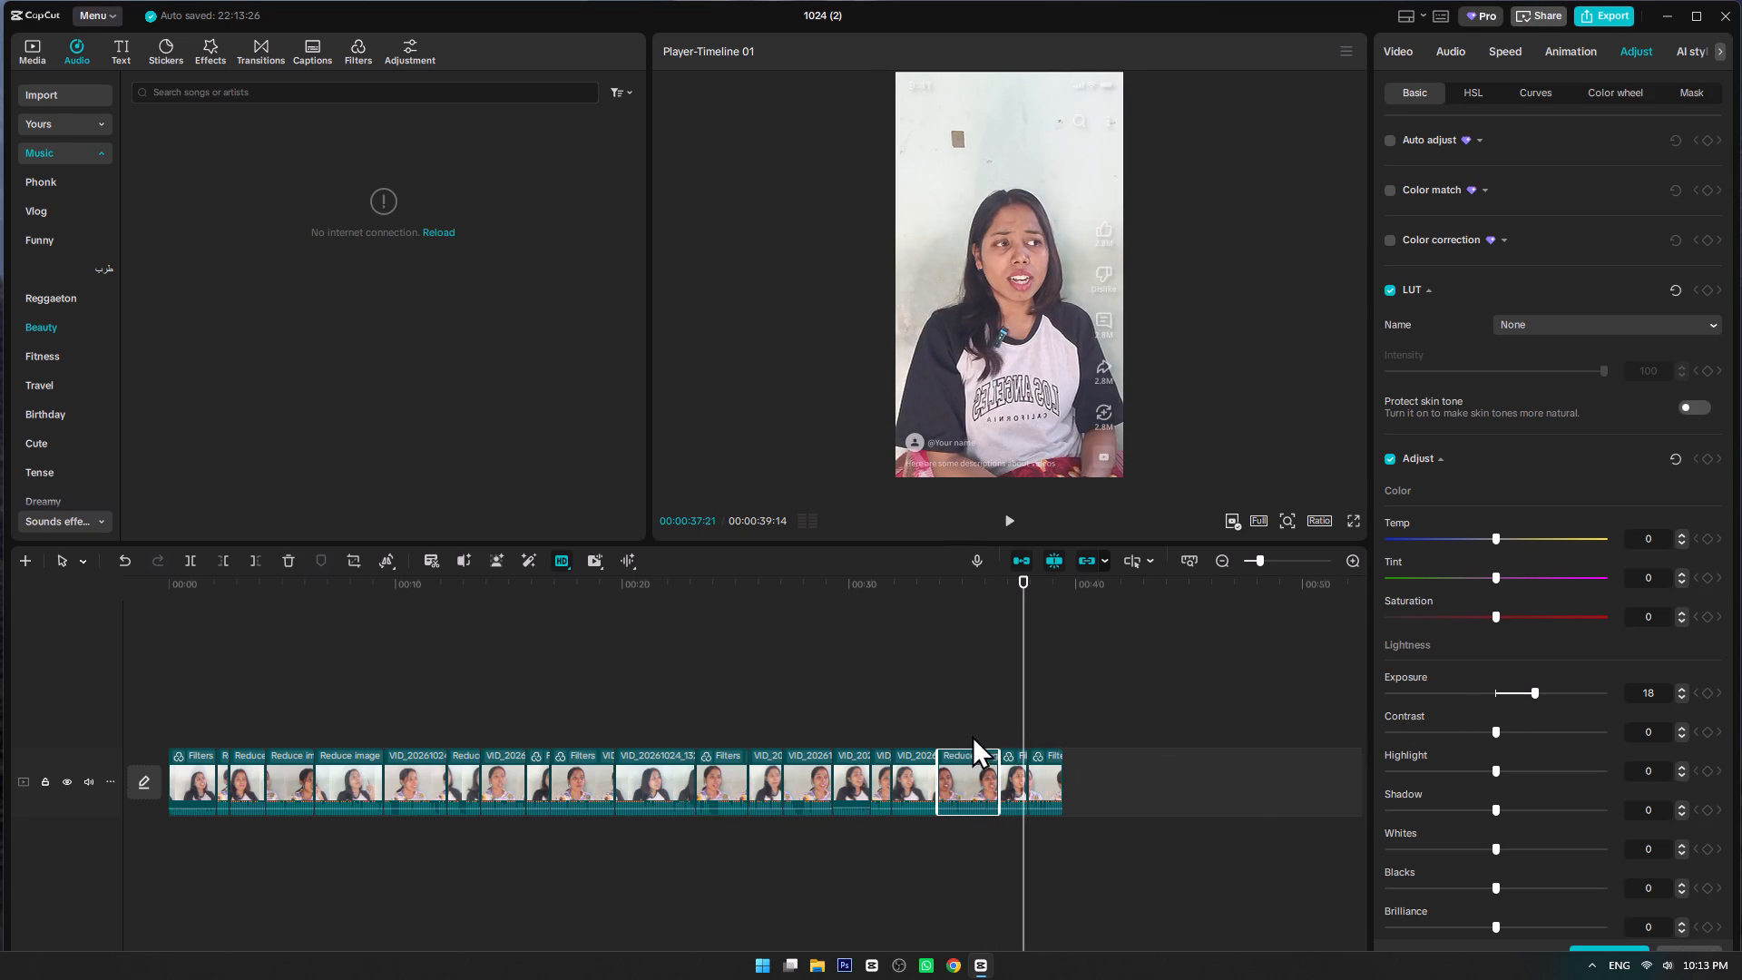
Set the Tint of the clip at about 35 s to 14, trying 12 and 21 first, and check it against the preceding clips in playback.
click(908, 708)
click(957, 775)
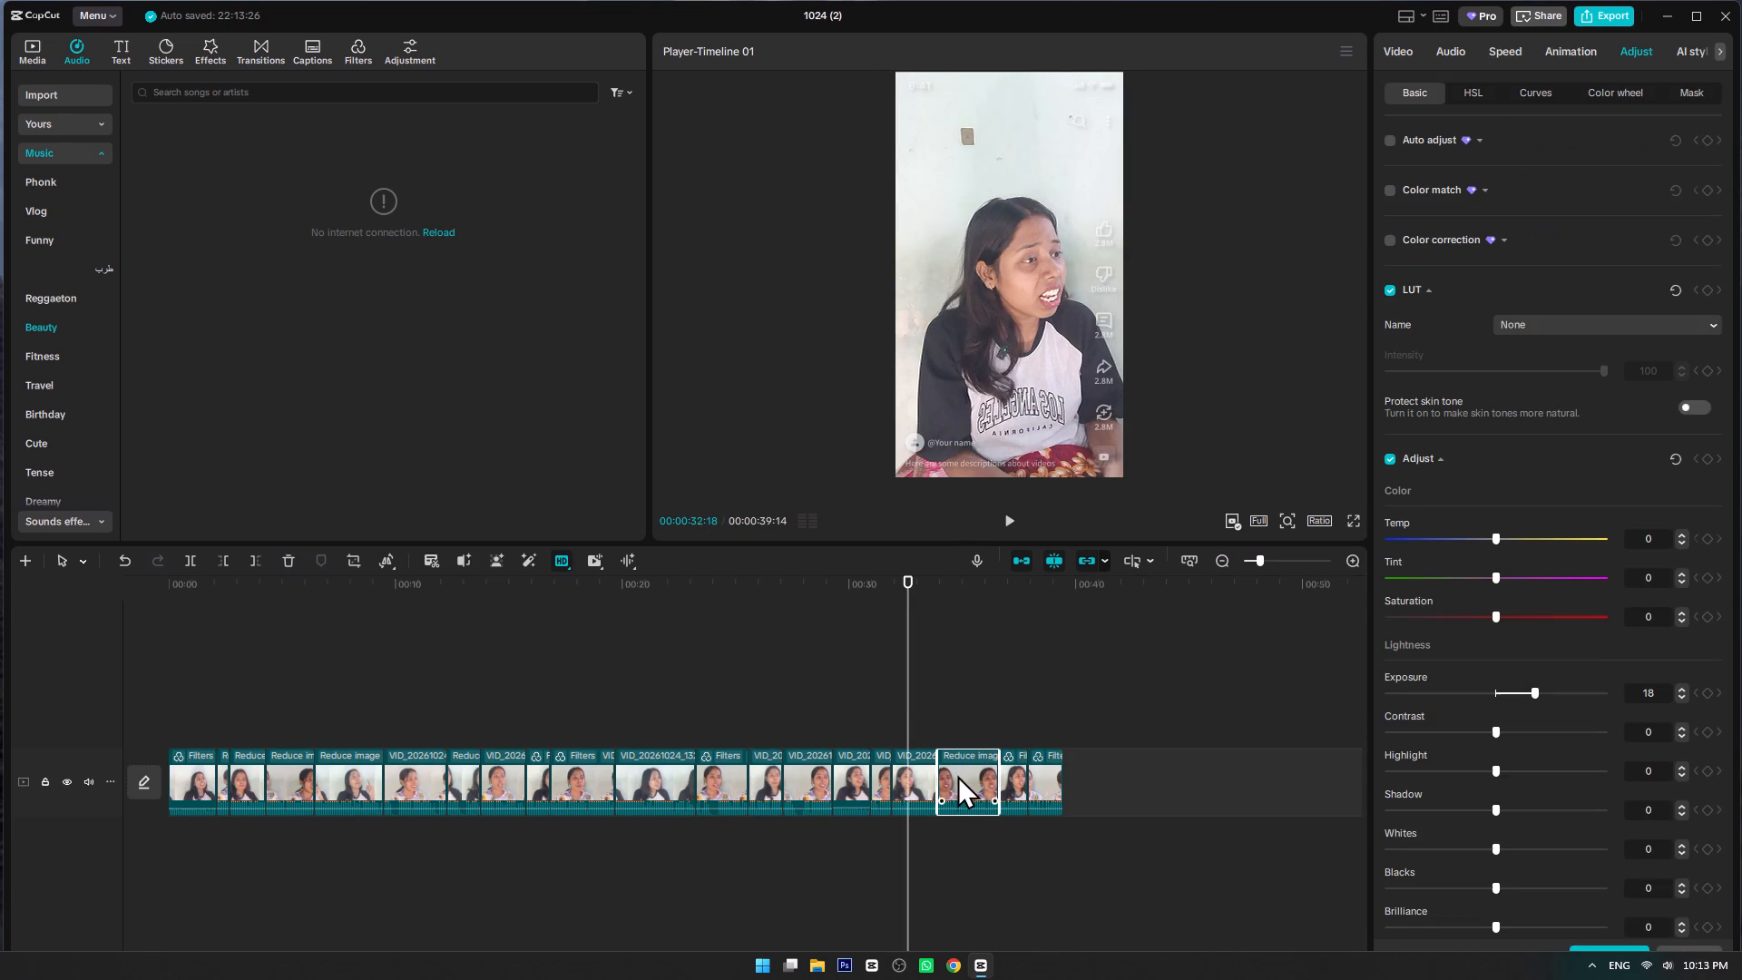
key(space)
key(space)
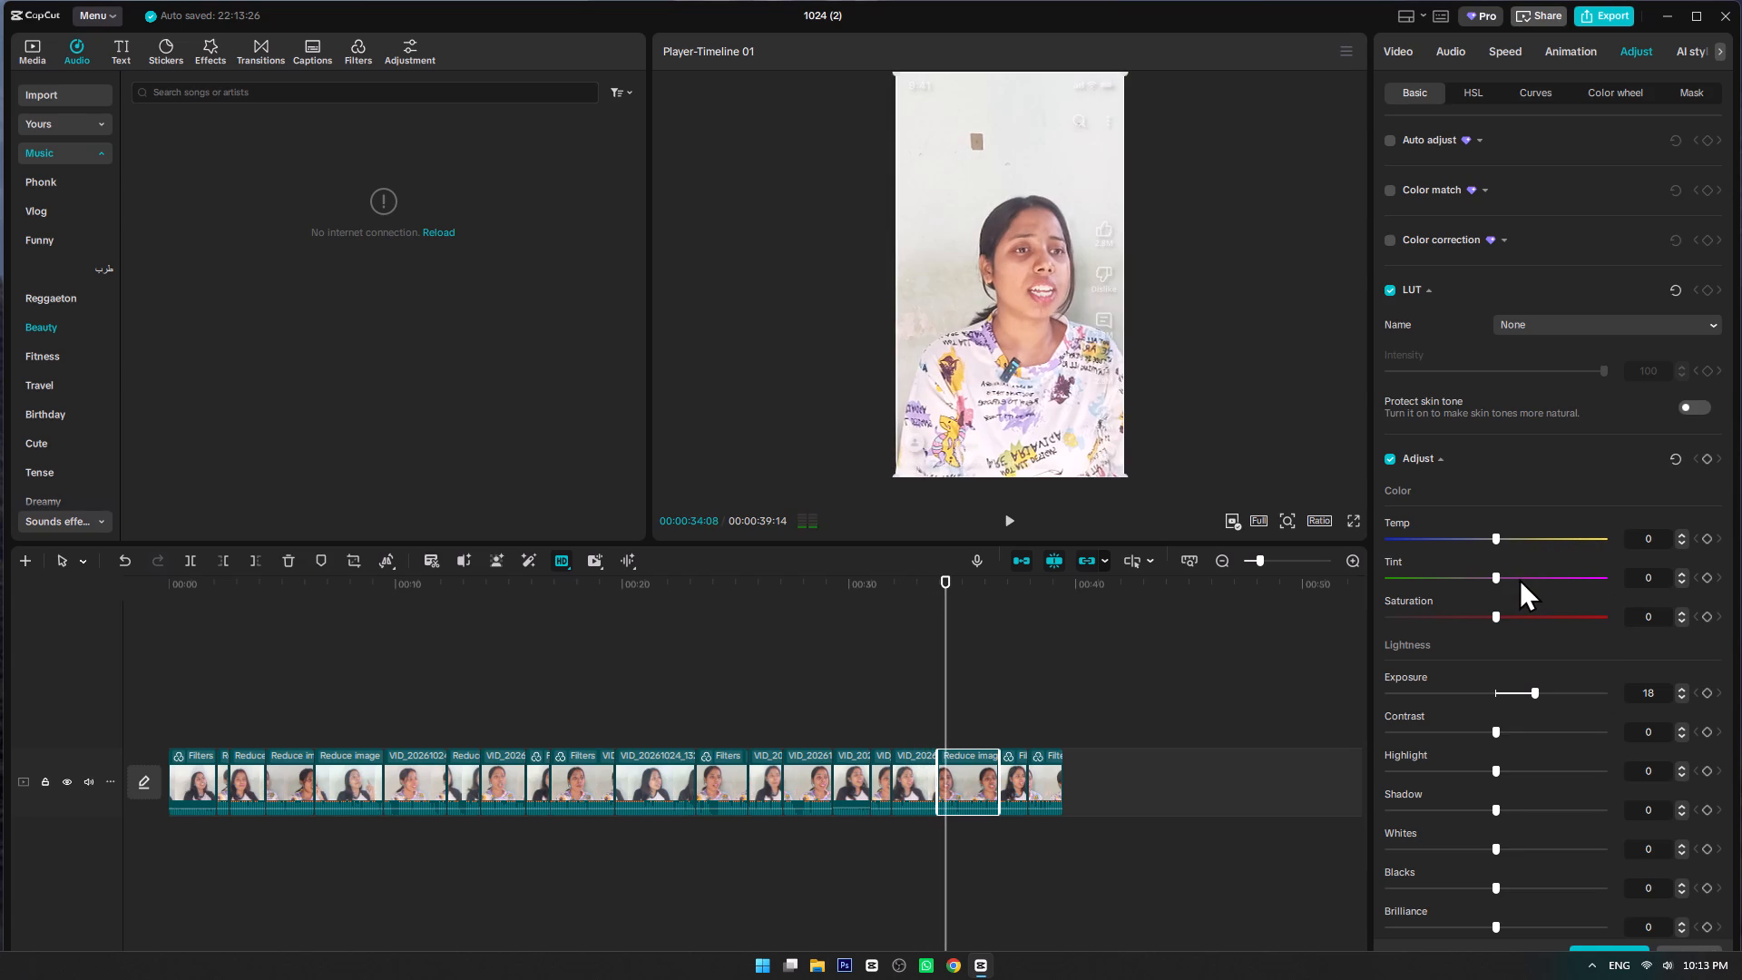
click(1519, 575)
key(space)
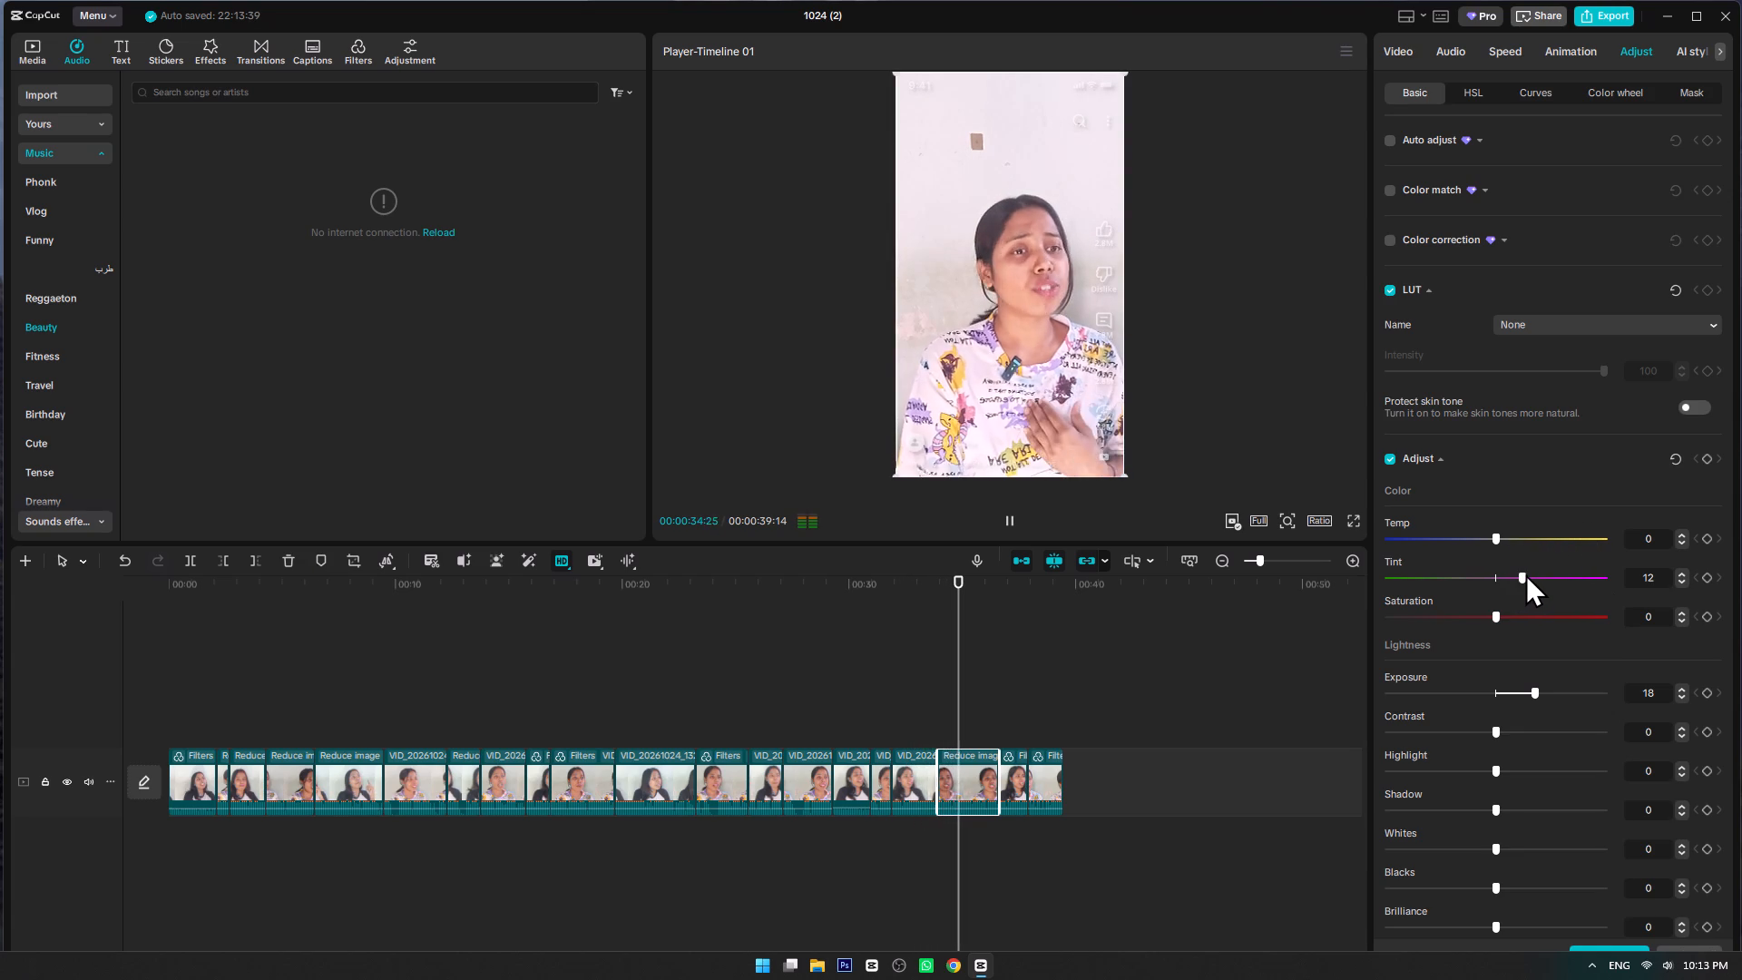
key(space)
click(1537, 574)
key(space)
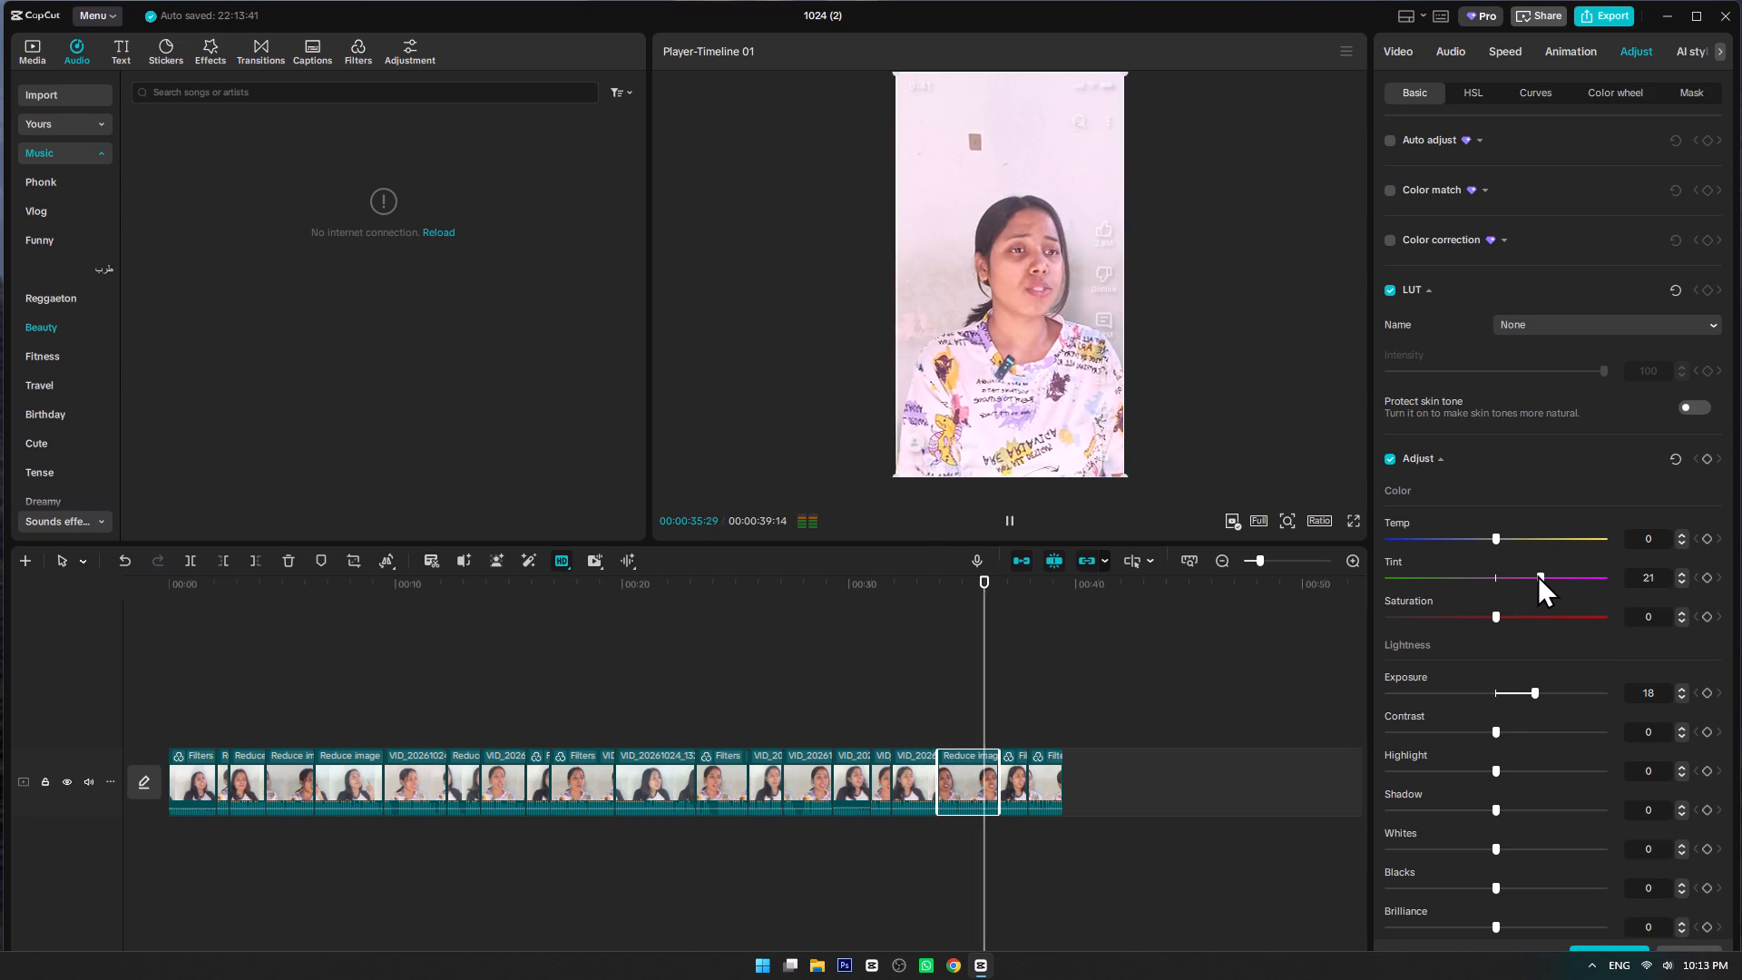
key(space)
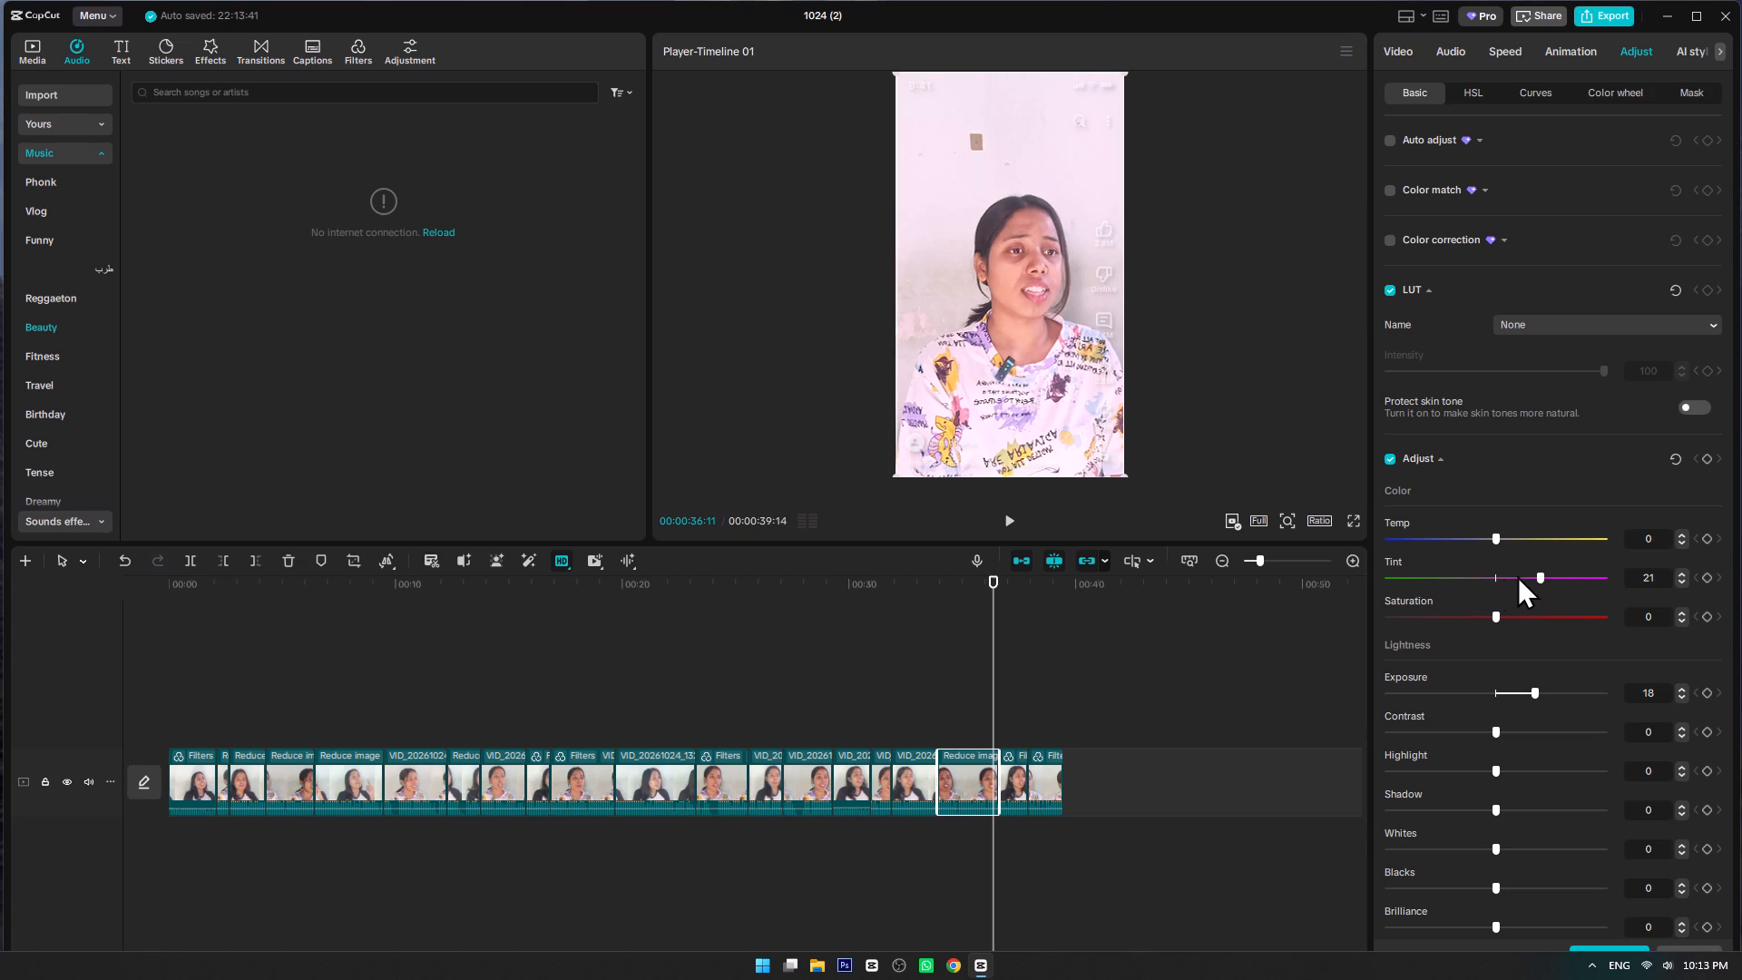
click(1522, 573)
drag(992, 680, 765, 679)
key(space)
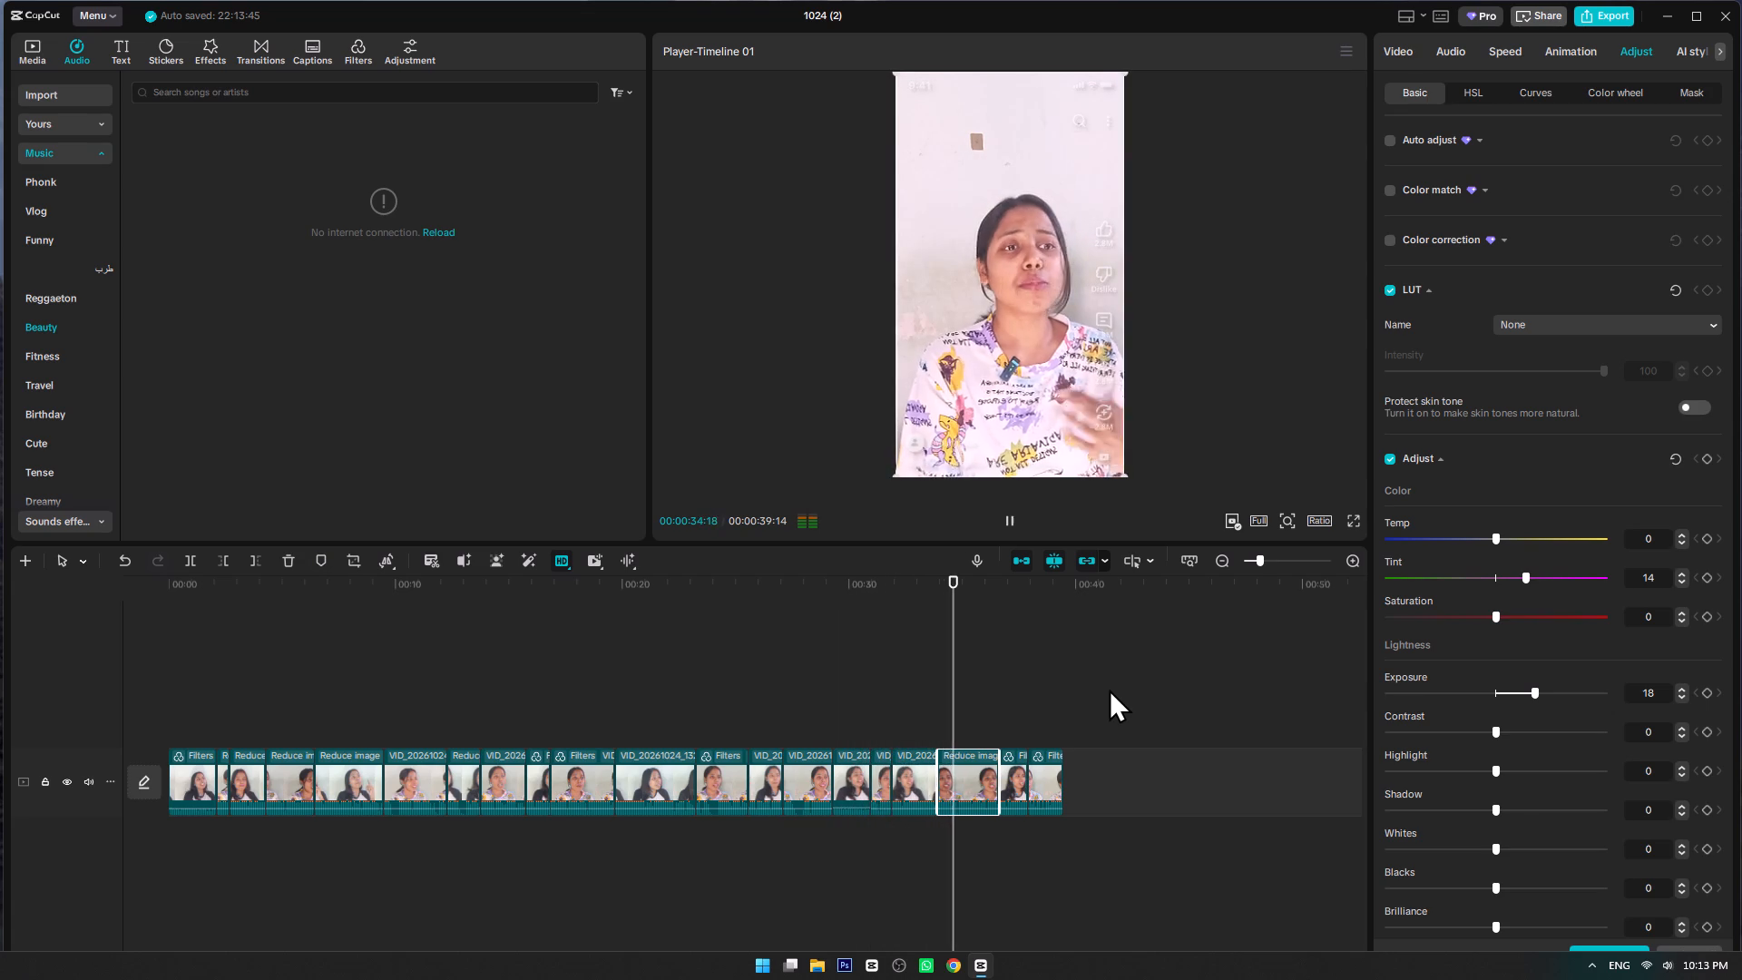
key(space)
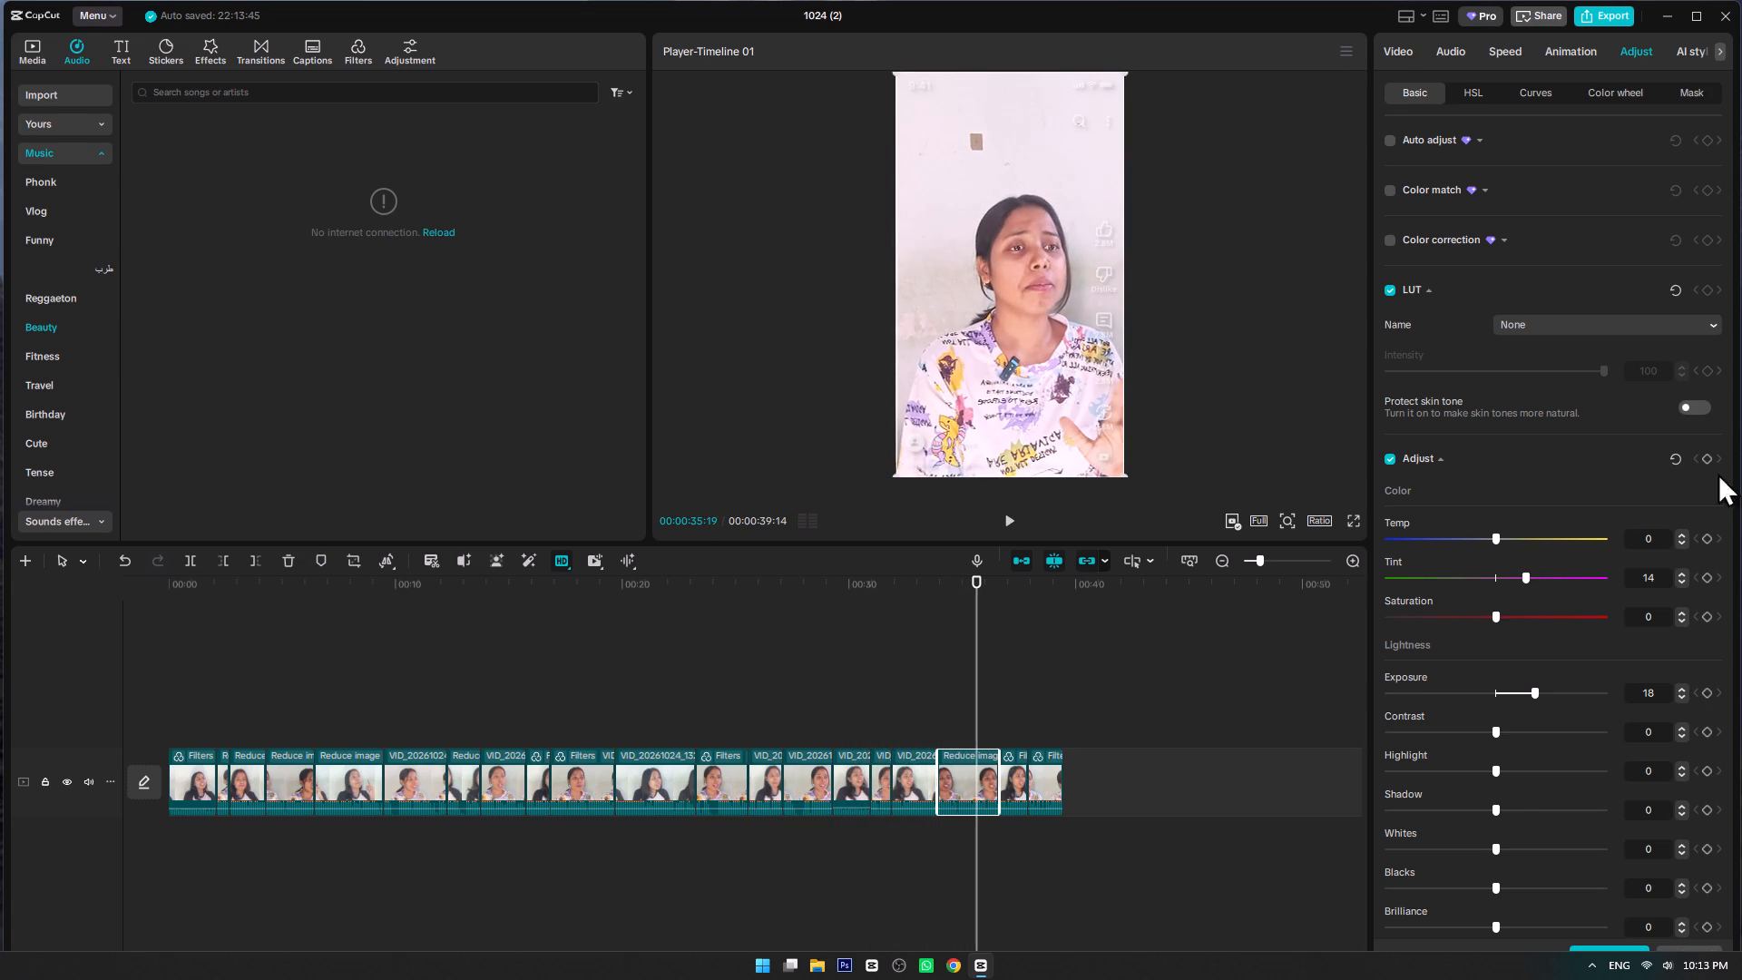
Set the Temp of the clip at about 35 s to -13 after trying 23, and replay from about 33 s to the end.
click(1541, 537)
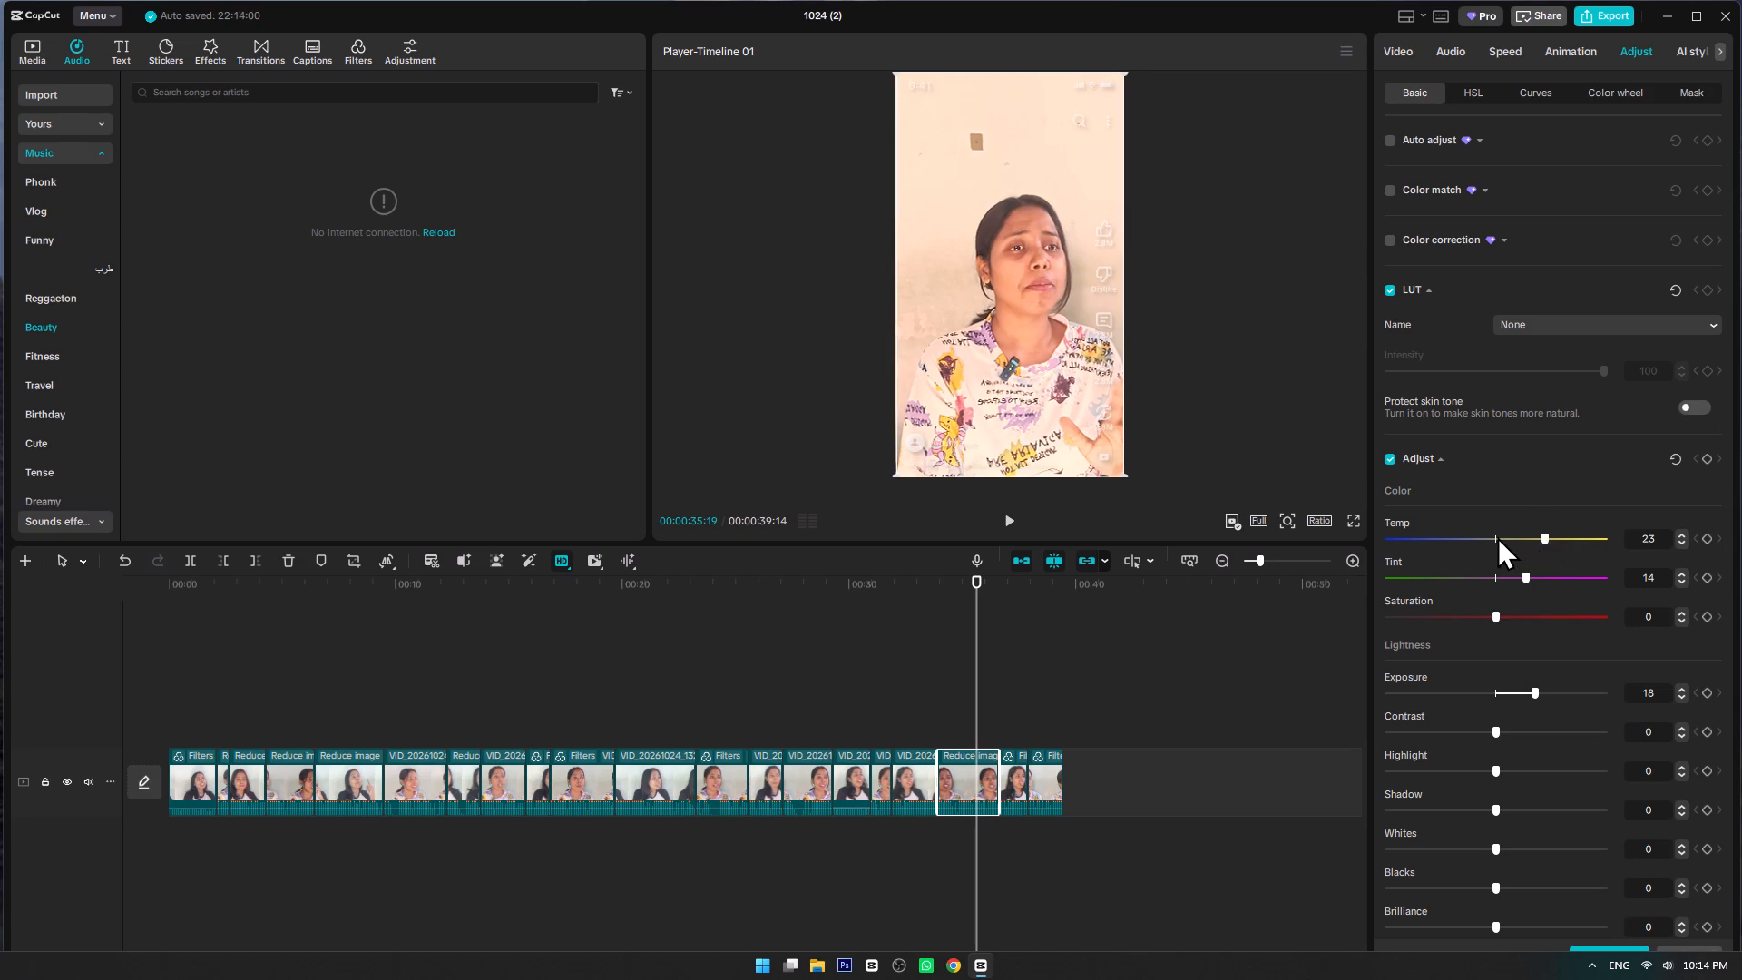
click(1463, 536)
key(space)
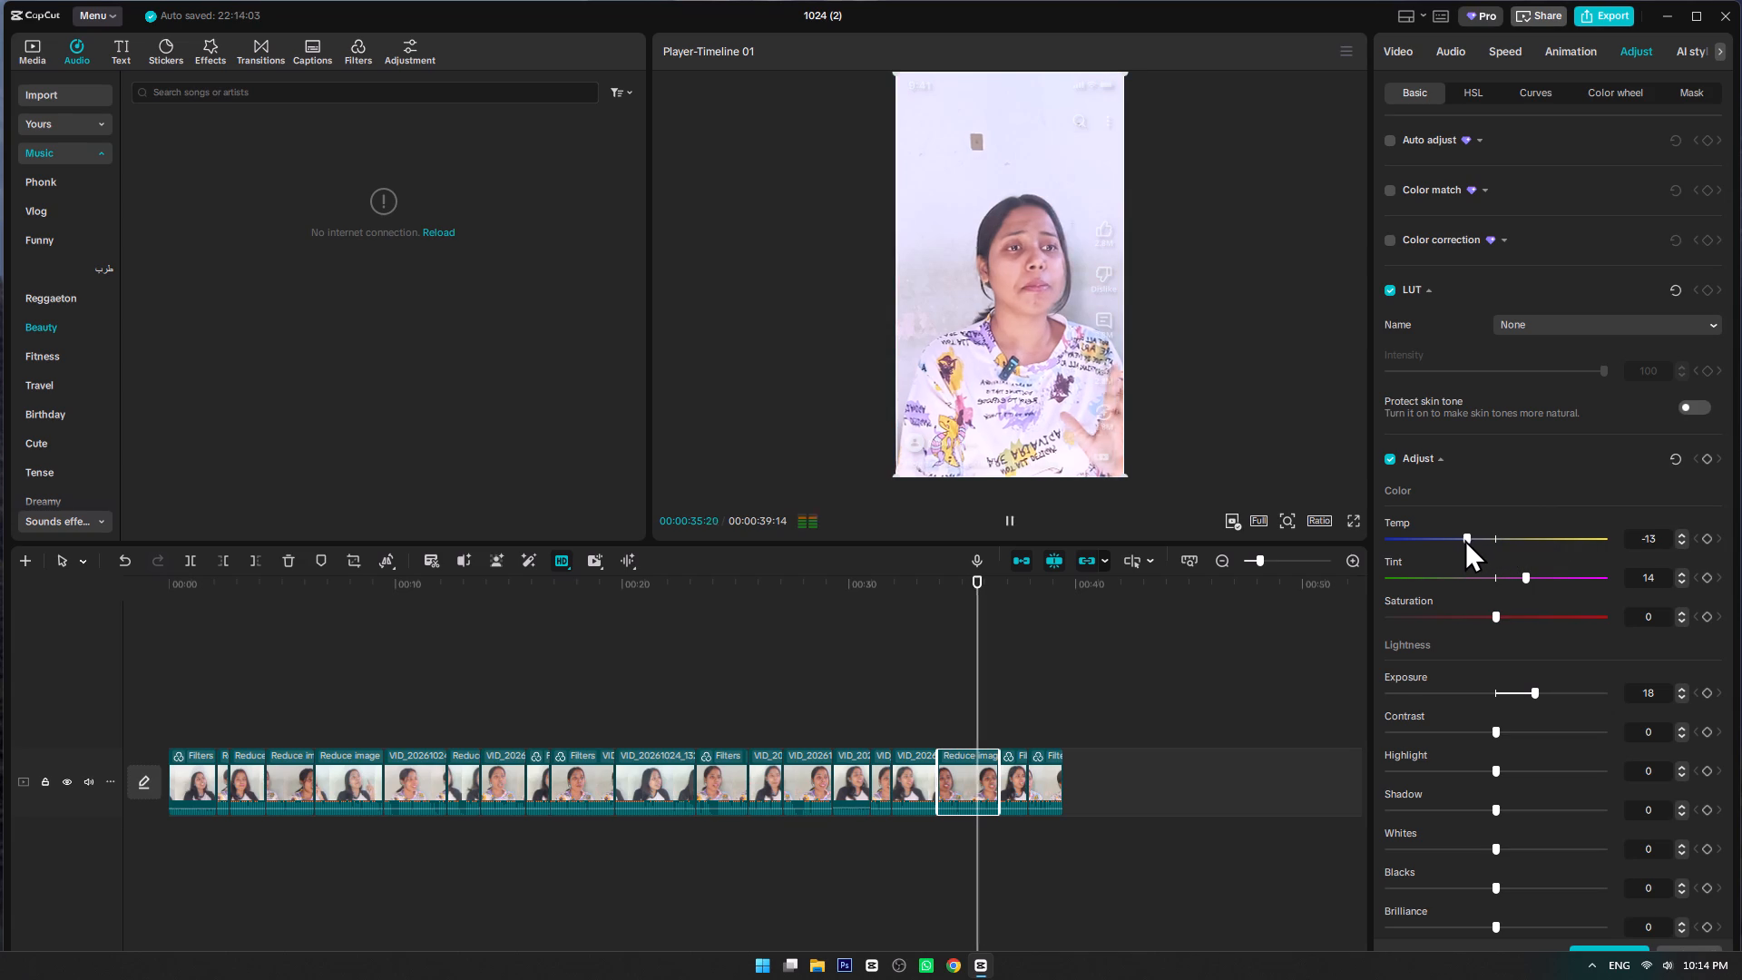
key(space)
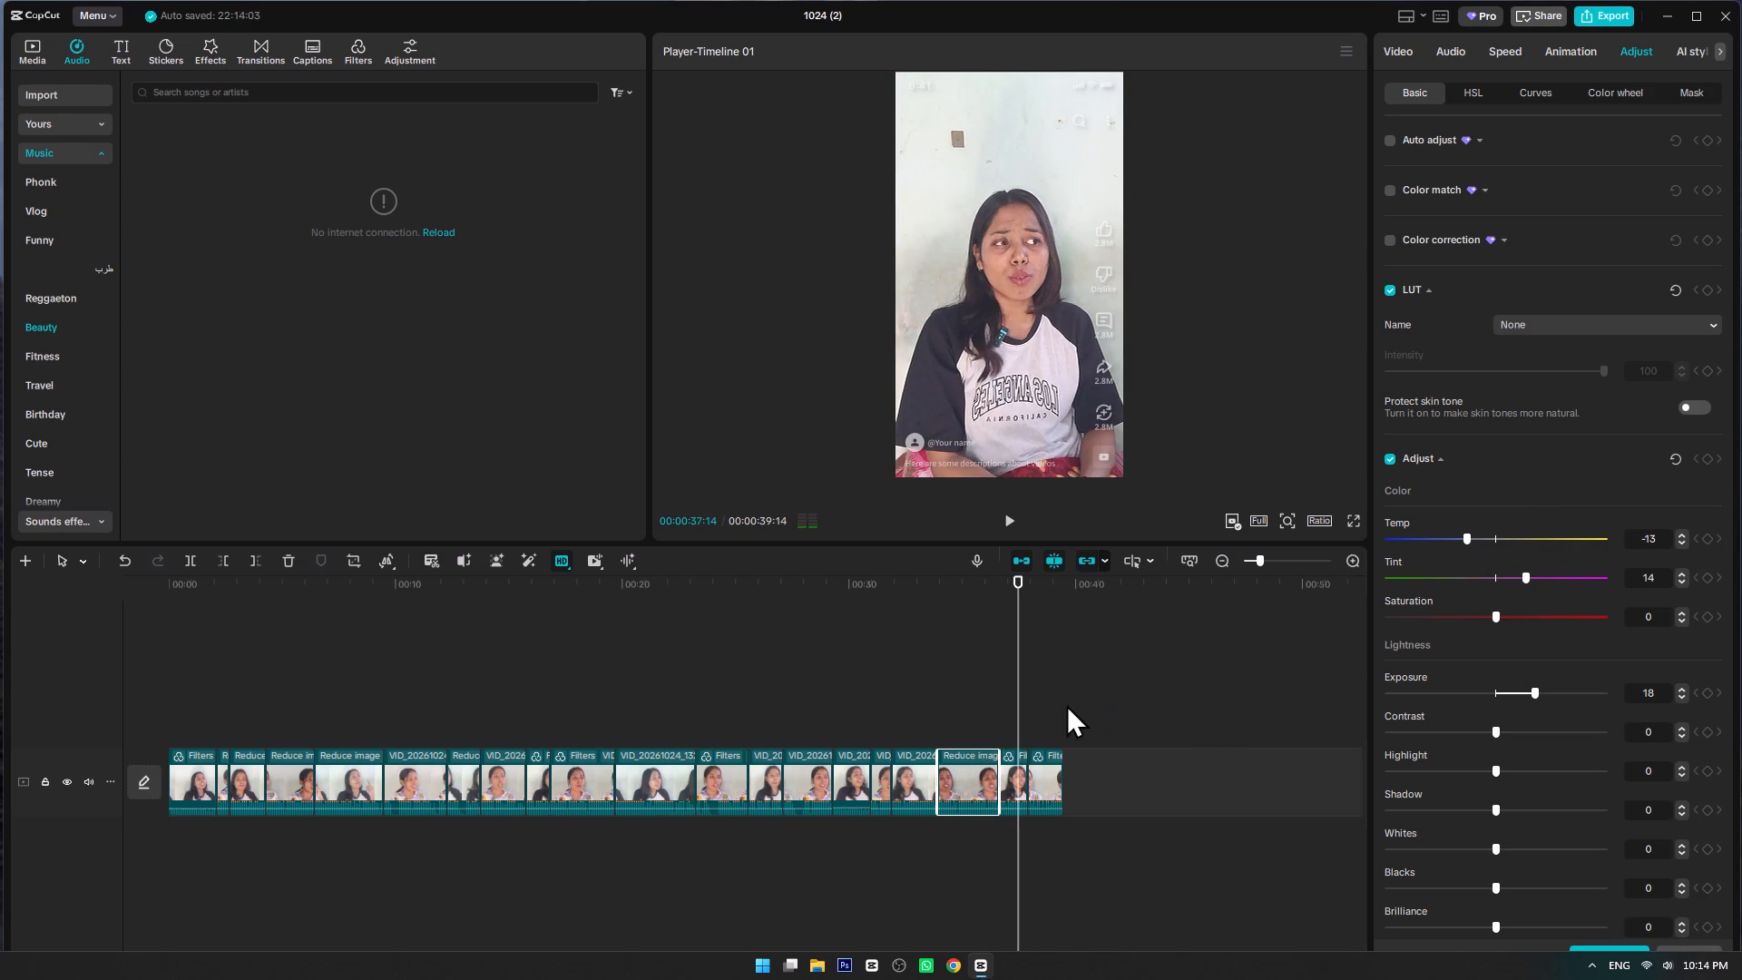
click(910, 712)
key(space)
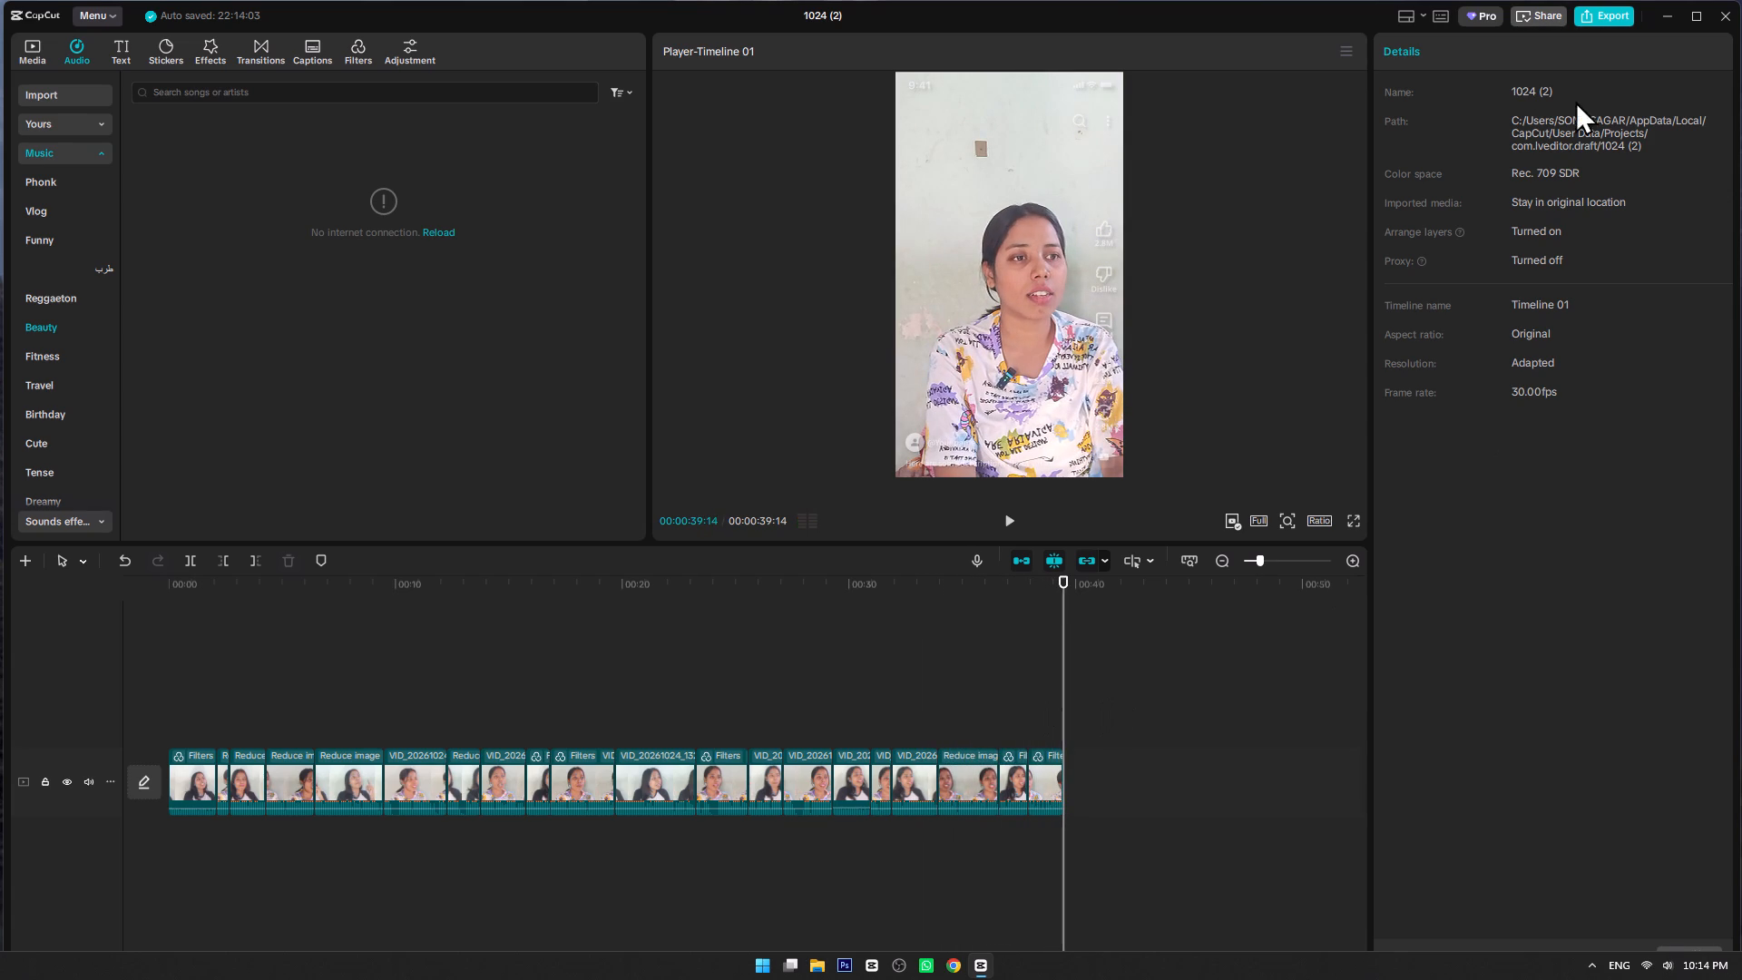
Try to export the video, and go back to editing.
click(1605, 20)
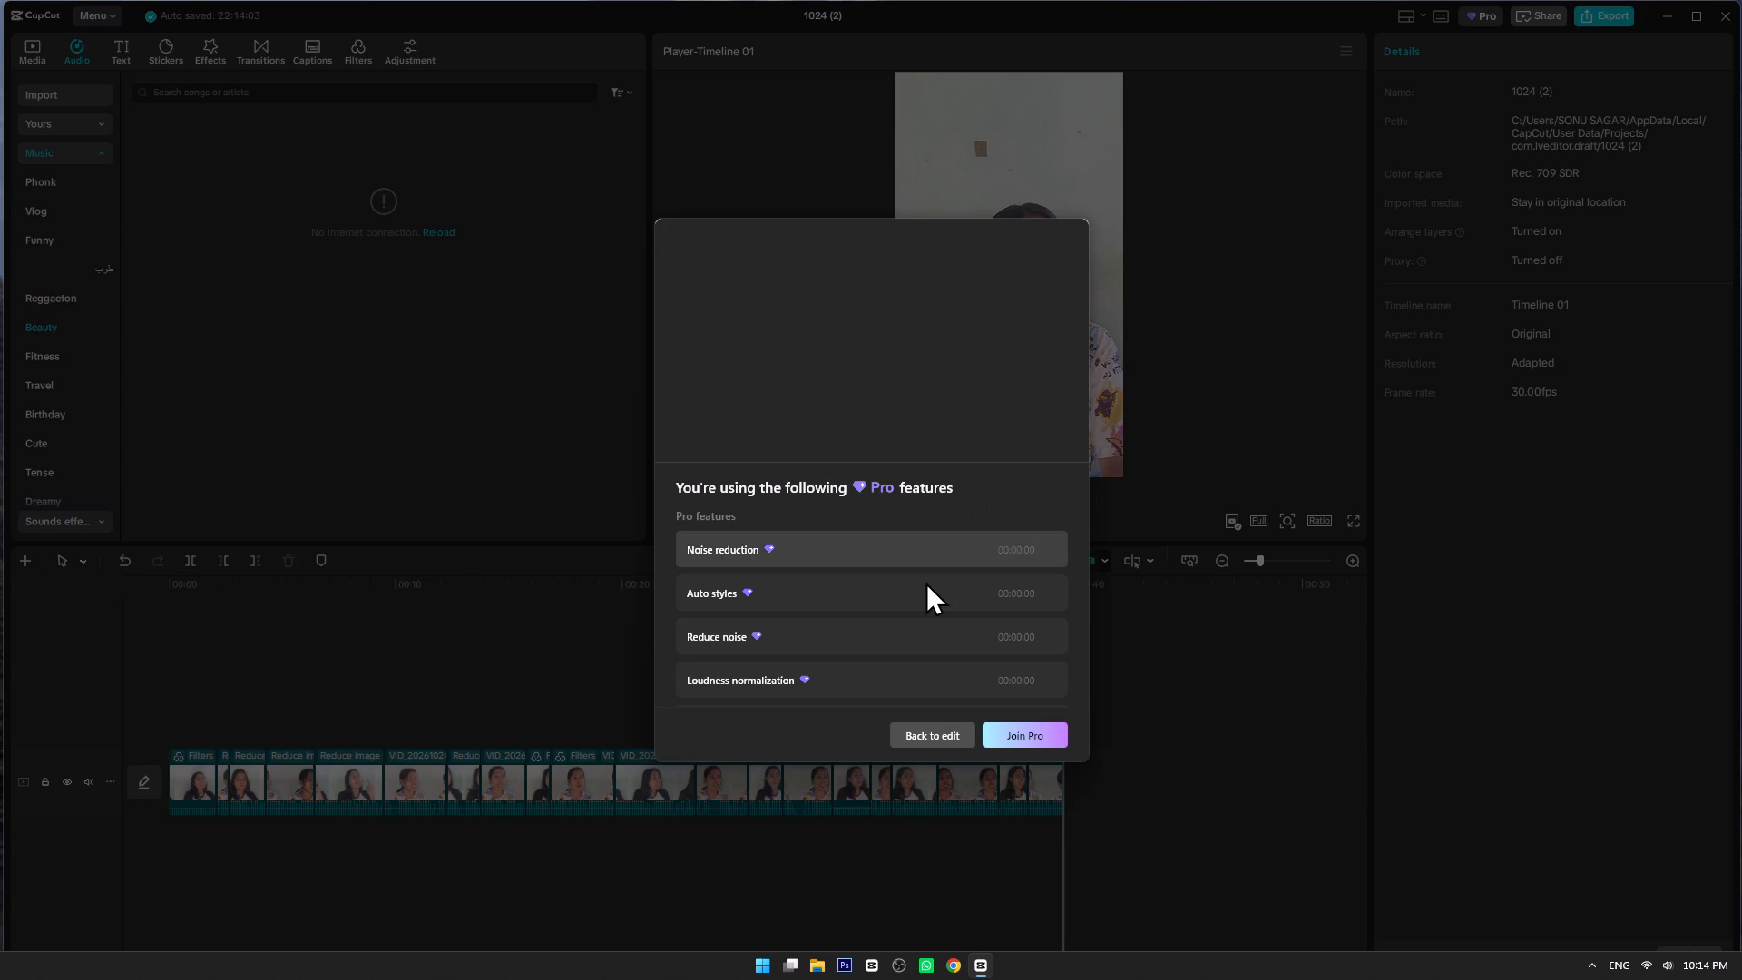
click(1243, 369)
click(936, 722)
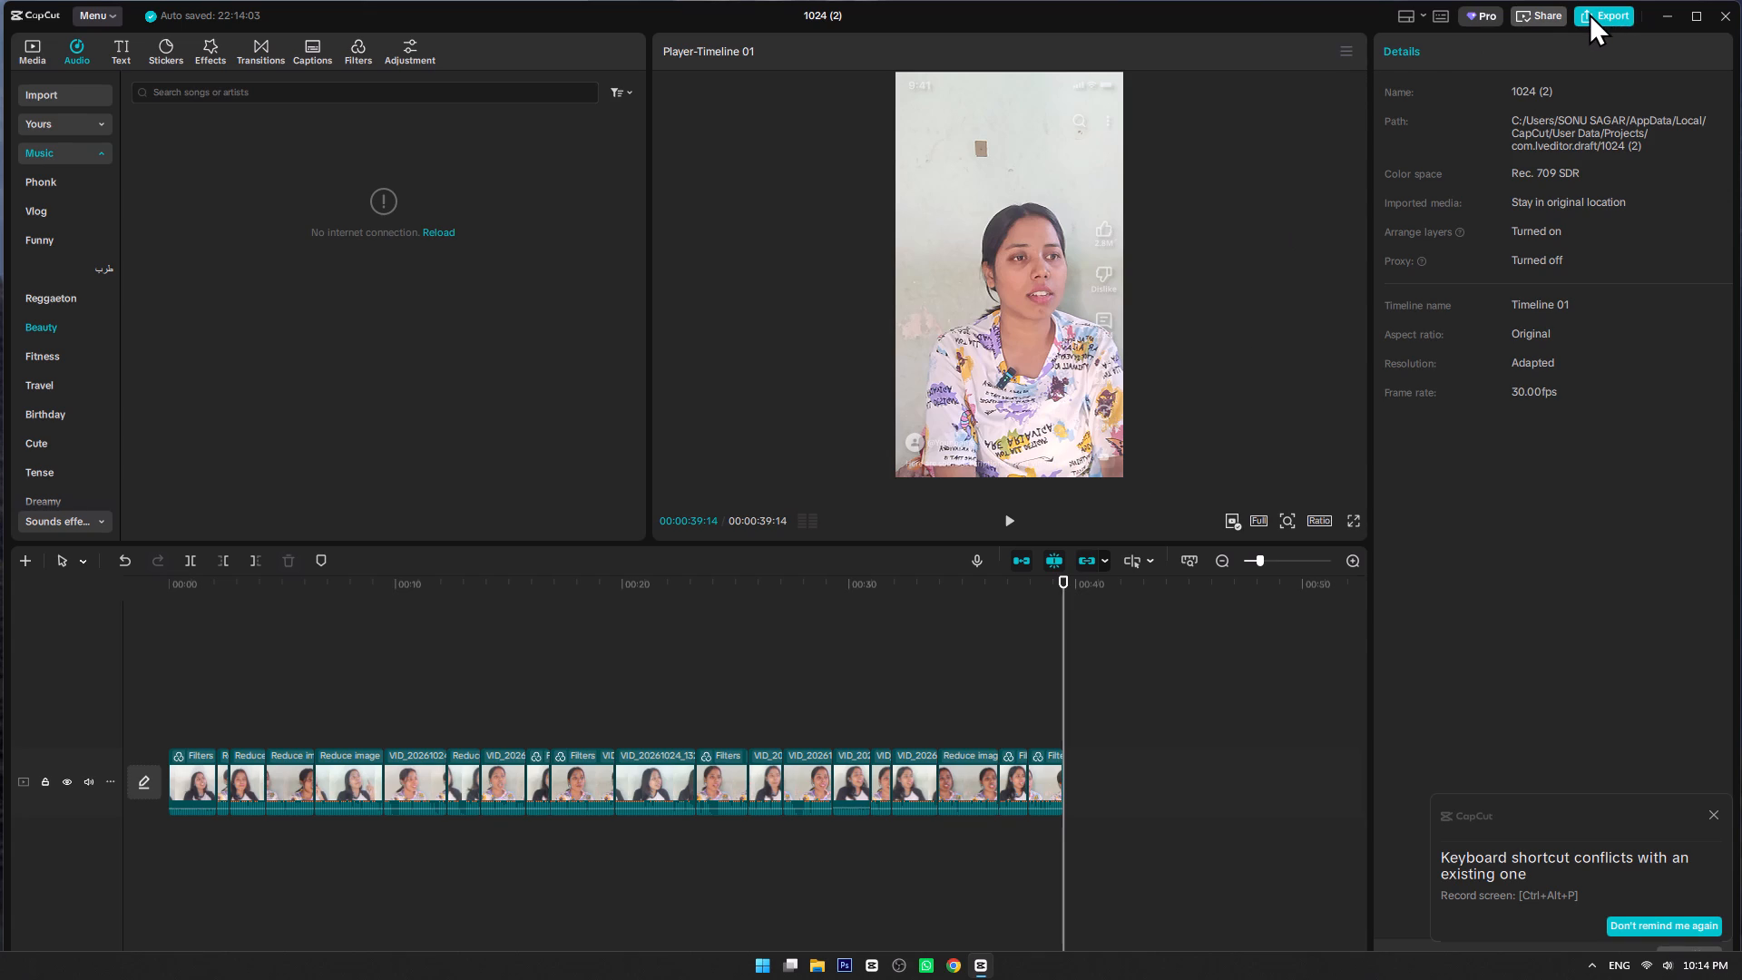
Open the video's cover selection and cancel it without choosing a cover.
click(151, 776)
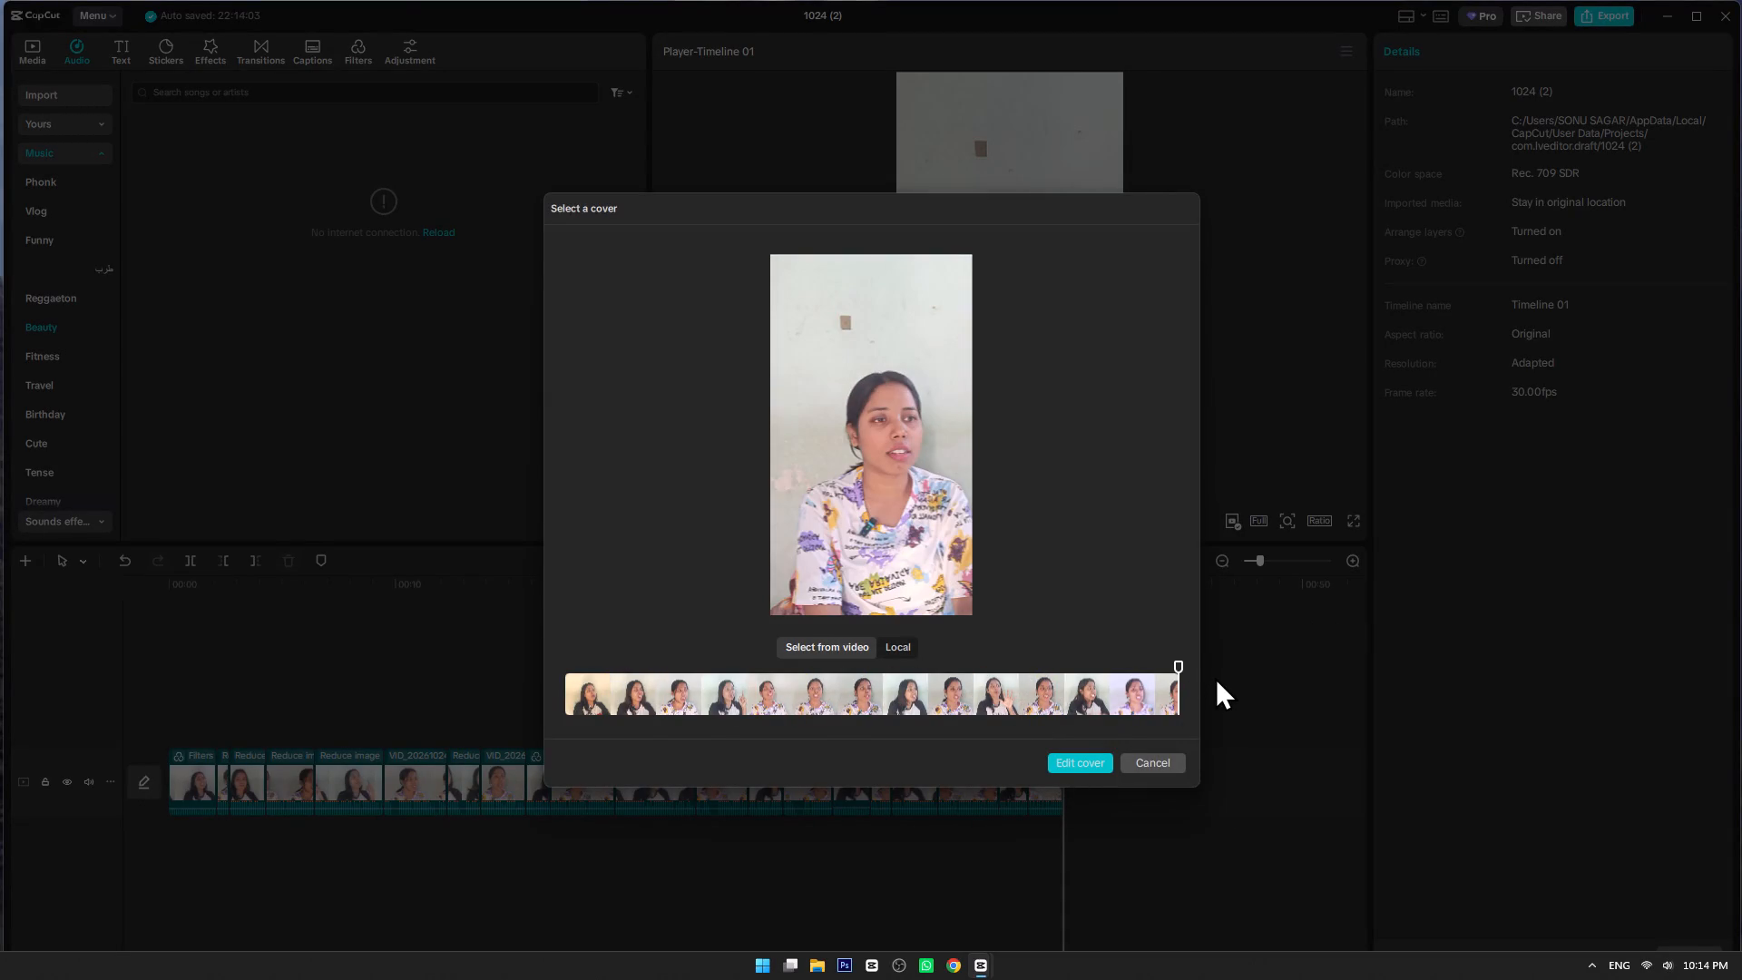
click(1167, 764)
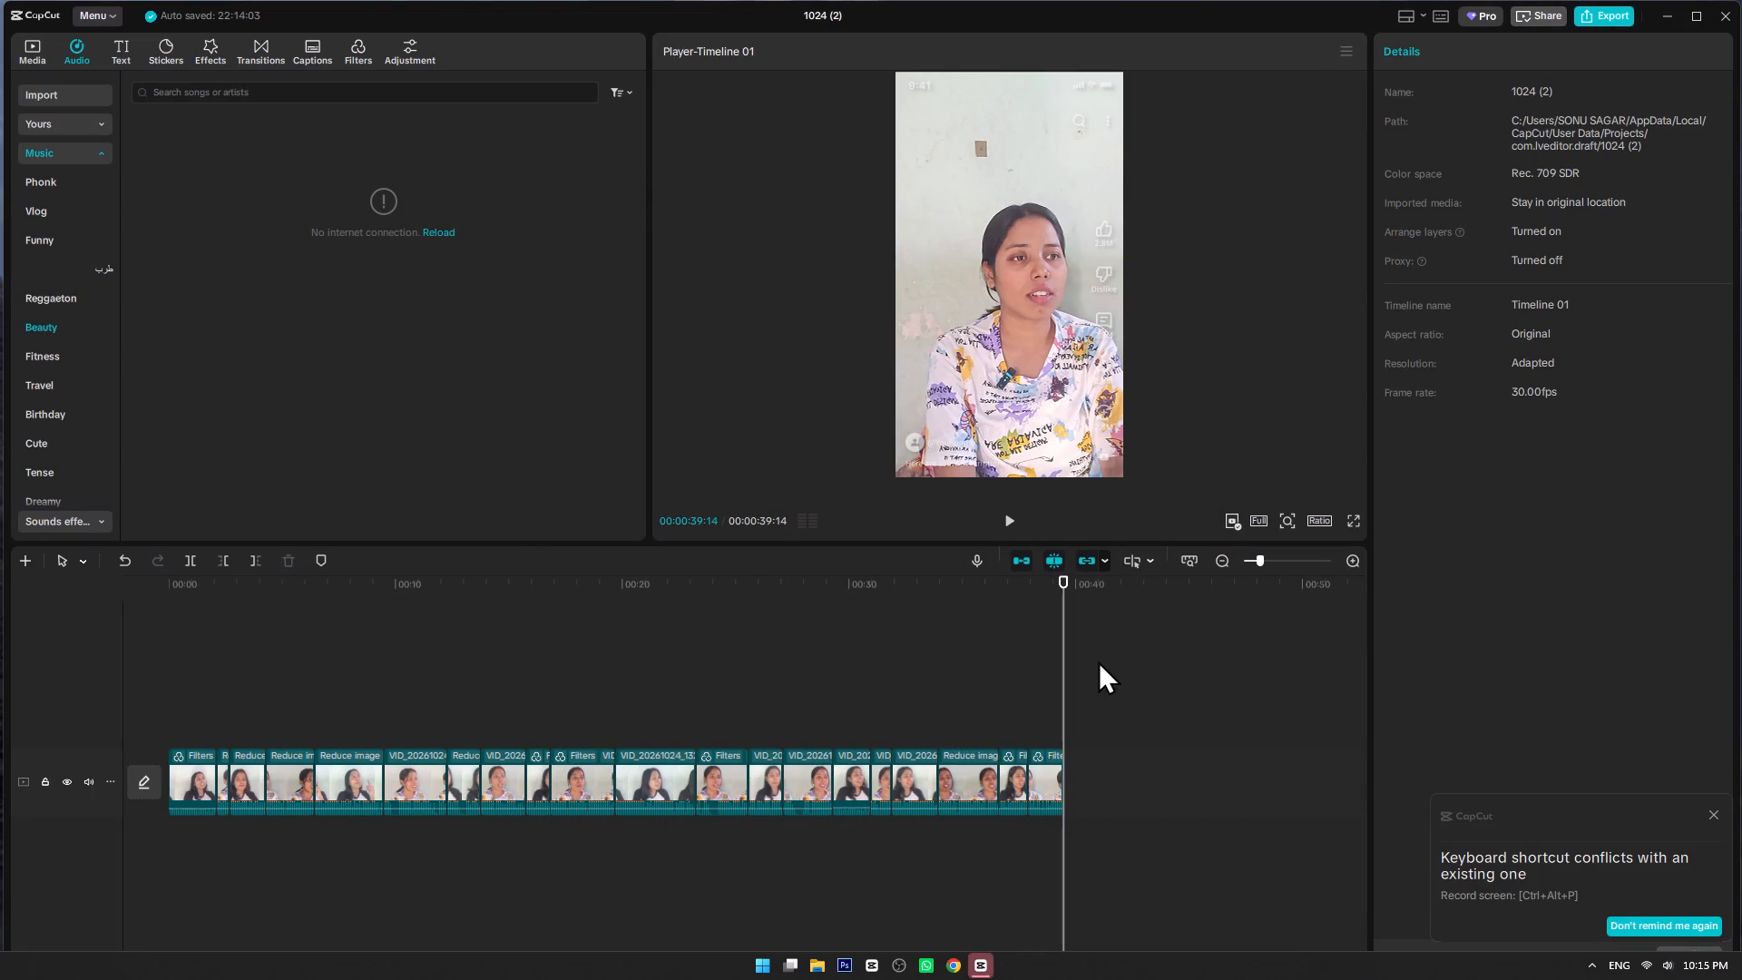
Play the opening from the start, set the first clip's Temp to 0, and check the change into the following clips in playback.
drag(1061, 699, 146, 618)
key(space)
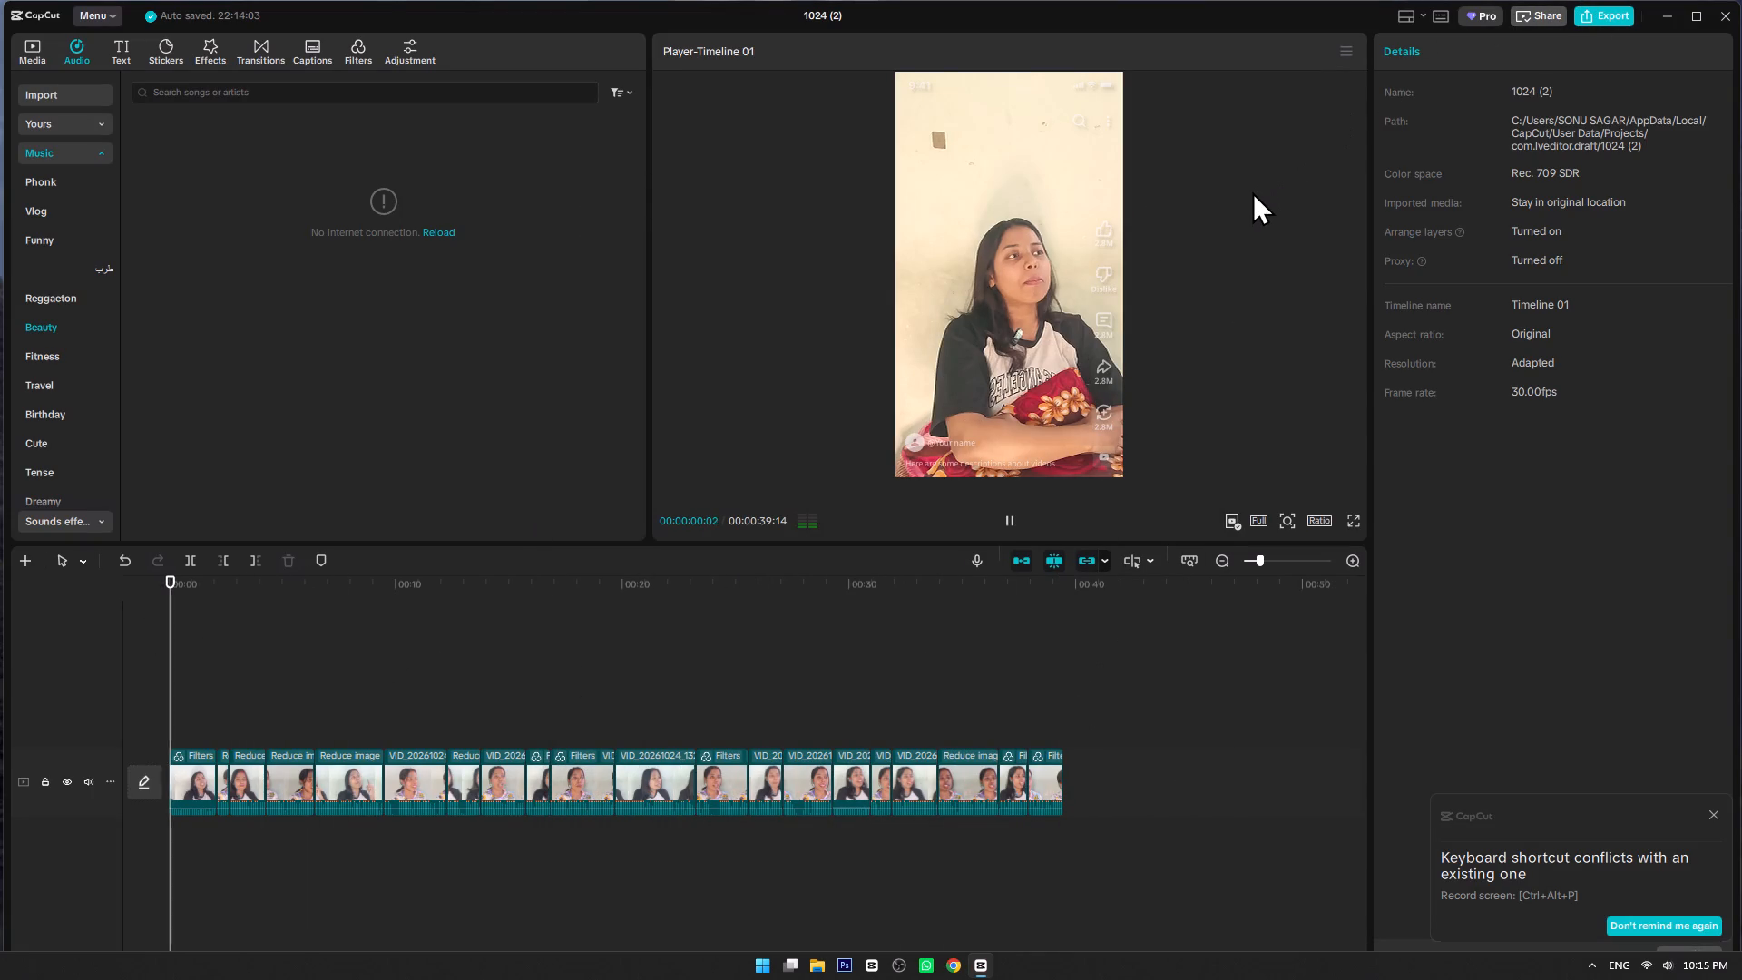
key(space)
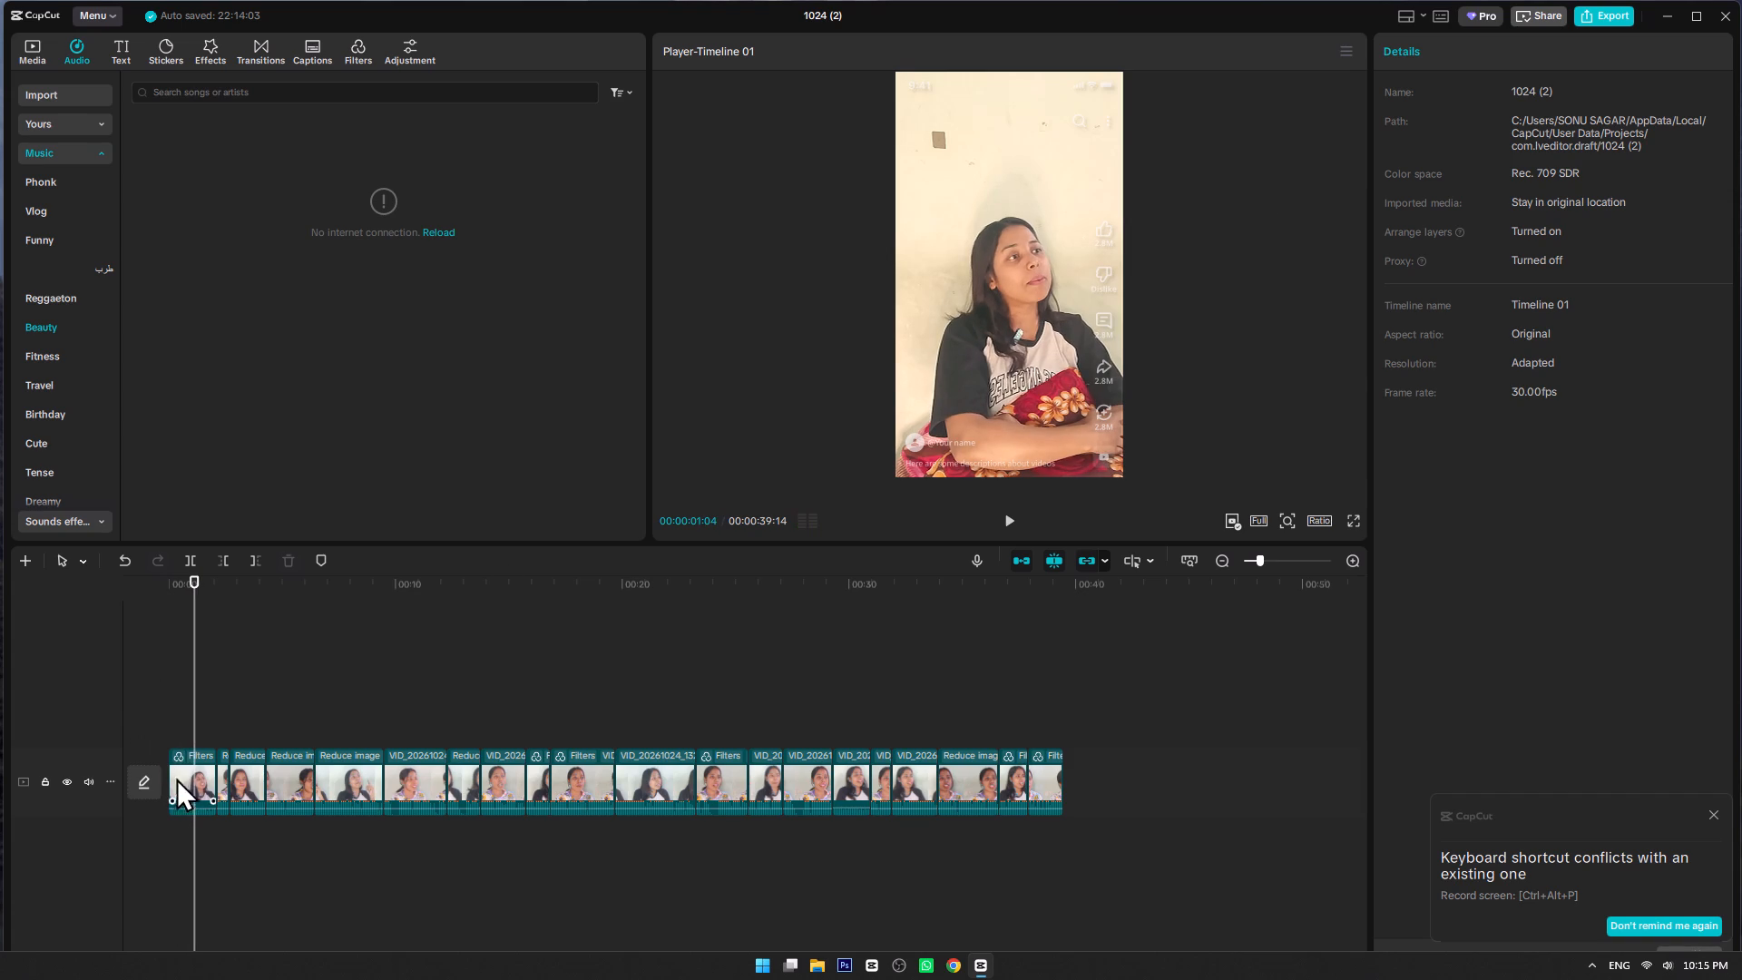
click(196, 783)
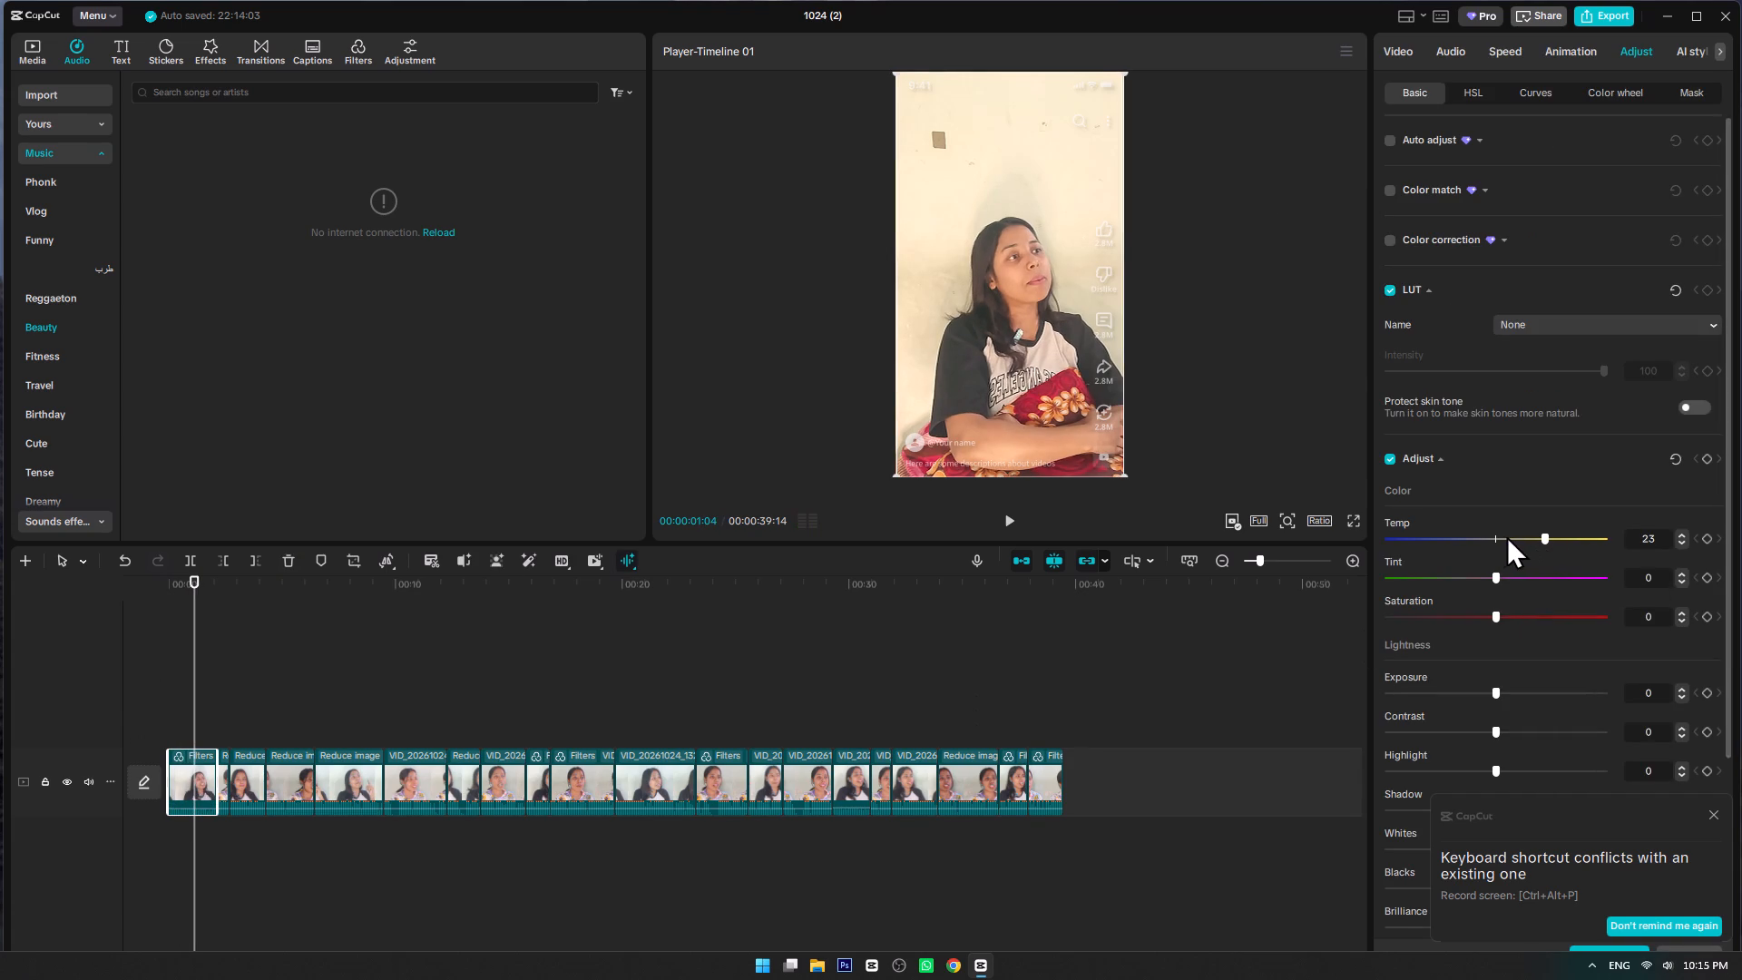
click(1492, 537)
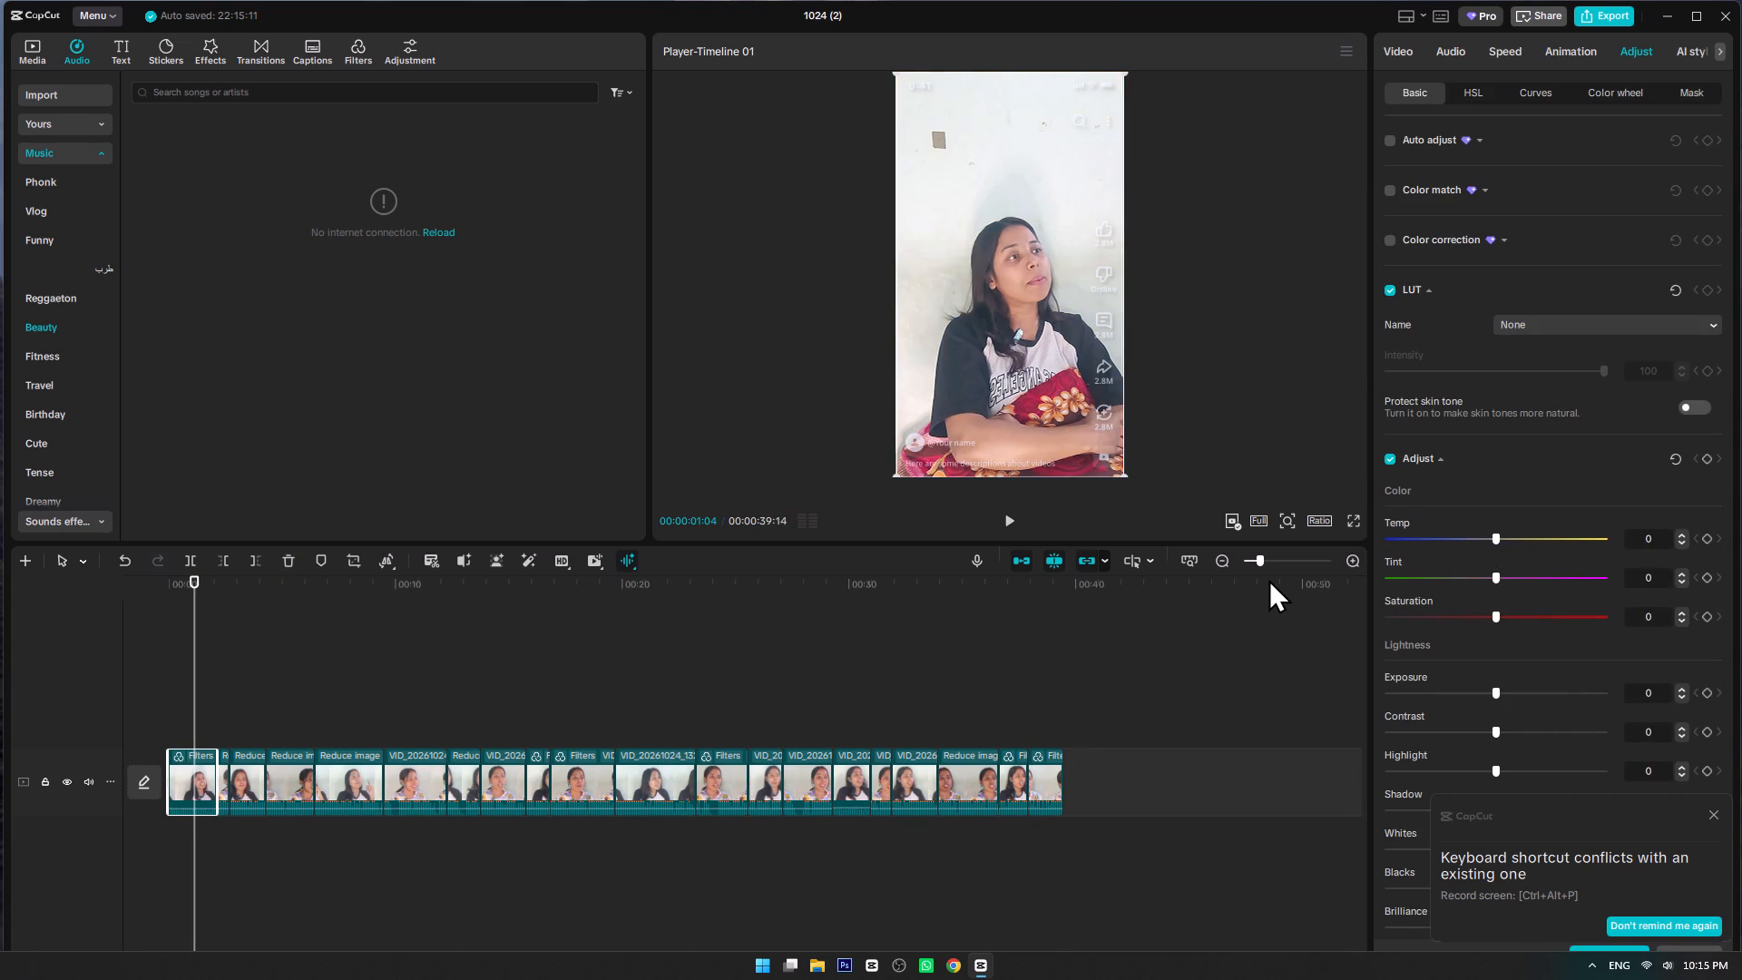
key(space)
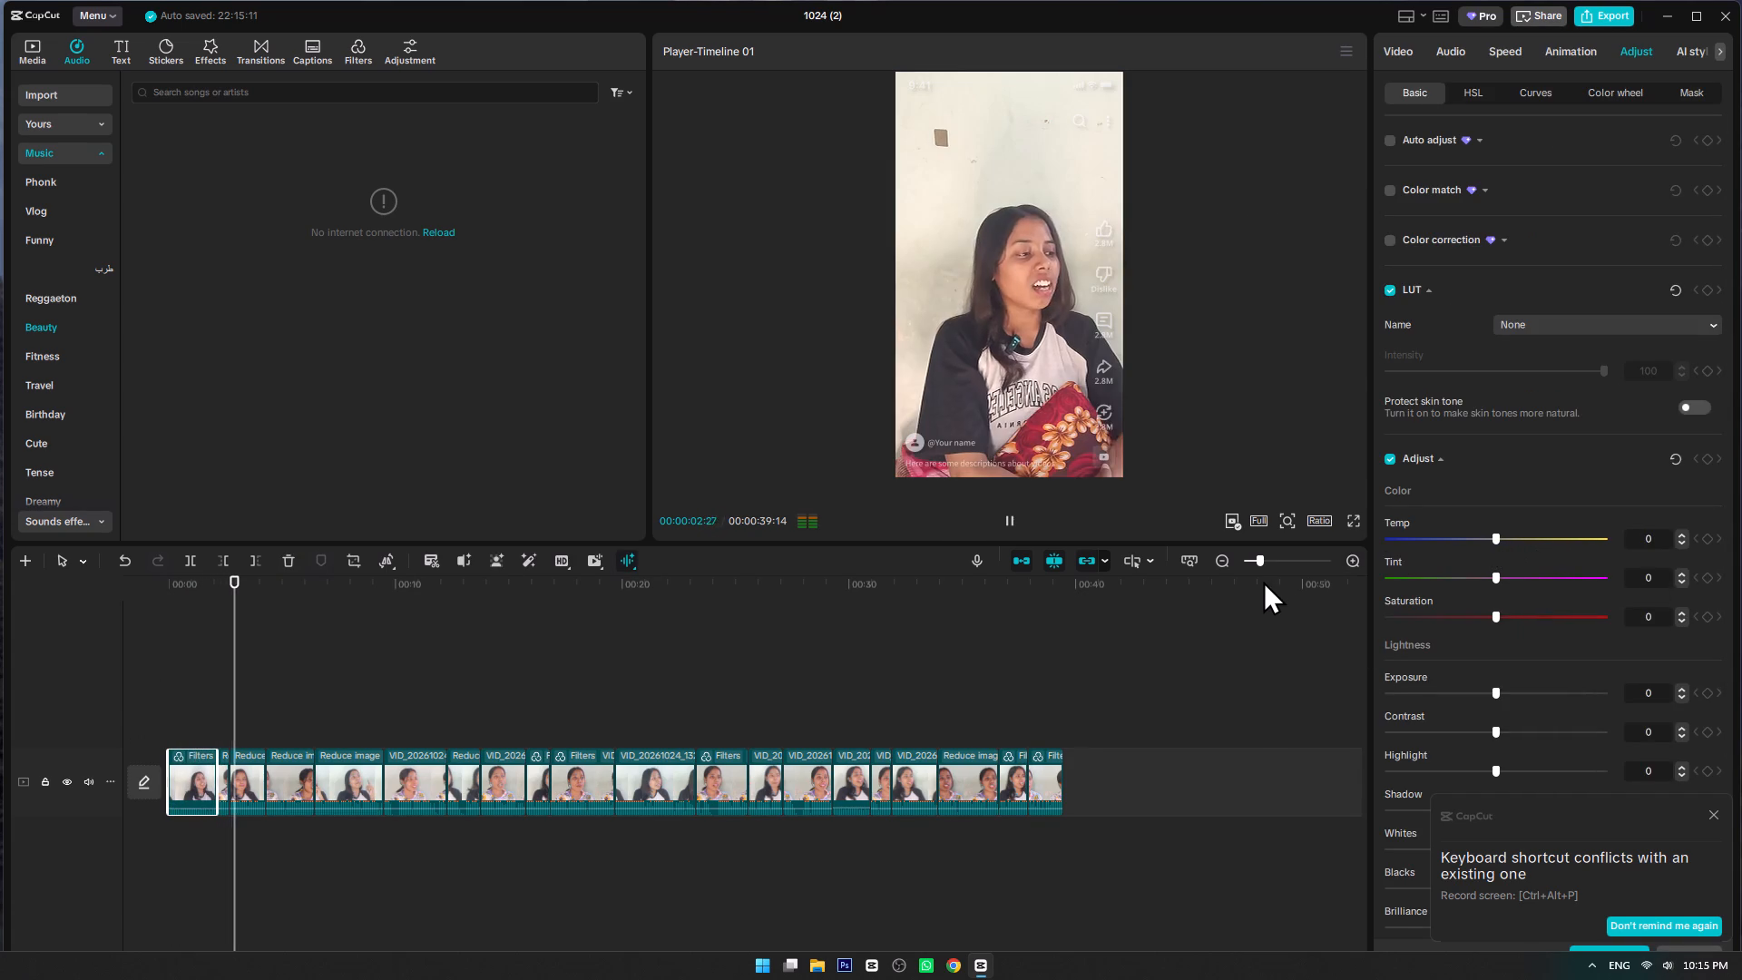
key(space)
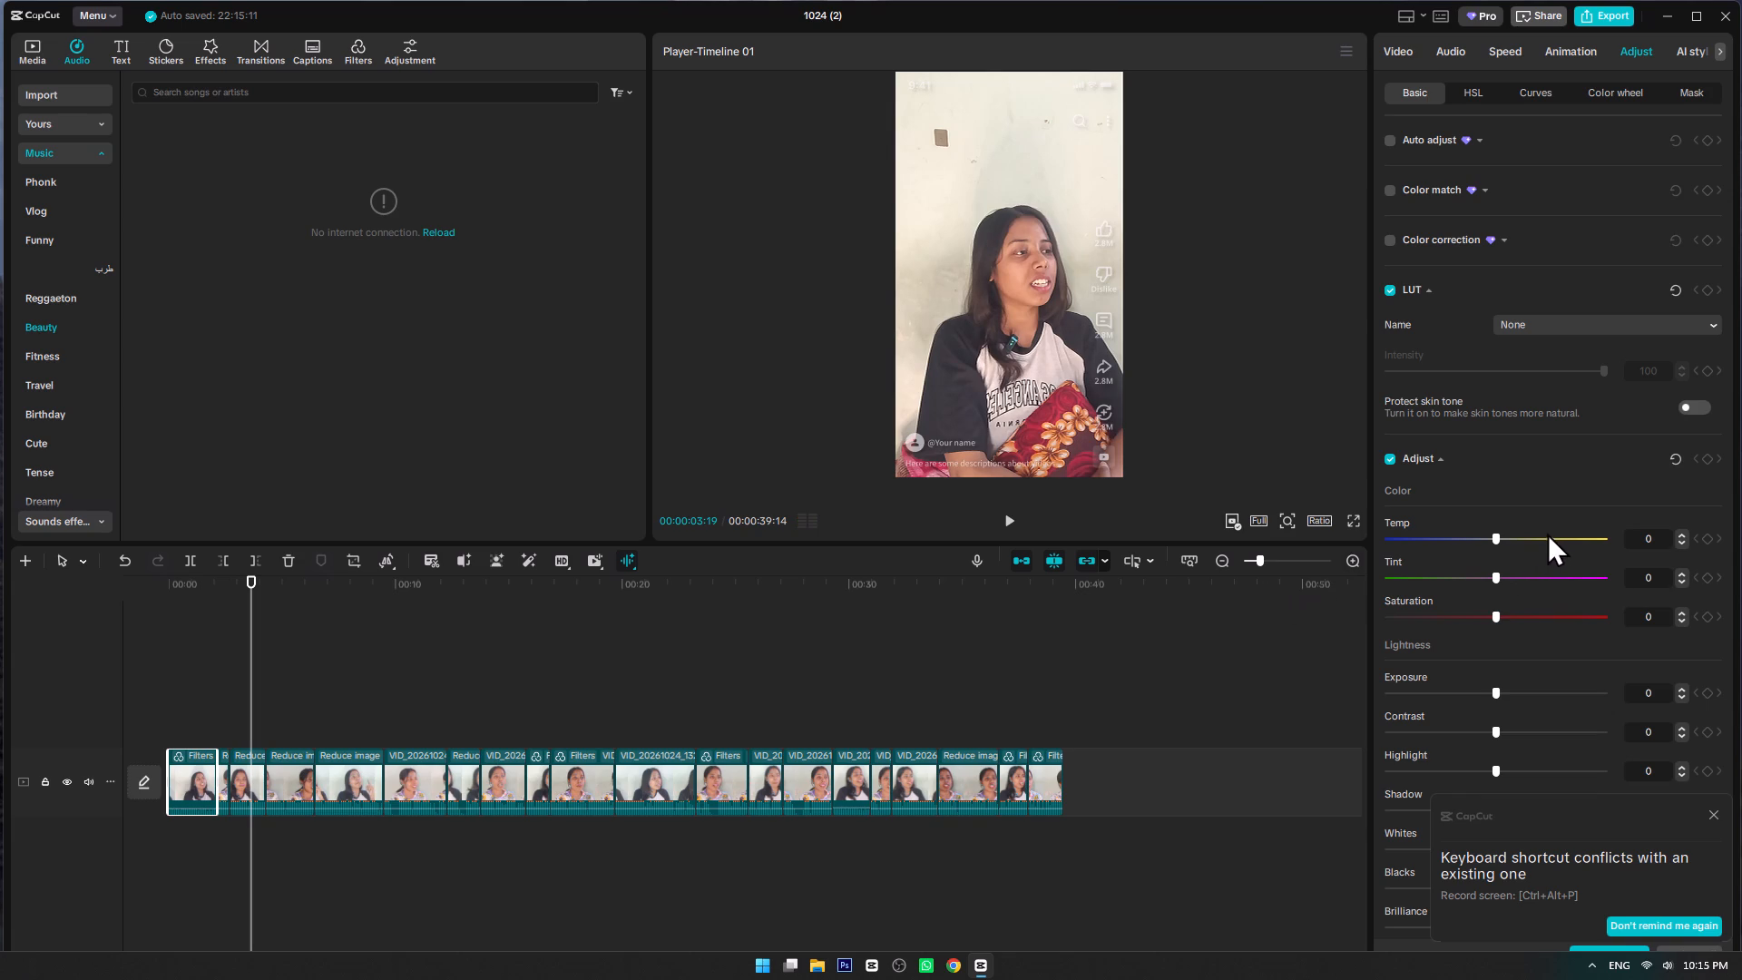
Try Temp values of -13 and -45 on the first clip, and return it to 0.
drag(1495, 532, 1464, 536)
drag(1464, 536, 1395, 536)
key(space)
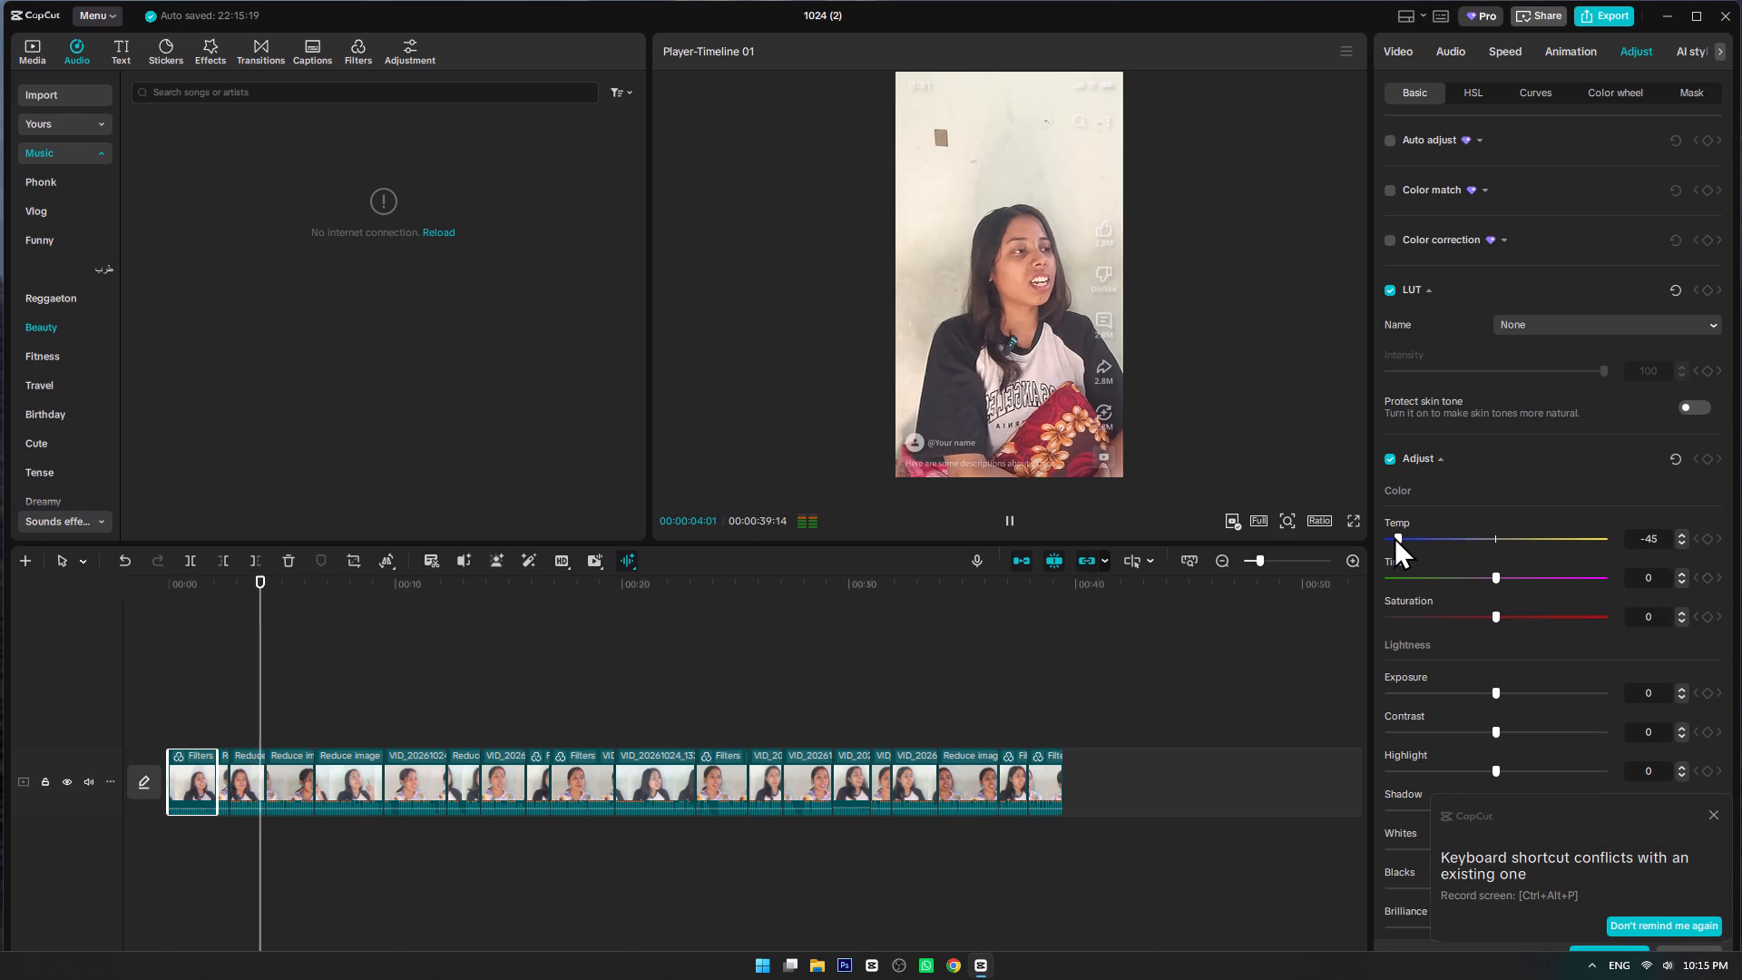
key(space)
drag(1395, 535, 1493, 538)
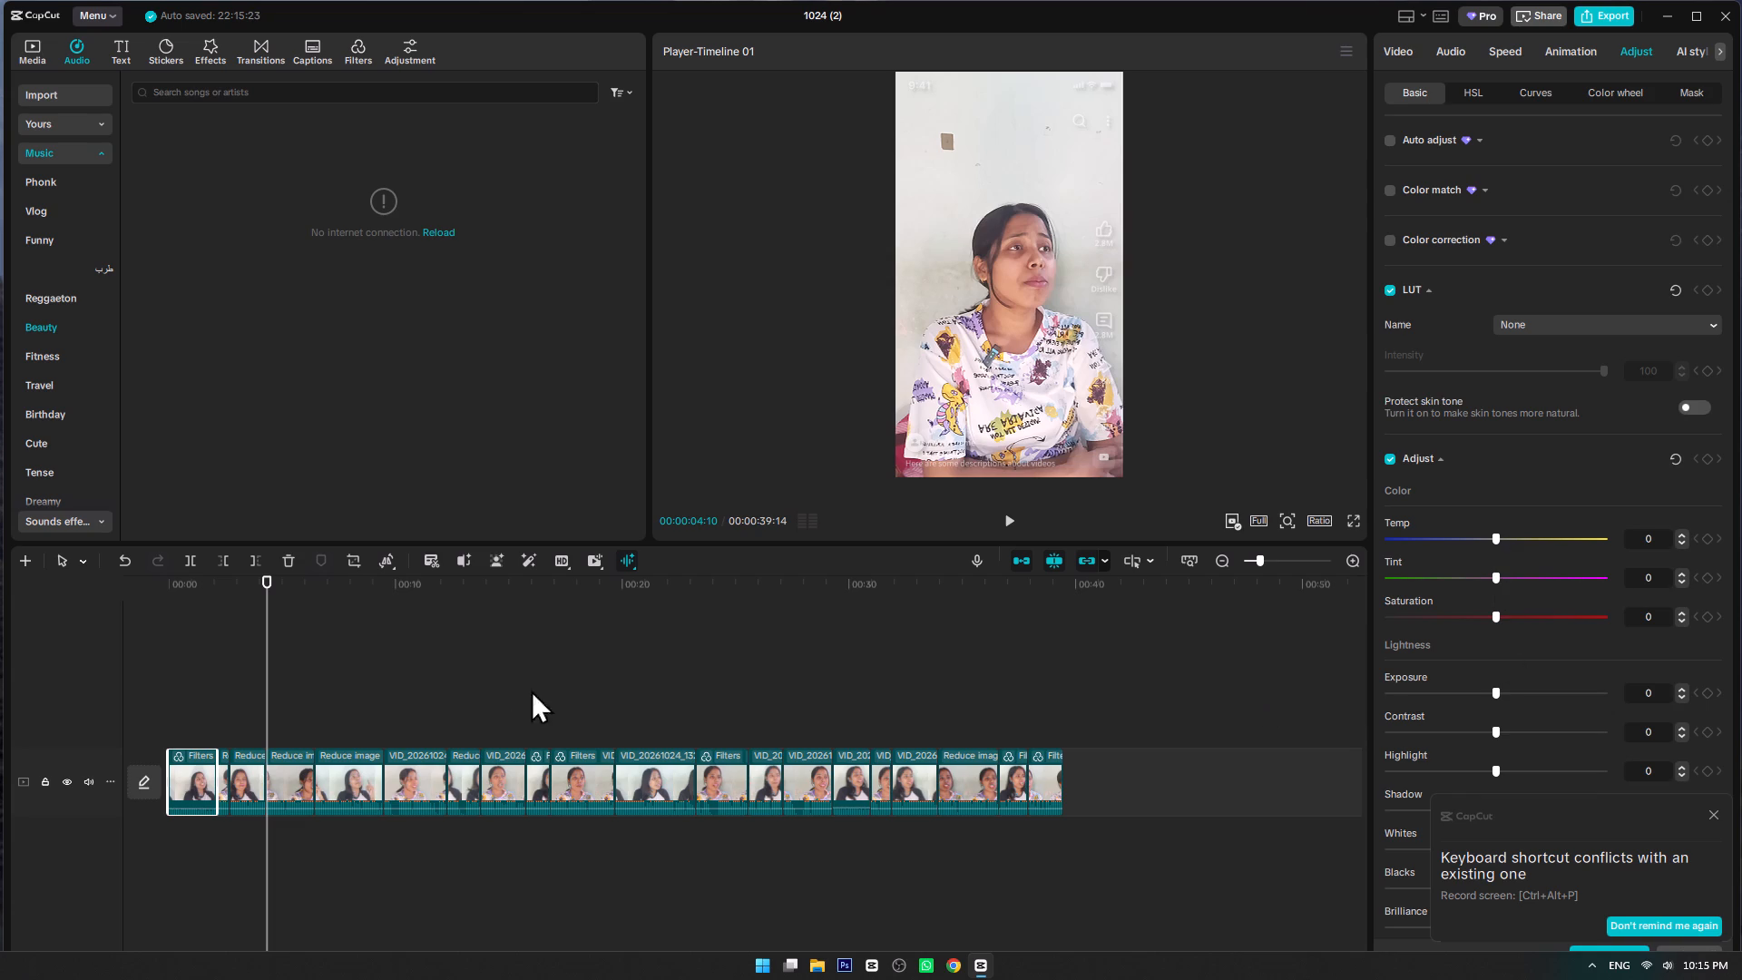
Replay from about 1 s into the second clip to compare the colour of the opening clips.
click(191, 723)
key(space)
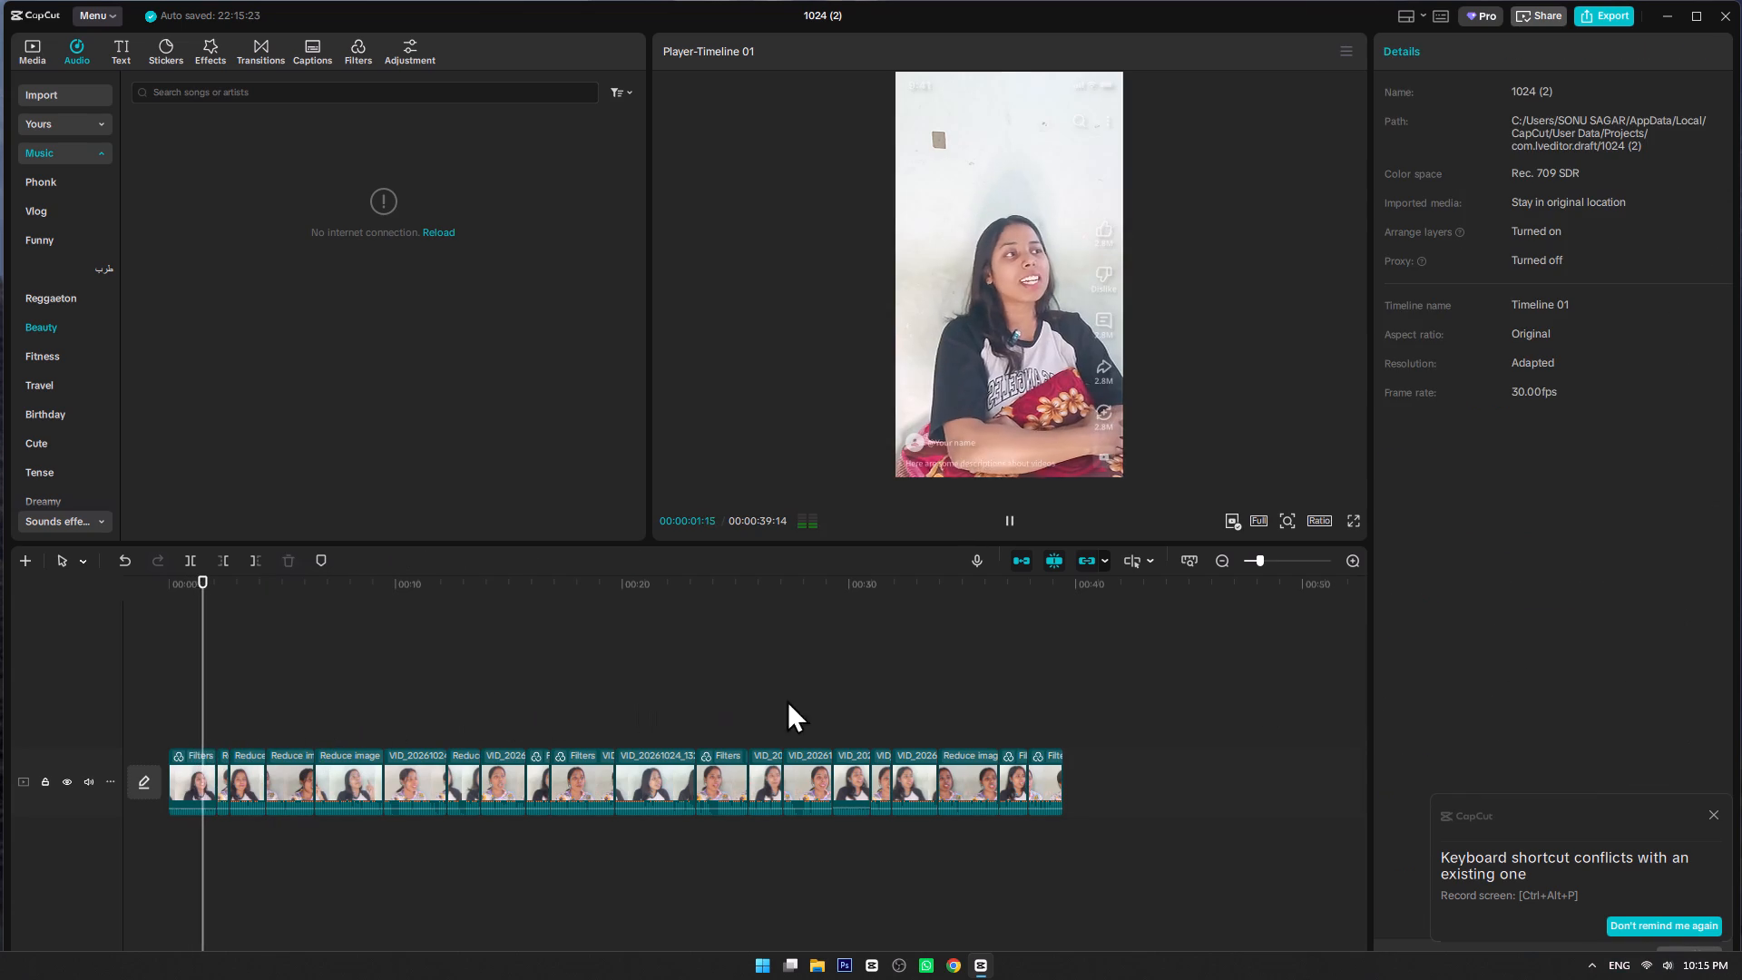
key(space)
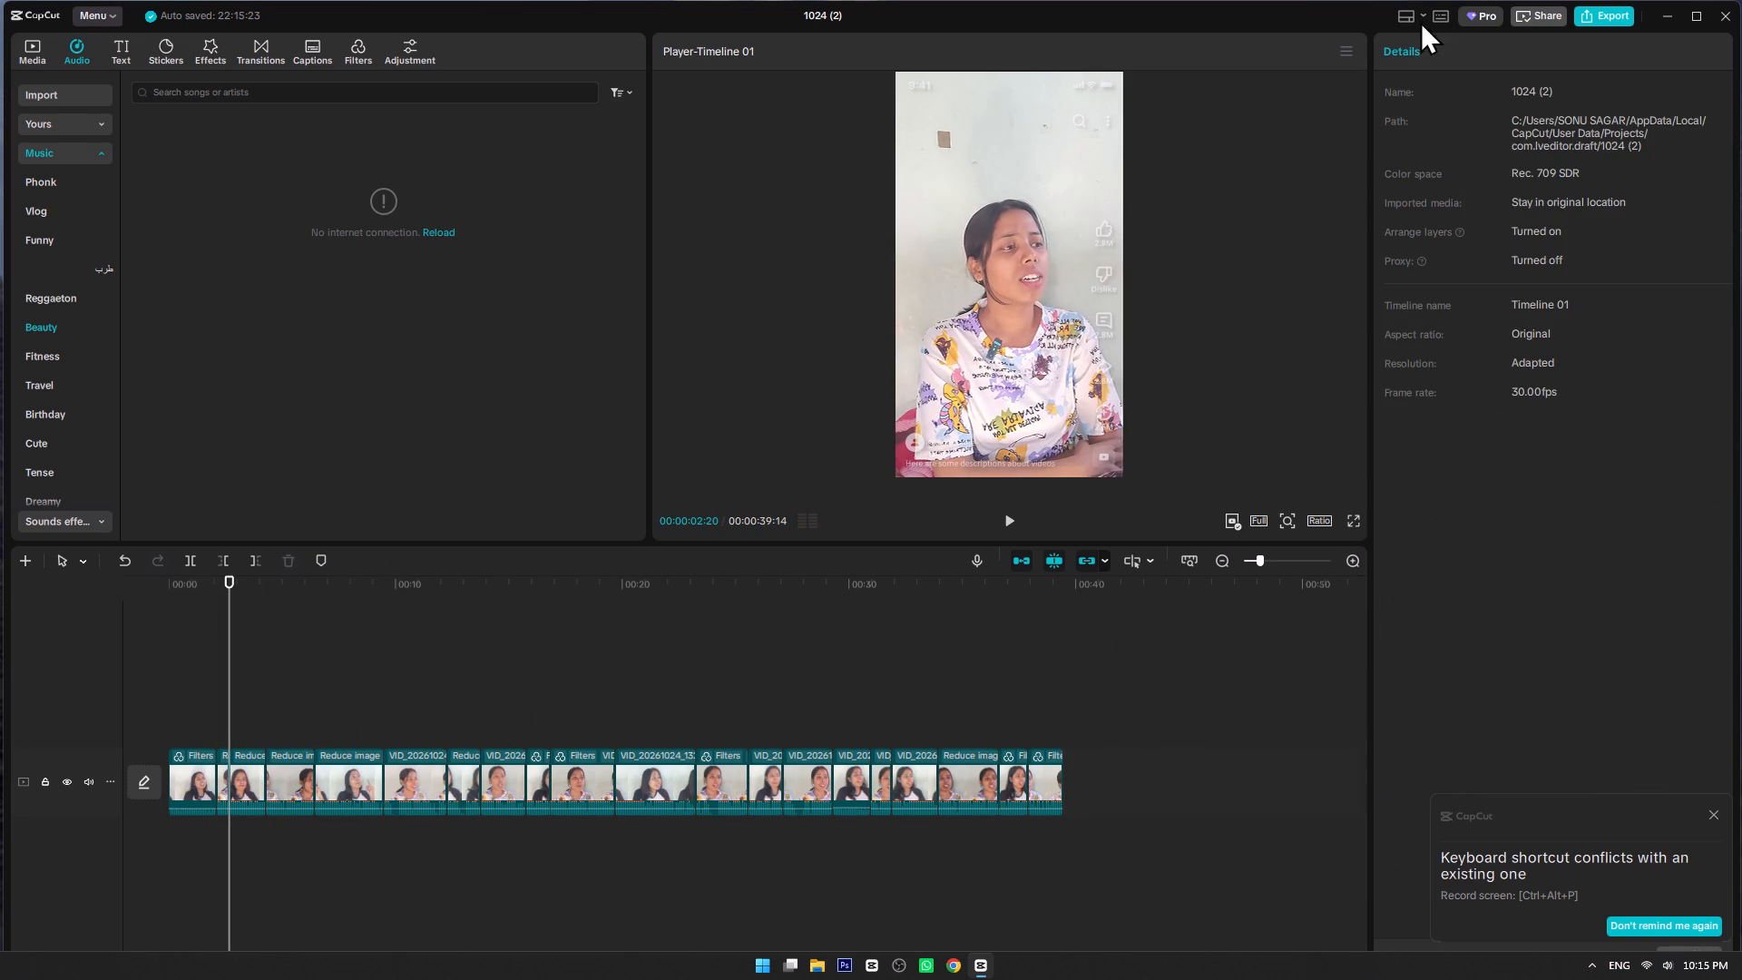
Turn on the face retouch Auto styles for the short second clip, with the Dolly Classic style.
click(1028, 276)
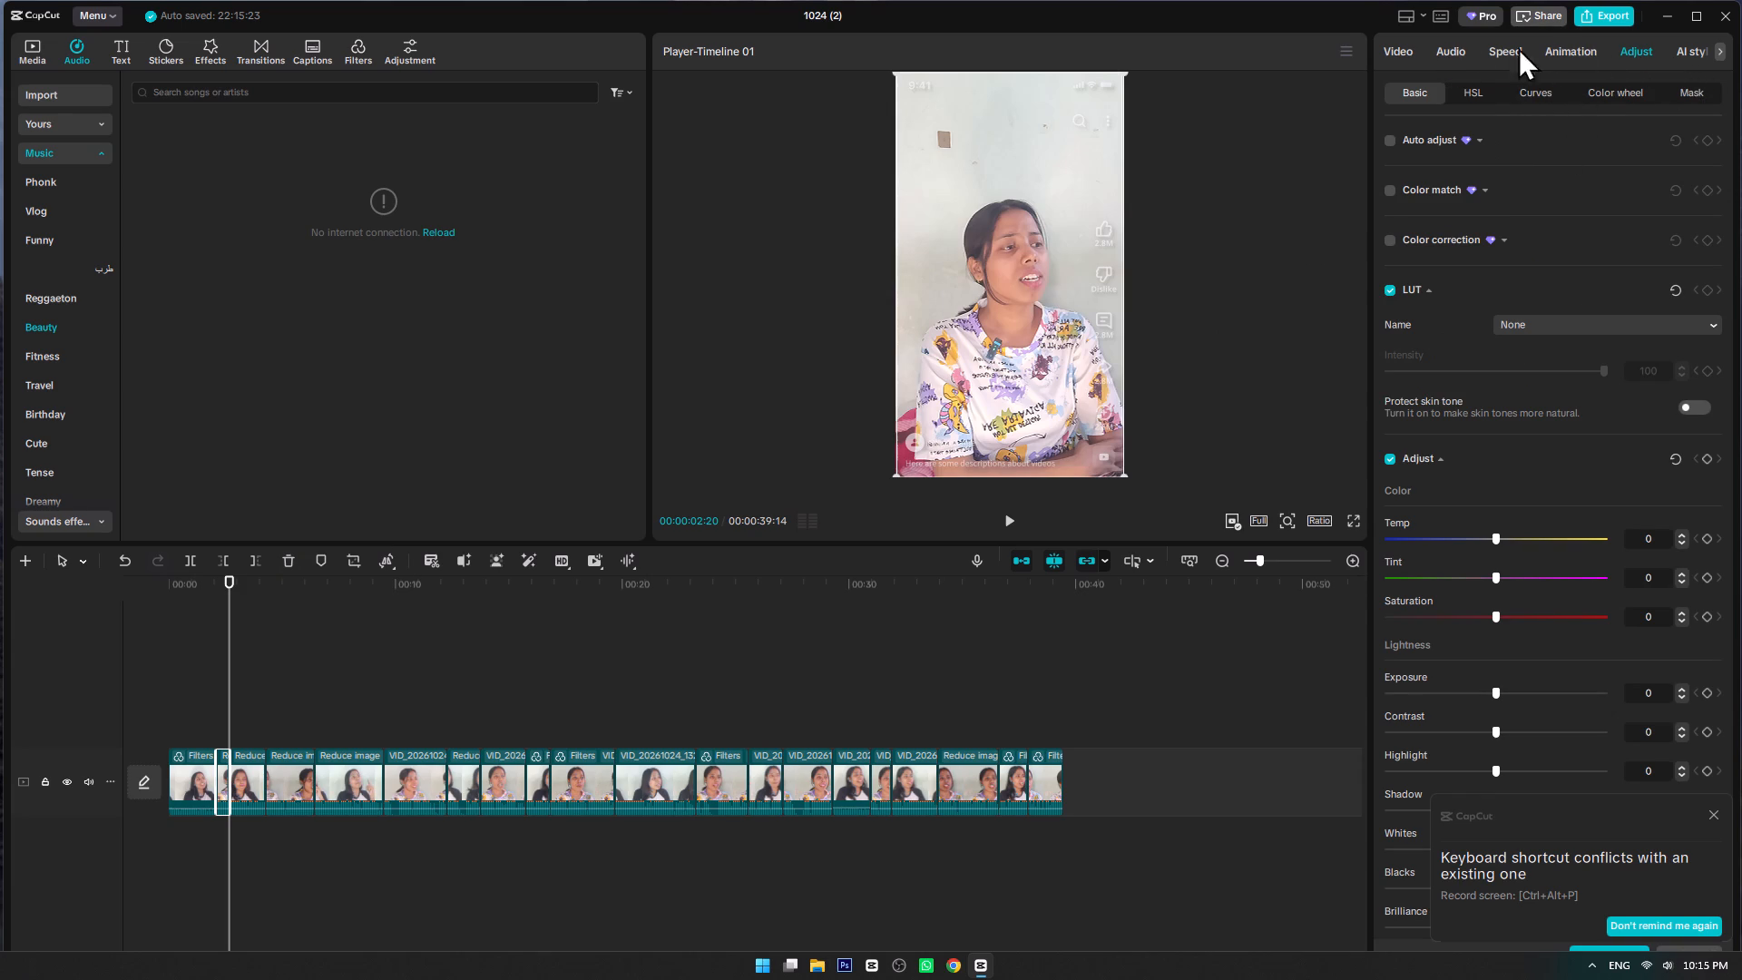
click(1689, 45)
click(1499, 44)
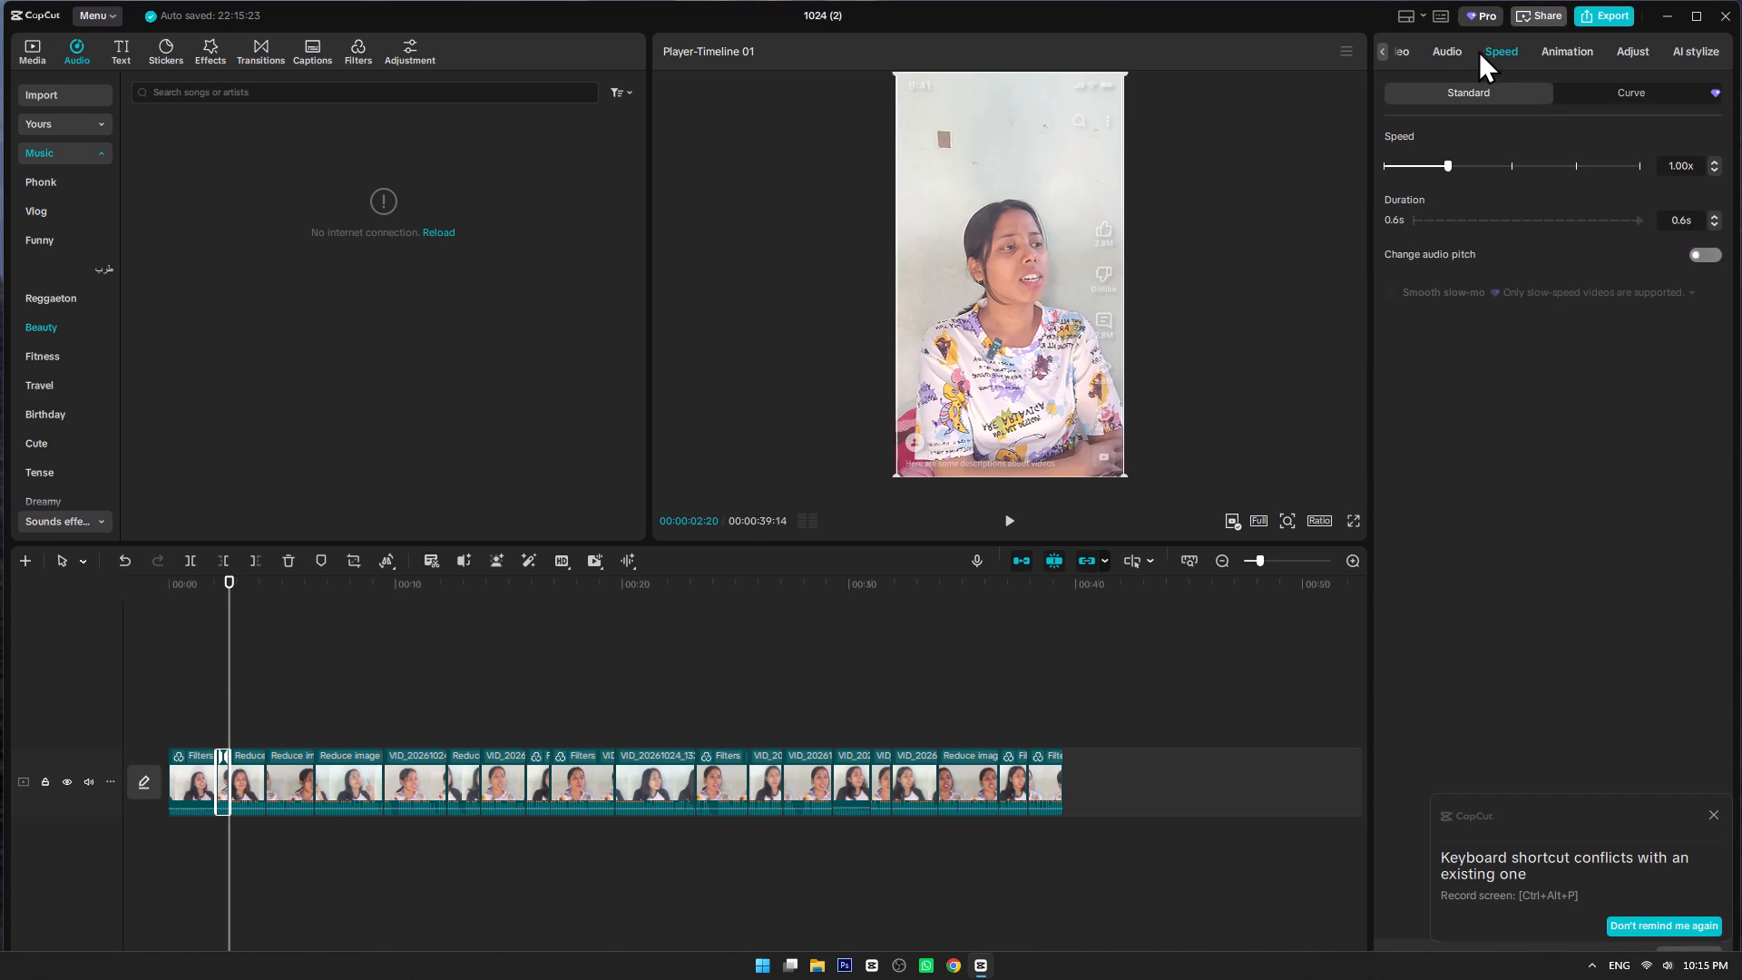
click(1452, 51)
click(1385, 50)
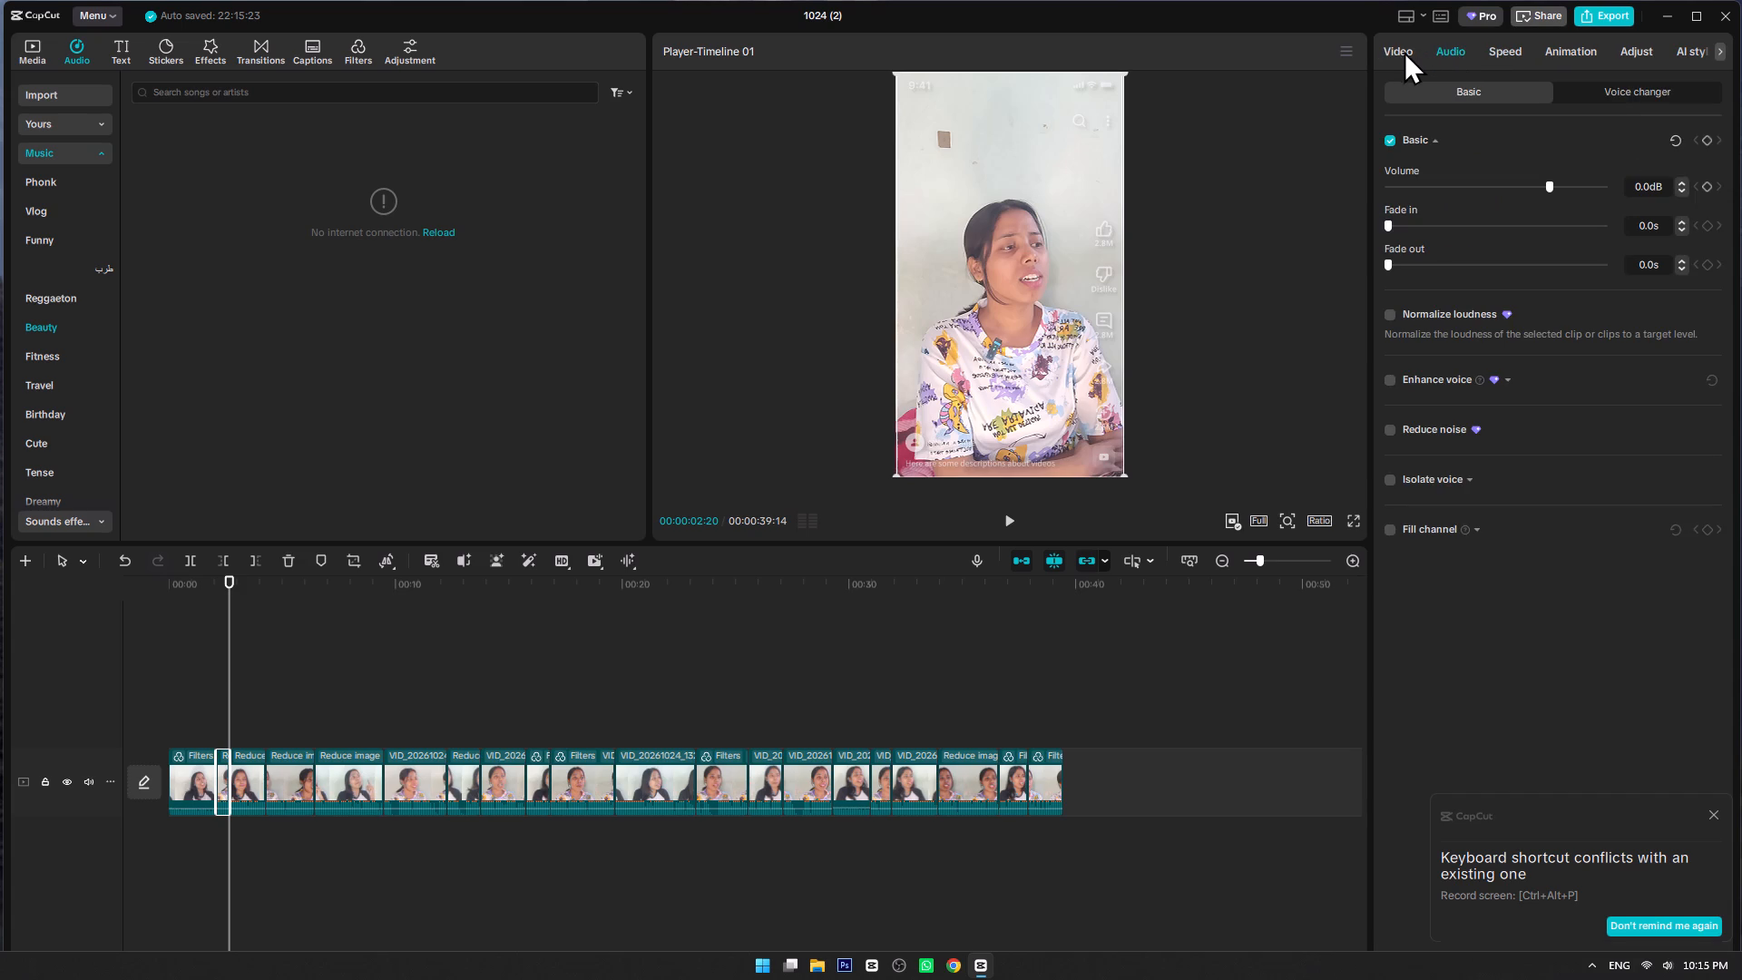
click(1406, 47)
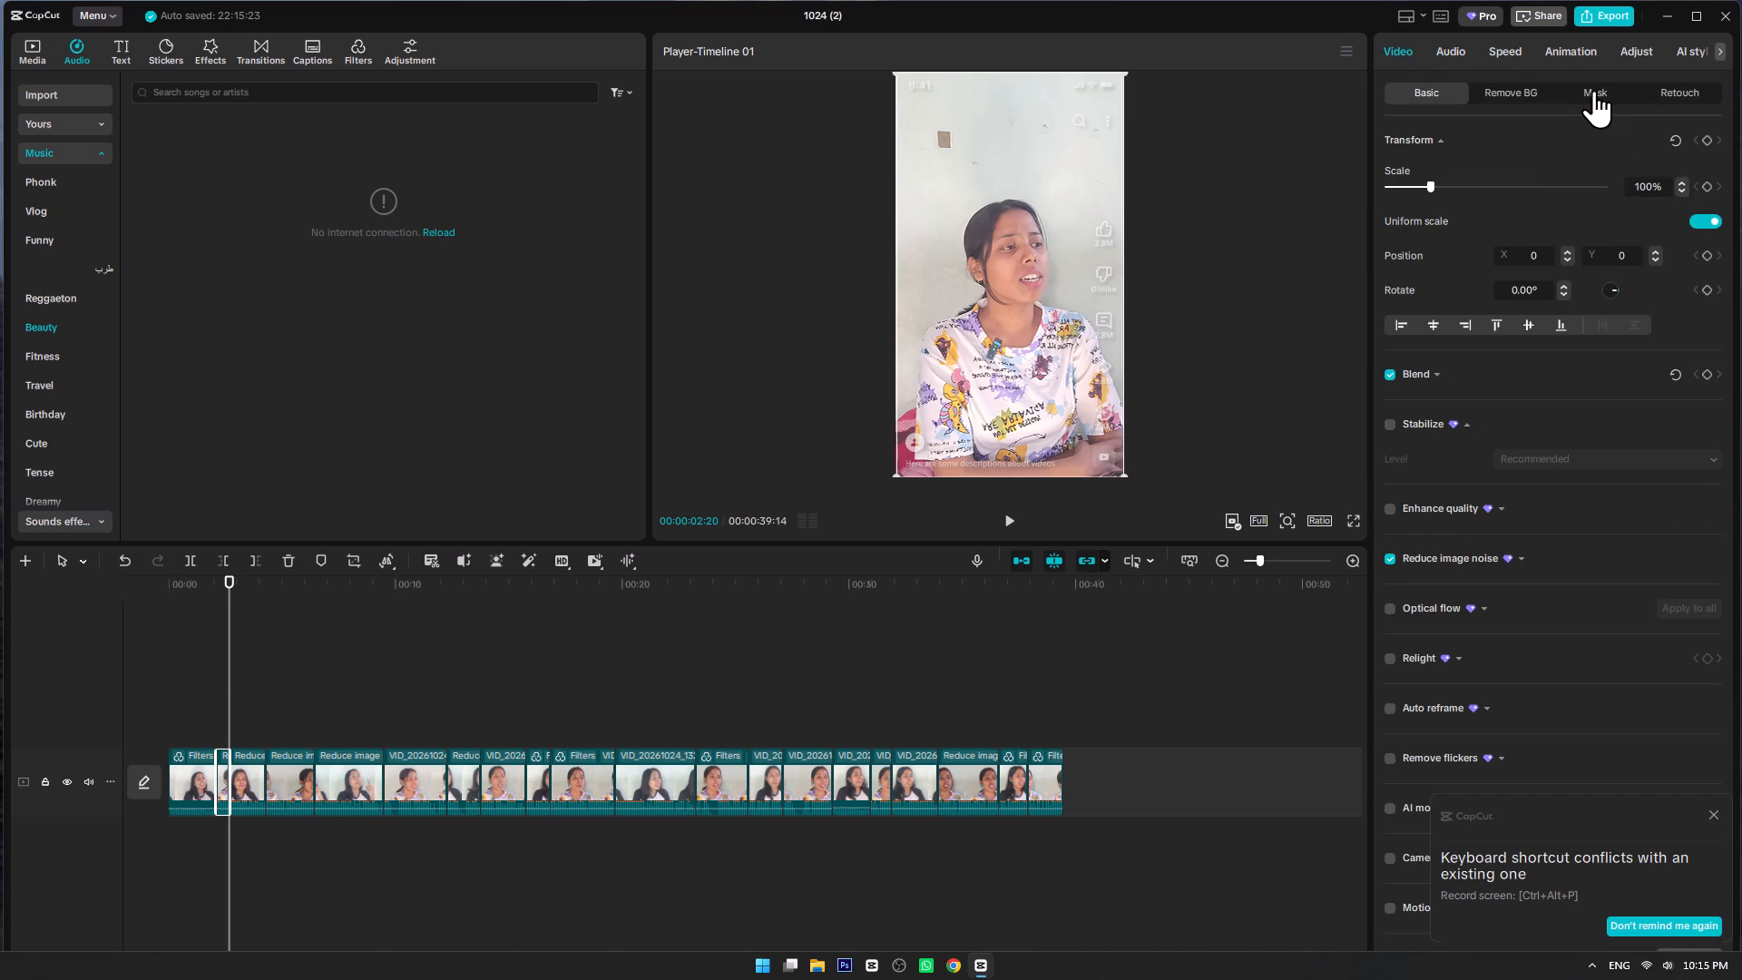
click(1600, 90)
click(1674, 93)
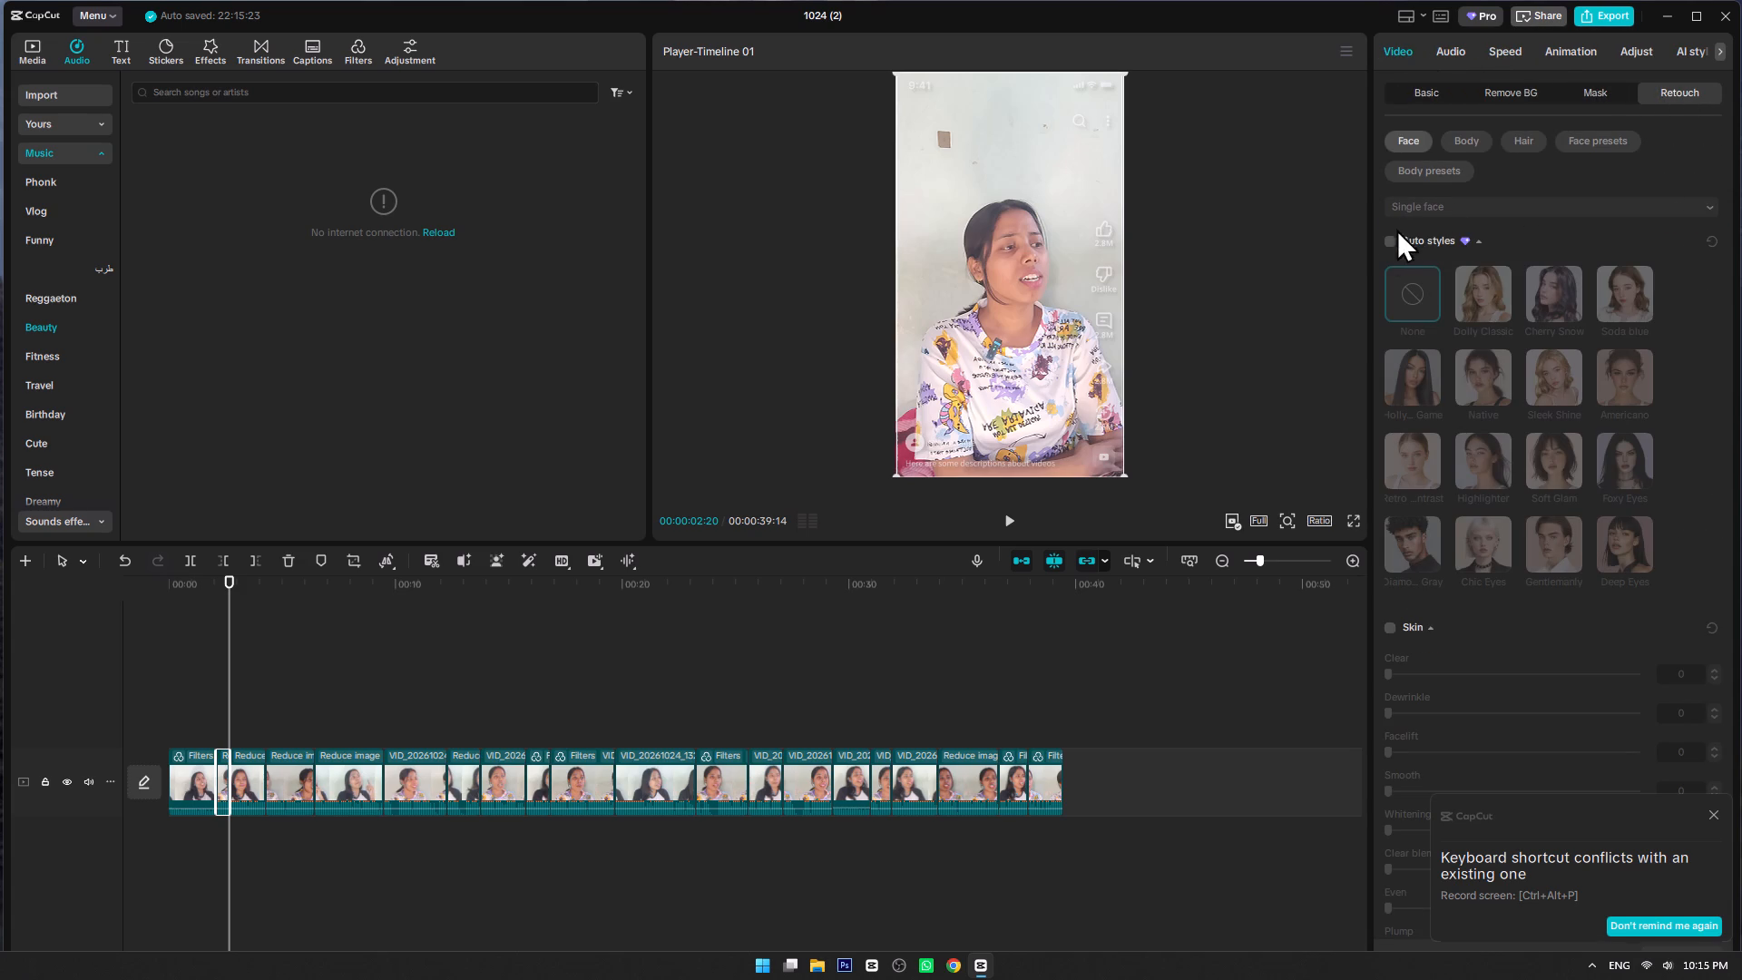
click(1392, 238)
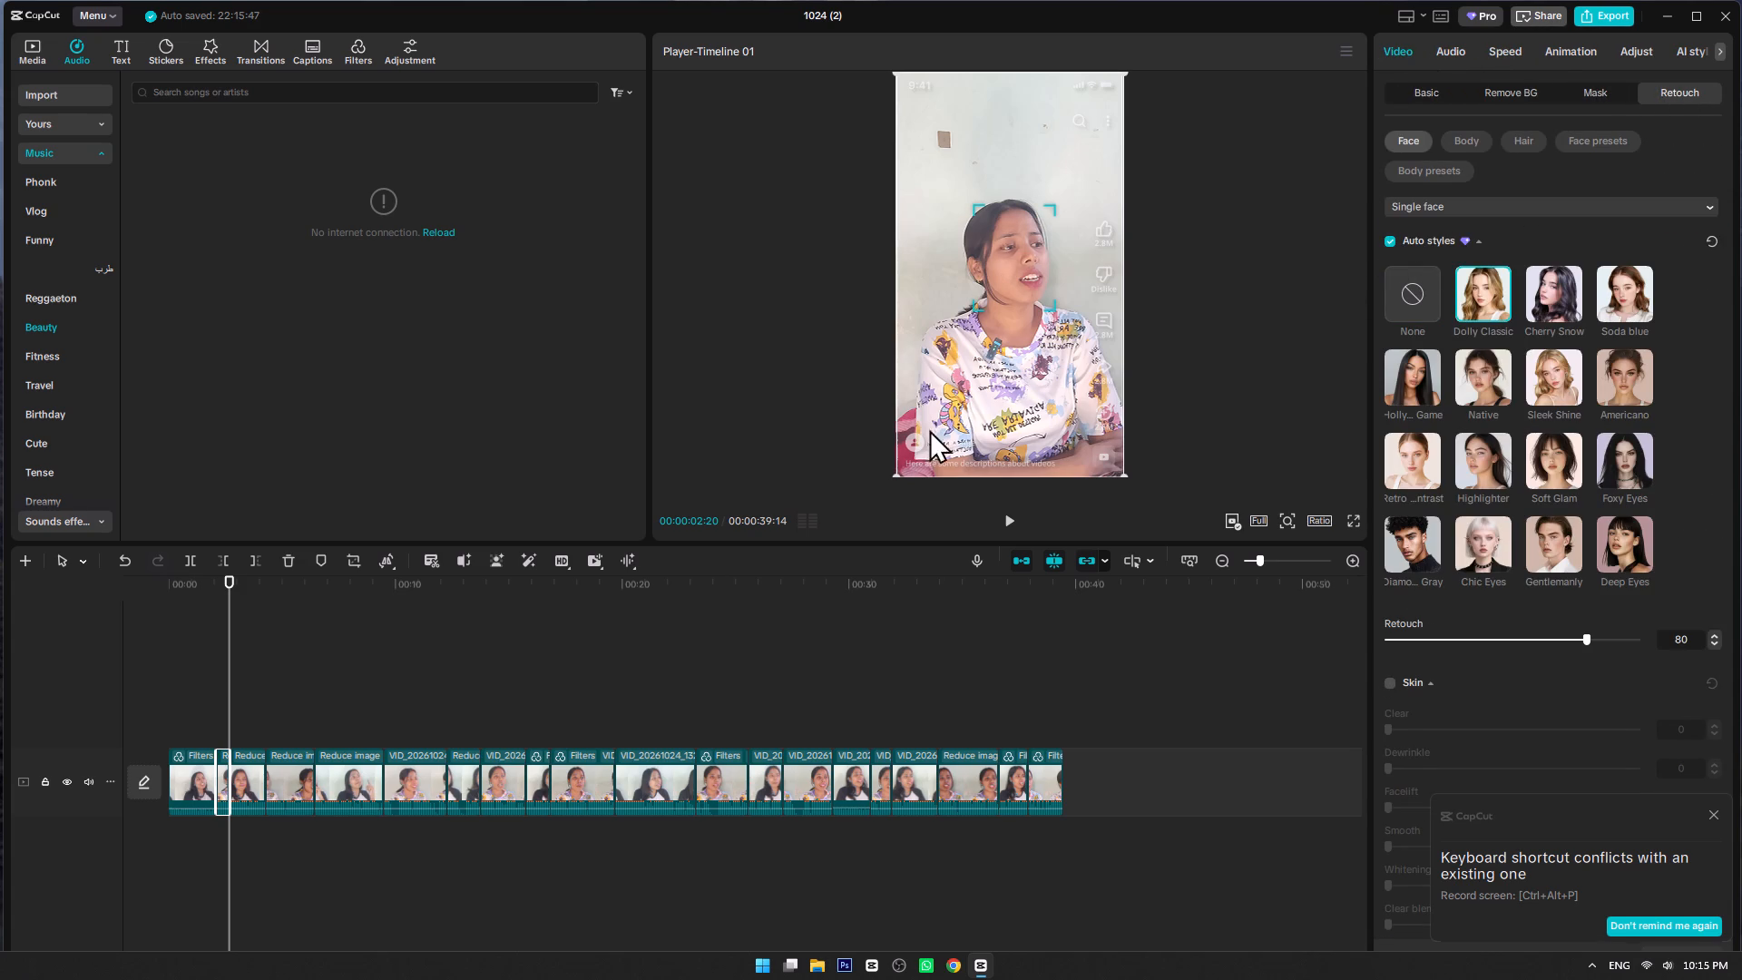
Play the opening from the start and once more from early in the first clip to check the second clip's face retouch.
drag(226, 649, 165, 653)
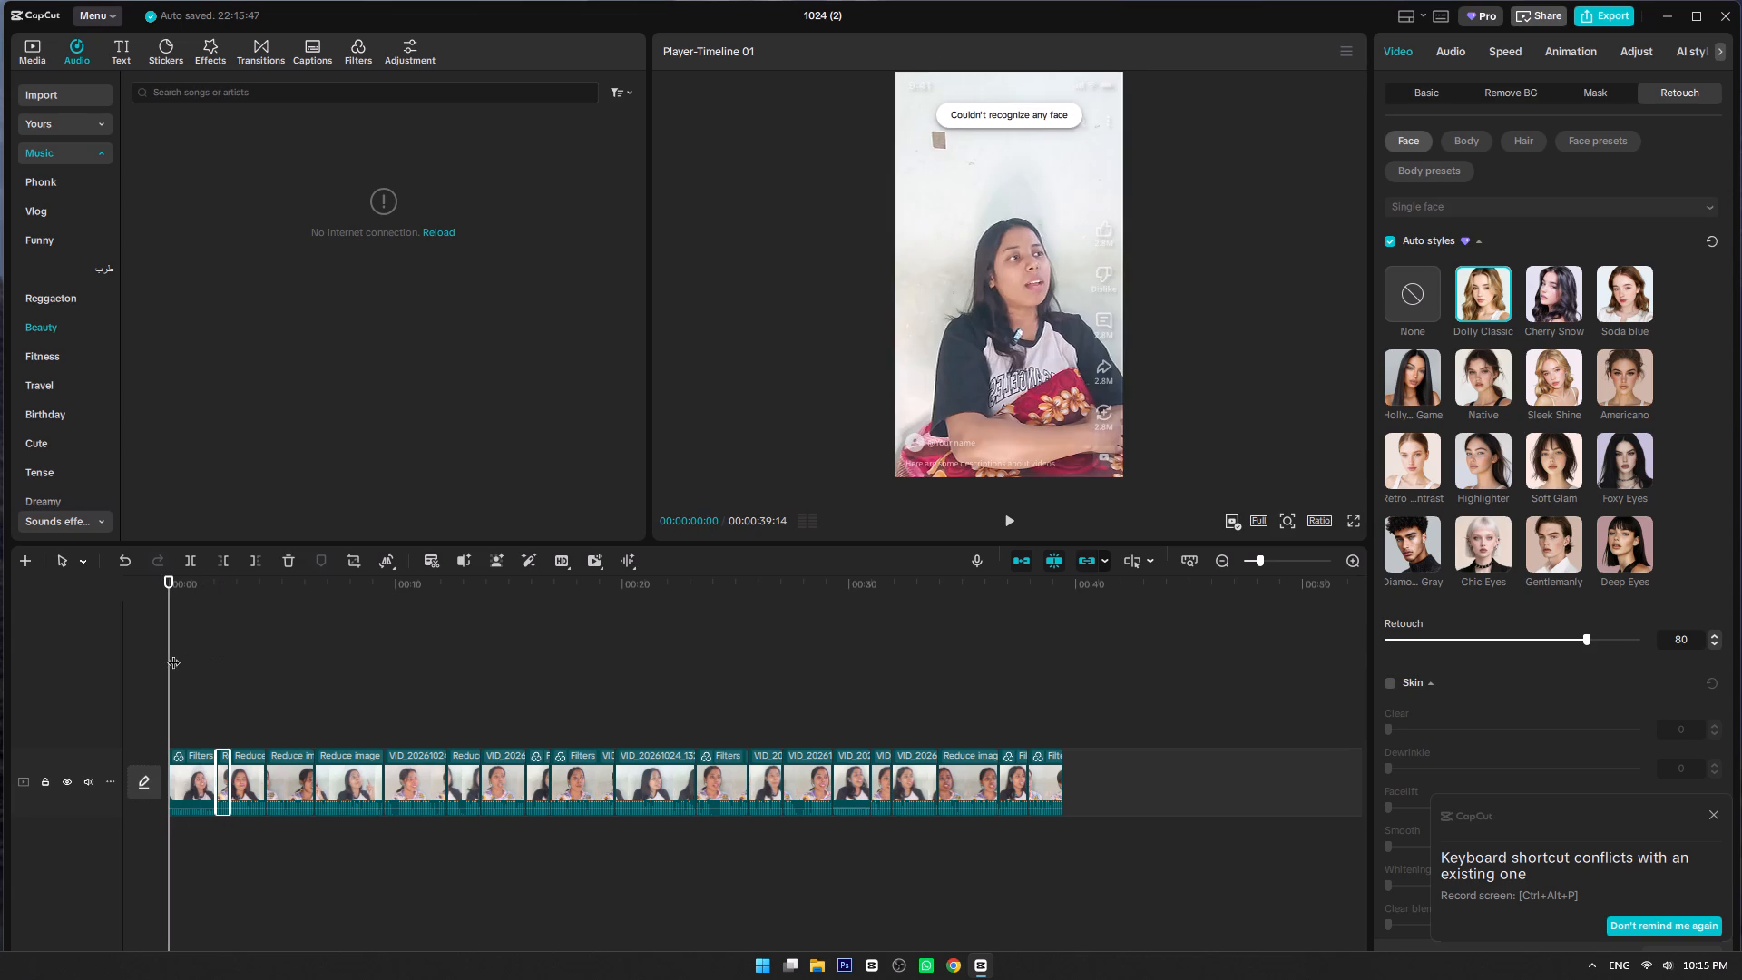
key(space)
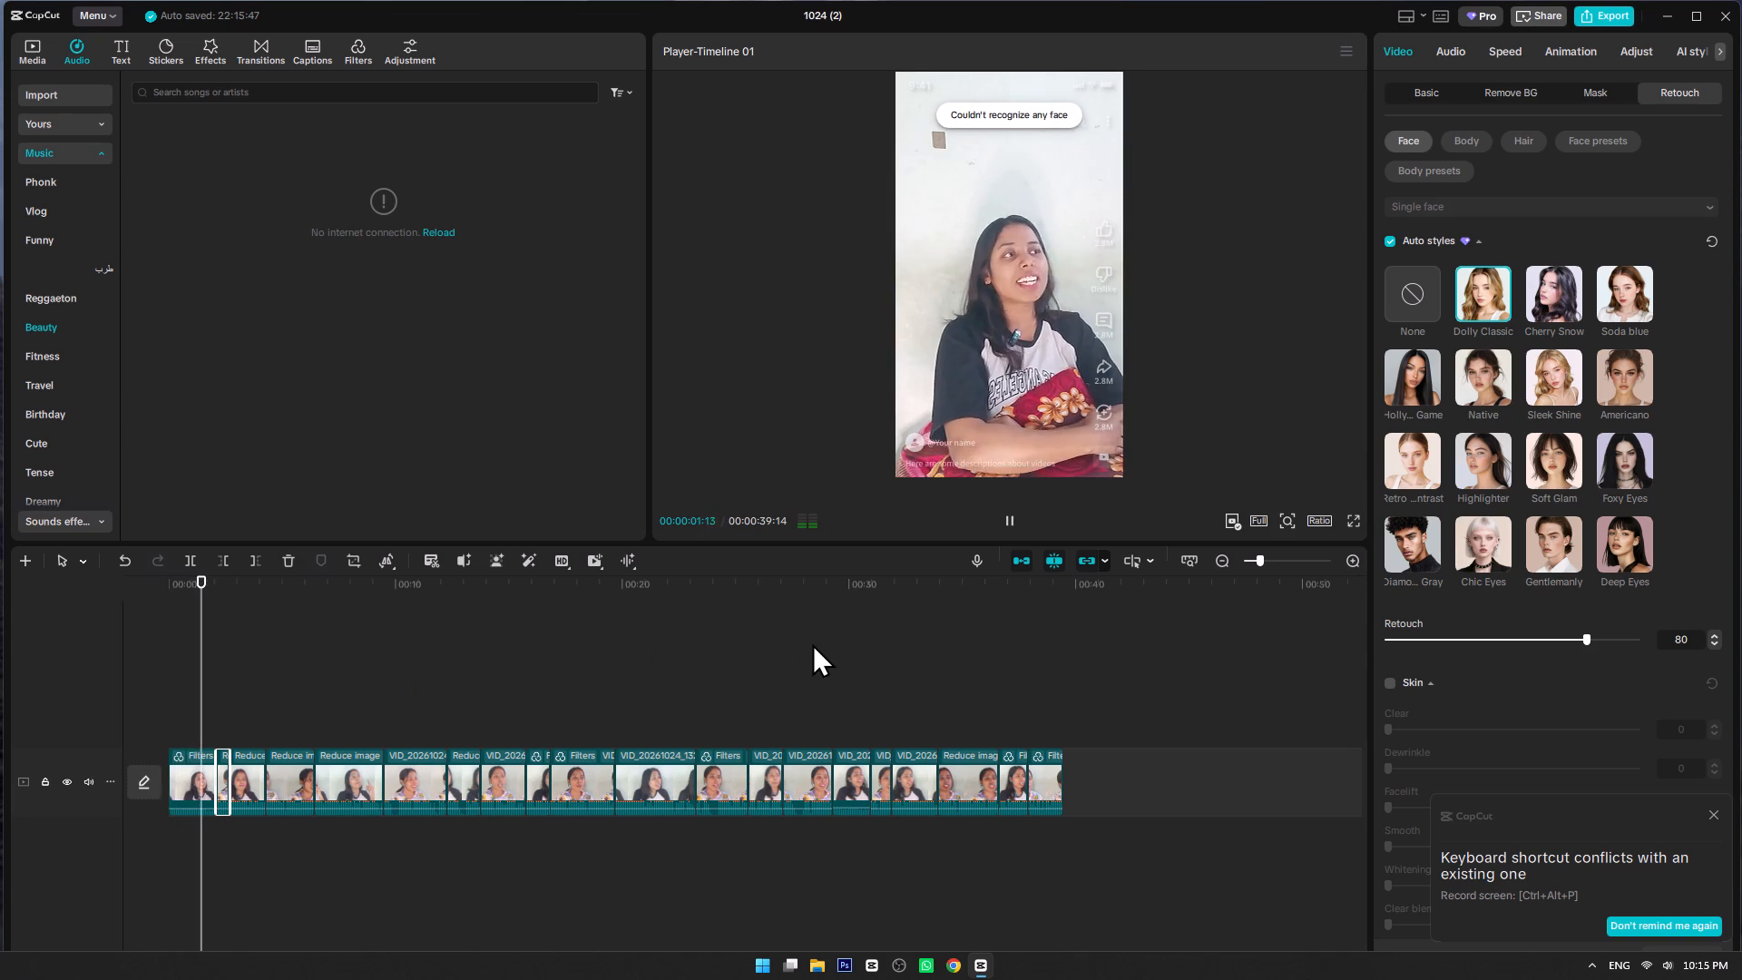
key(space)
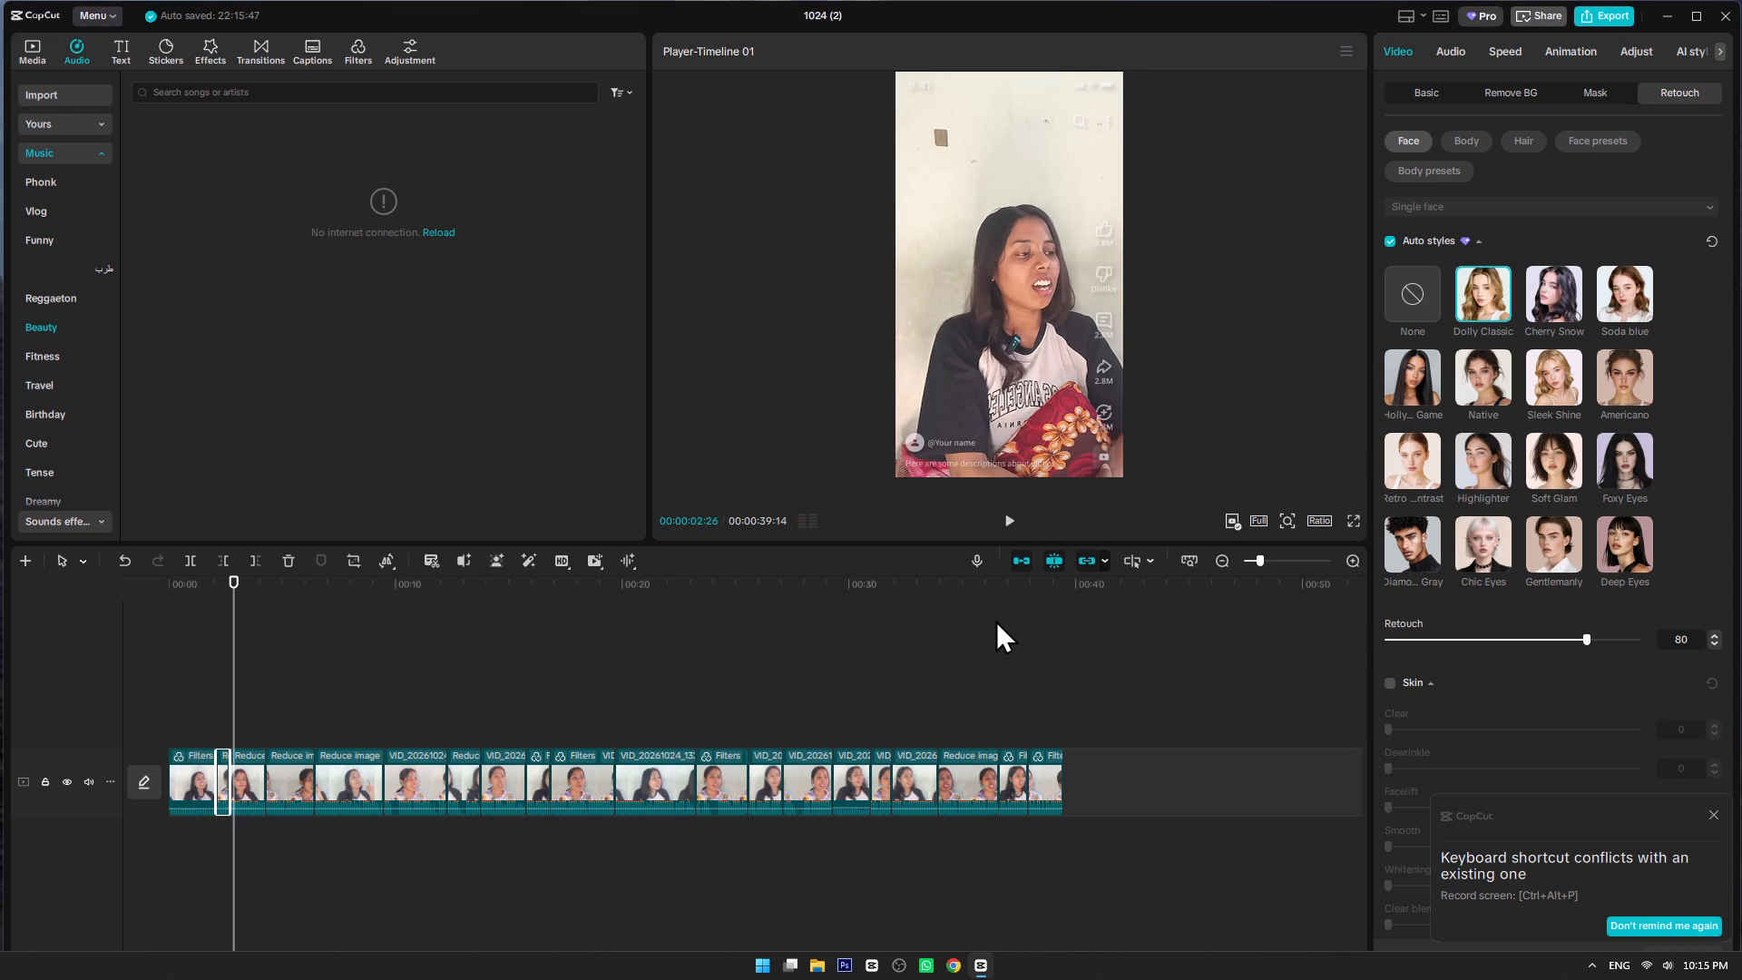
click(183, 667)
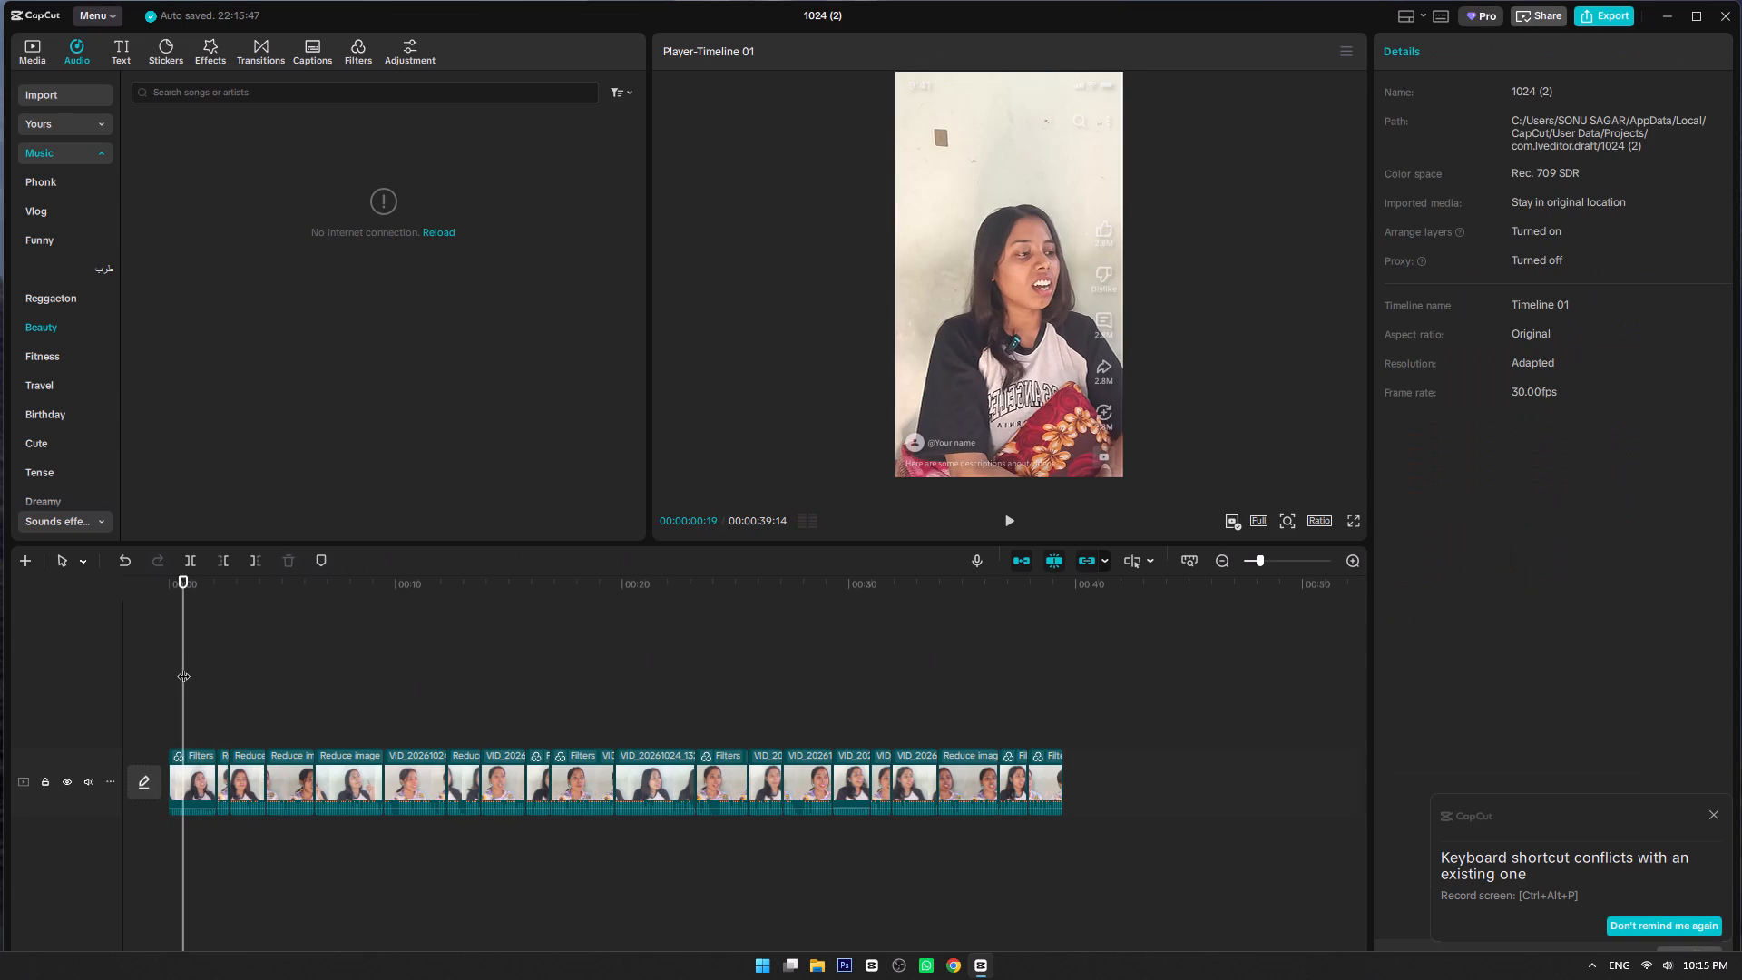
key(space)
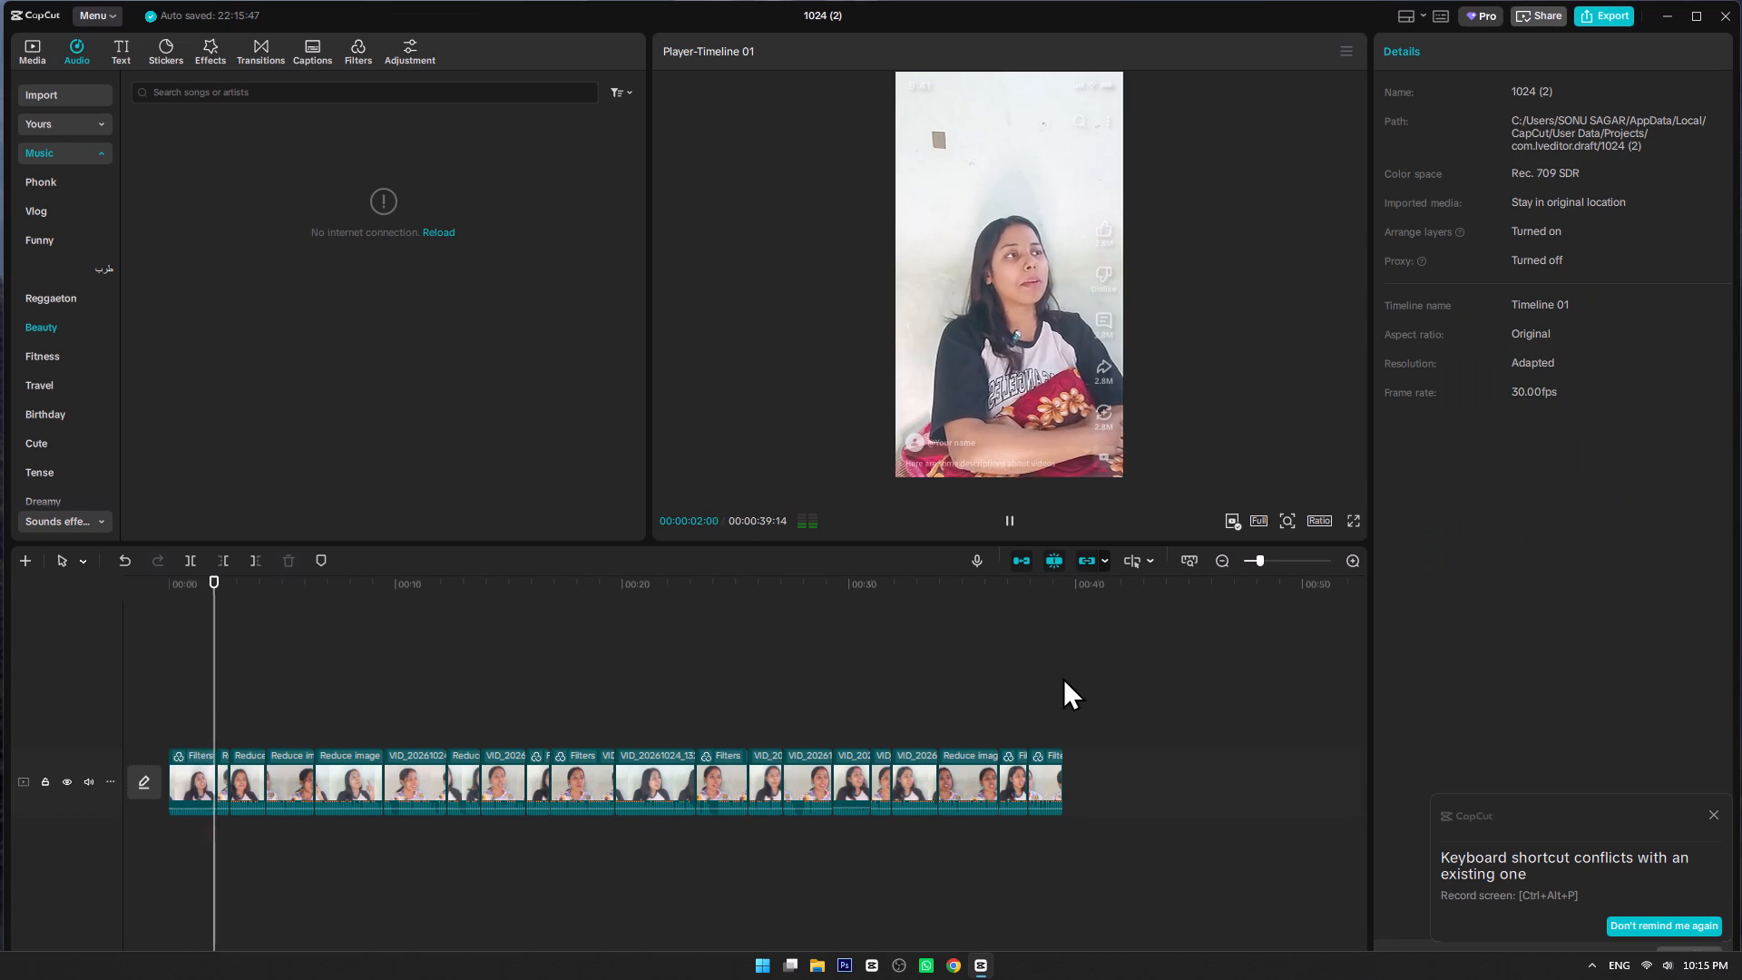
key(space)
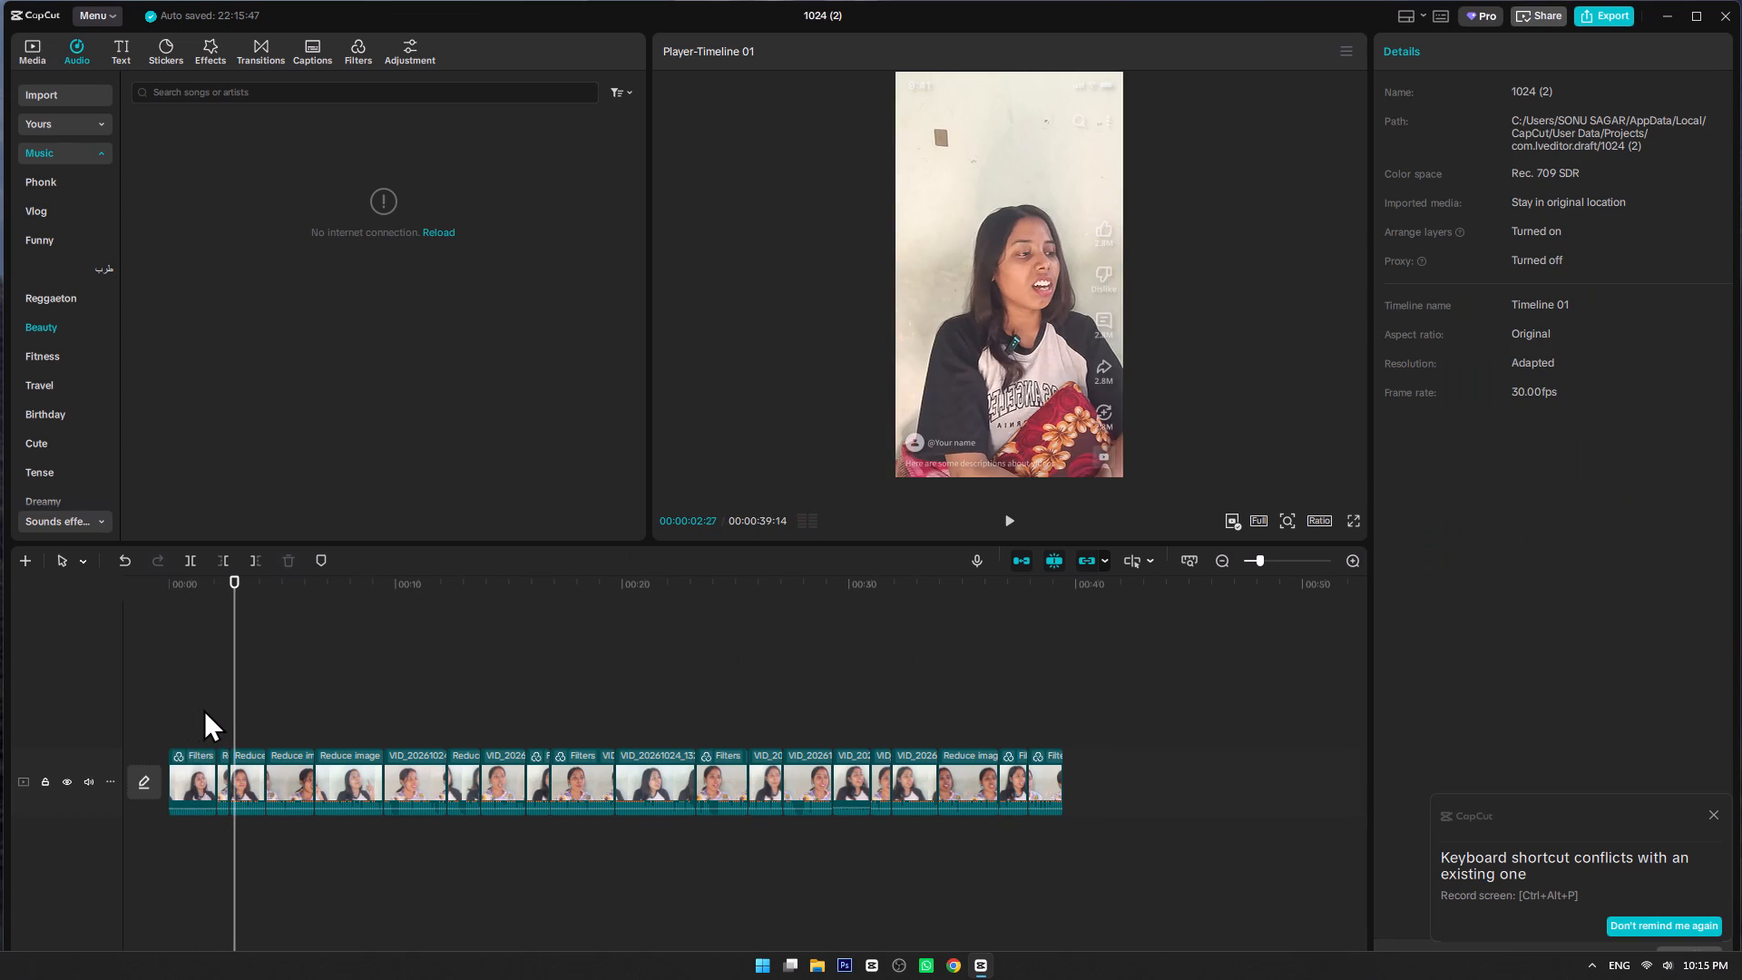
Switch the second clip's auto style to Cherry Snow and check it in playback from about 1.6 s into the third clip.
click(206, 701)
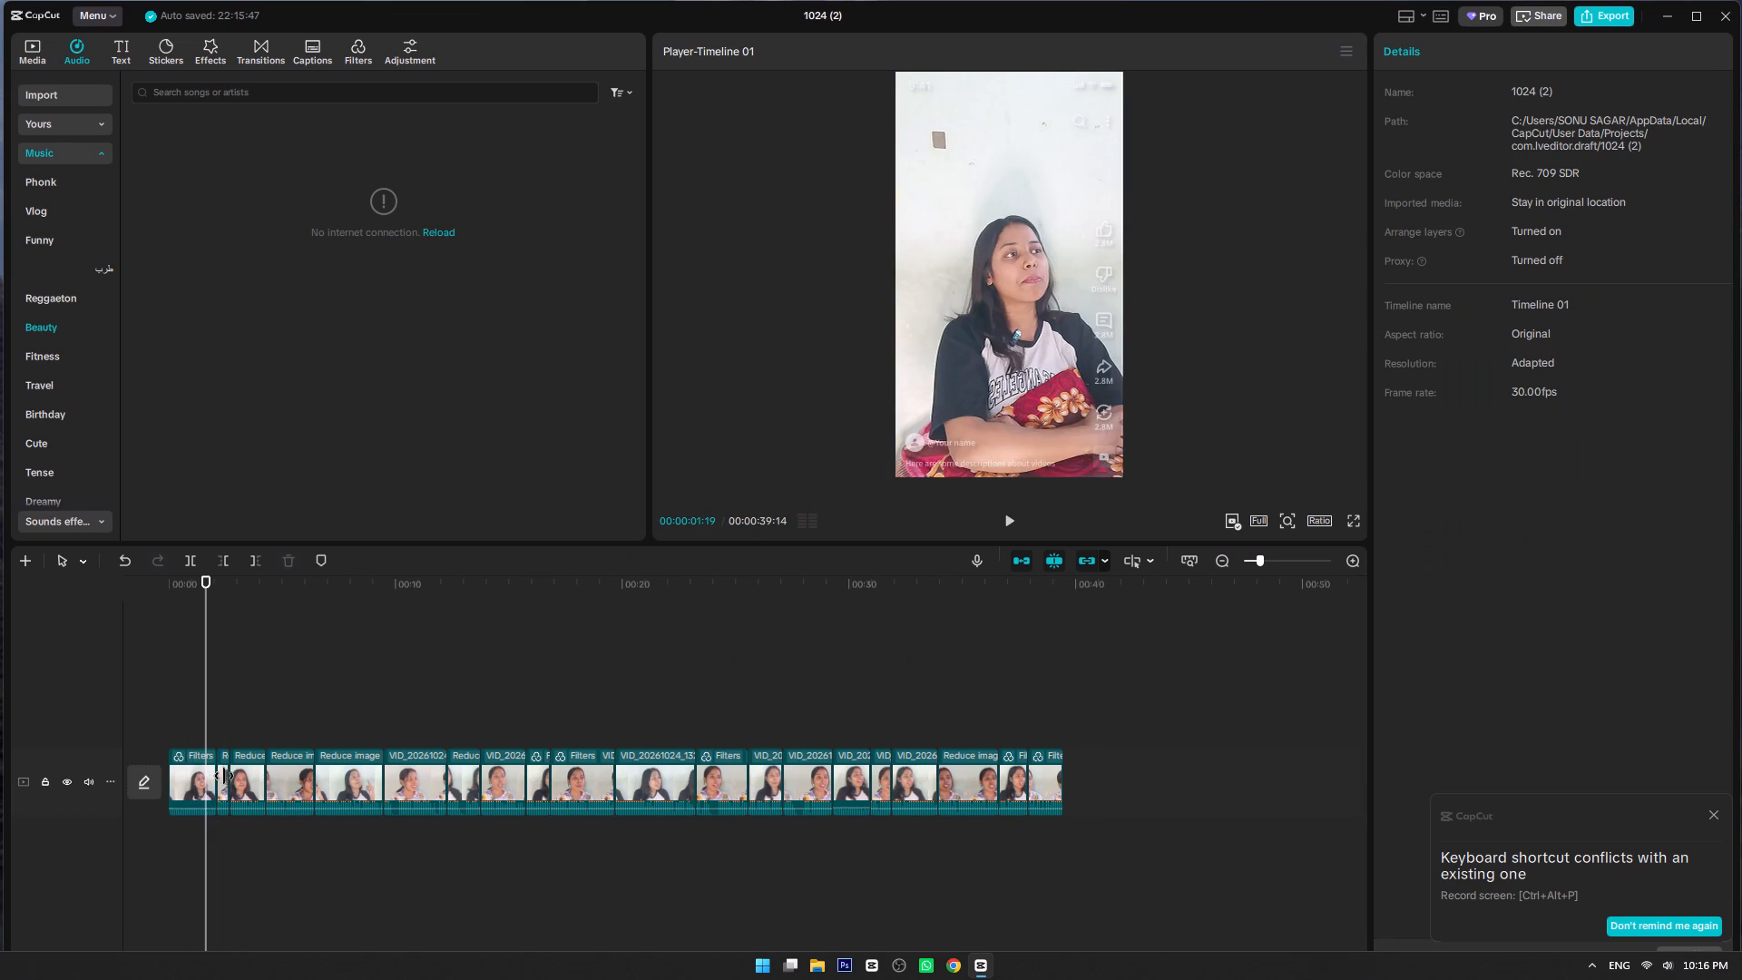
ctrl+scroll(211, 784, up, 6)
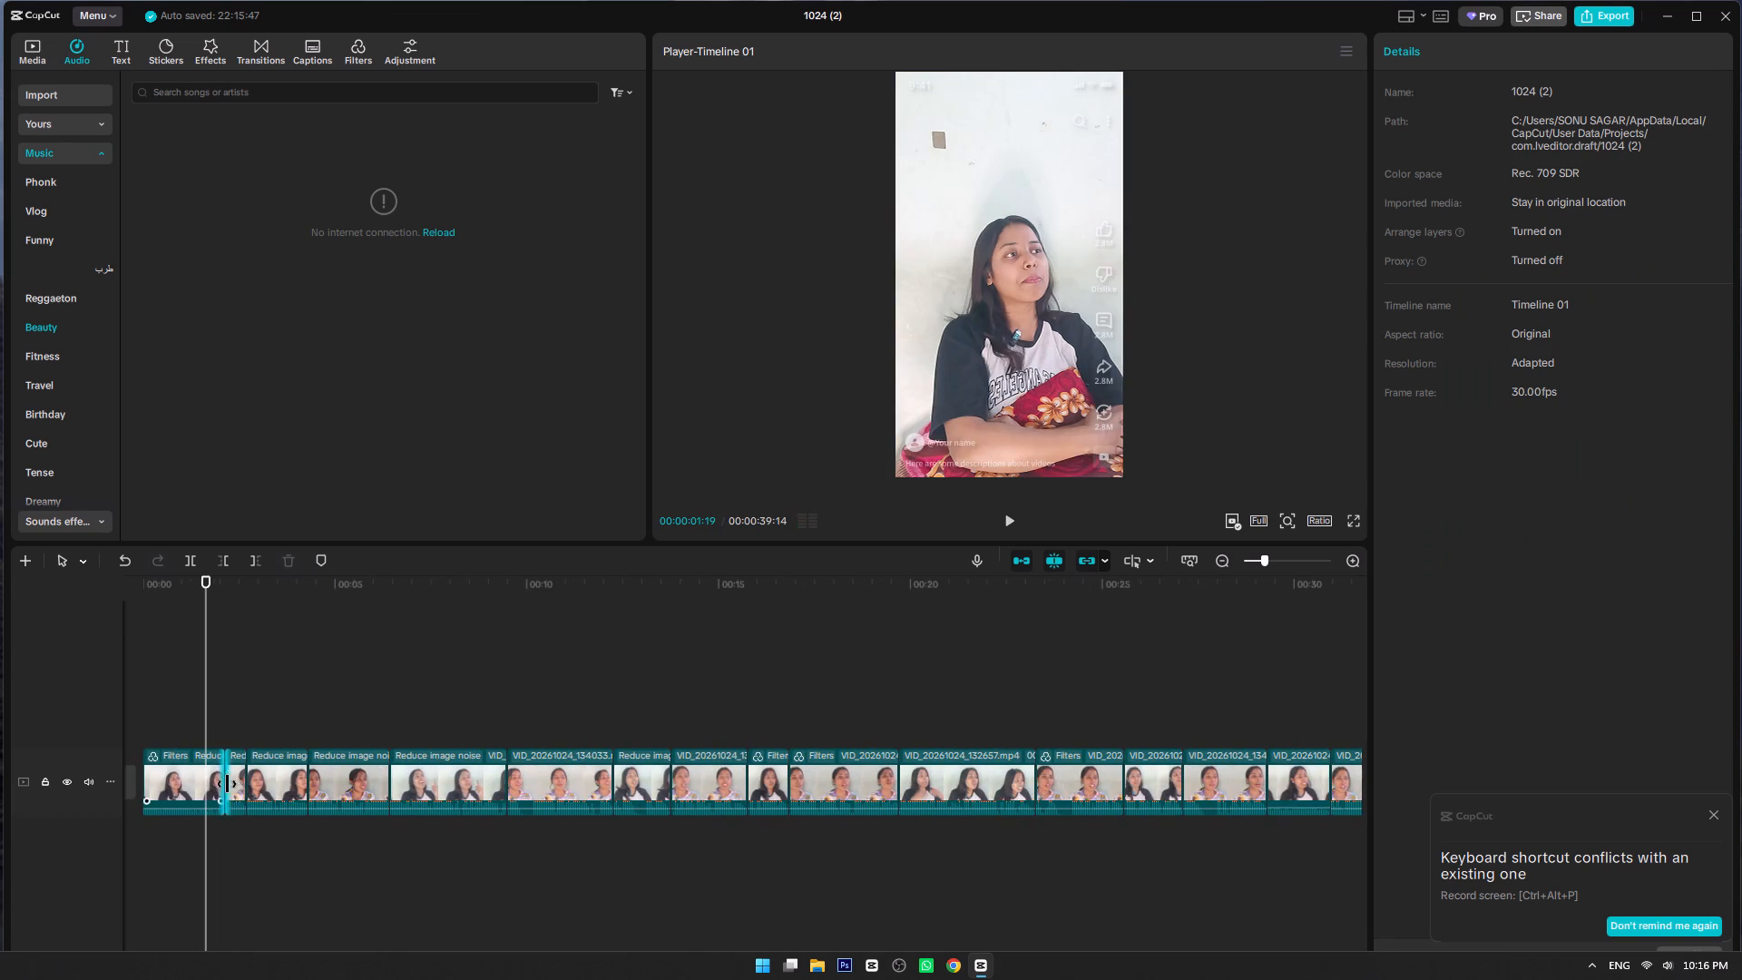
click(235, 783)
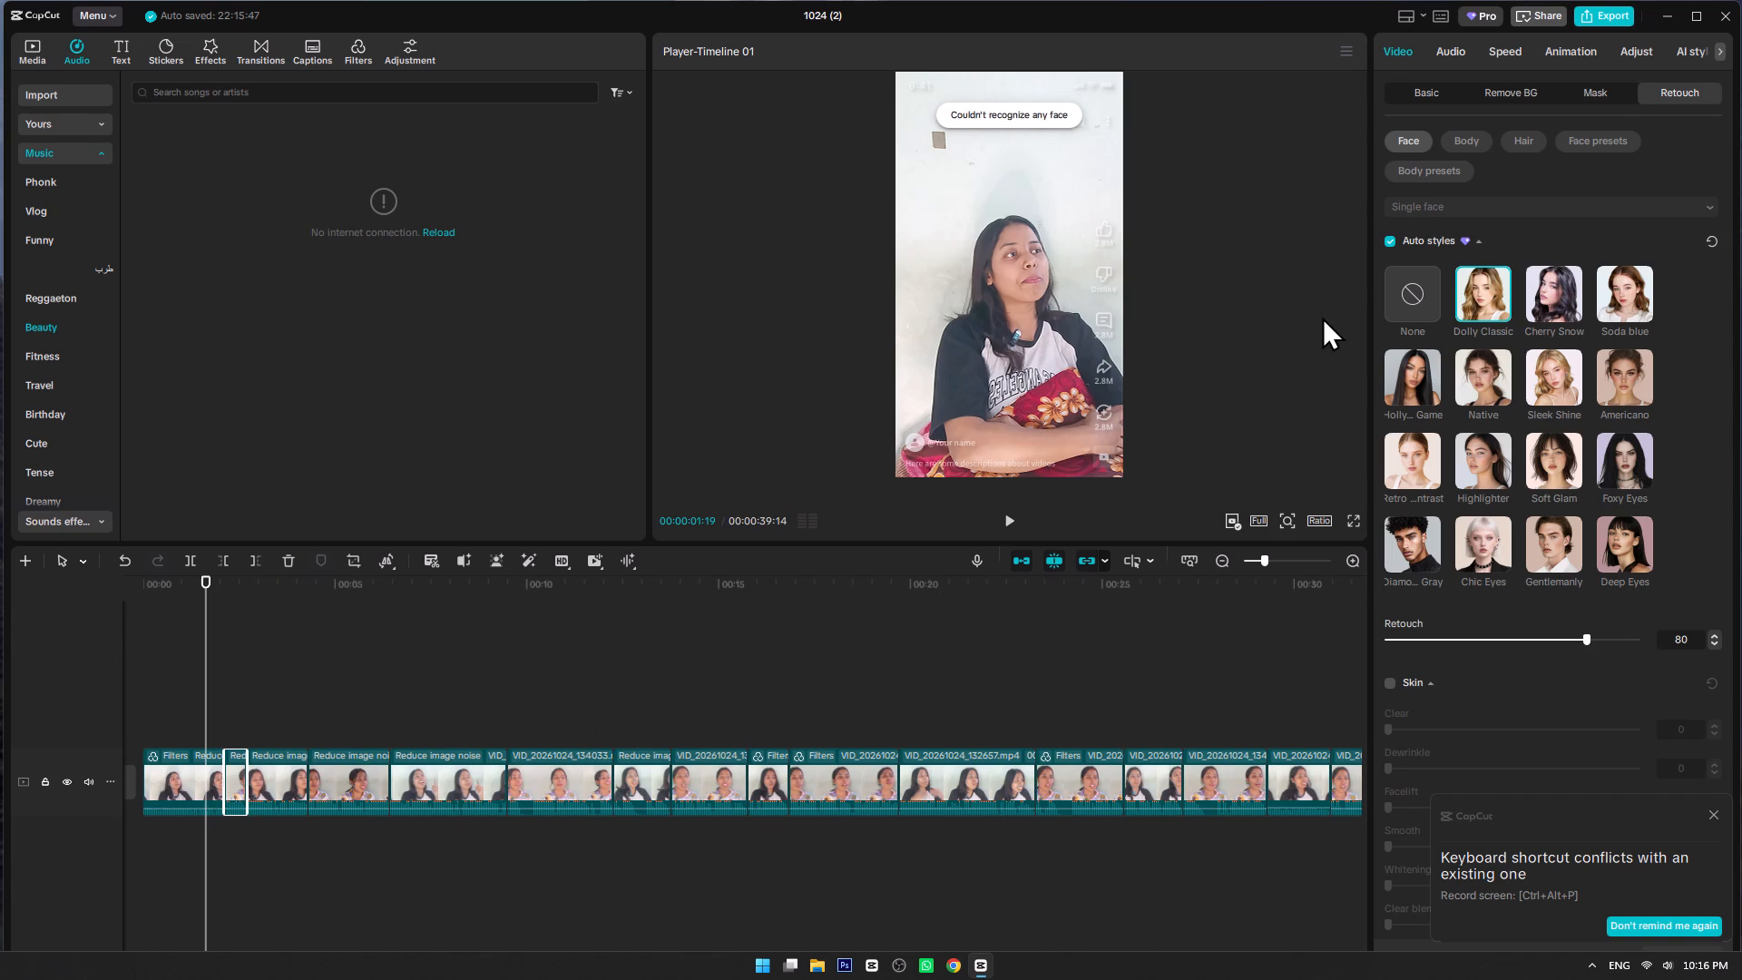
click(1544, 304)
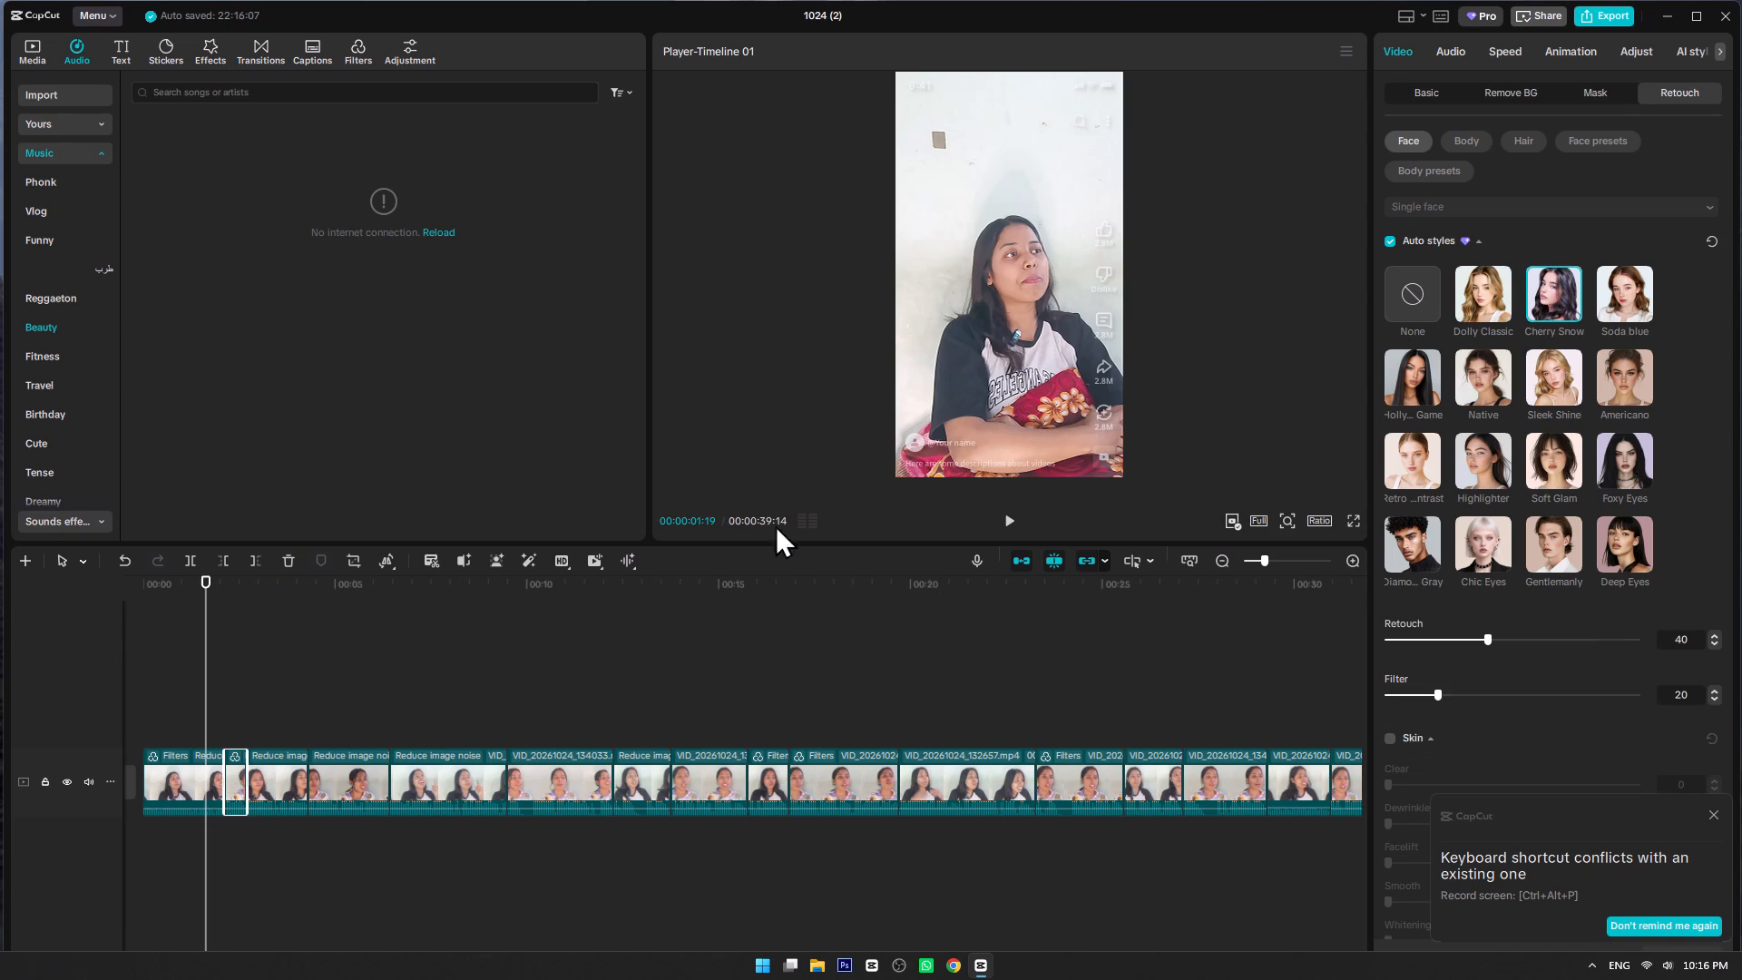
key(space)
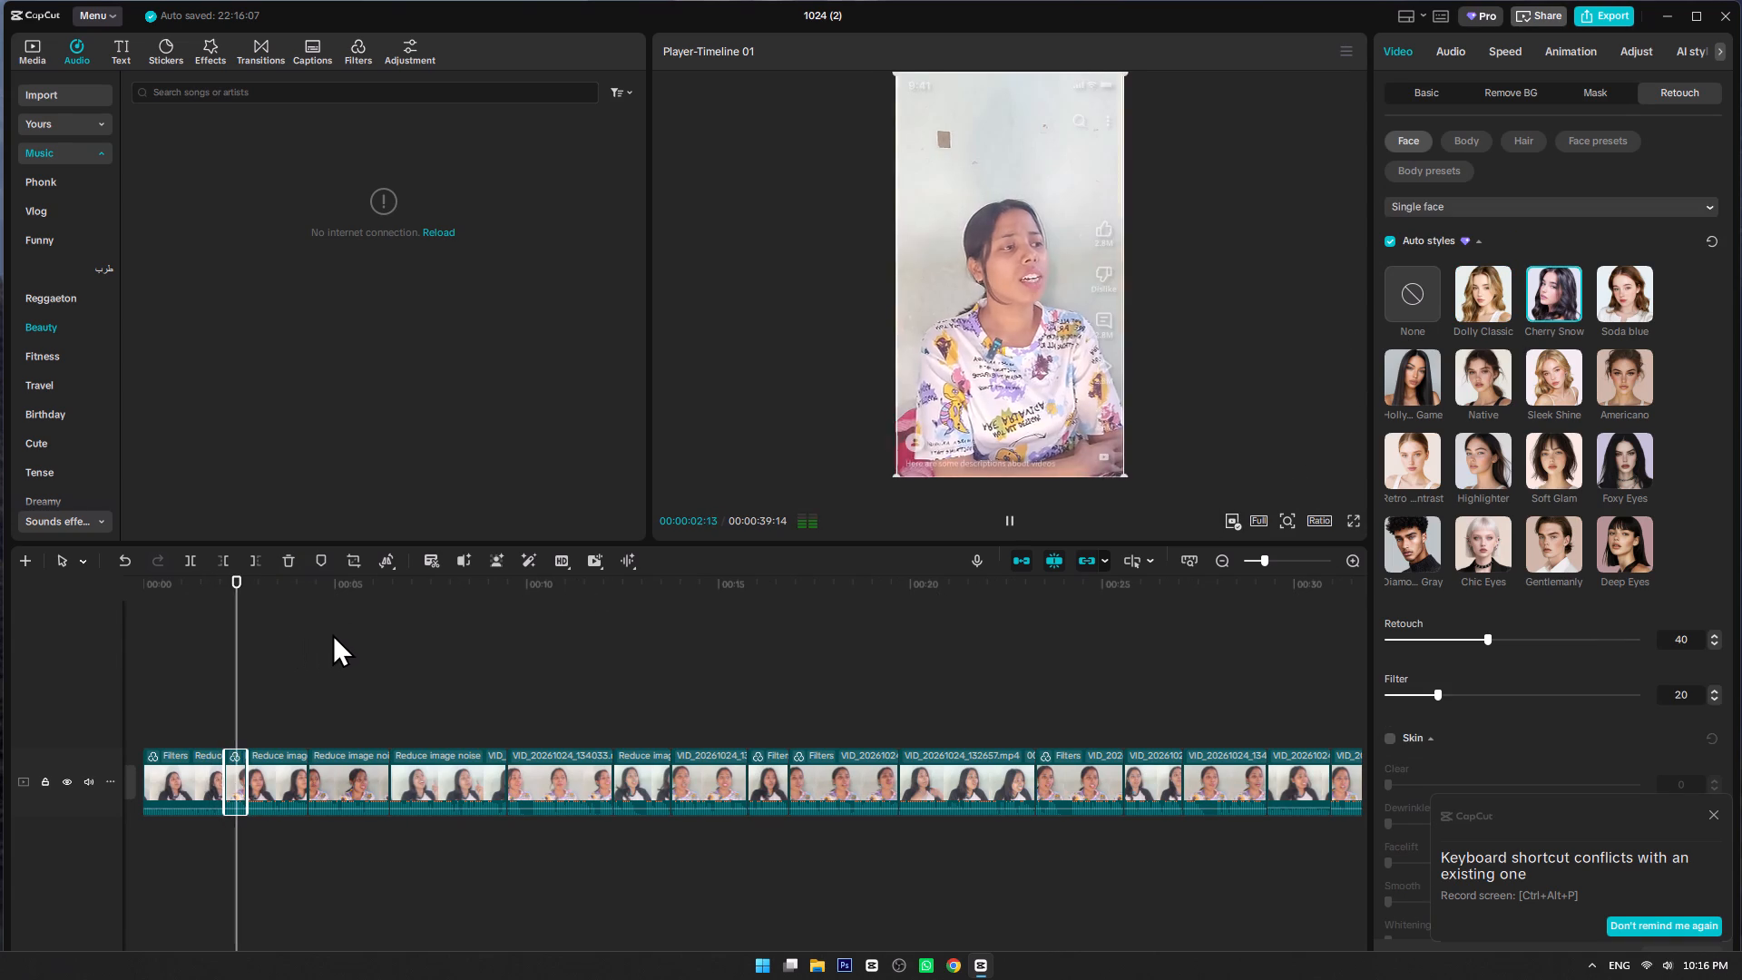
key(space)
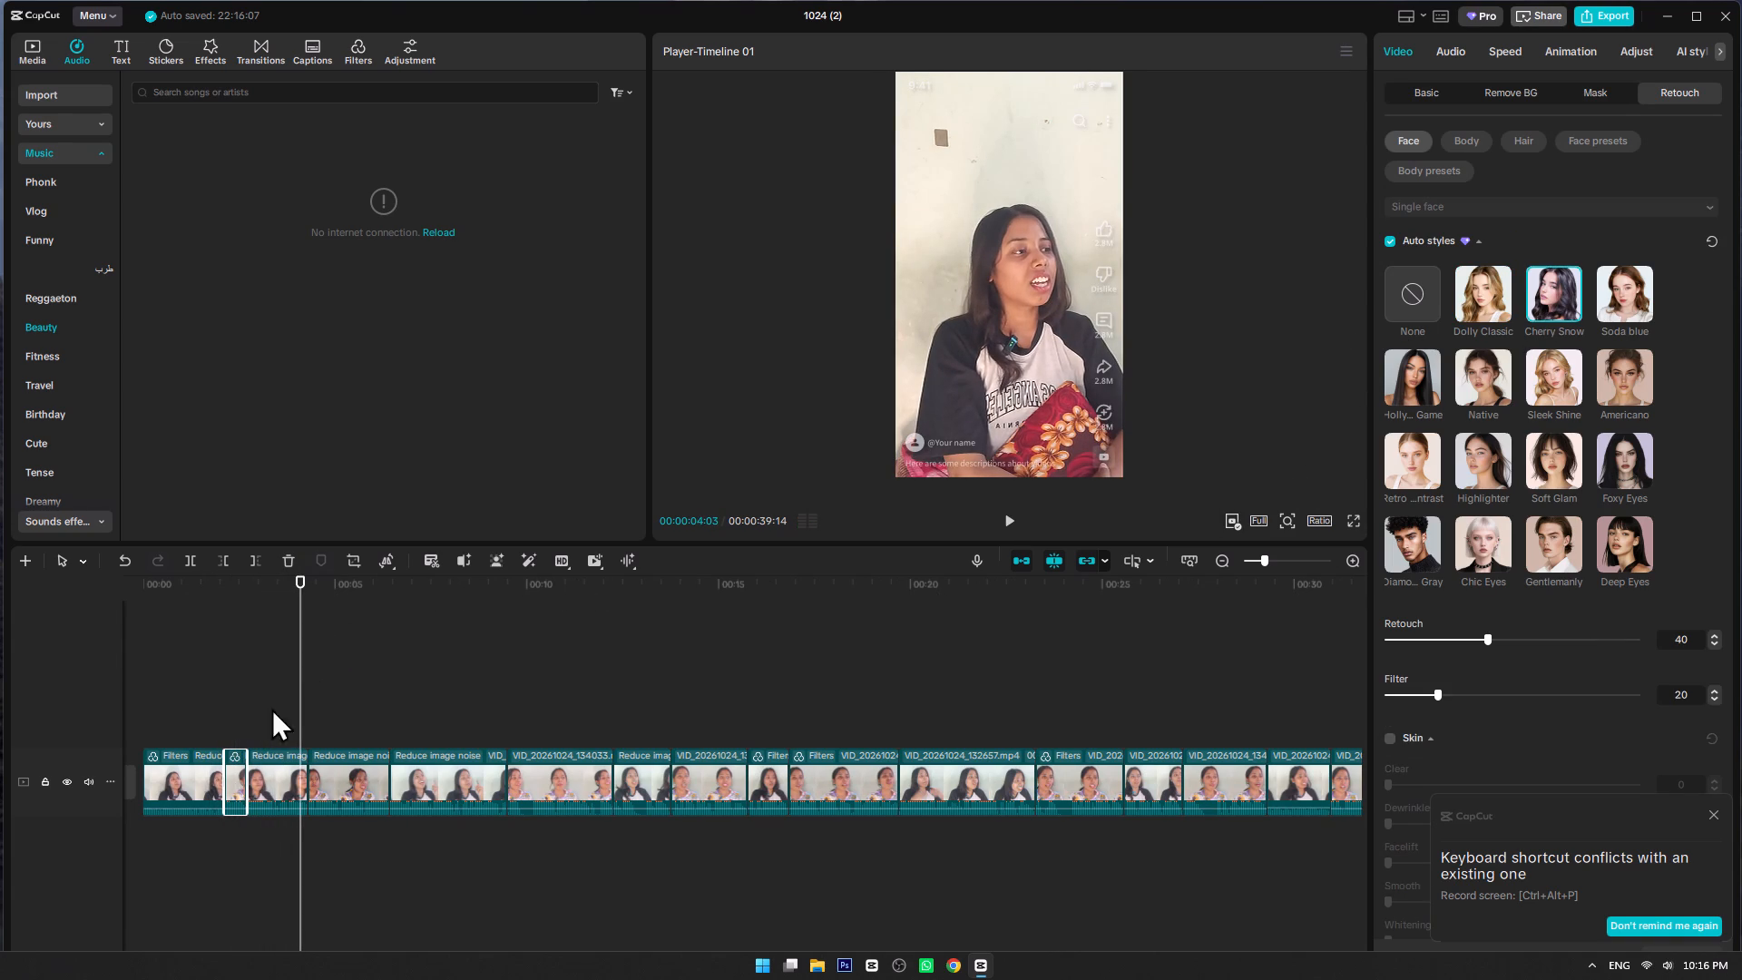
Apply the Cherry Snow auto style to the third clip and replay from the second clip to check it.
click(276, 771)
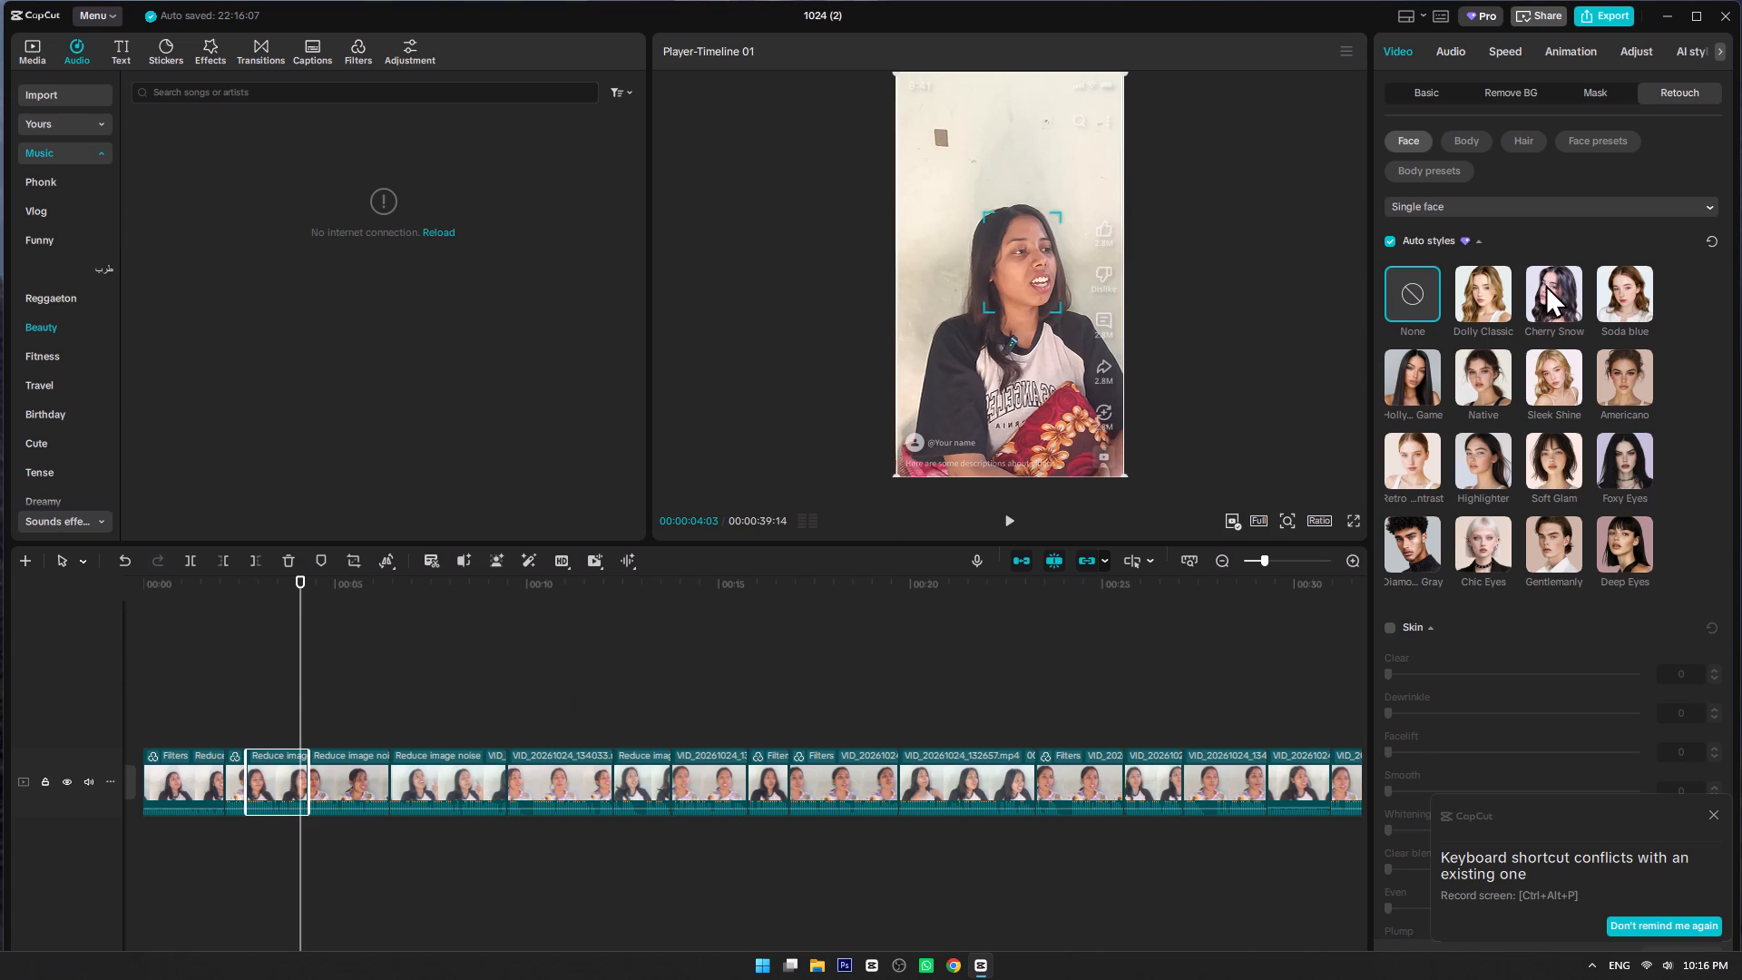
click(1551, 282)
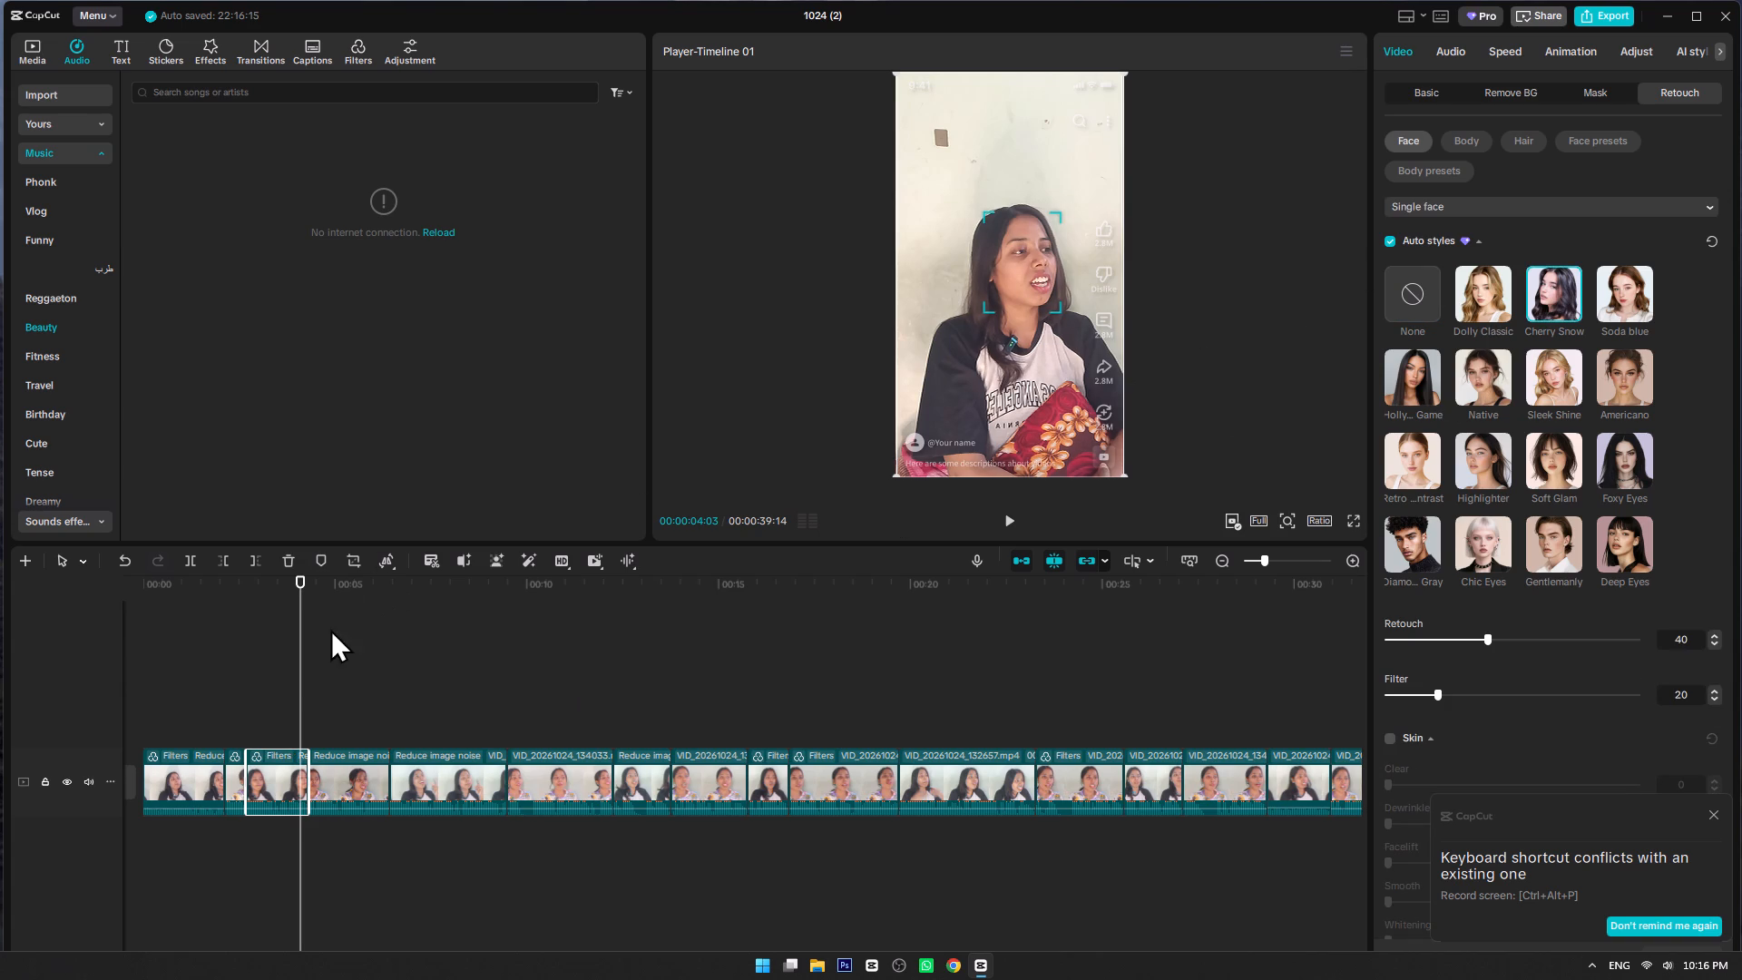
click(228, 687)
key(space)
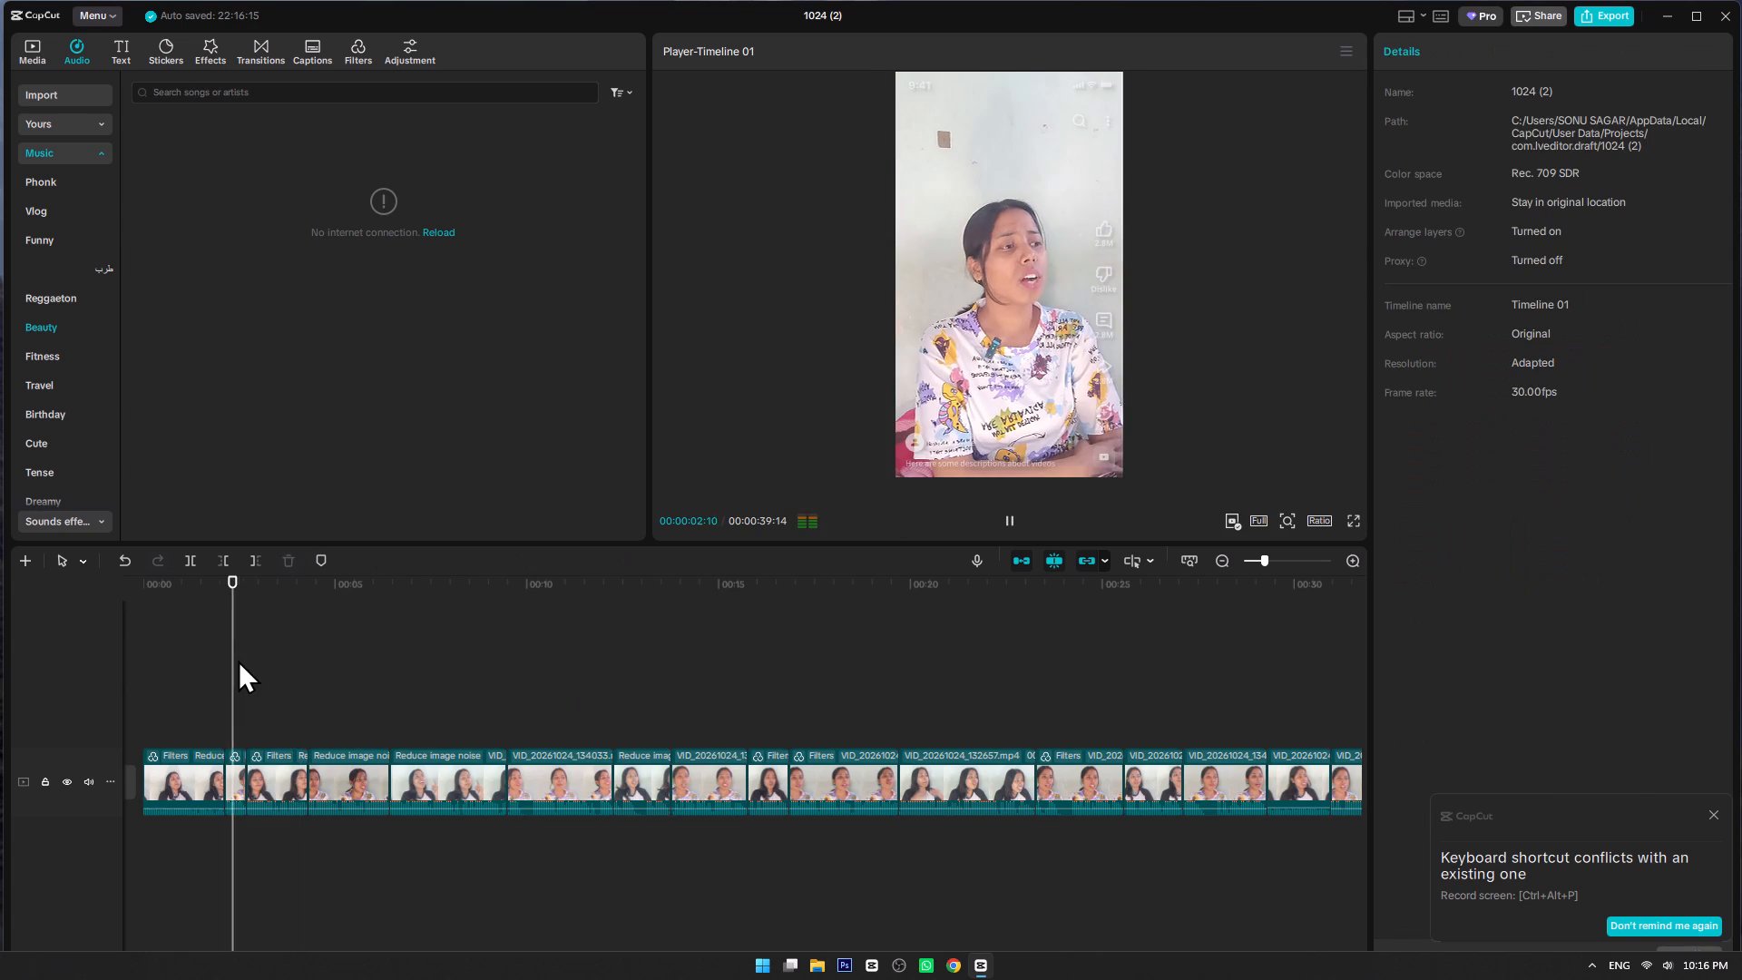
key(space)
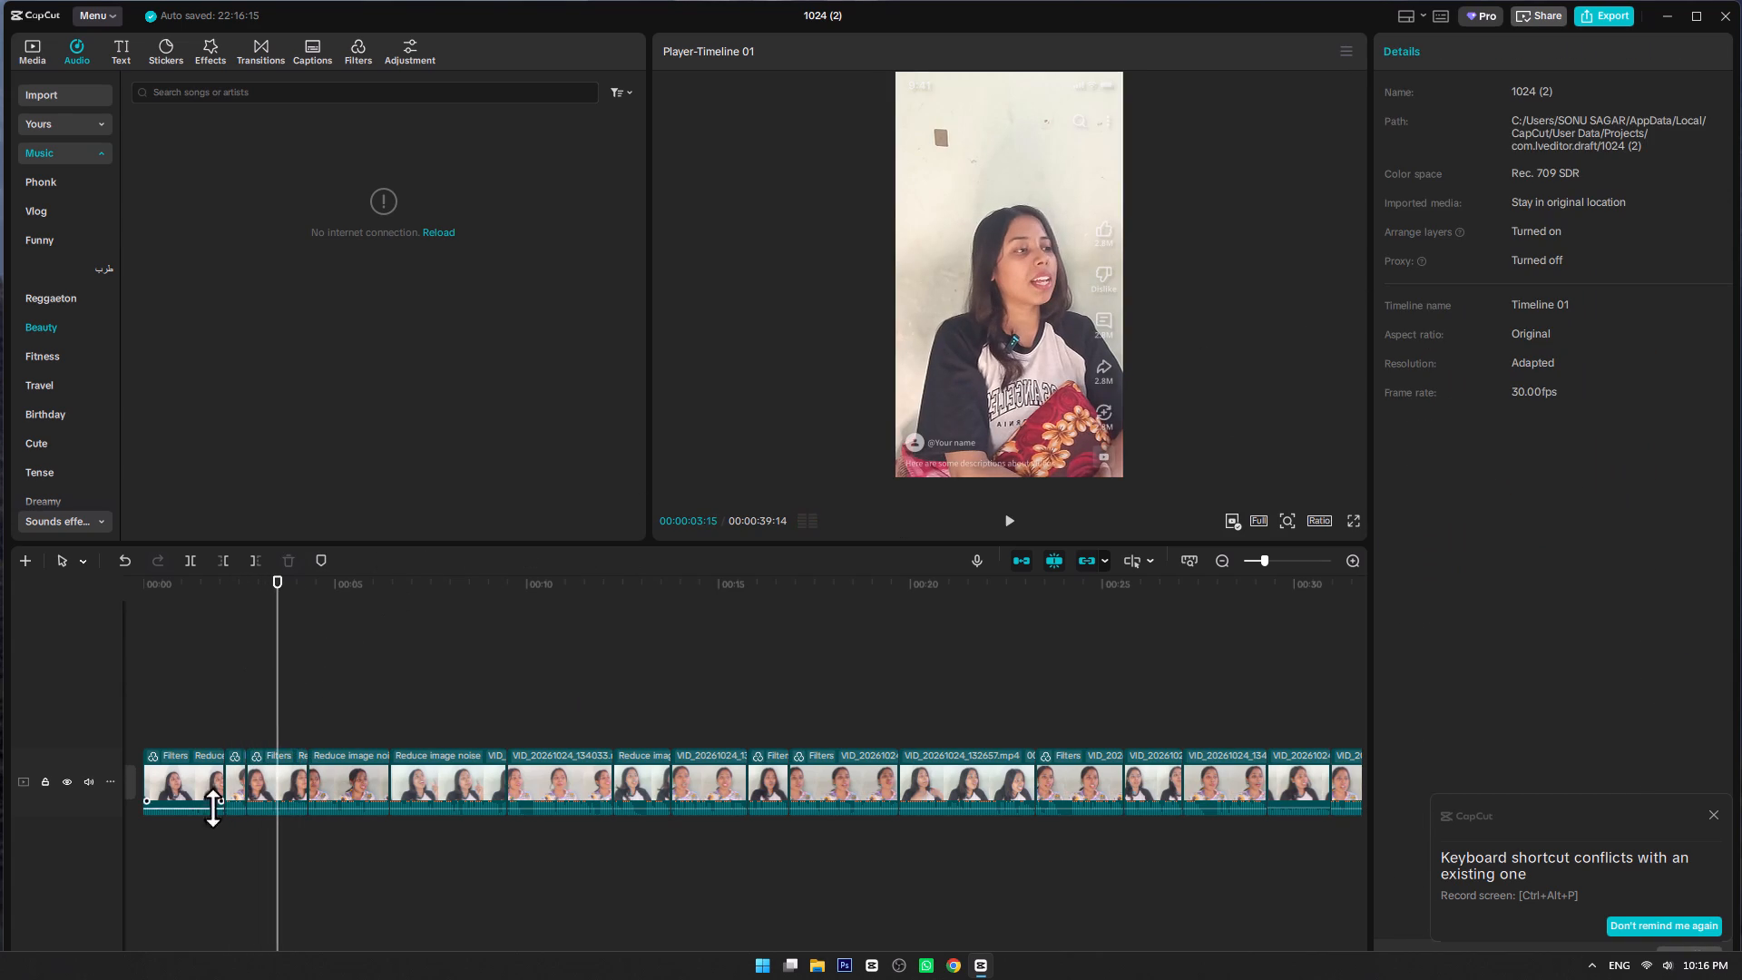
Set the third clip's Cherry Snow style to Retouch 78 and Filter 31.
click(265, 784)
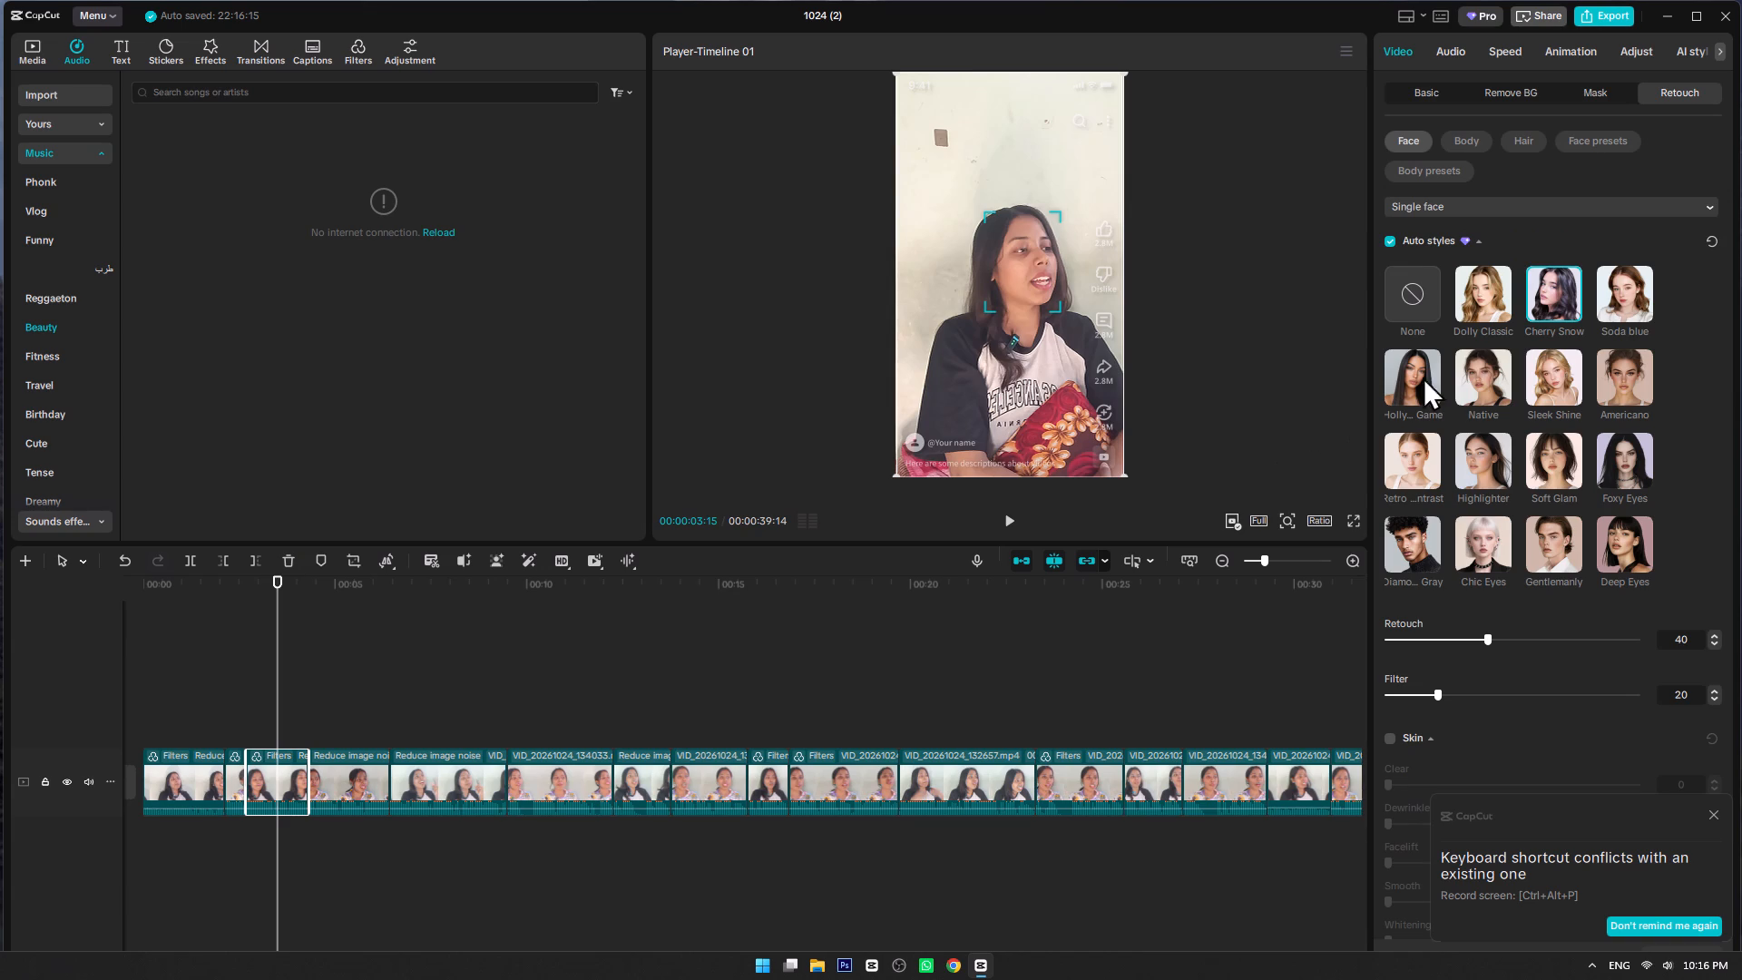
drag(1487, 639, 1505, 638)
drag(1505, 638, 1643, 642)
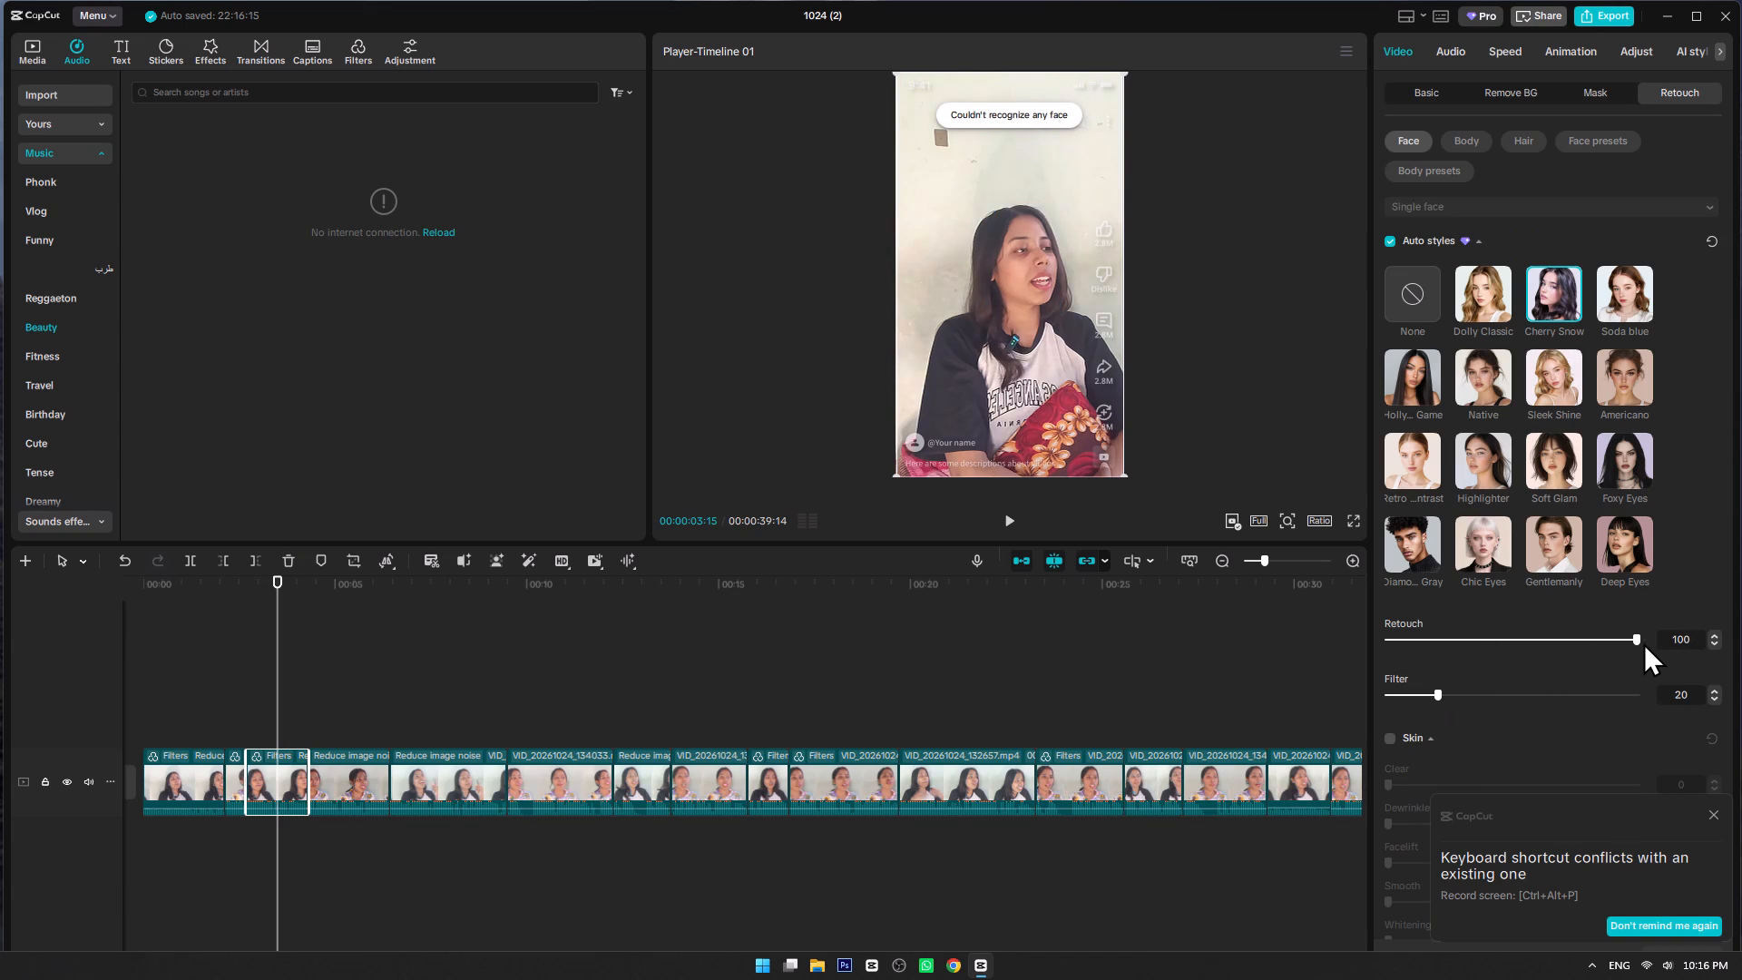
drag(1643, 642, 1599, 642)
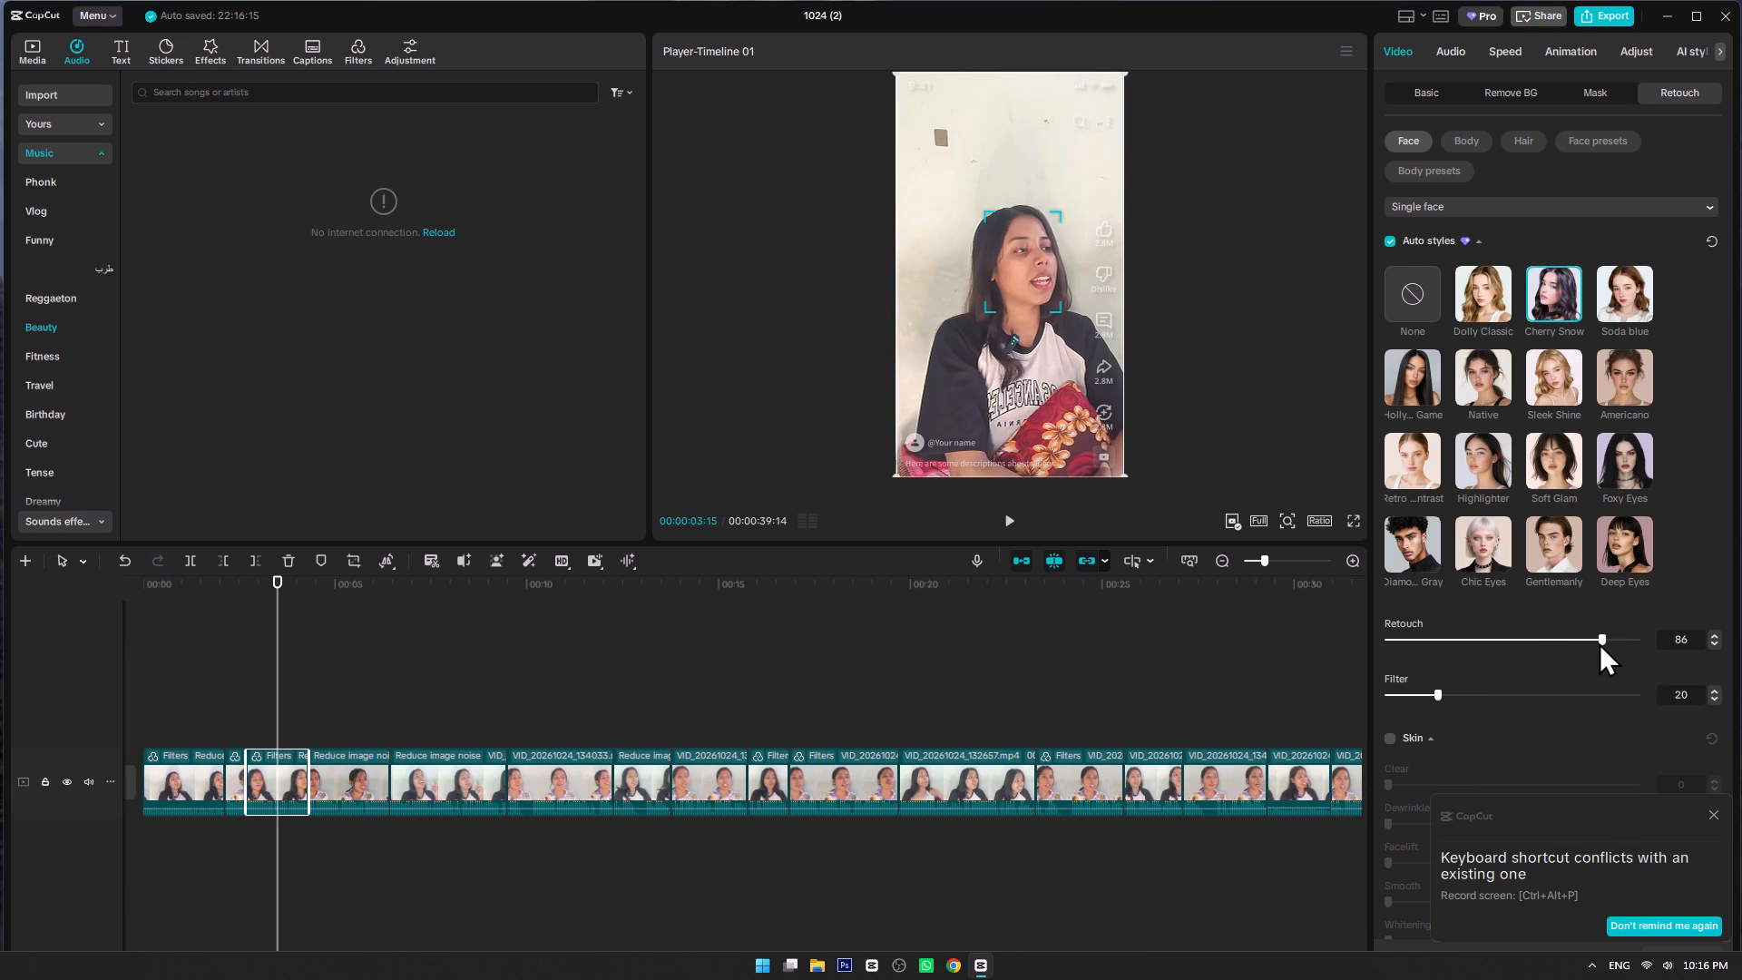
drag(1599, 642, 1581, 642)
drag(1437, 697, 1495, 694)
drag(1495, 694, 1494, 698)
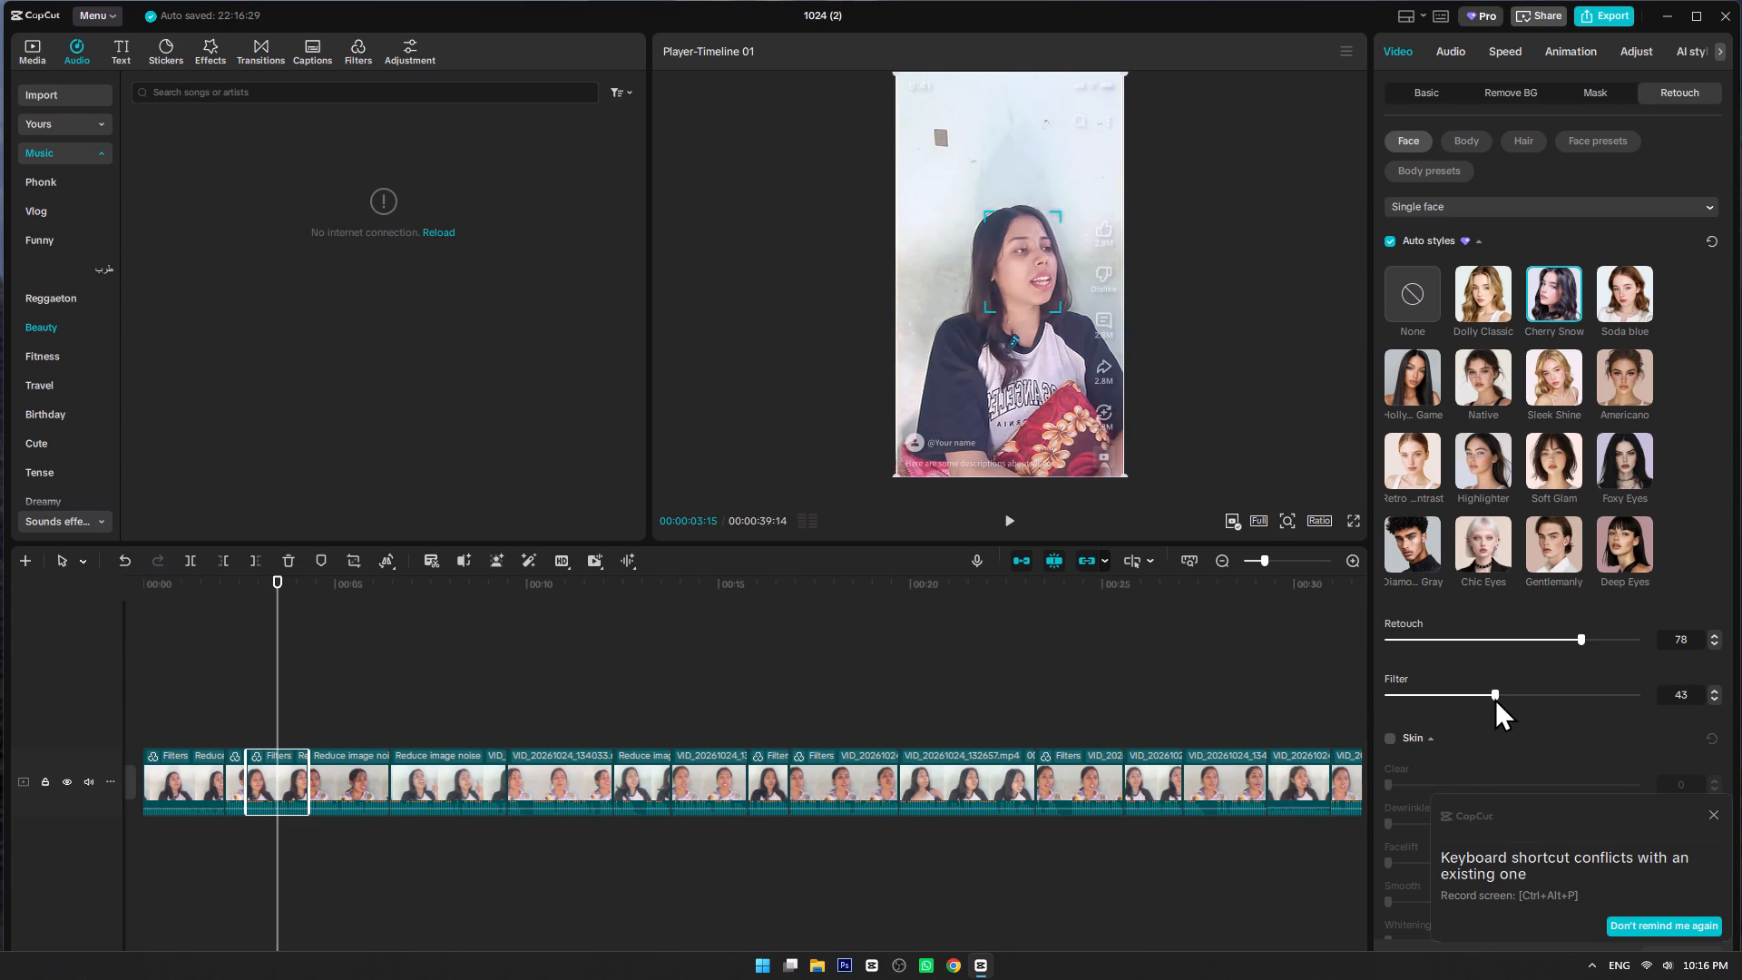
drag(1495, 692, 1464, 691)
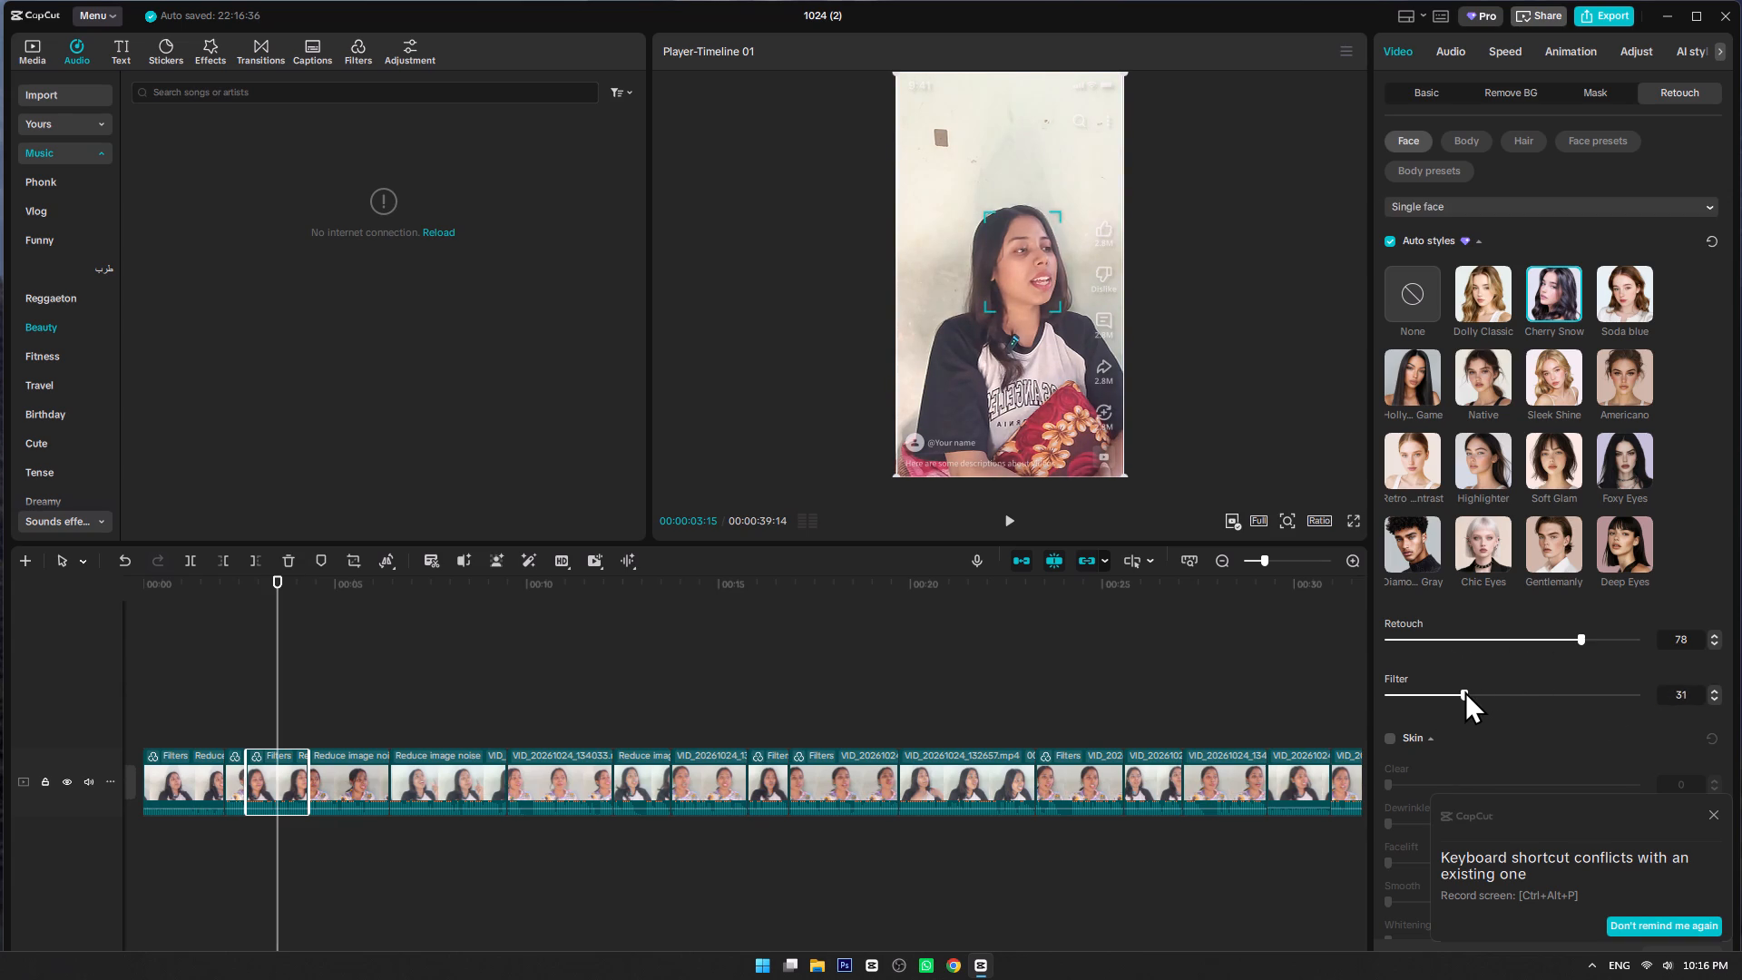
Play on from the third clip, and replay from near the end of the first clip into the fourth to compare the faces.
key(space)
key(space)
key(space)
key(space)
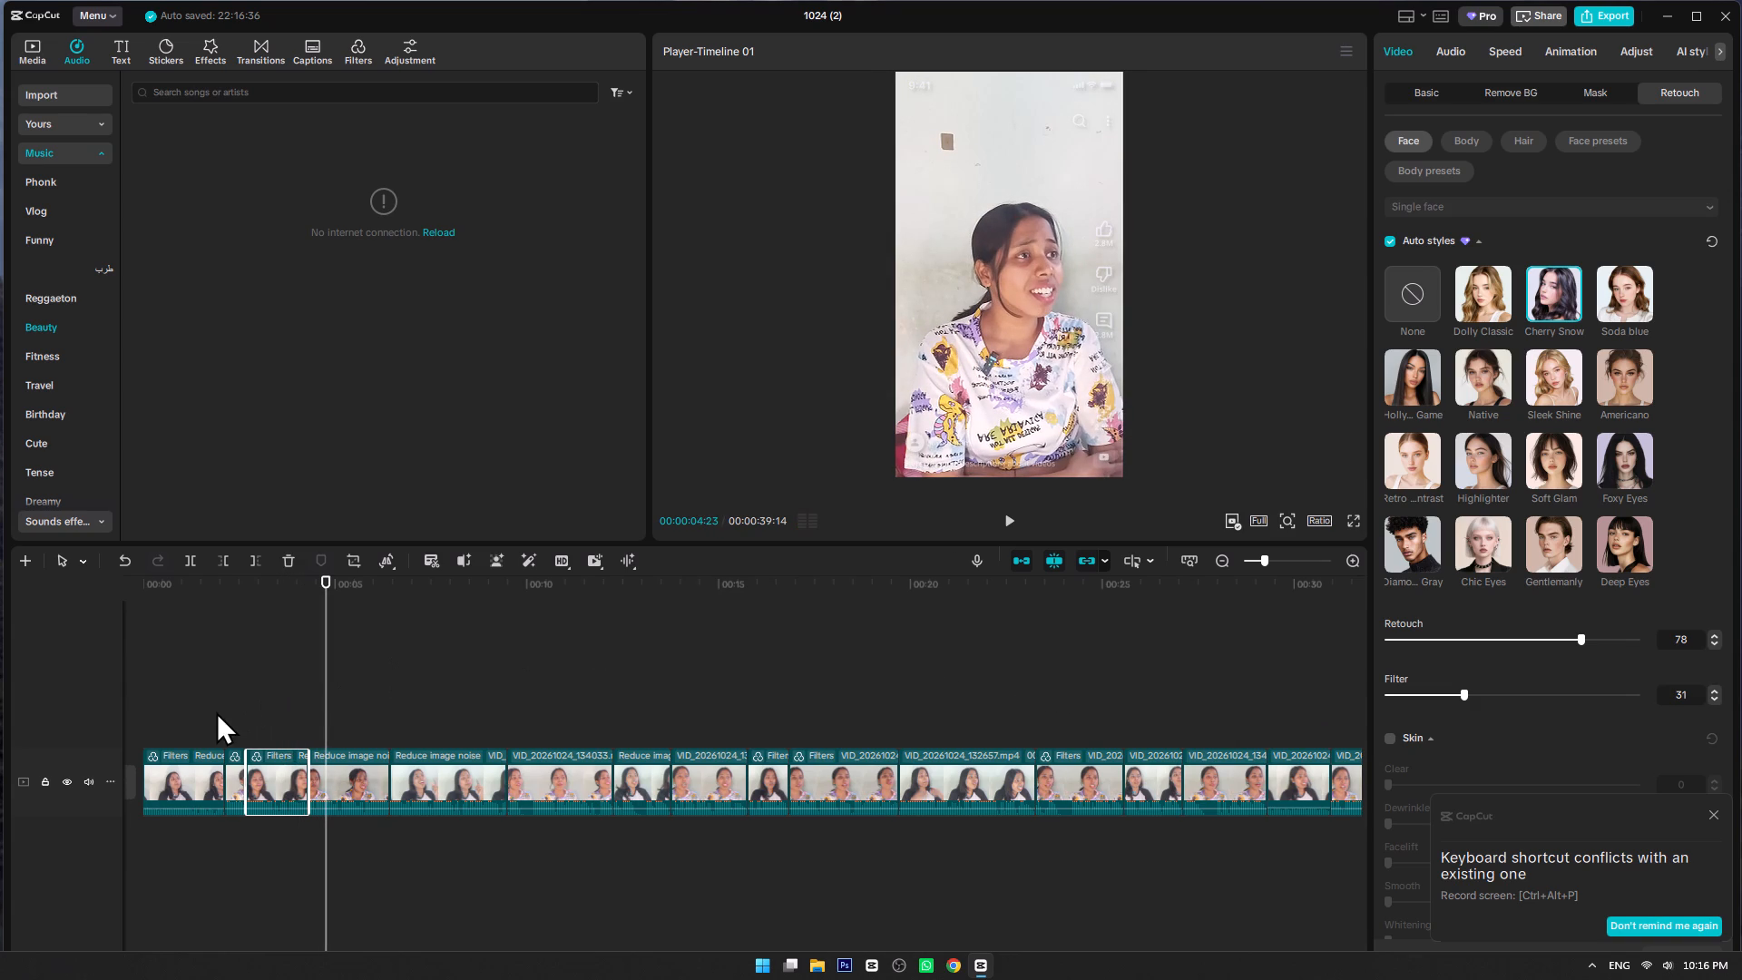
click(213, 711)
key(space)
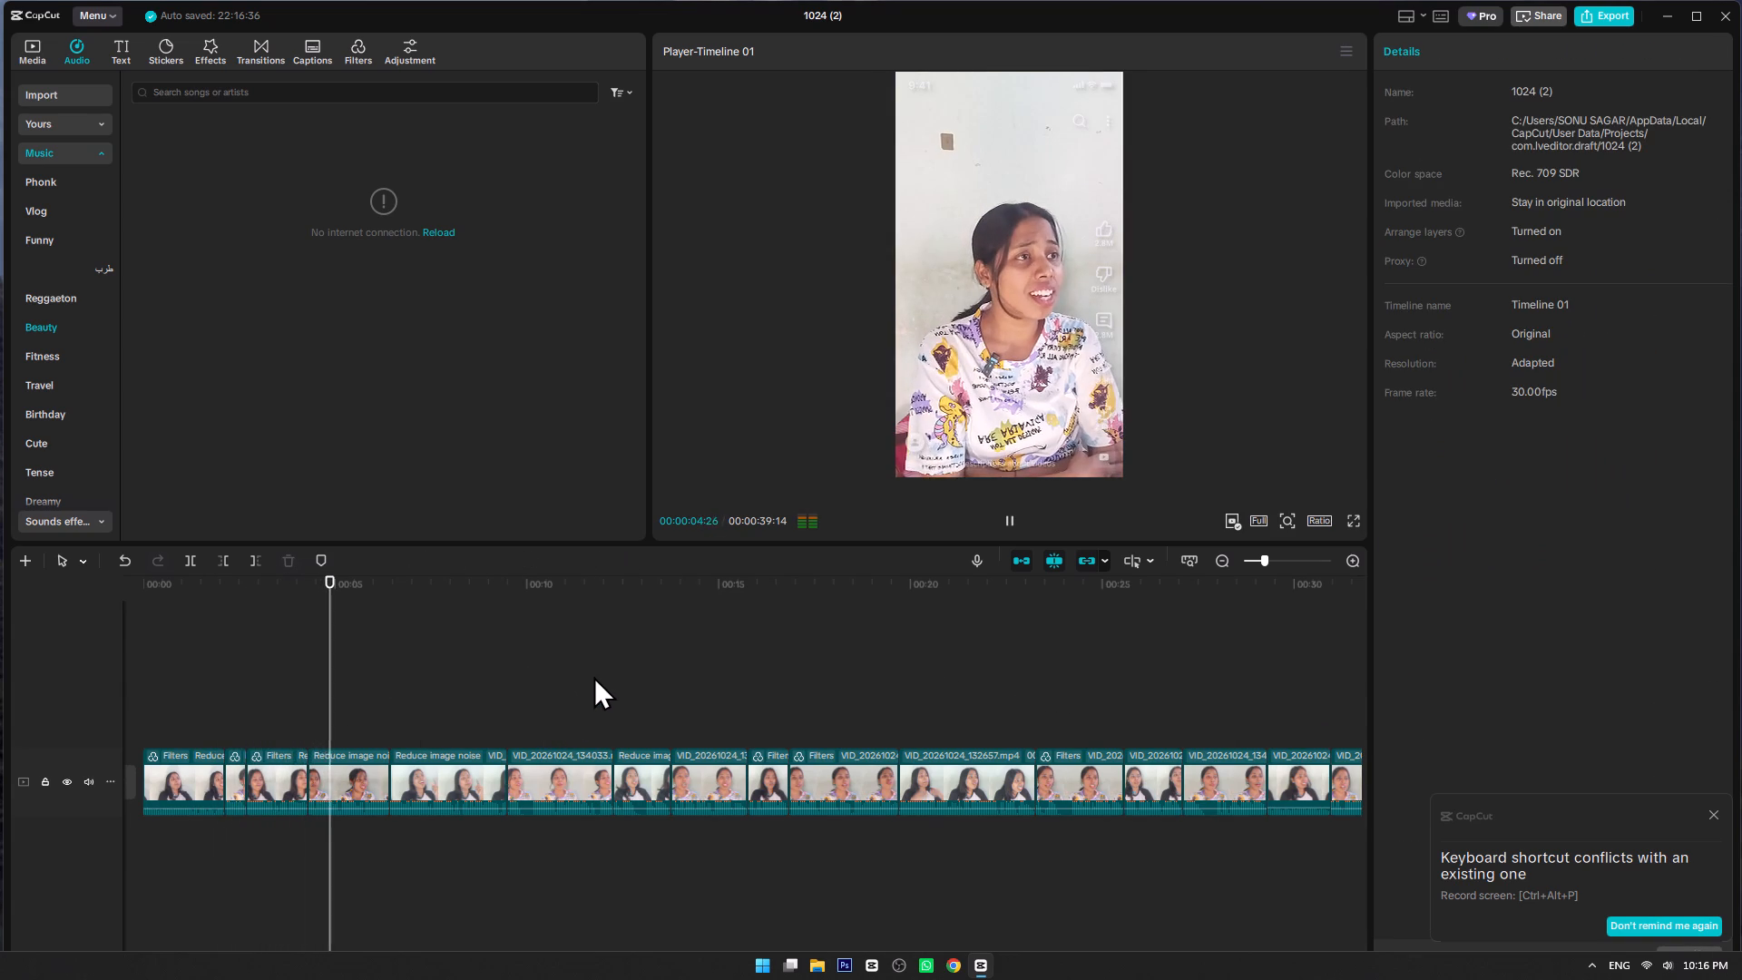
key(space)
Apply the Cherry Snow auto style to the fourth clip and set its Retouch to 54.
click(337, 781)
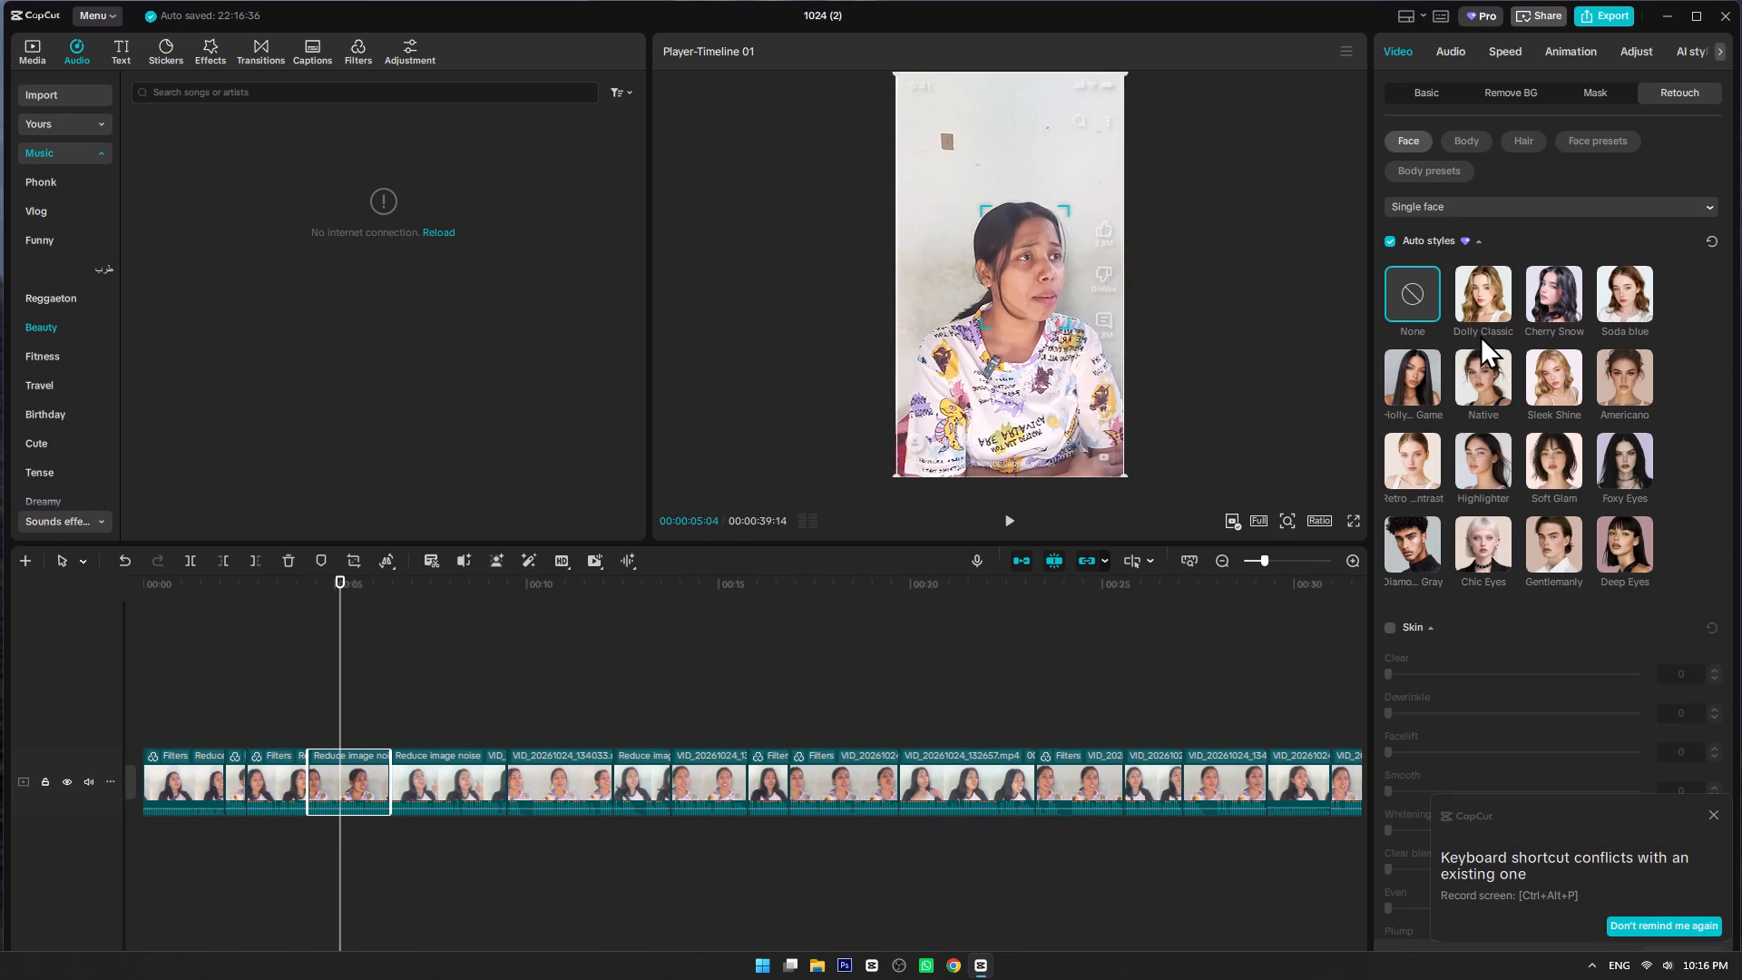
click(1554, 291)
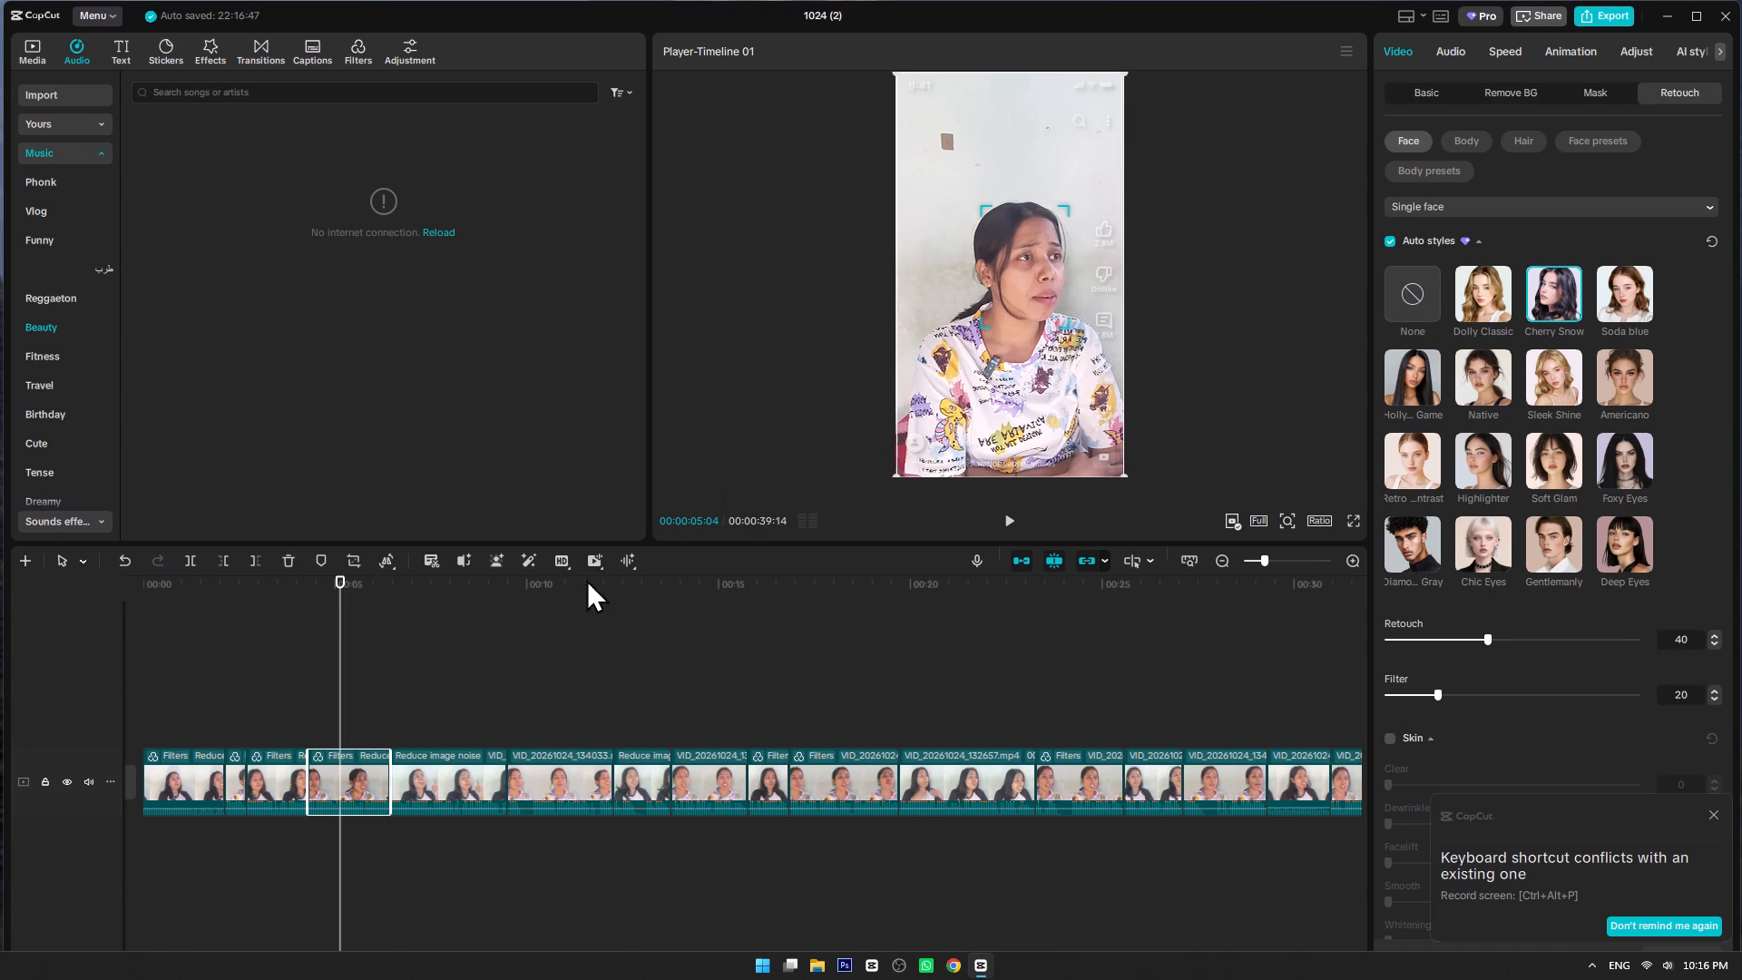
drag(1488, 636, 1665, 638)
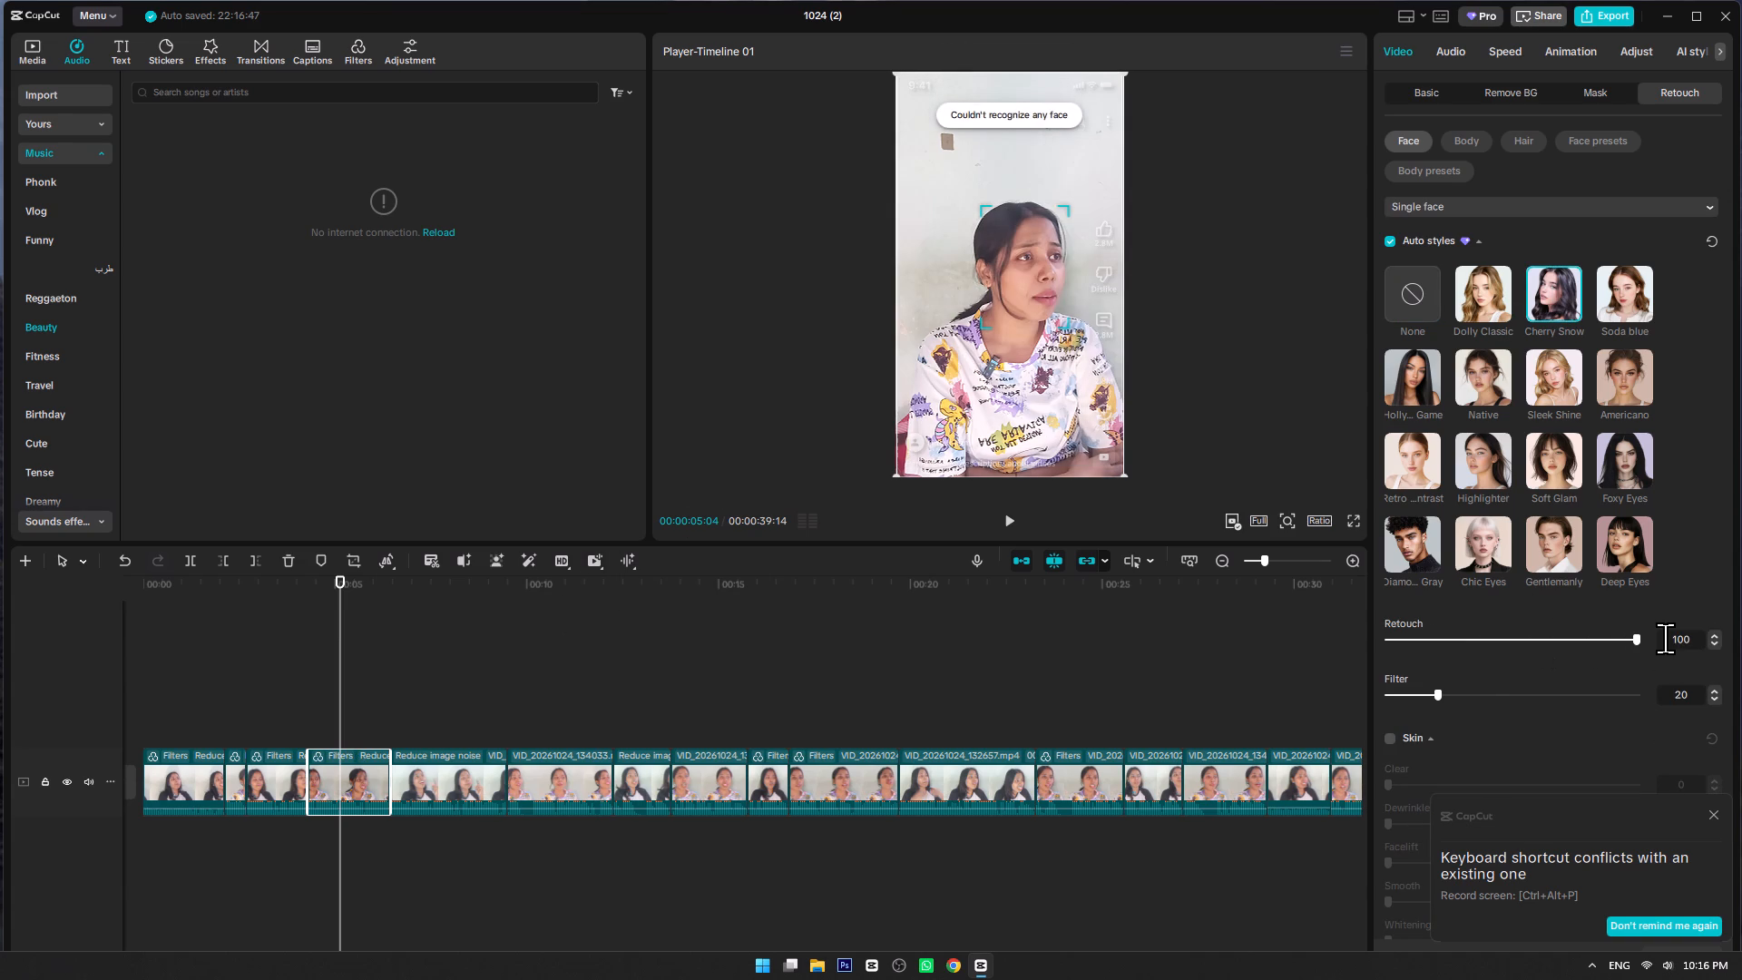
drag(1665, 638, 1523, 633)
key(space)
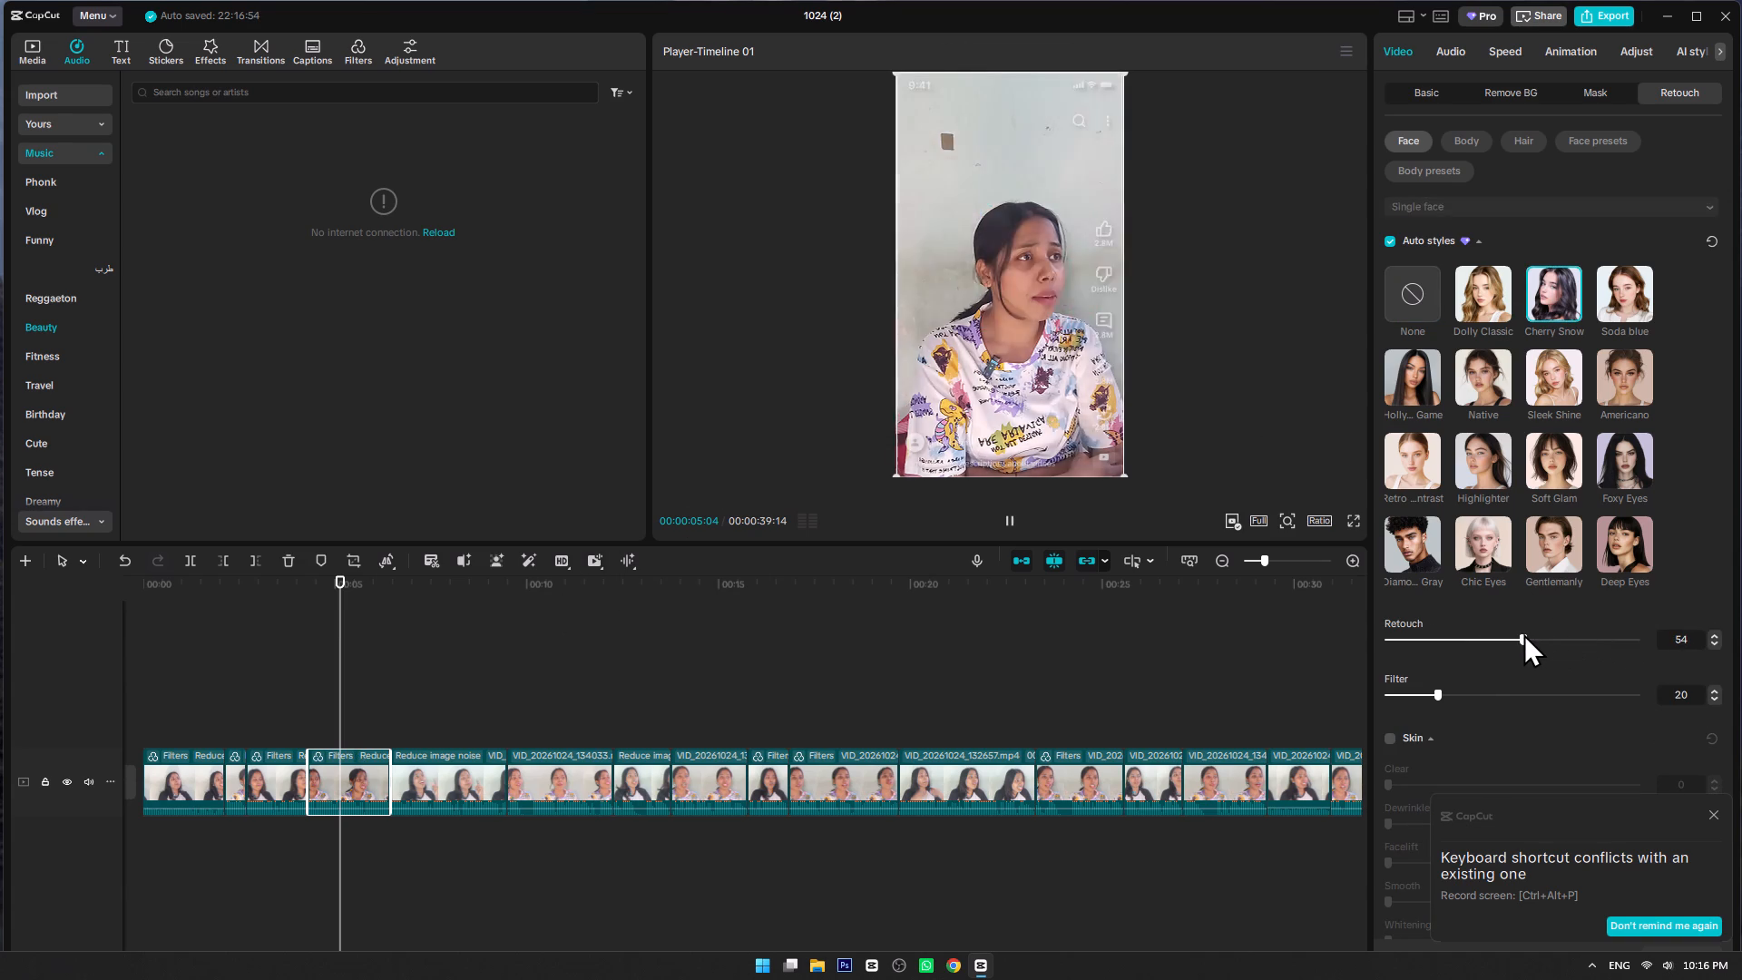
key(space)
Fit the whole timeline in view and replay the video from the start into the fifth clip to compare the faces.
click(867, 670)
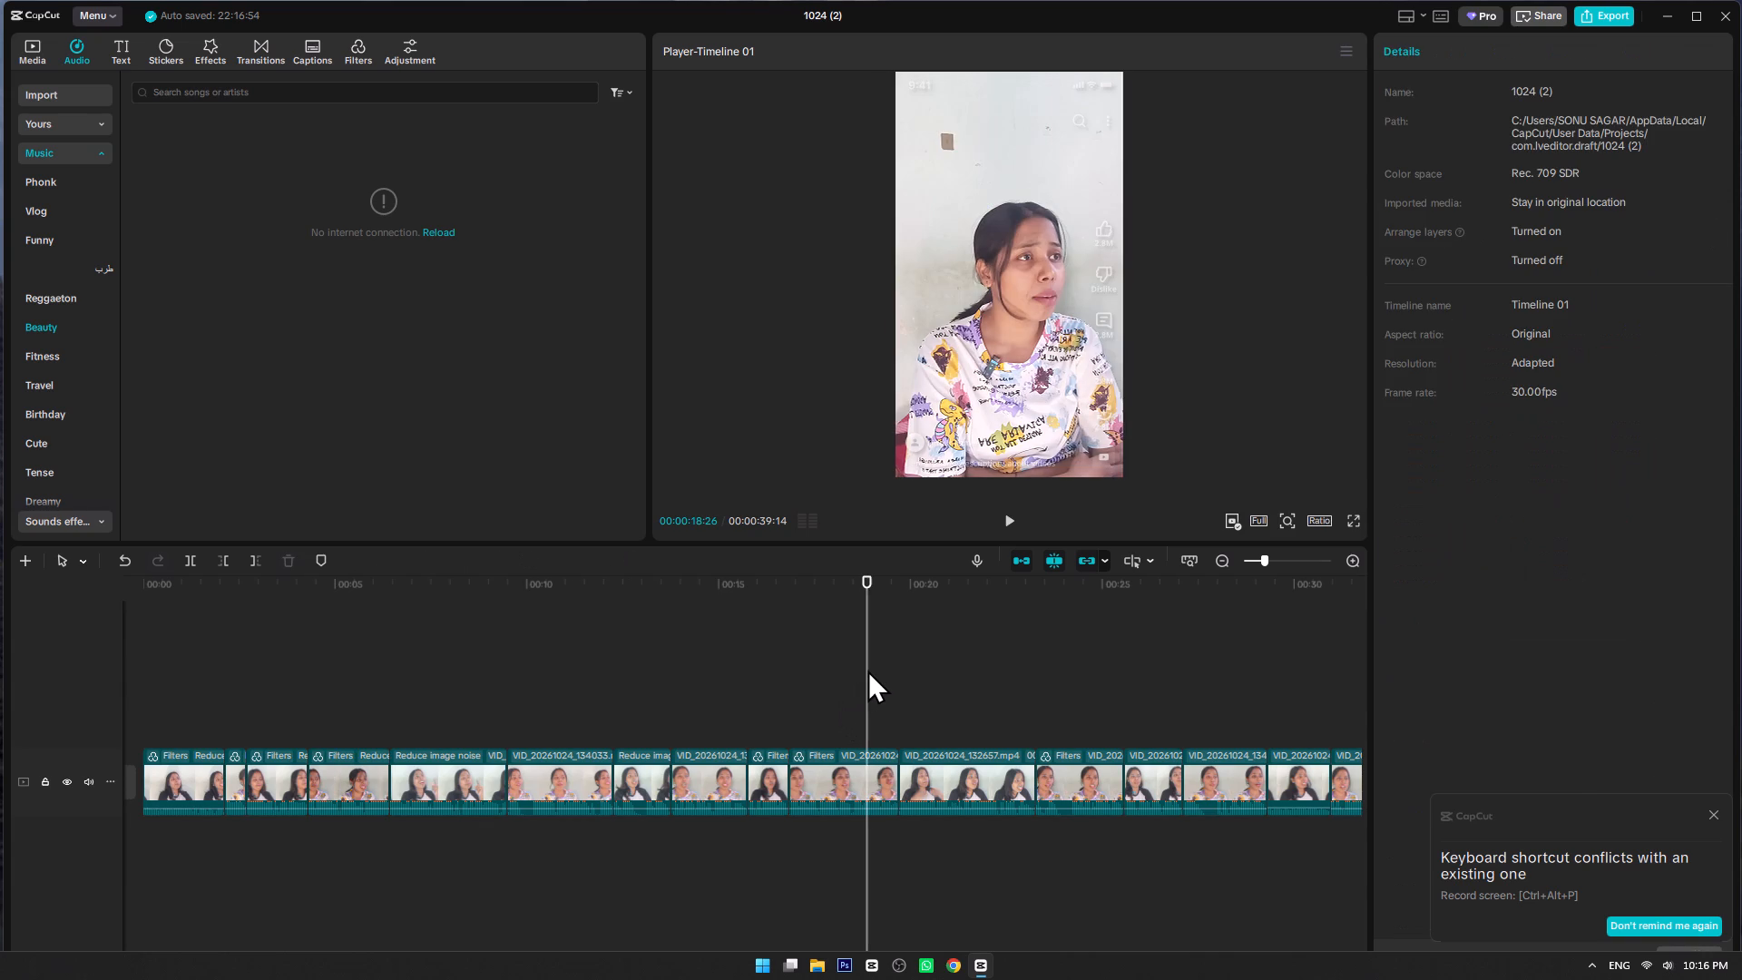
click(135, 689)
scroll(268, 699, down, 3)
scroll(419, 704, down, 2)
ctrl+scroll(455, 698, down, 2)
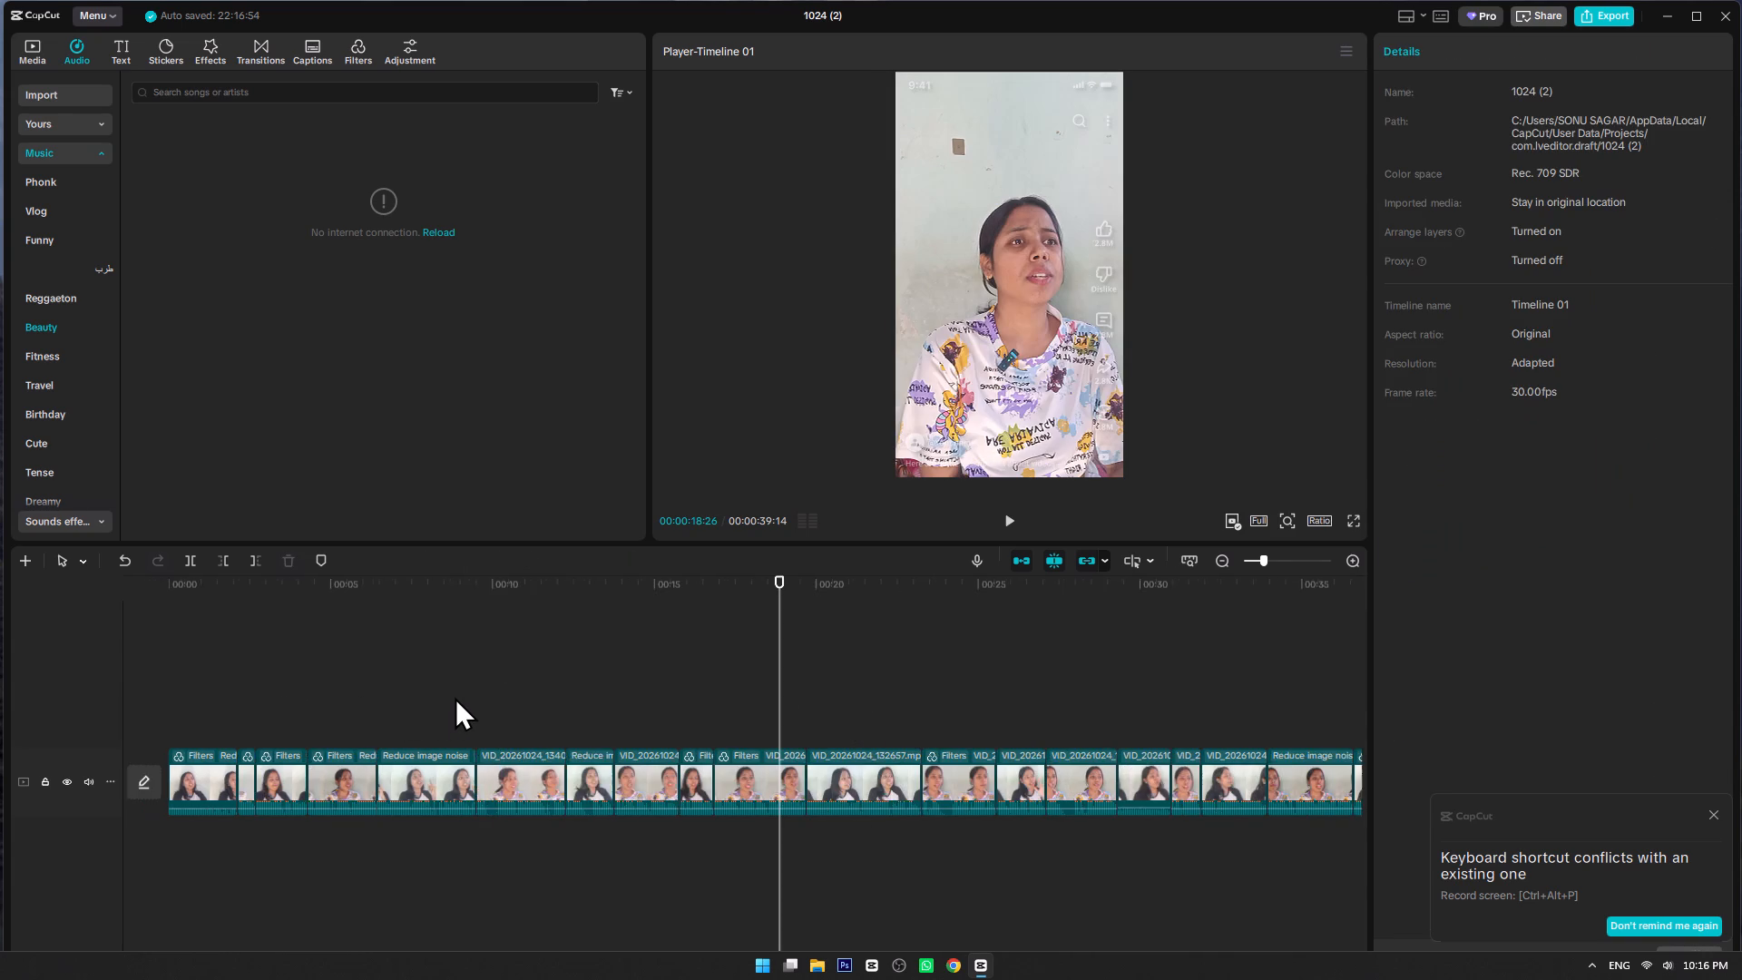
ctrl+scroll(459, 696, up, 1)
ctrl+scroll(459, 696, down, 2)
click(166, 681)
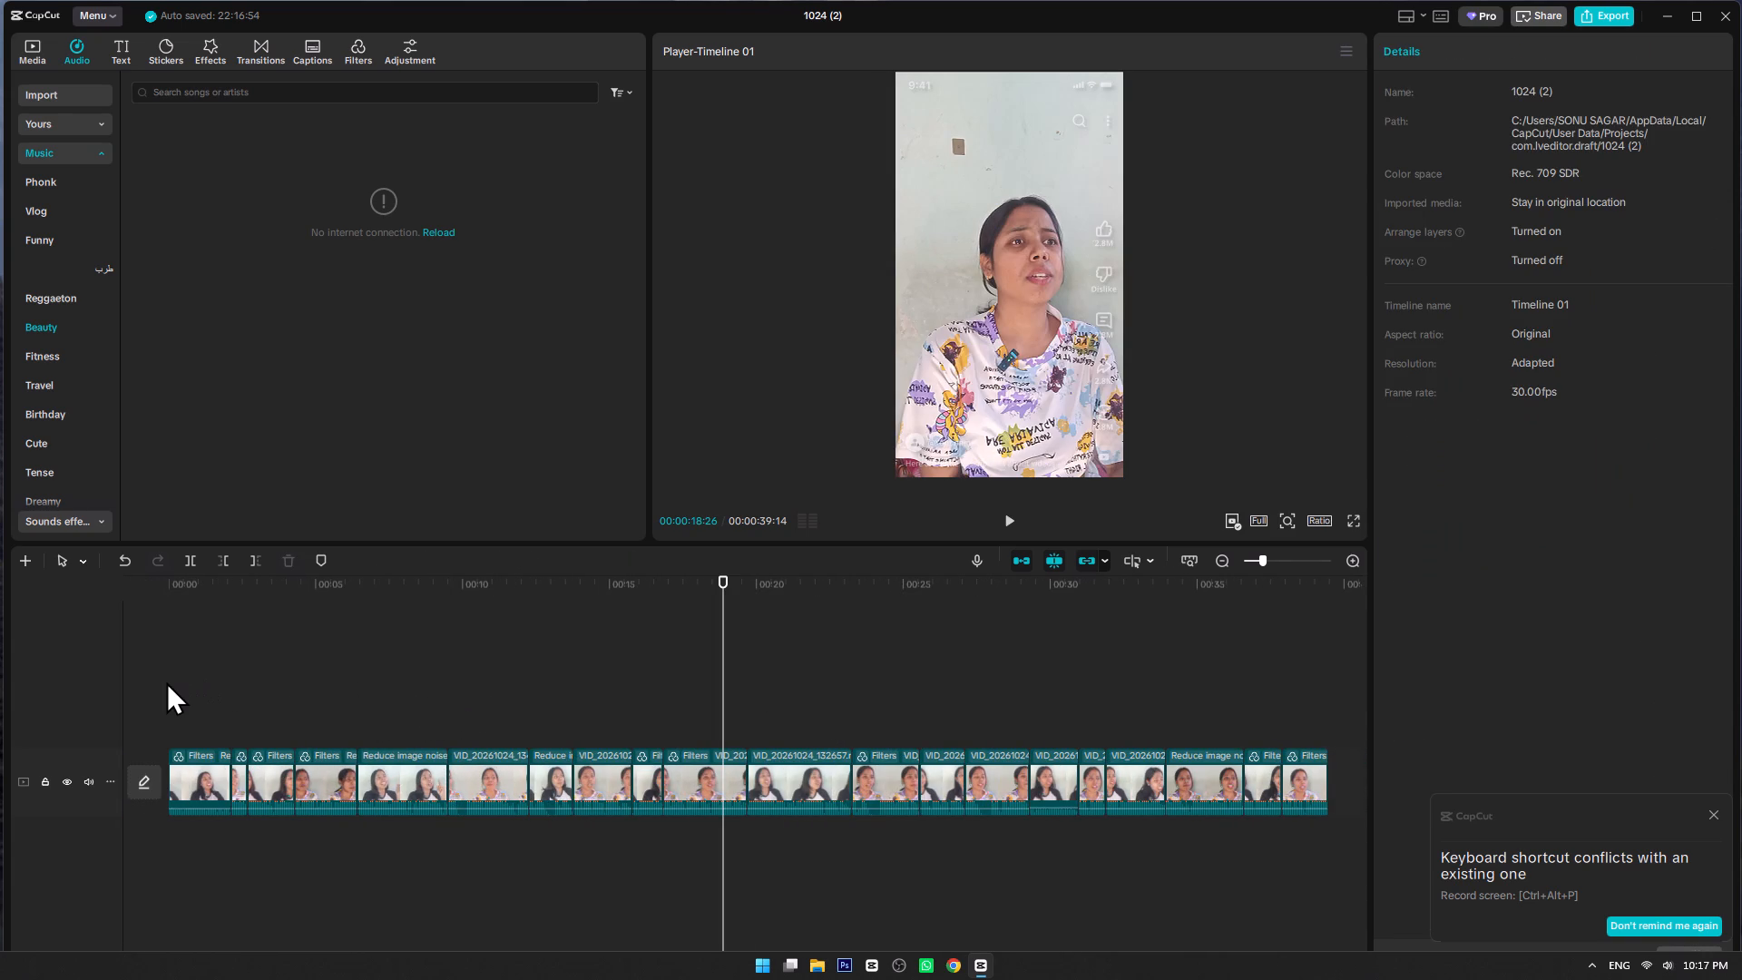
click(177, 681)
click(177, 681)
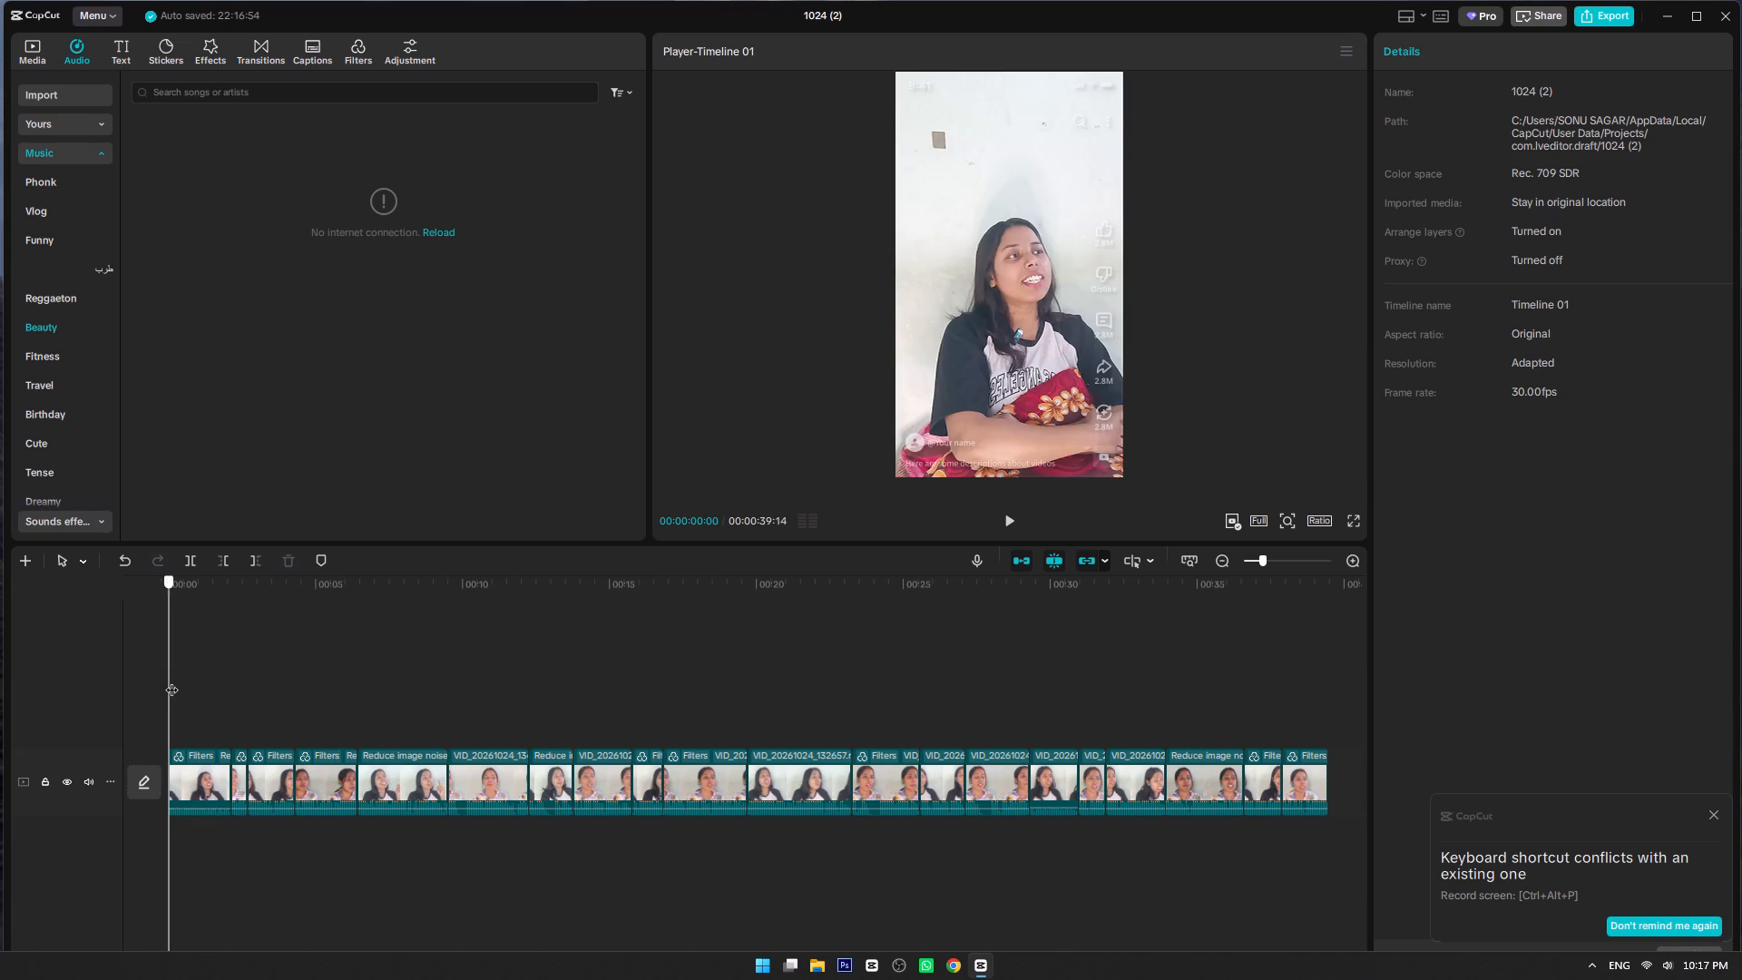
click(171, 681)
key(space)
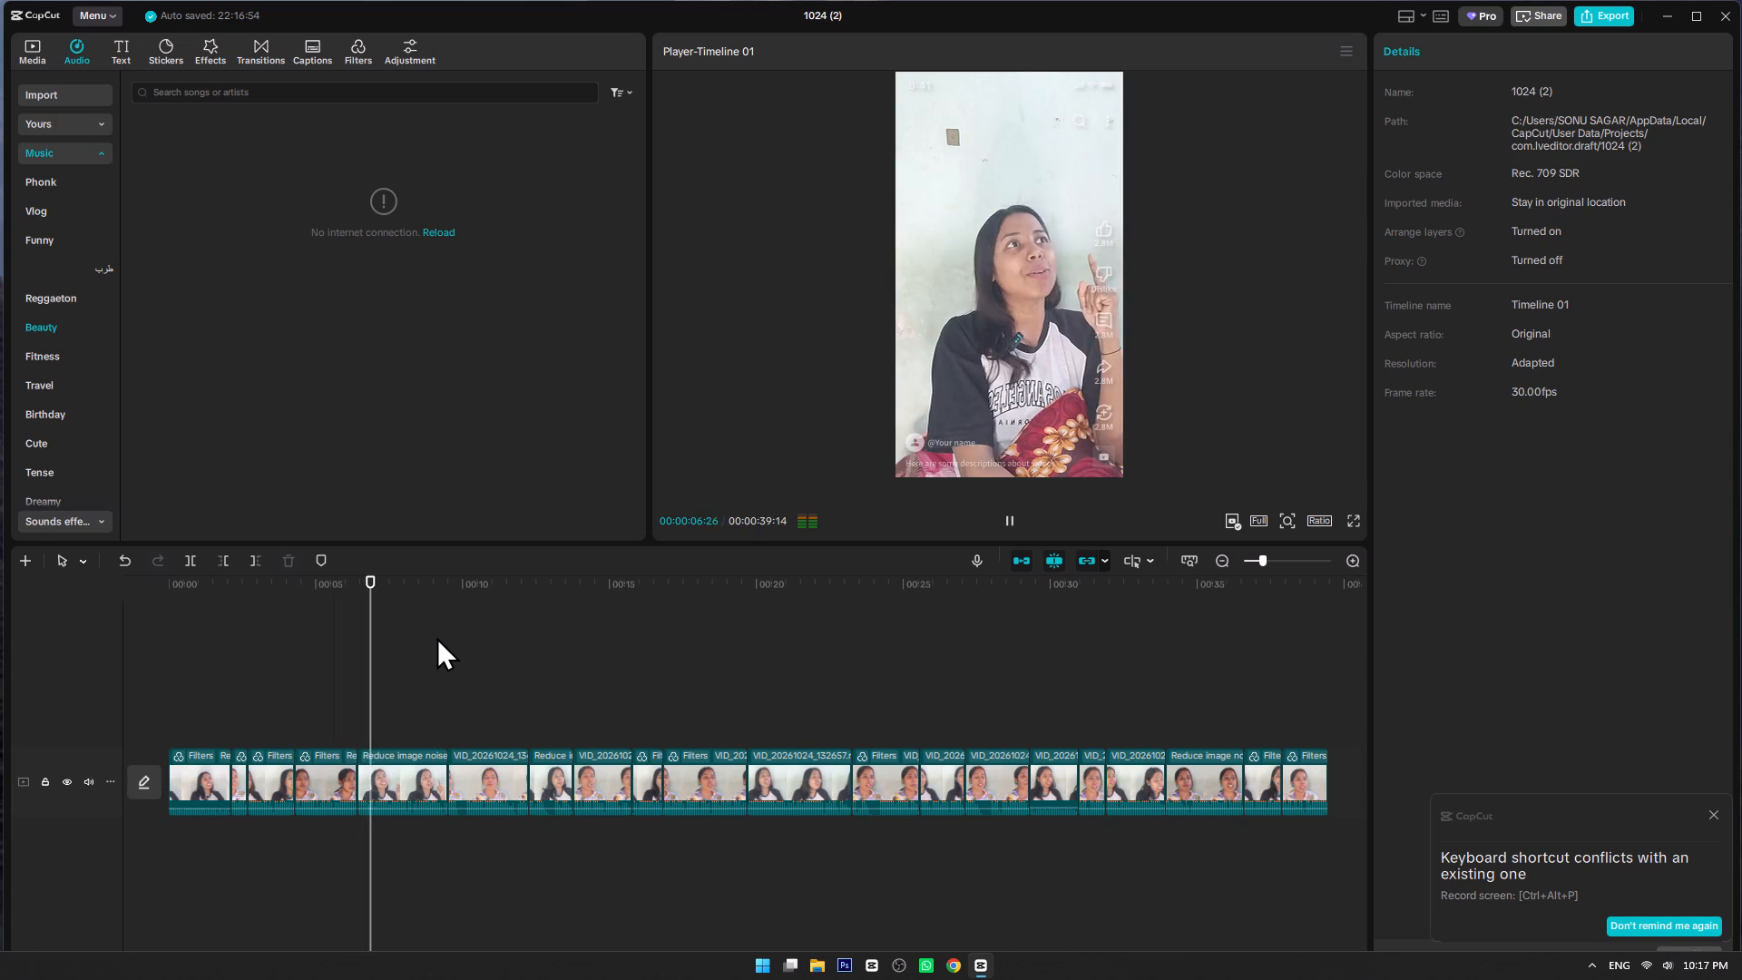
key(space)
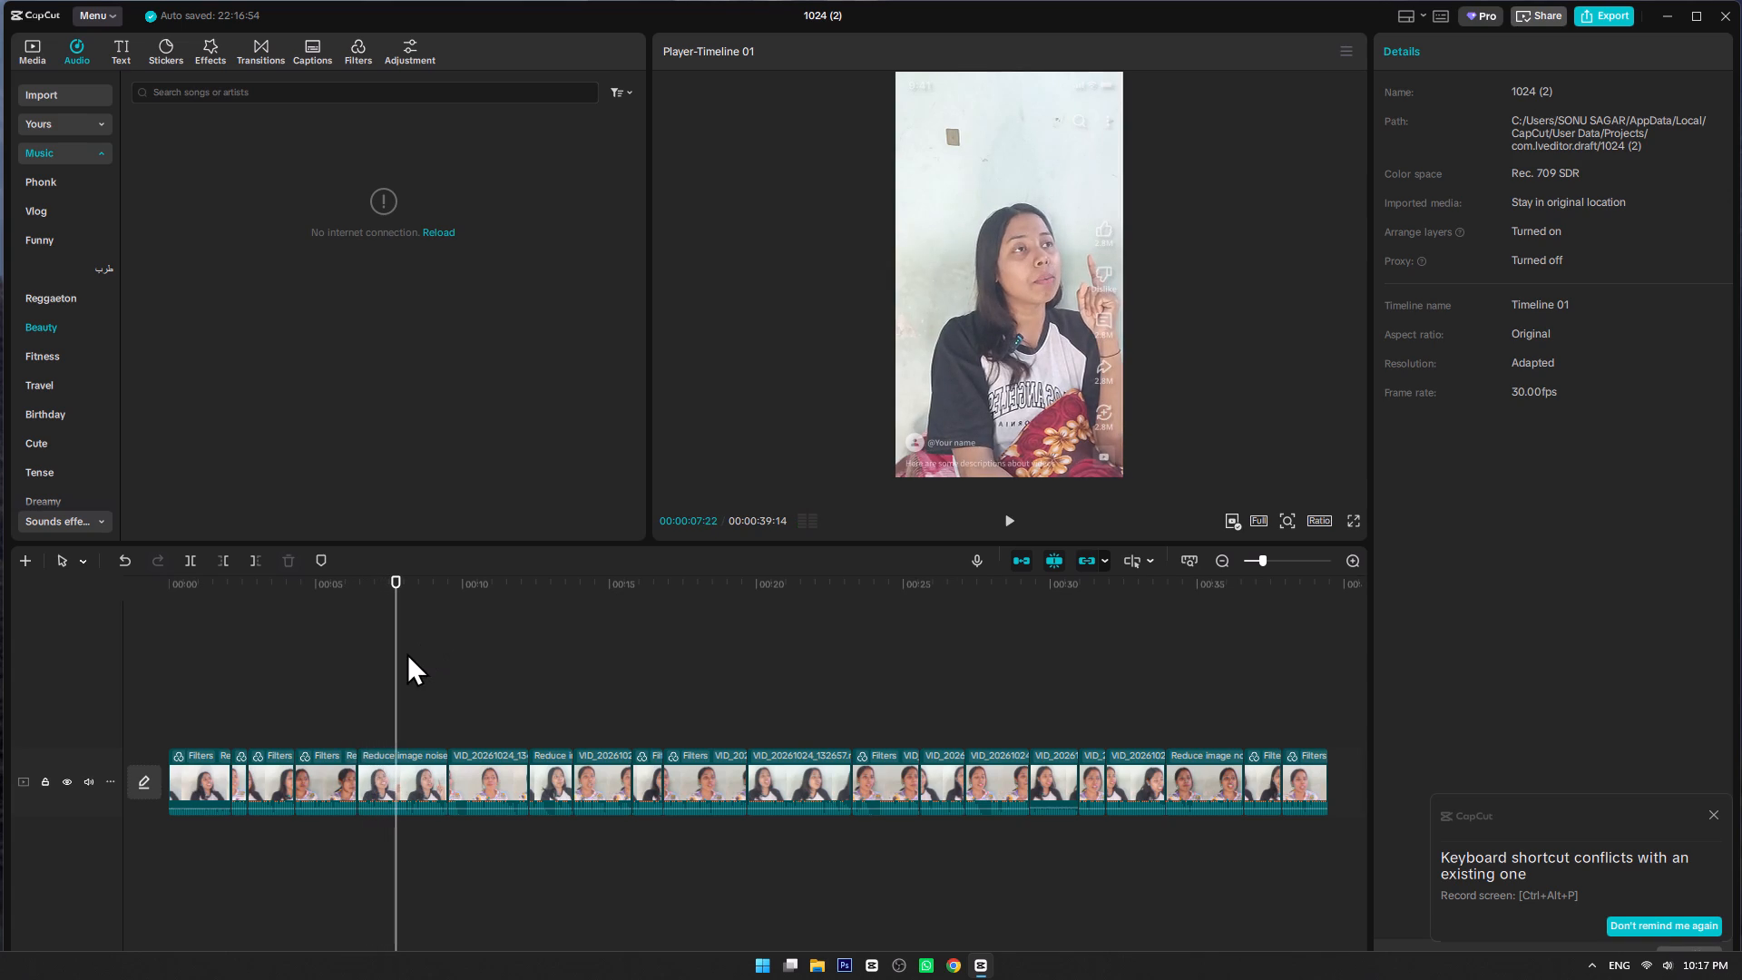
Turn on auto styles for the fifth clip, apply Cherry Snow, and replay from the fourth clip to check it.
click(406, 771)
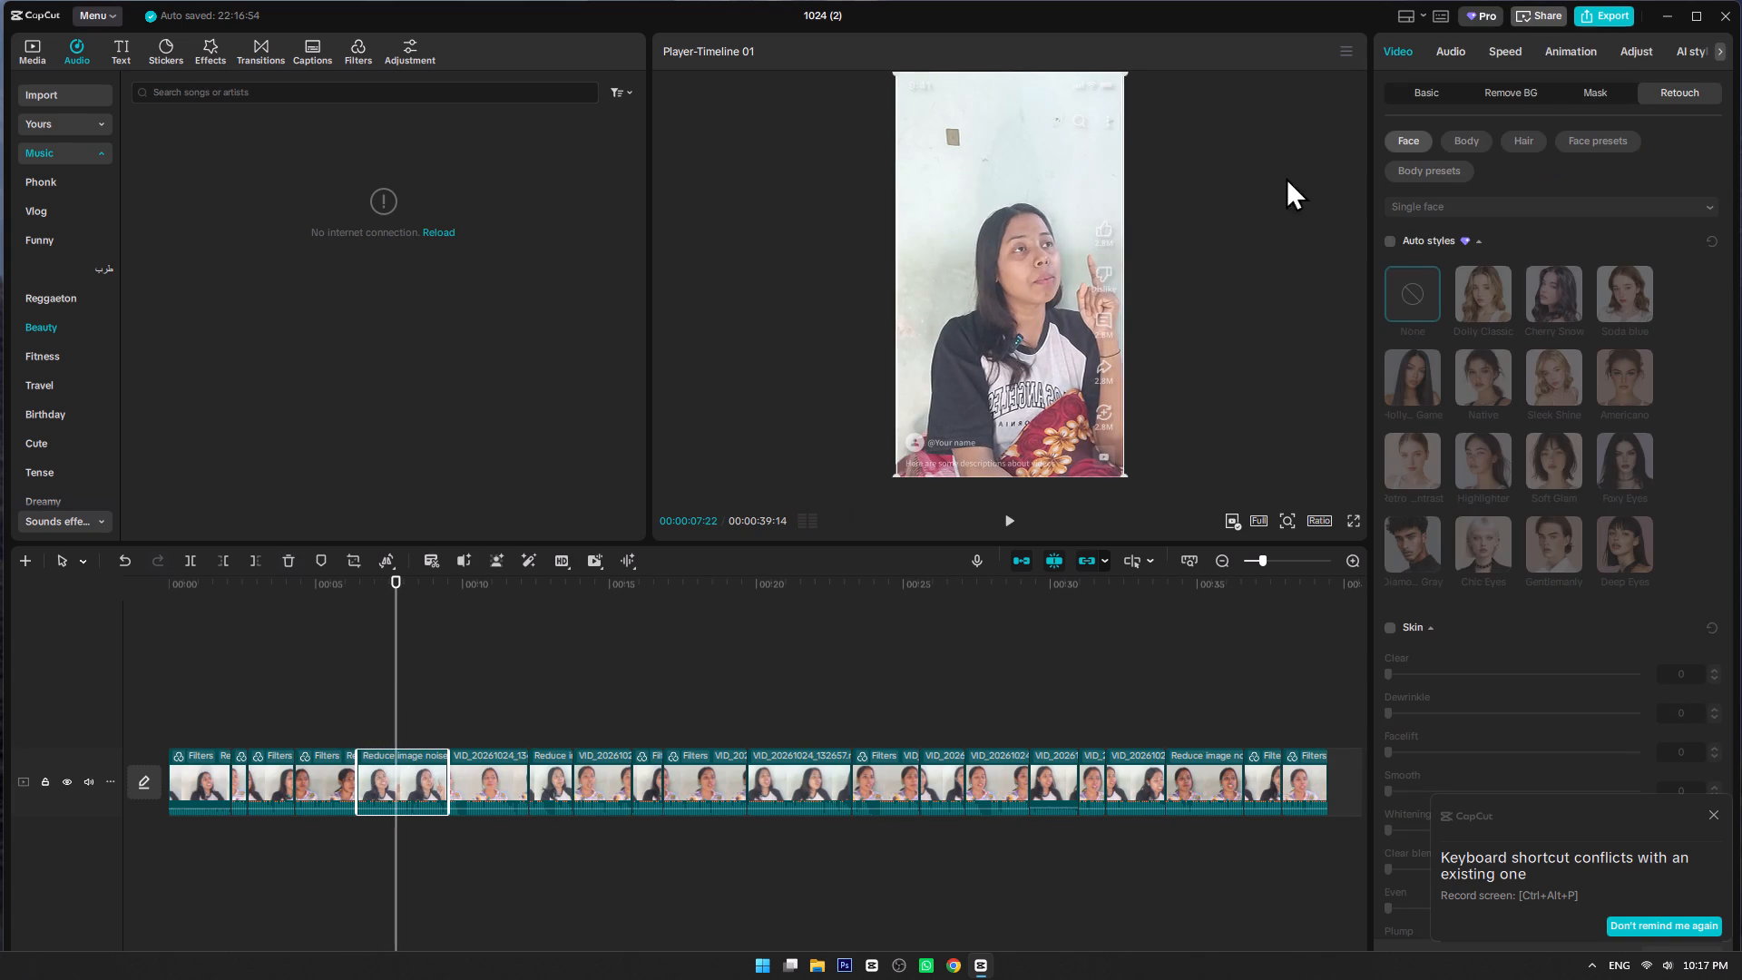
click(1390, 240)
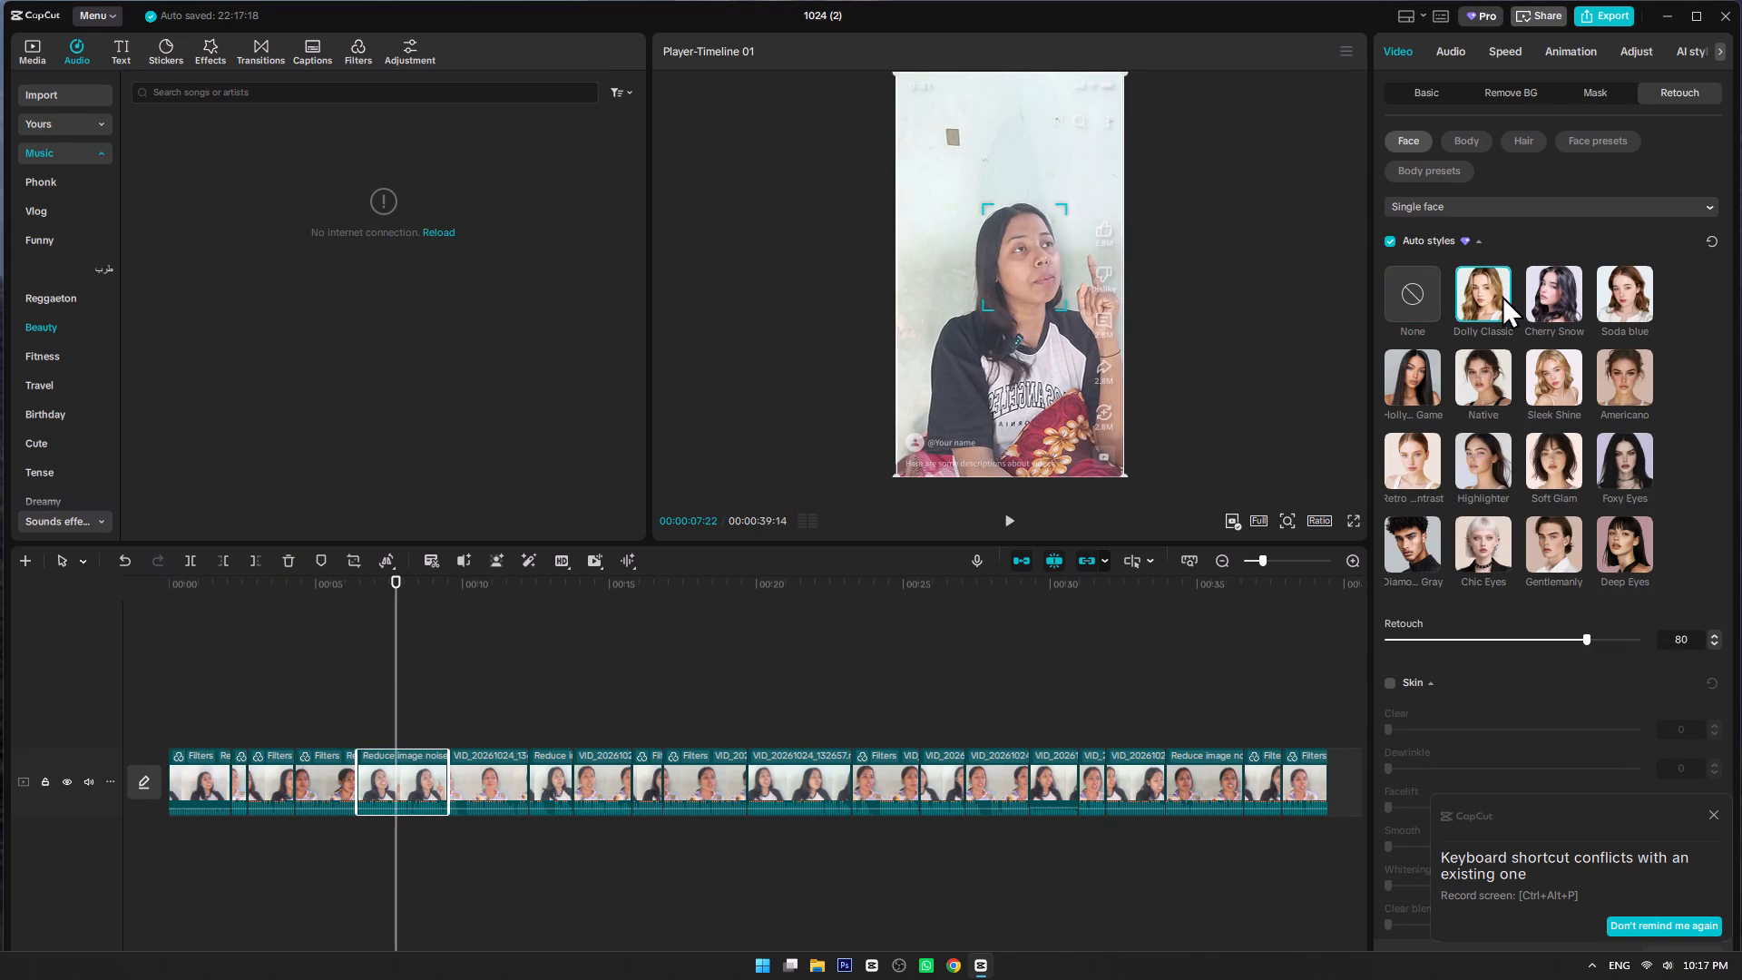
click(1554, 296)
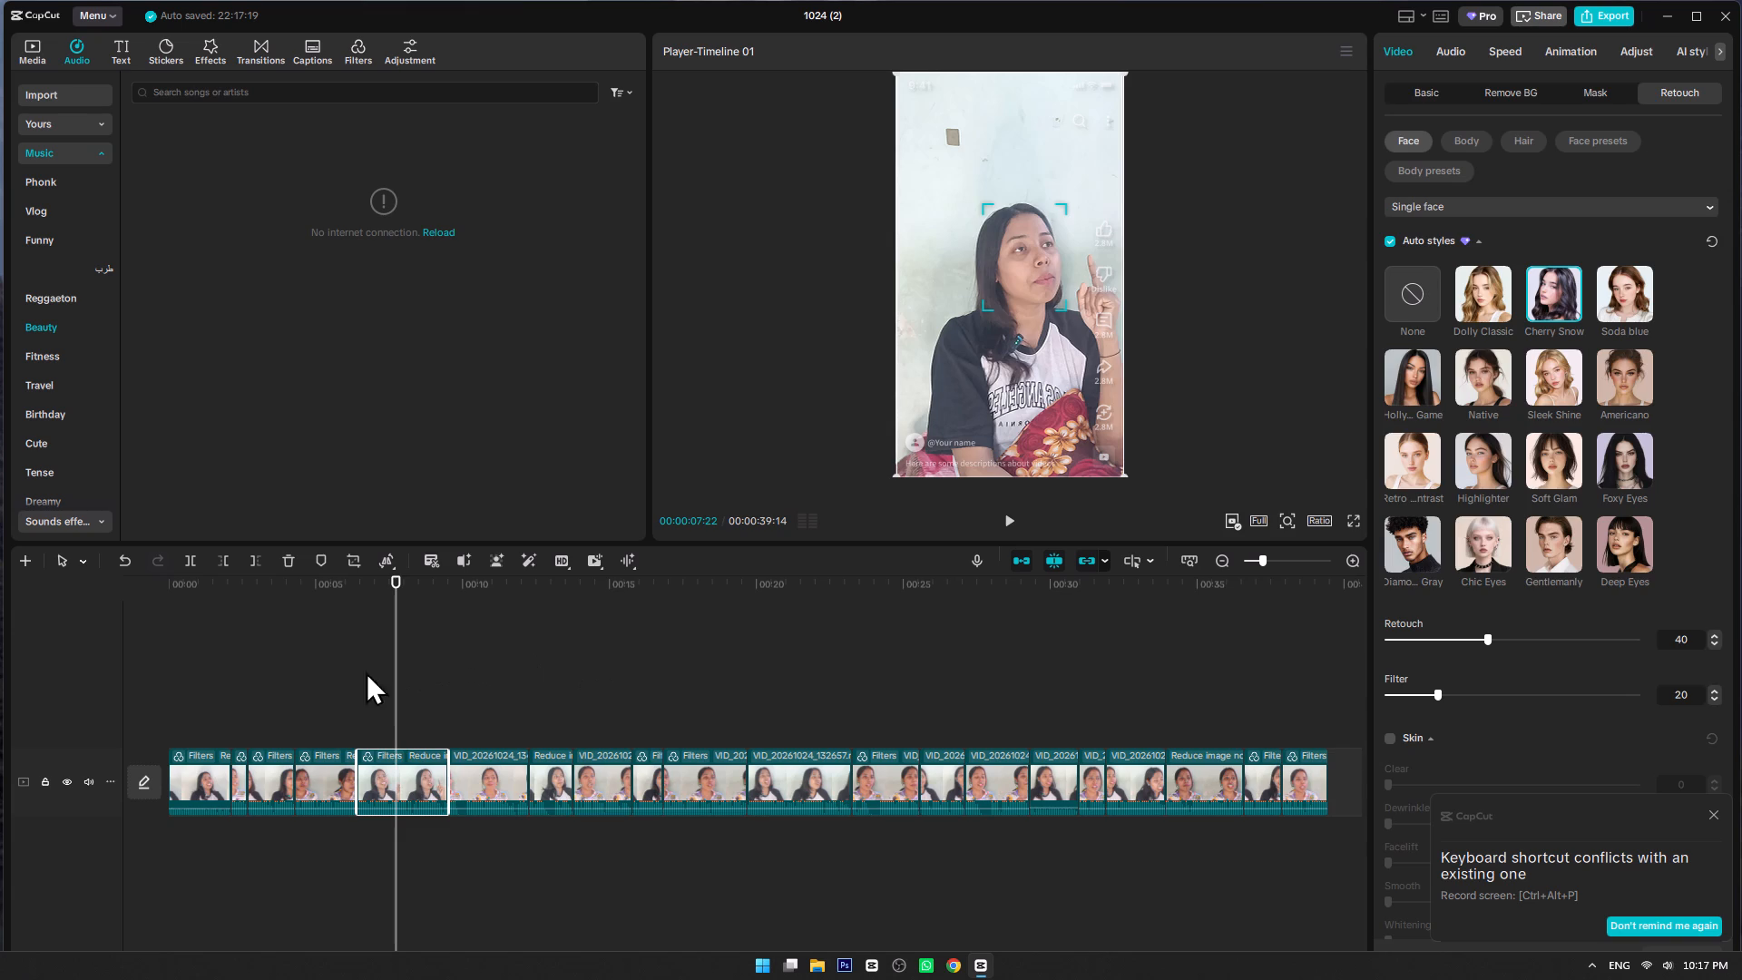
click(329, 701)
key(space)
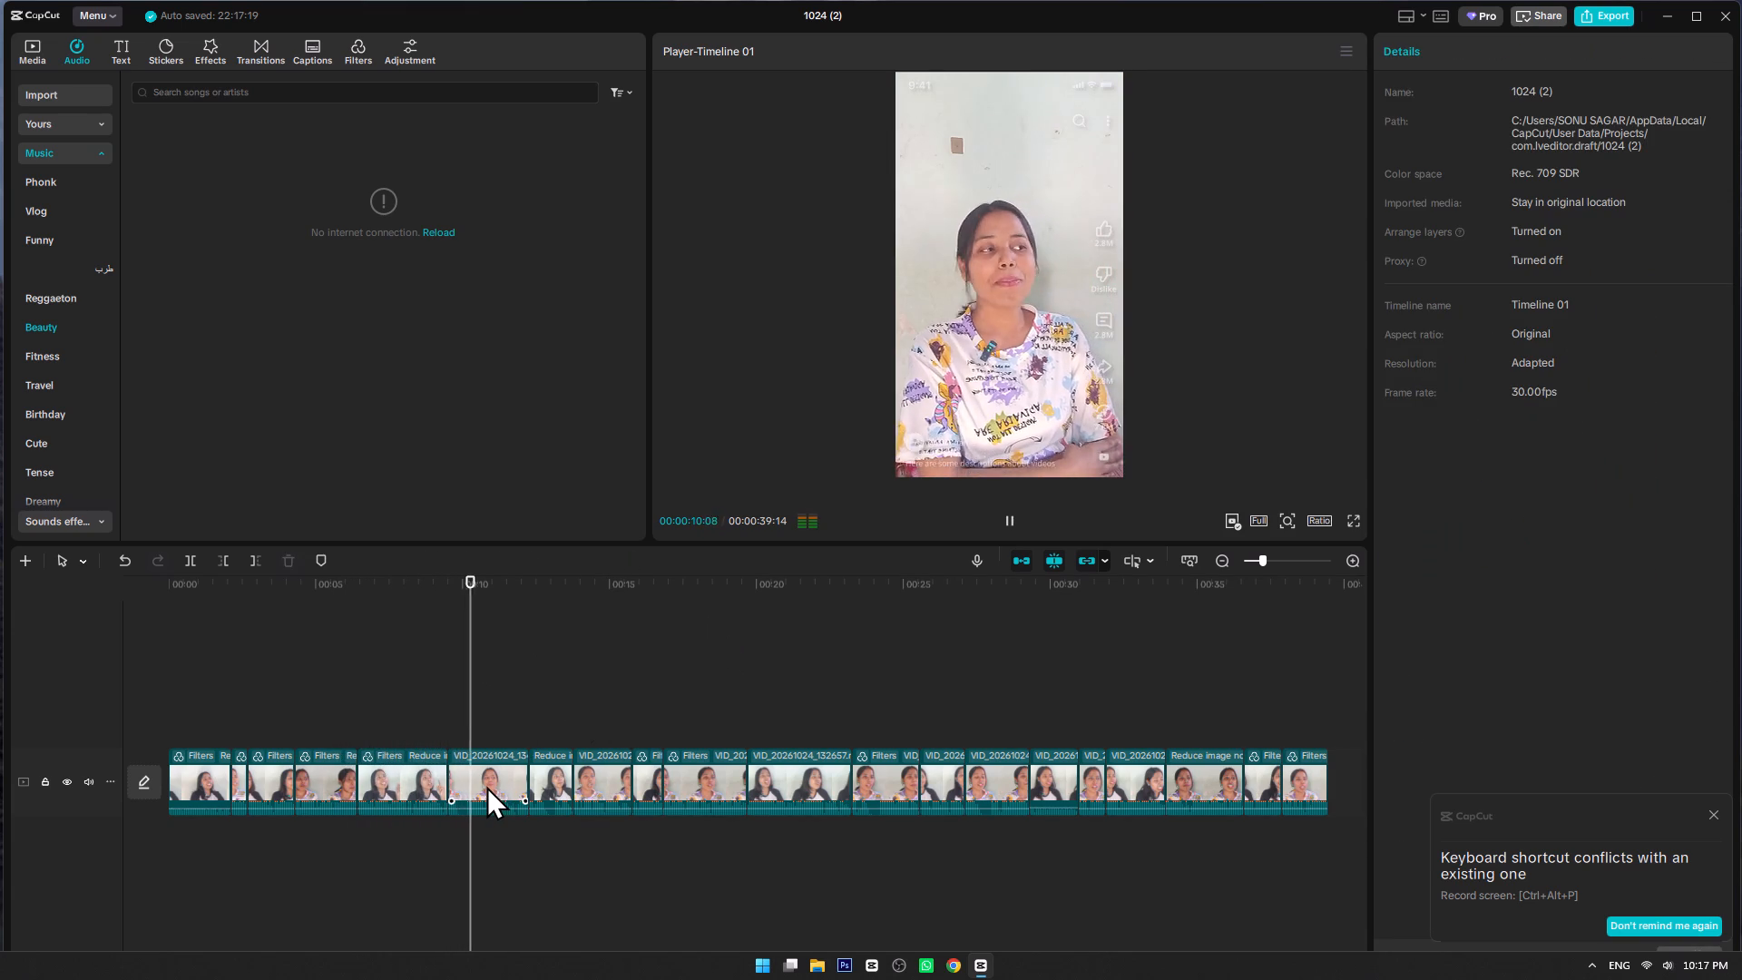
Turn on auto styles for the seventh clip, apply Cherry Snow, and check it in playback from the sixth clip.
click(548, 786)
key(space)
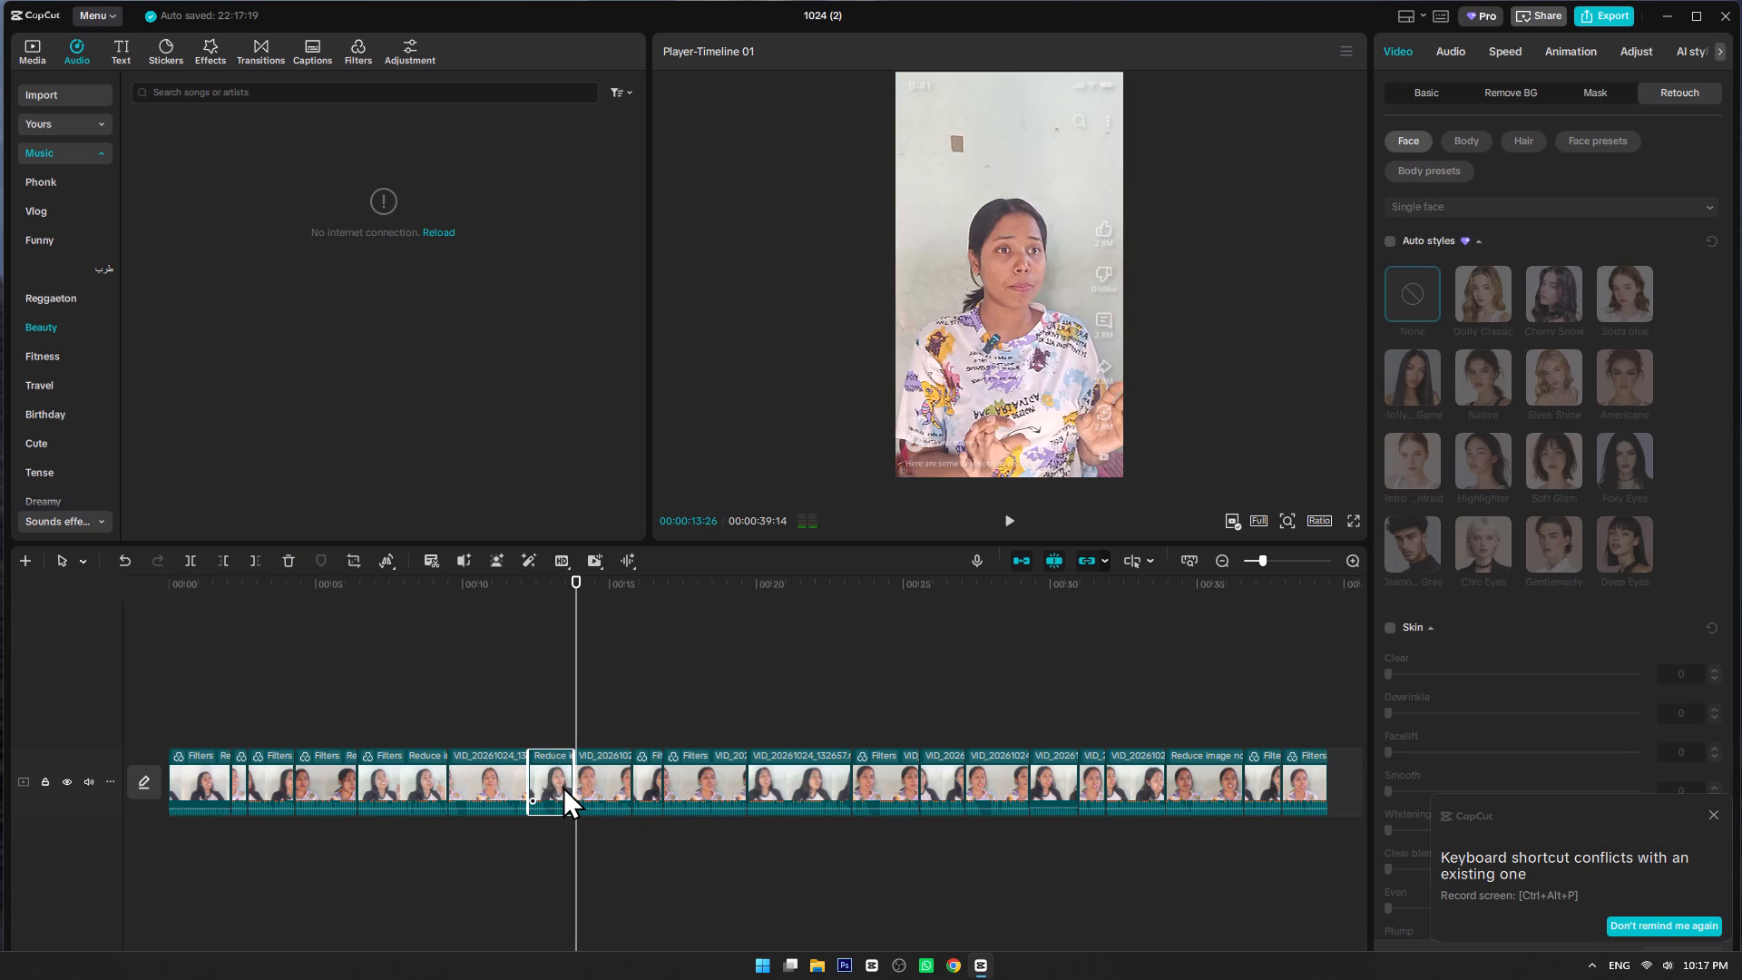
click(494, 661)
click(543, 773)
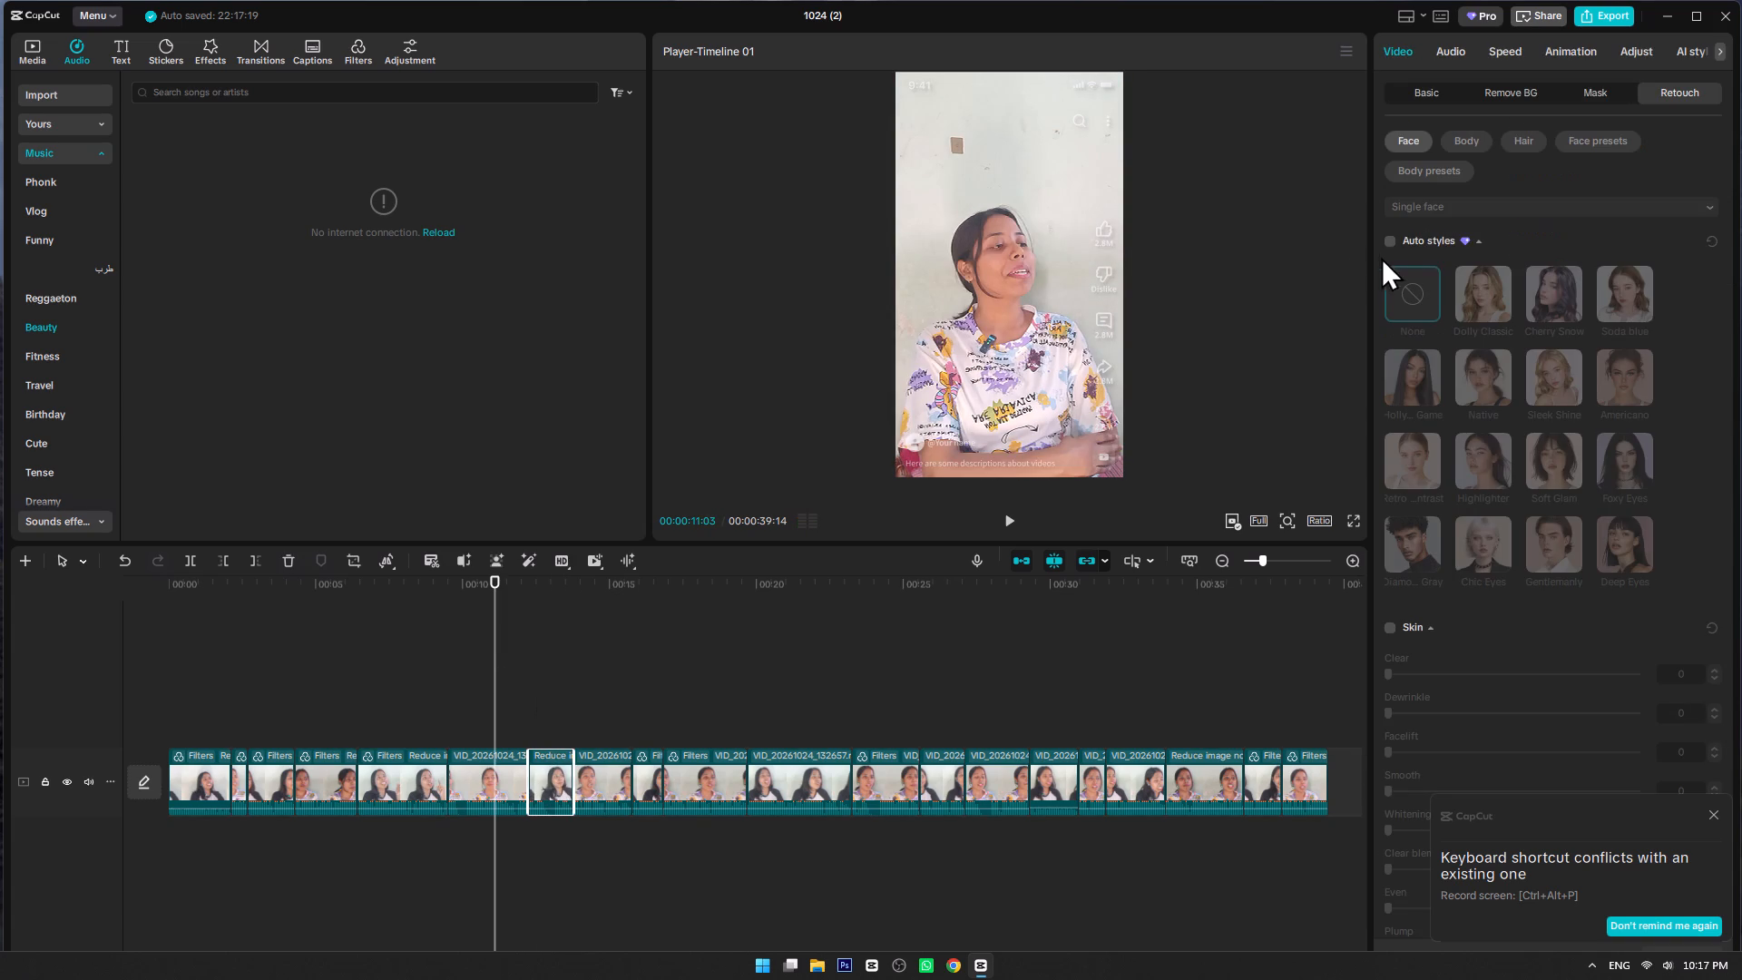
click(1410, 240)
click(1392, 237)
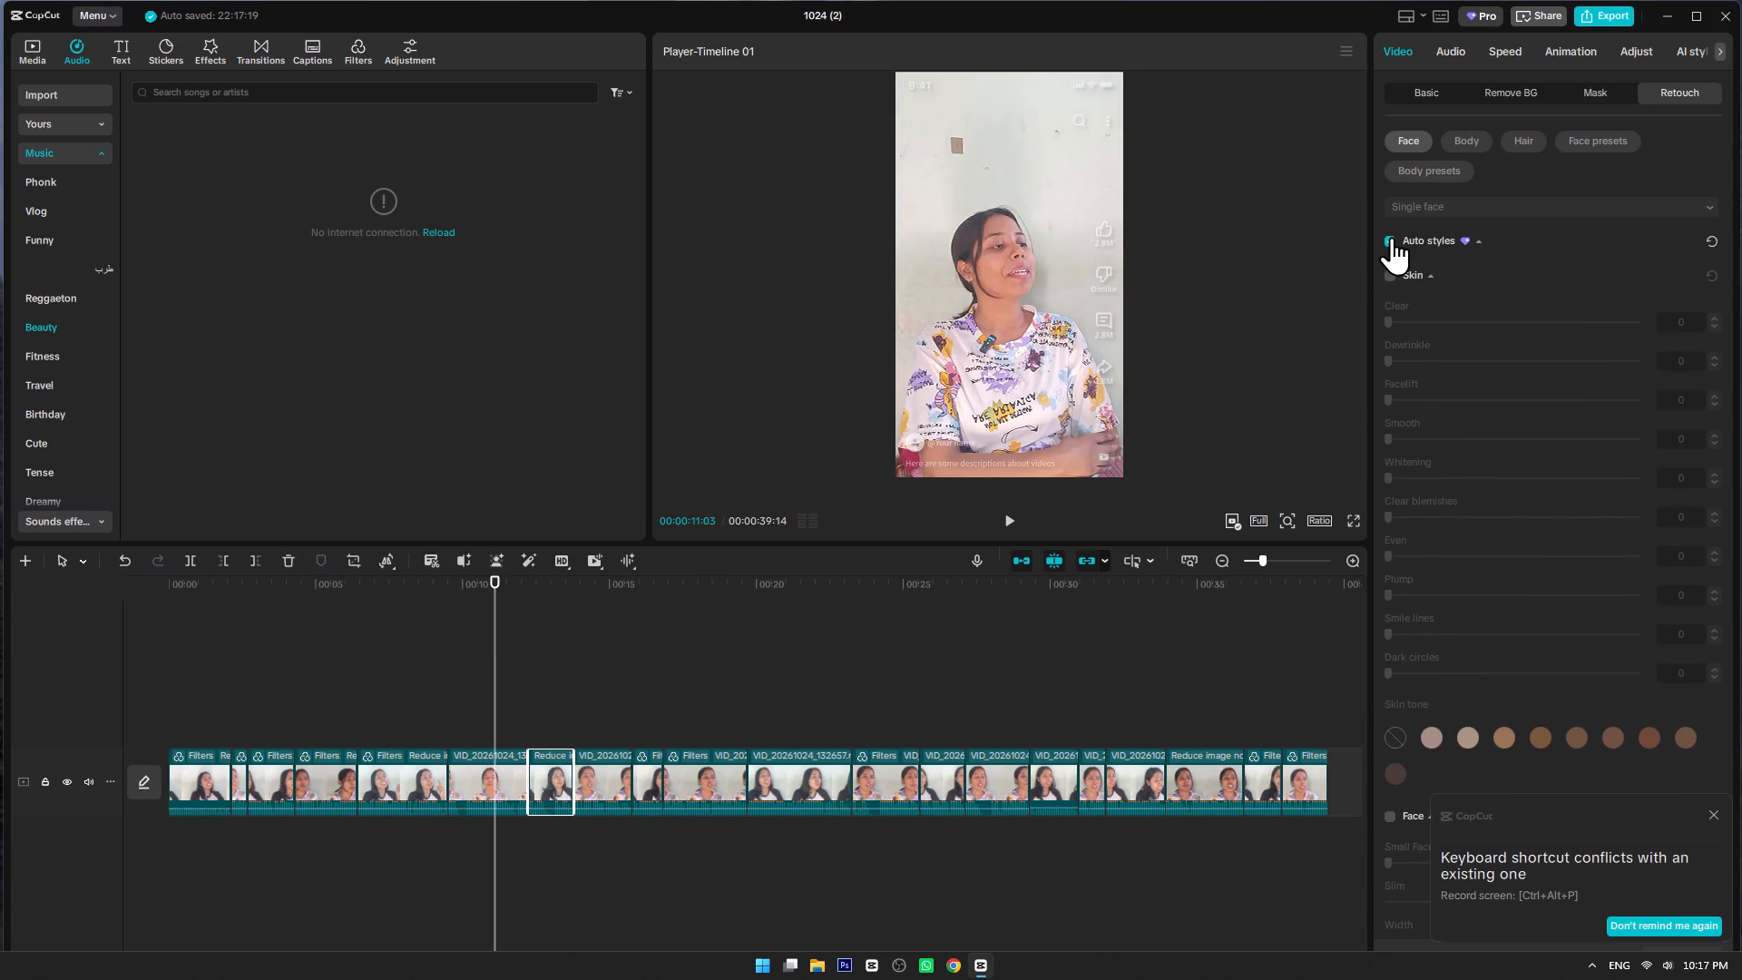
click(1551, 296)
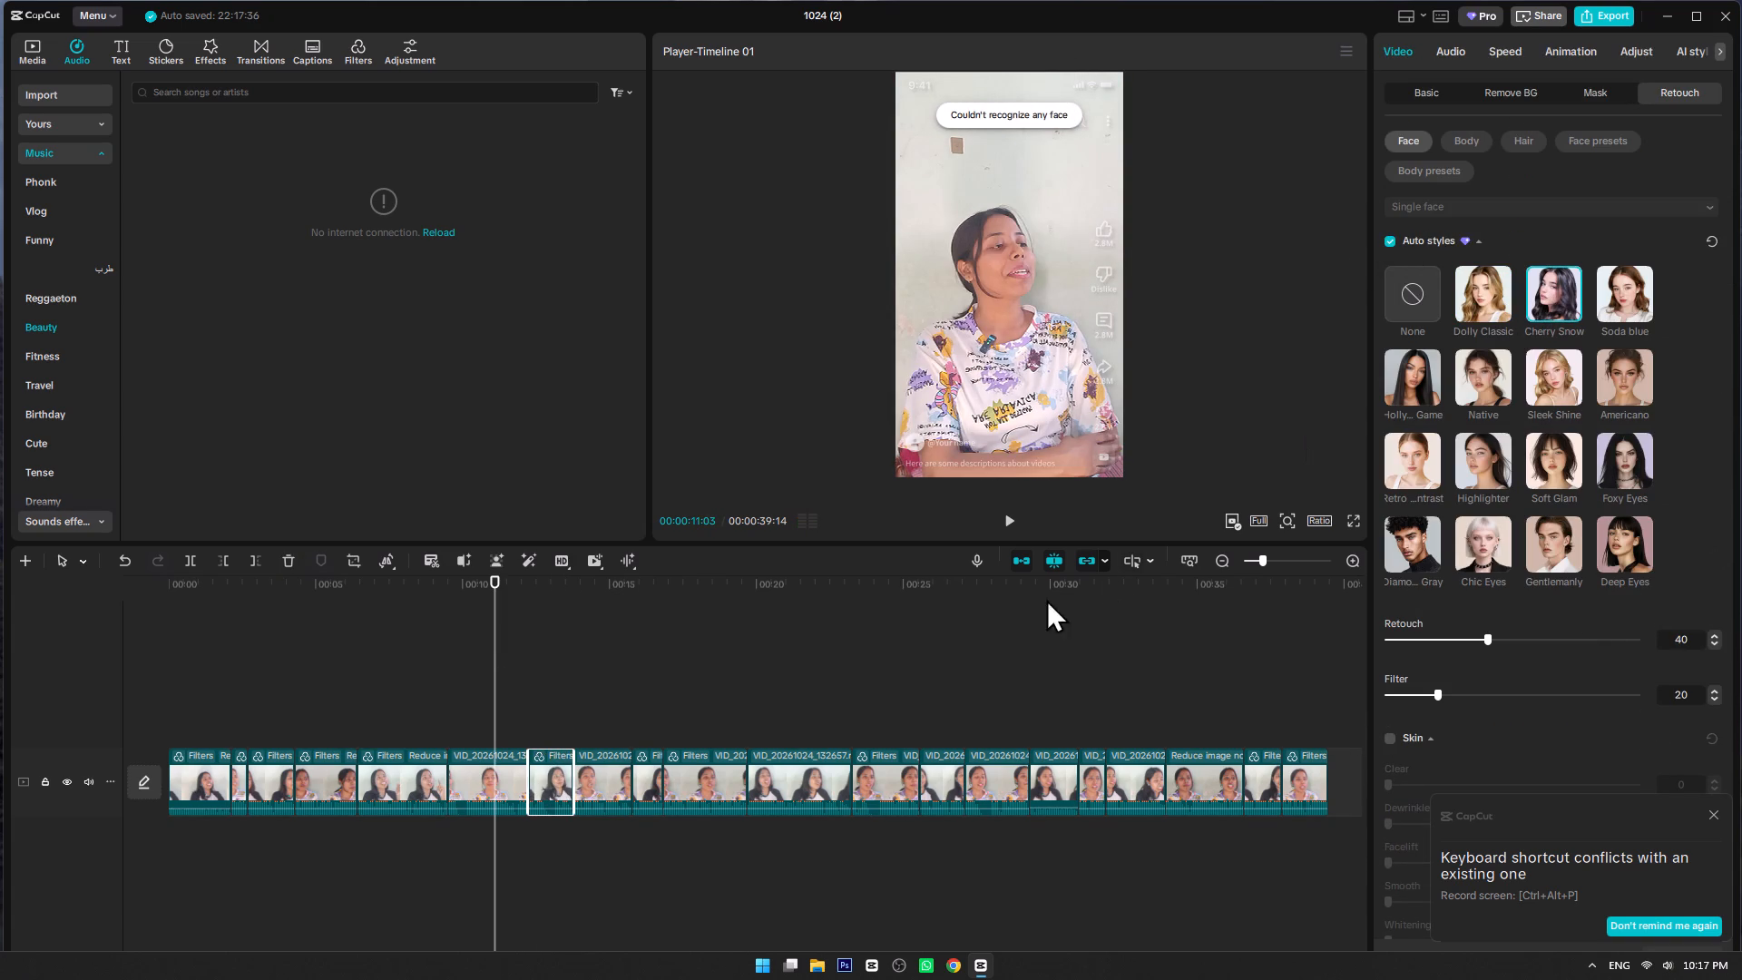
key(space)
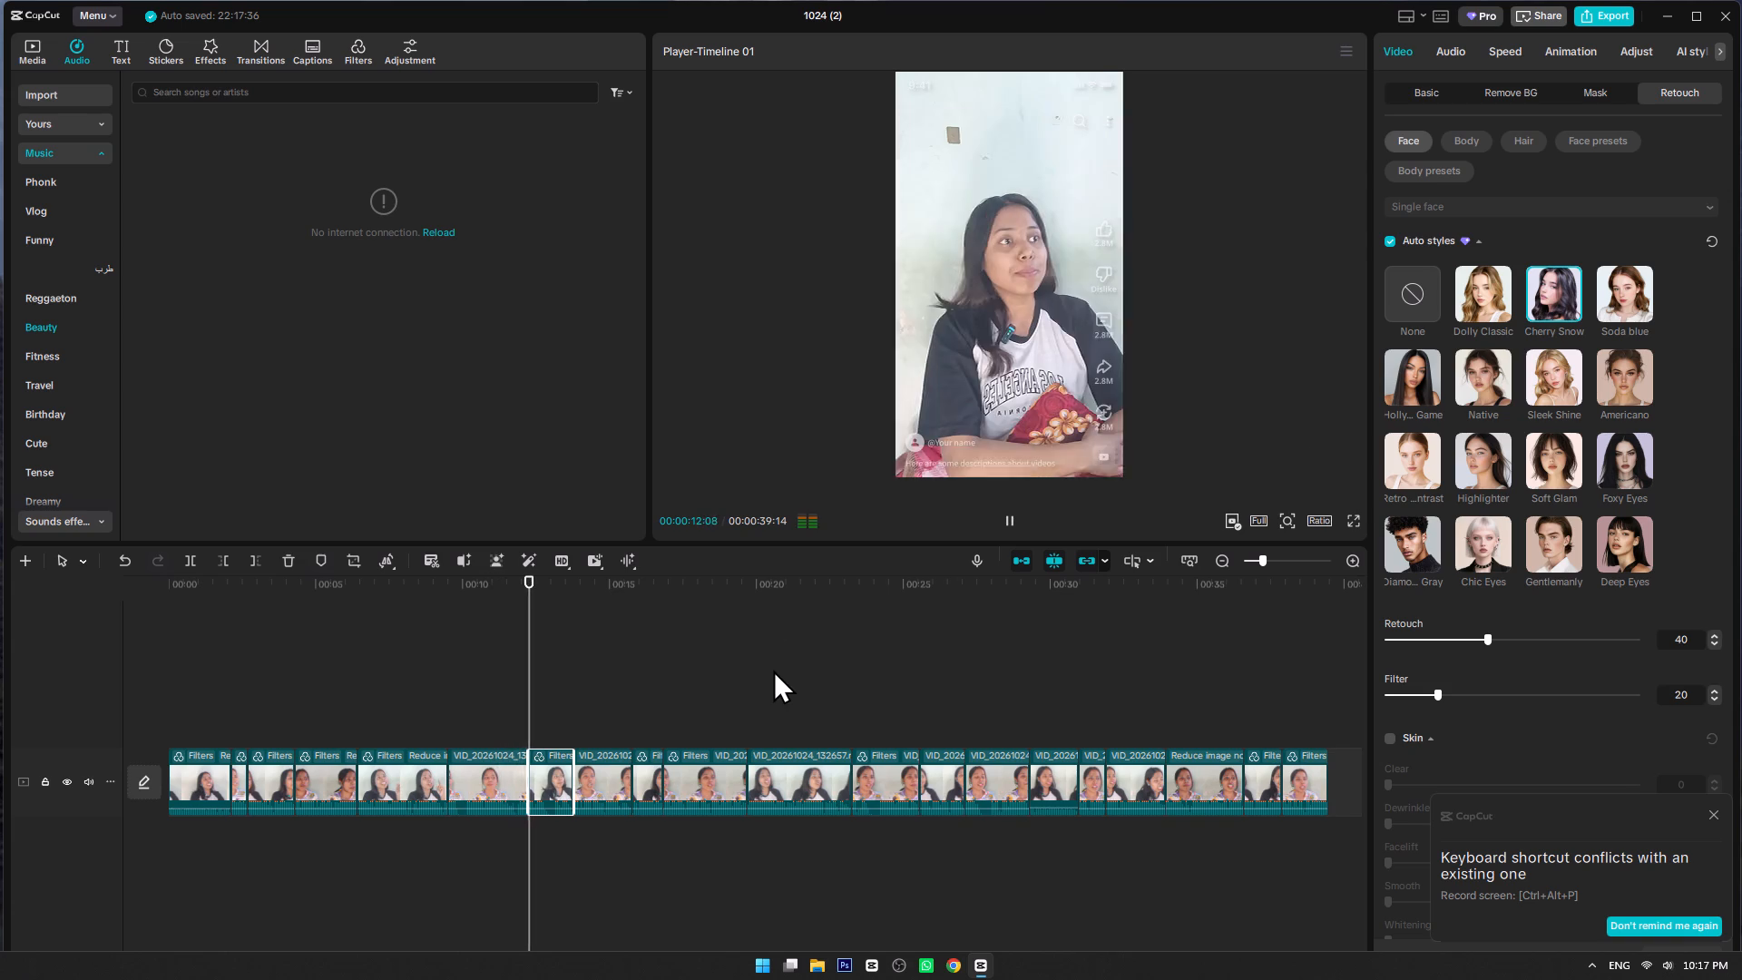
key(space)
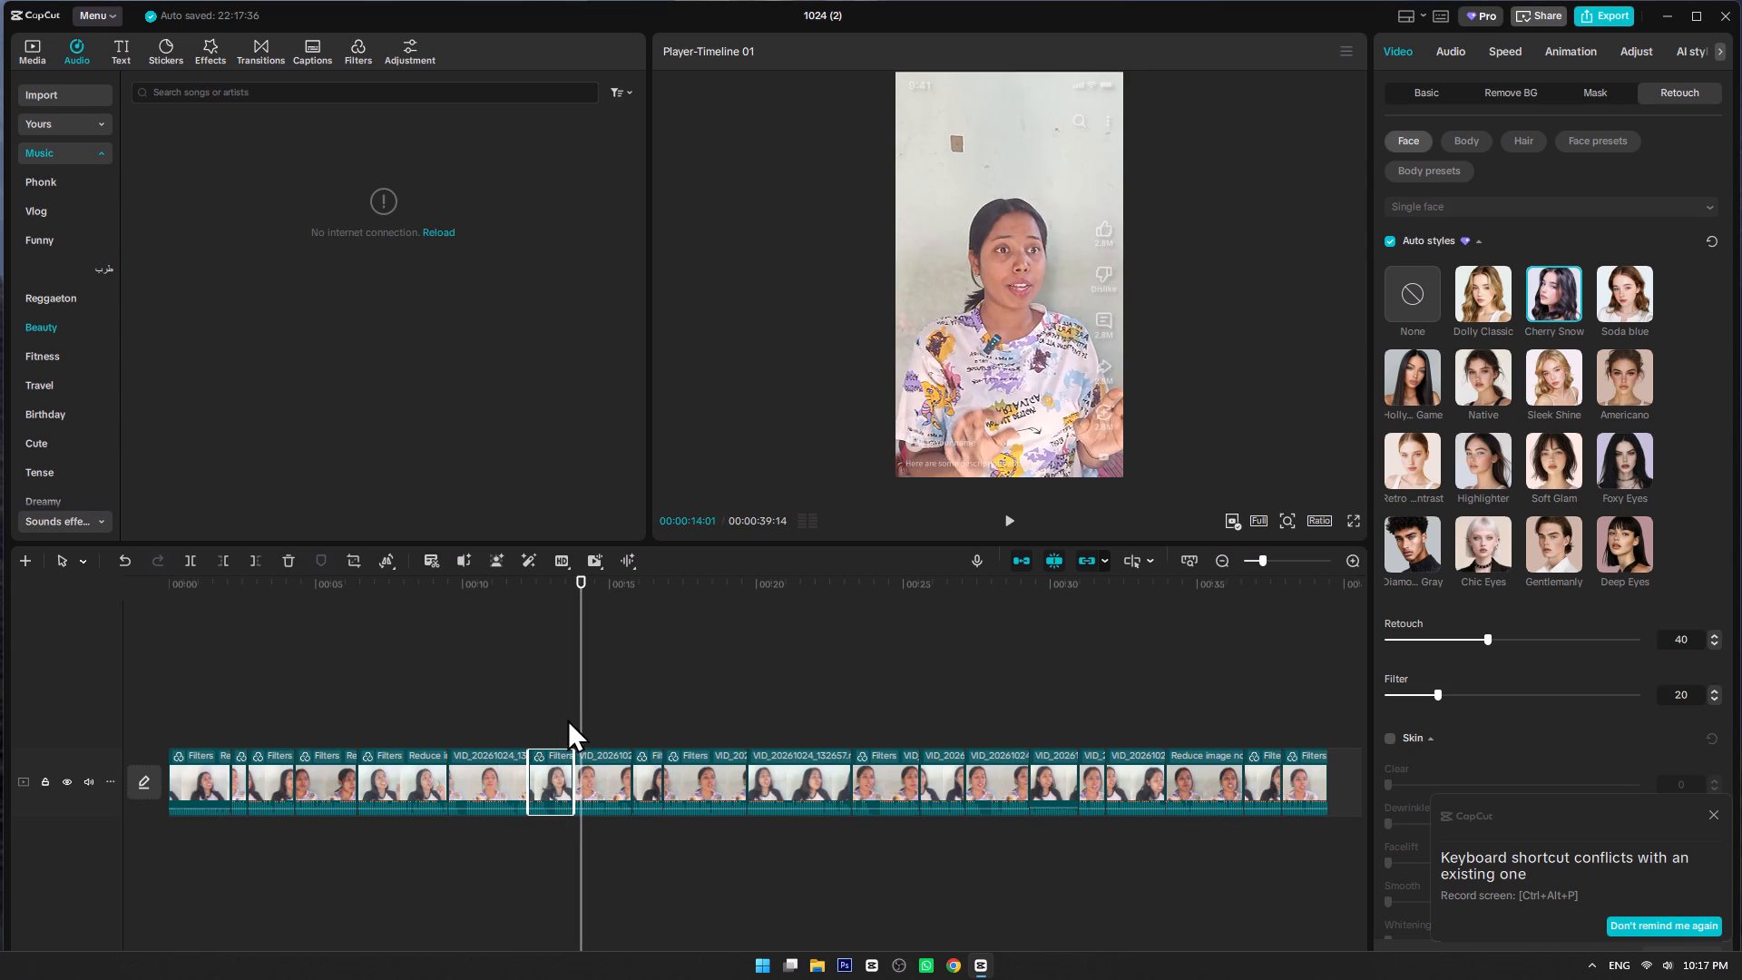
Raise the seventh clip's Retouch strength and replay from the sixth clip into the eighth.
click(1540, 638)
click(492, 688)
key(space)
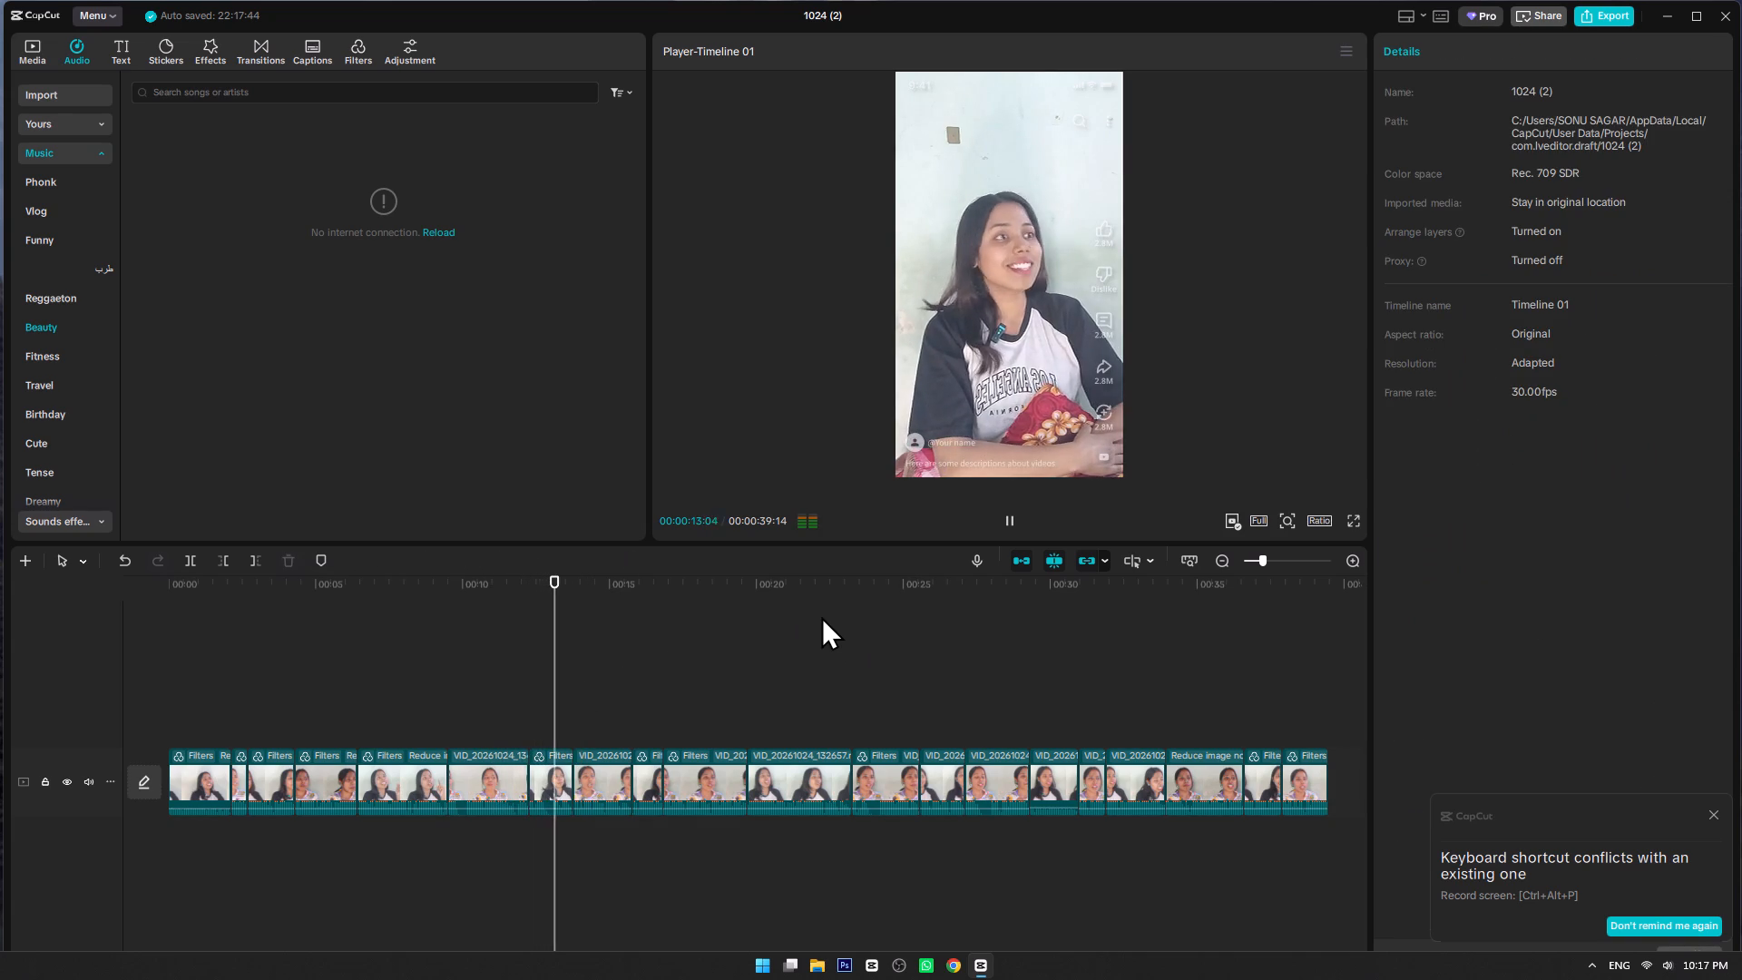
key(space)
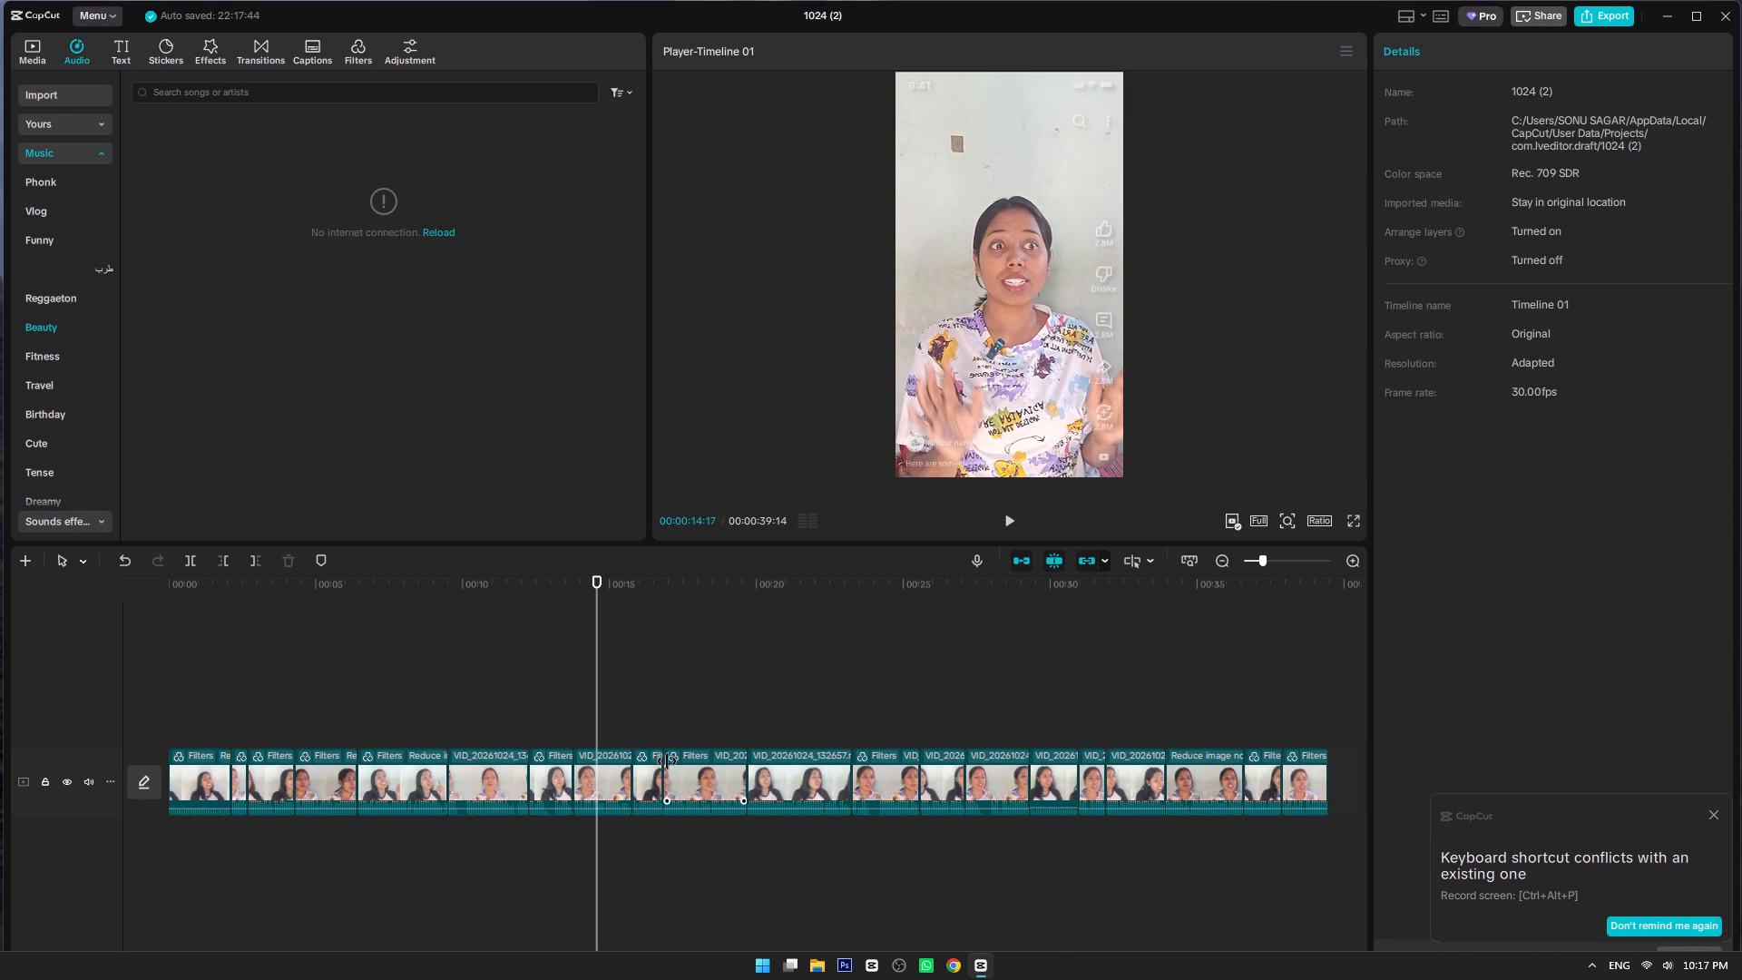
Apply Cherry Snow to the eighth clip, raise its Retouch, and replay from the seventh clip into the ninth.
click(606, 777)
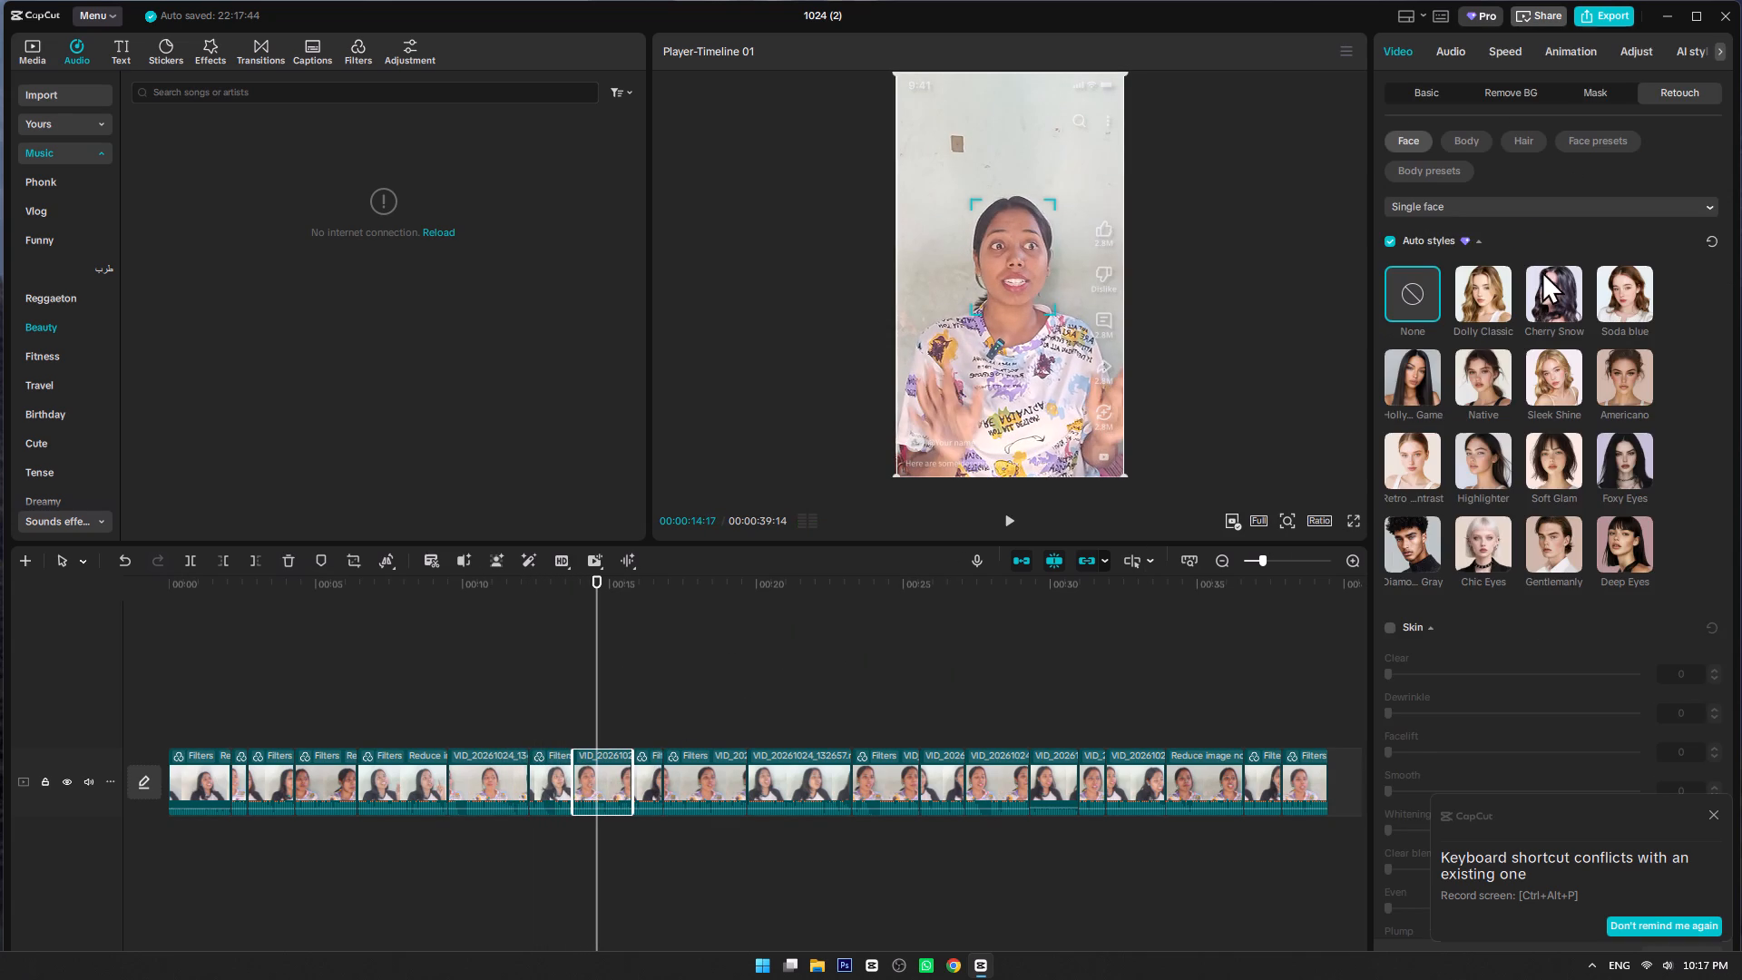
click(1545, 279)
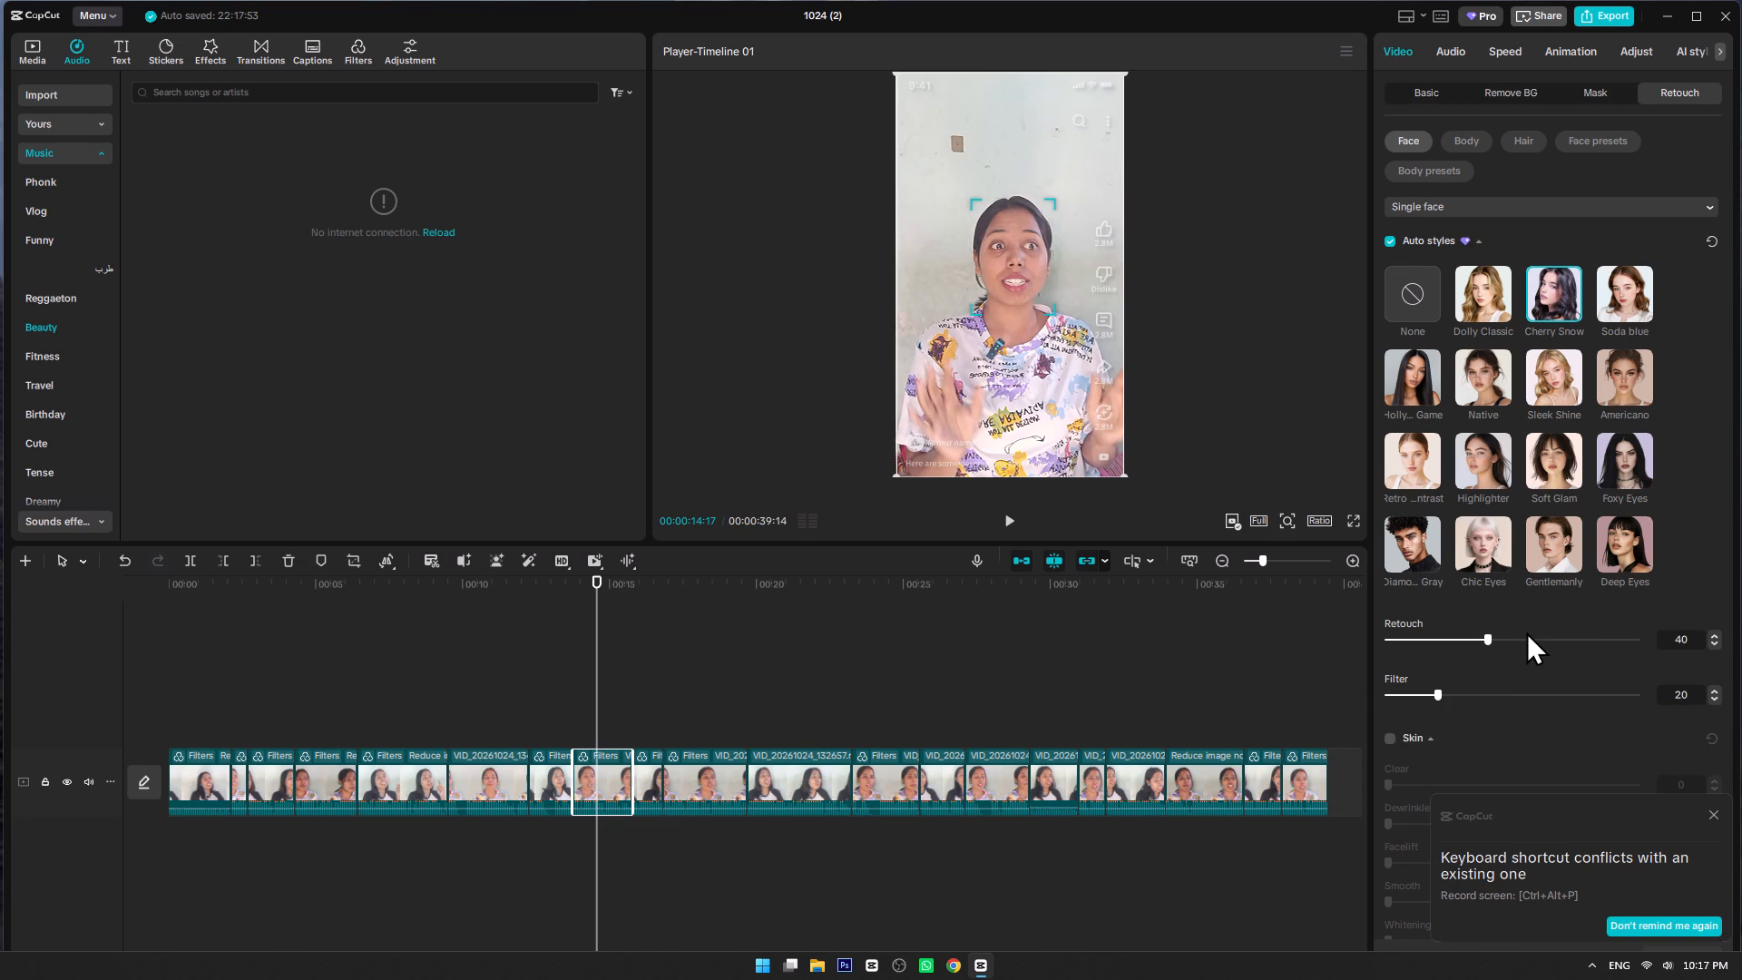
click(1516, 635)
click(536, 696)
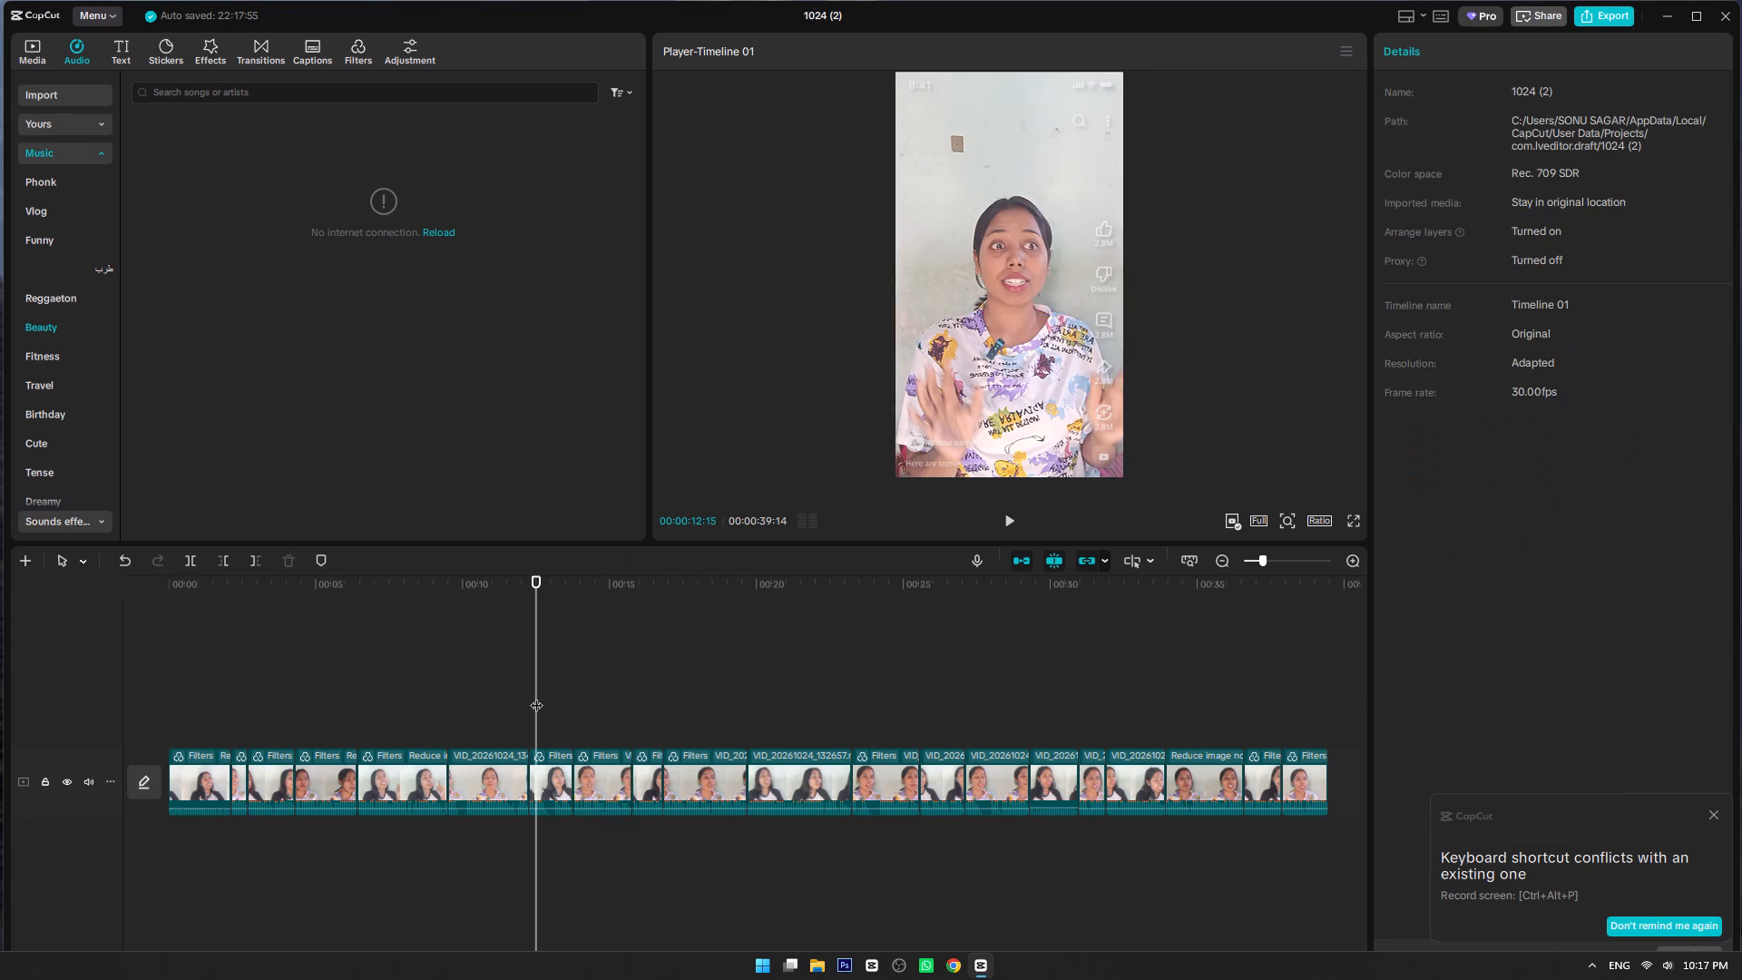
key(space)
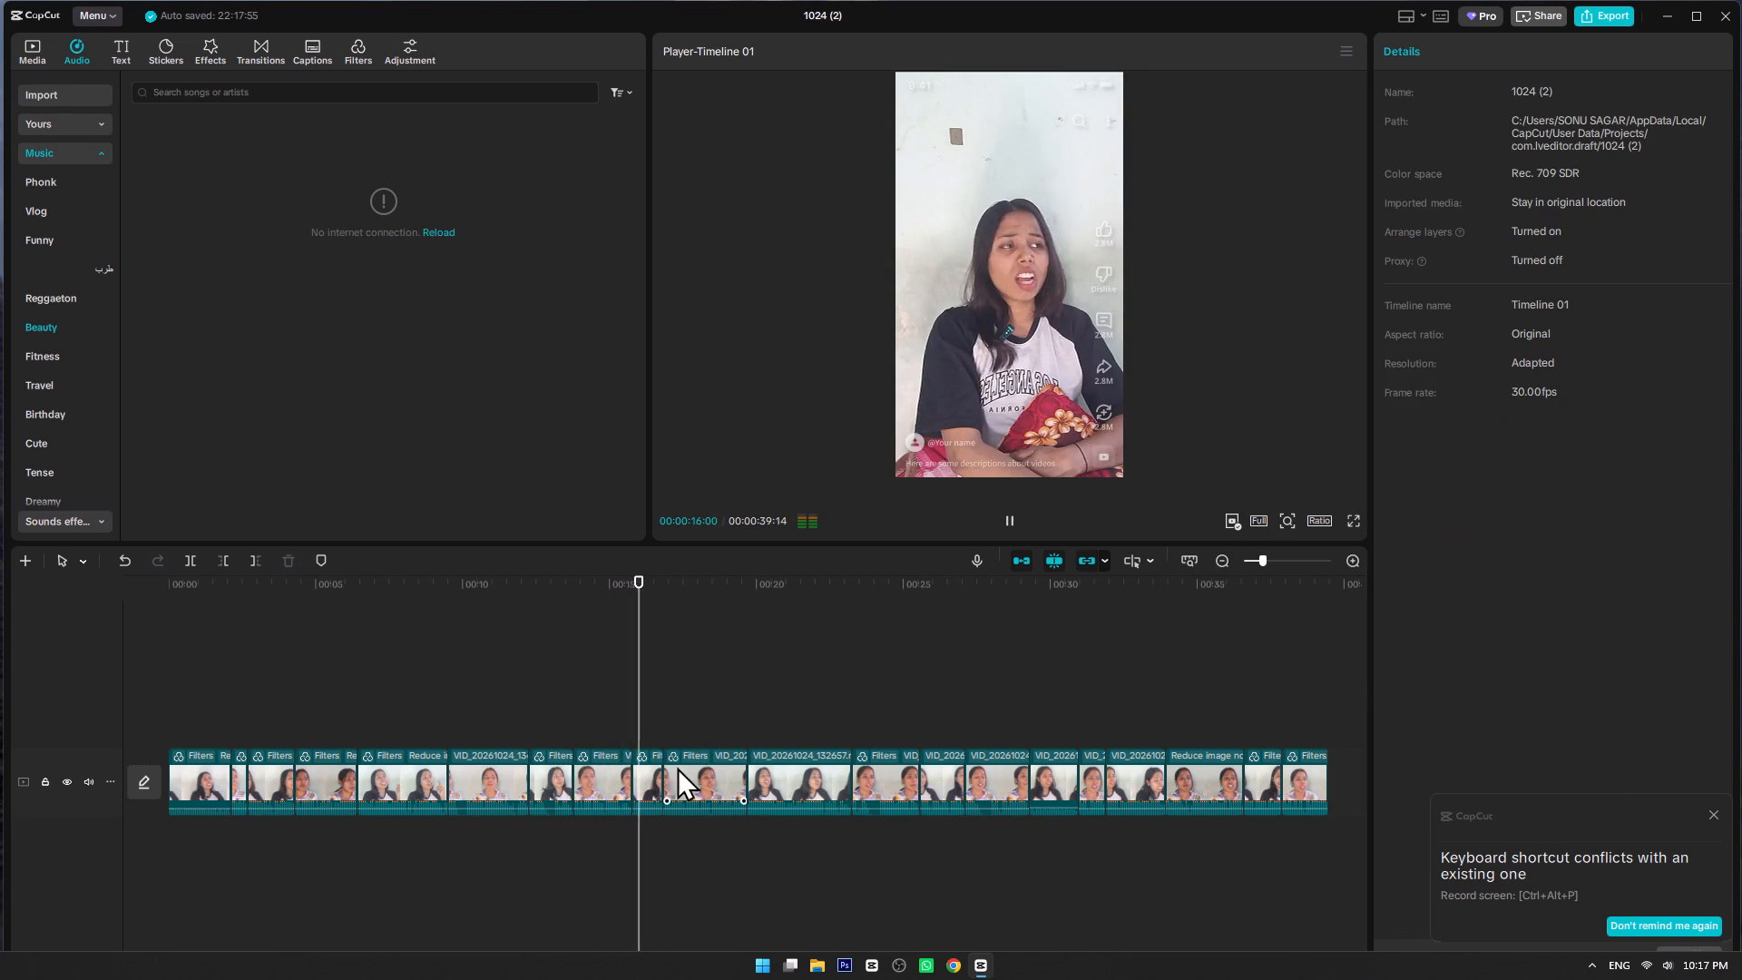
key(space)
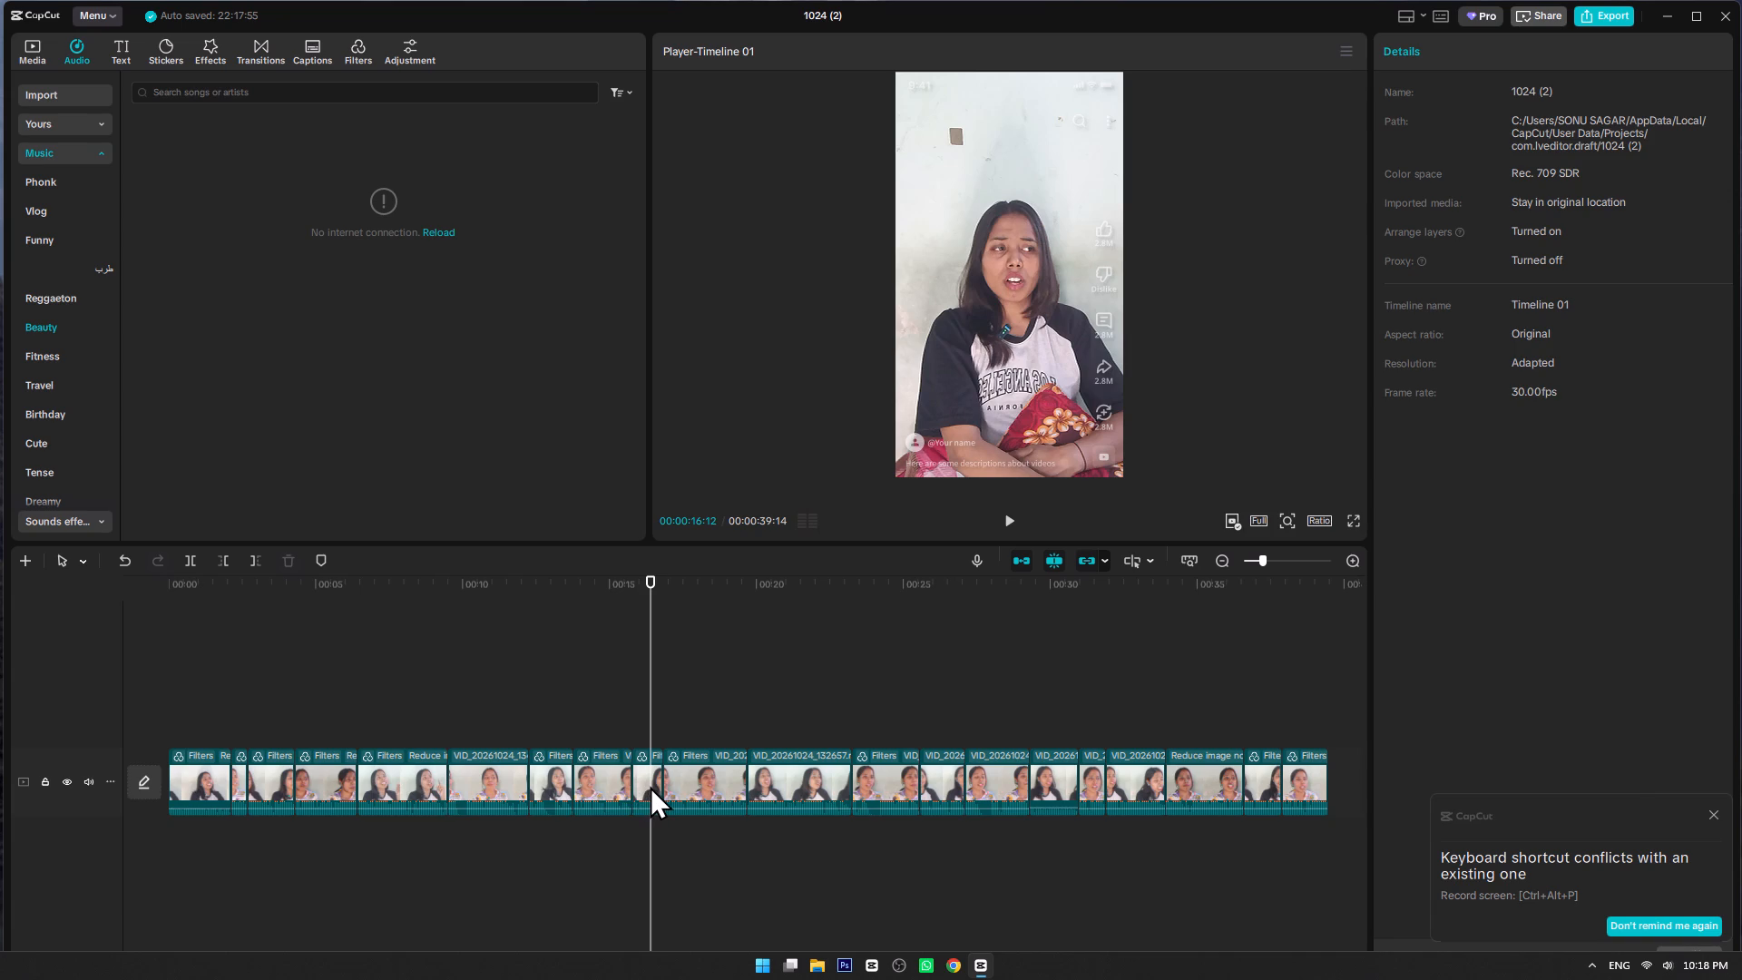
Choose Cherry Snow for the ninth clip, raise its Retouch, and replay from the eighth clip into the tenth.
click(650, 786)
click(1553, 287)
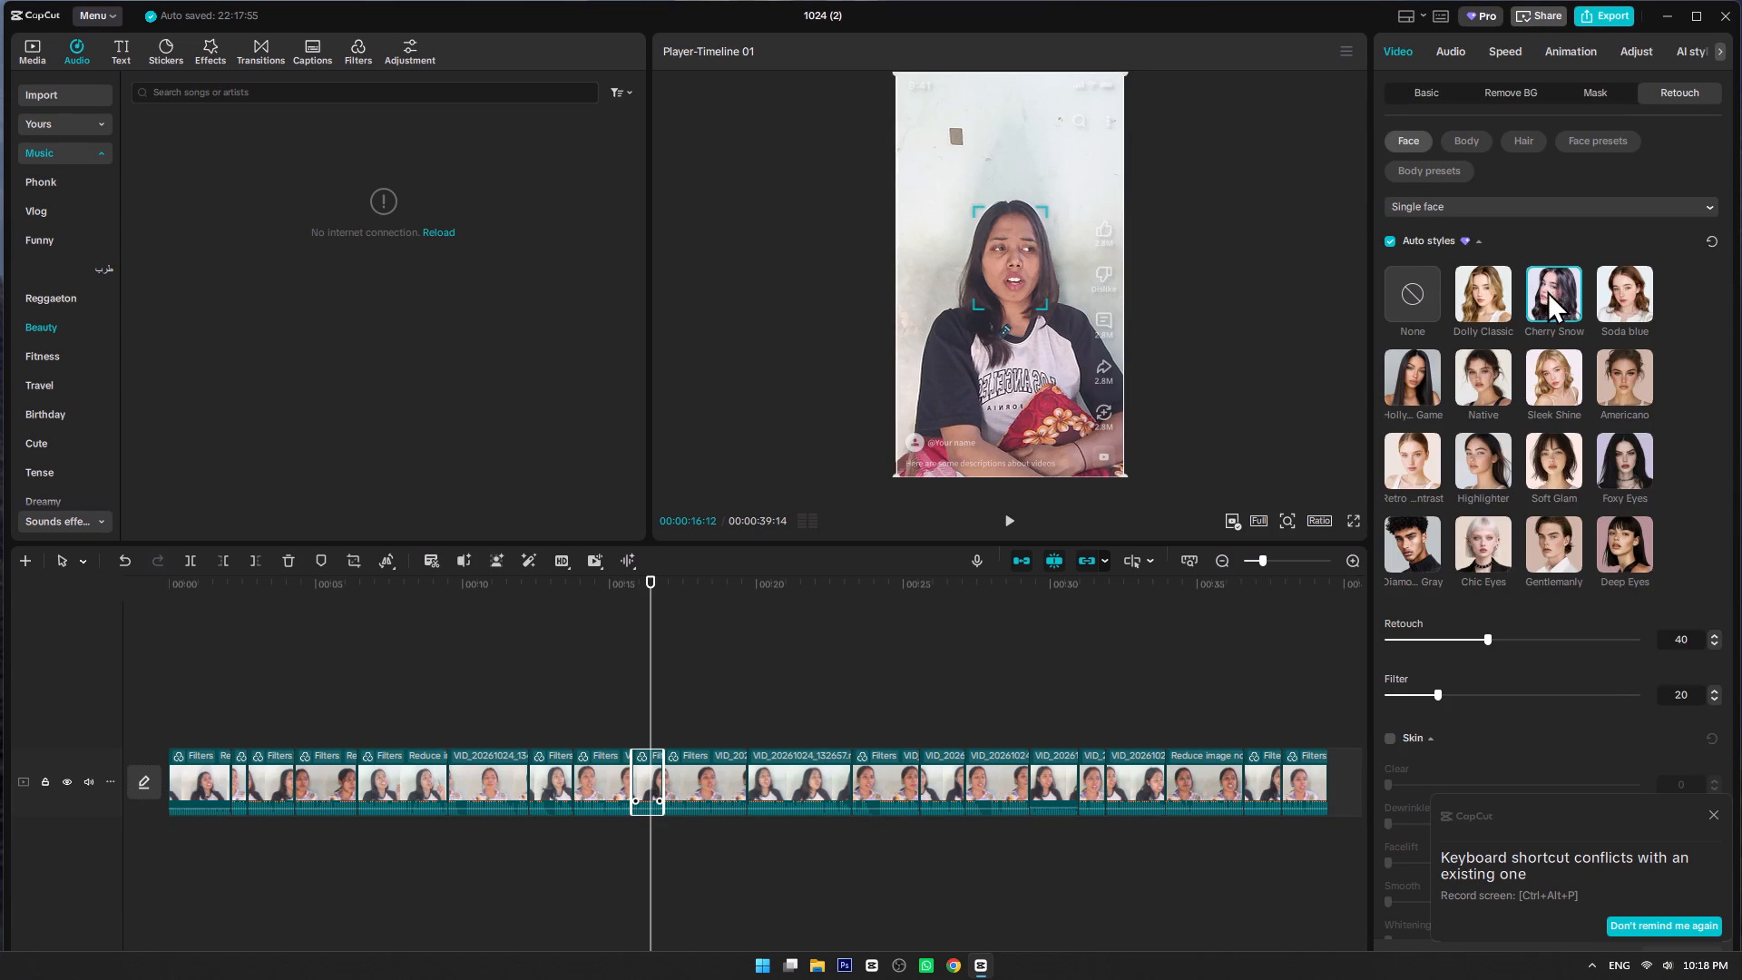
click(1519, 635)
click(610, 733)
key(space)
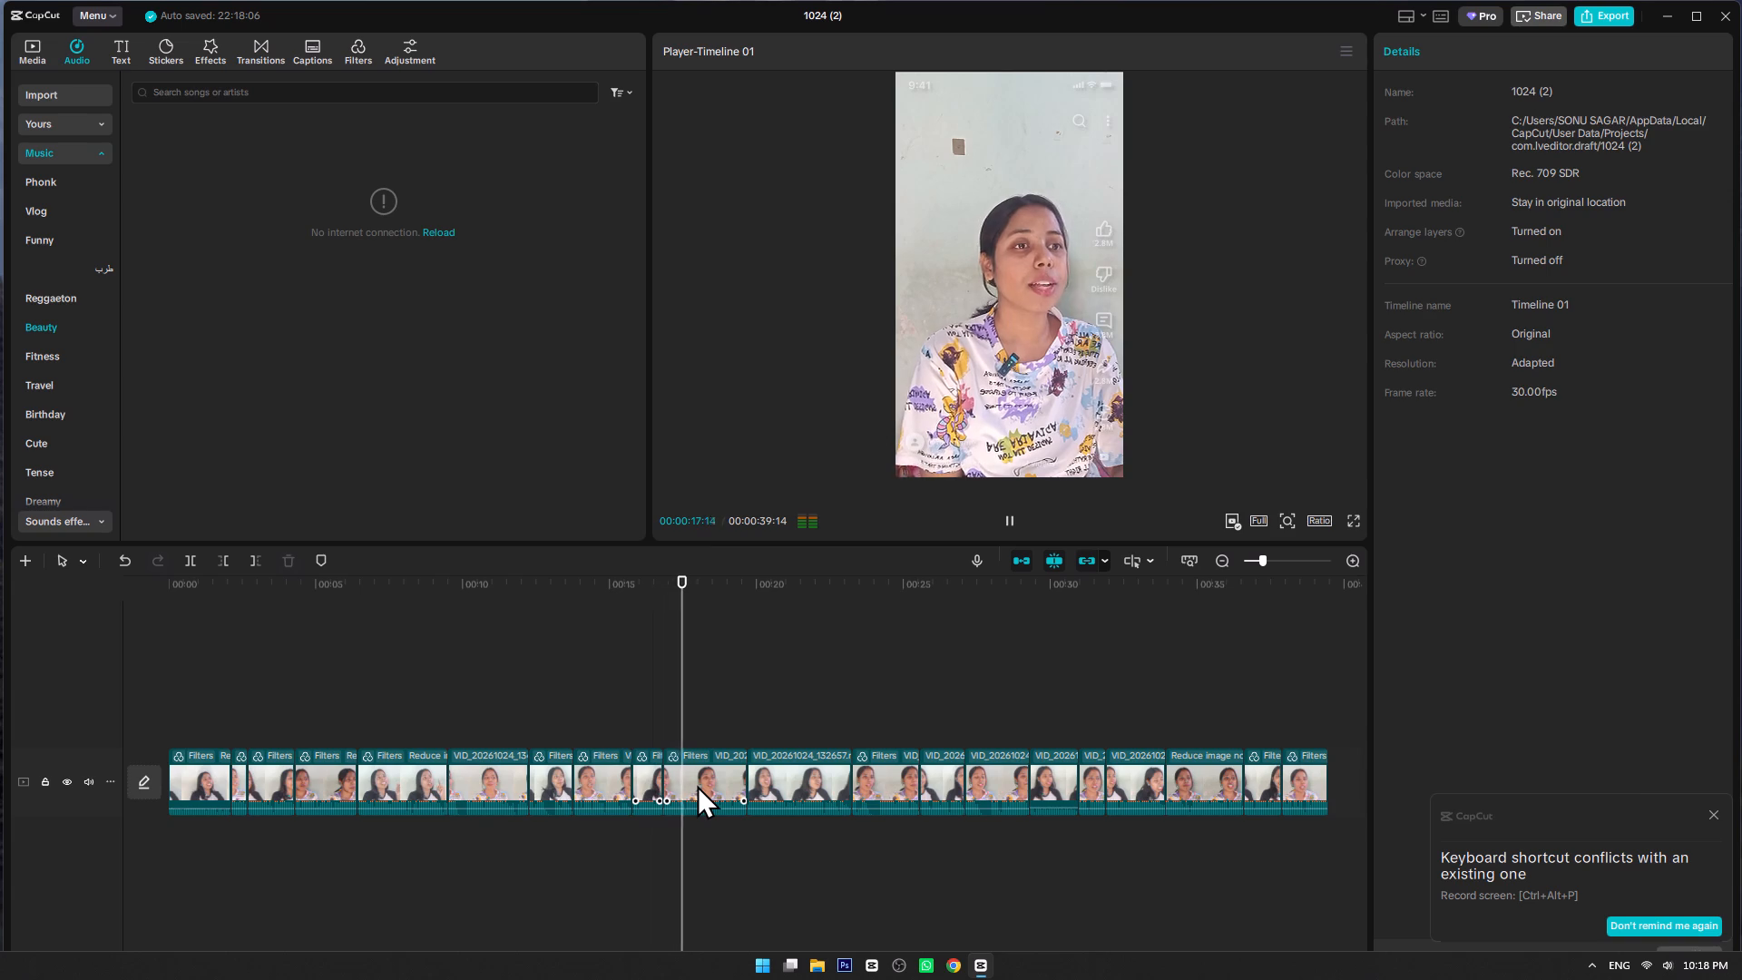
Apply Cherry Snow to the tenth clip, raise its Retouch, and replay from the ninth clip into the eleventh.
click(697, 785)
key(space)
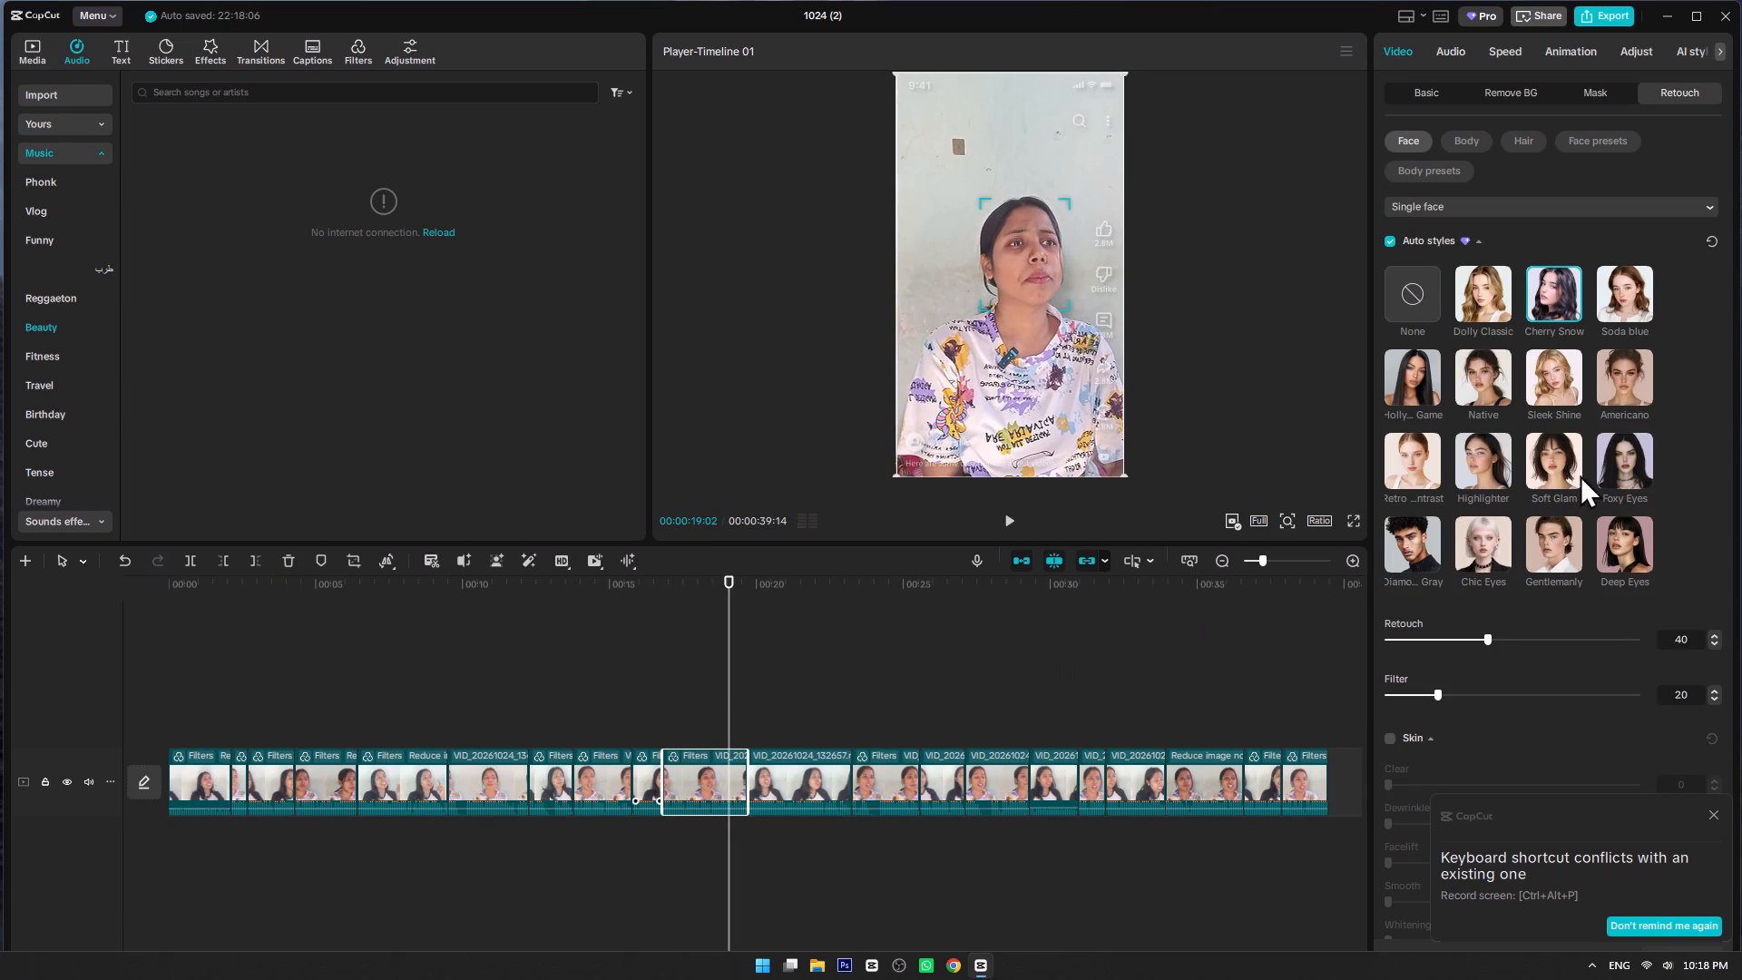
click(1569, 299)
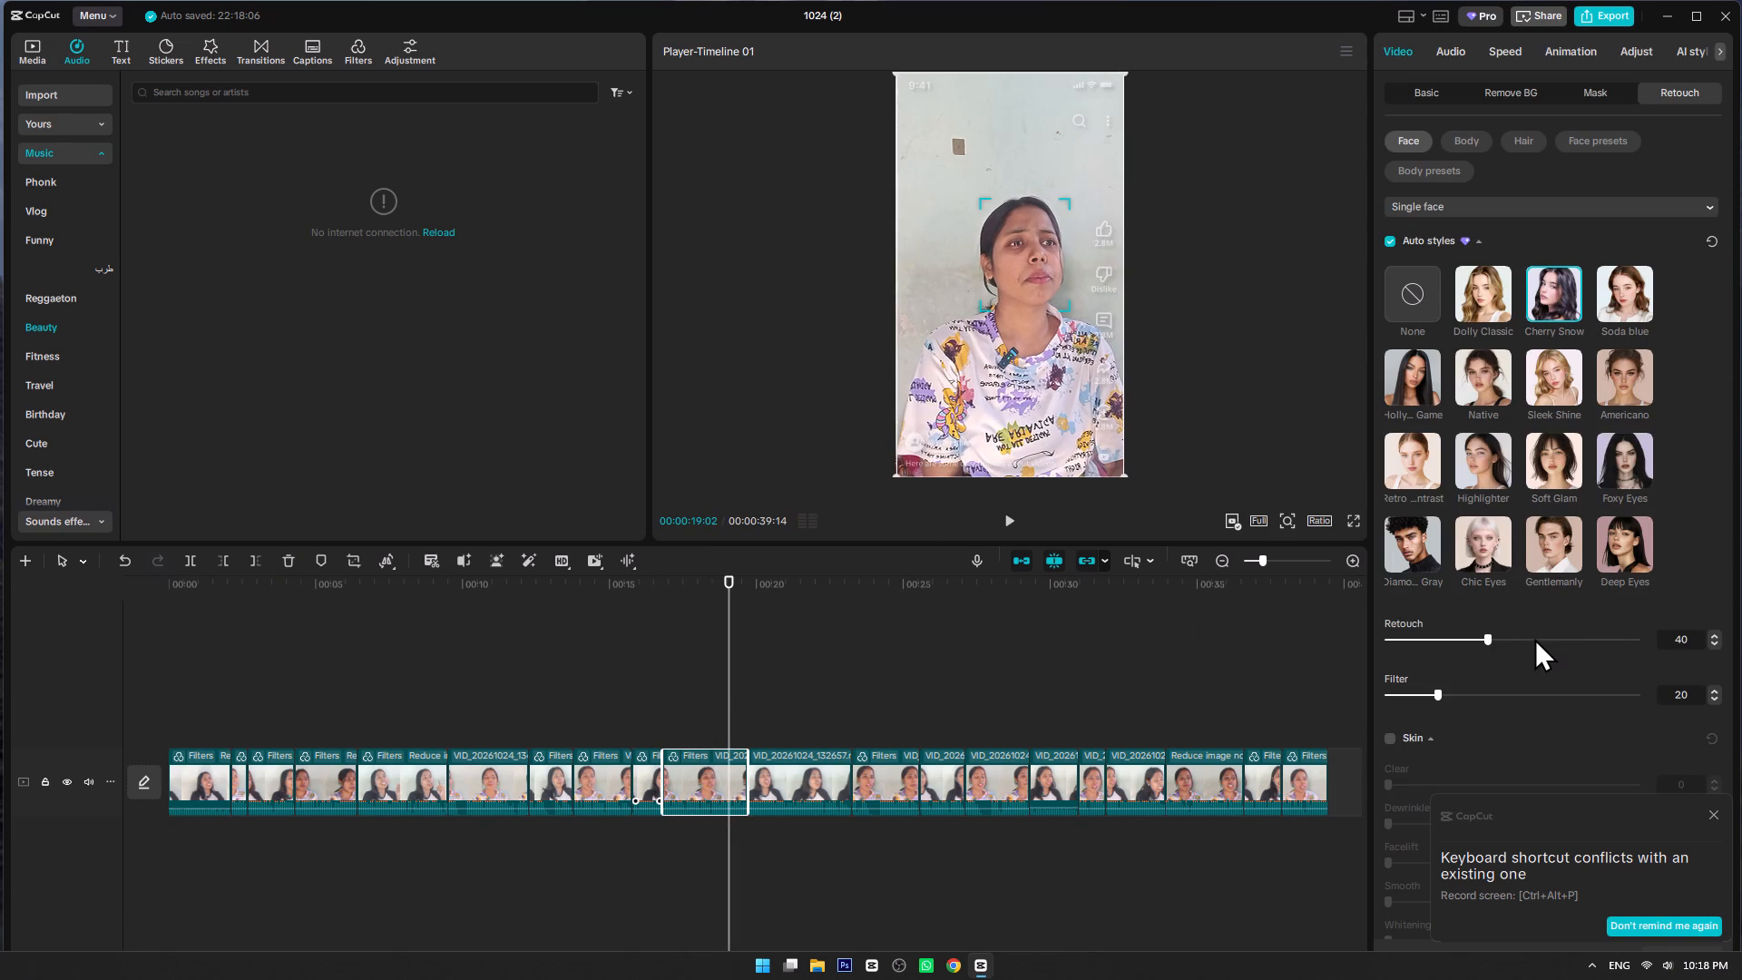
click(1532, 637)
click(630, 723)
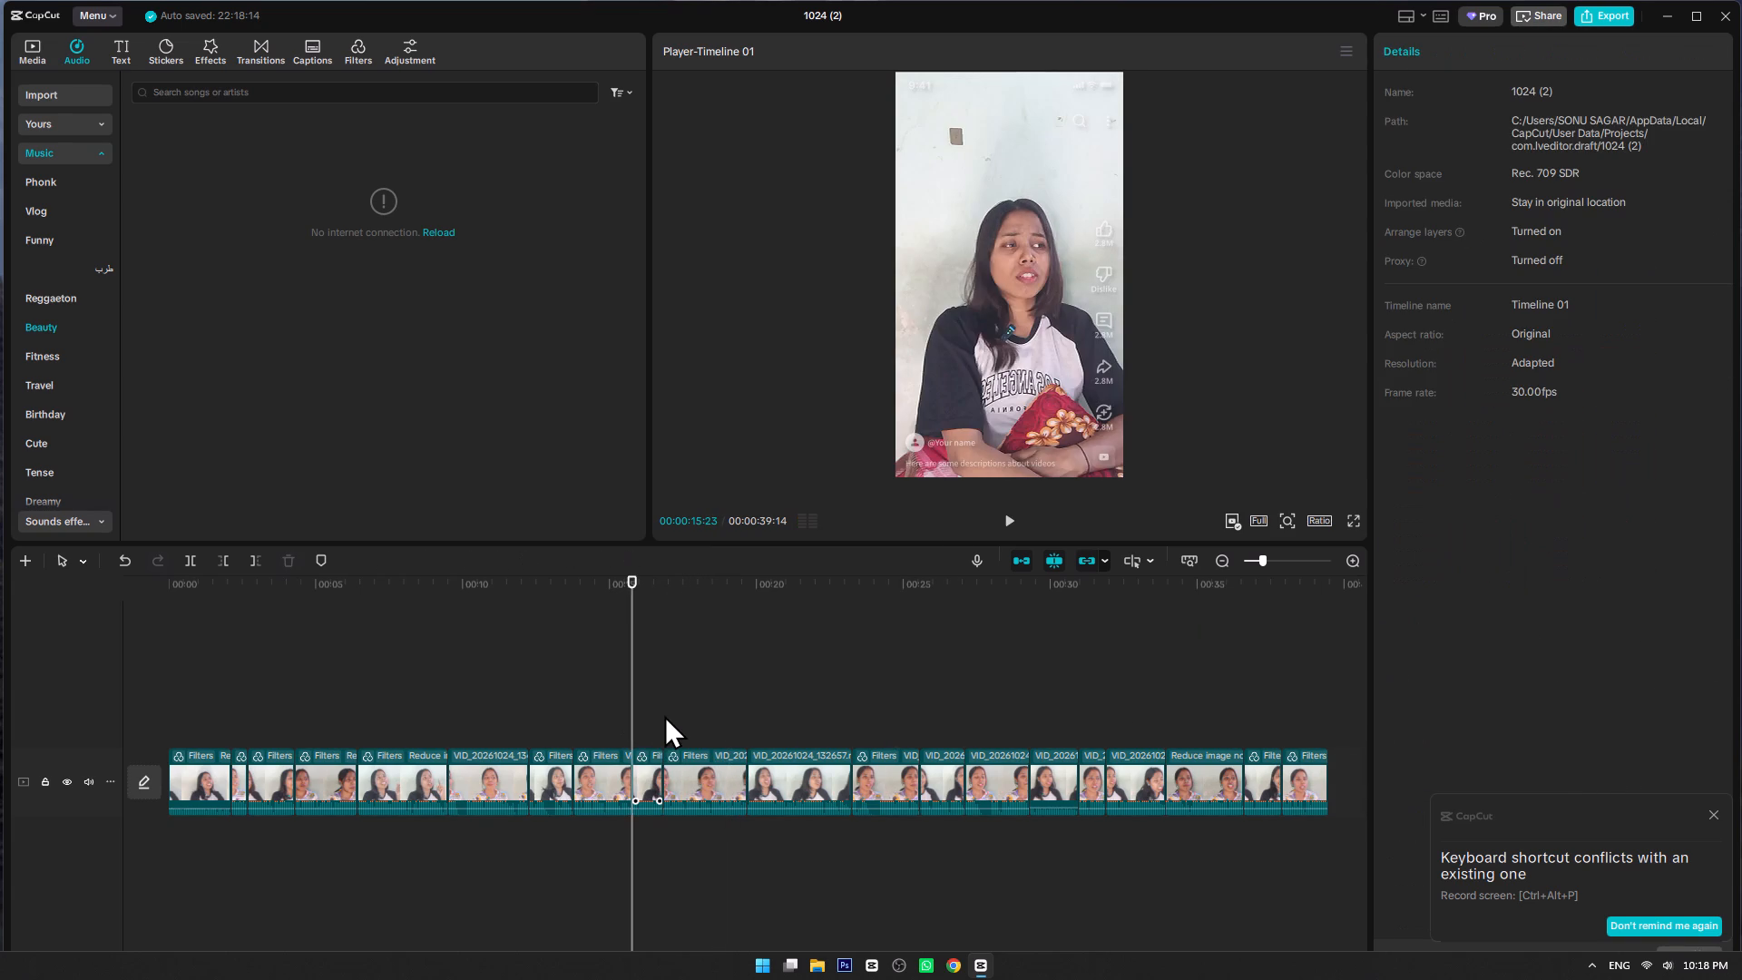
key(space)
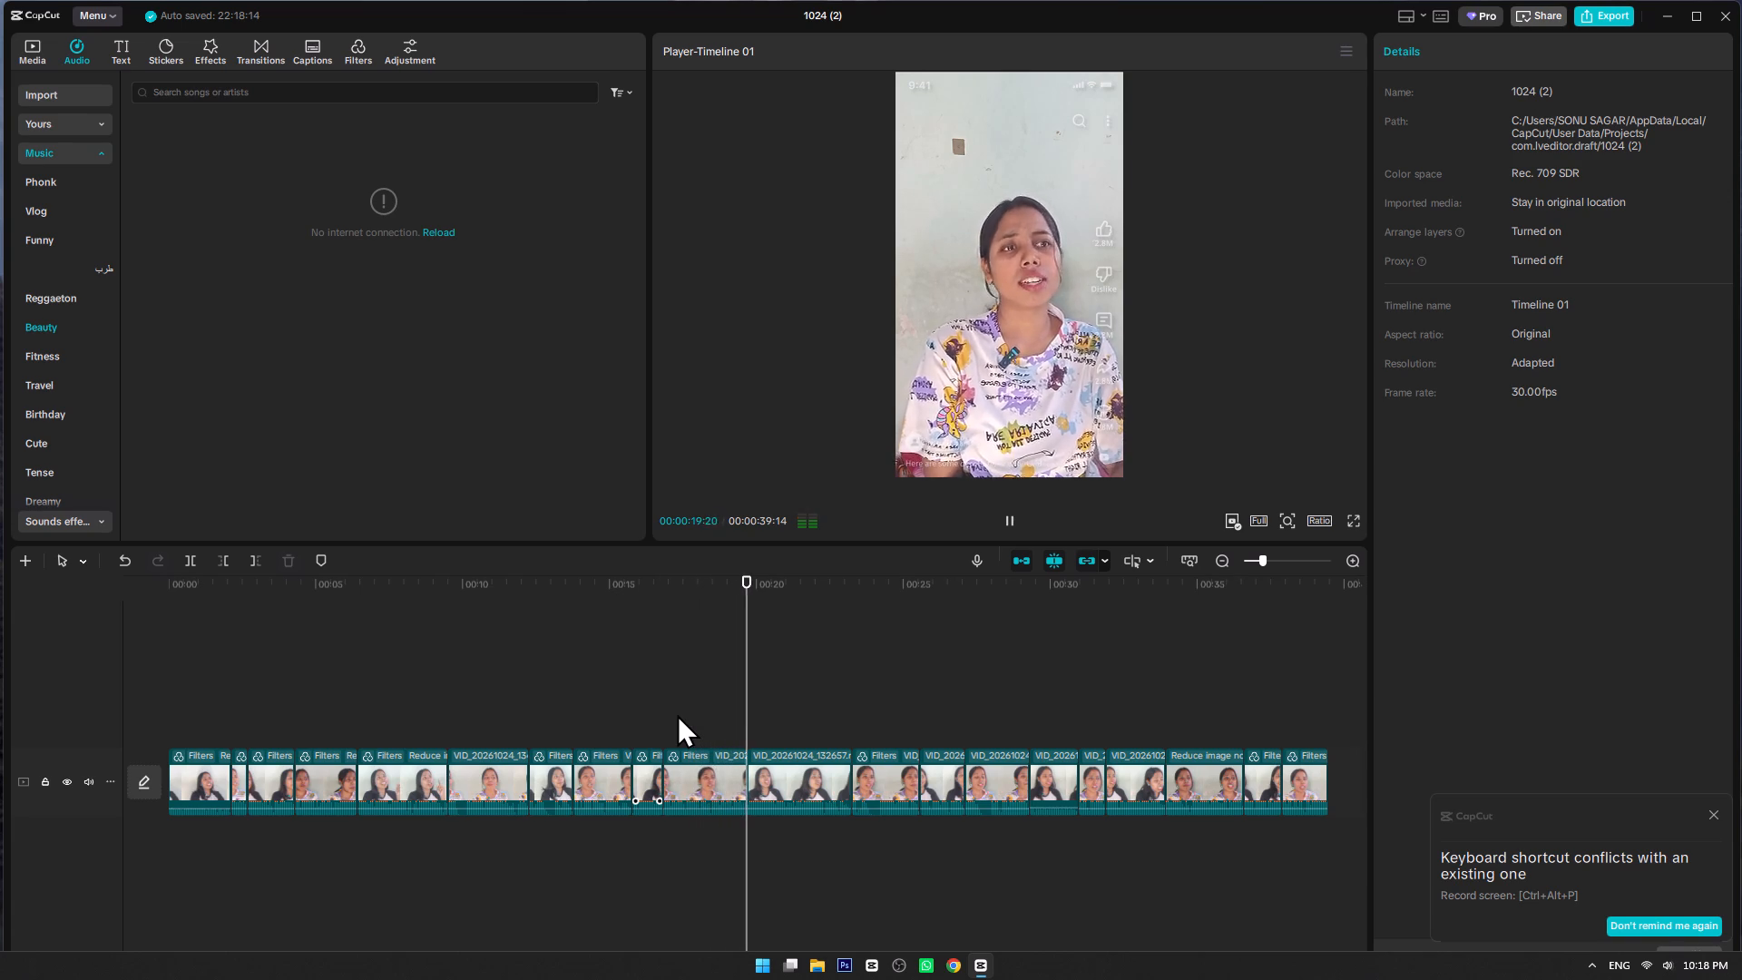
key(space)
key(space)
key(space)
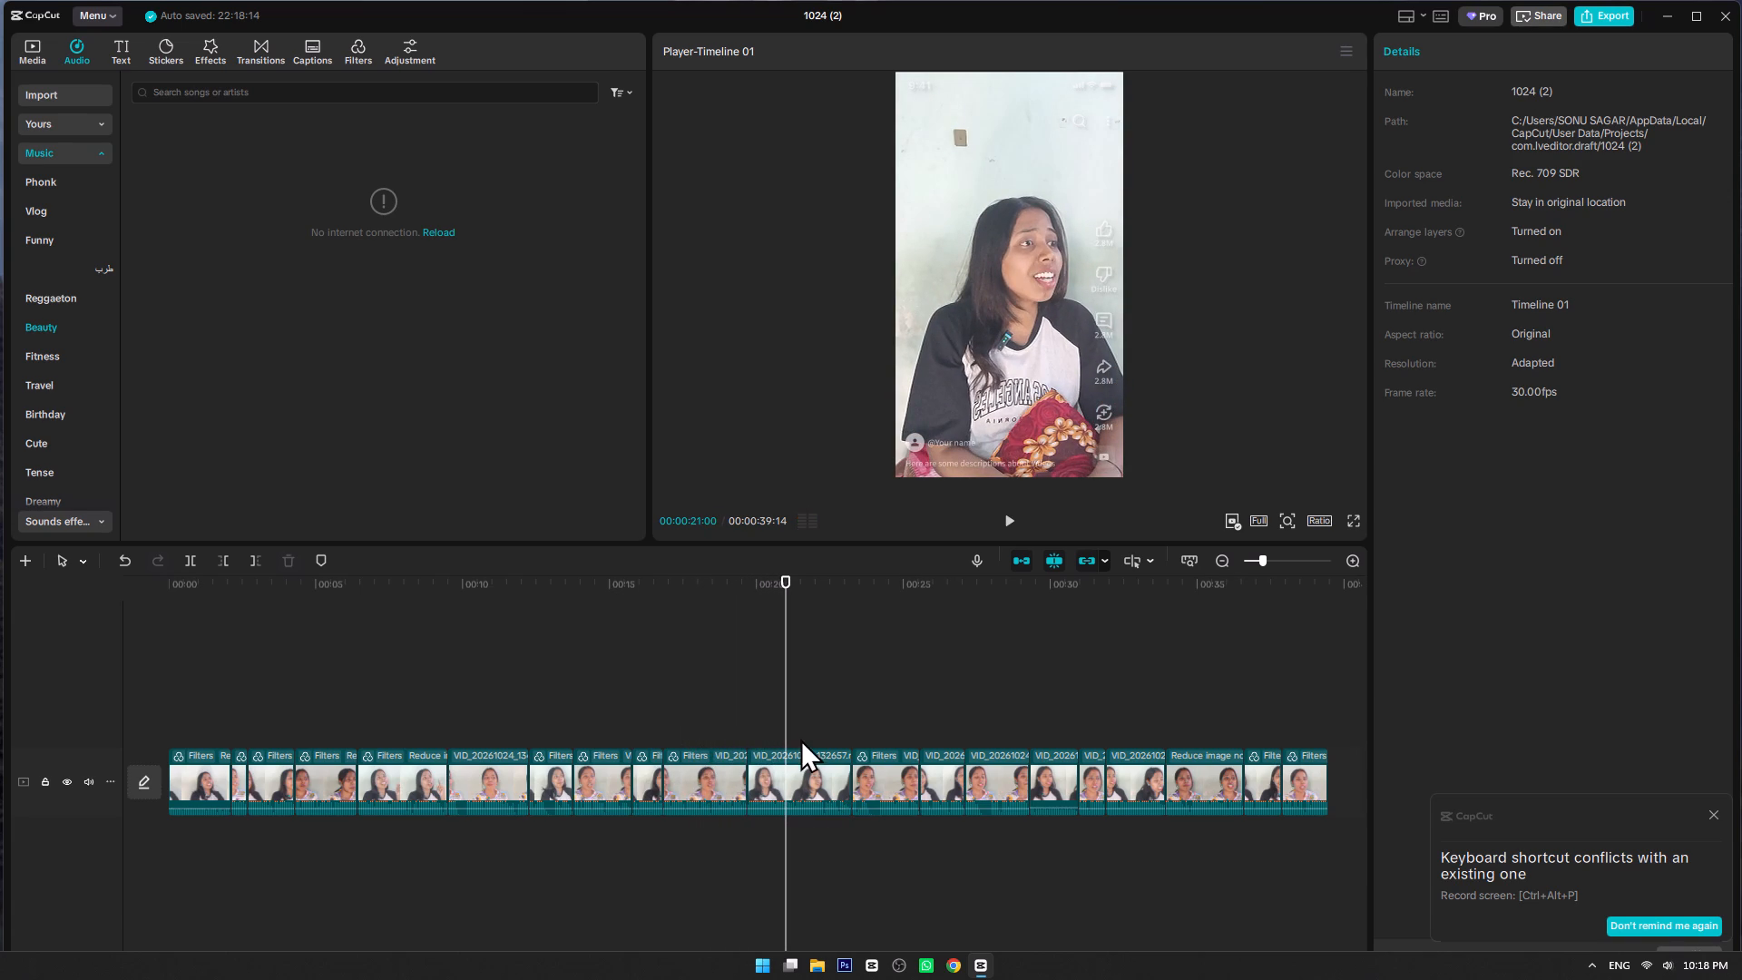
drag(789, 721, 739, 720)
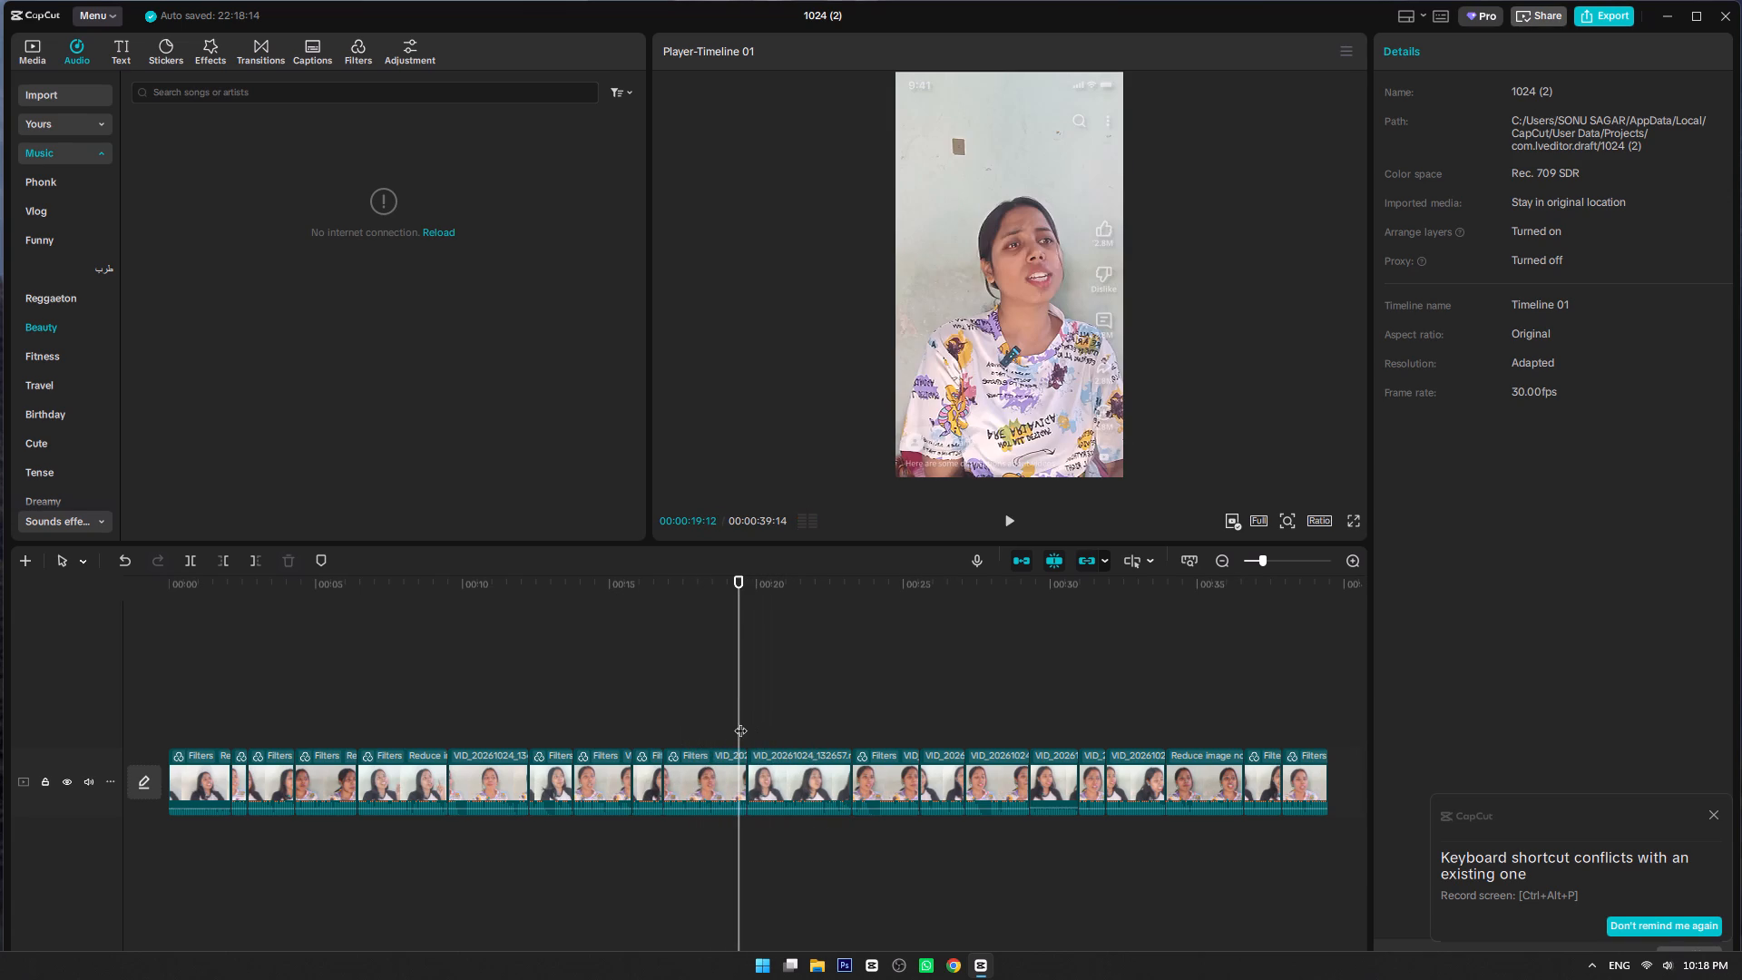
key(space)
key(space)
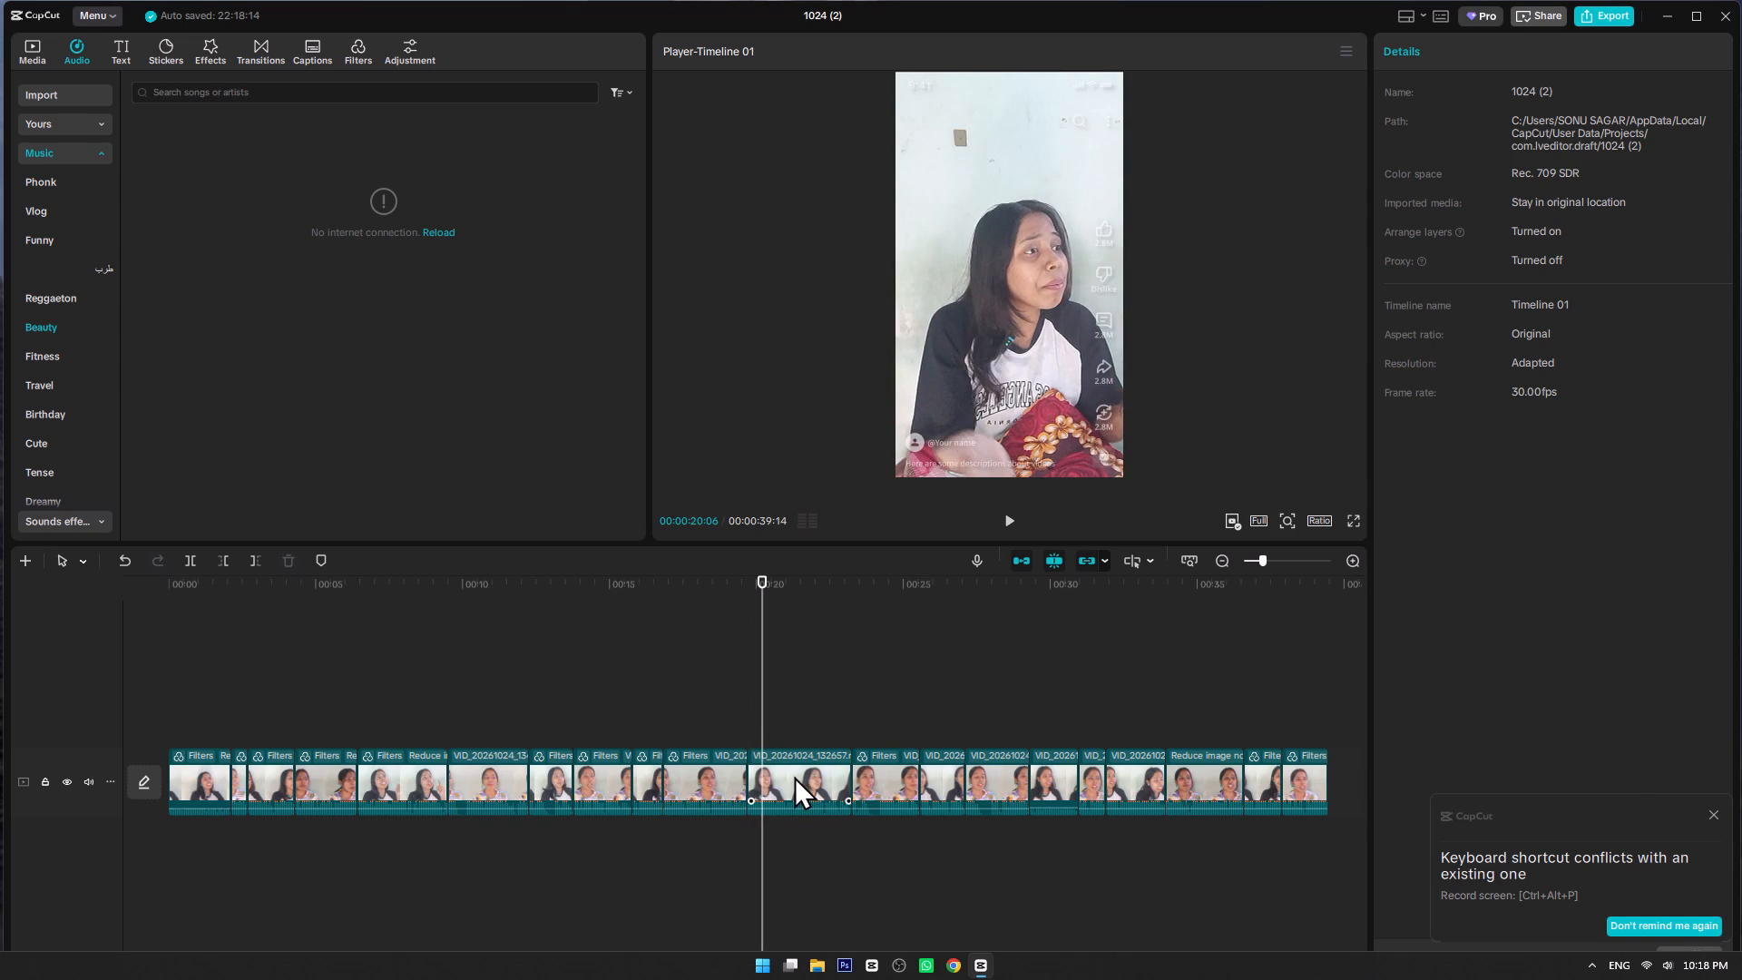
Enable auto styles with Cherry Snow on the eleventh clip, set Retouch to 73, and replay from the tenth clip into the twelfth.
click(794, 776)
click(1389, 236)
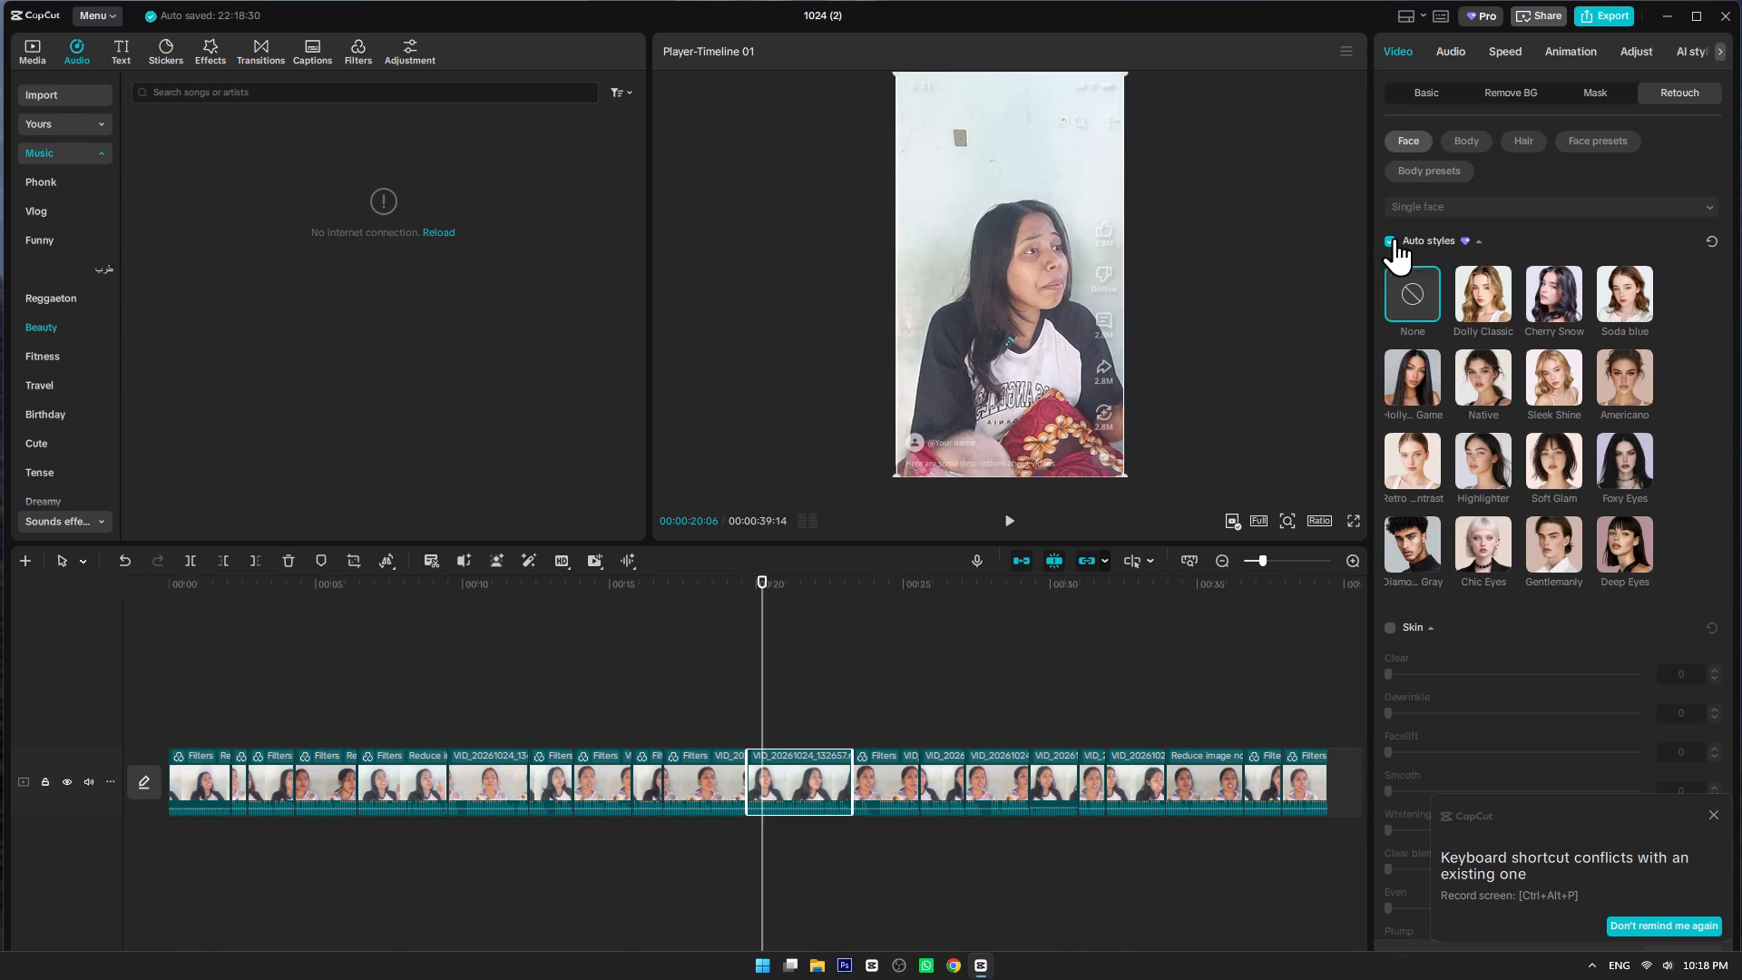
click(1546, 293)
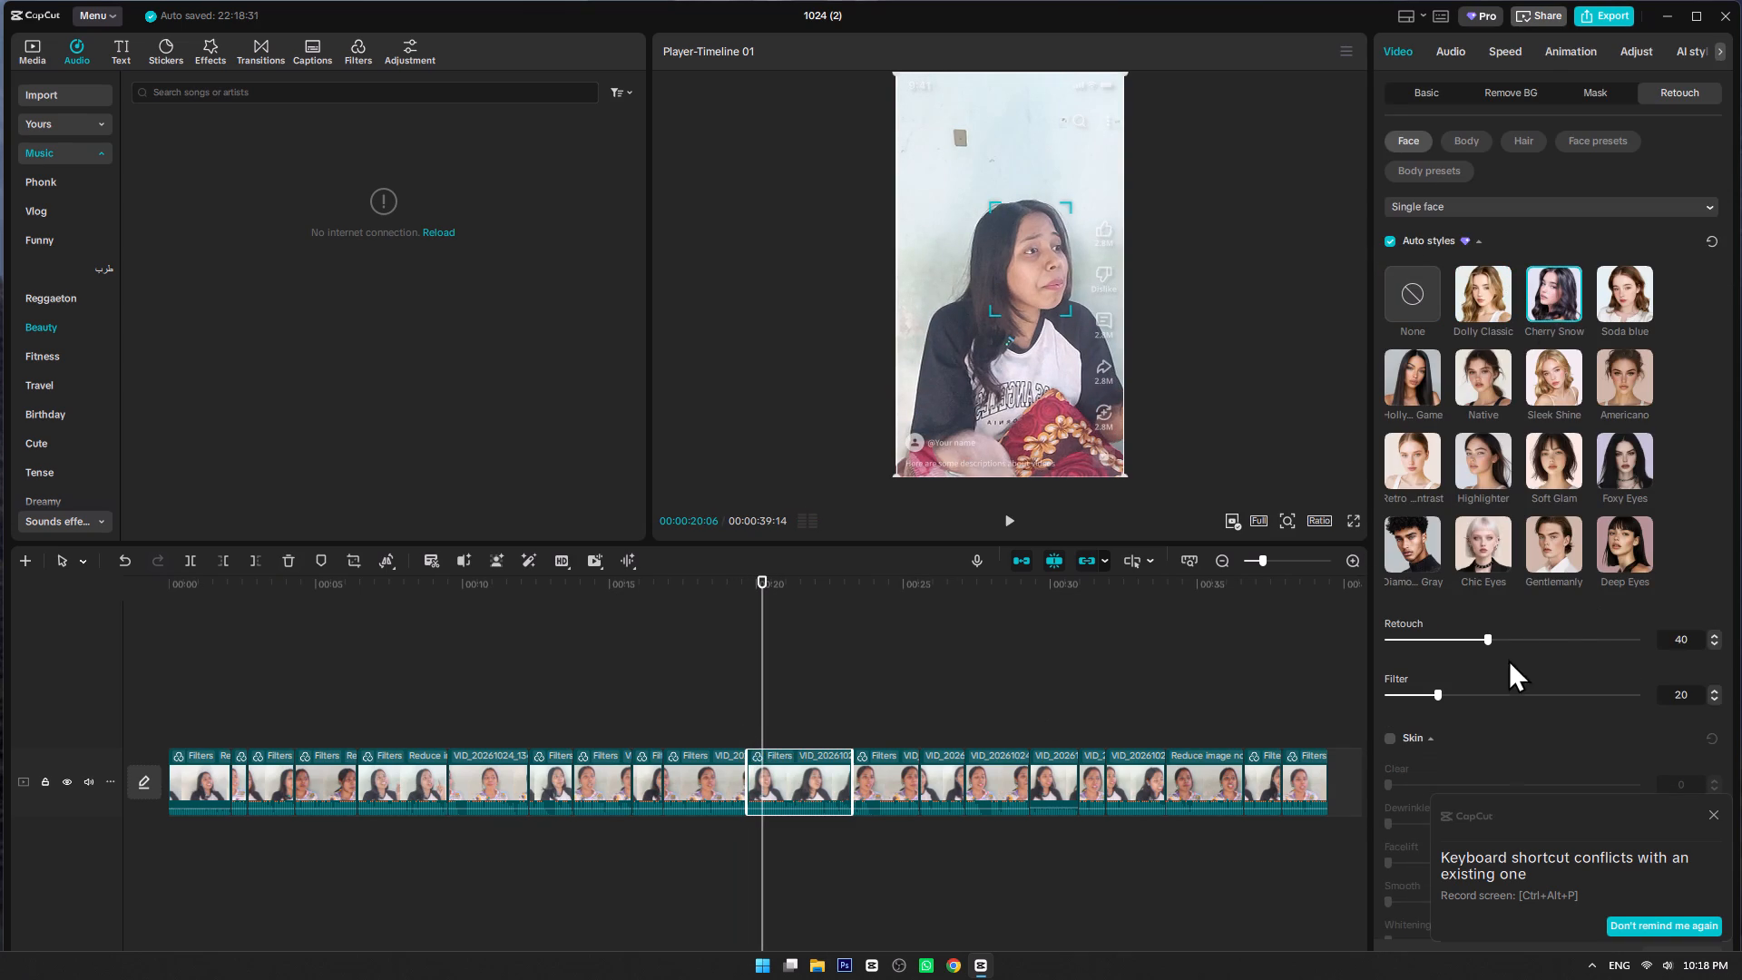
click(1535, 636)
click(1570, 636)
click(669, 713)
key(space)
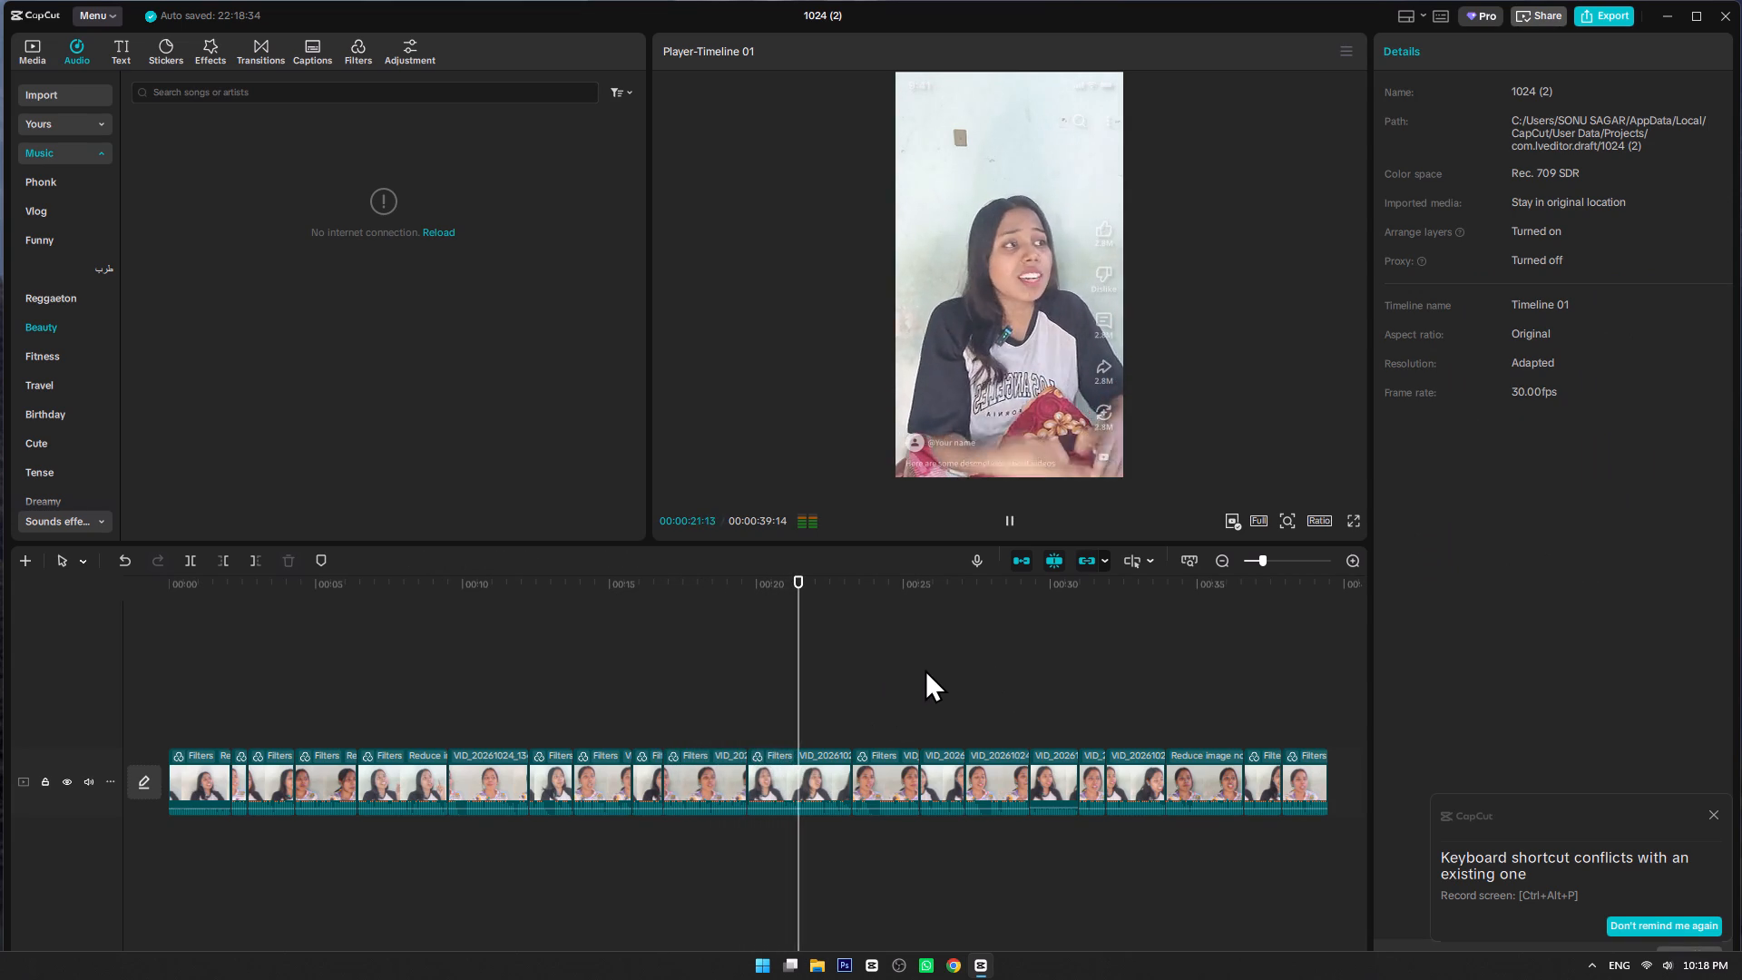
key(space)
Choose Cherry Snow for the twelfth clip, raise its Retouch, and replay from the eleventh clip into the fourteenth.
click(874, 779)
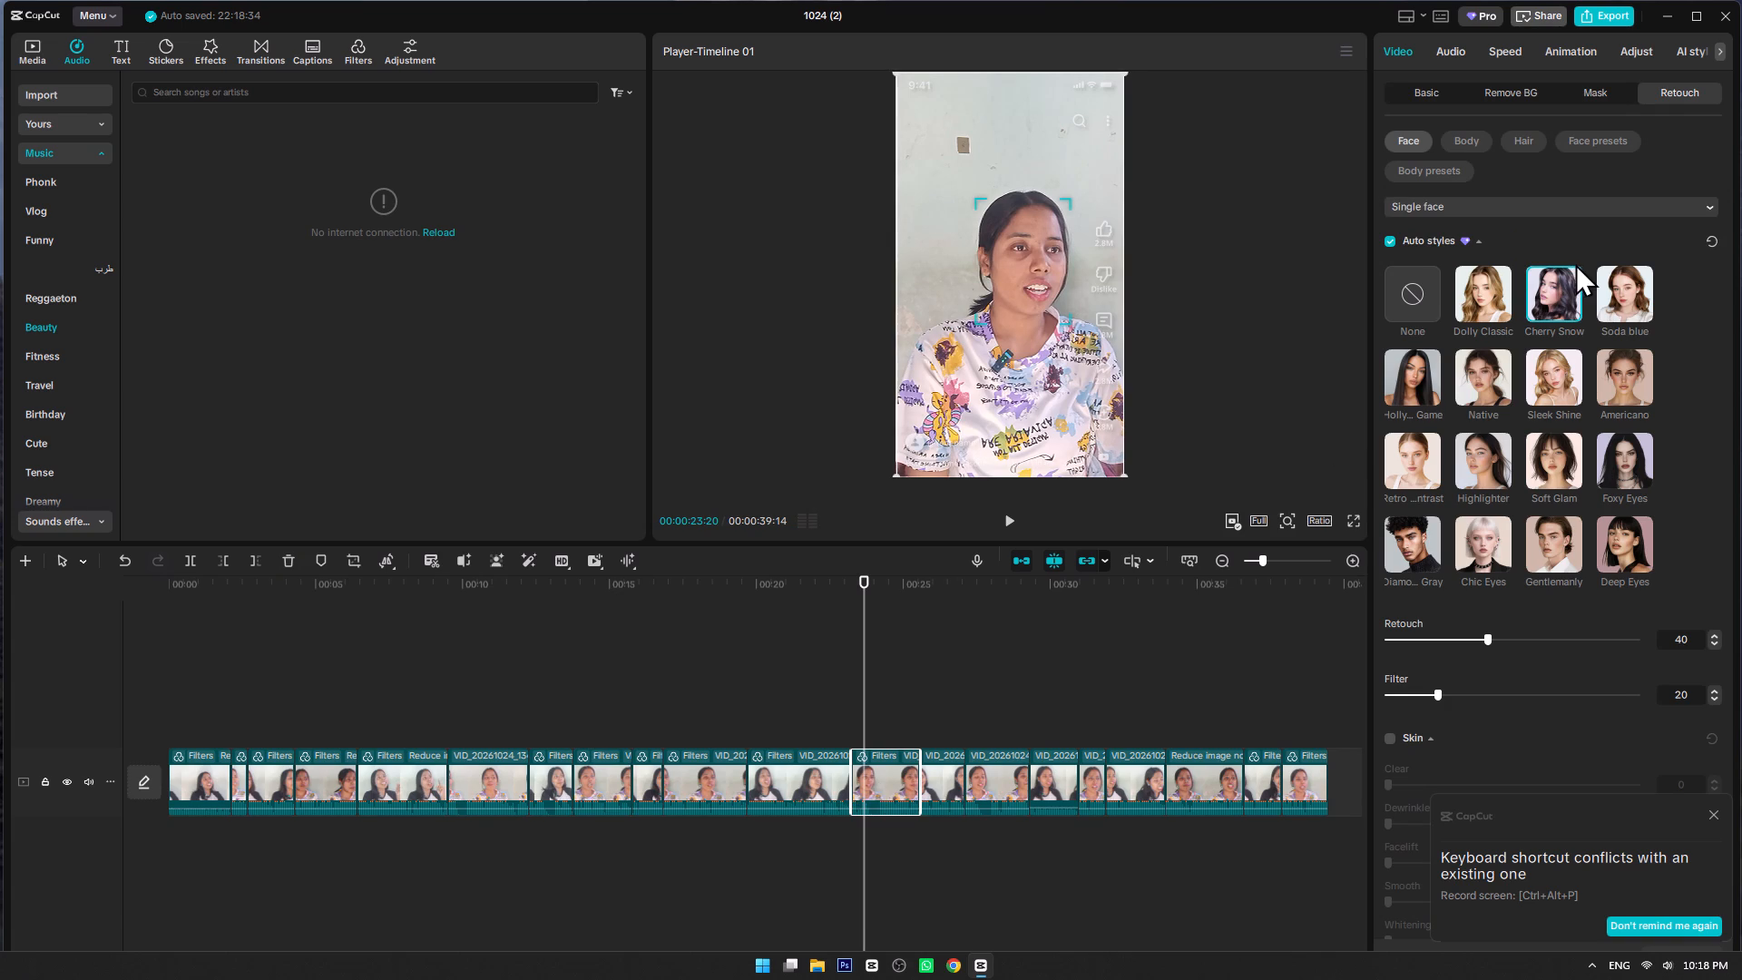
click(1557, 288)
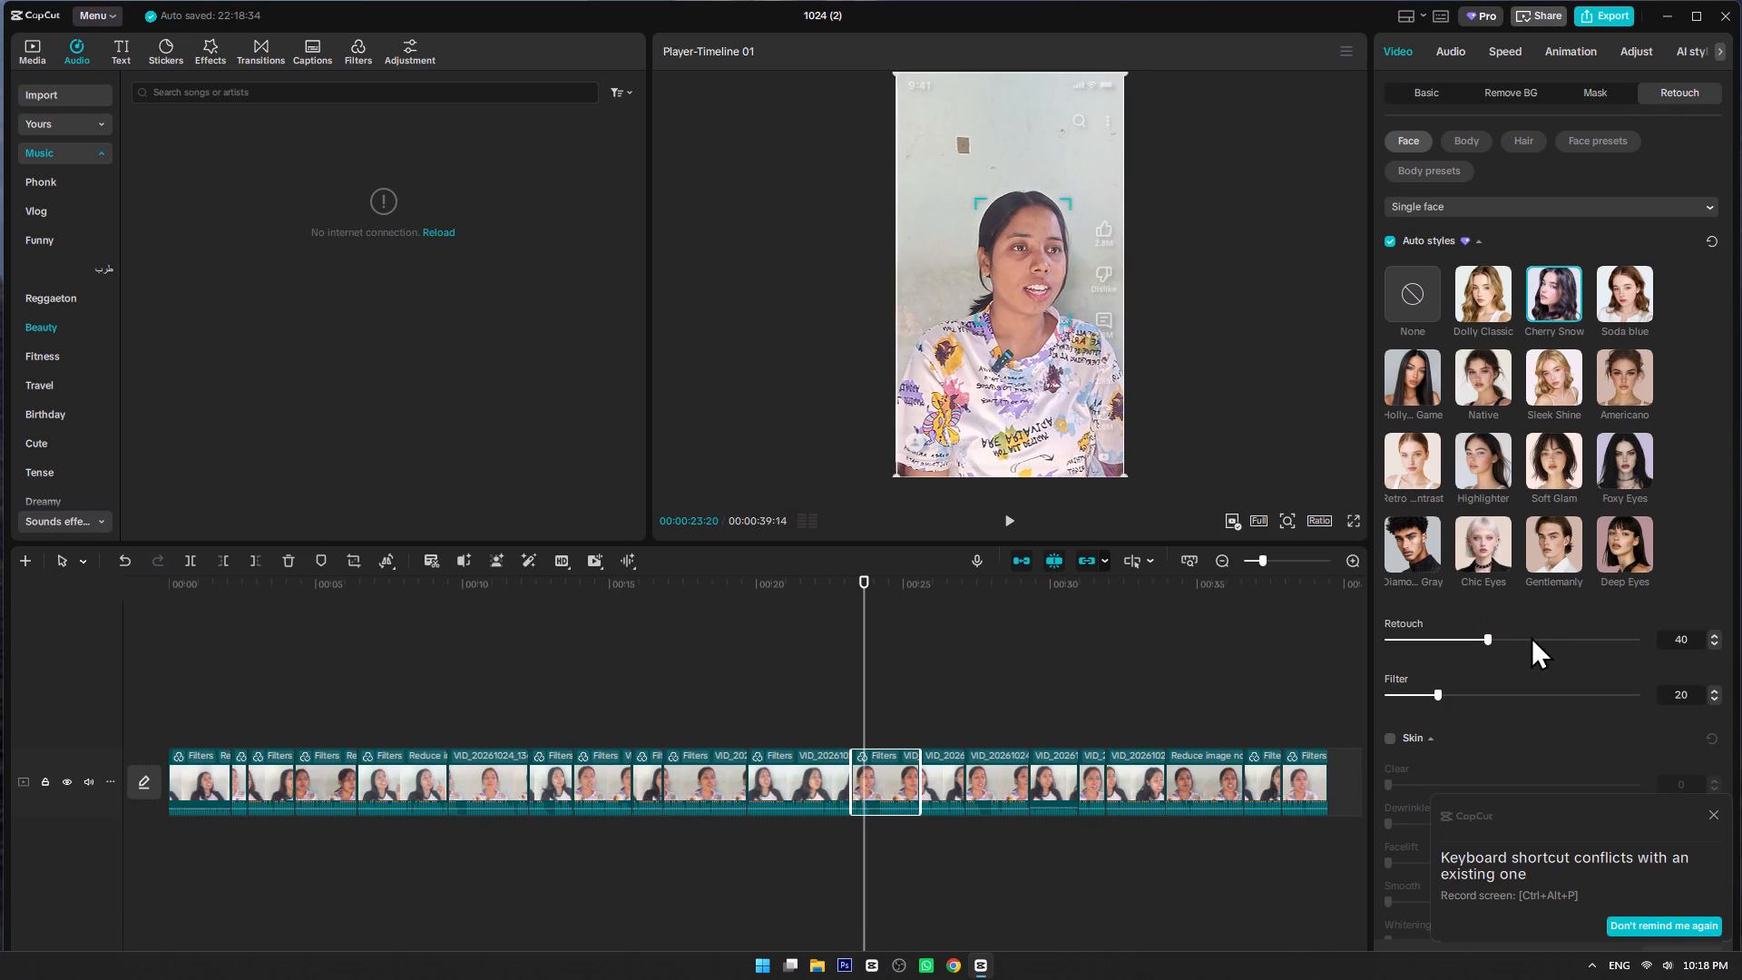
click(1531, 636)
click(812, 712)
key(space)
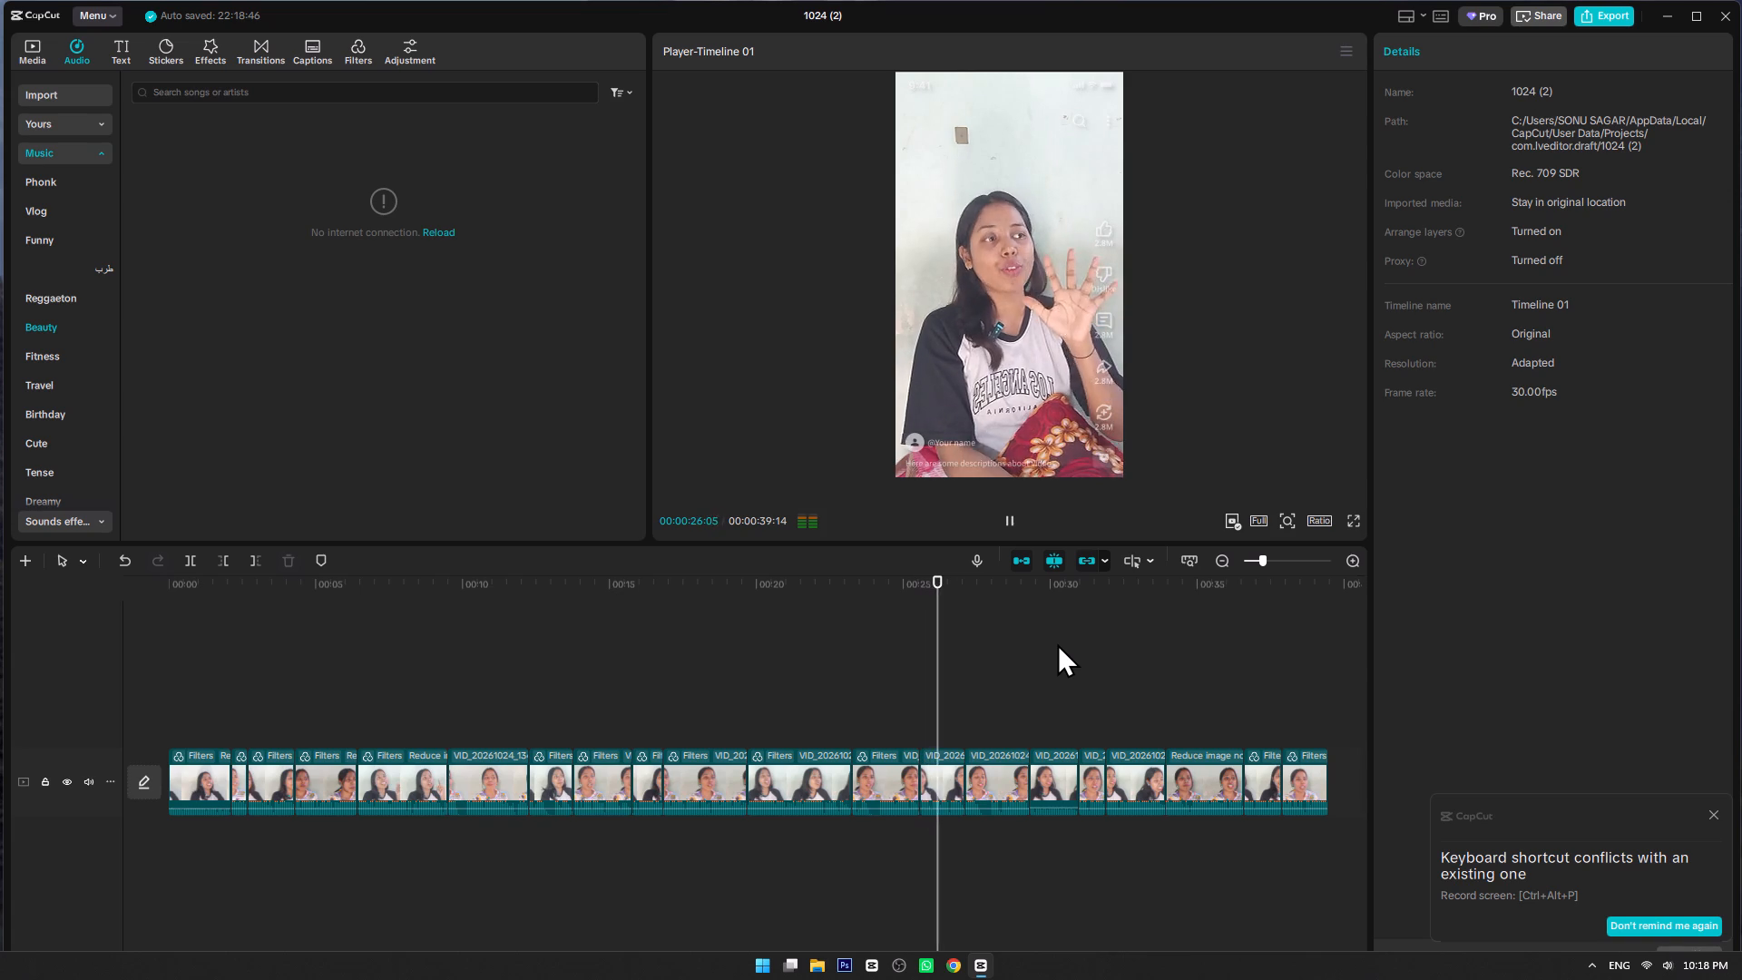
key(space)
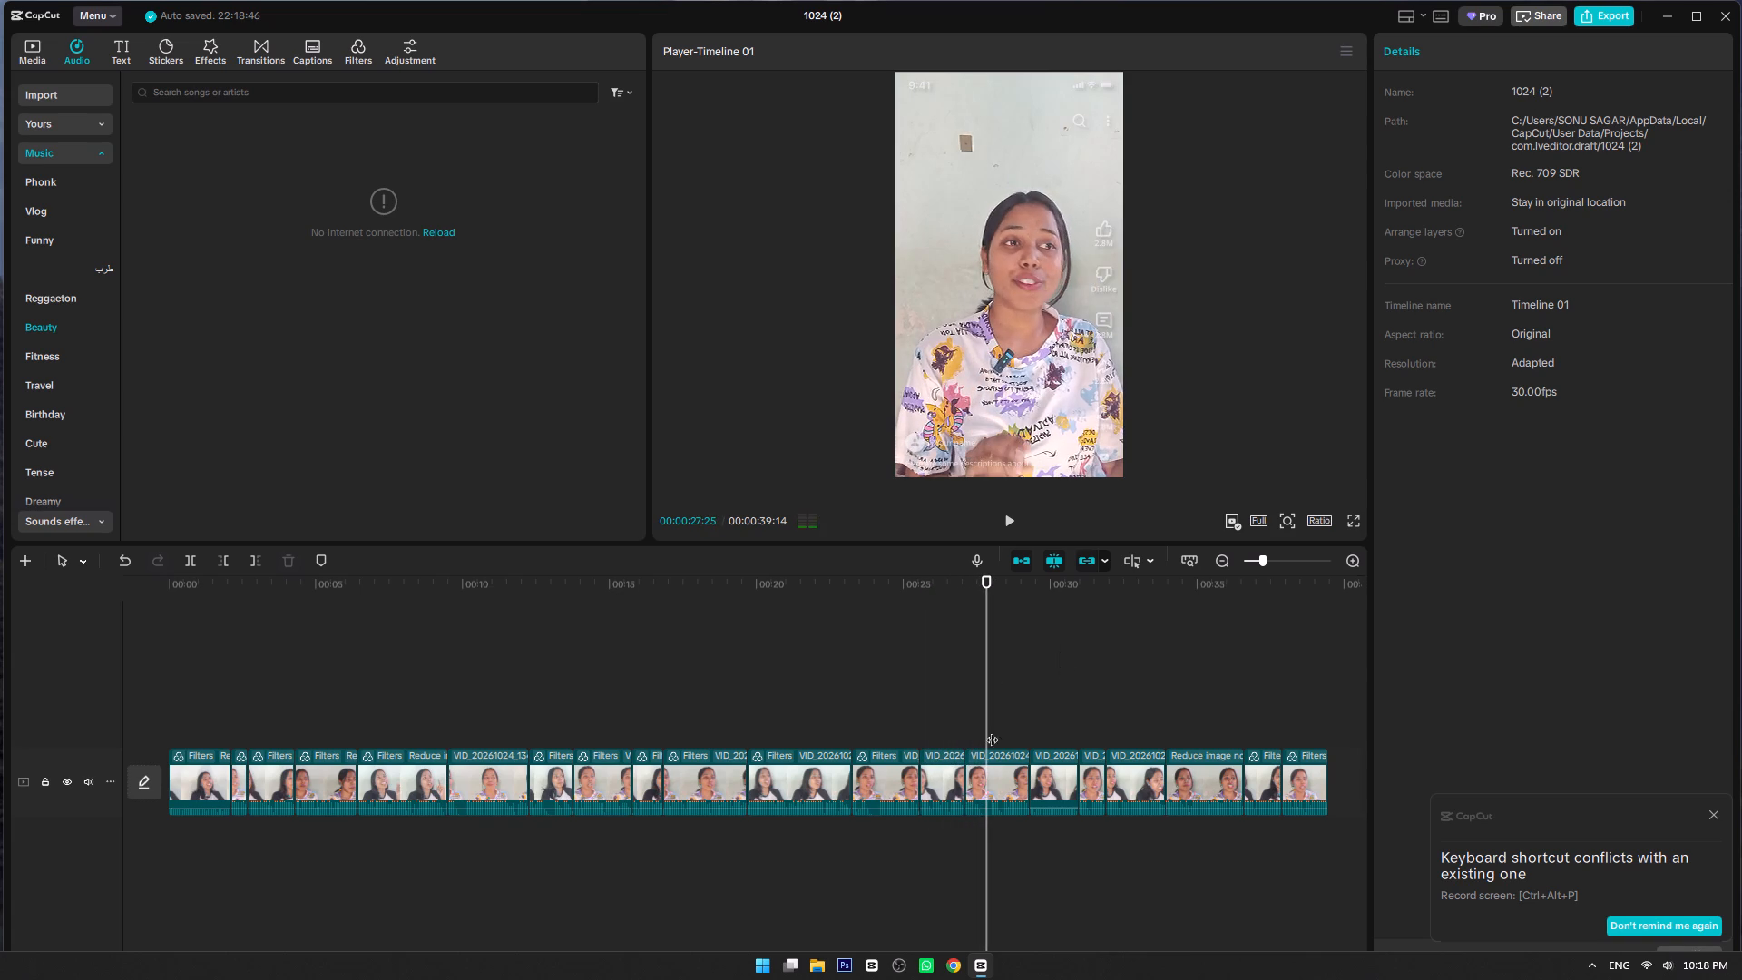
Turn on auto styles for the fourteenth clip, apply Cherry Snow, and play on into the fifteenth clip.
click(993, 767)
click(1403, 239)
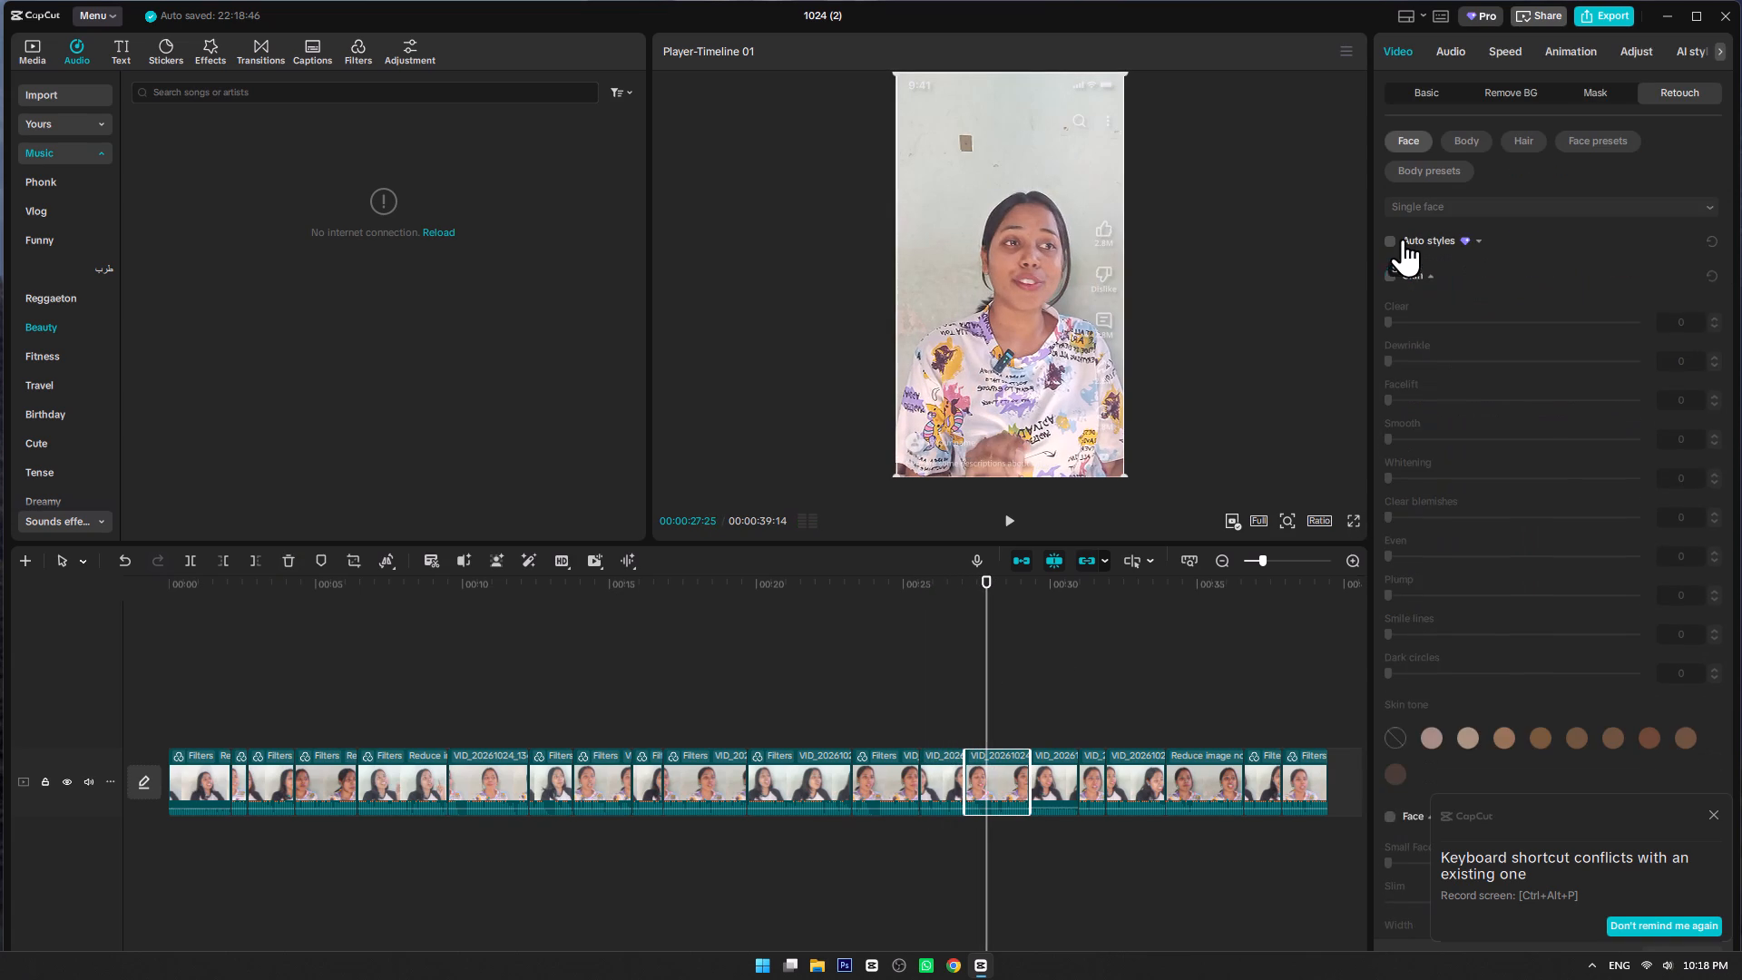
click(1395, 239)
click(1541, 294)
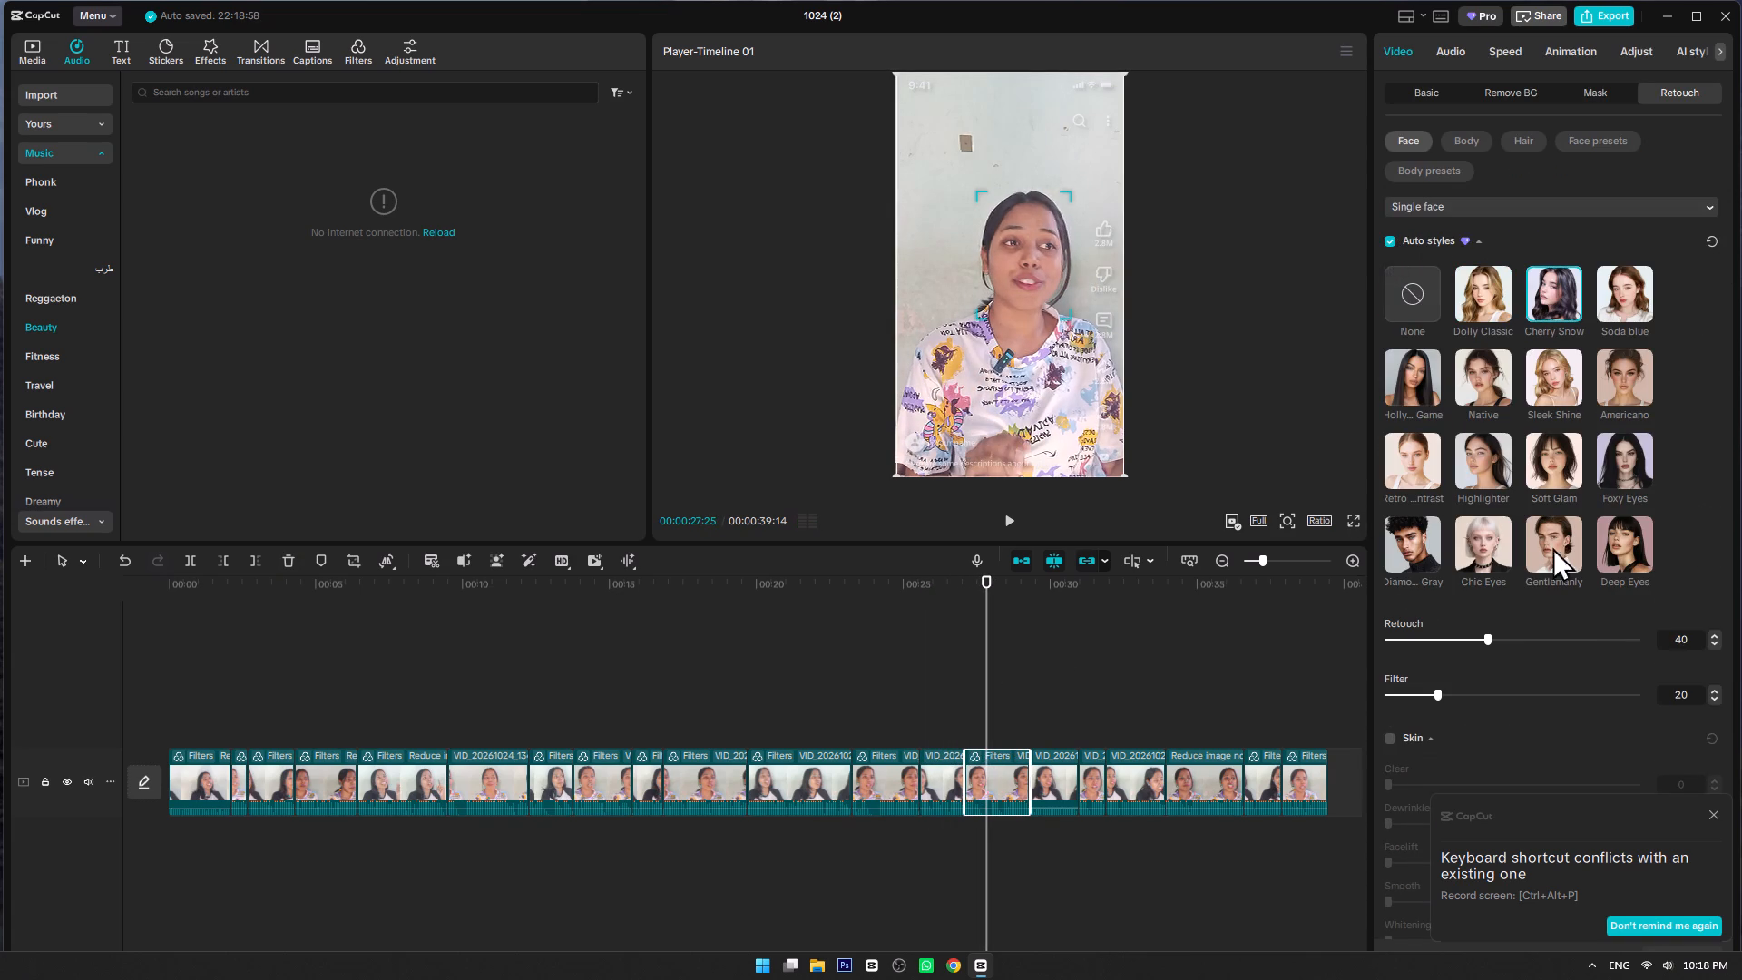
key(space)
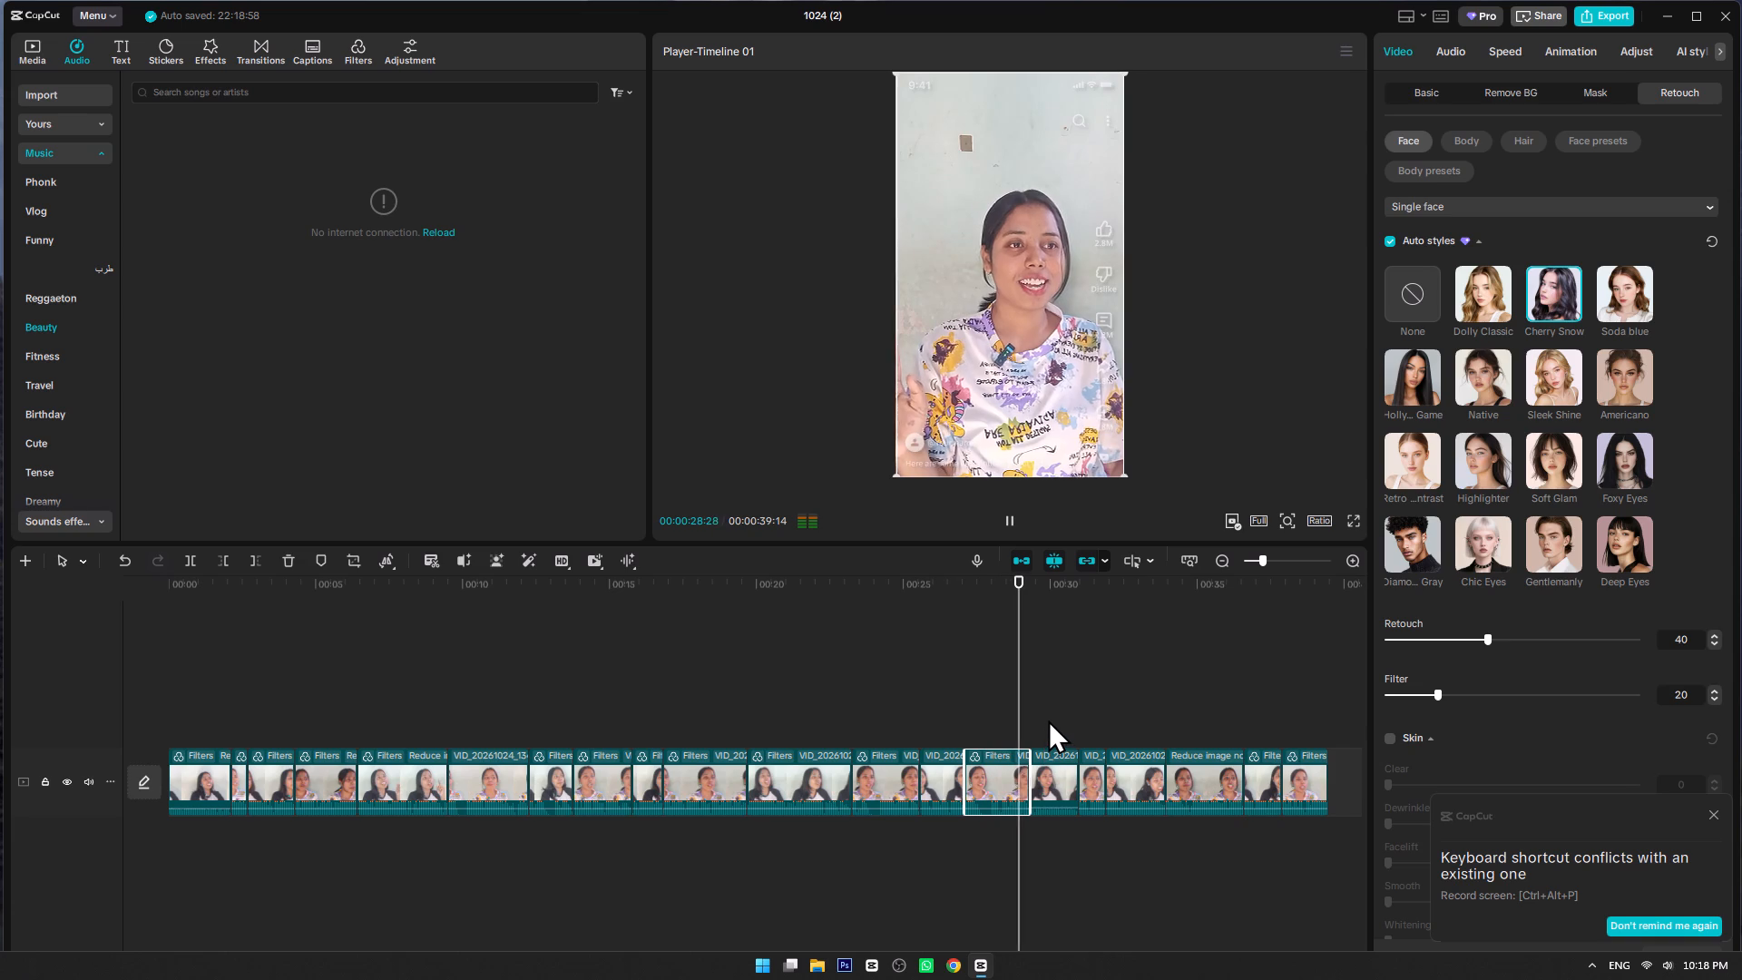
key(space)
Enable auto styles with Cherry Snow on the fifteenth clip, raise its Retouch, and replay from the fourteenth clip into the sixteenth.
click(1052, 771)
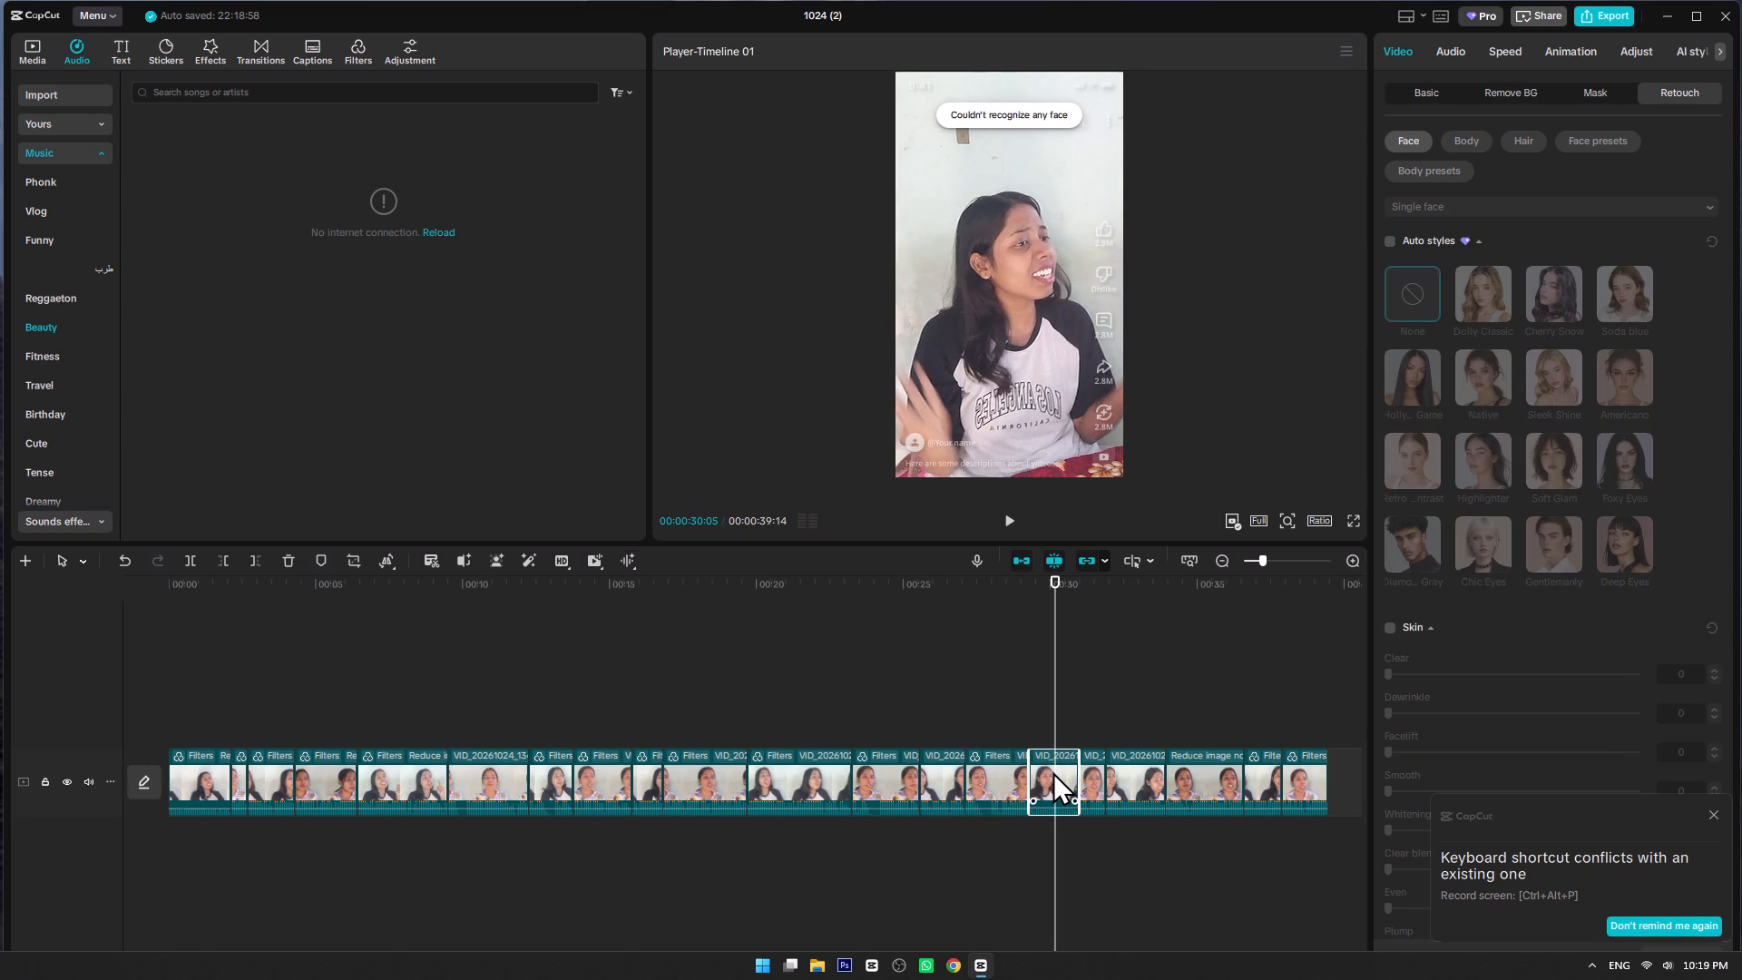
click(1392, 237)
click(1542, 283)
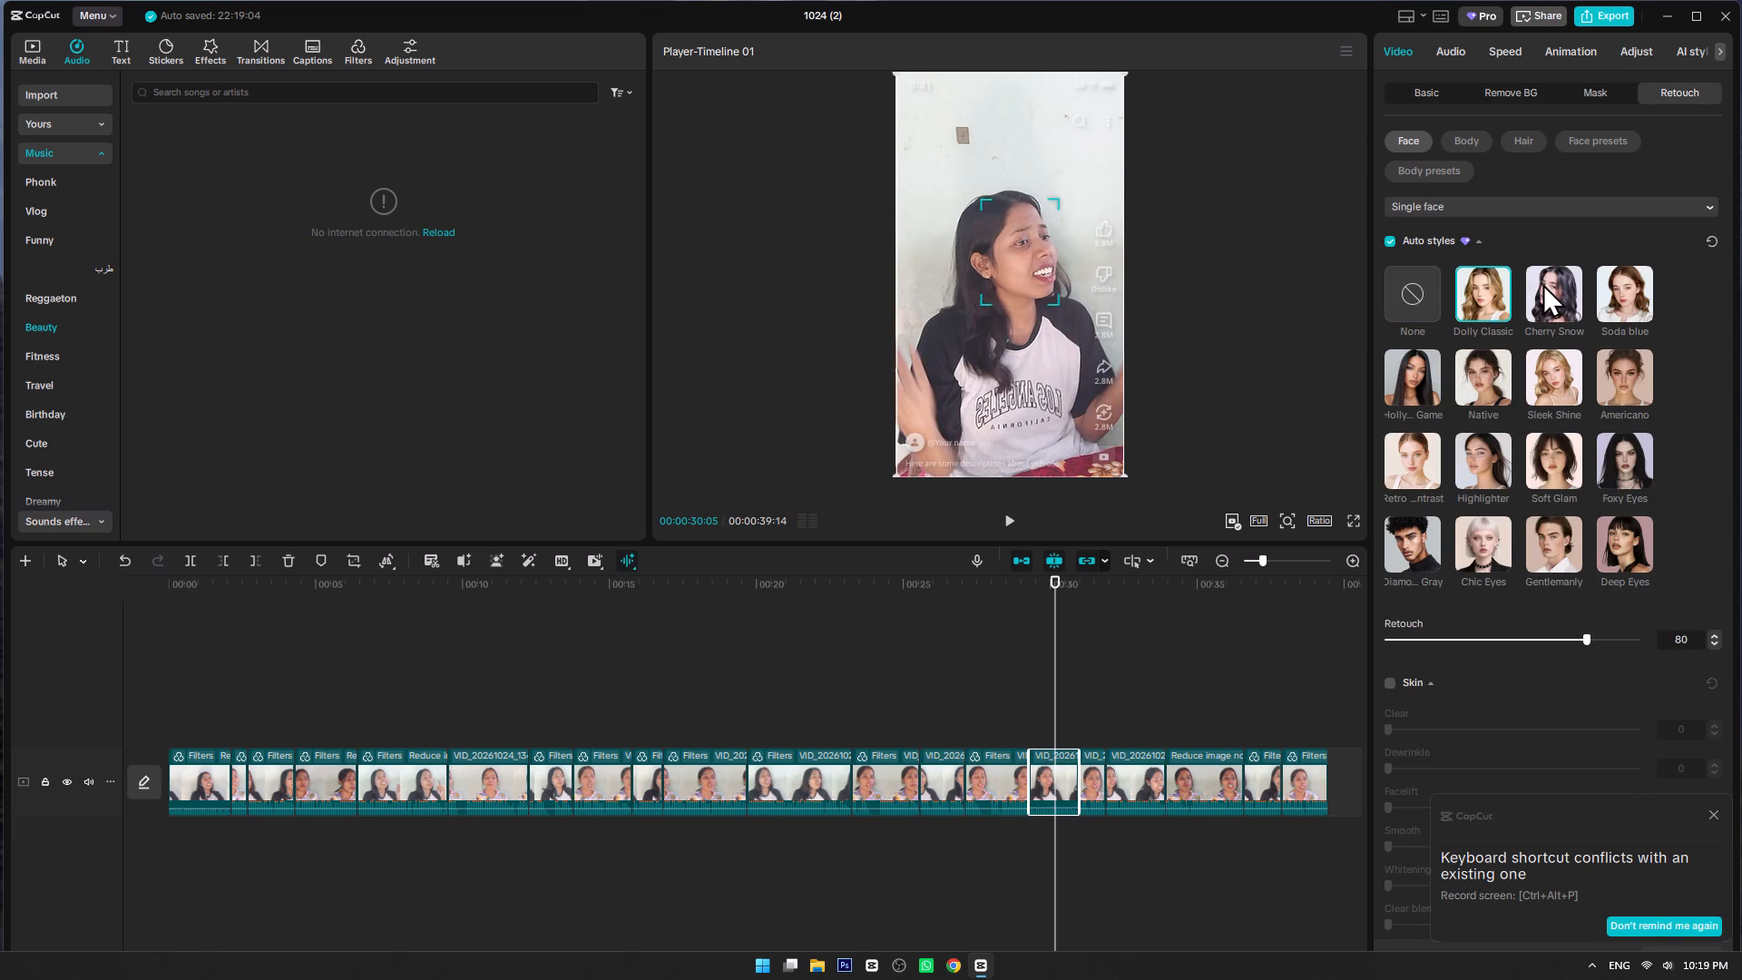
click(1519, 635)
click(1003, 690)
key(space)
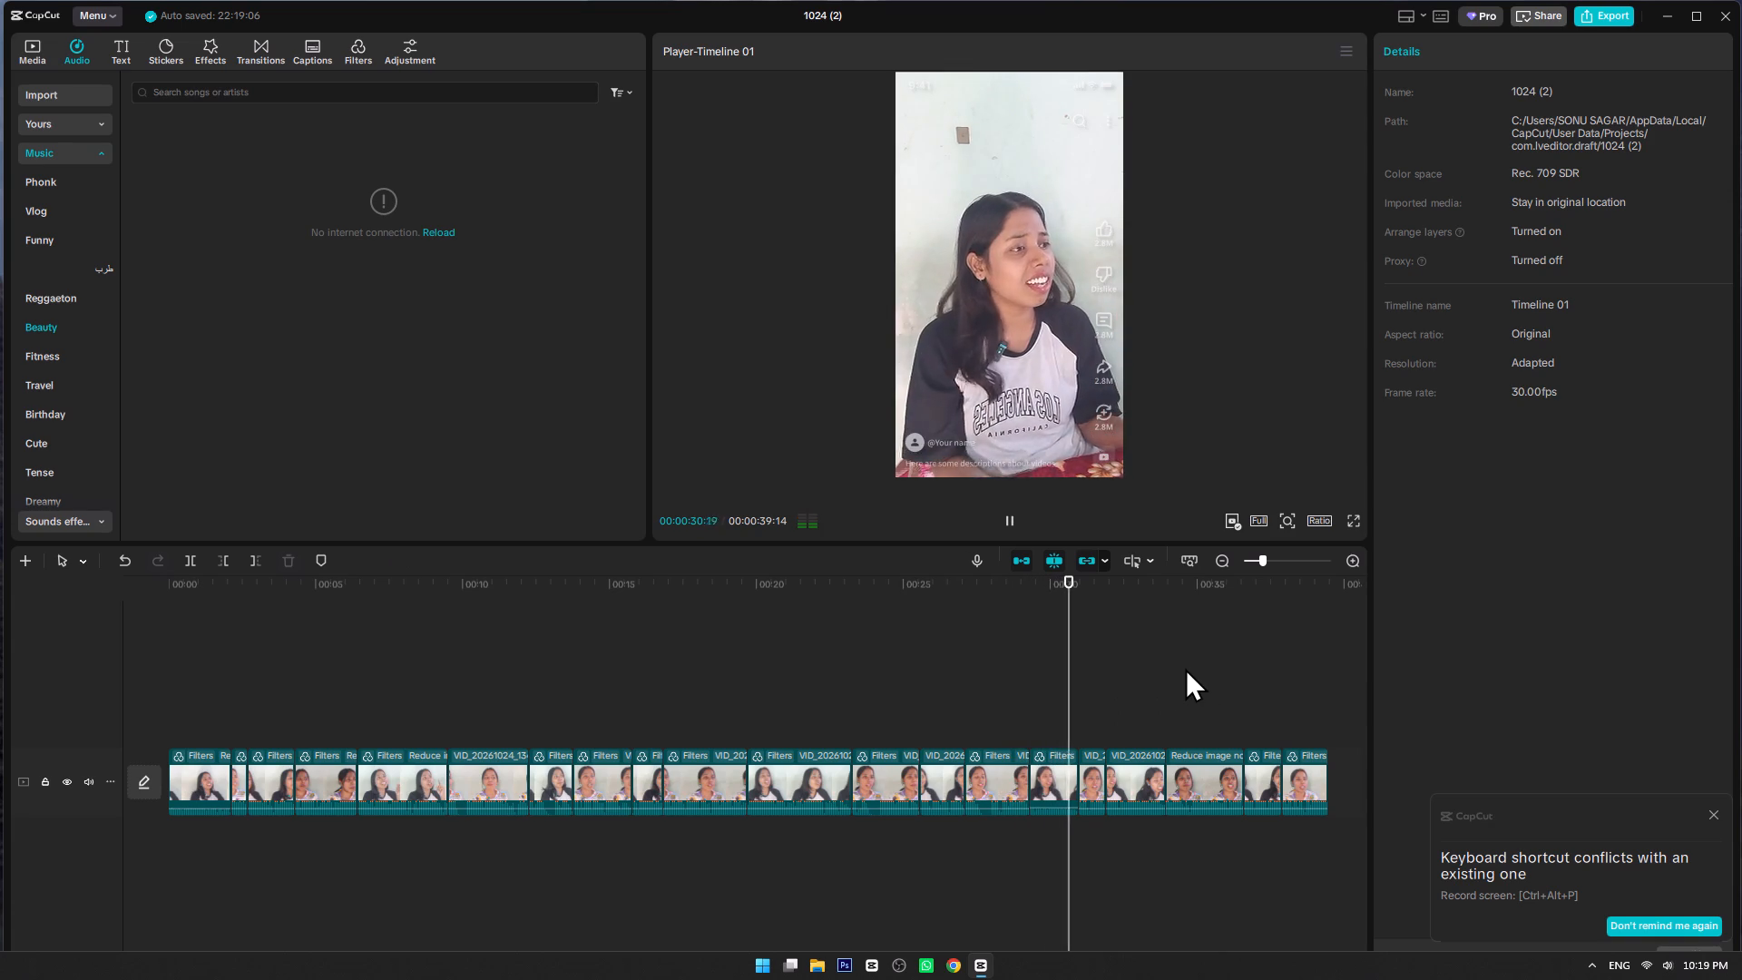
key(space)
Enable auto styles with Cherry Snow on the sixteenth clip, set Retouch to 50, and play on into the seventeenth.
click(1098, 782)
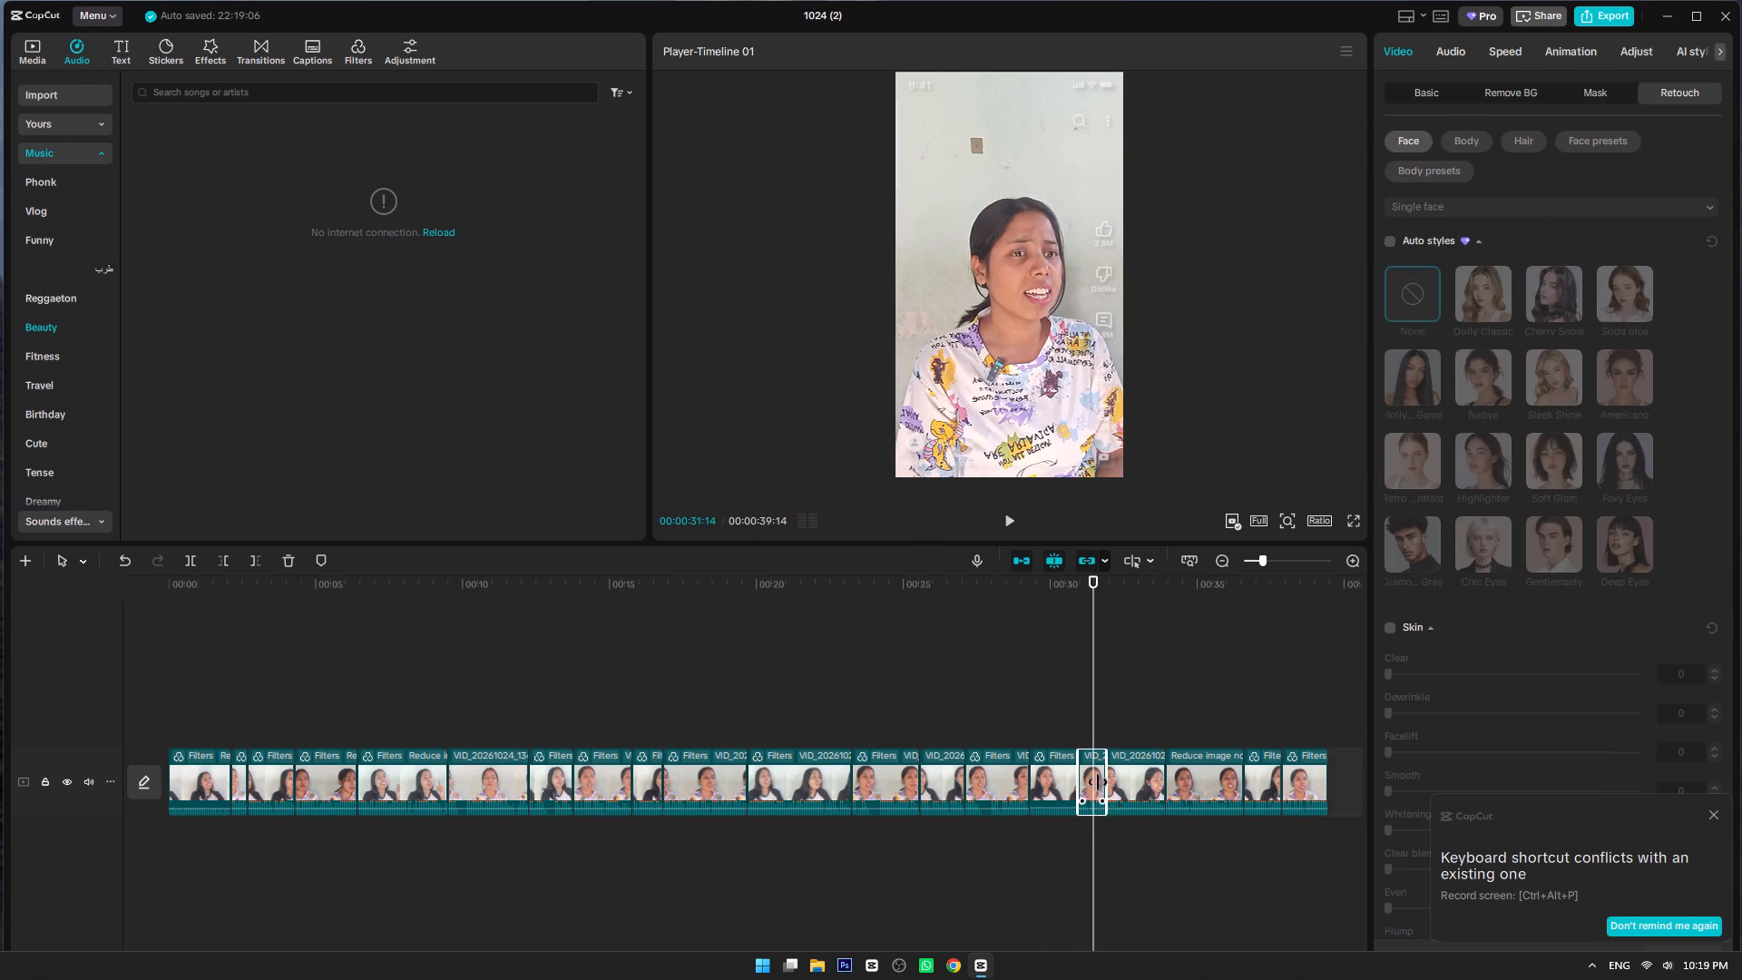
click(1386, 240)
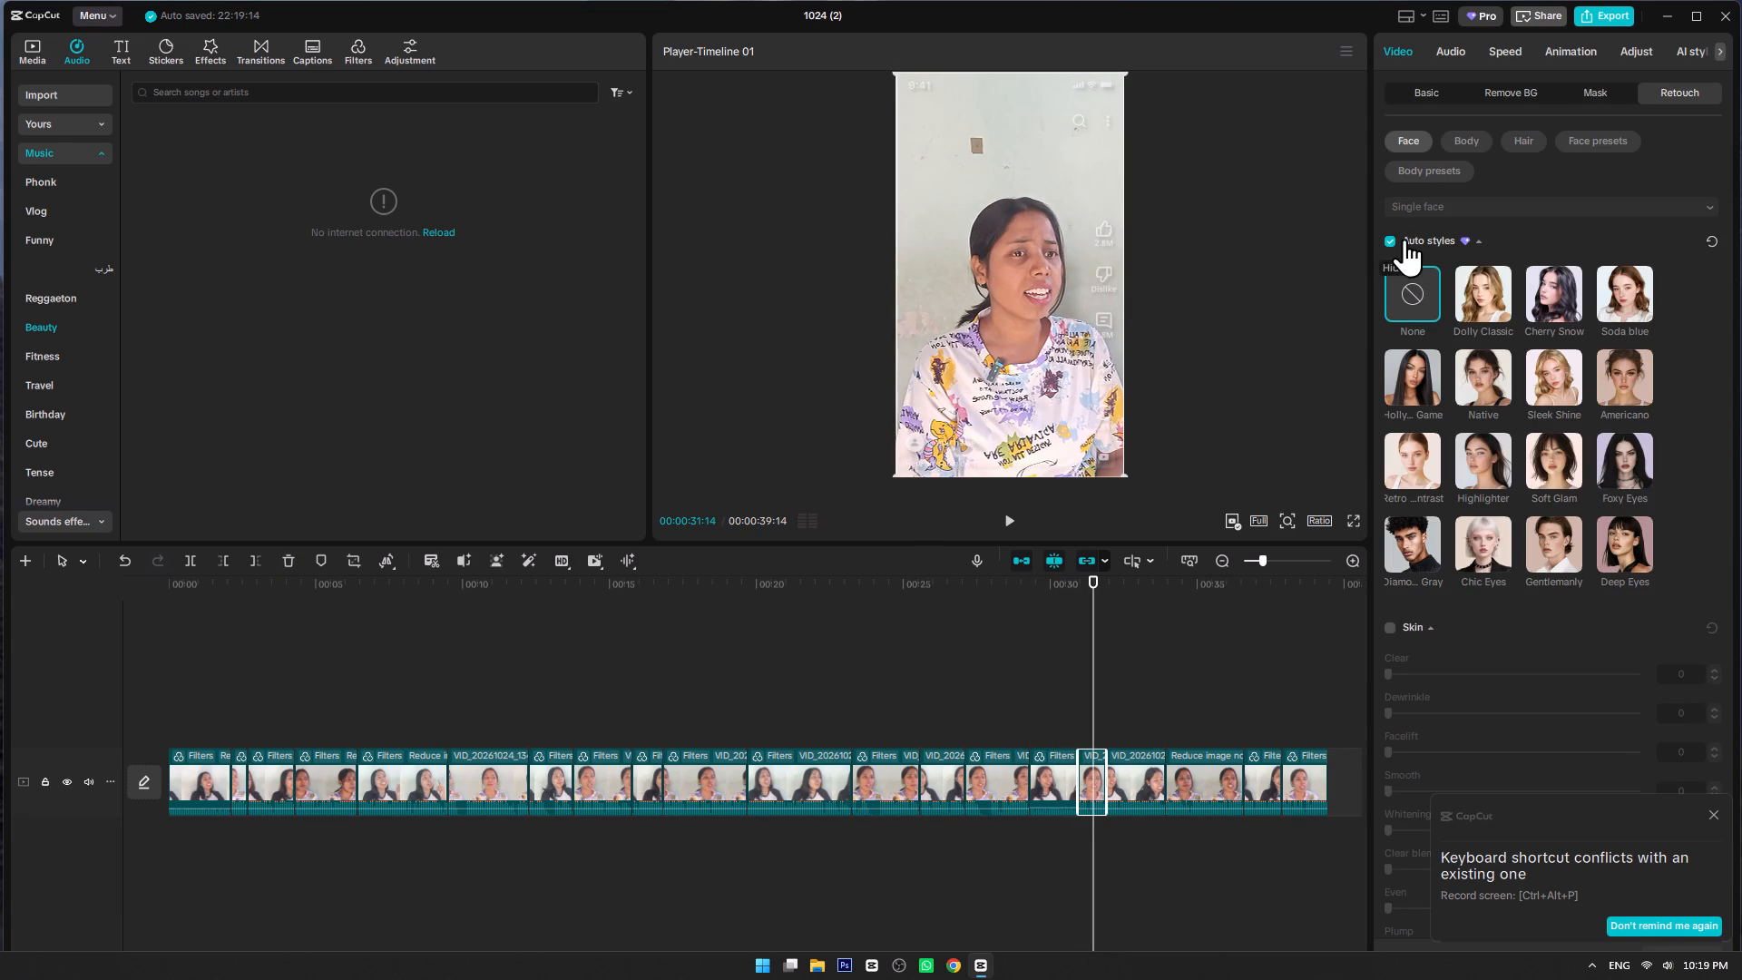
click(1536, 289)
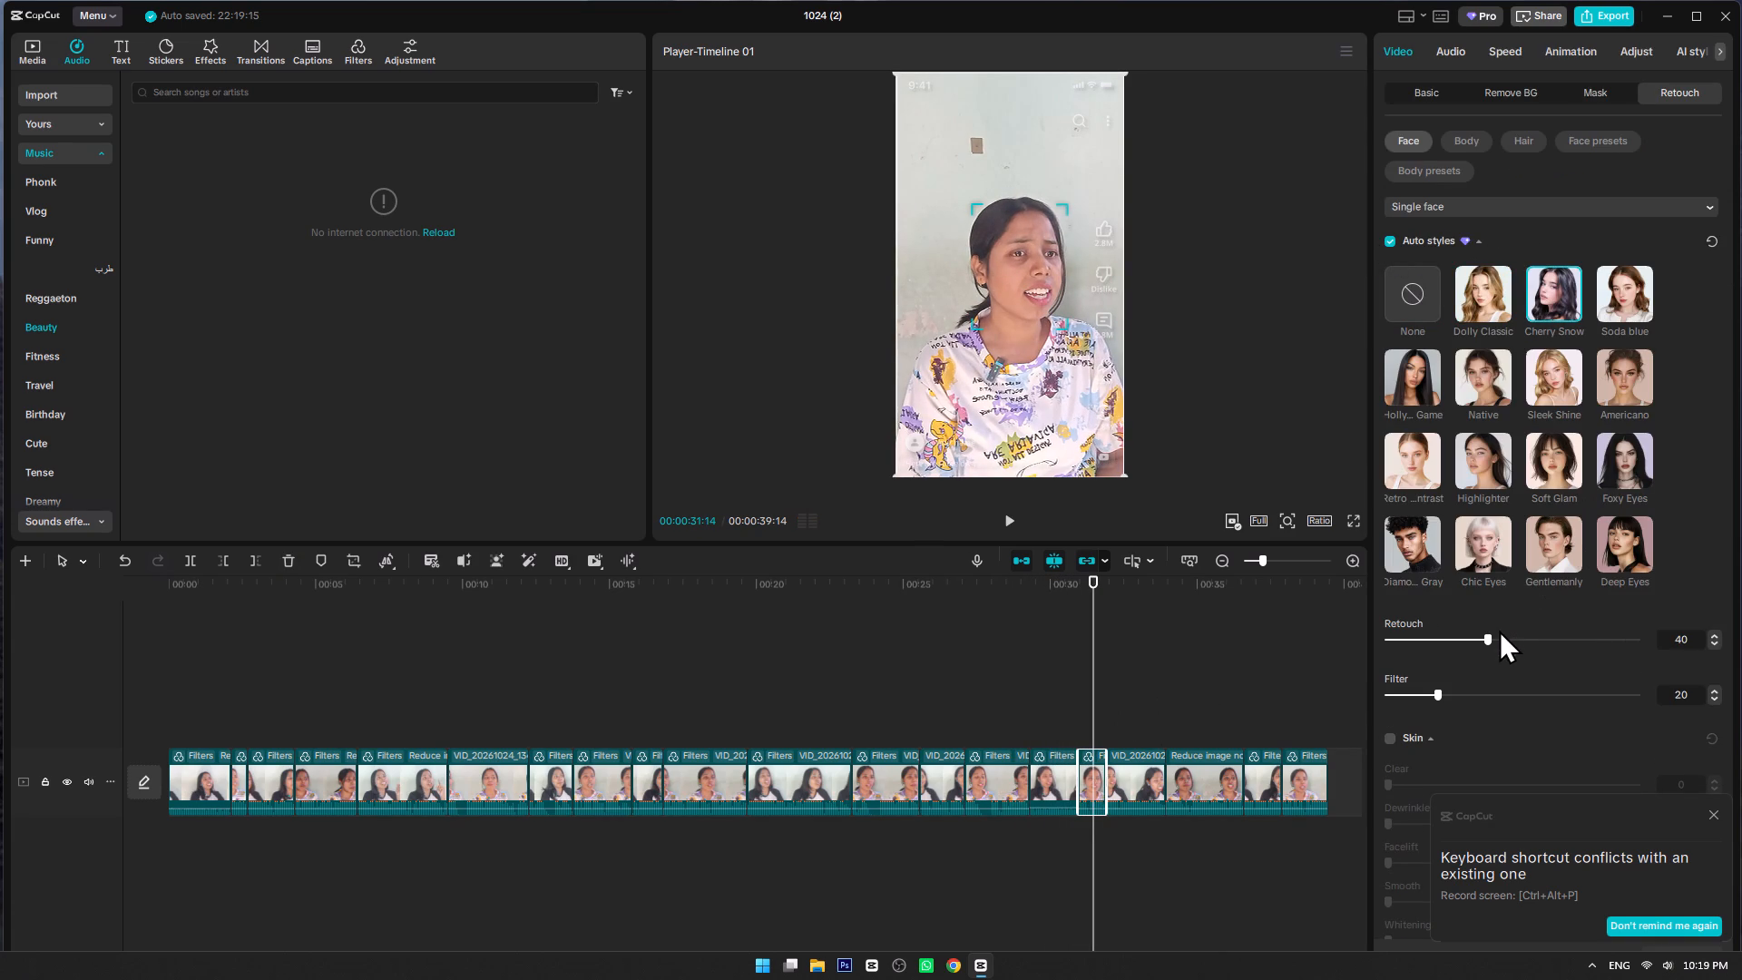
click(1512, 638)
key(space)
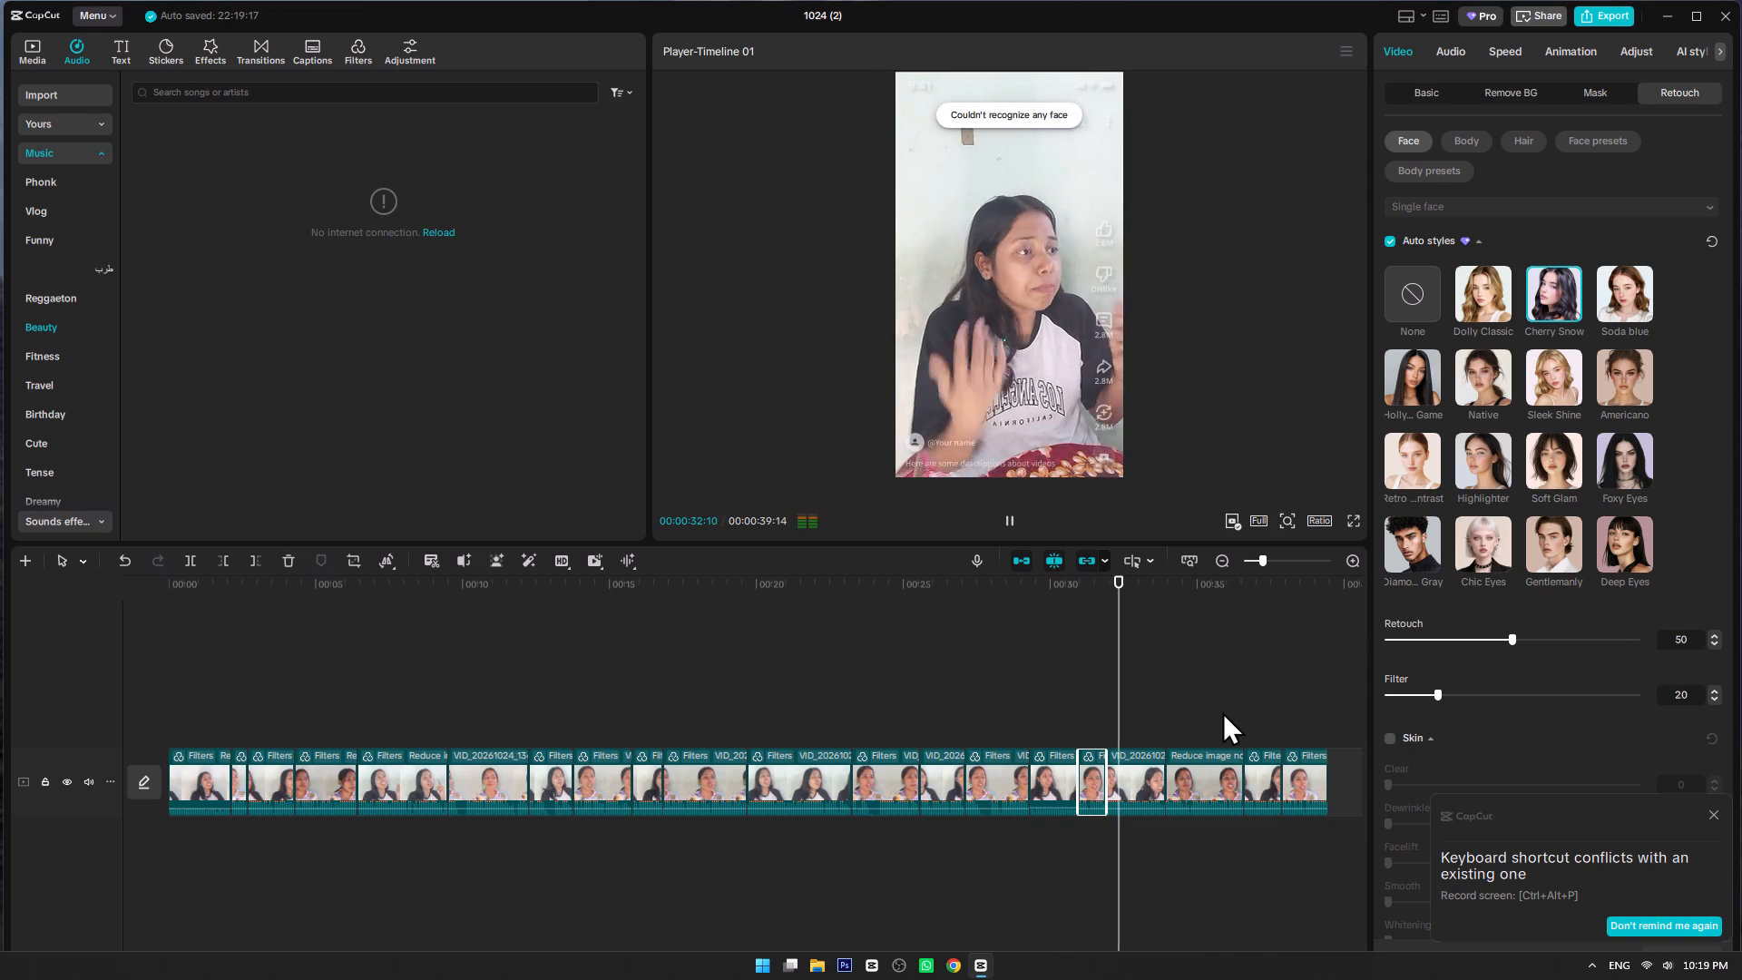
key(space)
Enable auto styles with Cherry Snow on the seventeenth clip, set Retouch to 59, and play on into the eighteenth.
click(1144, 784)
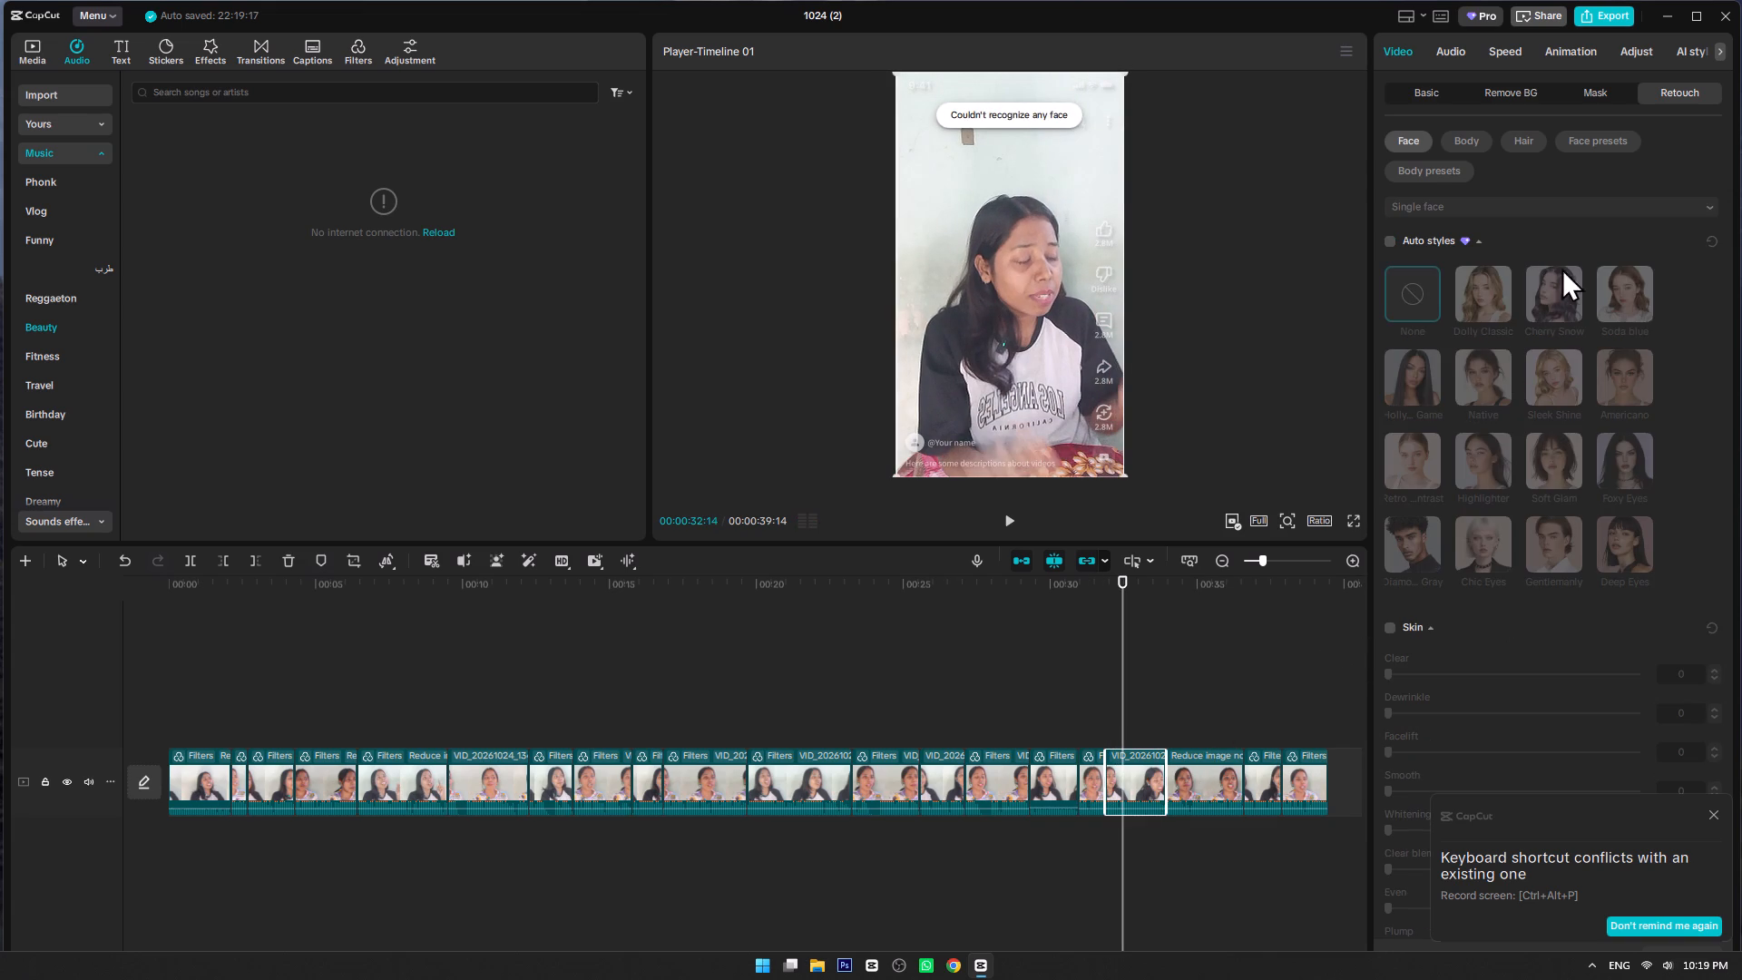
click(1395, 240)
click(1394, 240)
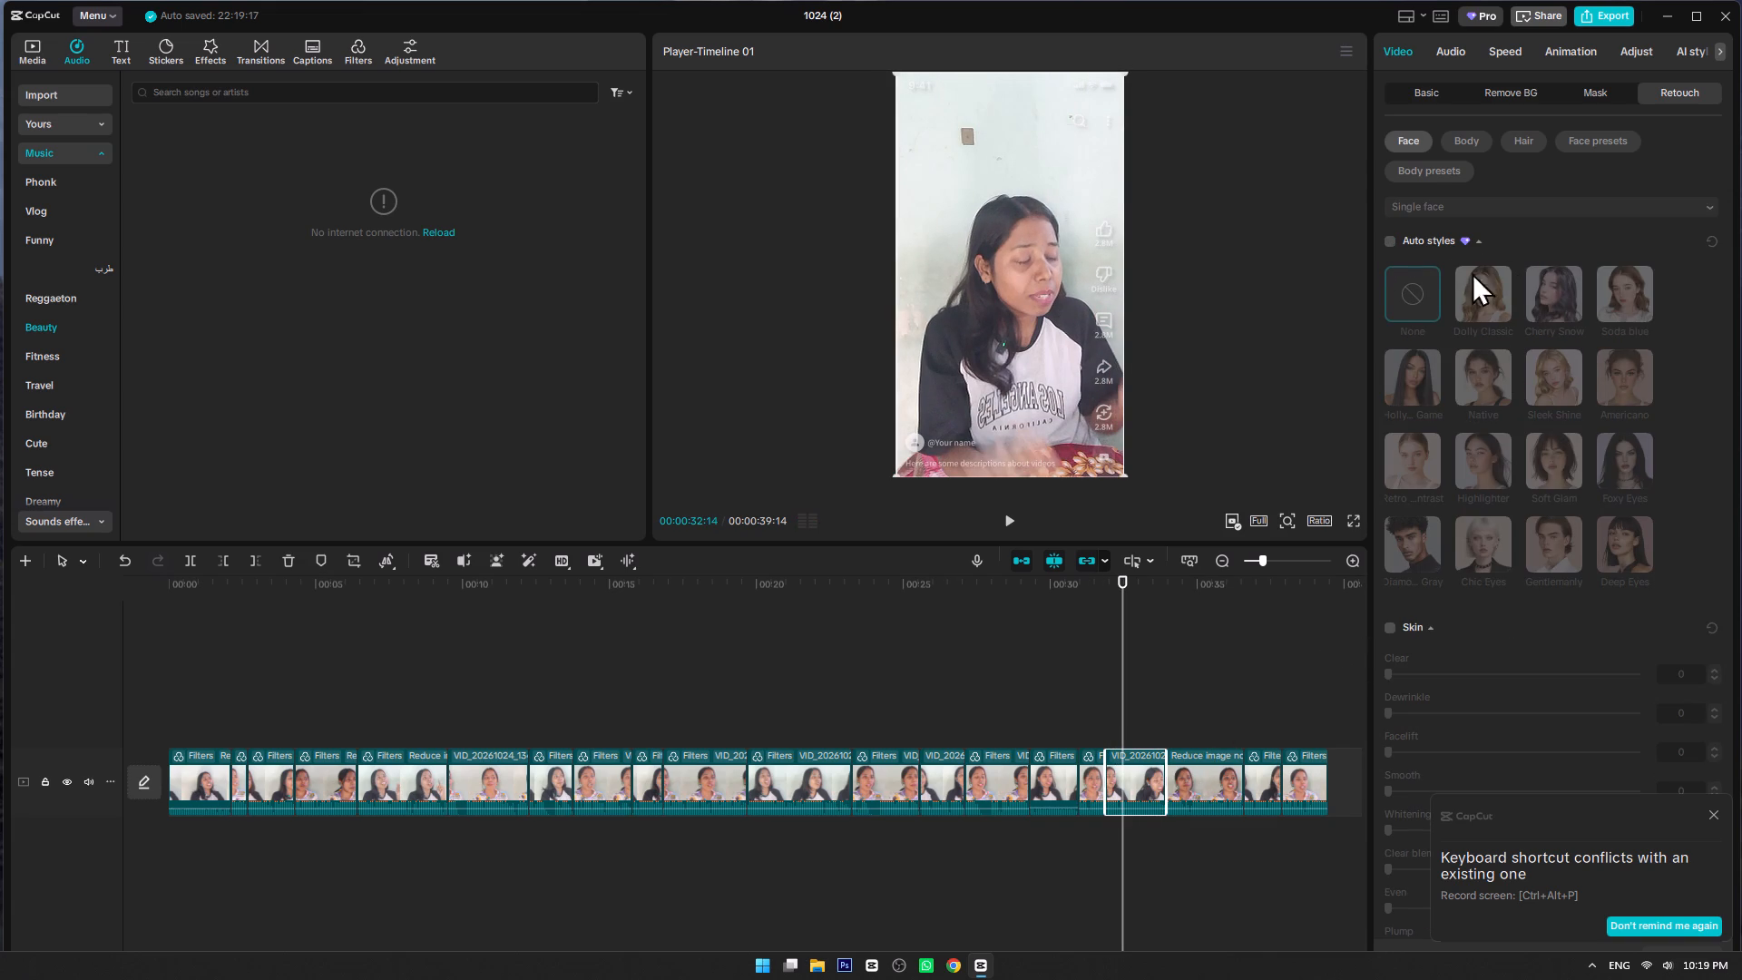
click(1387, 240)
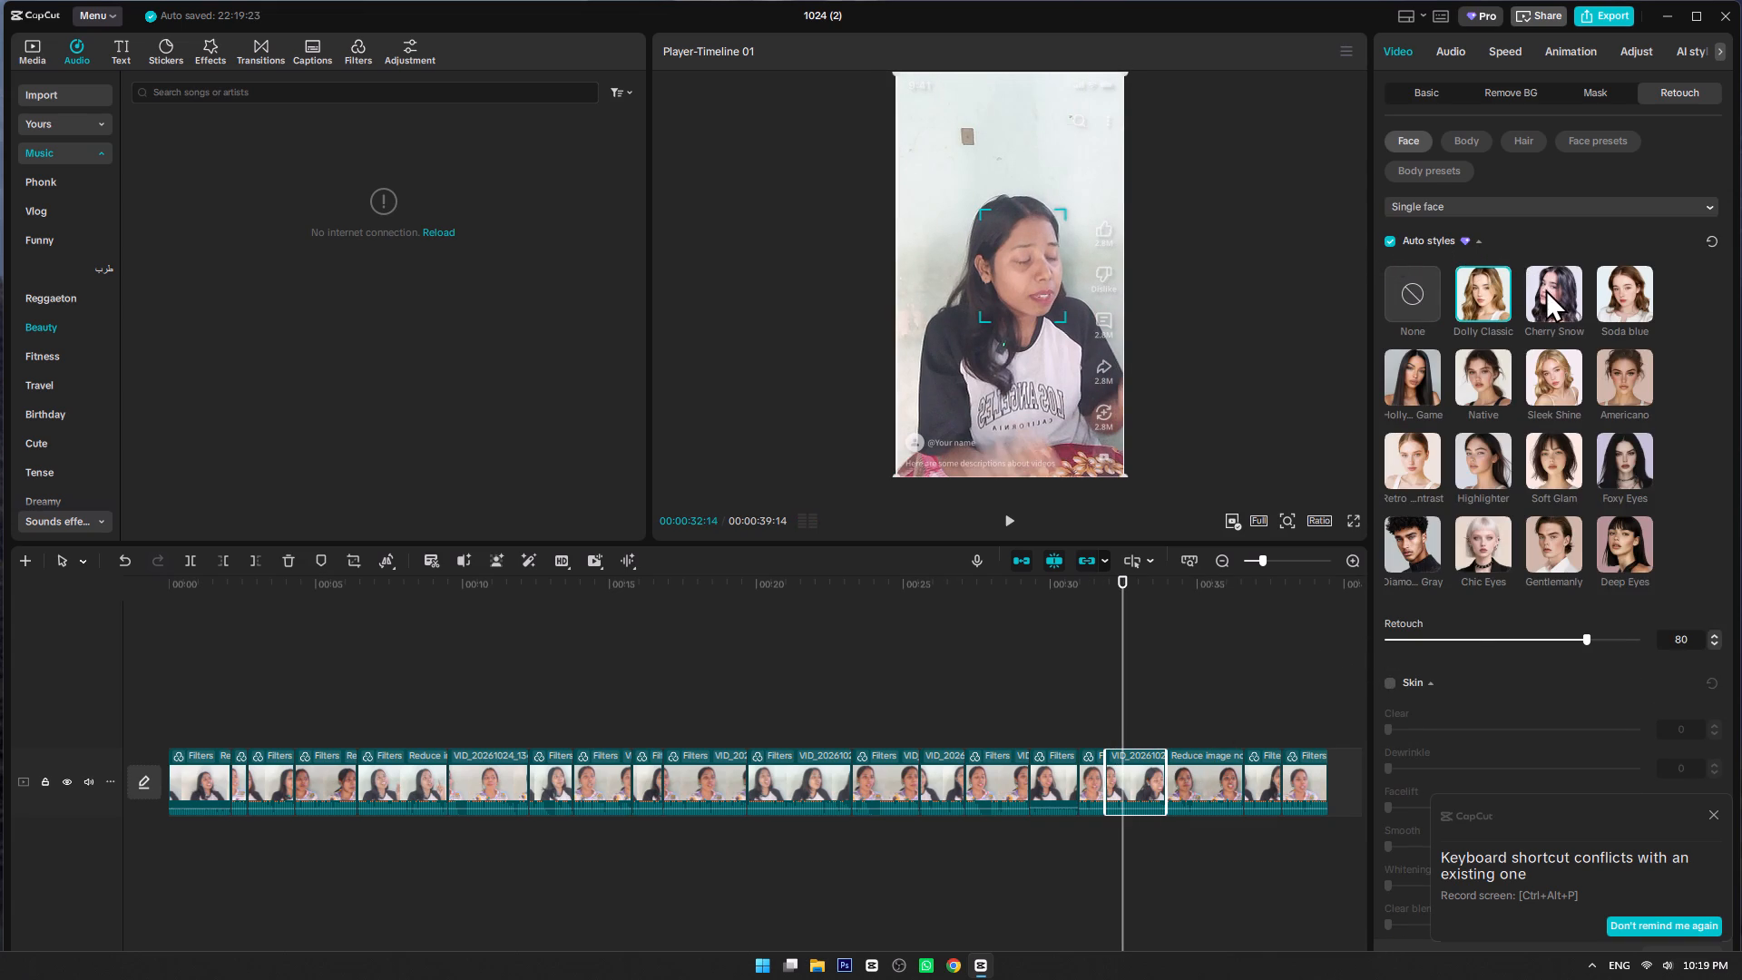
click(1549, 290)
click(1534, 635)
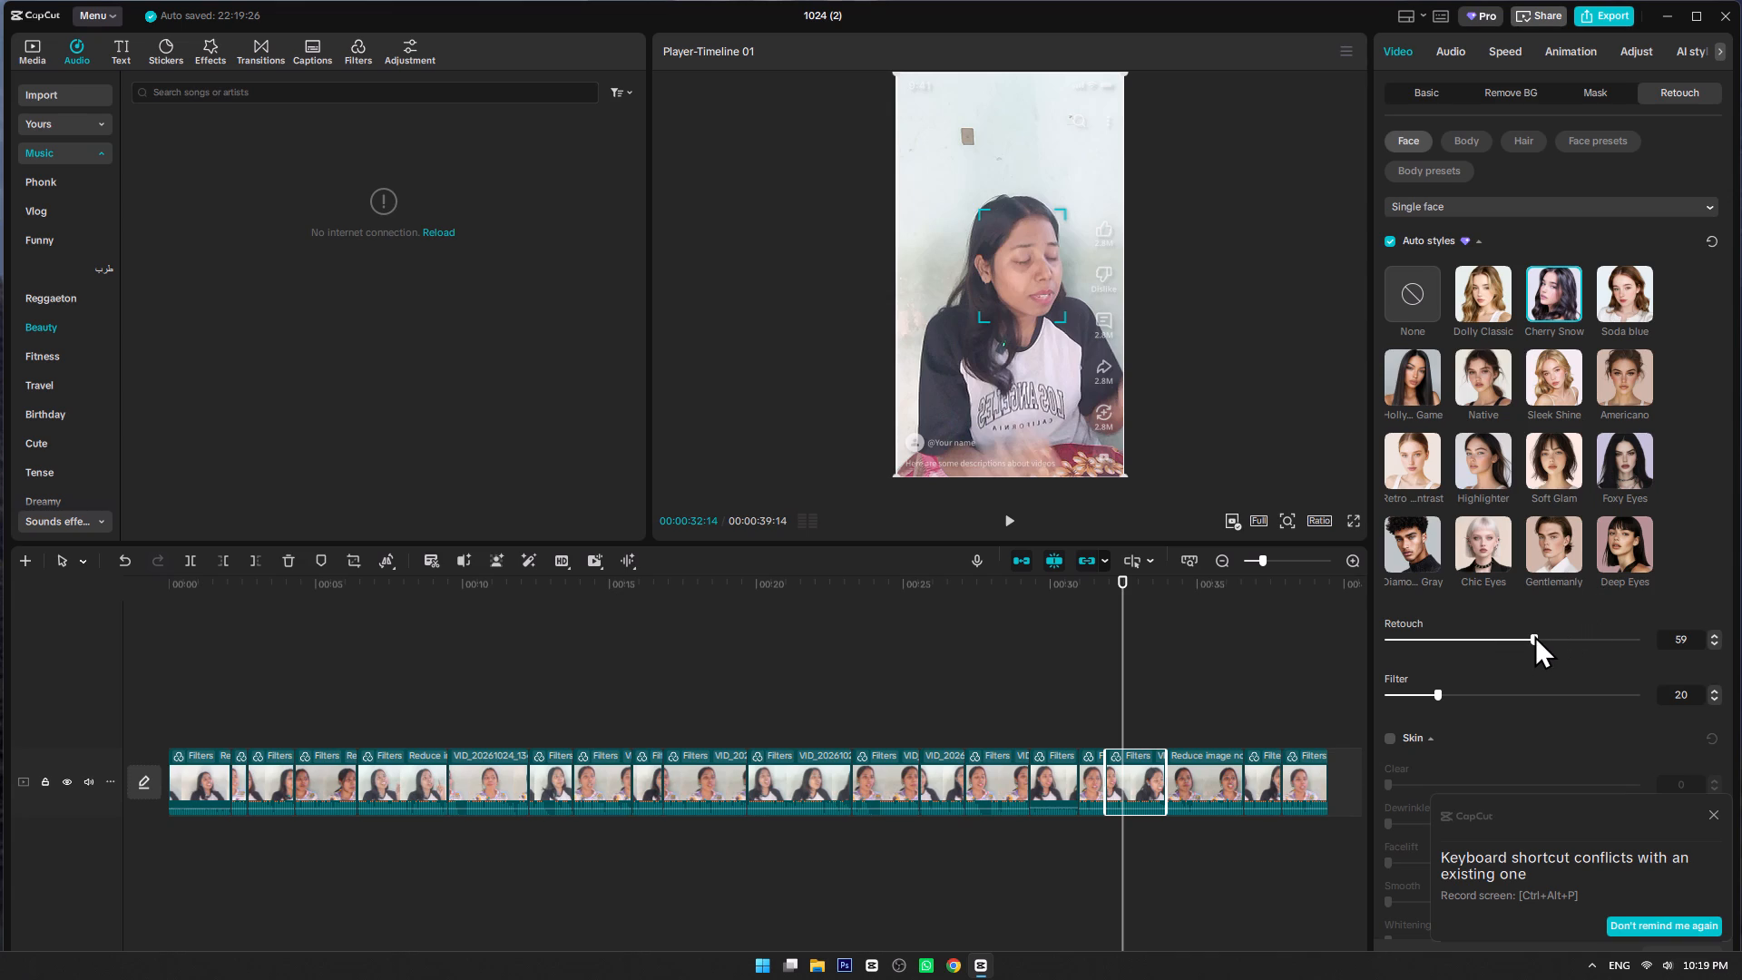
key(space)
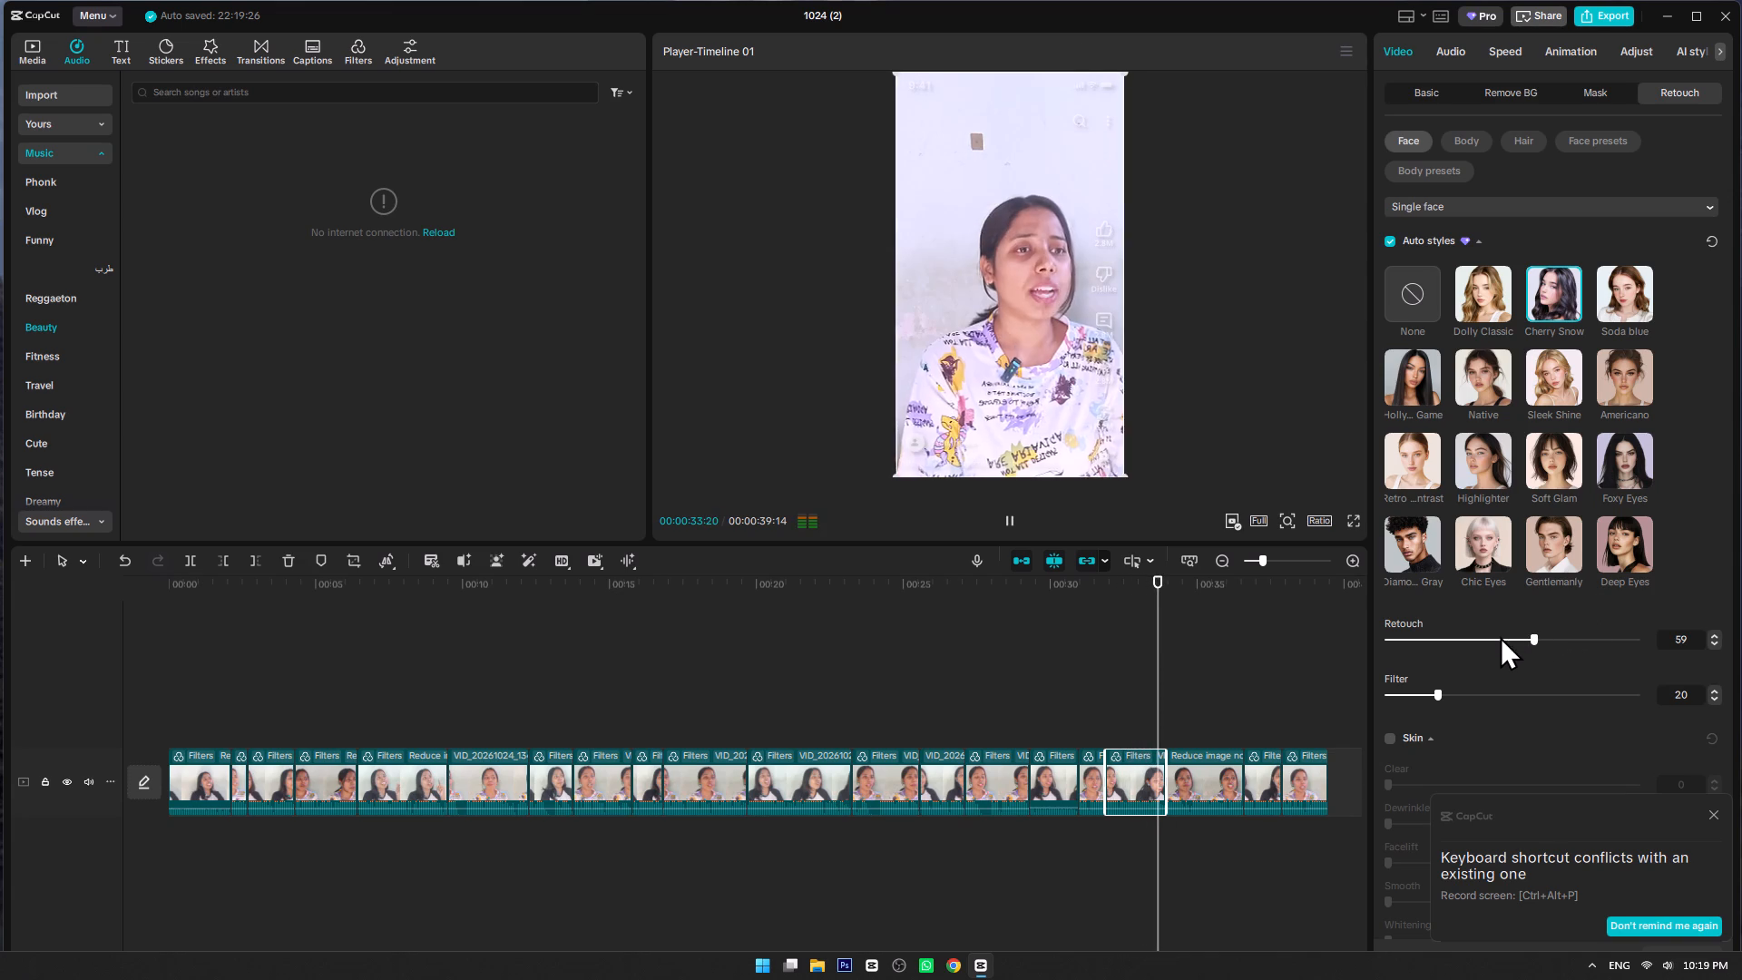
key(space)
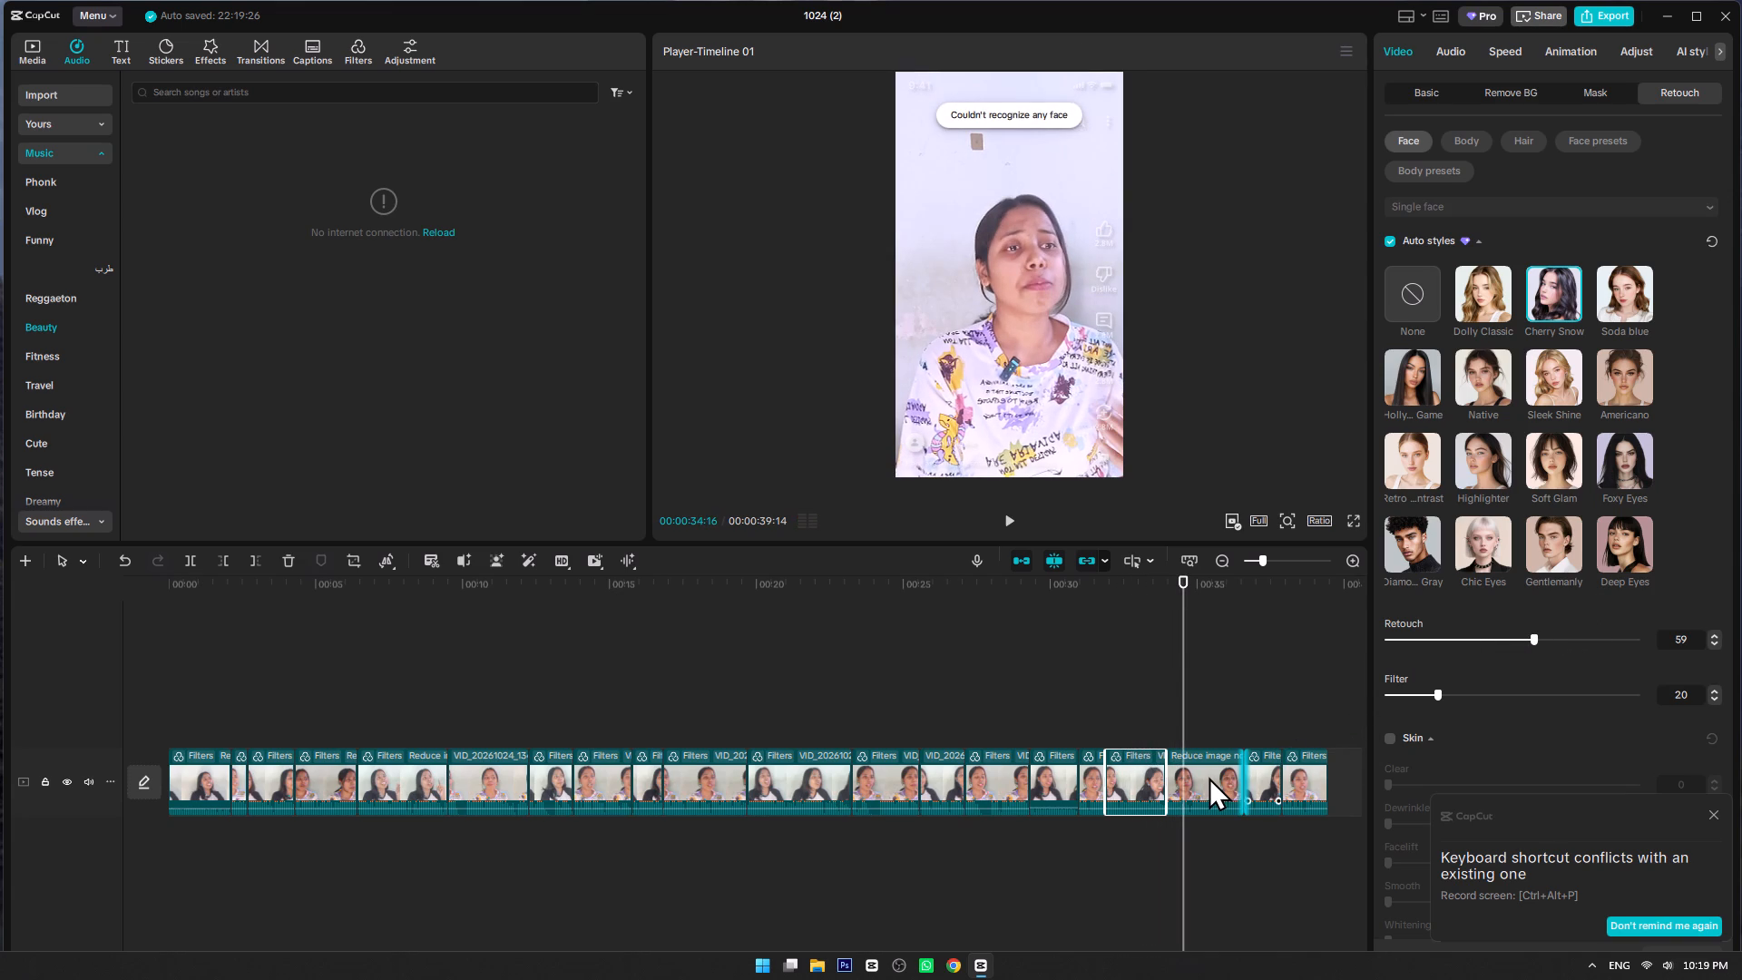
Apply Cherry Snow to the eighteenth clip, set its Retouch to 91, and replay from the seventeenth clip.
click(1209, 777)
click(1552, 306)
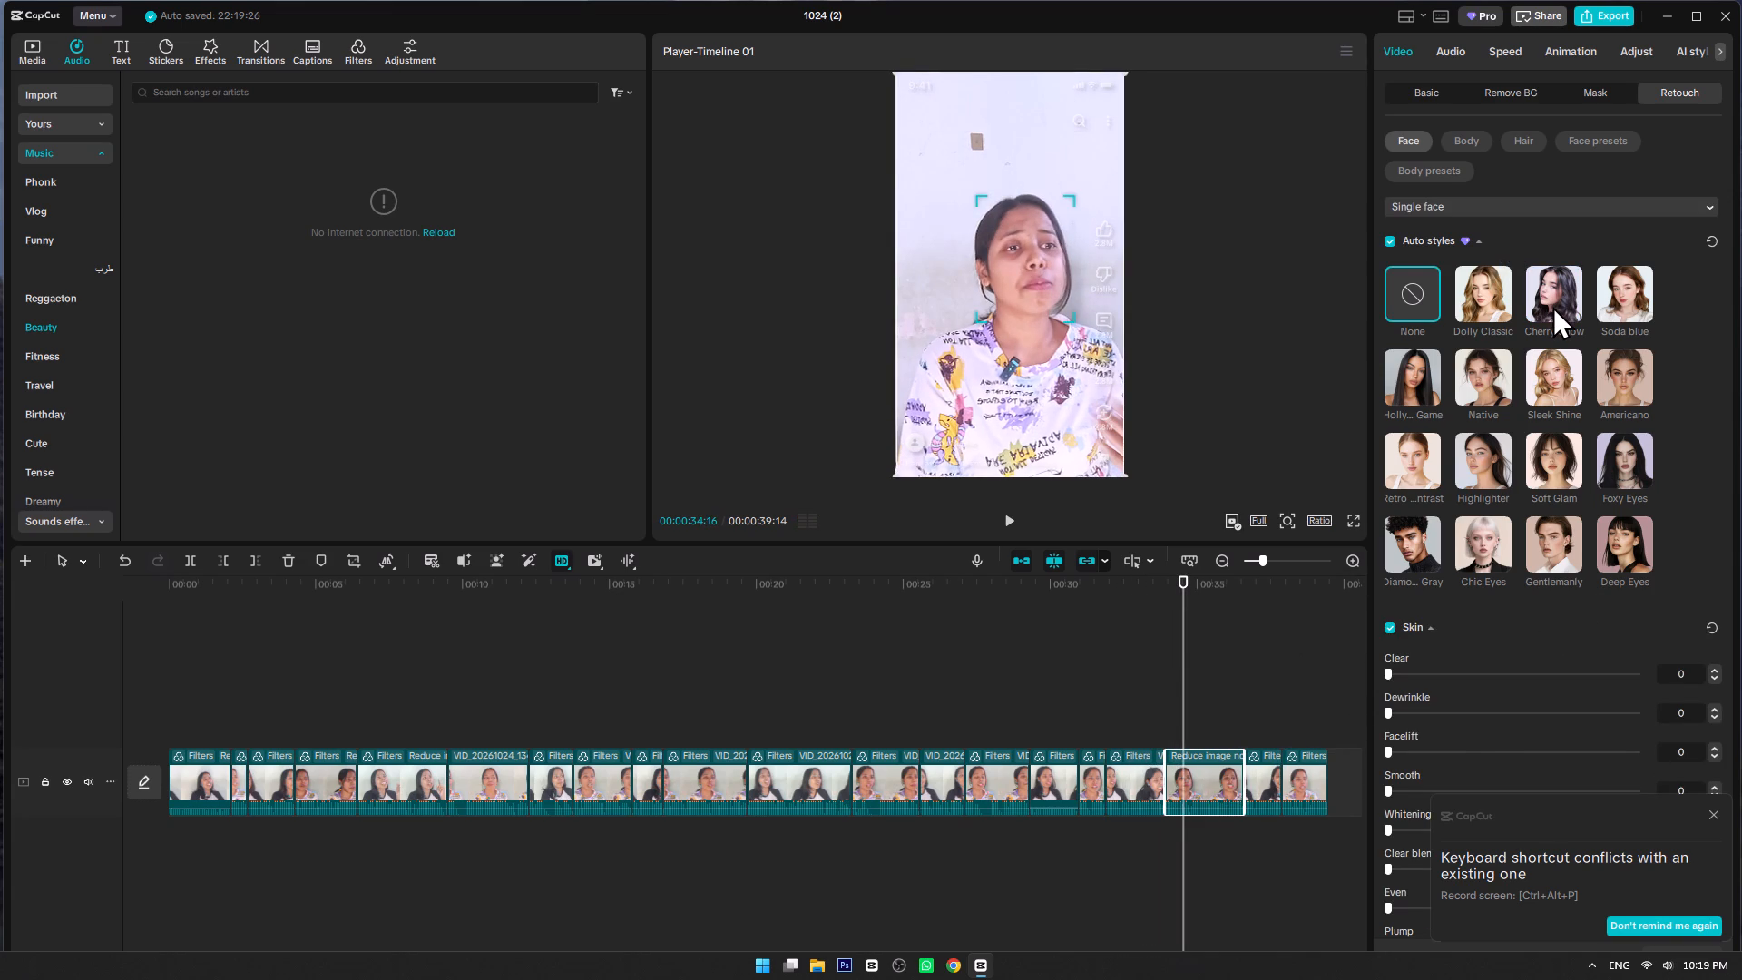
click(1573, 636)
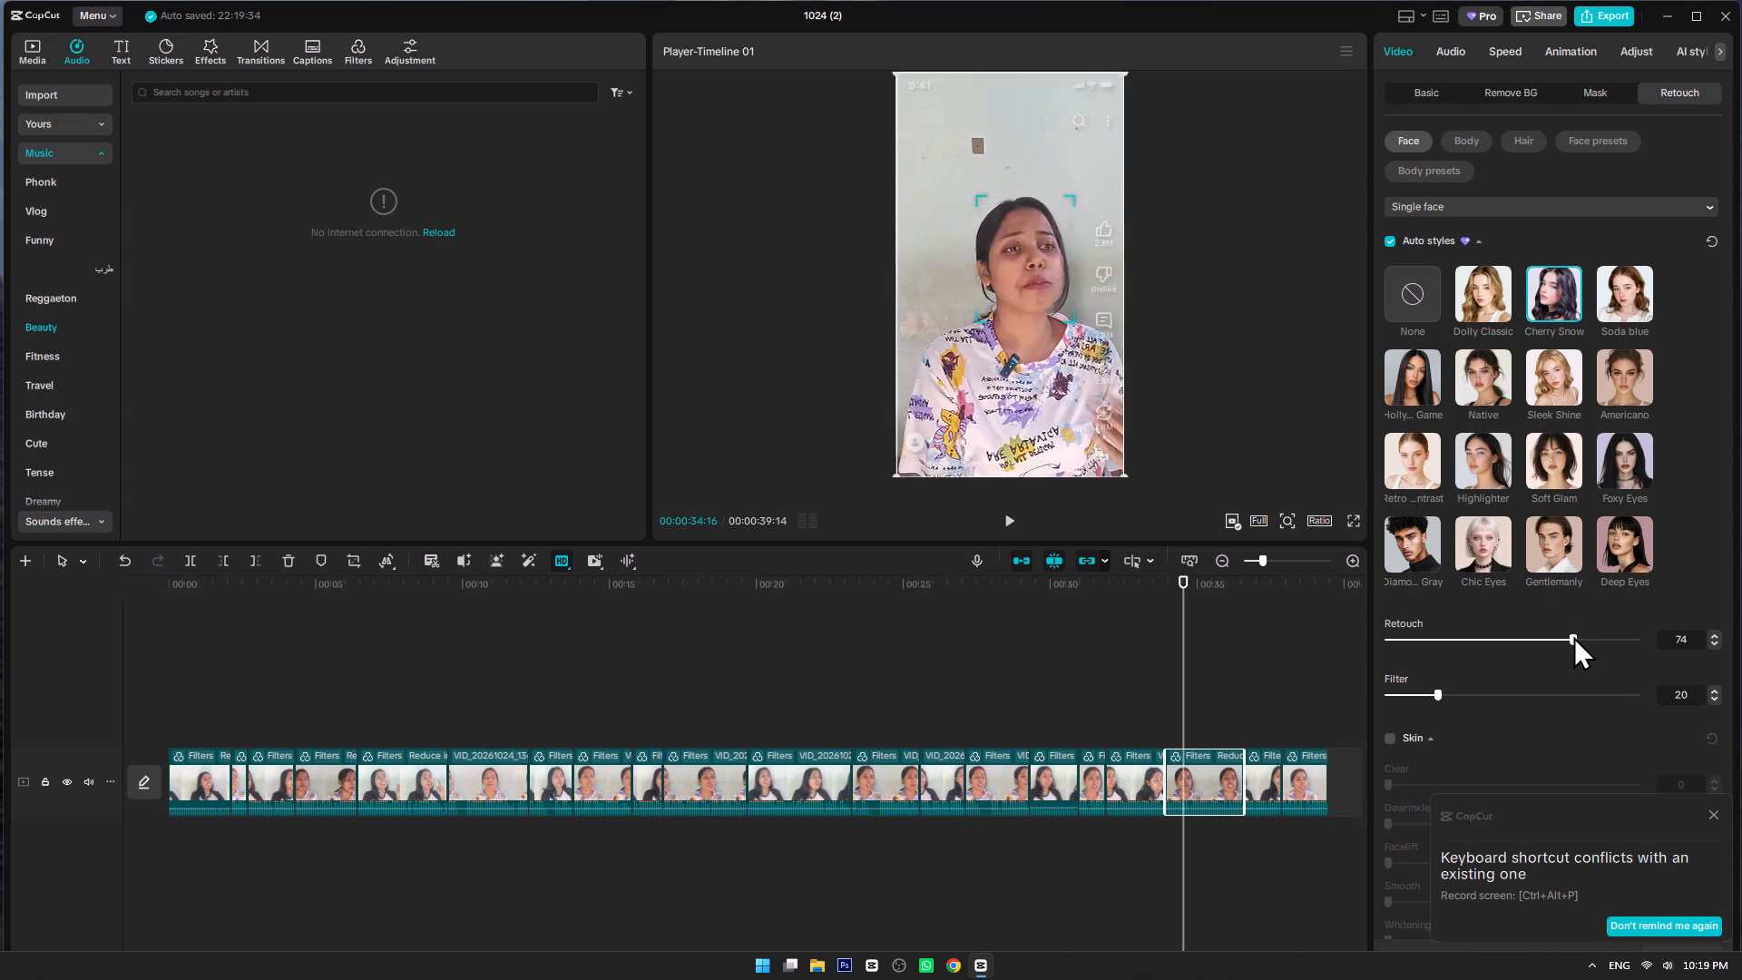
click(1613, 637)
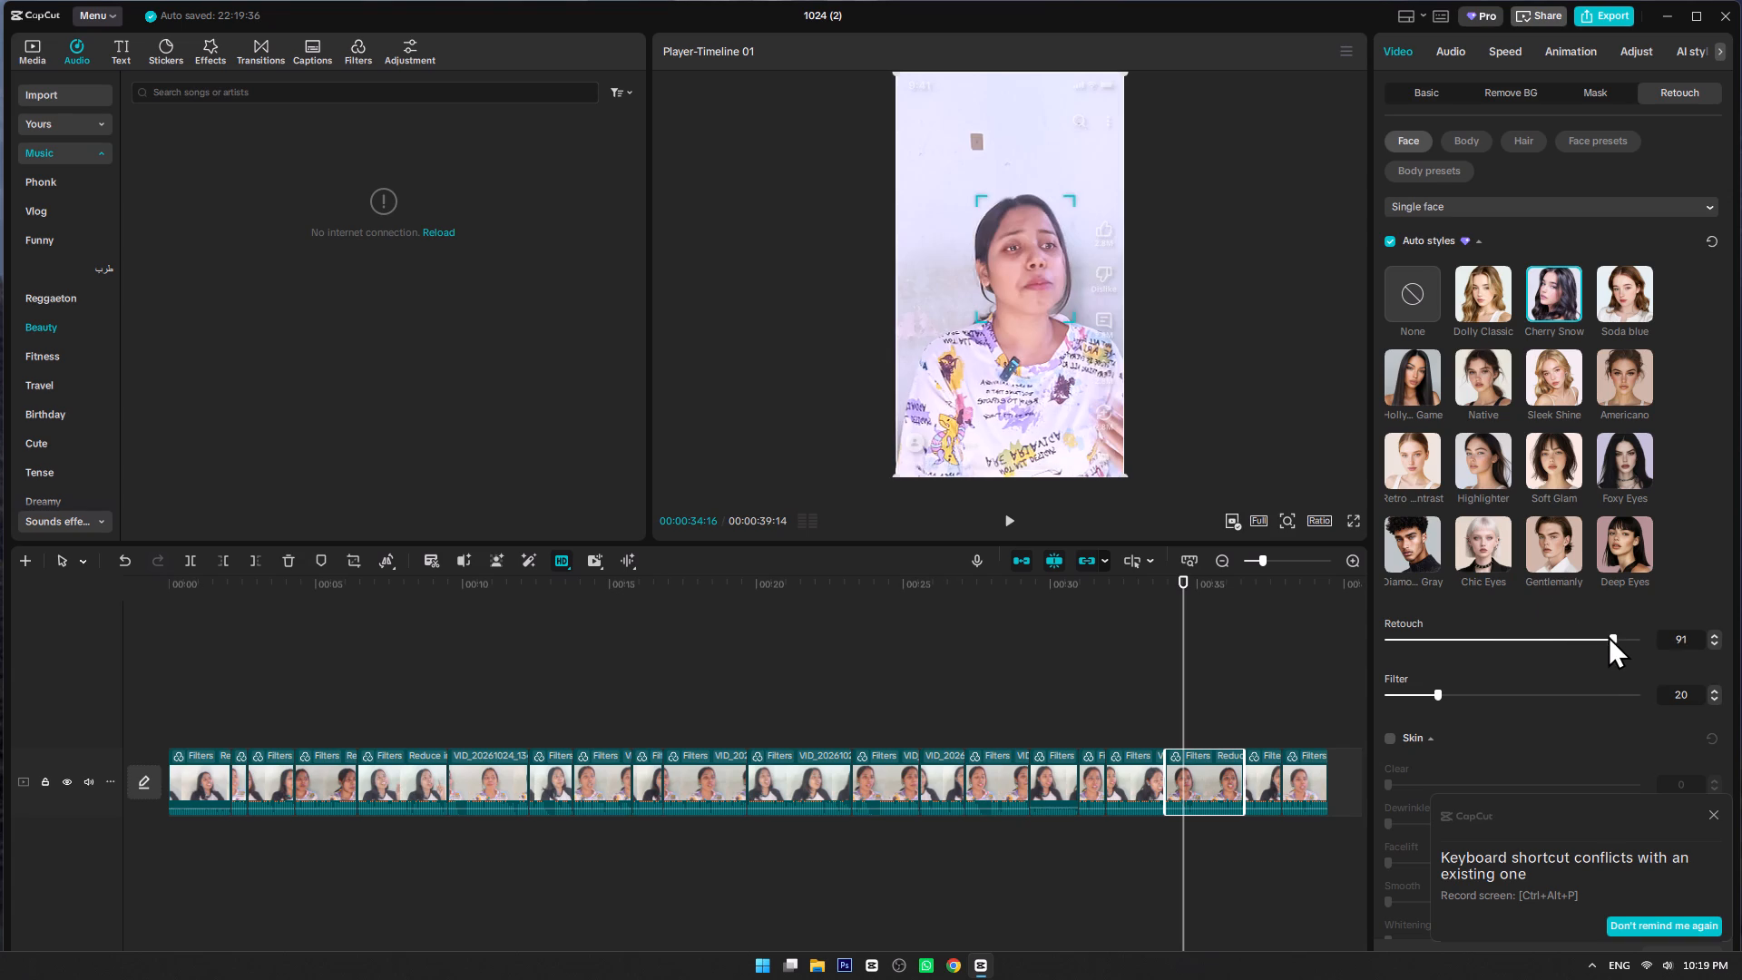
click(1117, 707)
key(space)
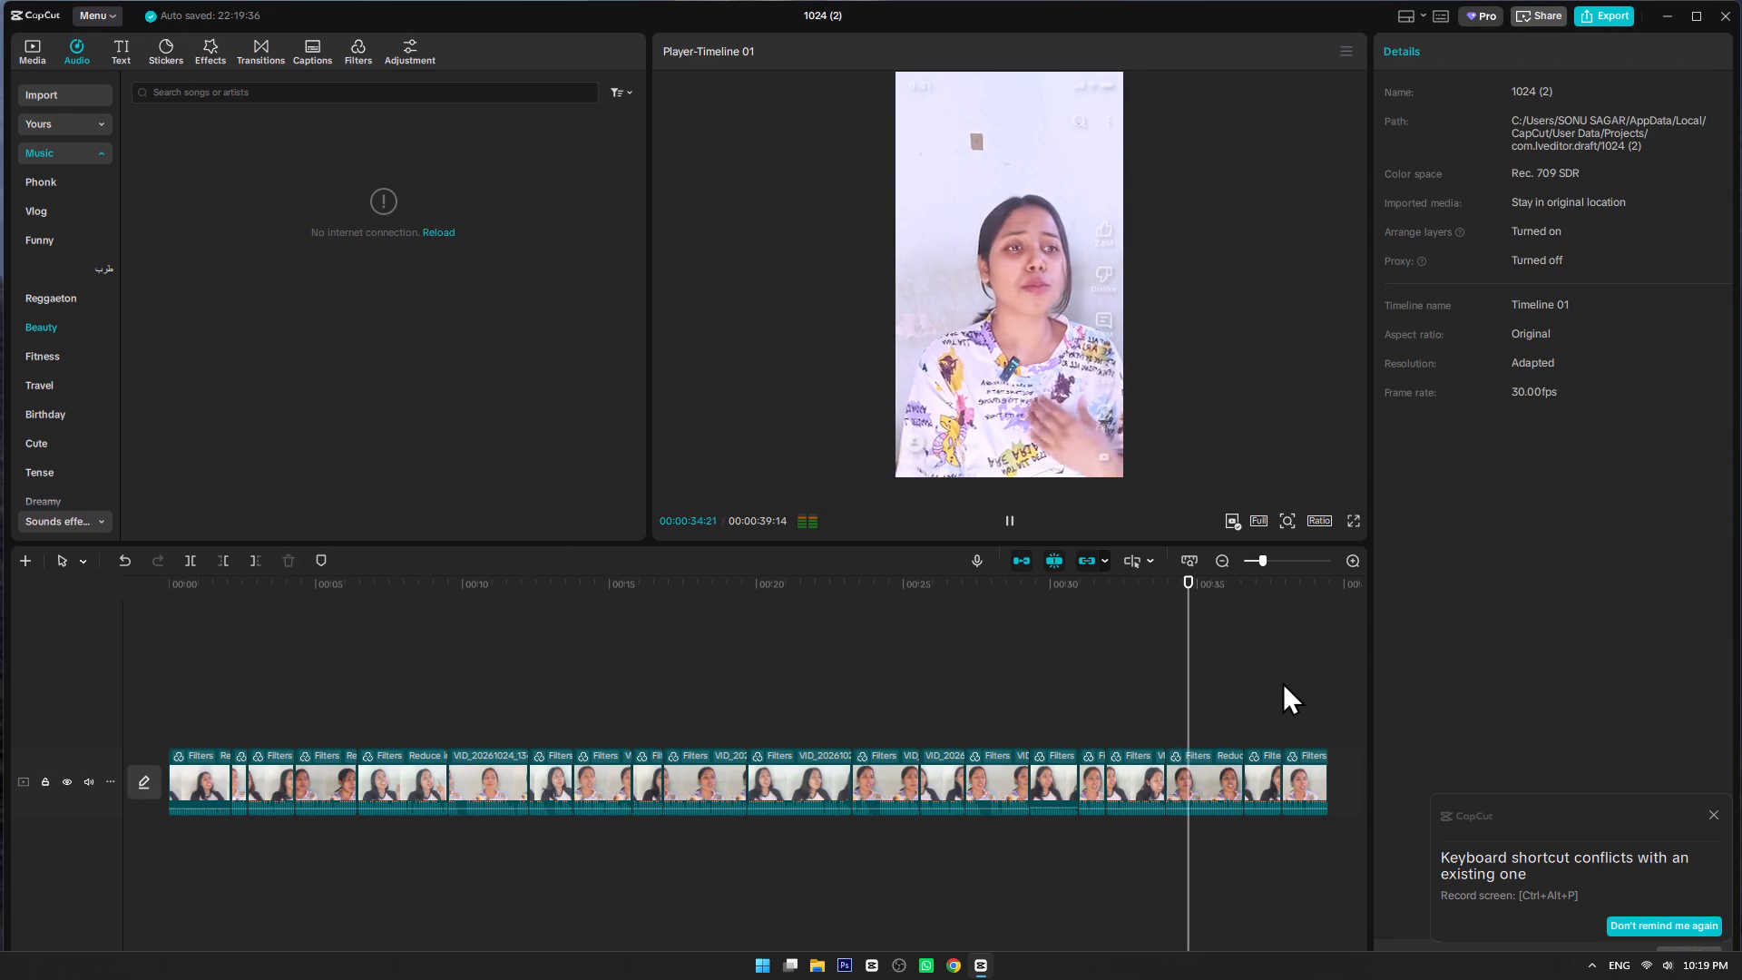
Apply the Cherry Snow auto style to the nineteenth clip and set its Retouch to 55.
key(space)
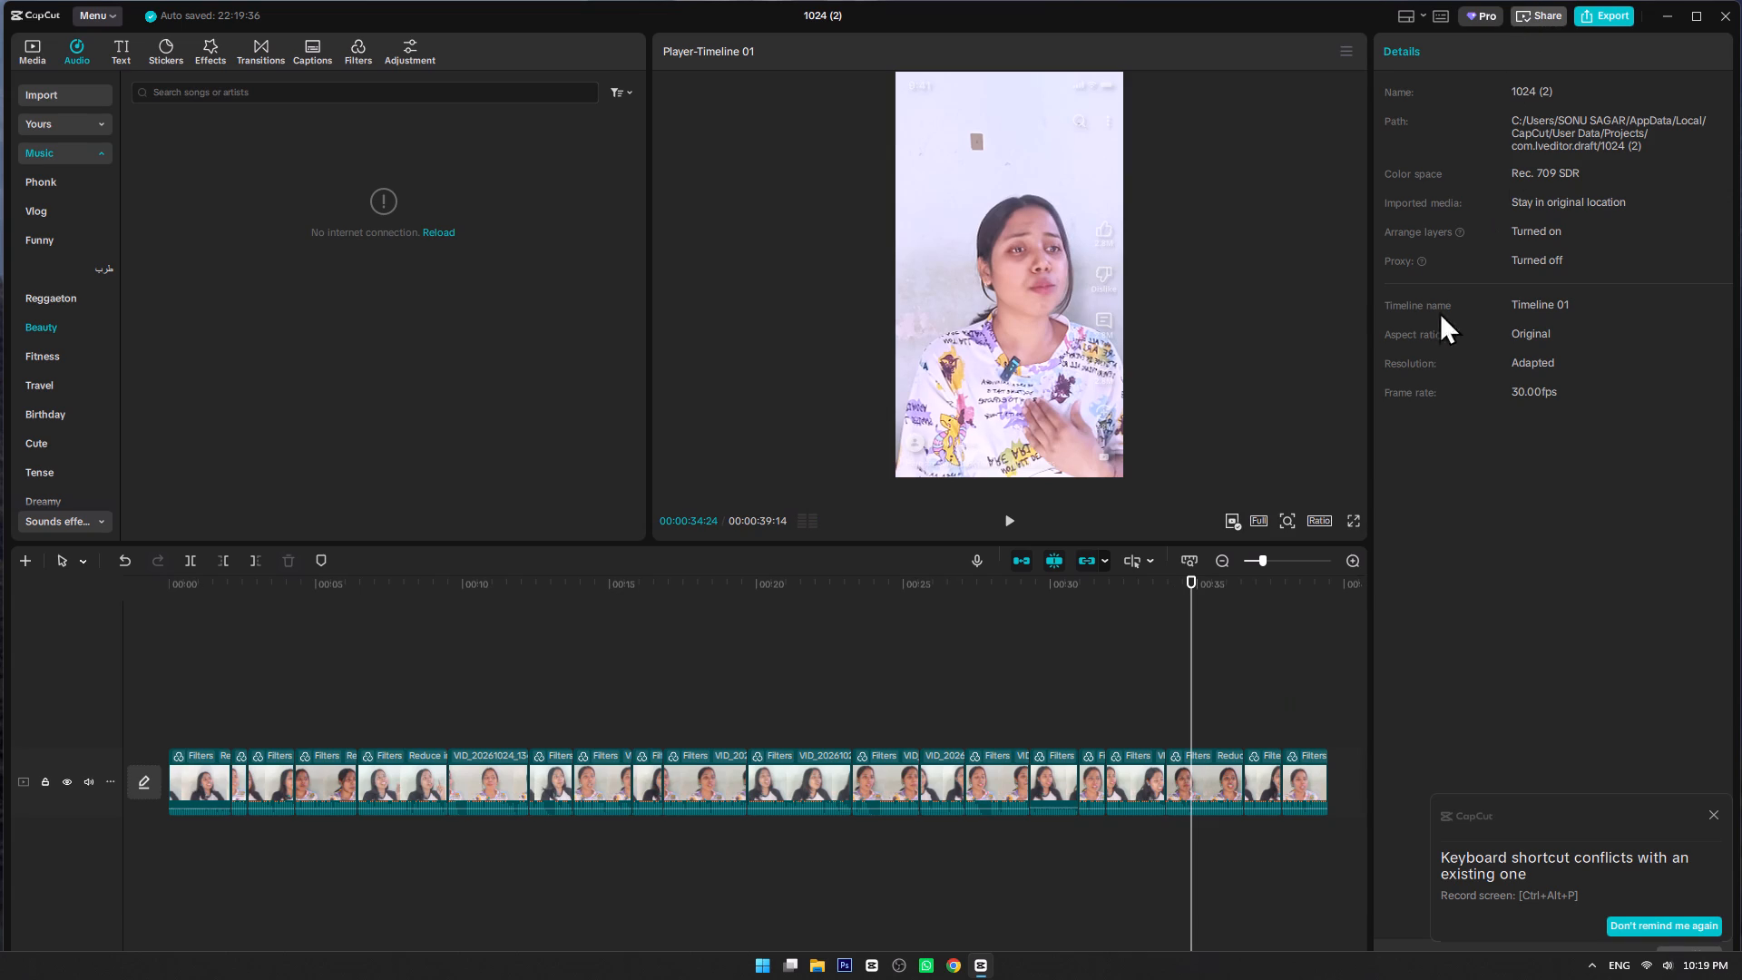
click(1258, 780)
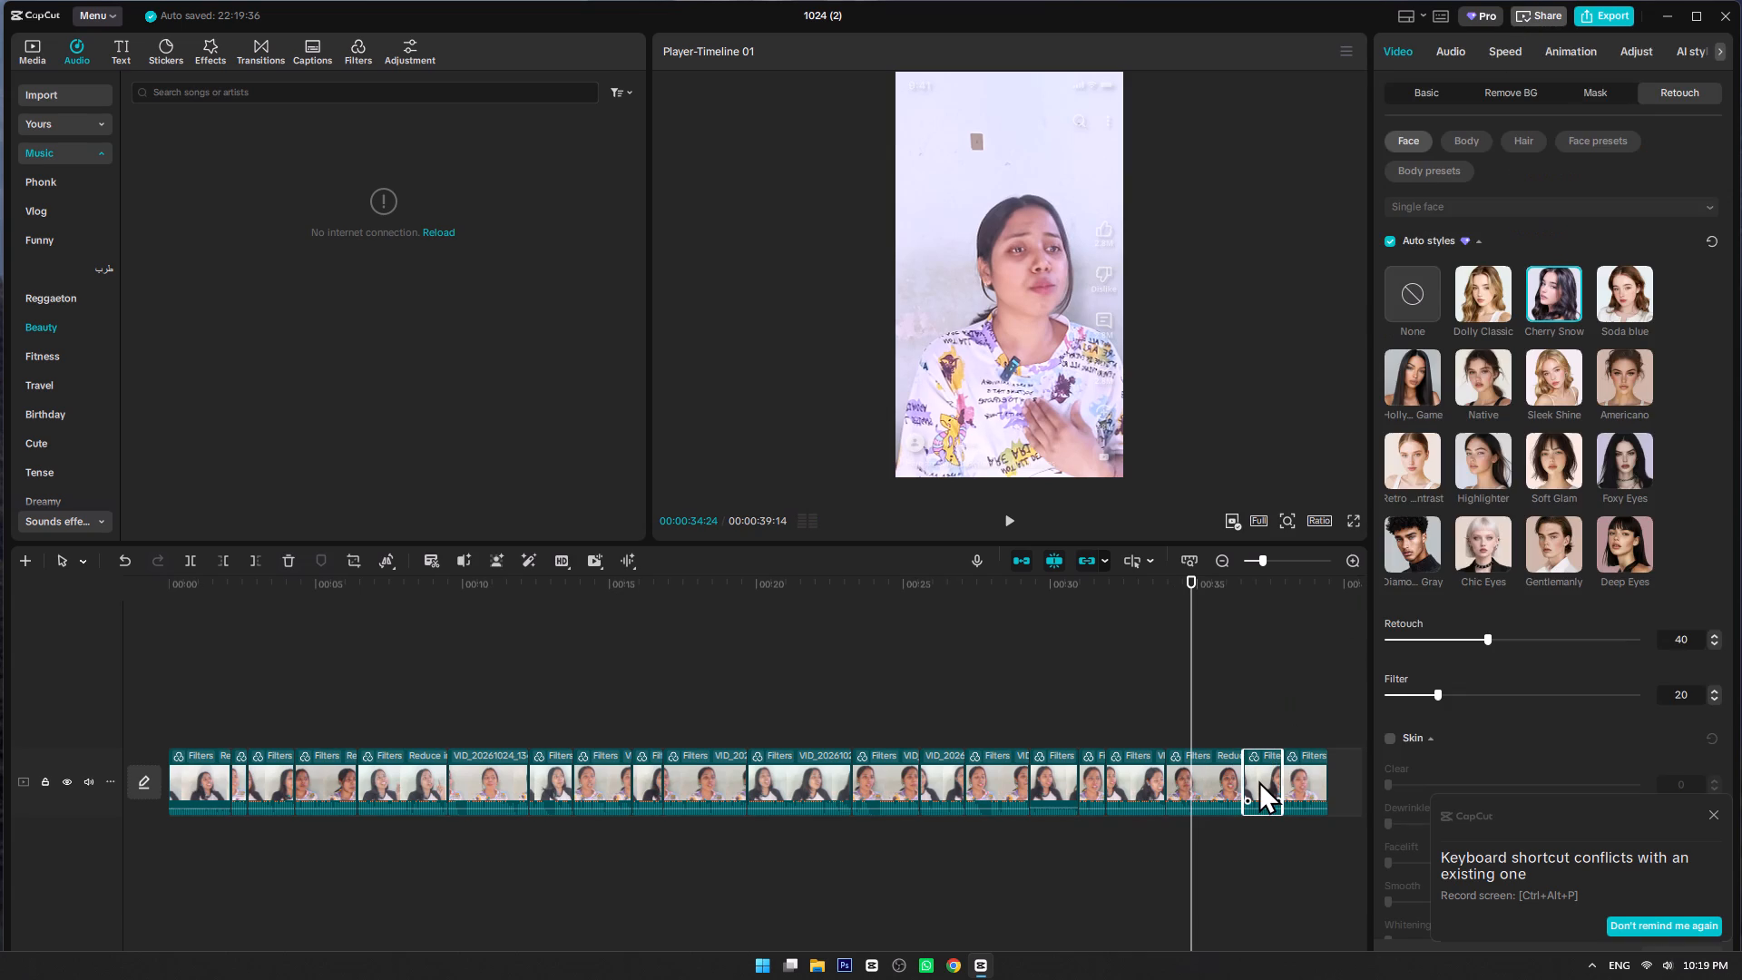
click(1549, 294)
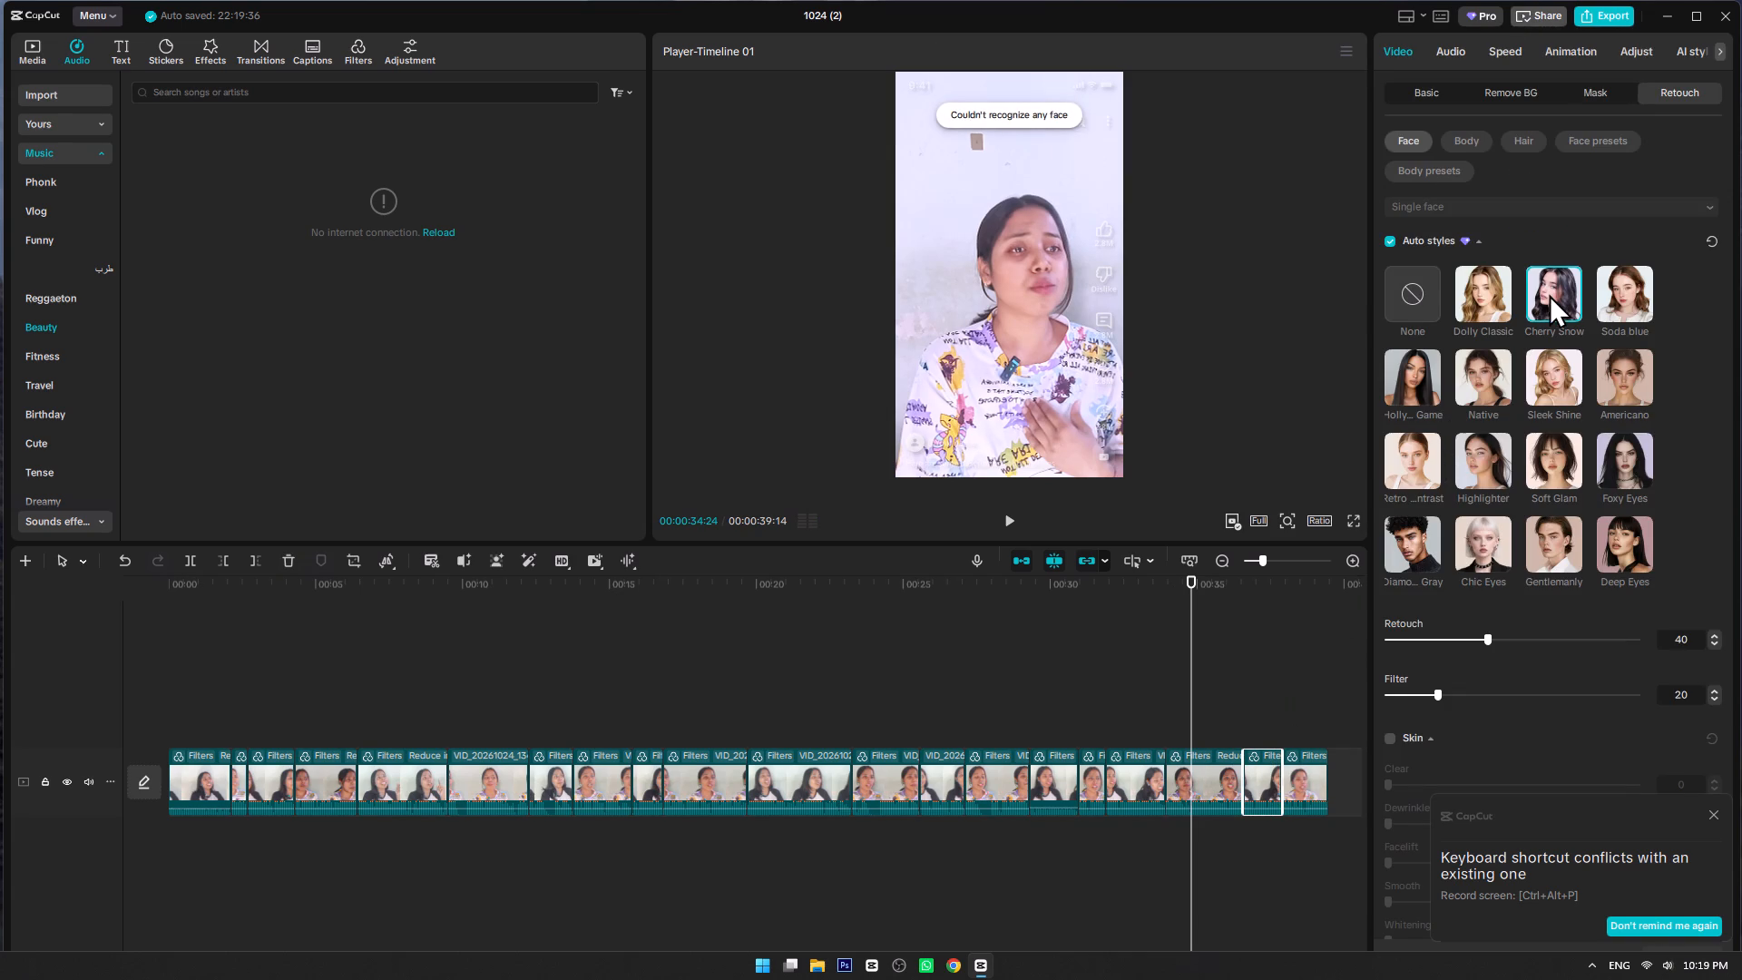
click(1526, 633)
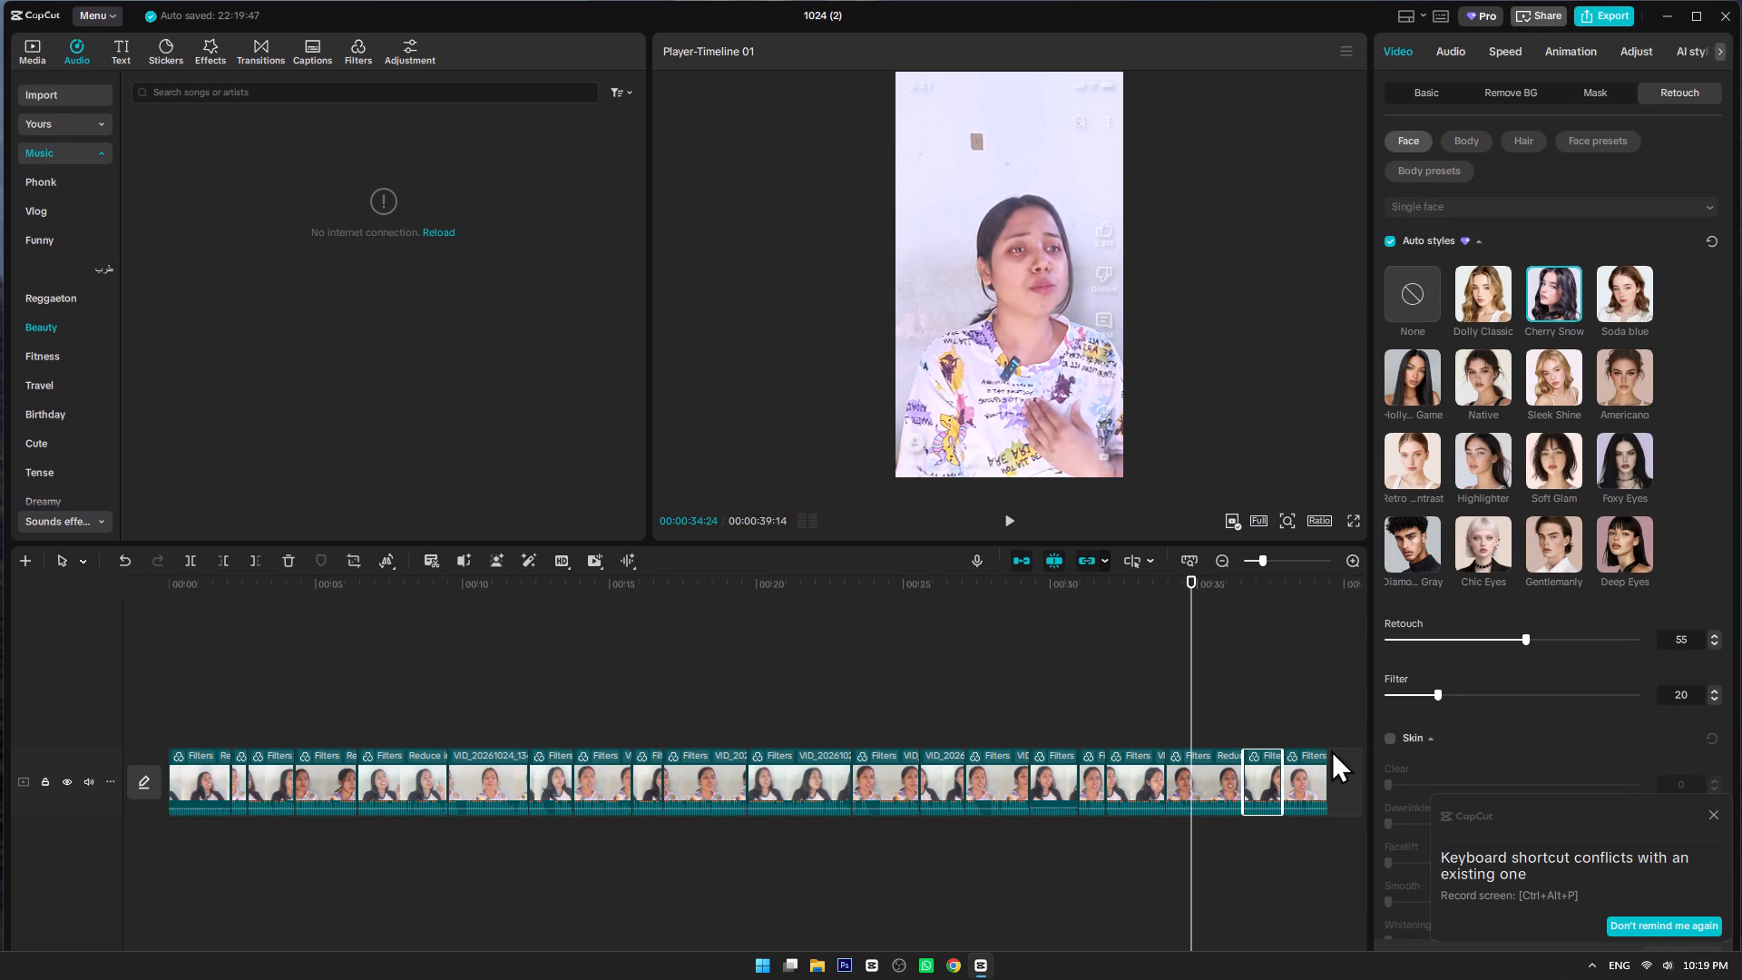
Apply Cherry Snow to the twentieth clip, set its Retouch to 58, and play on to the end of the timeline.
click(1306, 777)
click(1544, 292)
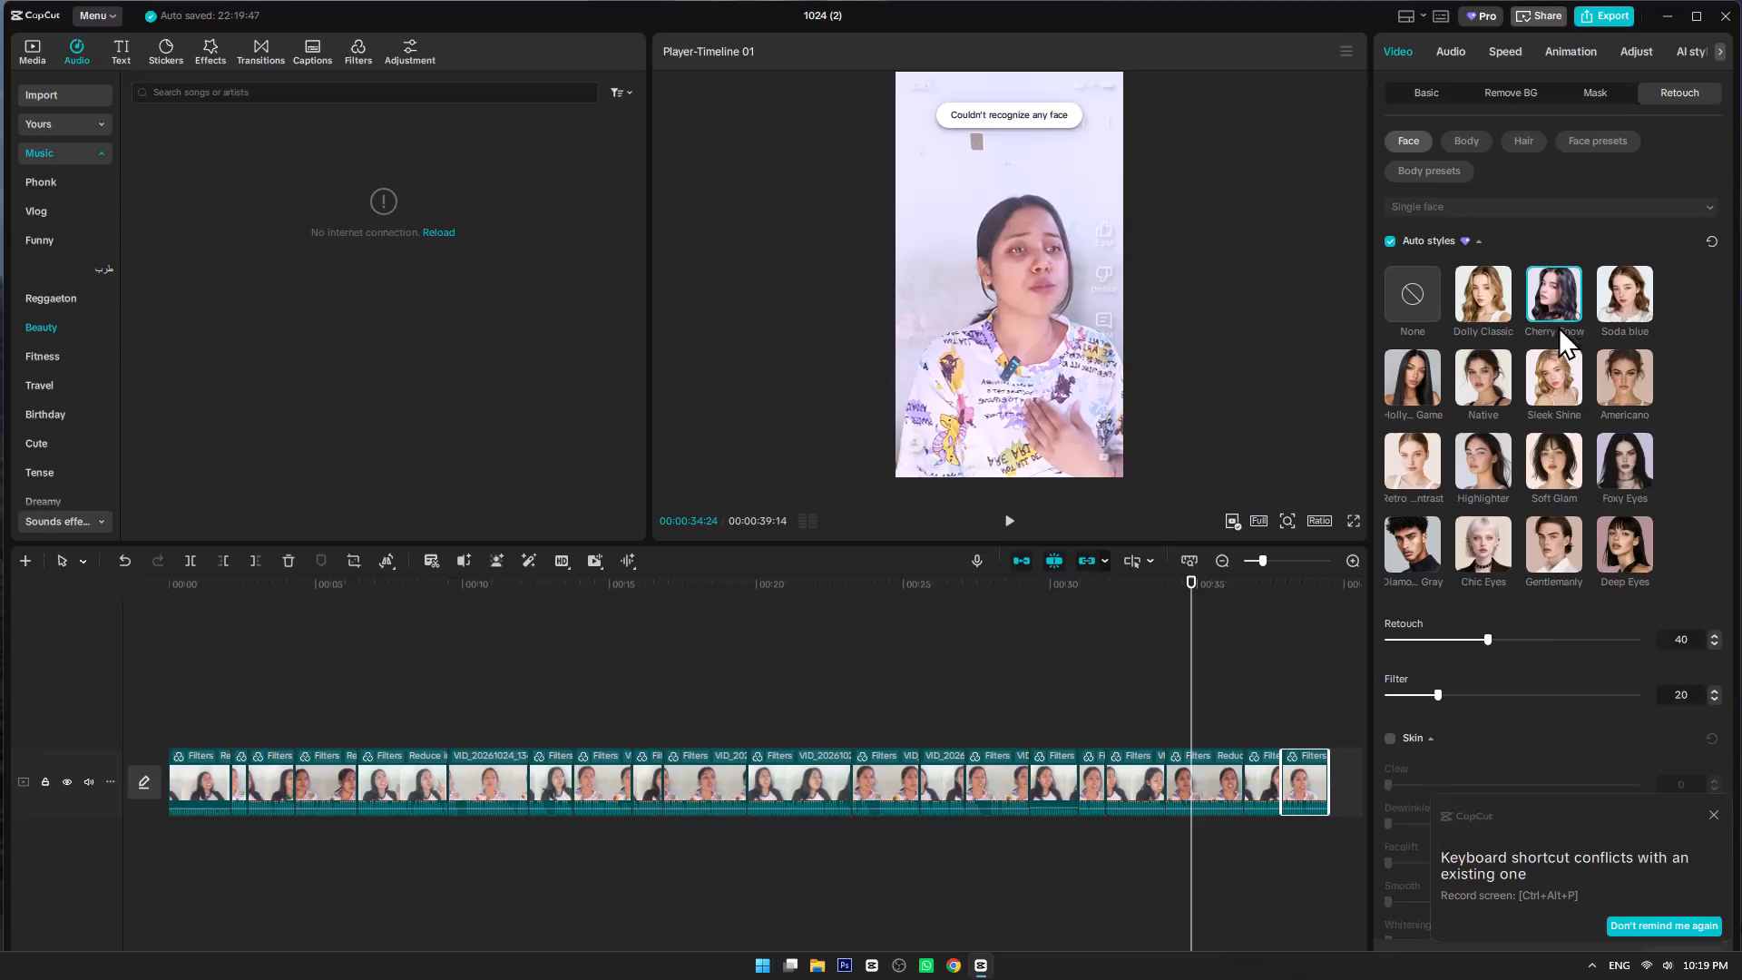
click(1533, 637)
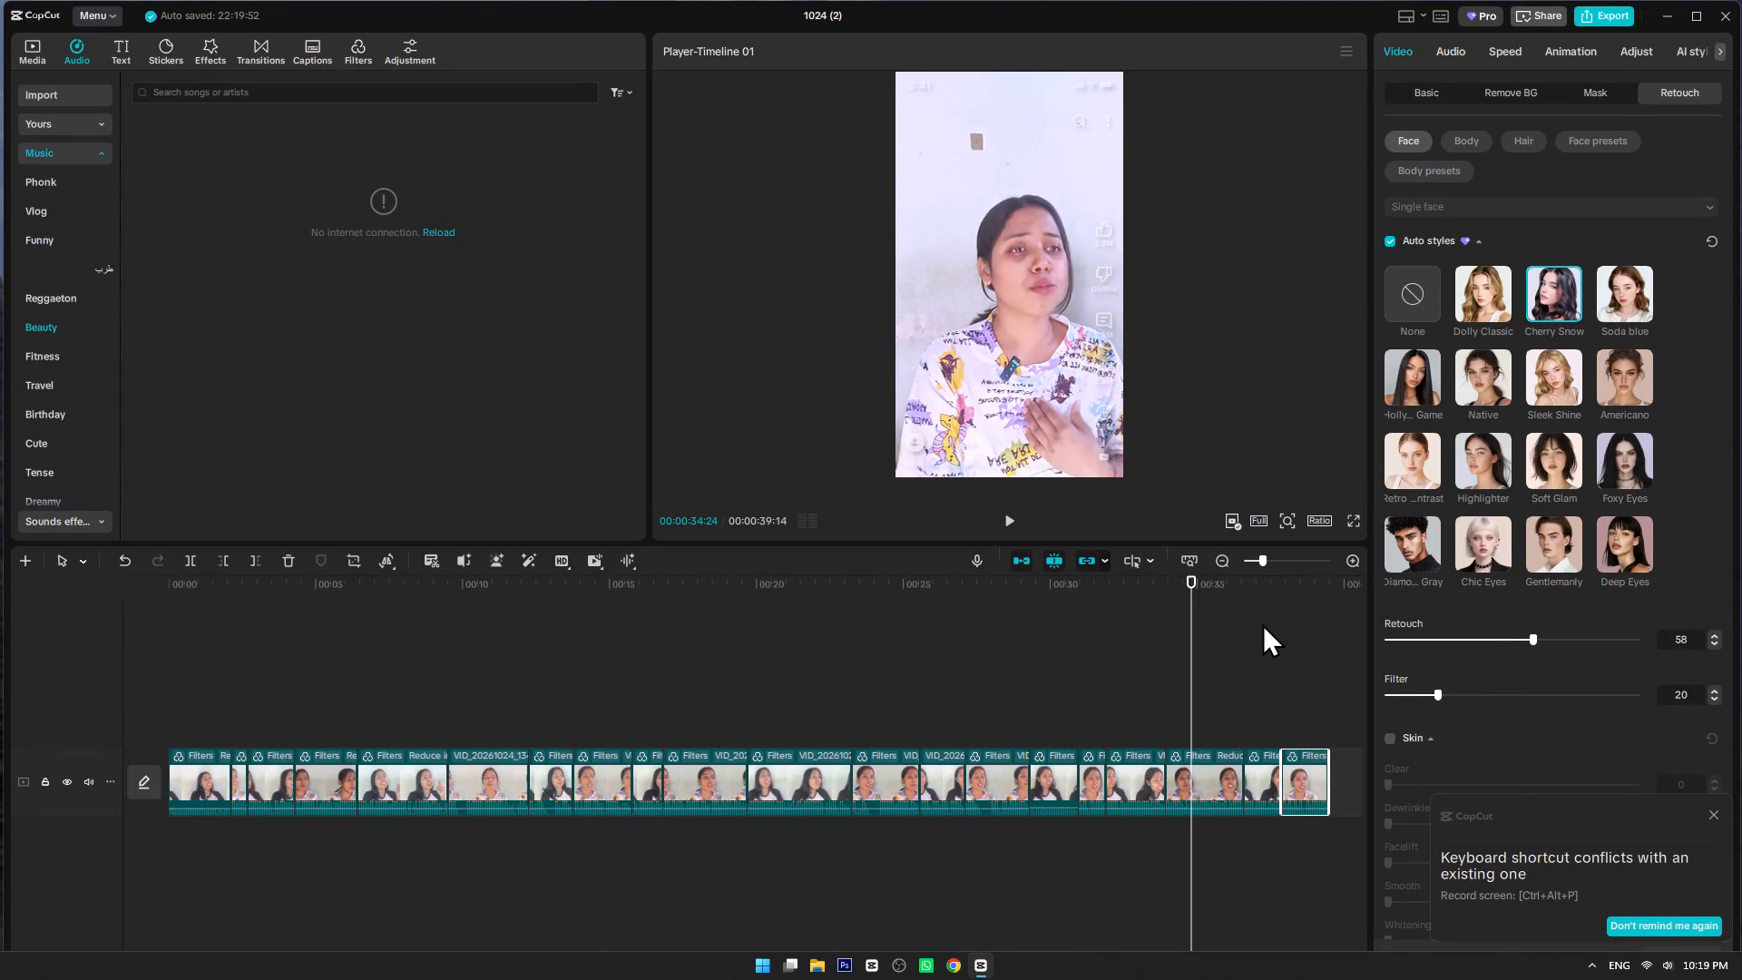
key(space)
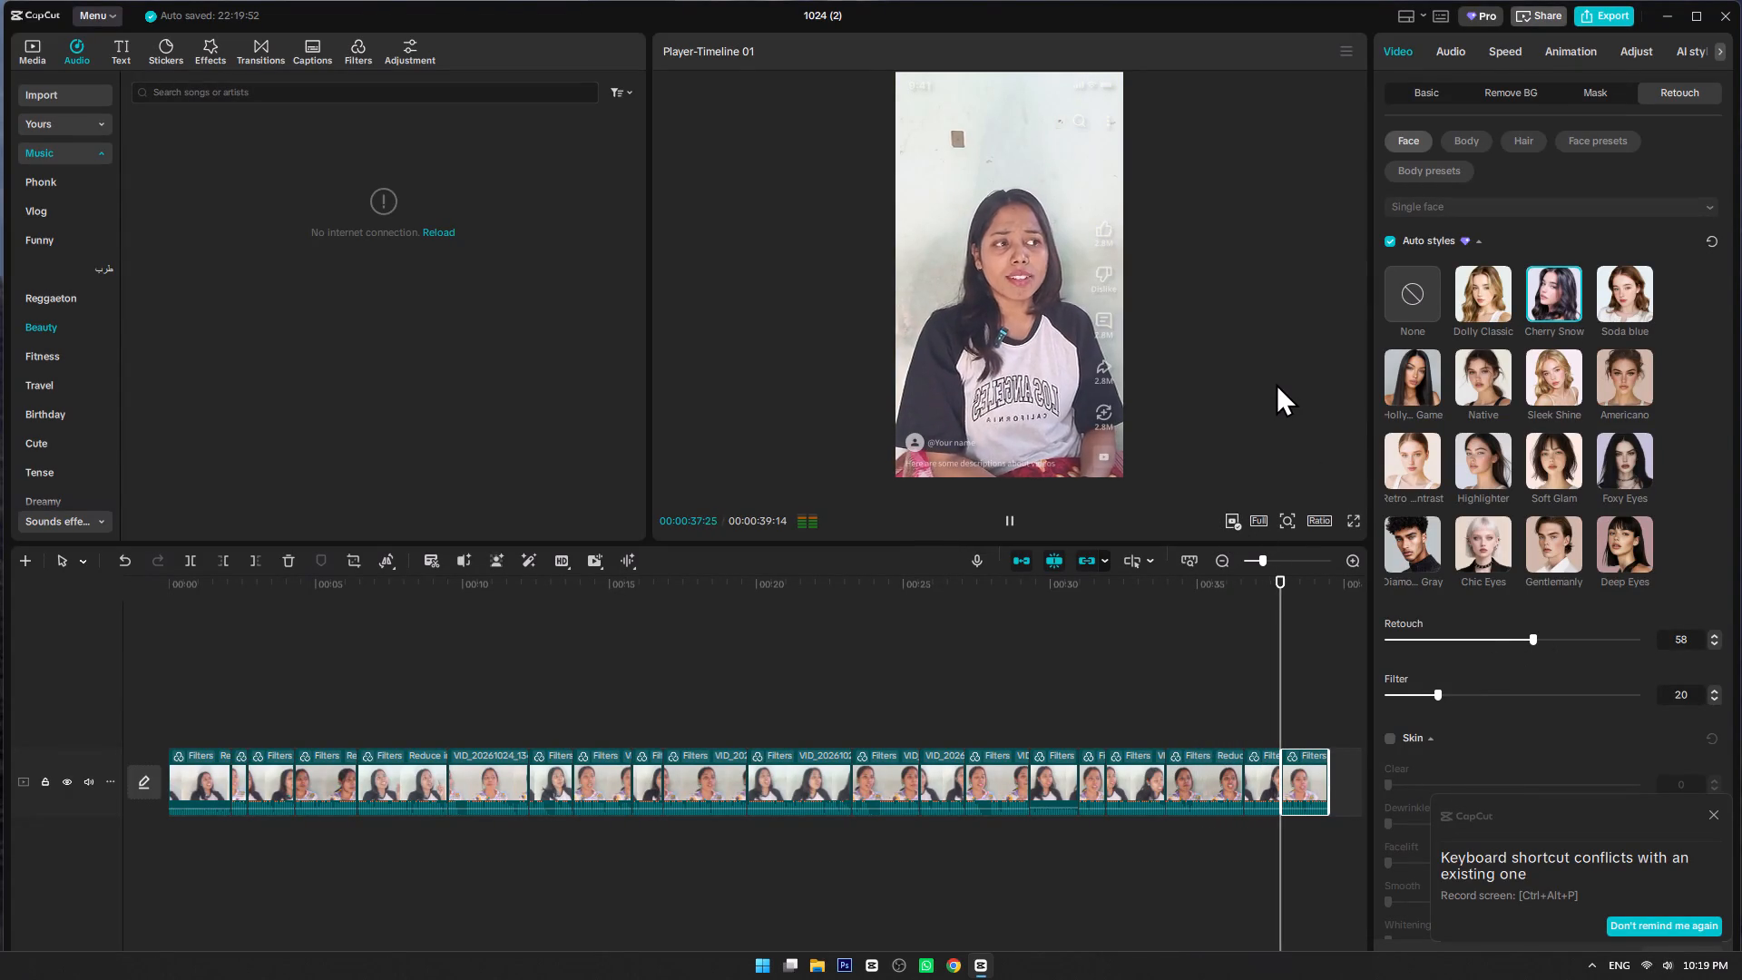
key(space)
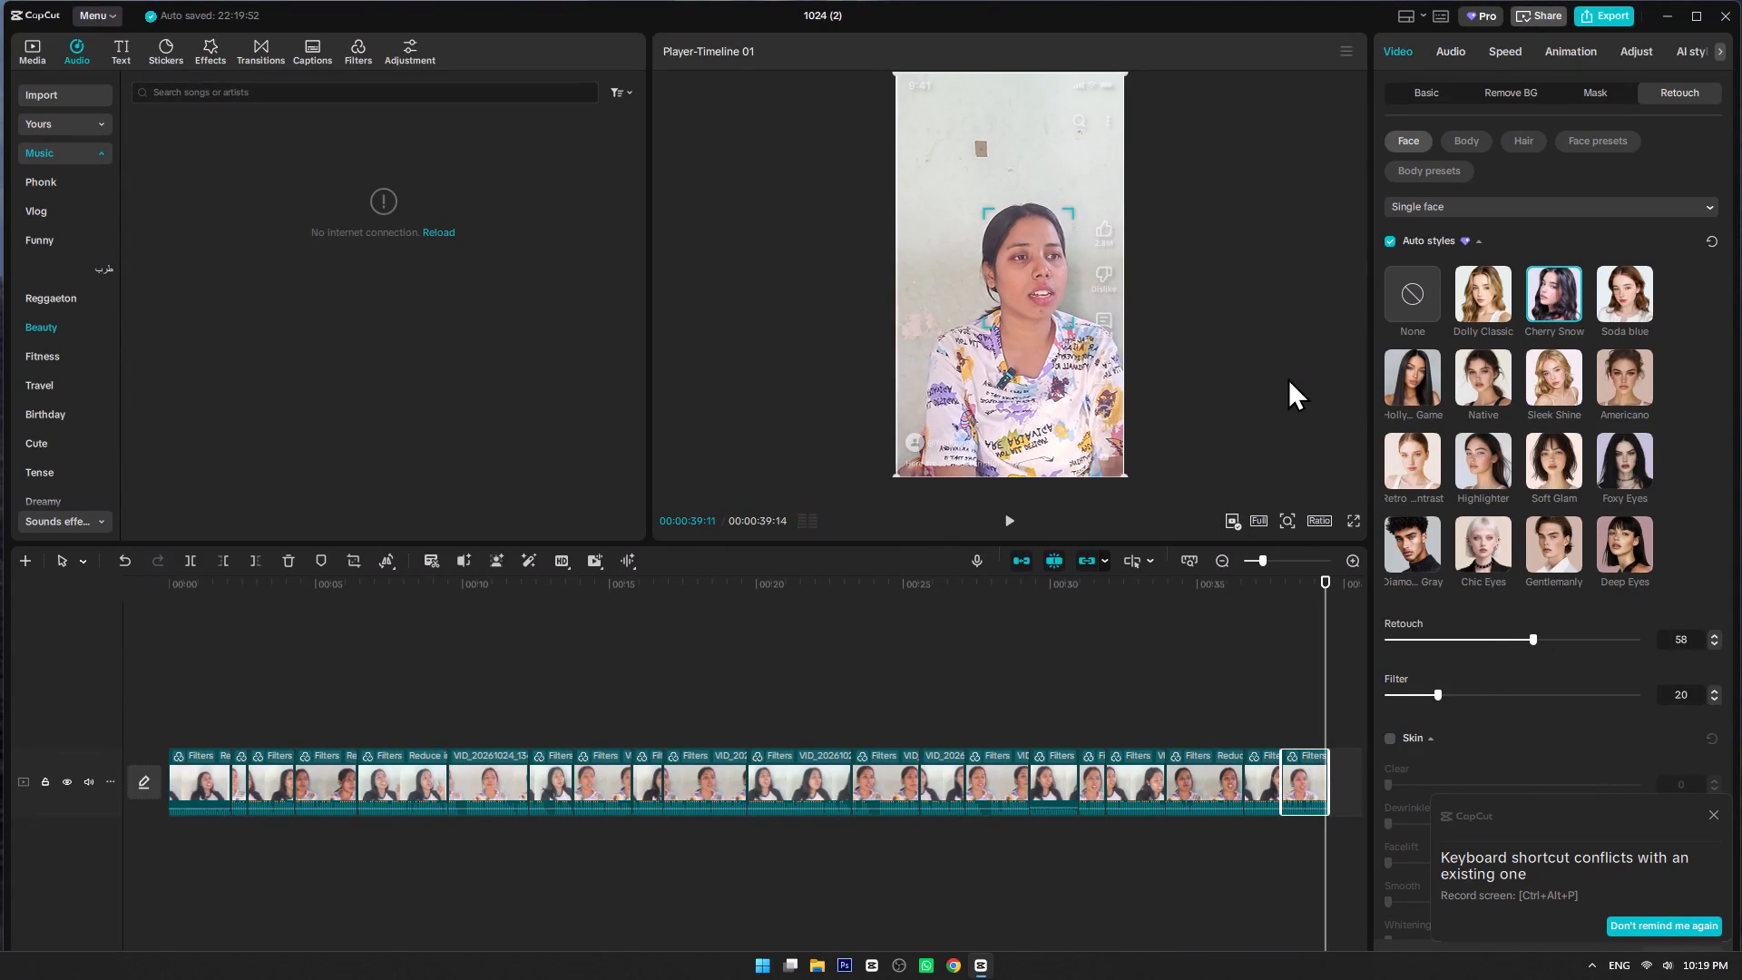
Look through the last clip's settings and compare its colour adjustments with those of the eighteenth and sixteenth clips.
click(1437, 44)
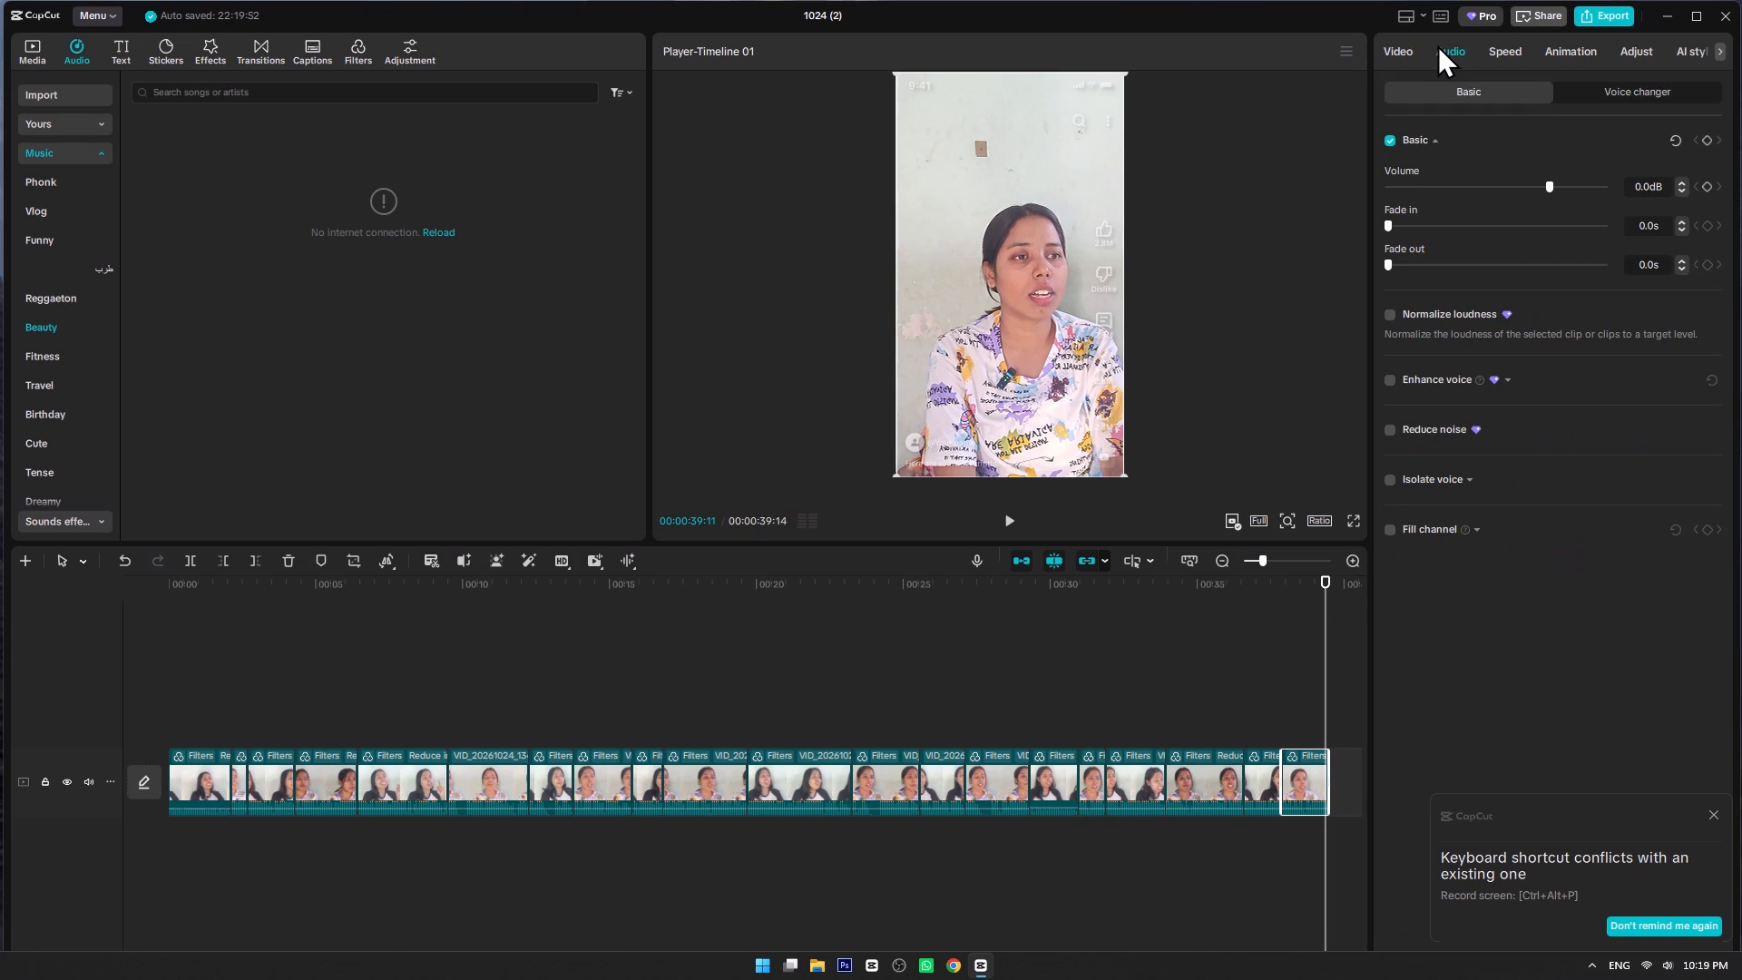
click(1396, 46)
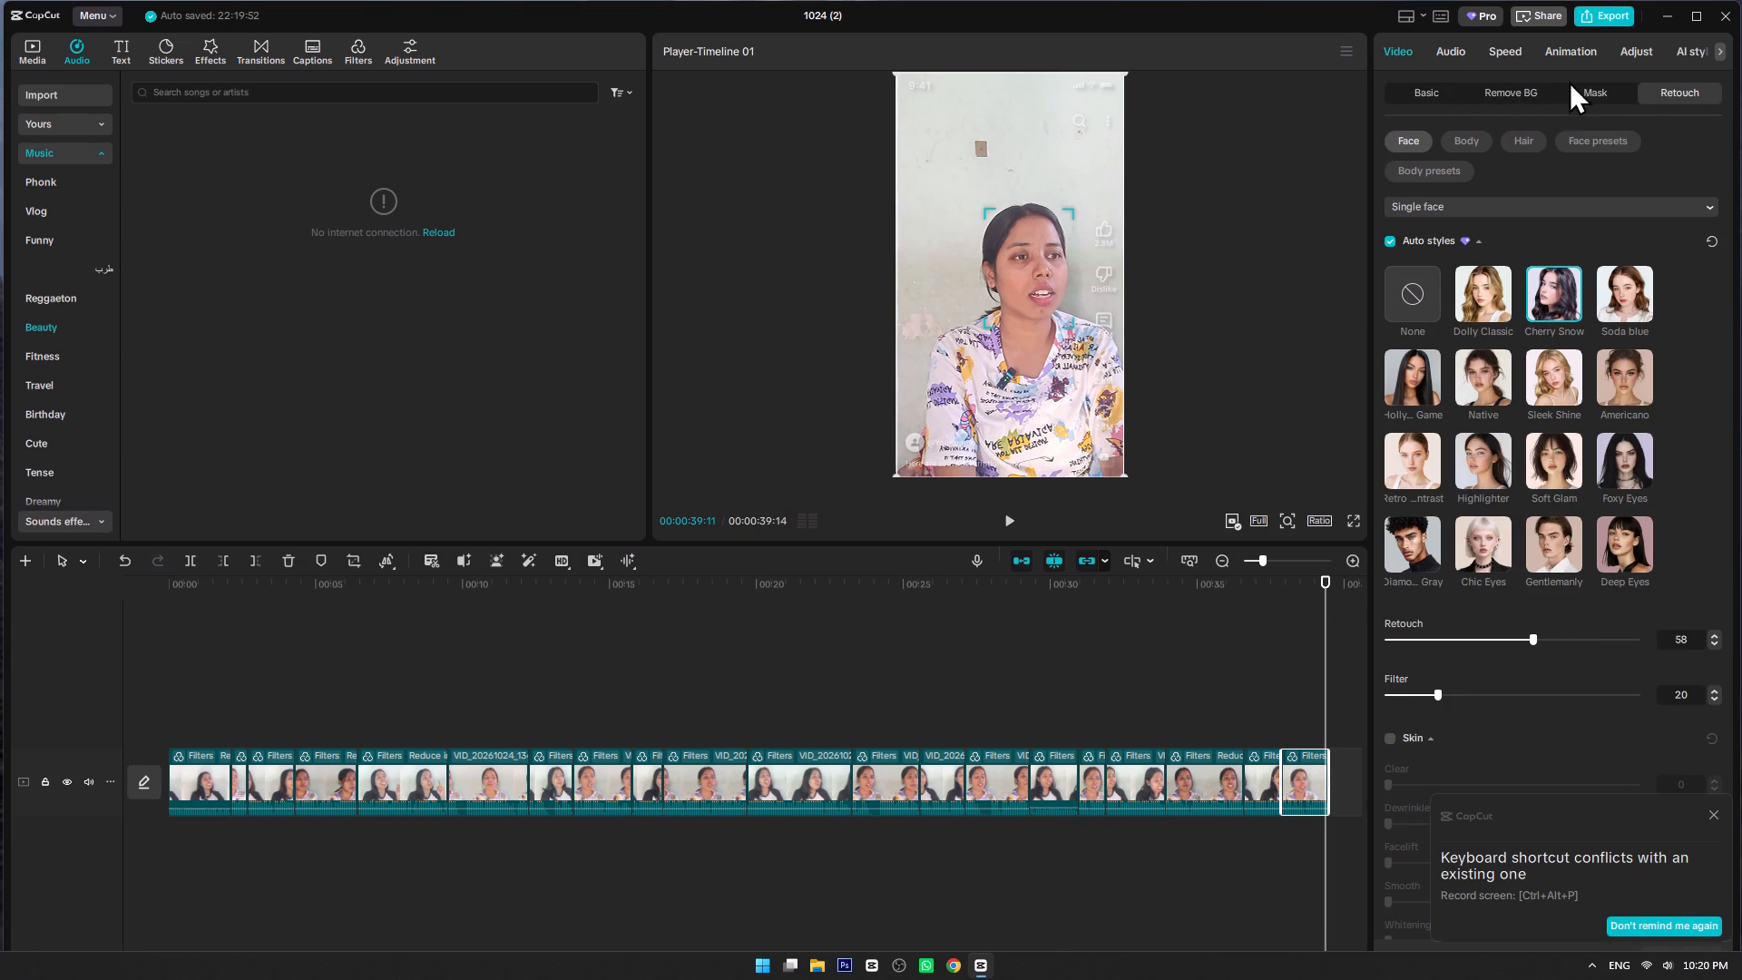
click(1433, 88)
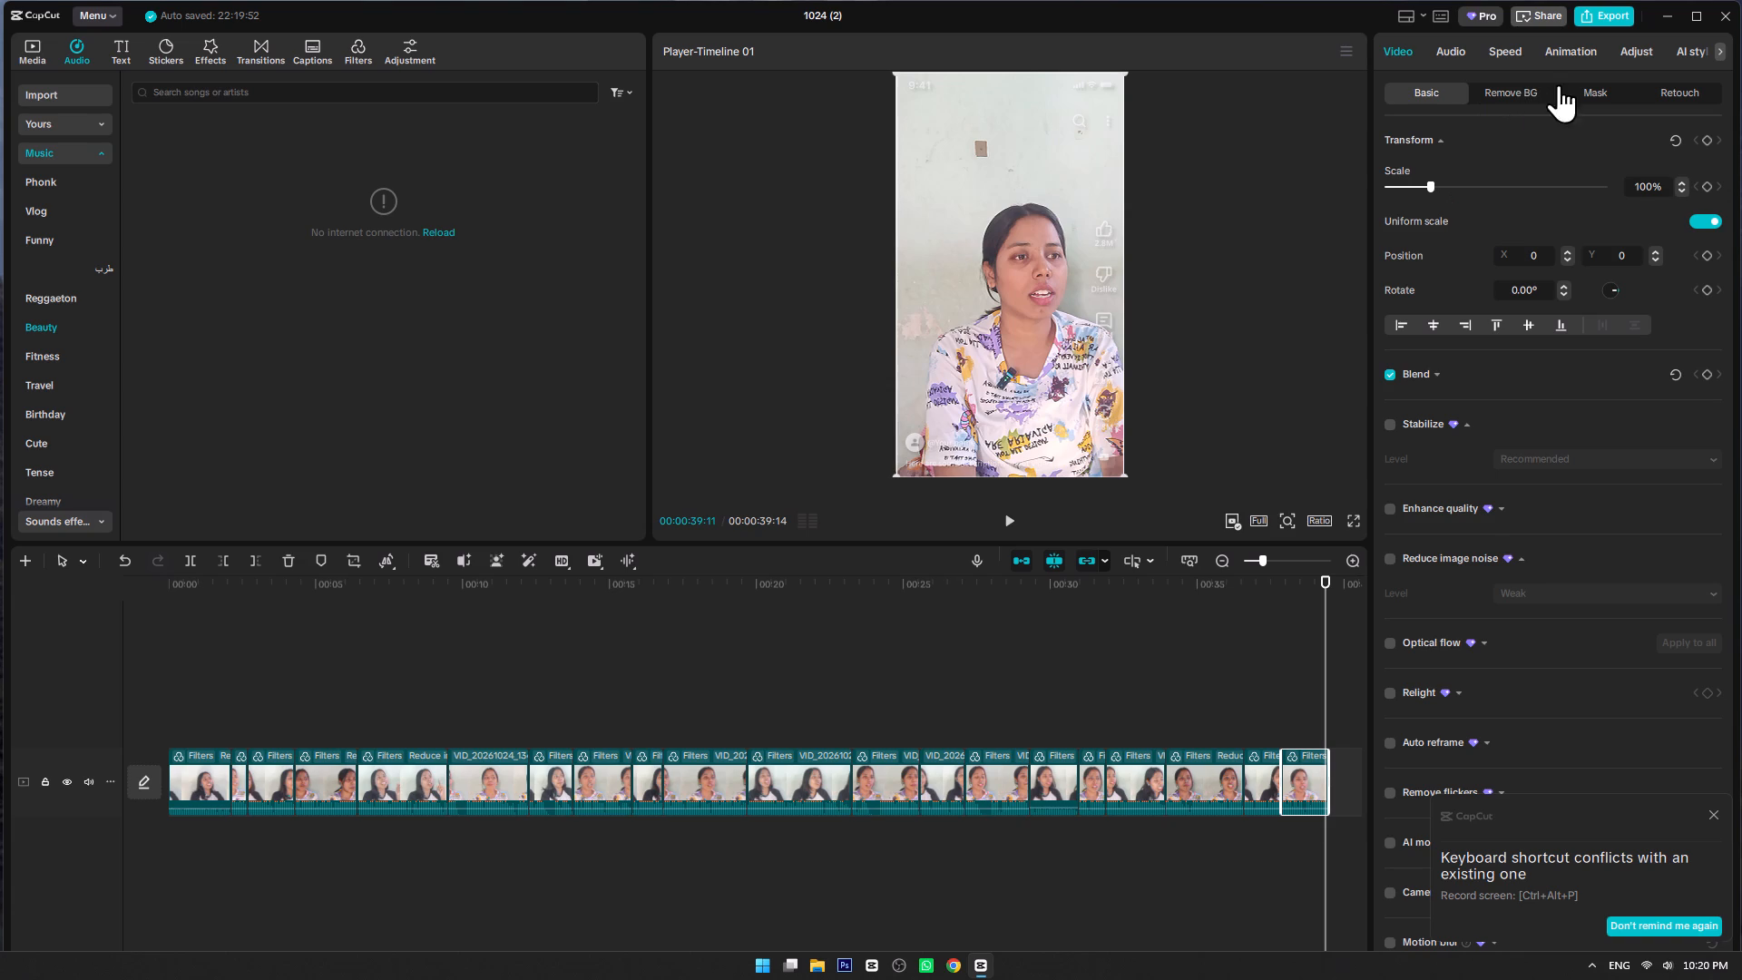
click(1576, 48)
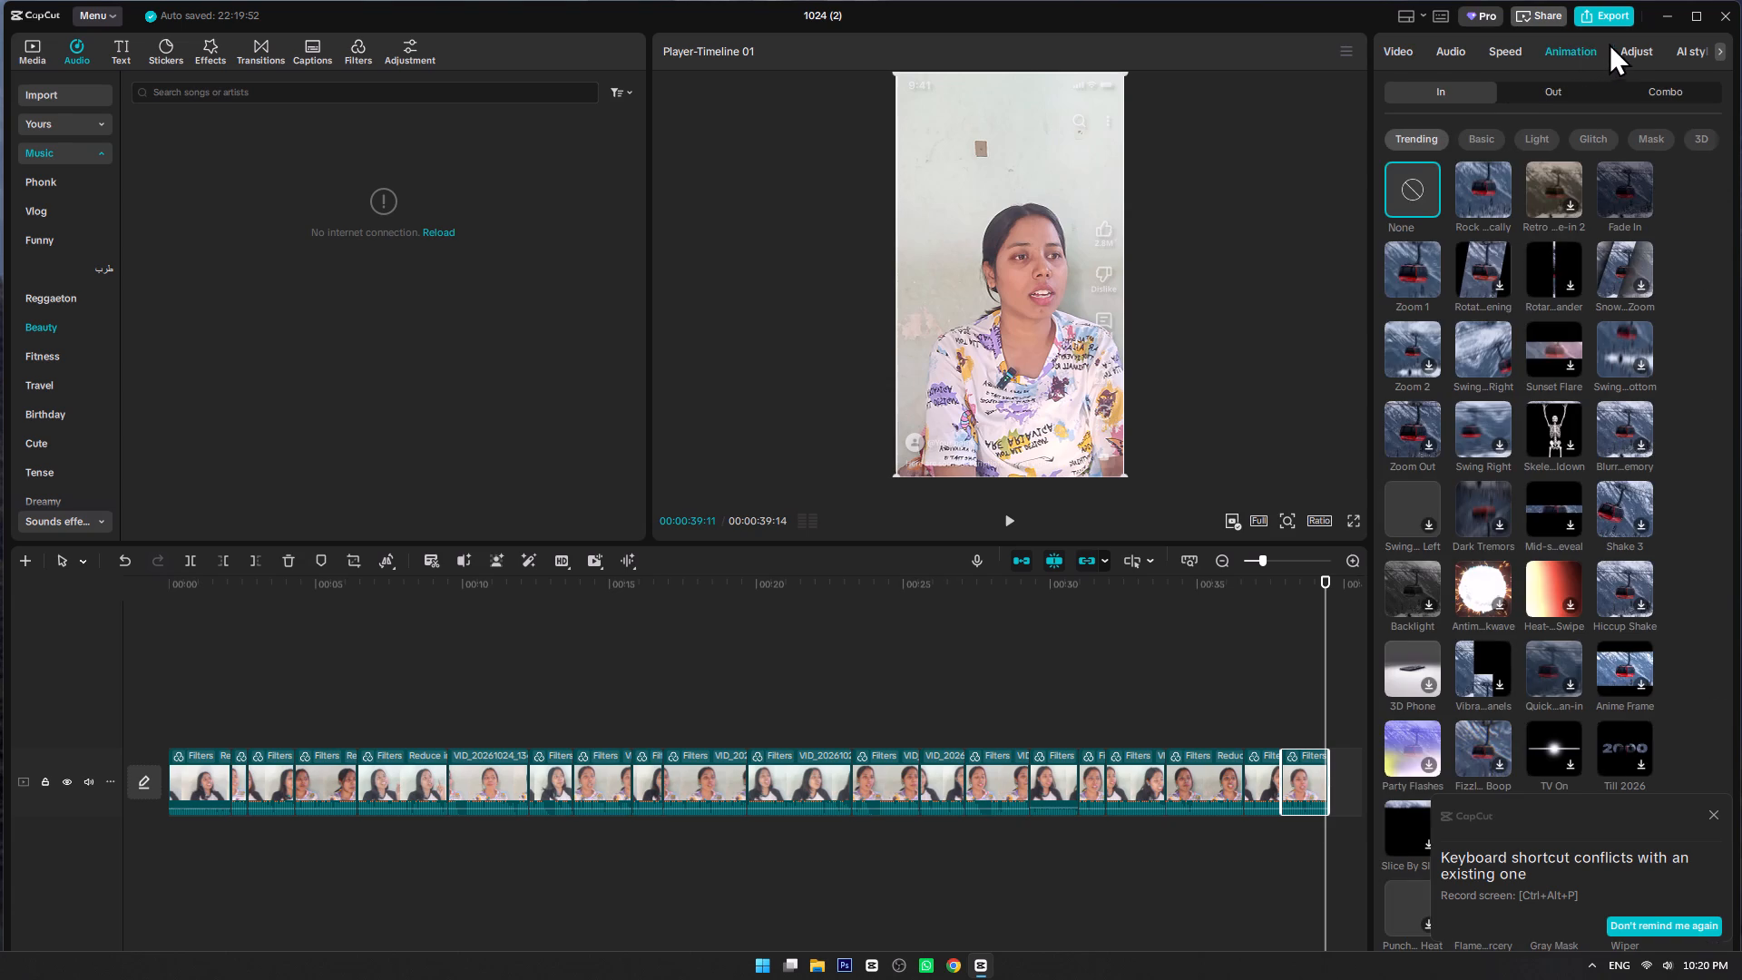
click(1628, 44)
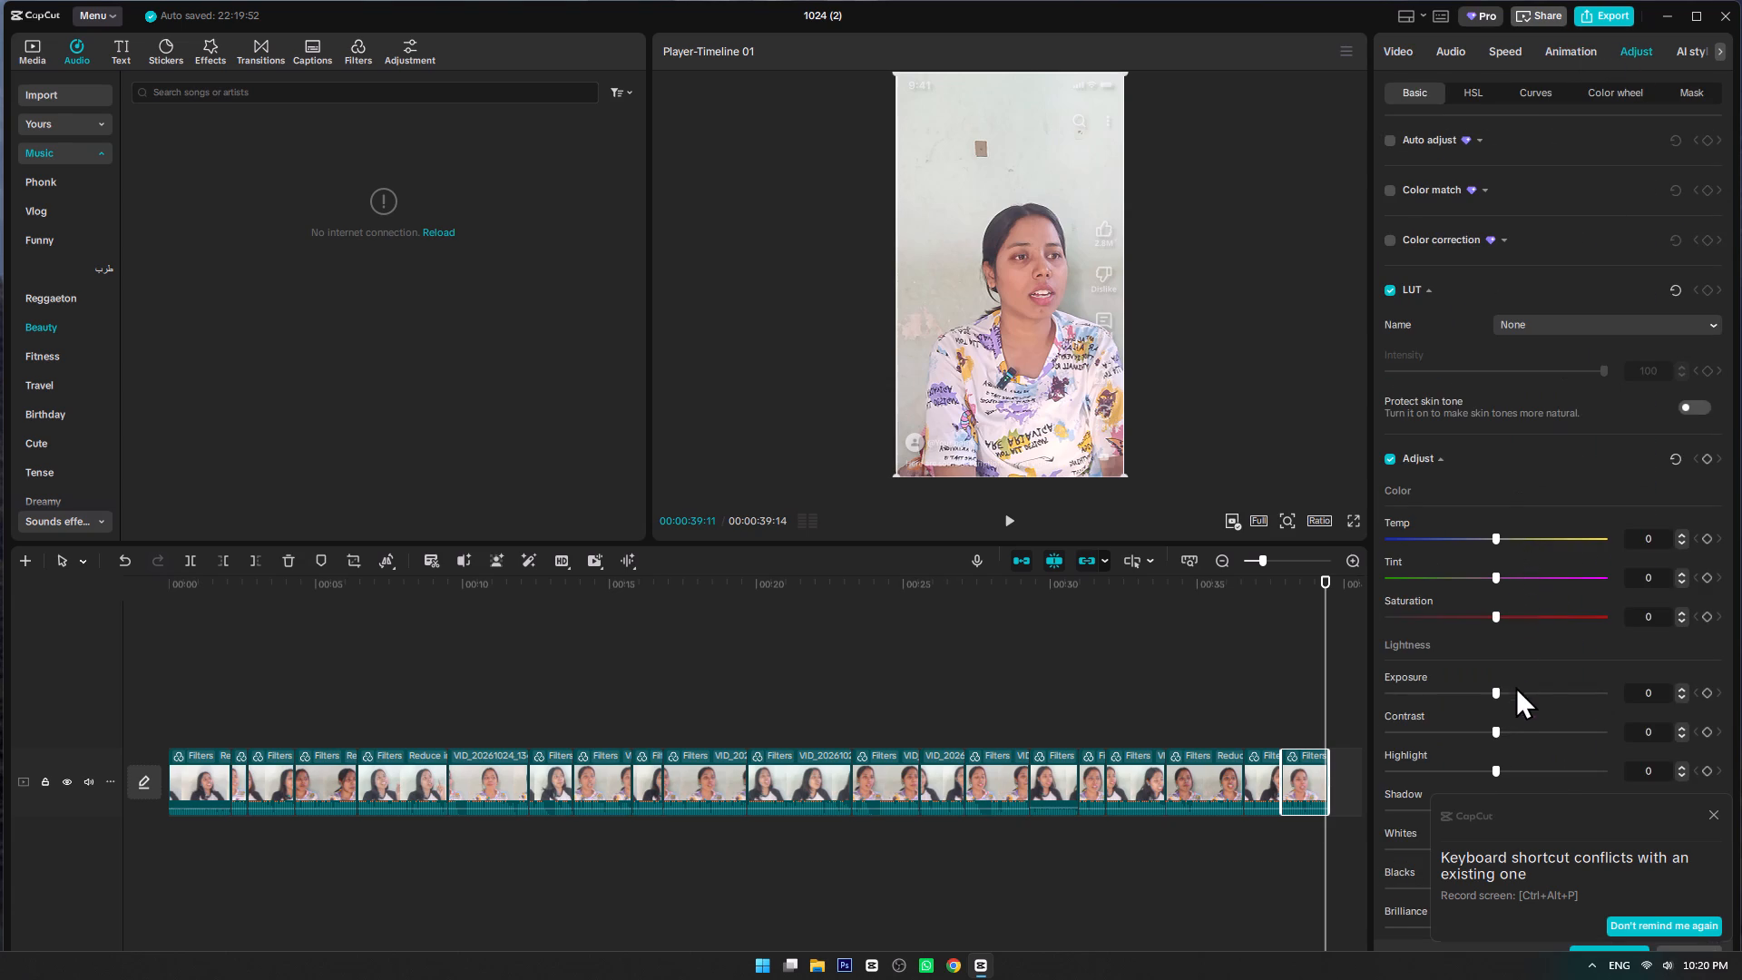
click(1200, 782)
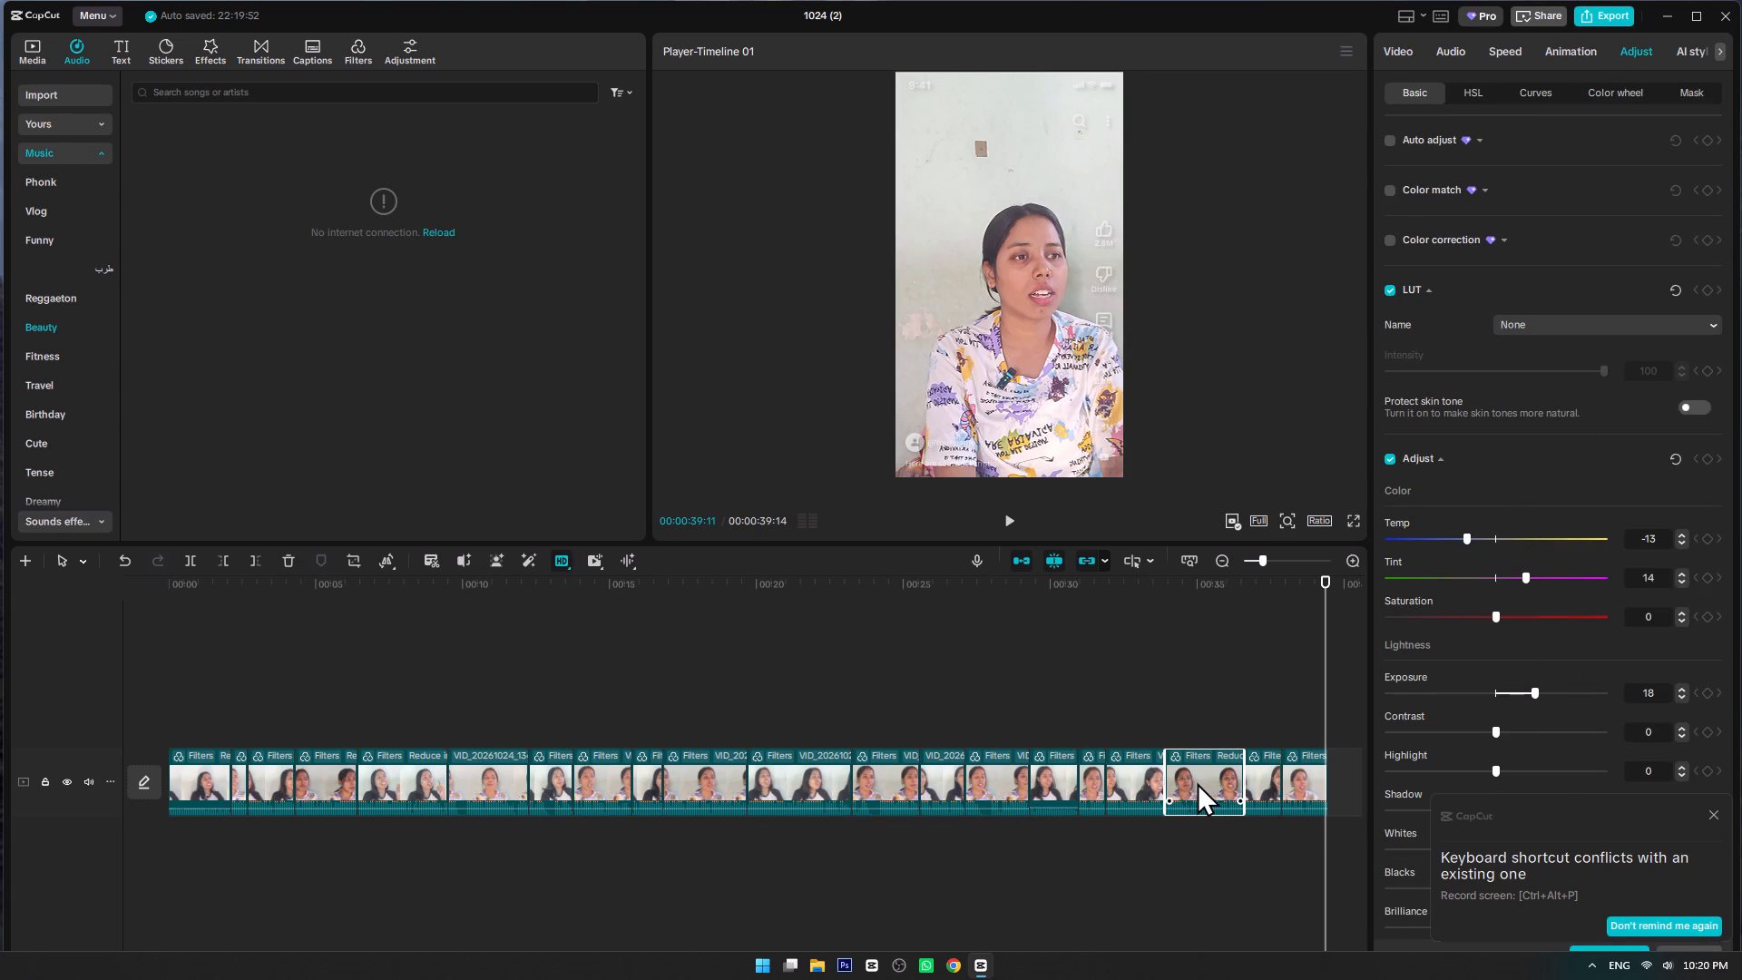
click(1091, 779)
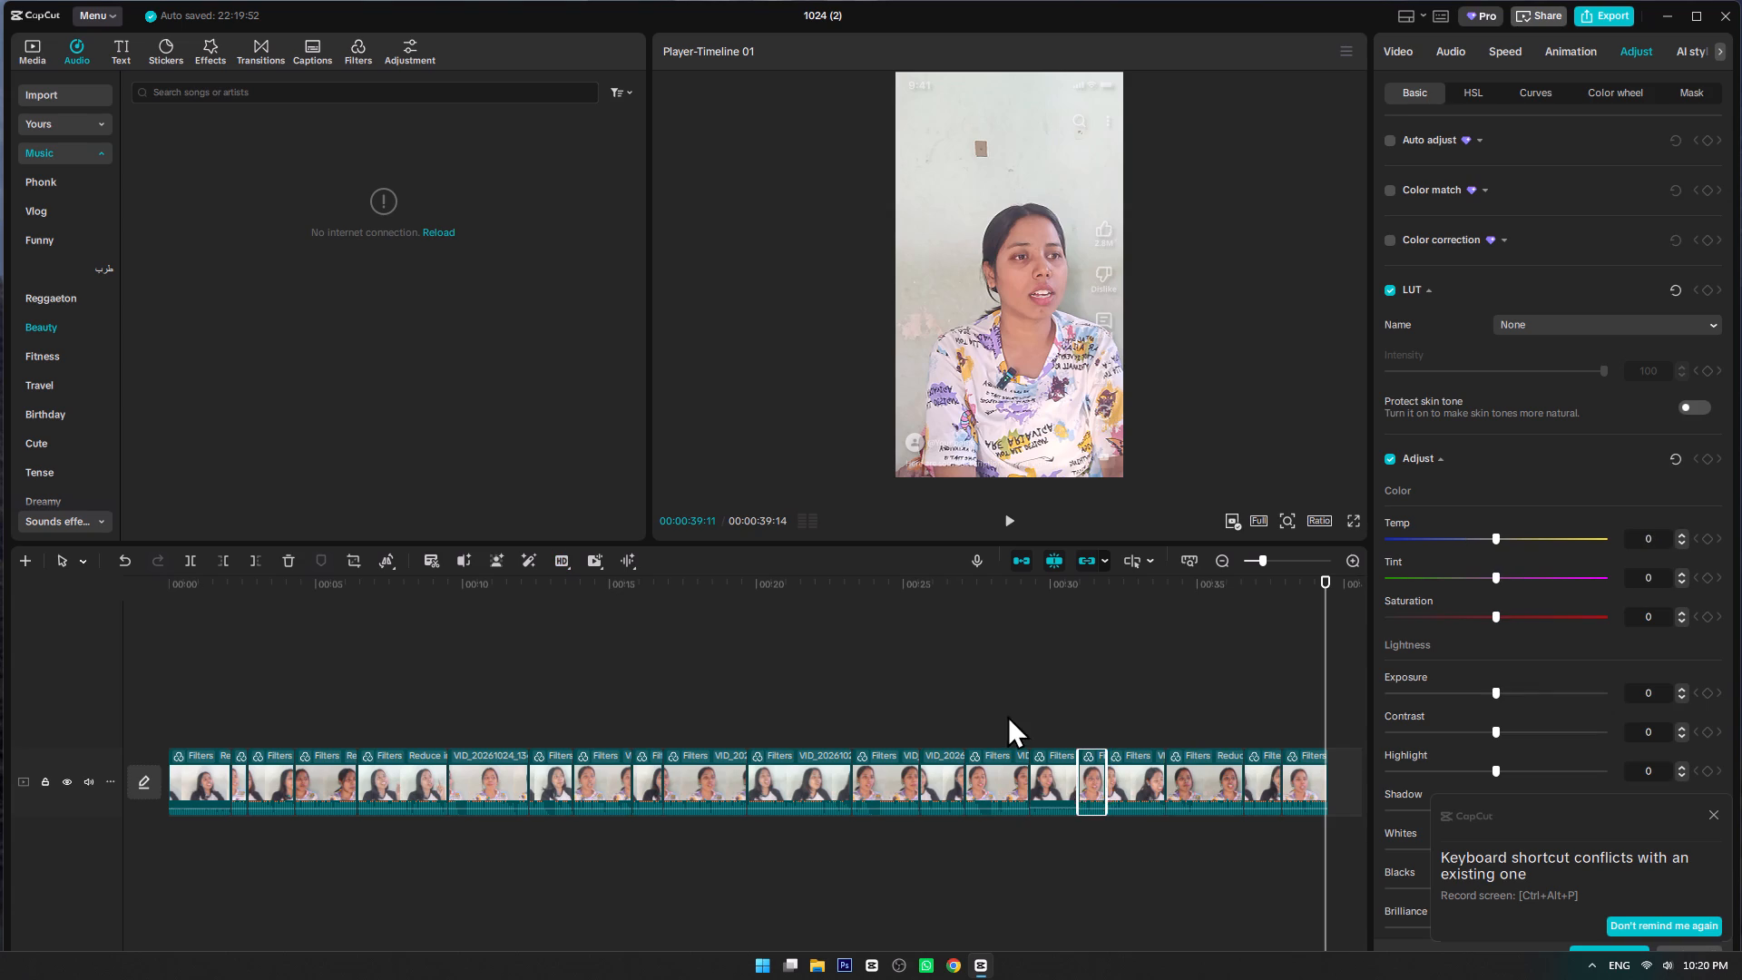
Replay into the eighteenth clip, reset its Temp to 0, and play the transition from the seventeenth clip again.
click(1007, 715)
key(space)
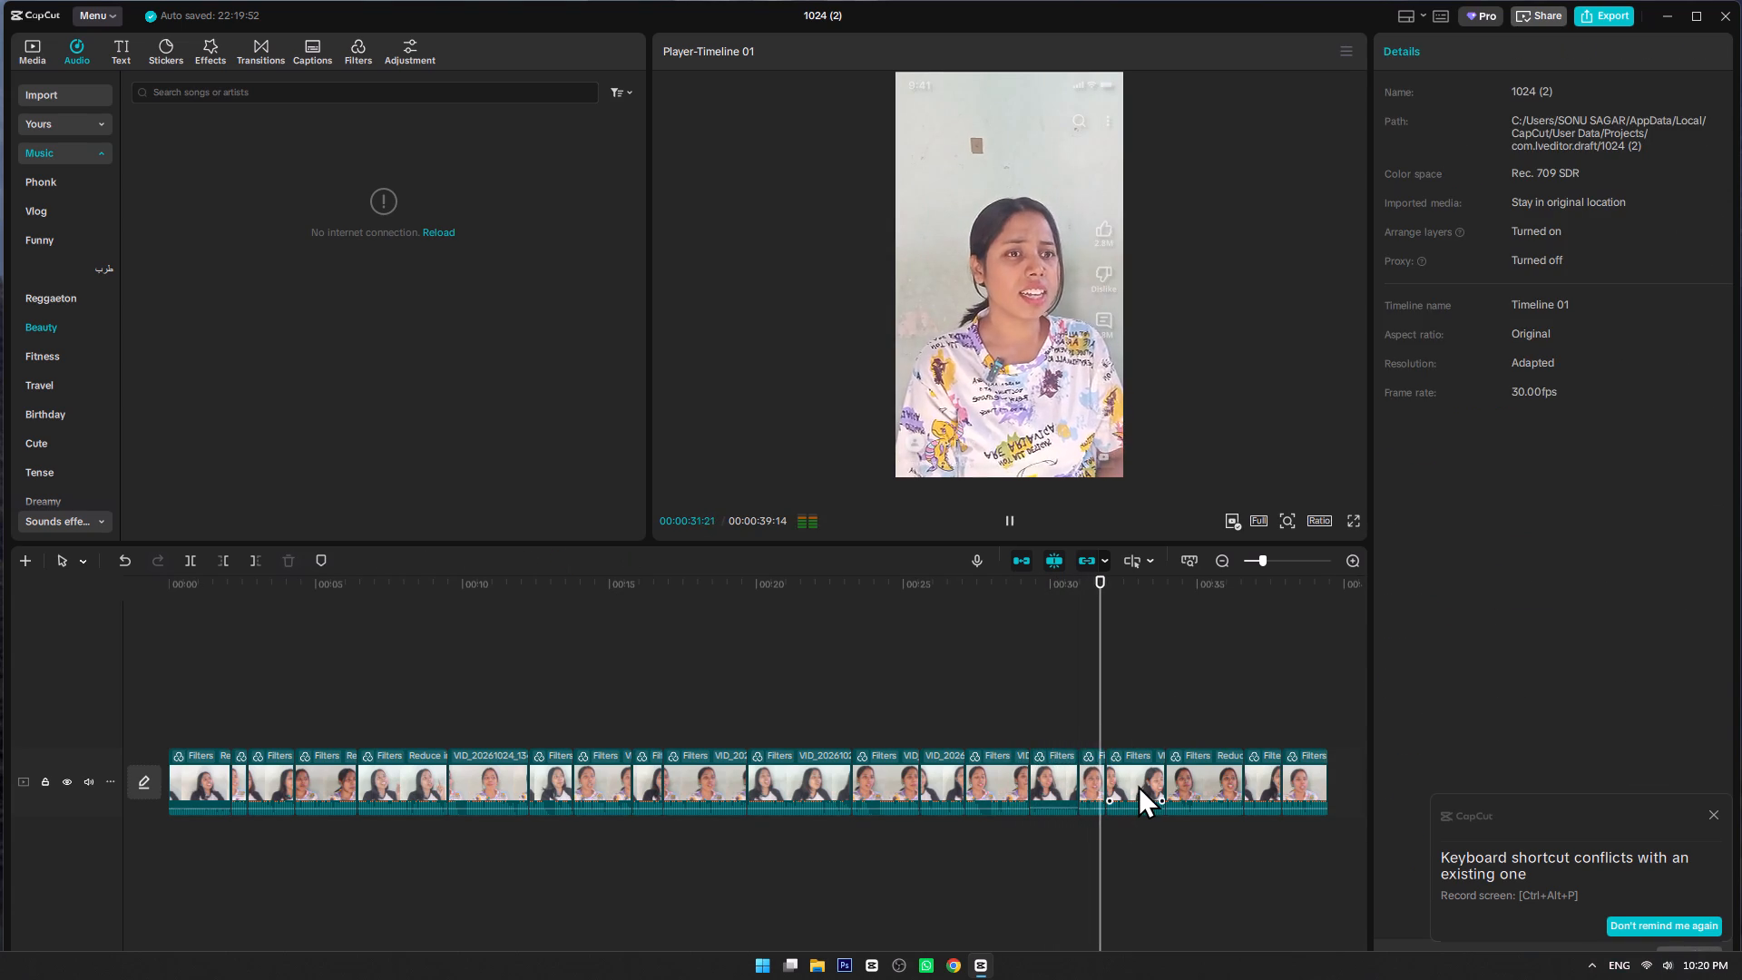
click(1188, 783)
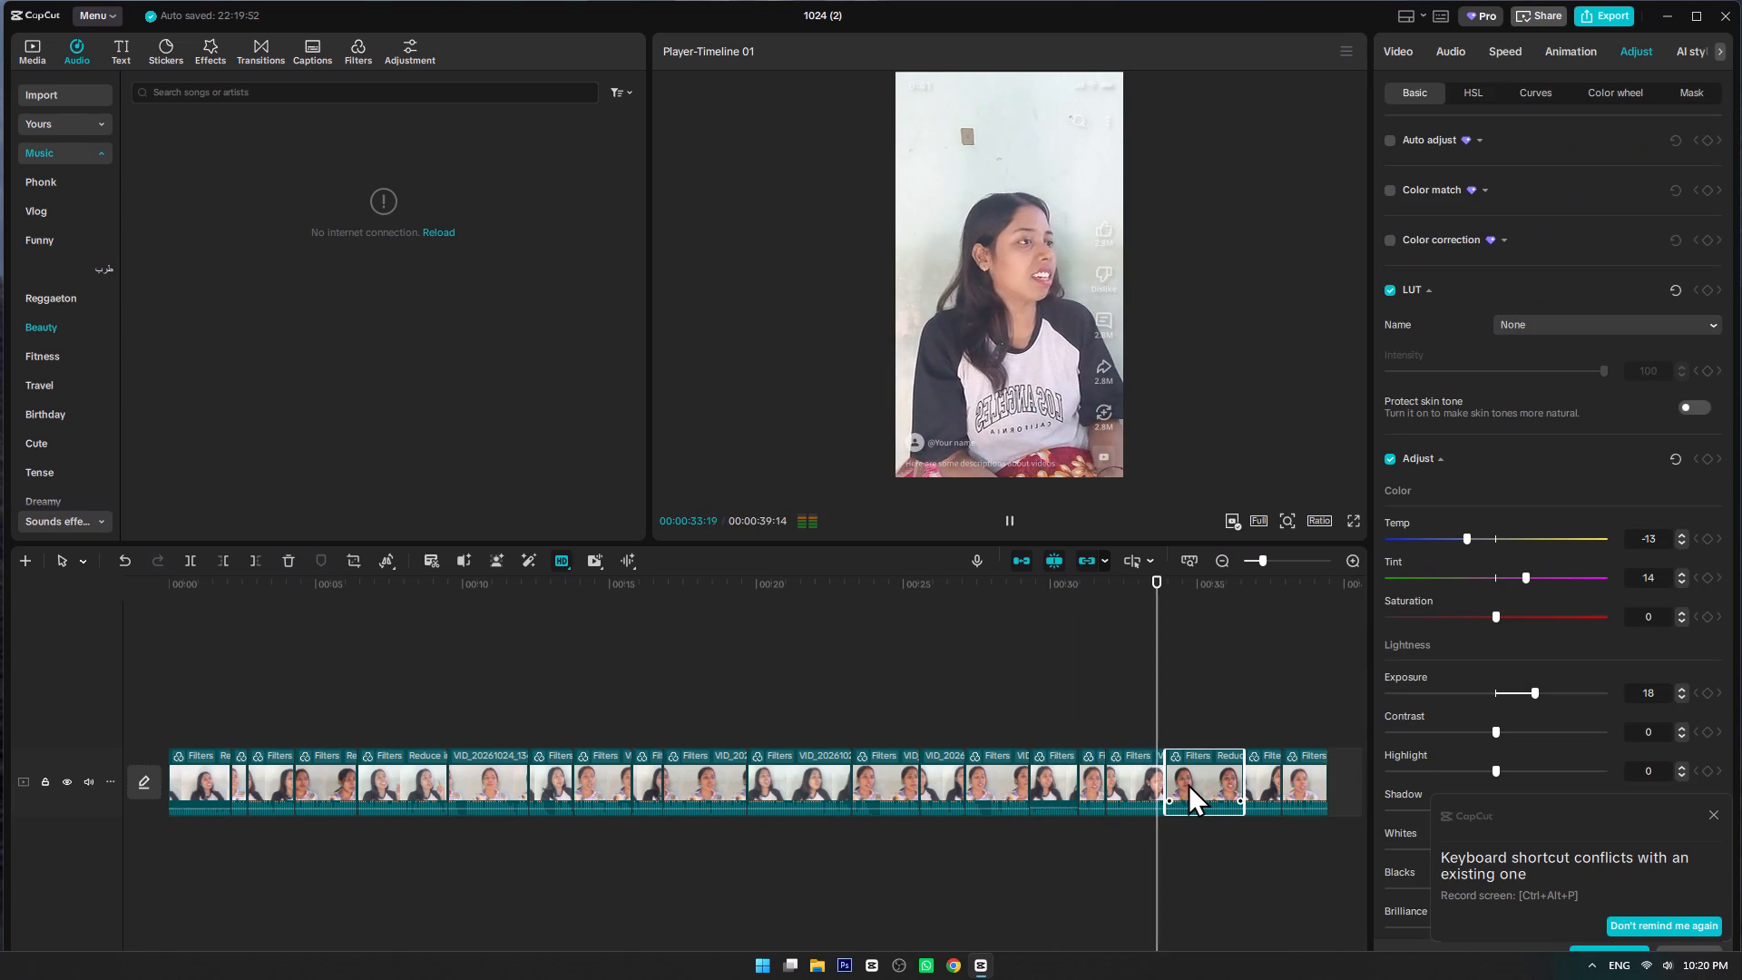
key(space)
click(1493, 533)
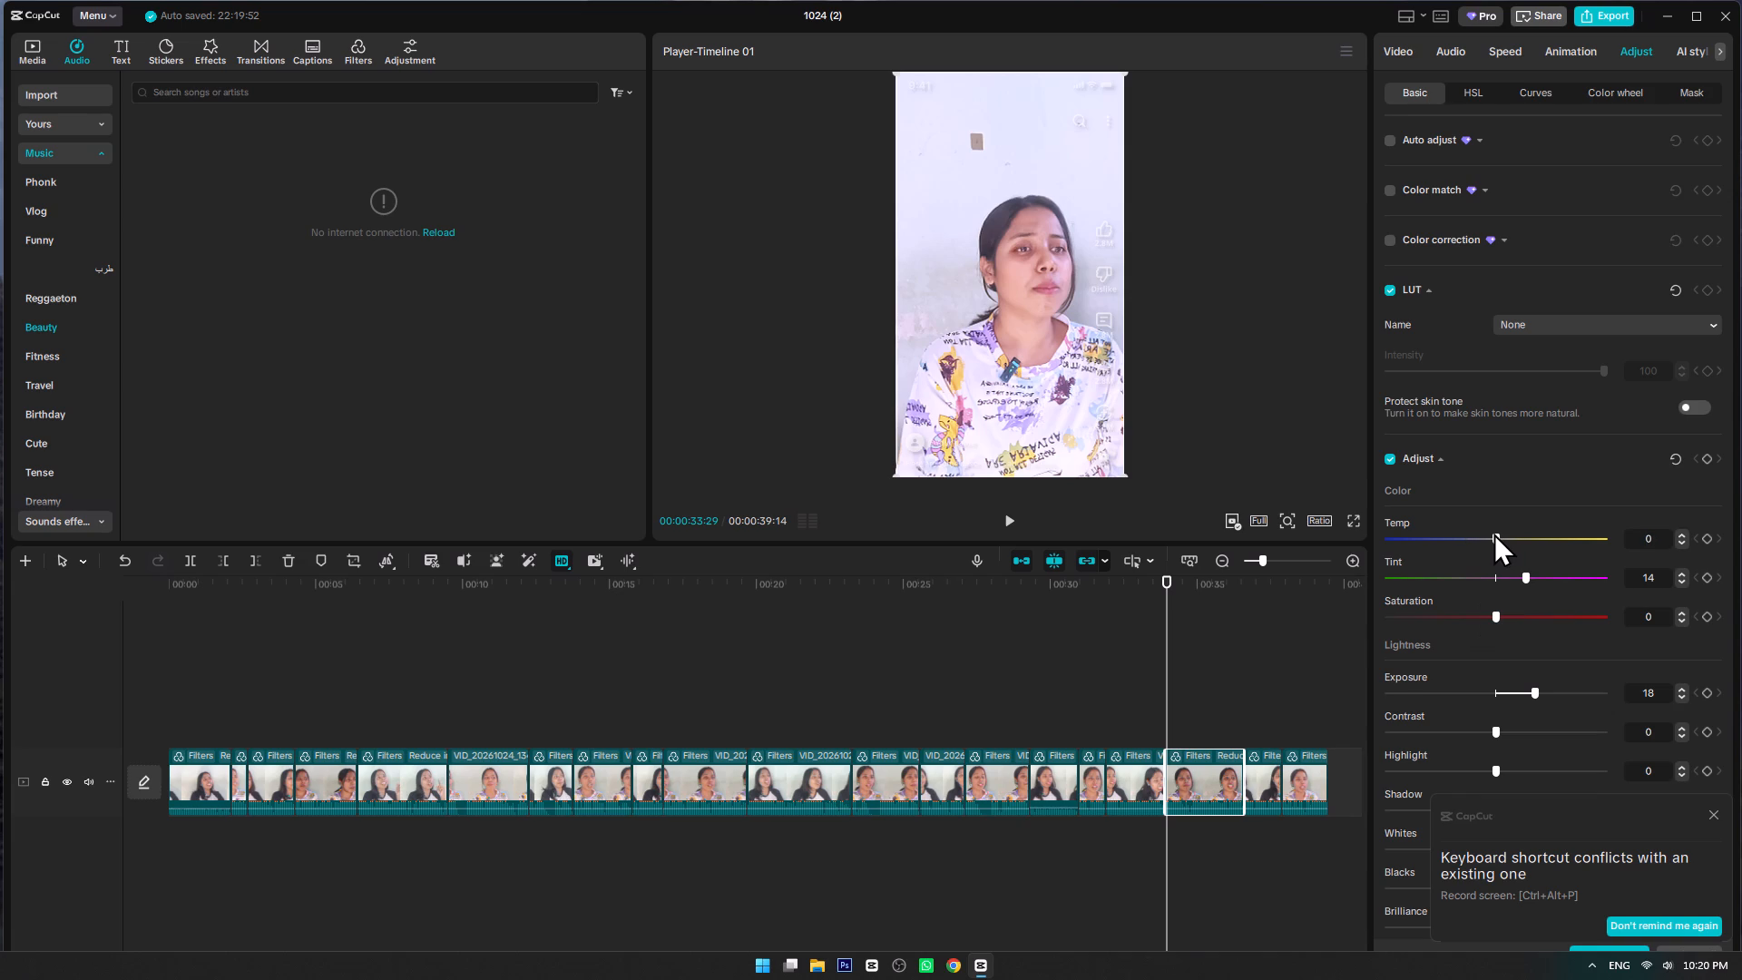
click(1043, 709)
key(space)
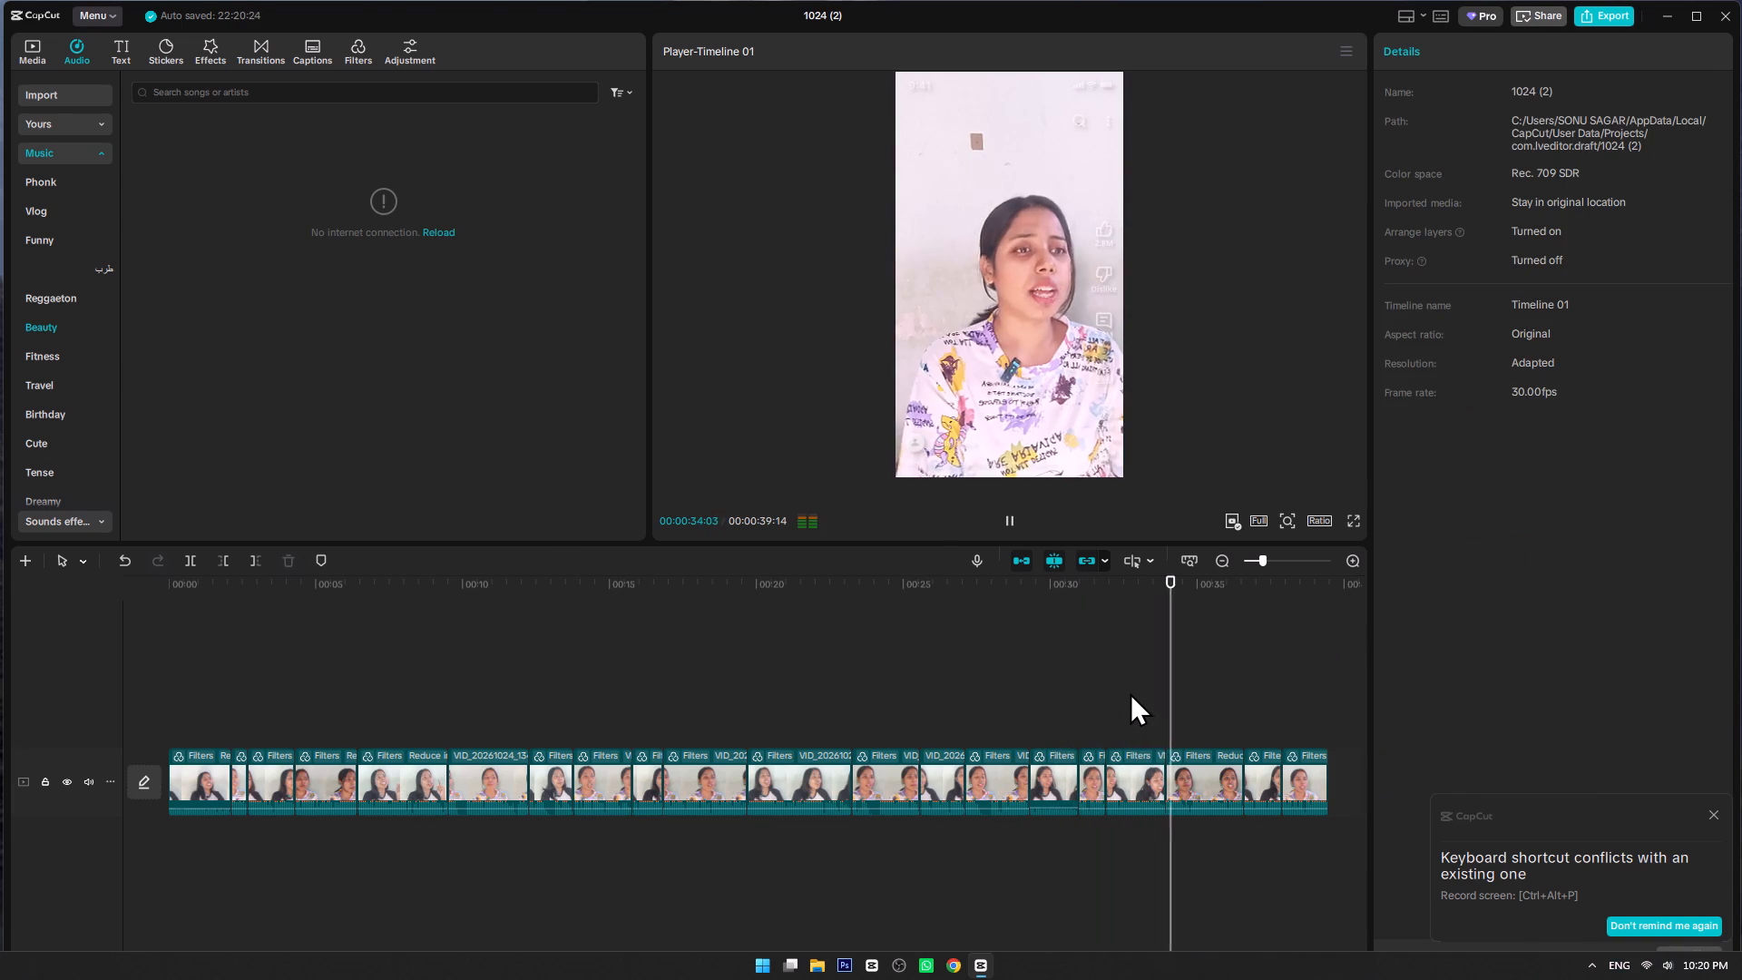
key(space)
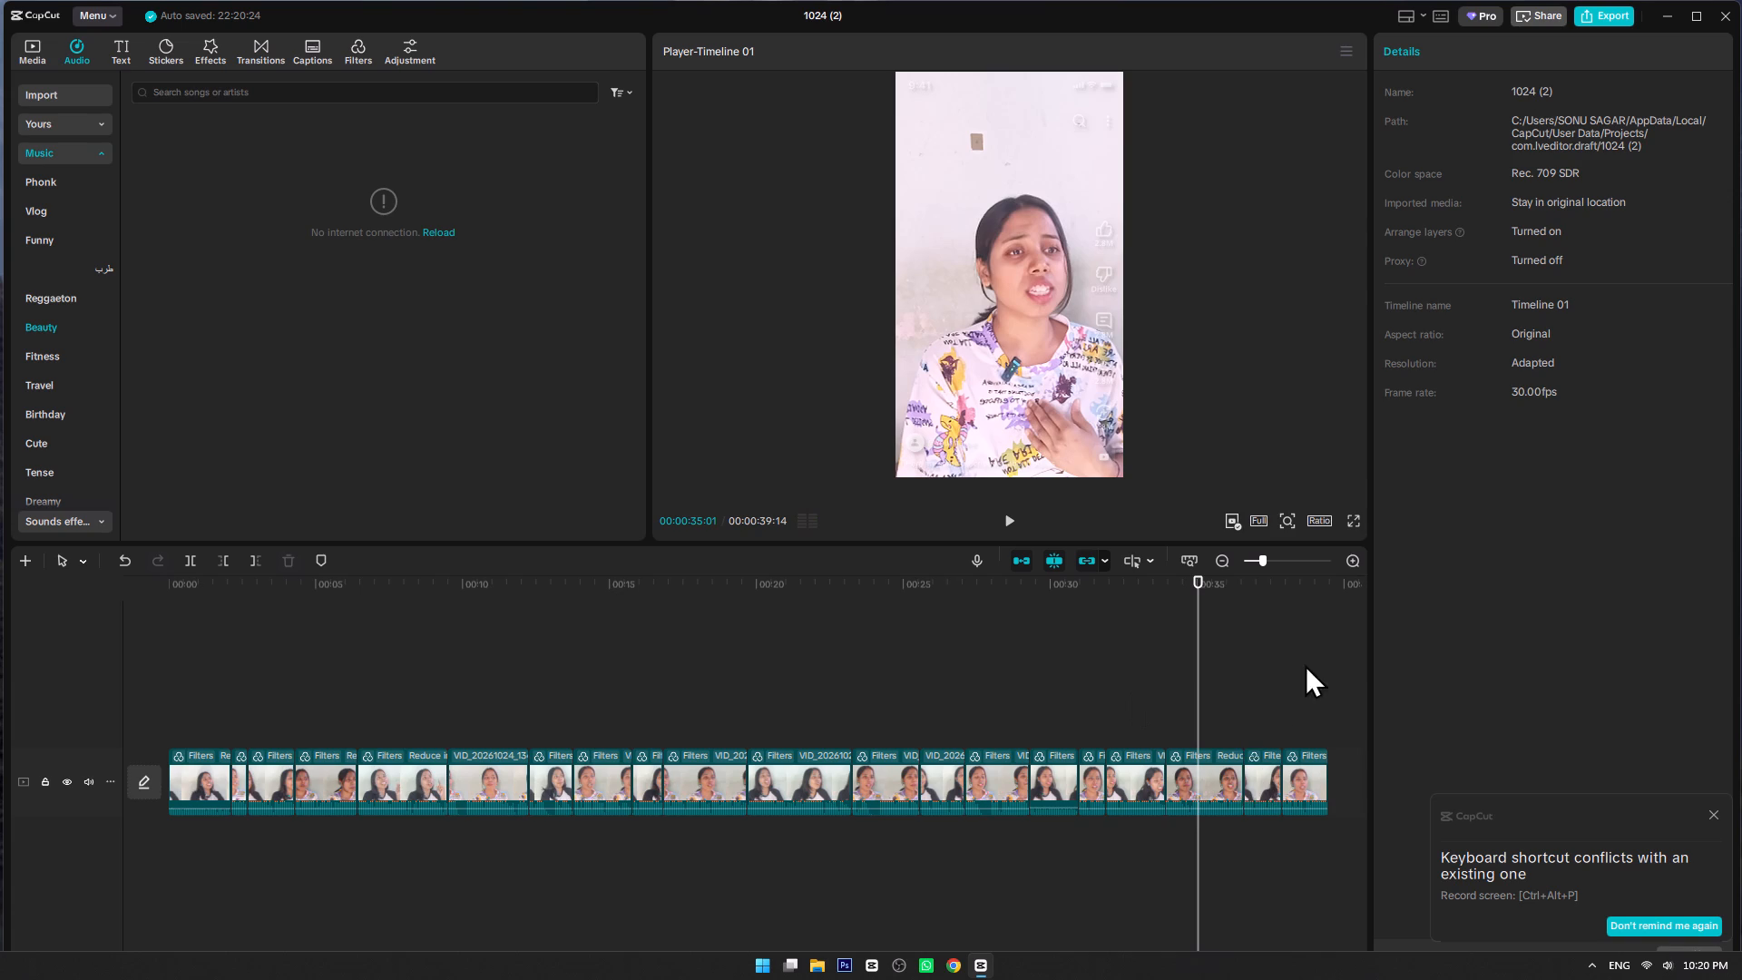
Reset the eighteenth clip's Tint to 0 and replay from the sixteenth clip into it.
click(1212, 776)
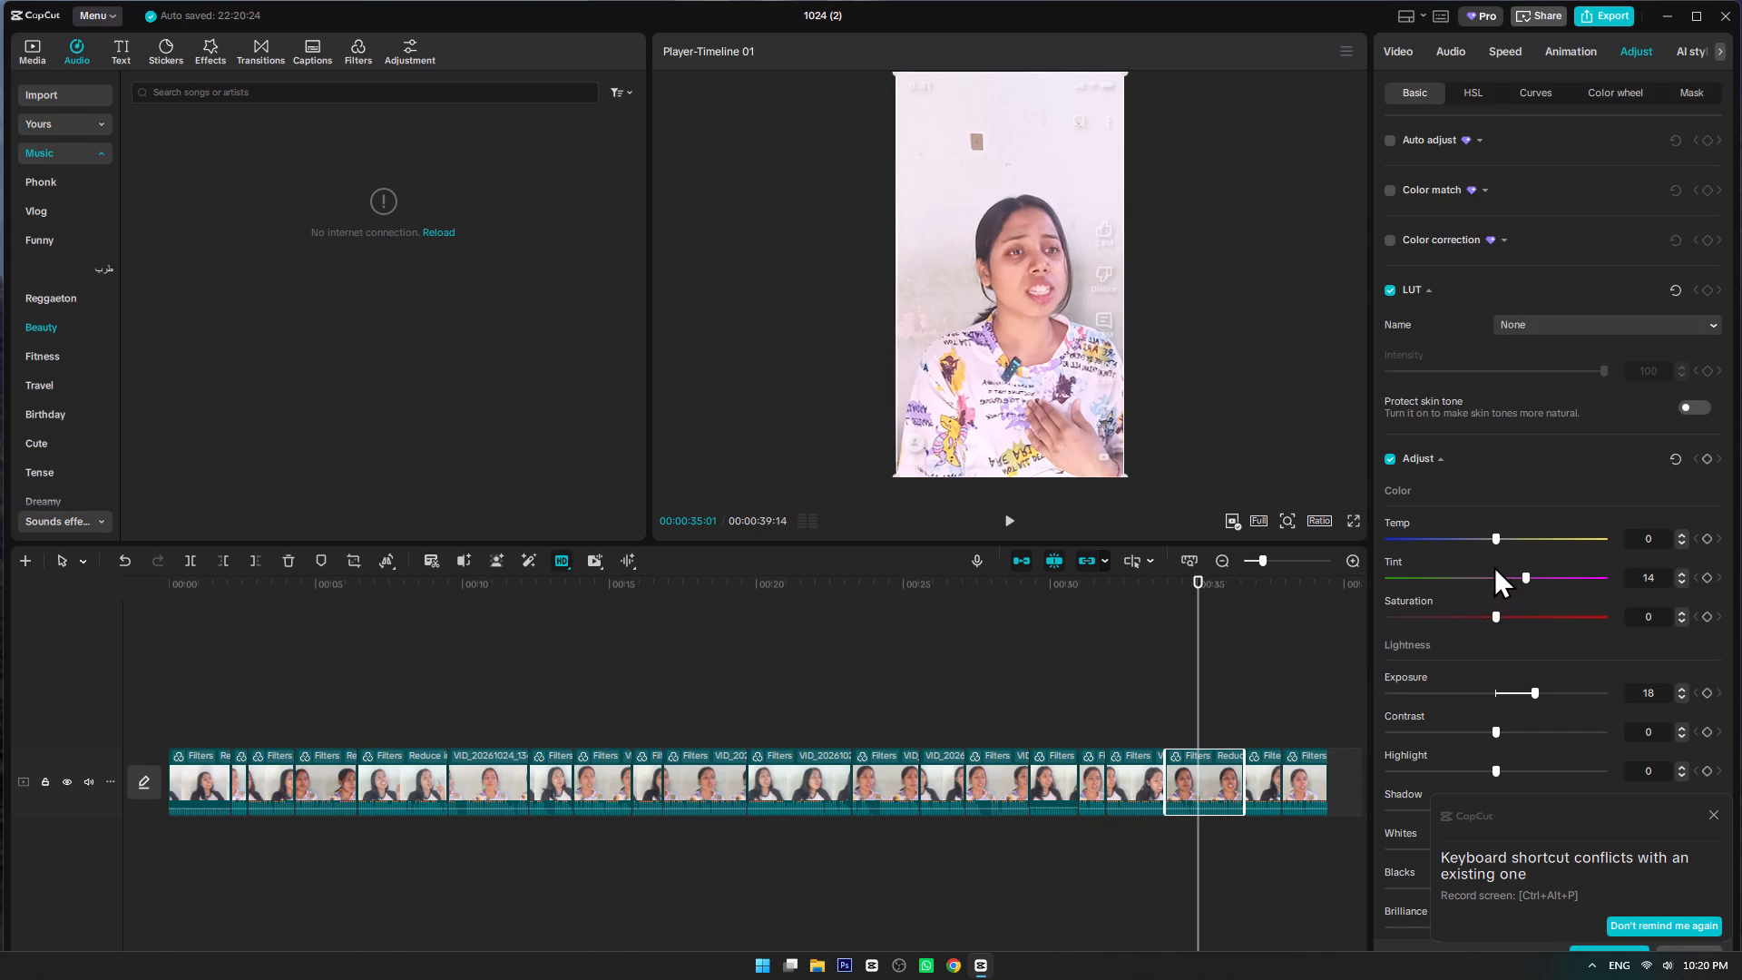
click(1496, 579)
click(1029, 657)
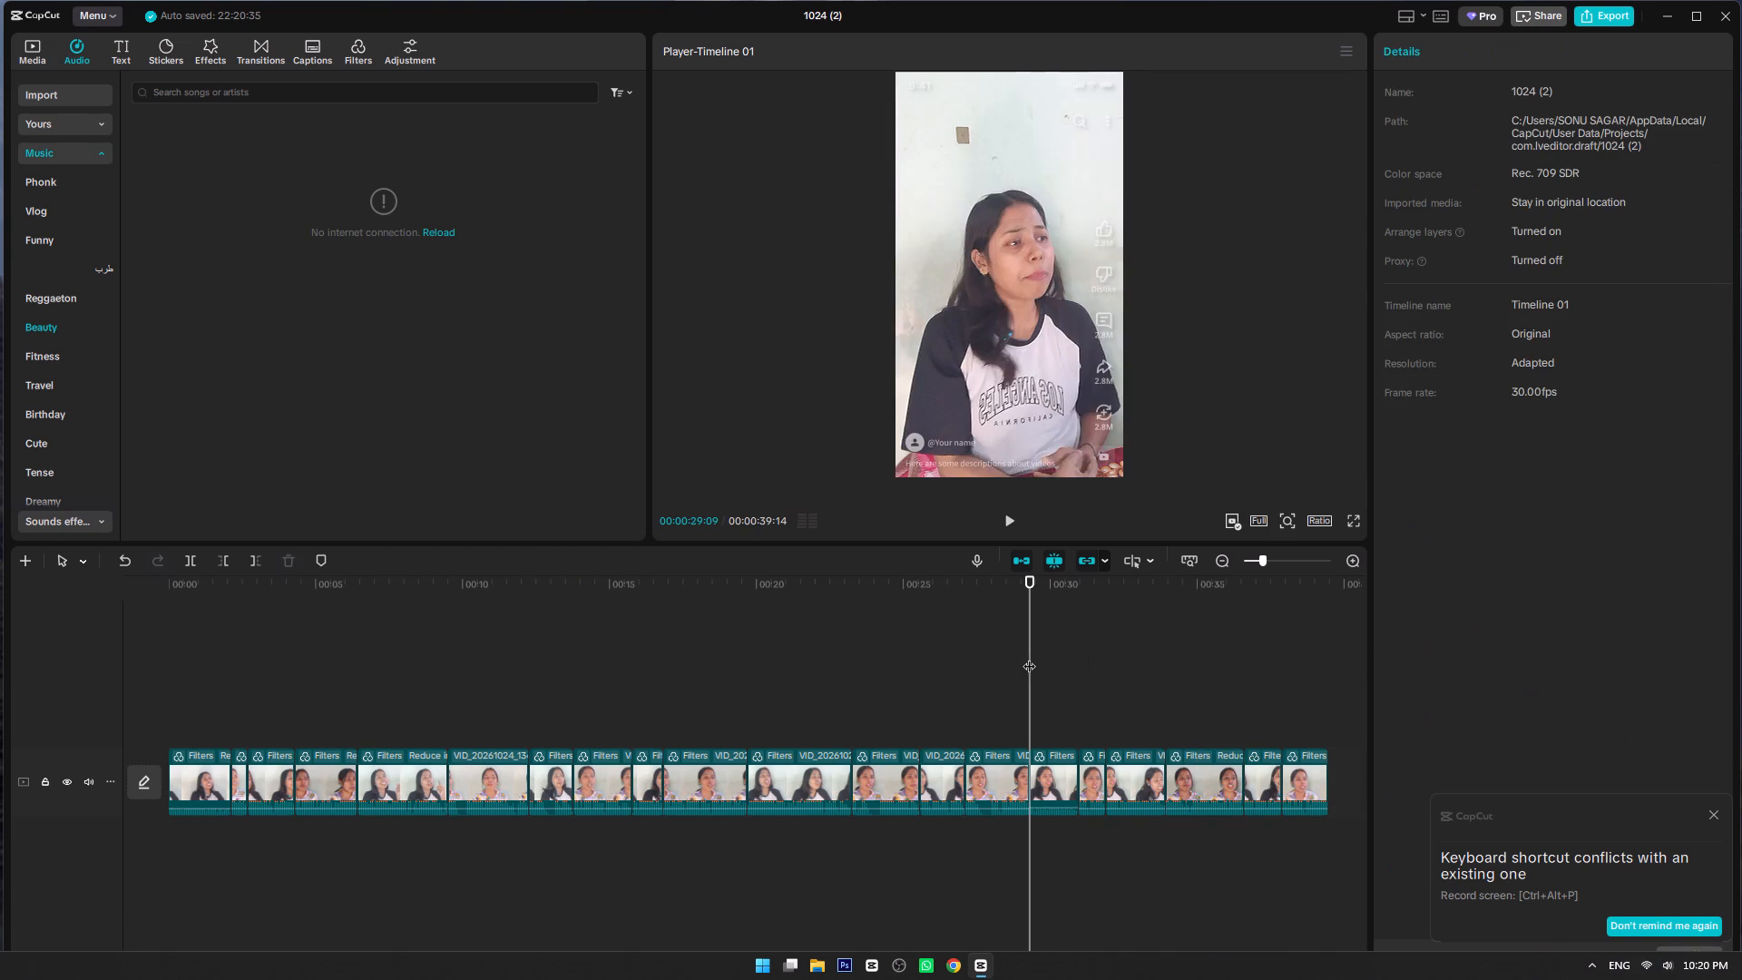
key(space)
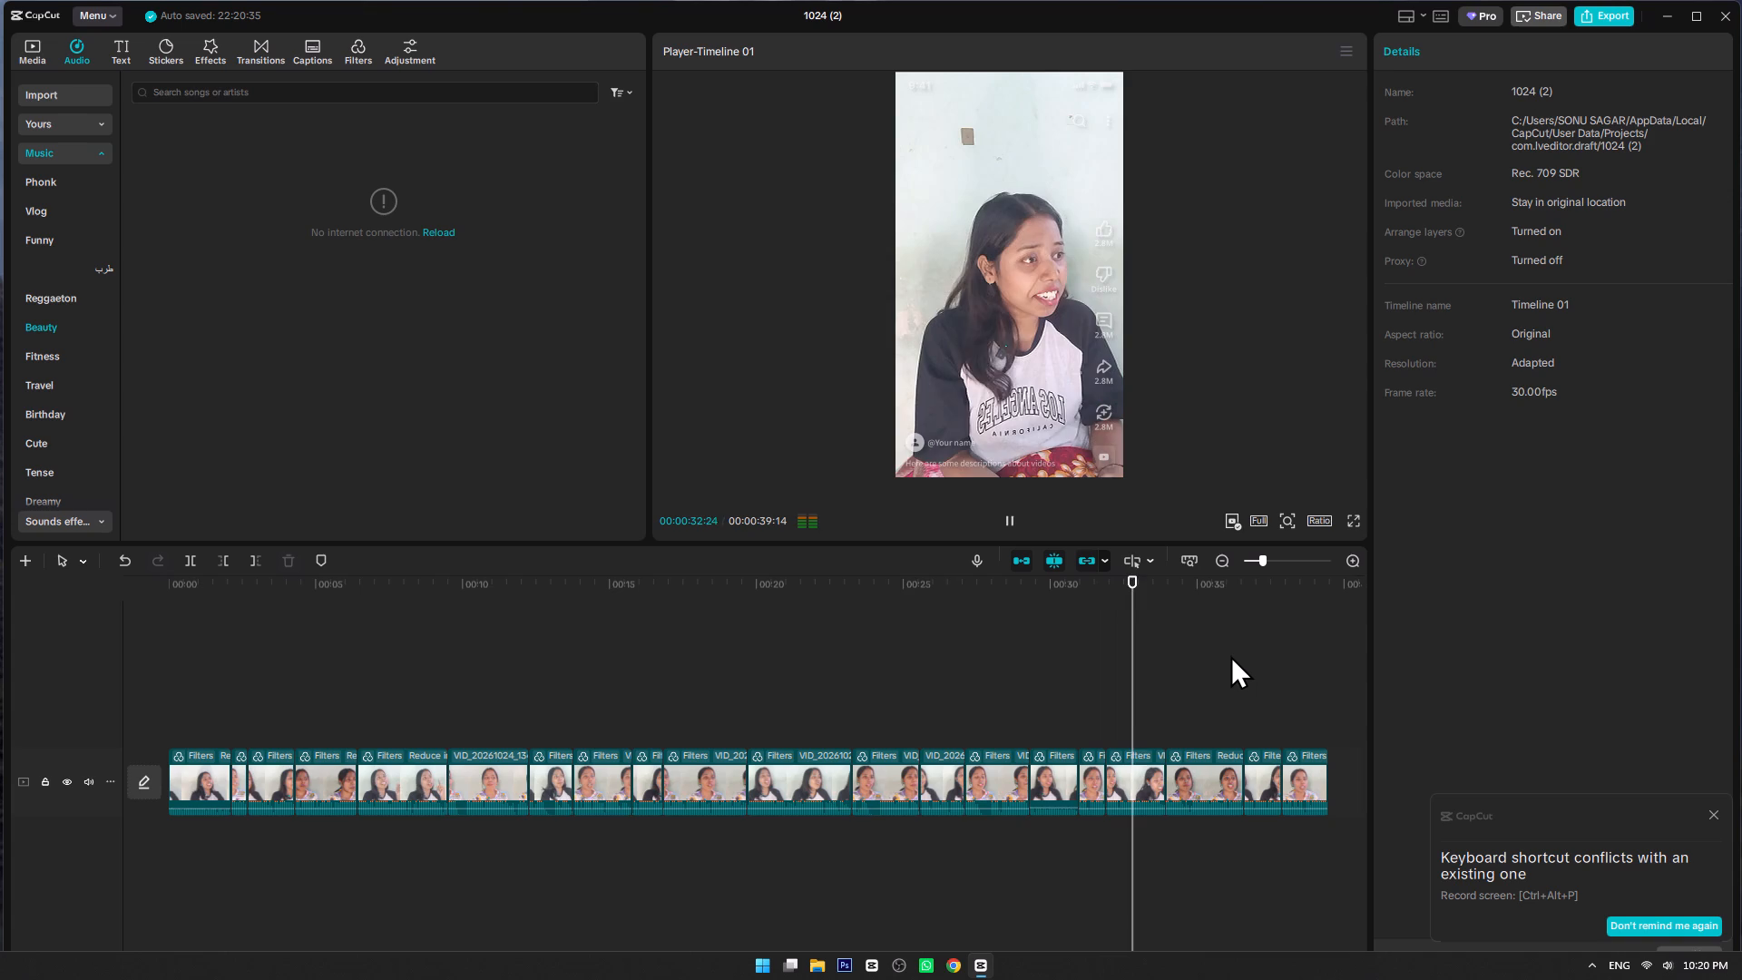
key(space)
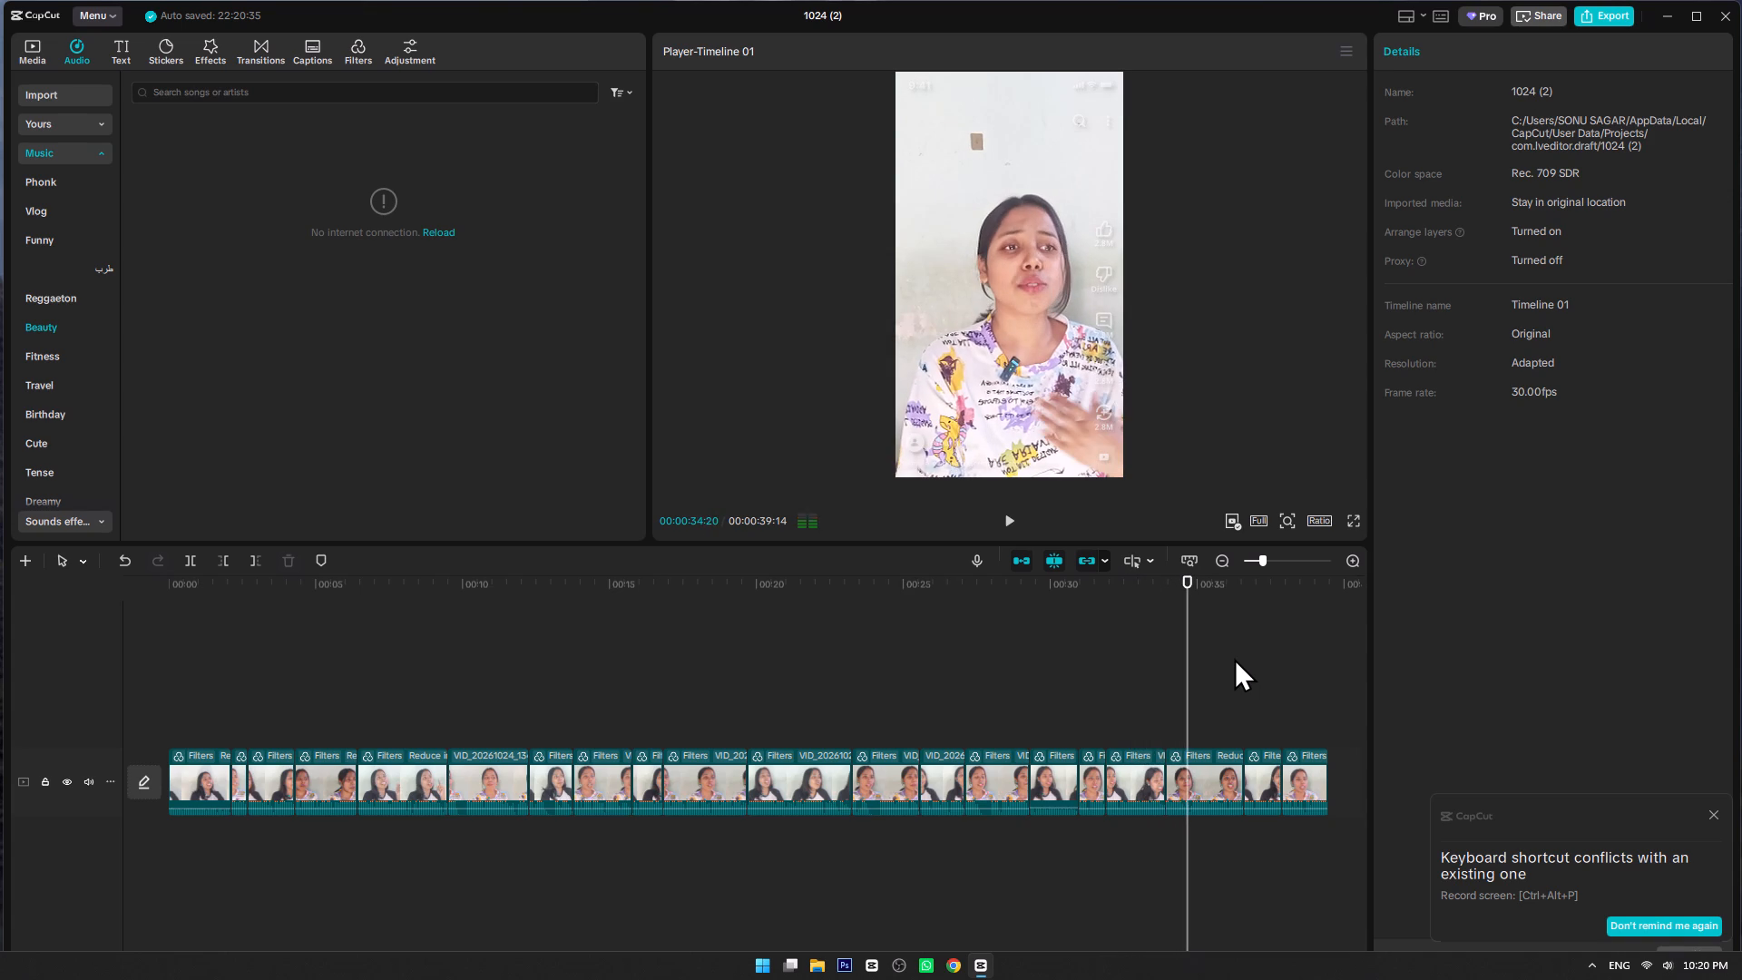
Set the eighteenth clip's face Retouch to 65.
click(1195, 774)
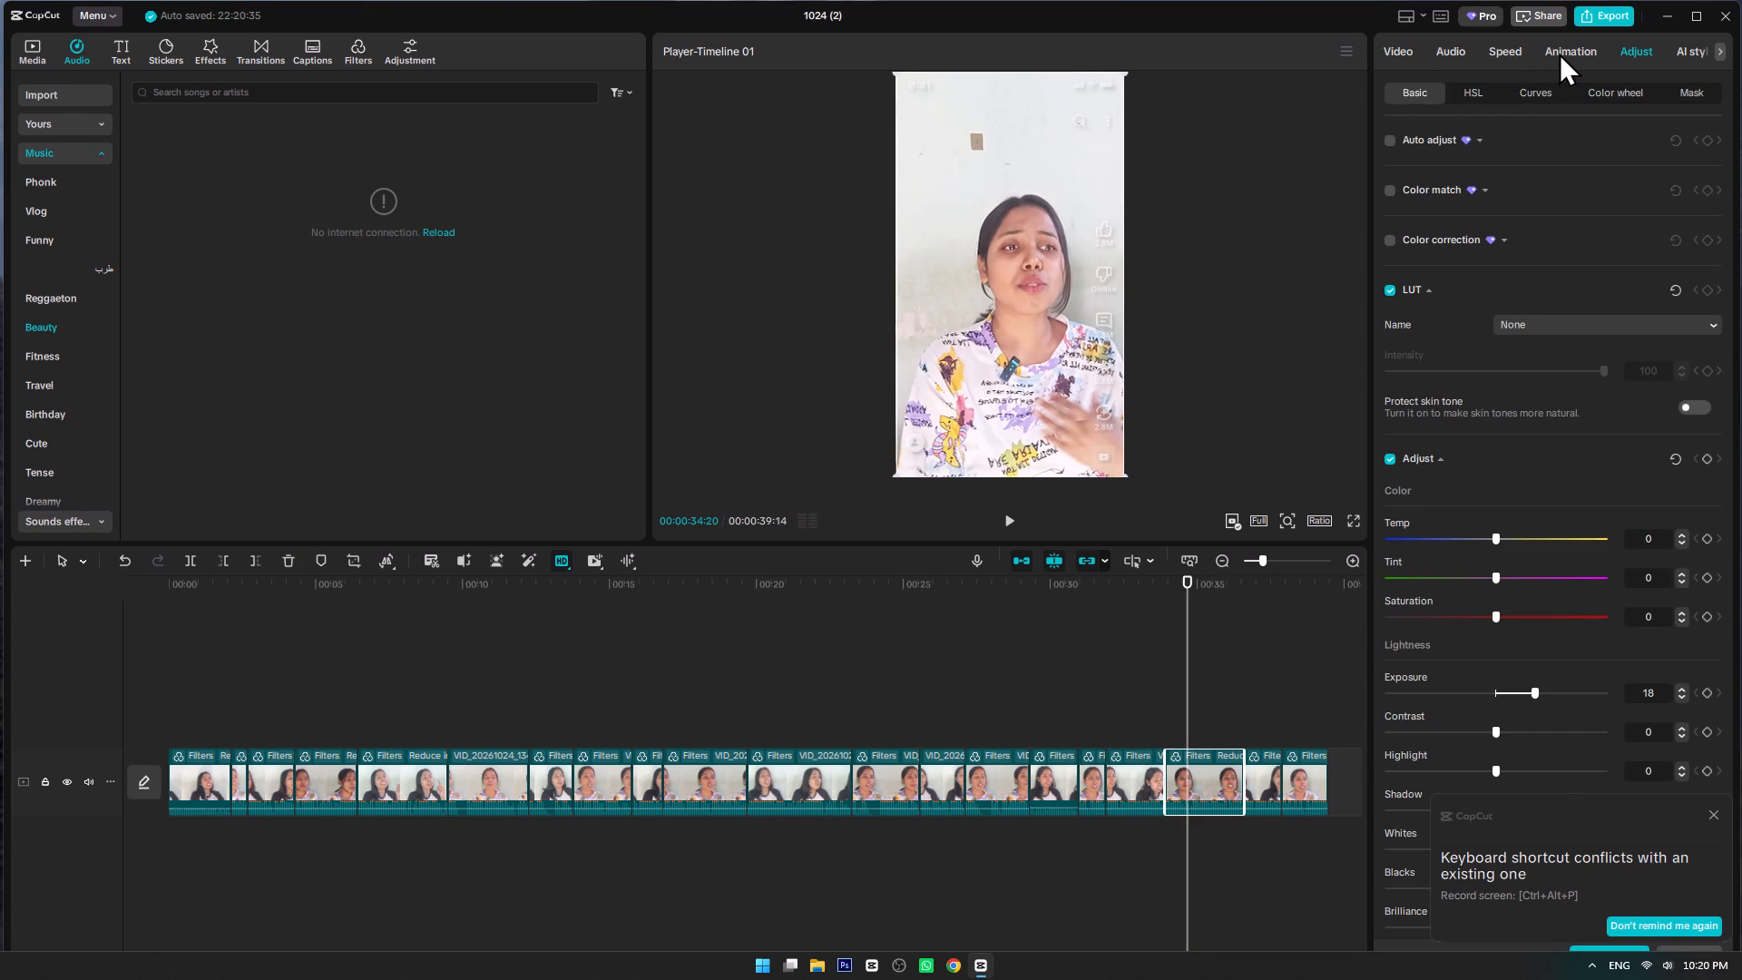
click(1565, 49)
click(1407, 49)
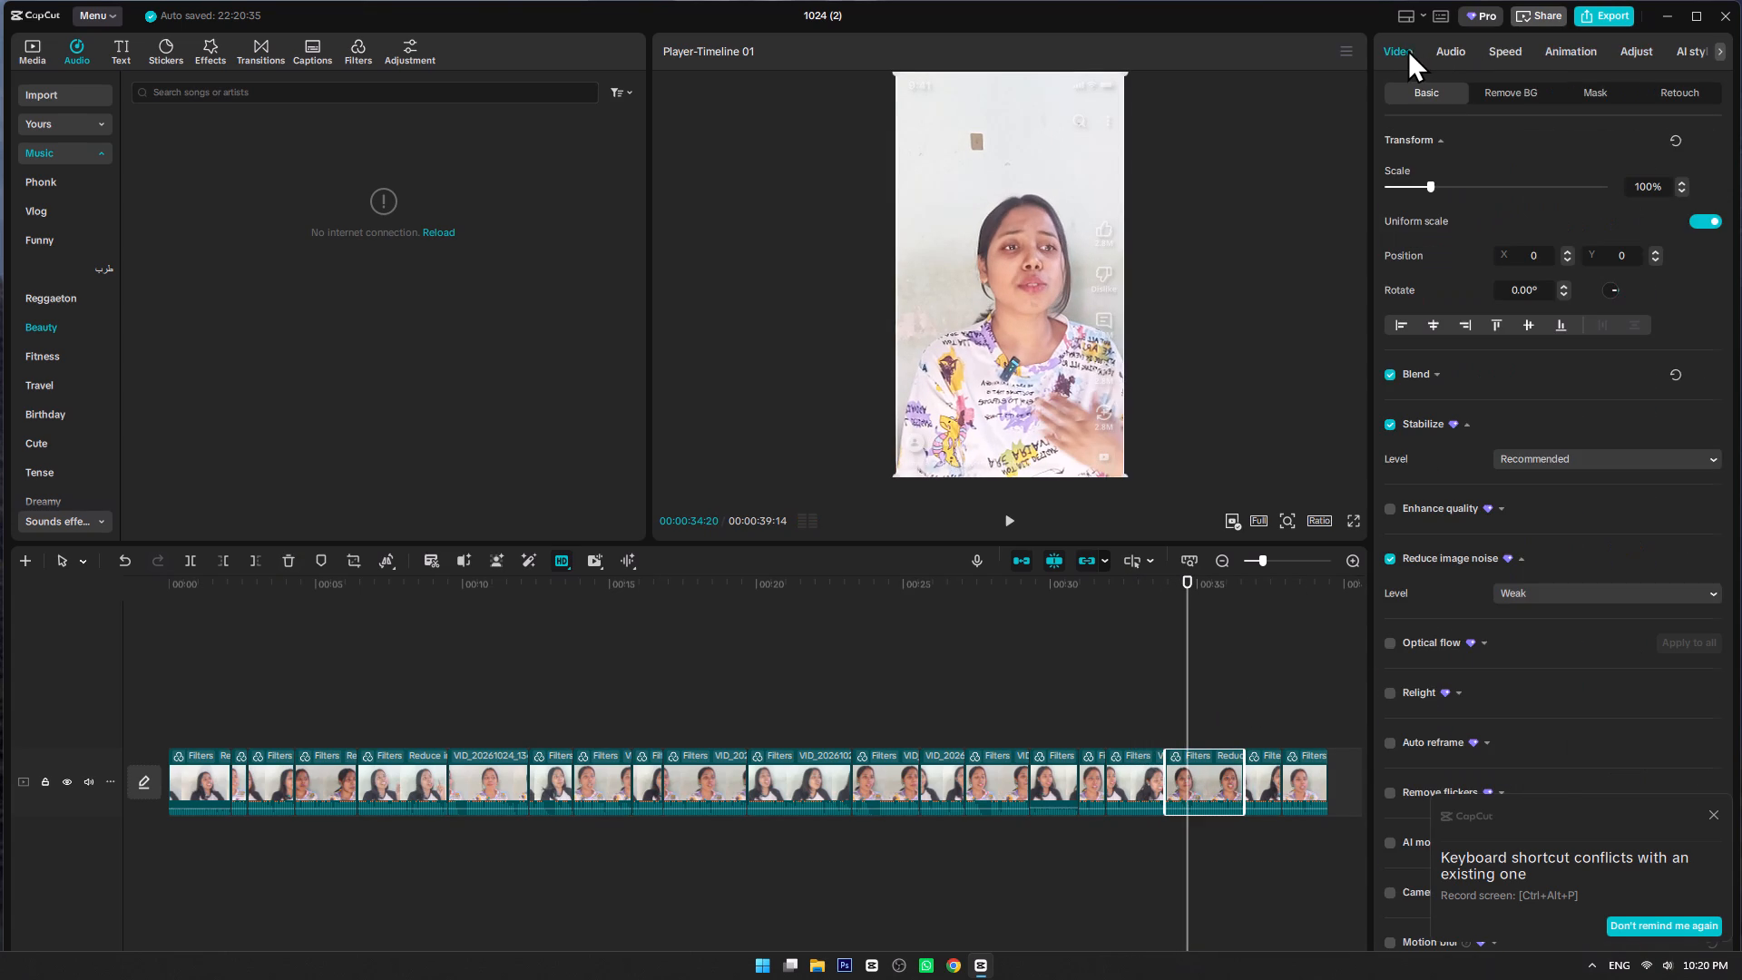
click(1668, 93)
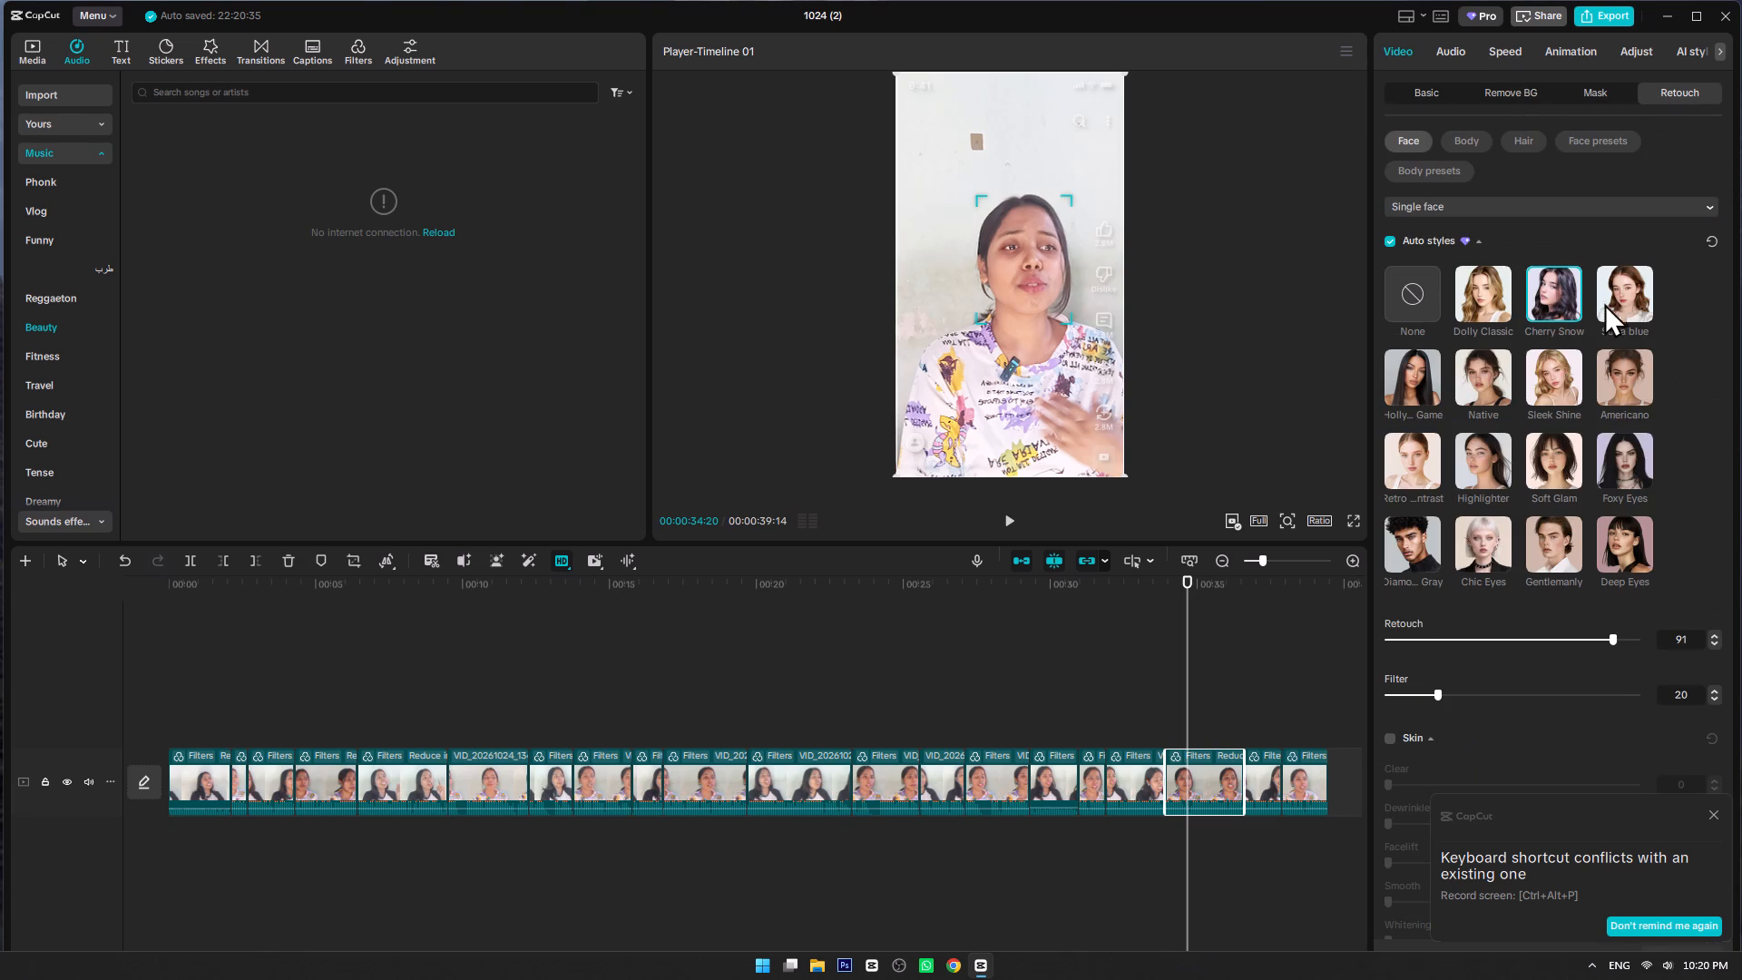
click(1549, 635)
Replay from the seventeenth clip into the nineteenth to compare brightness, colour and face retouching across the cuts.
click(1140, 682)
key(space)
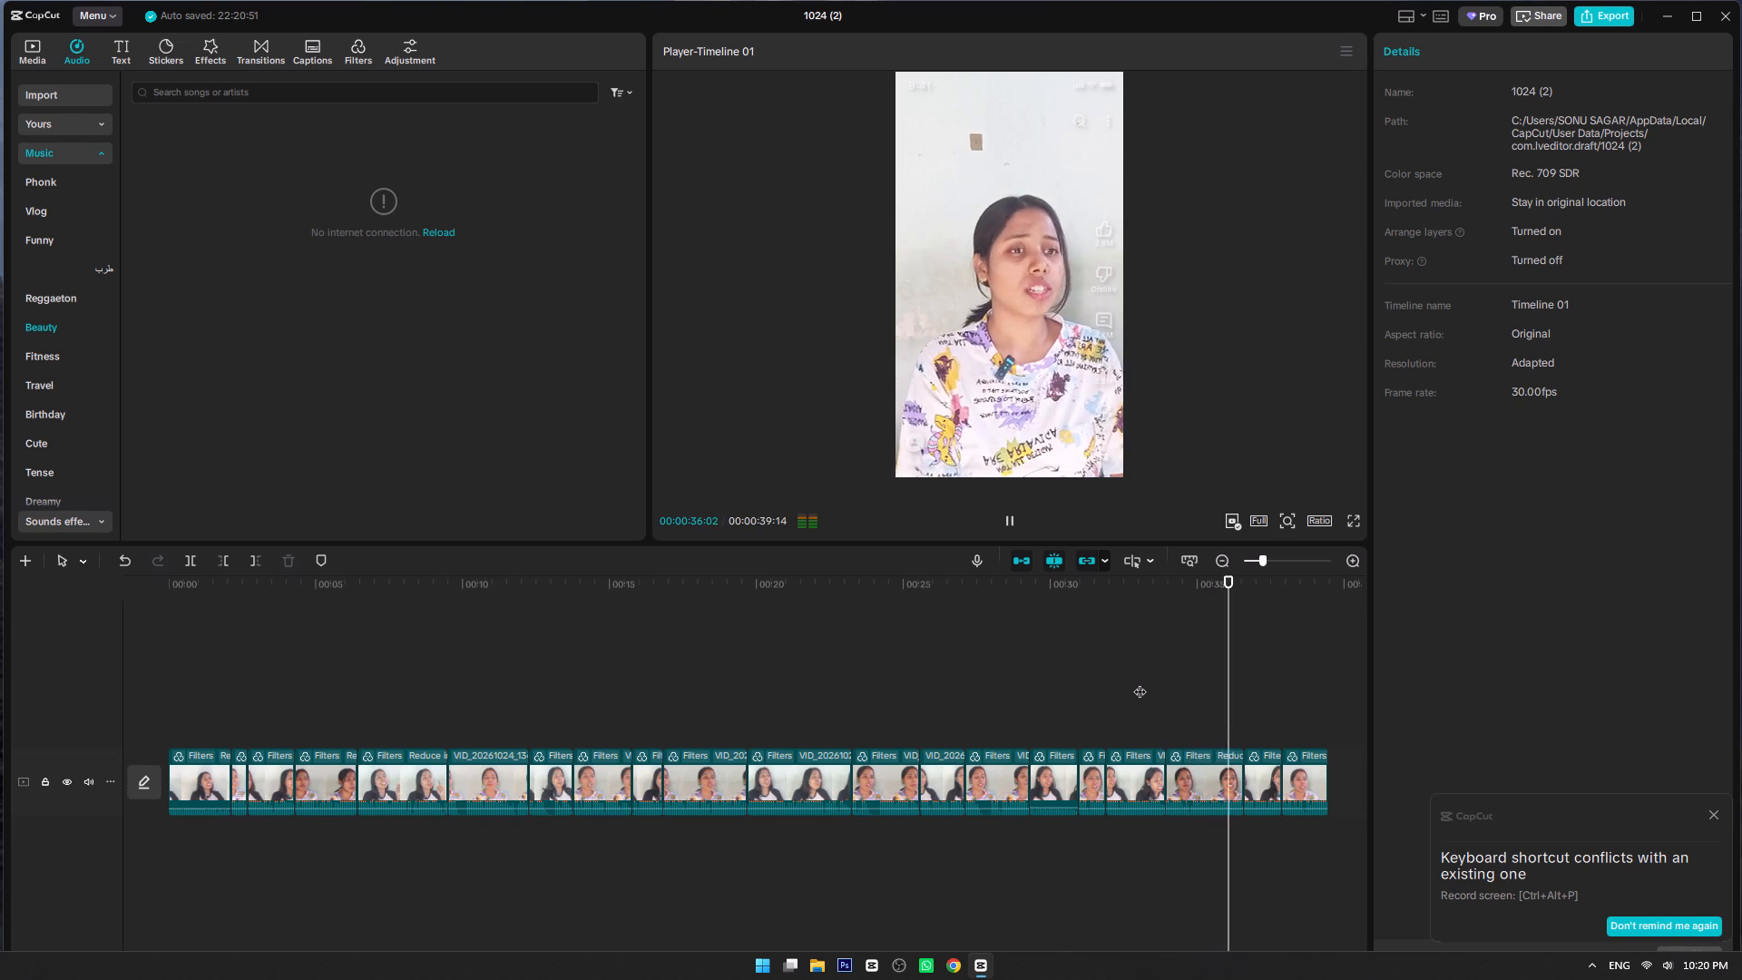
key(space)
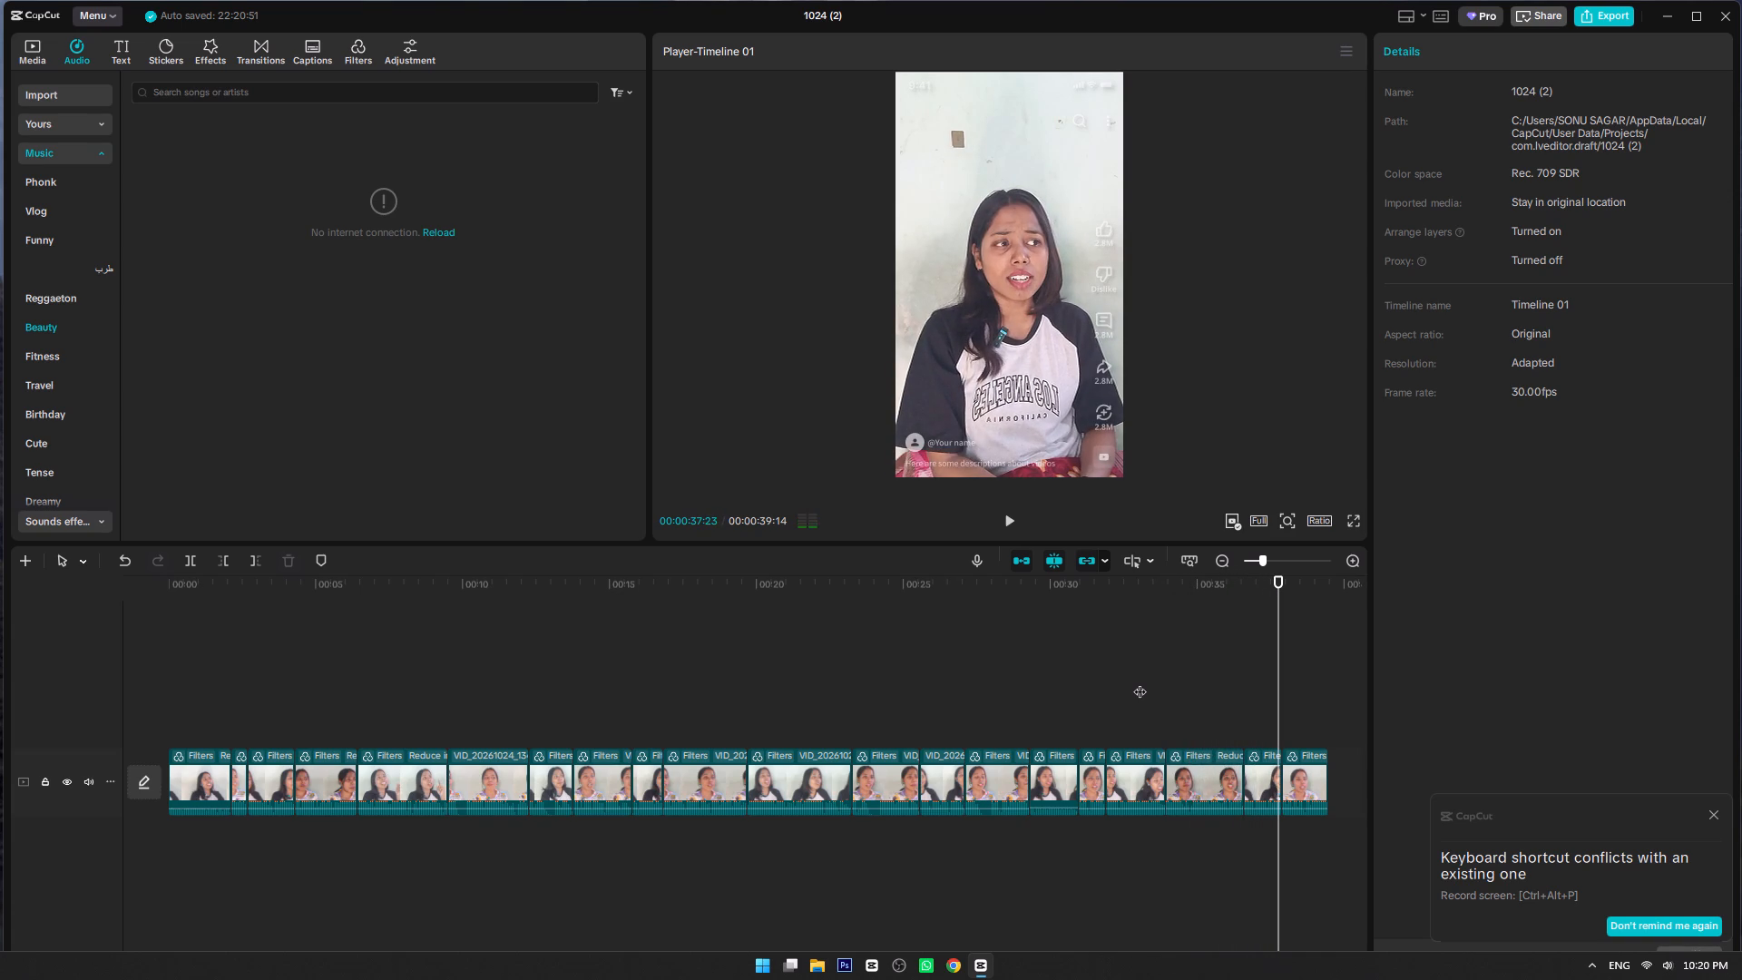
click(1160, 702)
key(space)
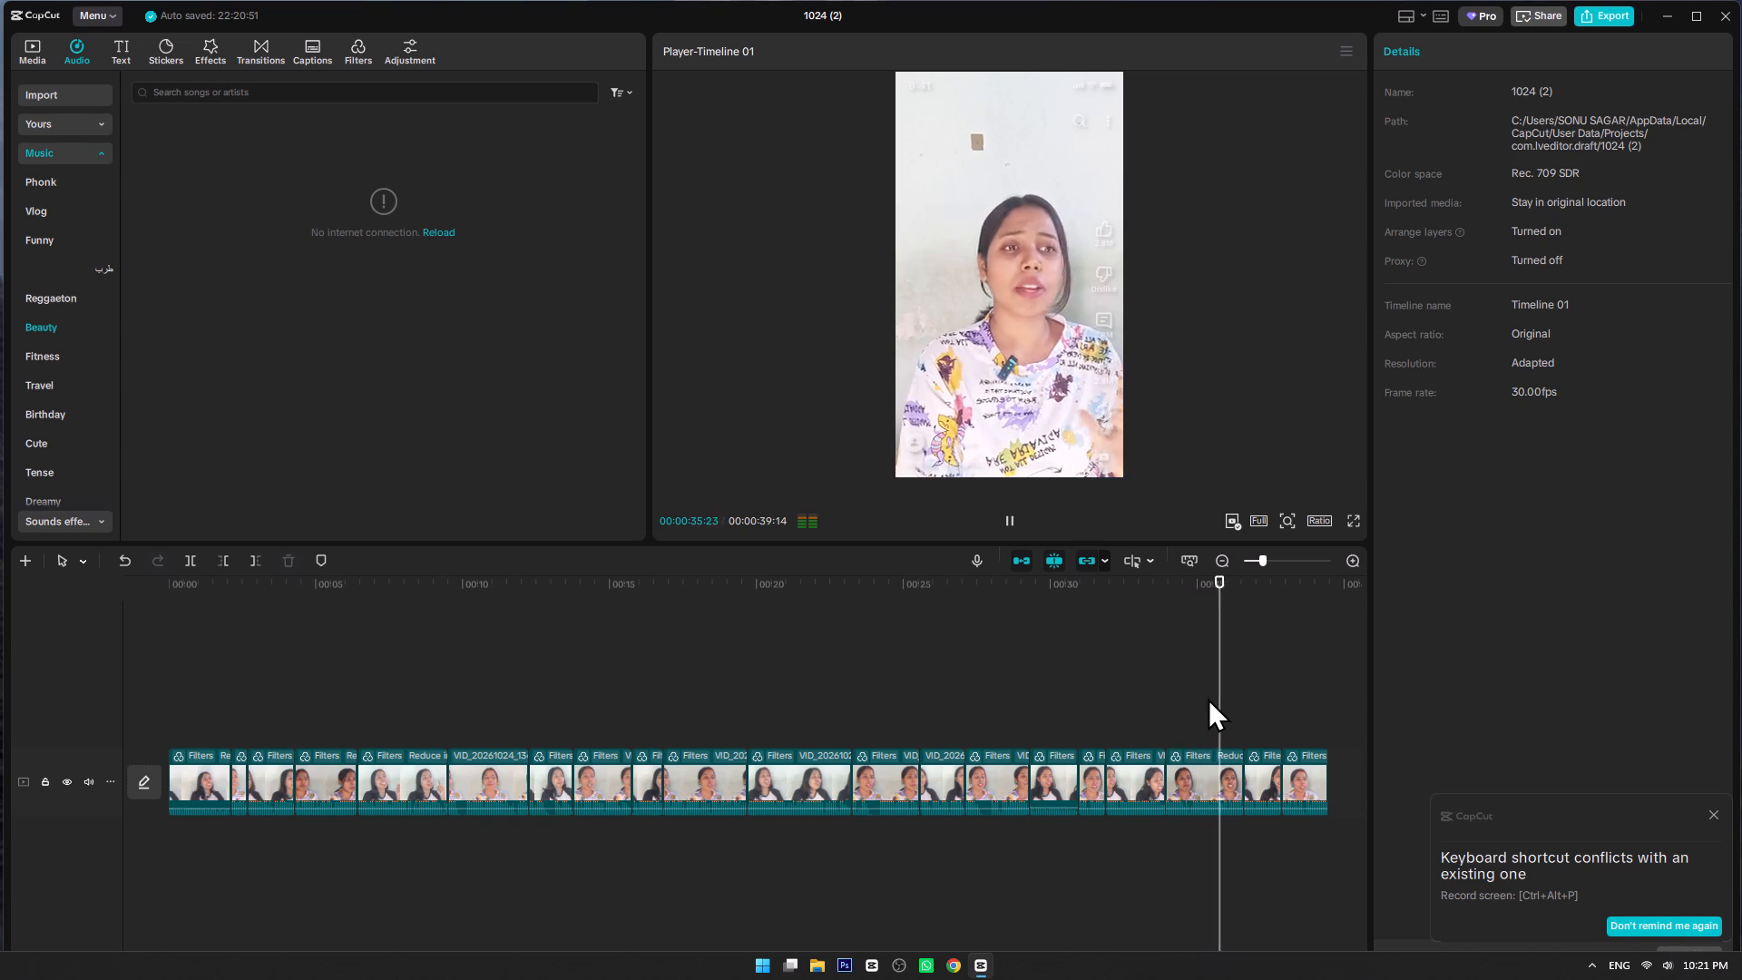
key(space)
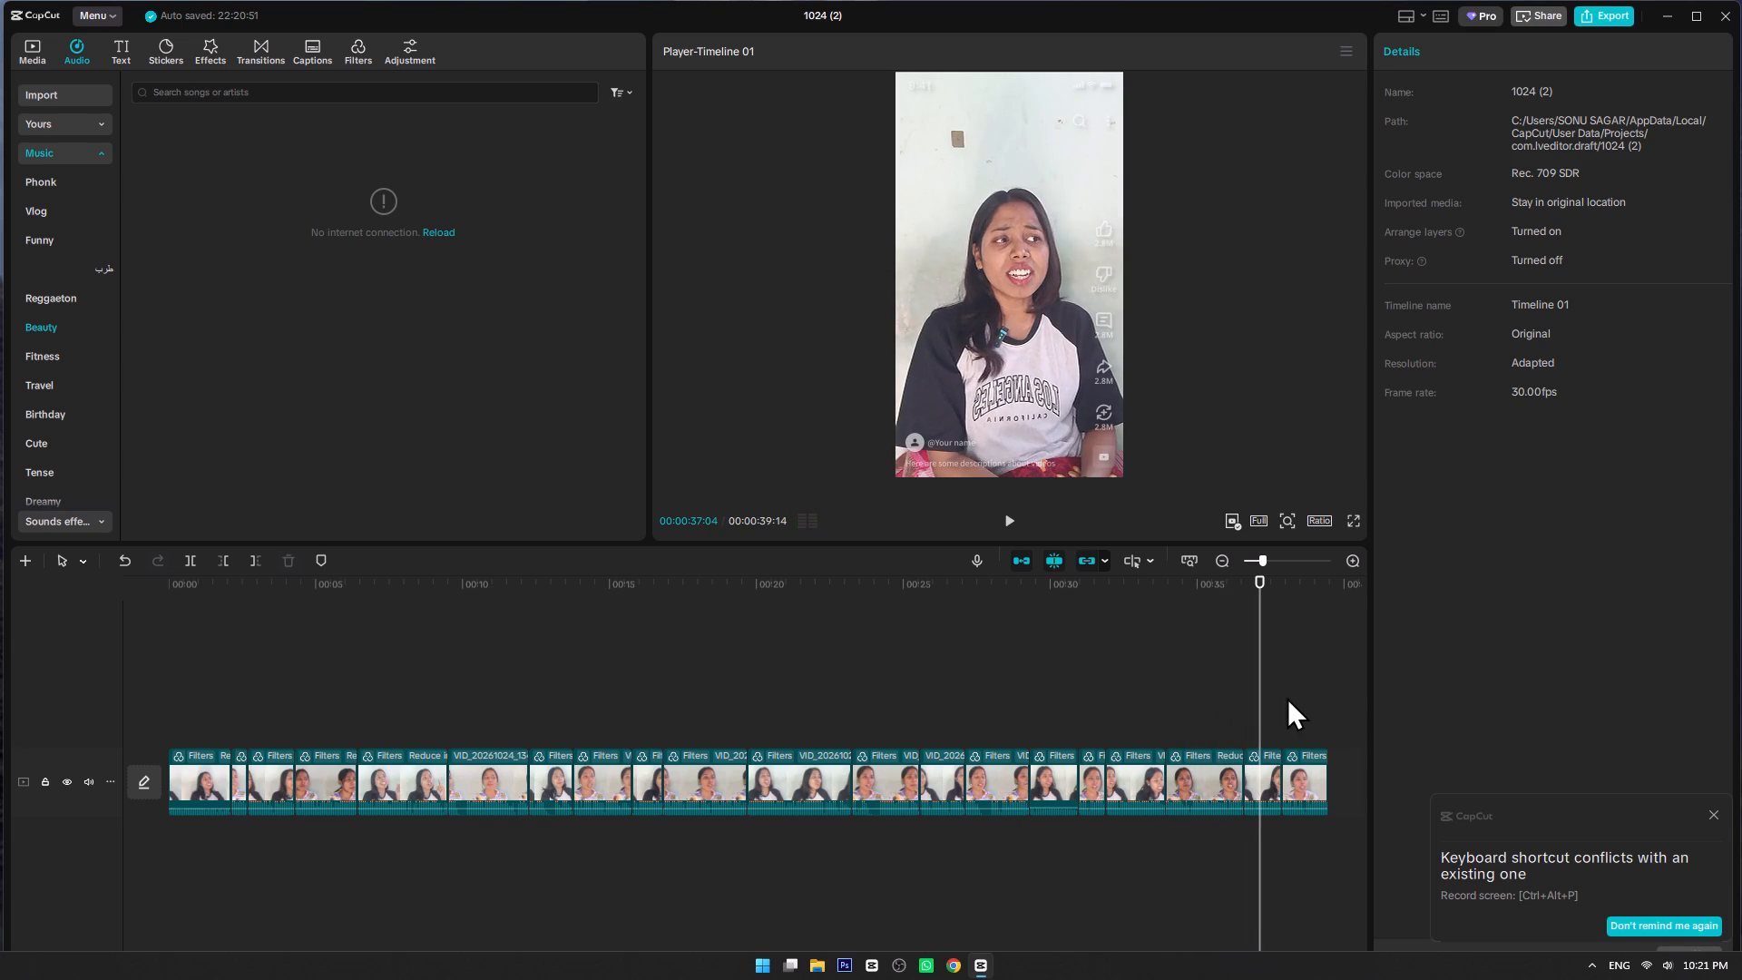
drag(1258, 699, 1231, 700)
key(space)
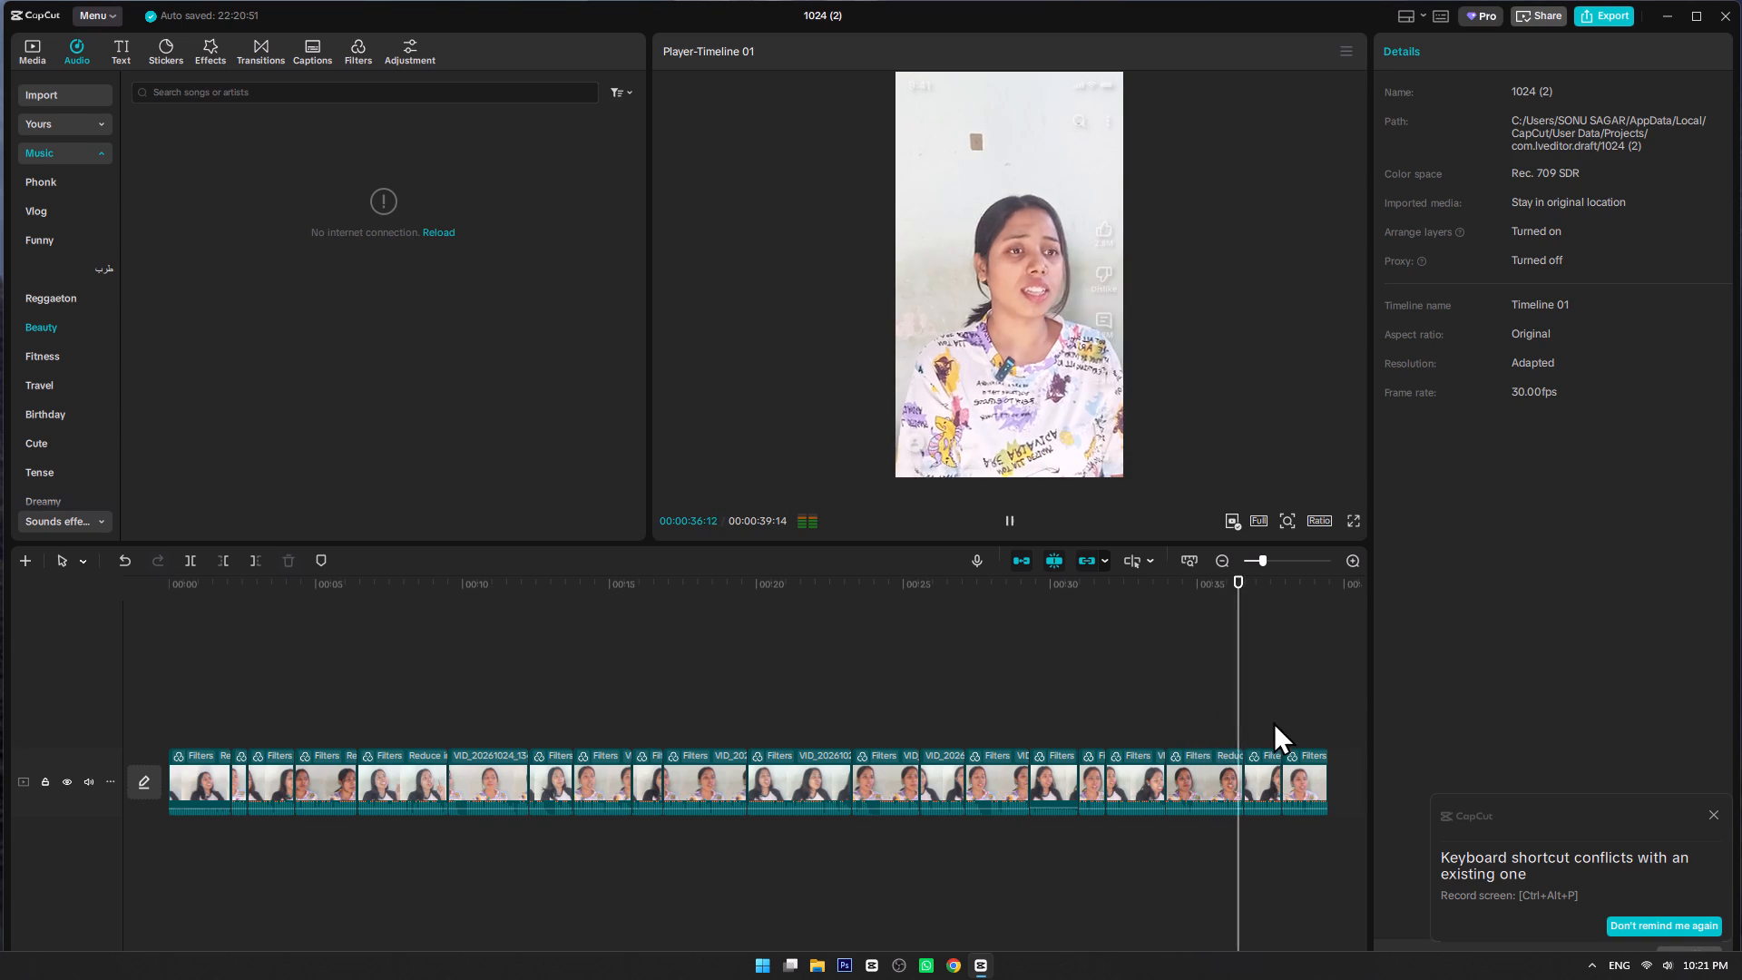
key(space)
Raise the nineteenth clip's face Retouch slightly and replay from the eighteenth clip towards the end of the timeline.
click(1260, 768)
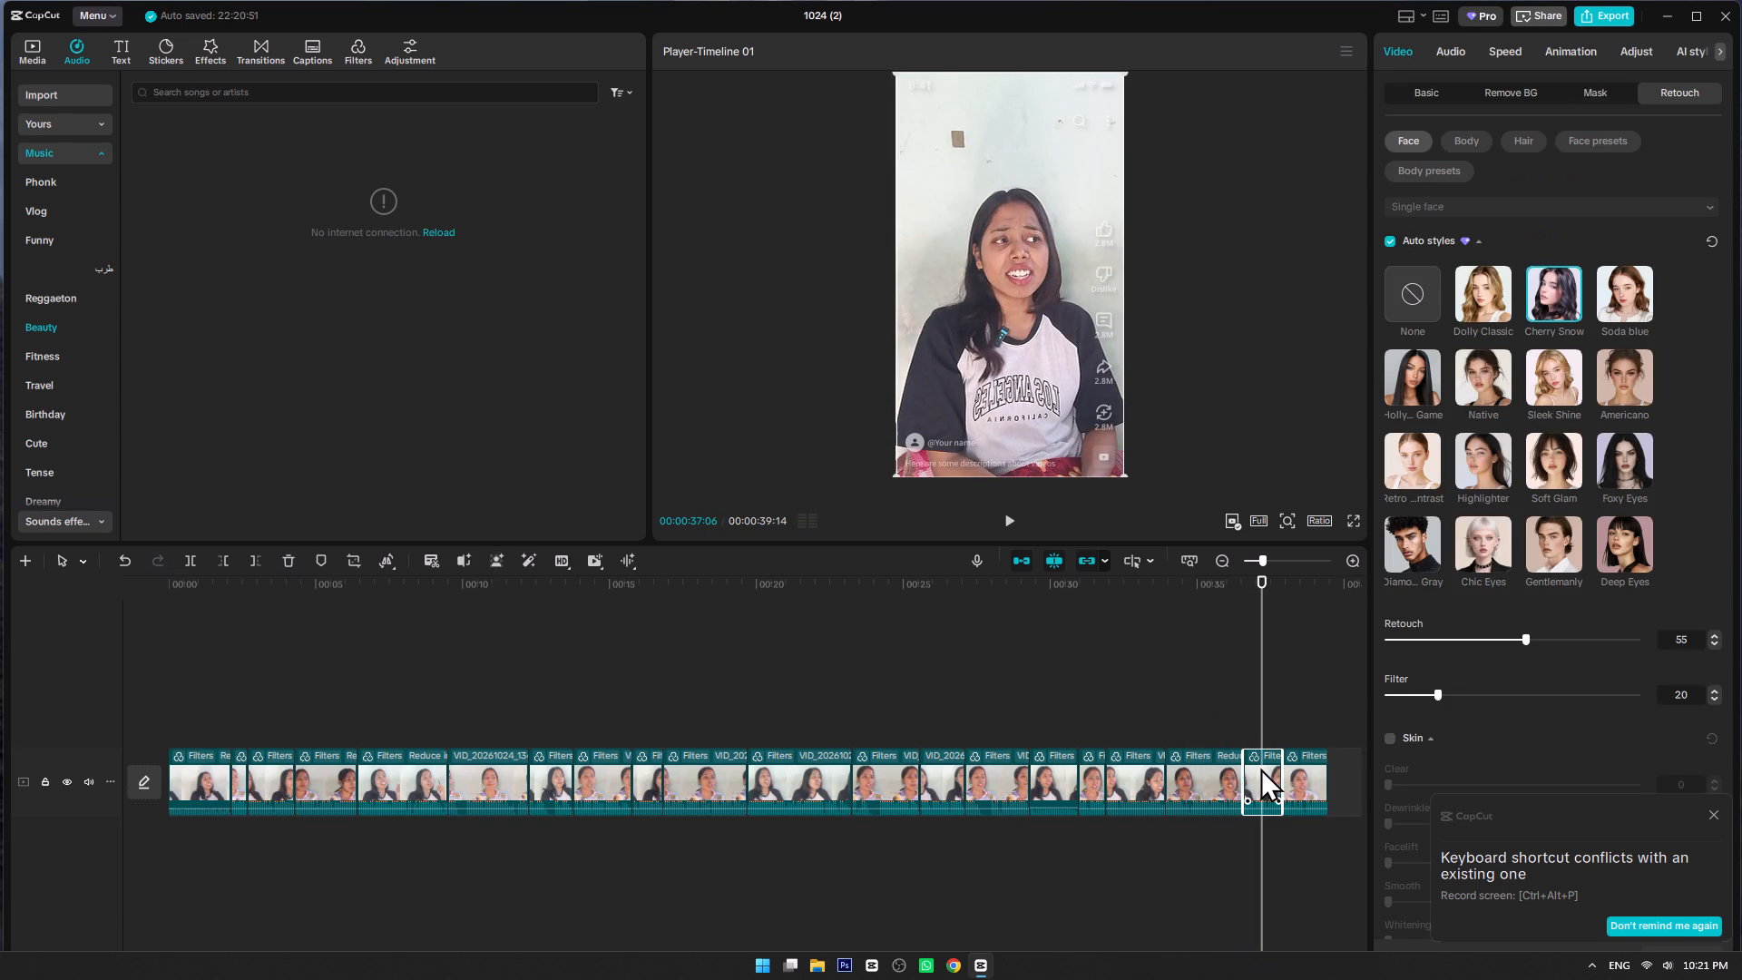
click(1537, 633)
click(1175, 680)
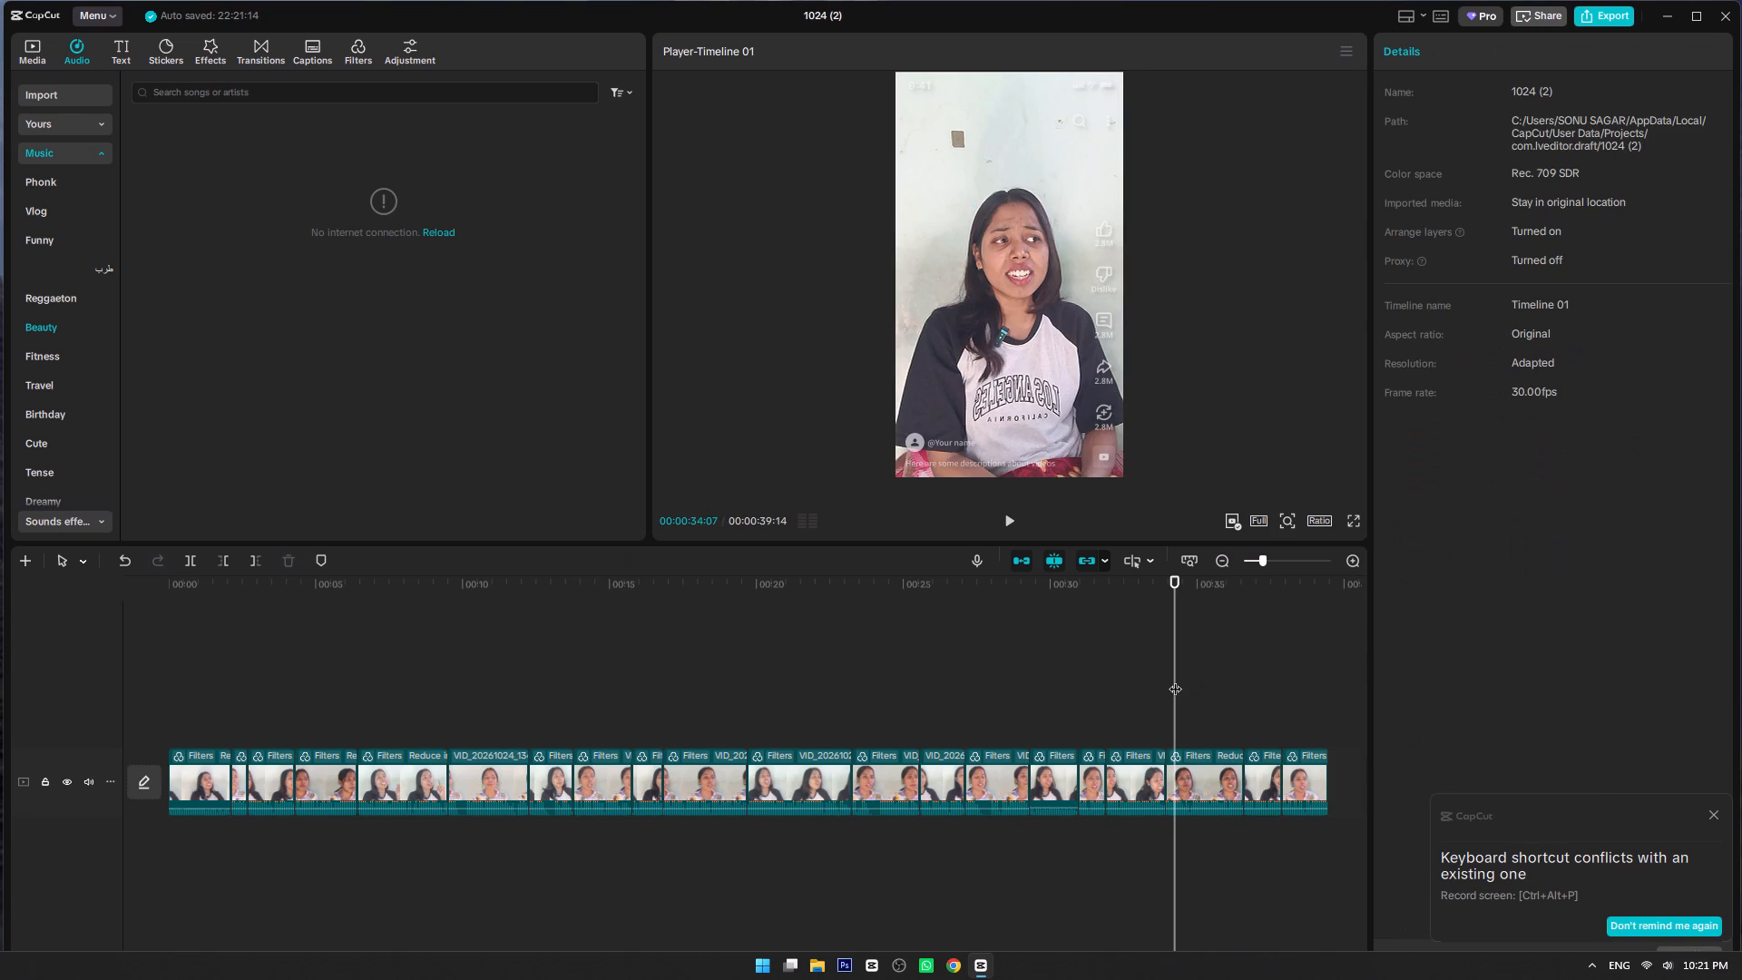
key(space)
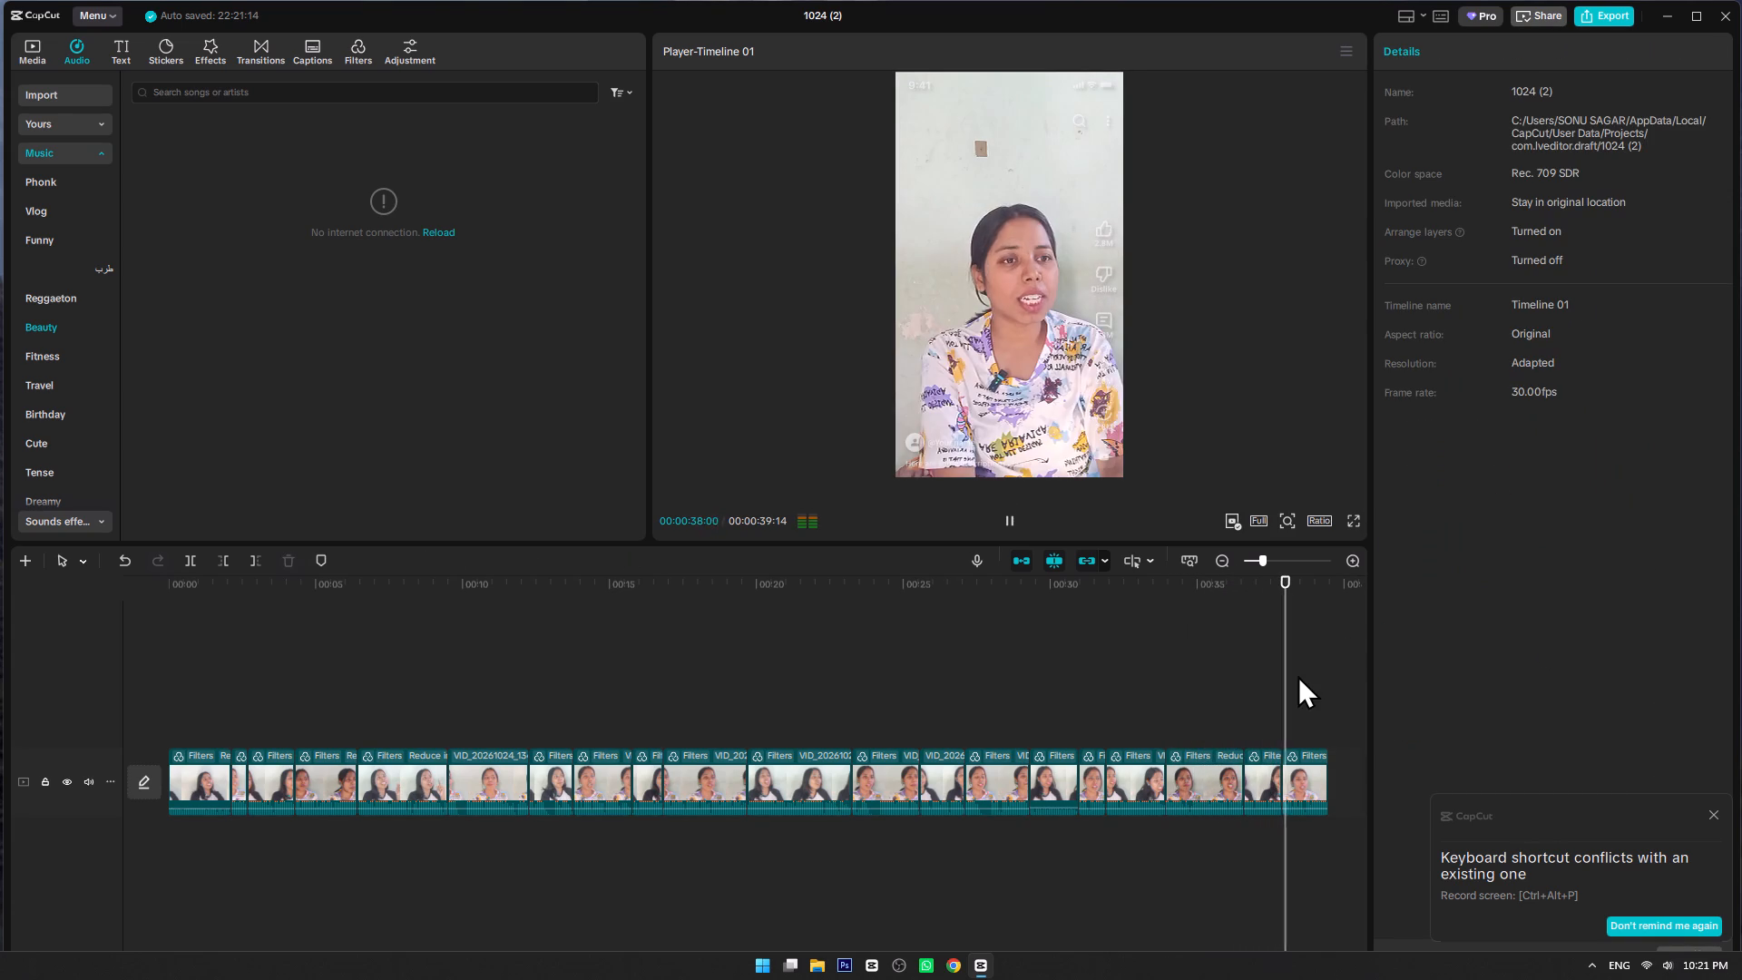
key(space)
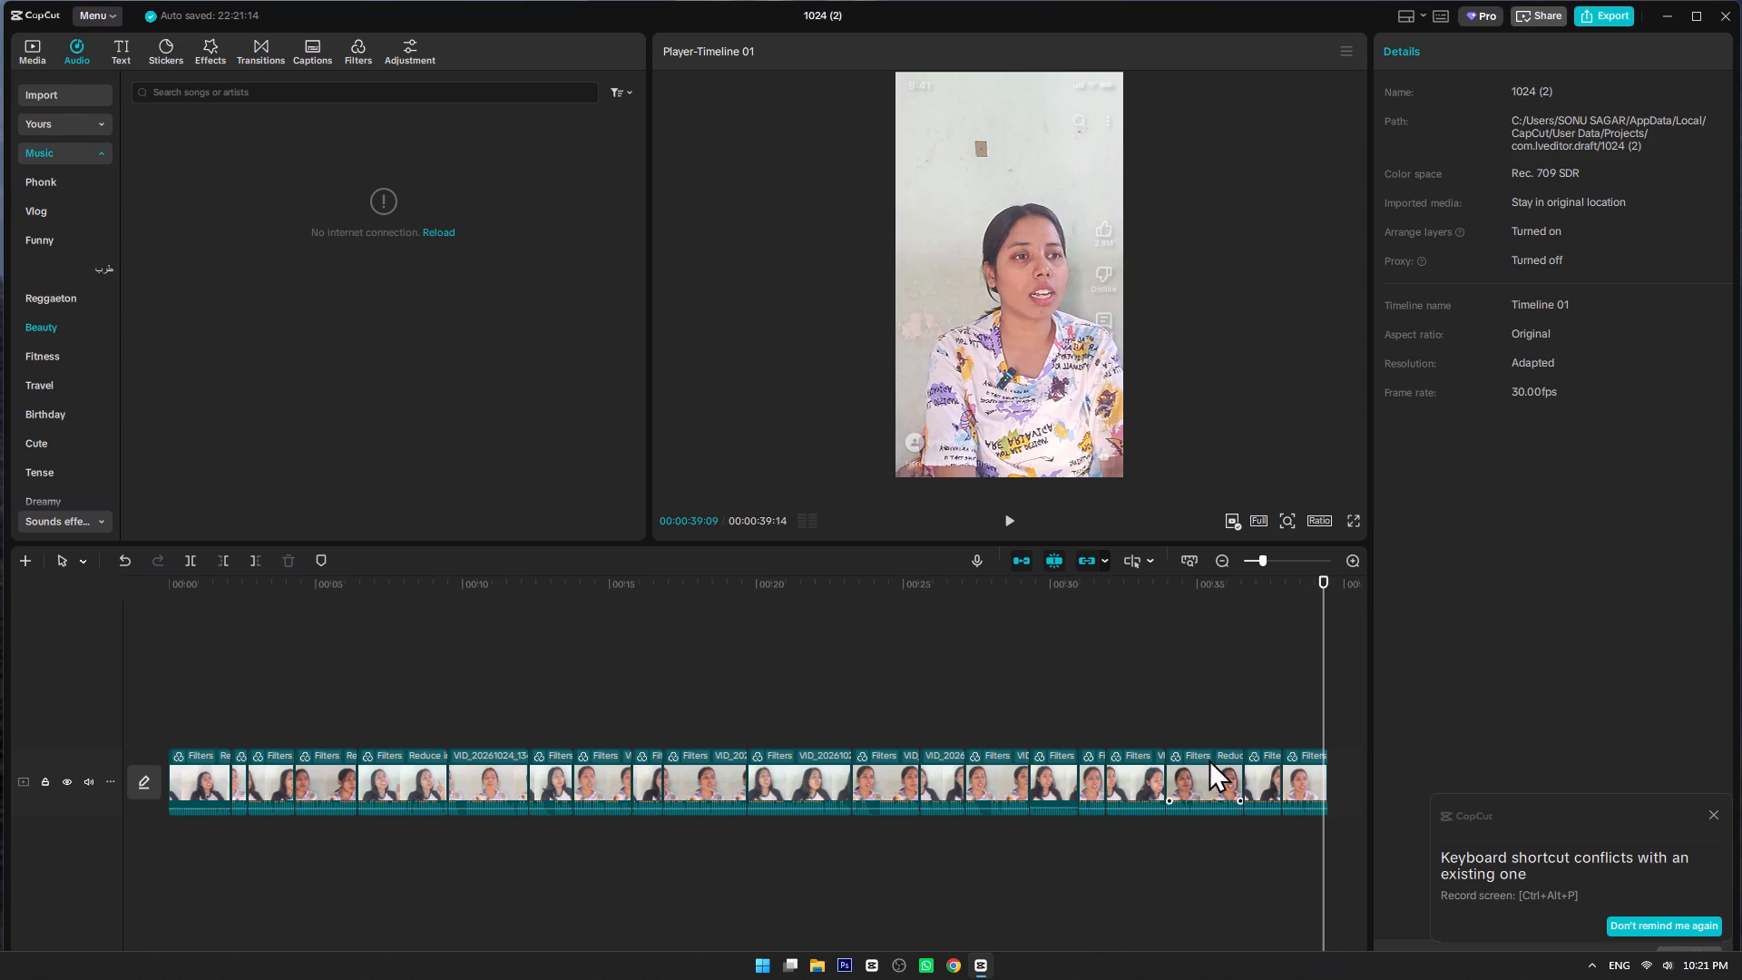
Set the eighteenth clip's face Retouch to 54.
click(1195, 786)
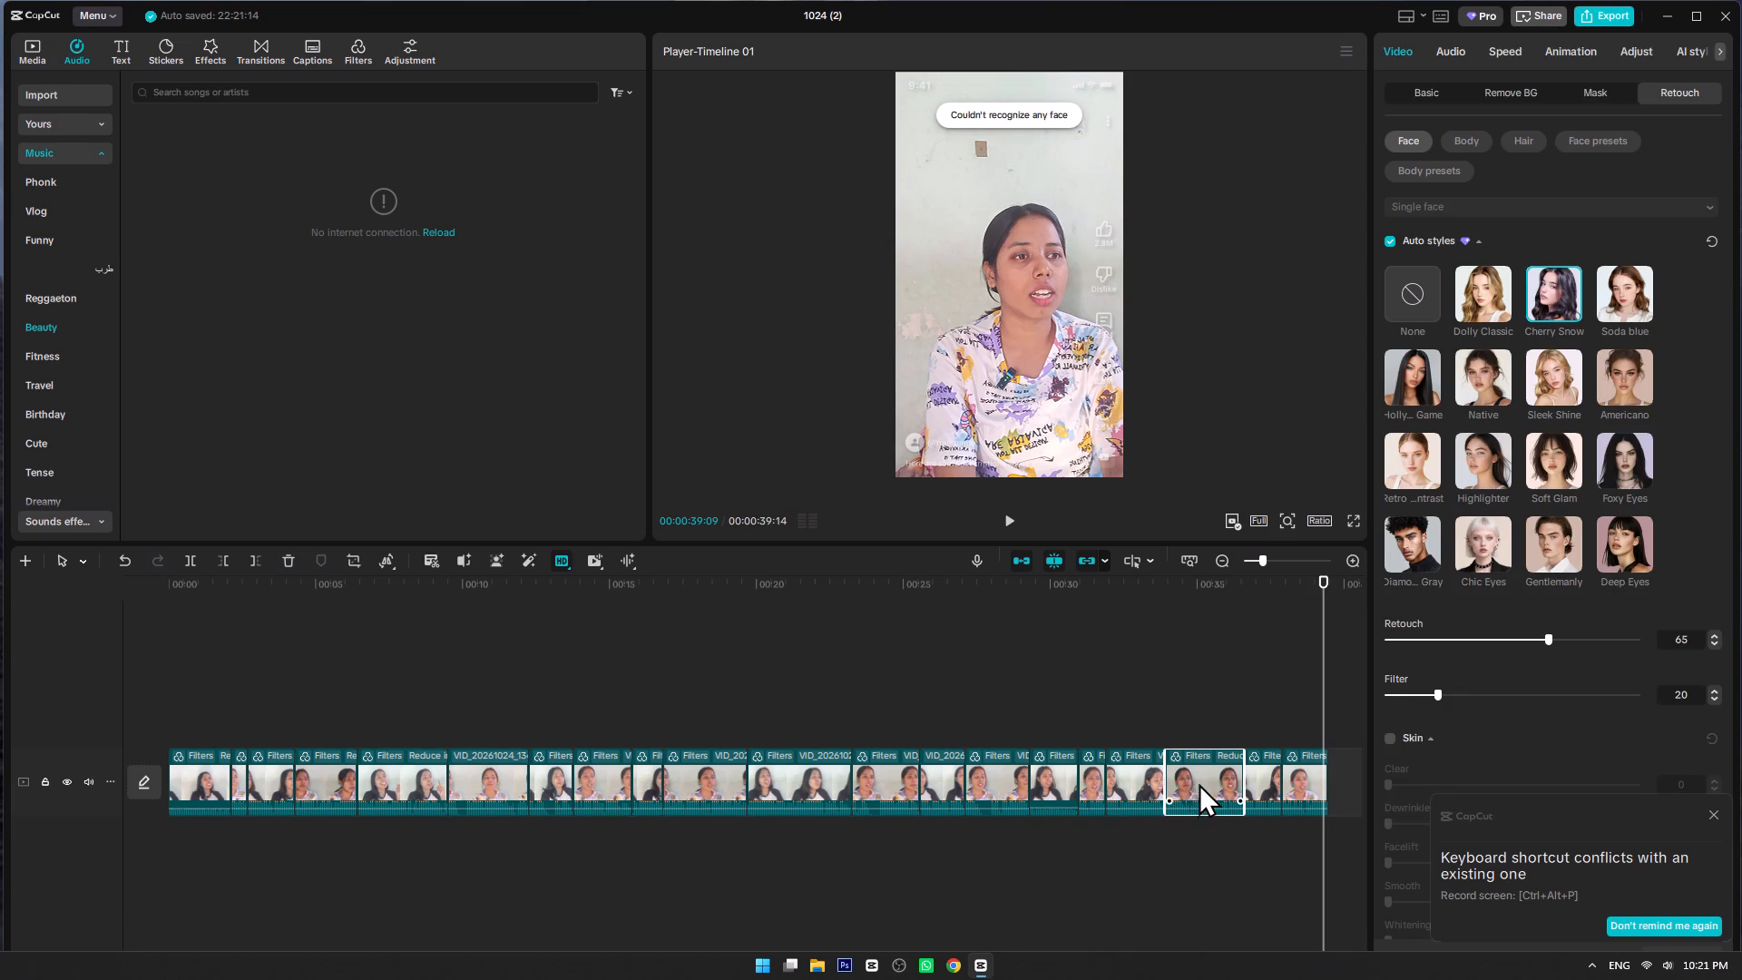
click(1532, 633)
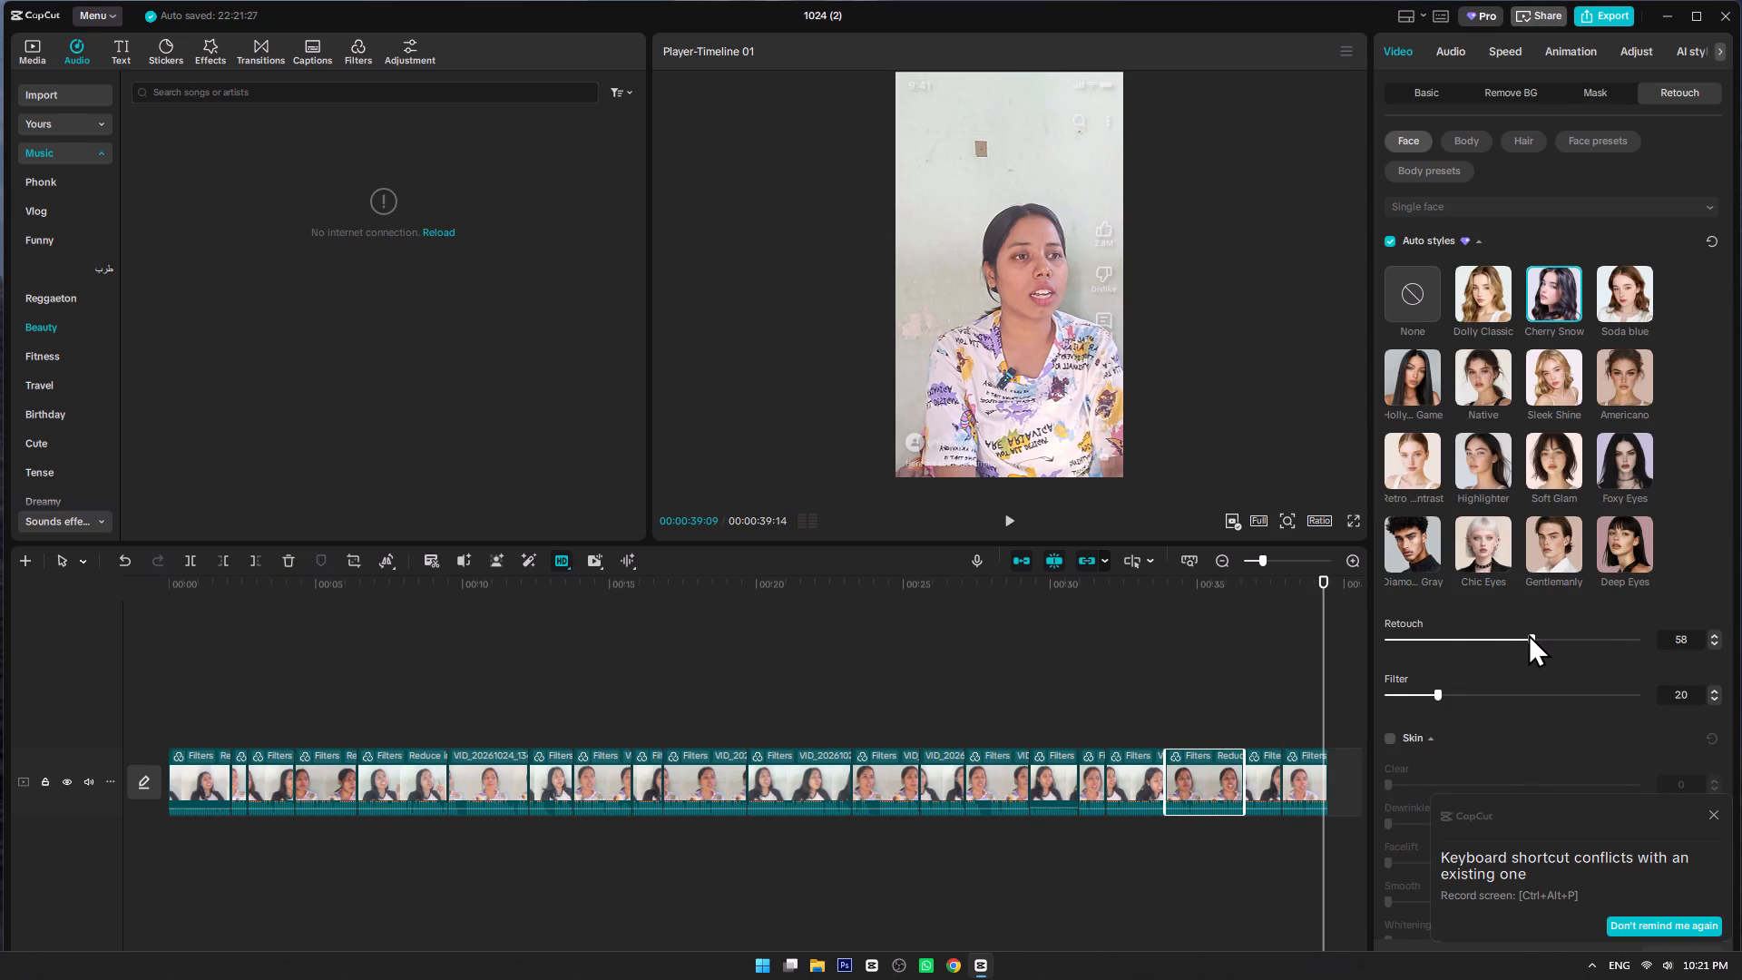
double_click(1522, 635)
Replay the closing section from the sixteenth and seventeenth clips to compare brightness, colour and face retouching across the cuts.
click(1056, 661)
click(1133, 693)
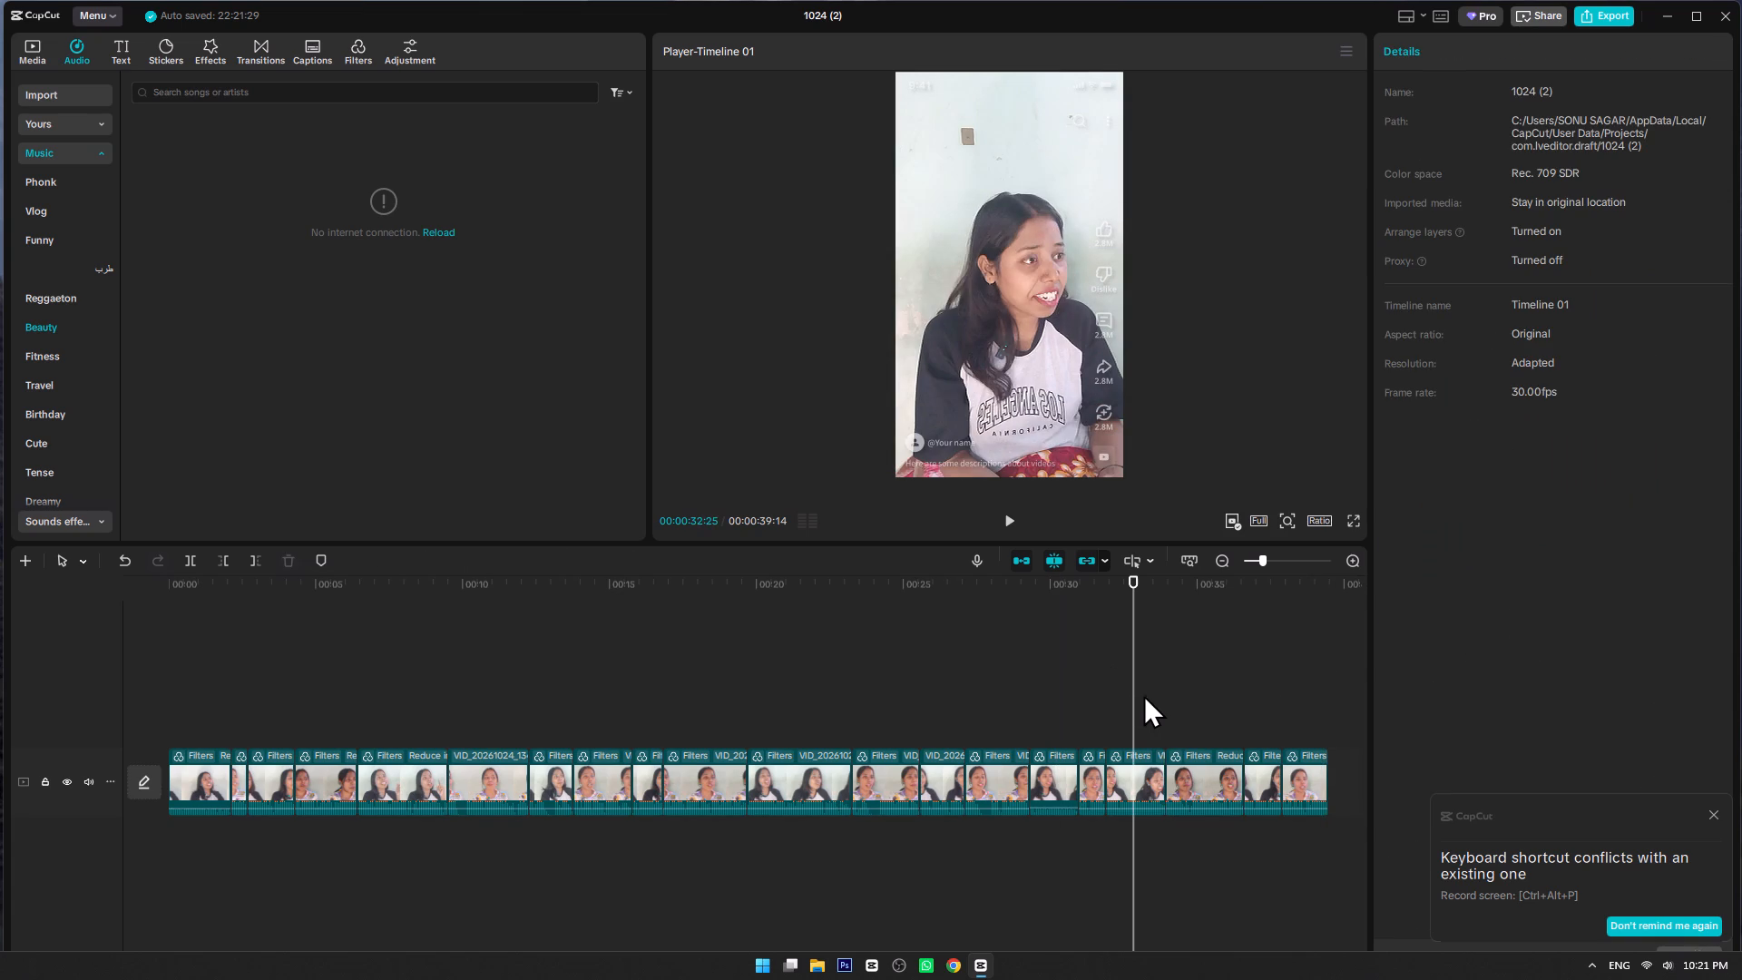
key(space)
key(space)
key(space)
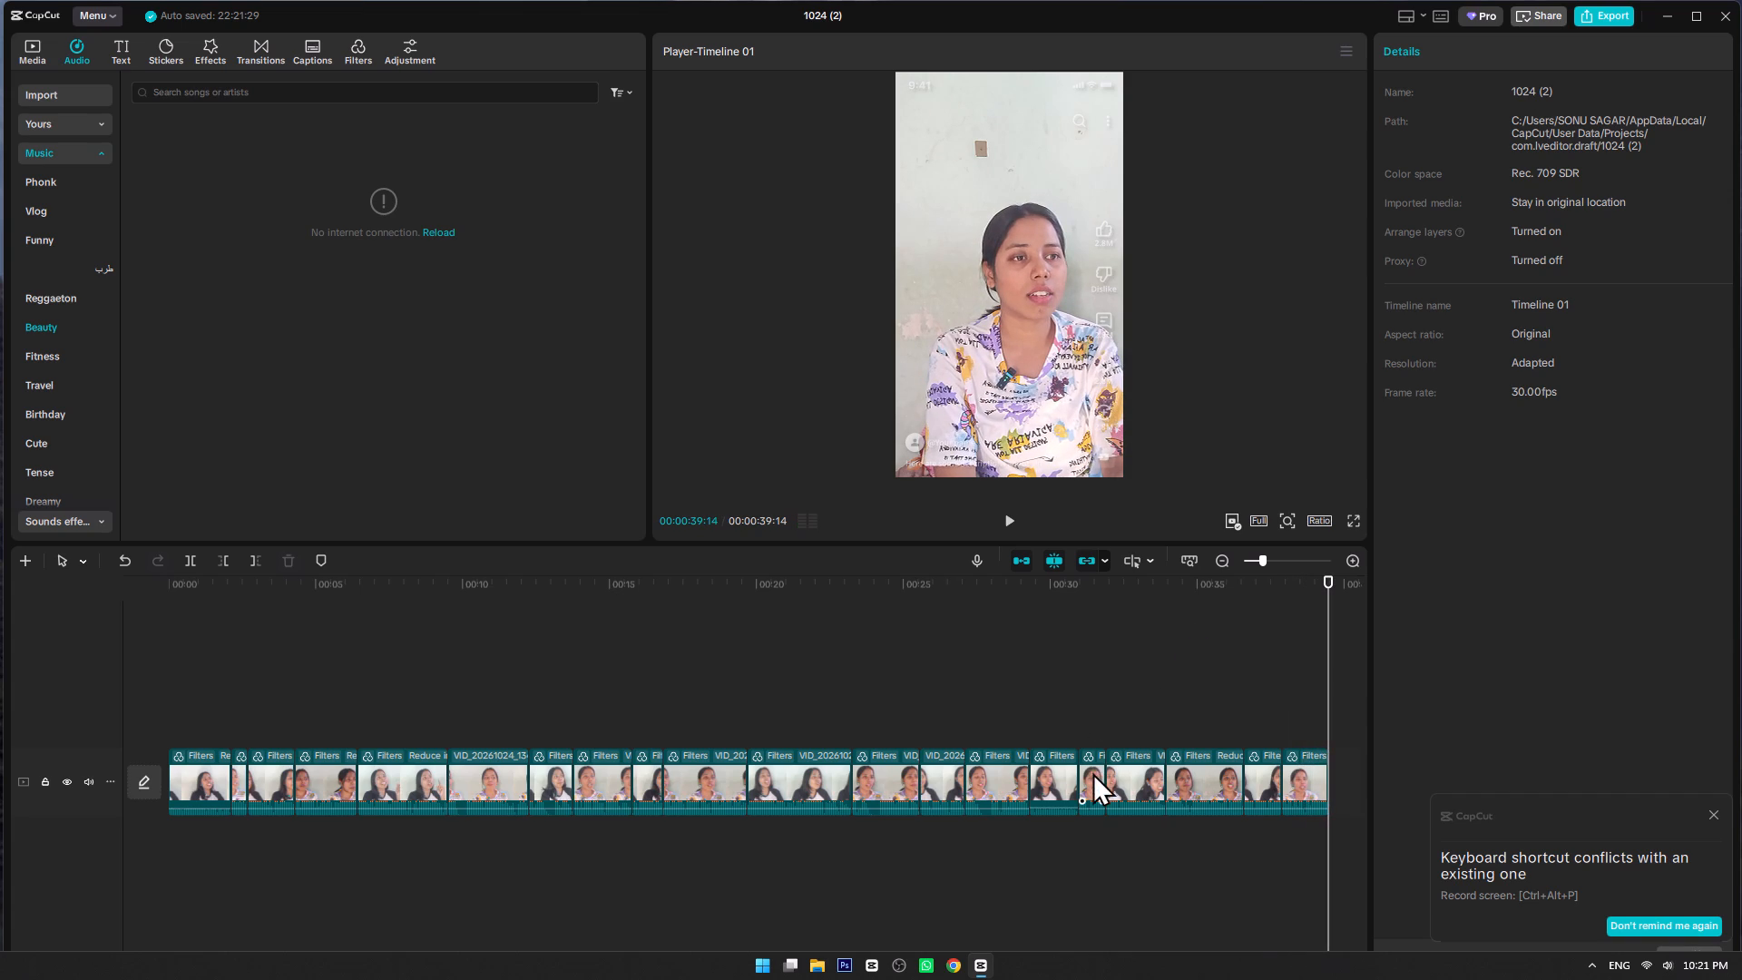
click(1086, 706)
key(space)
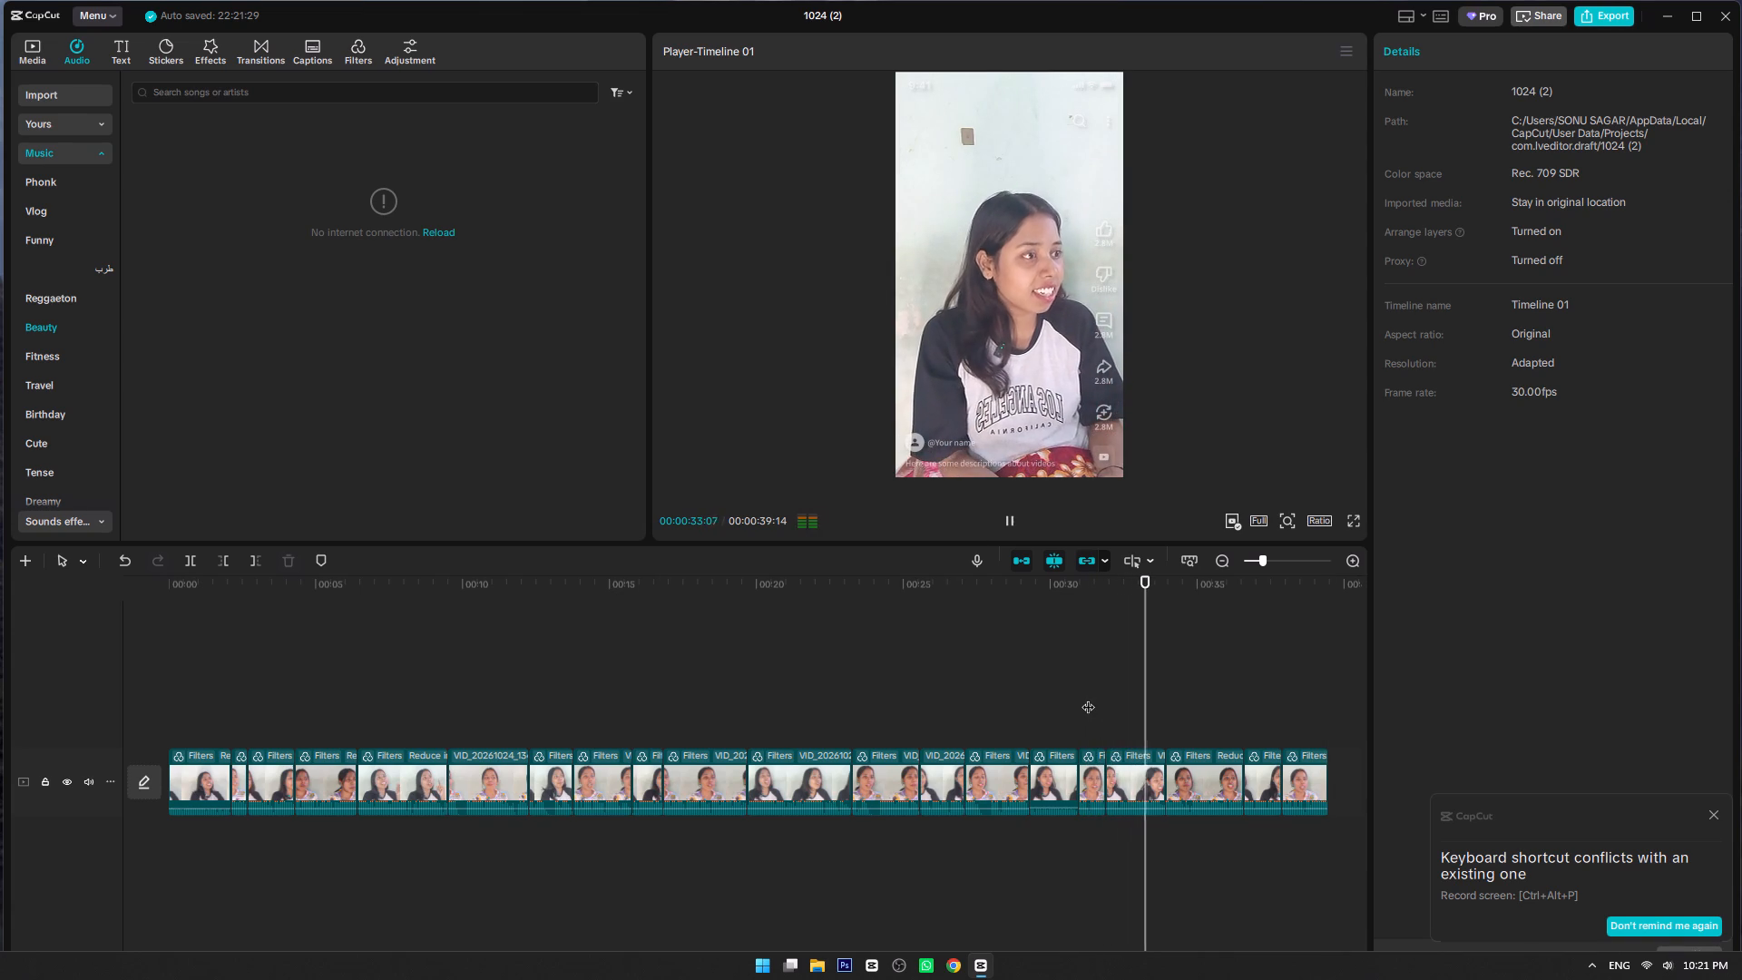
key(space)
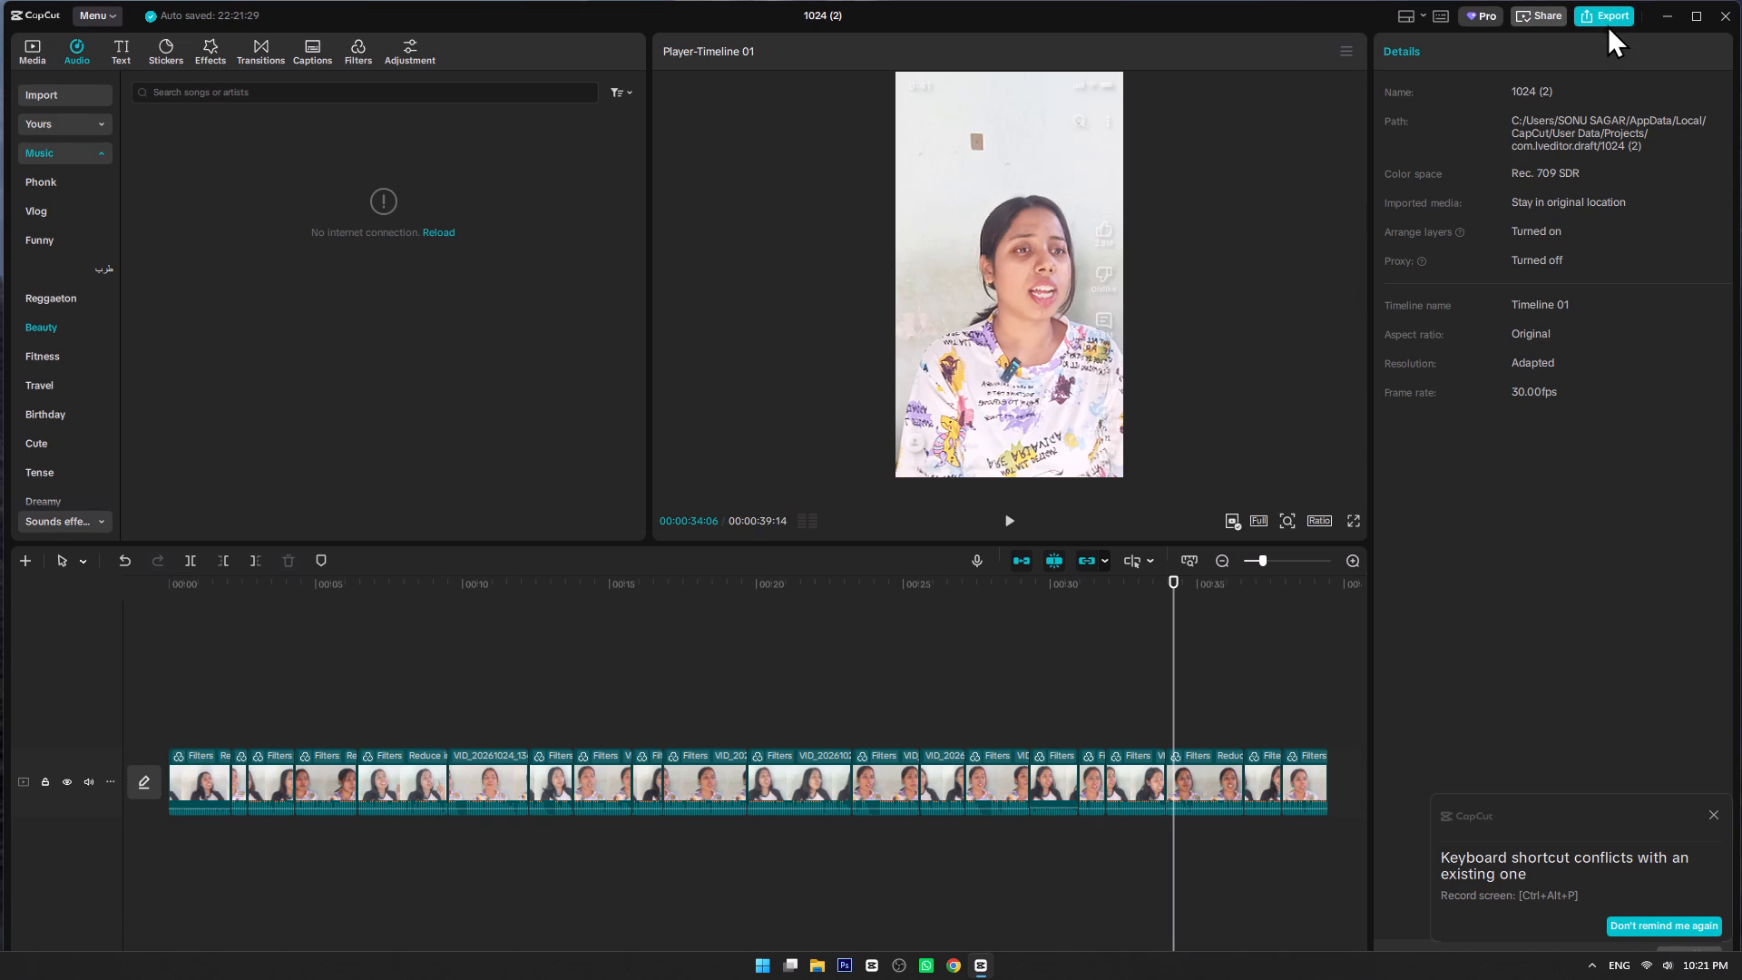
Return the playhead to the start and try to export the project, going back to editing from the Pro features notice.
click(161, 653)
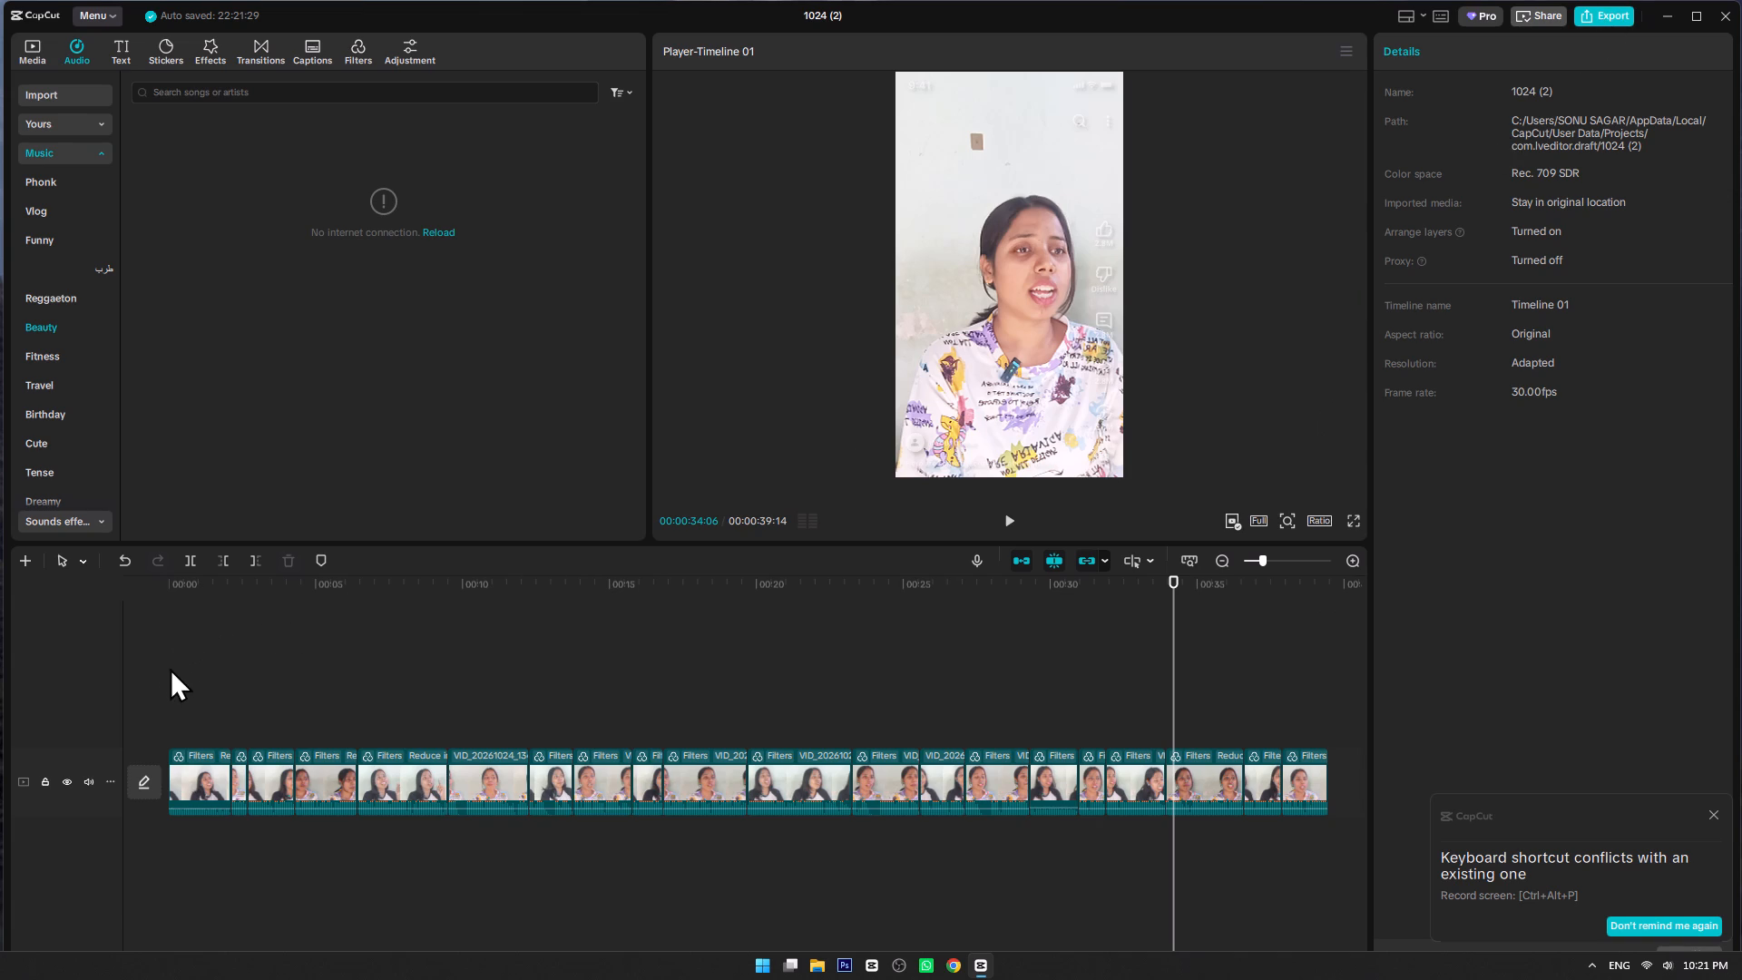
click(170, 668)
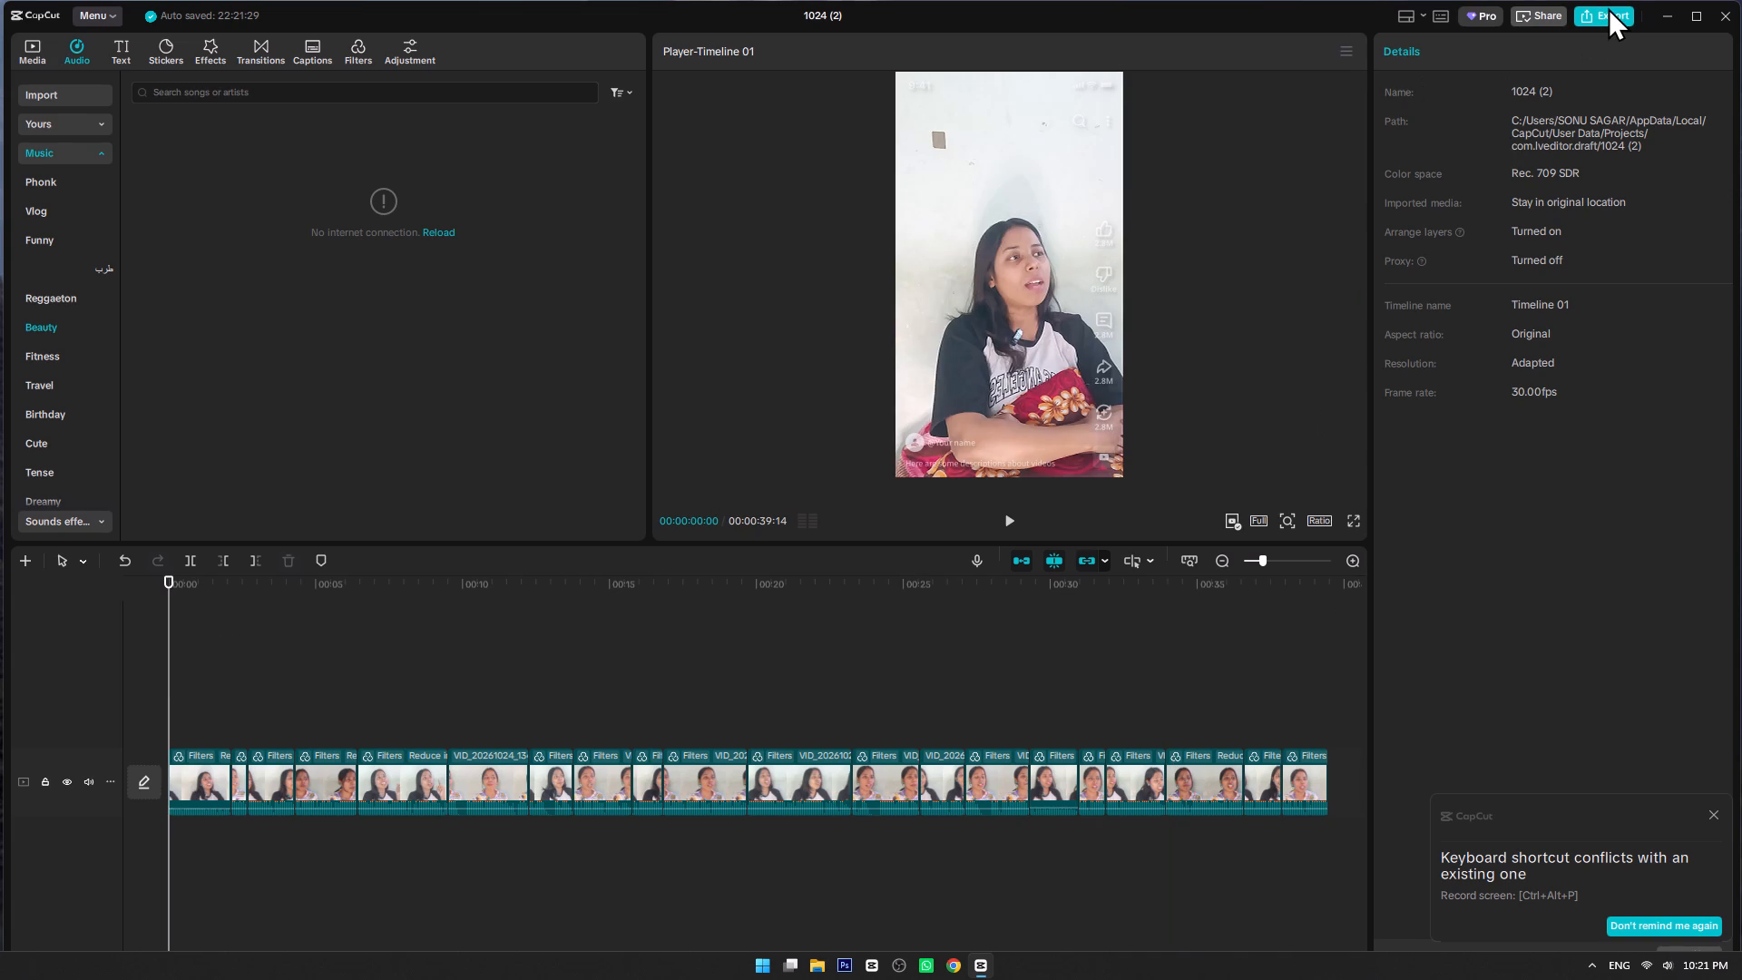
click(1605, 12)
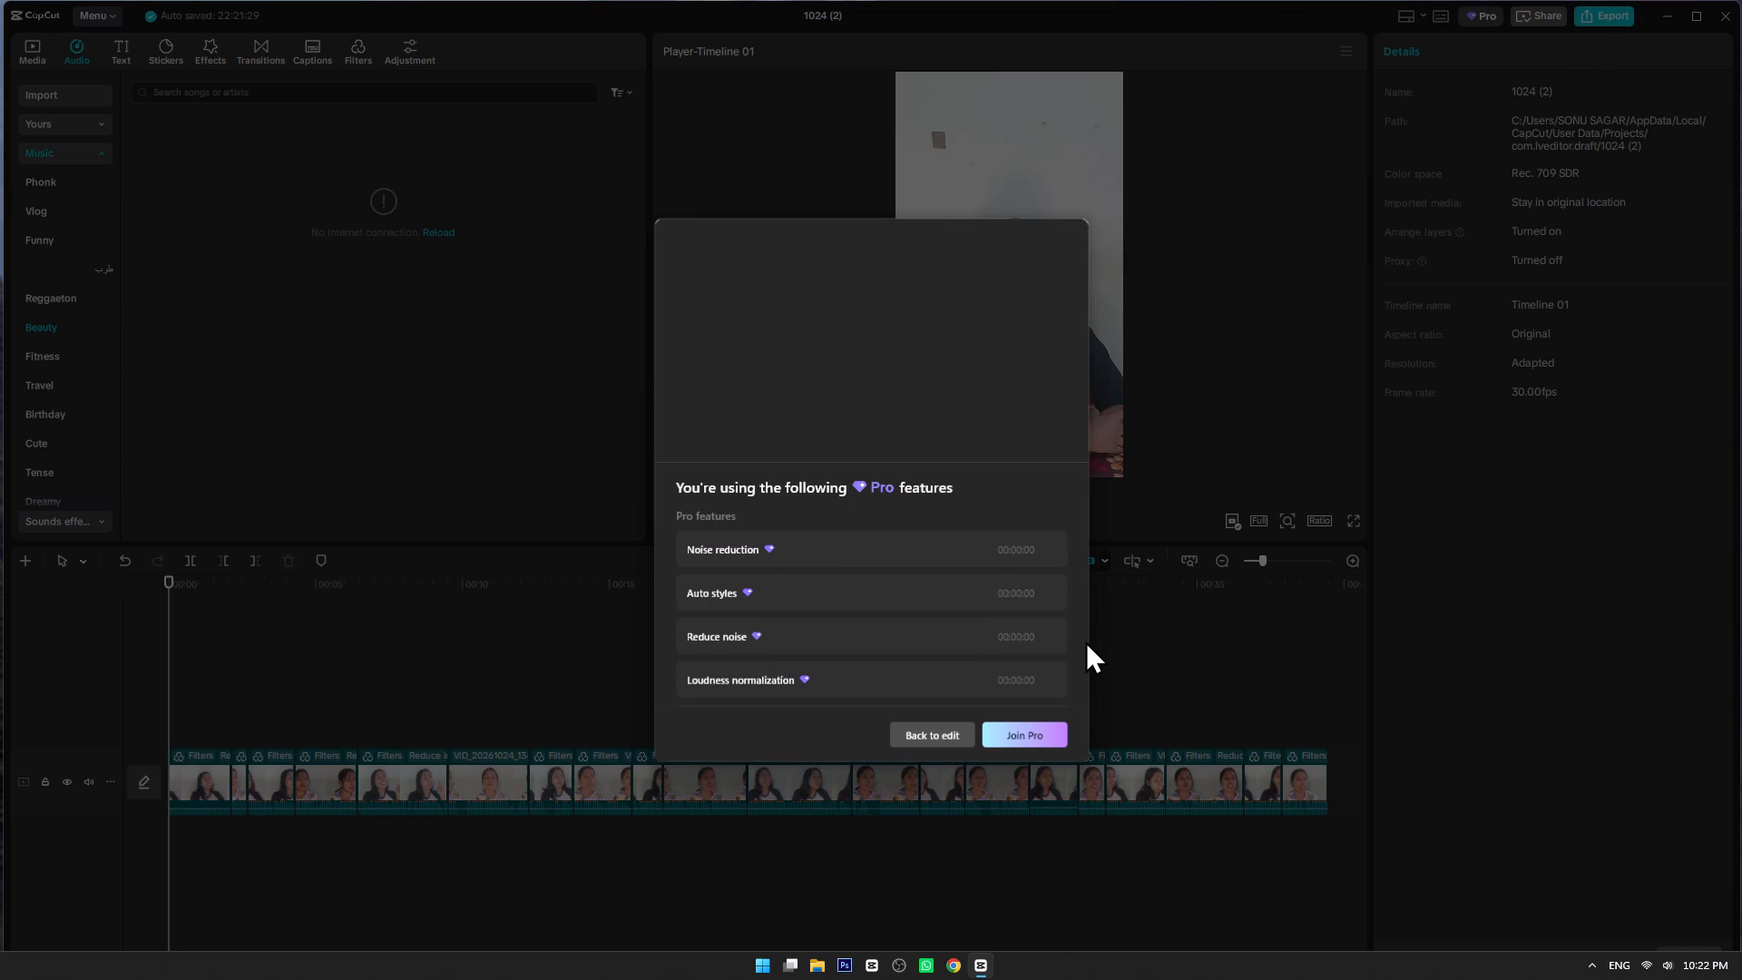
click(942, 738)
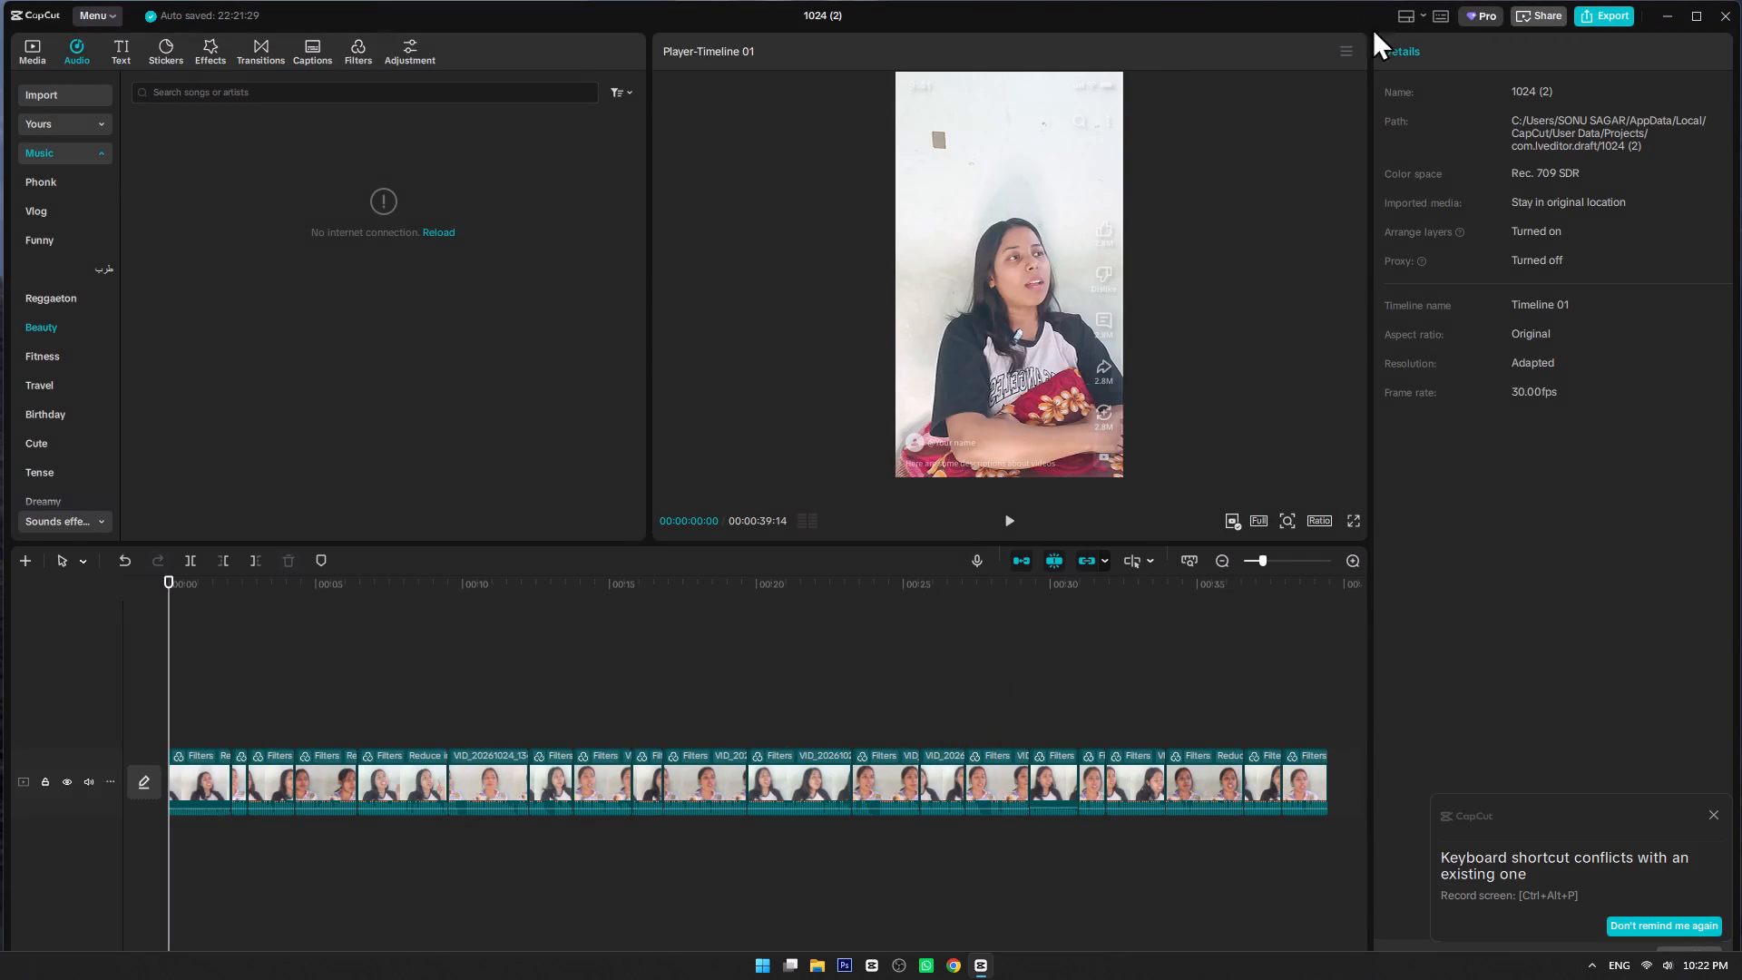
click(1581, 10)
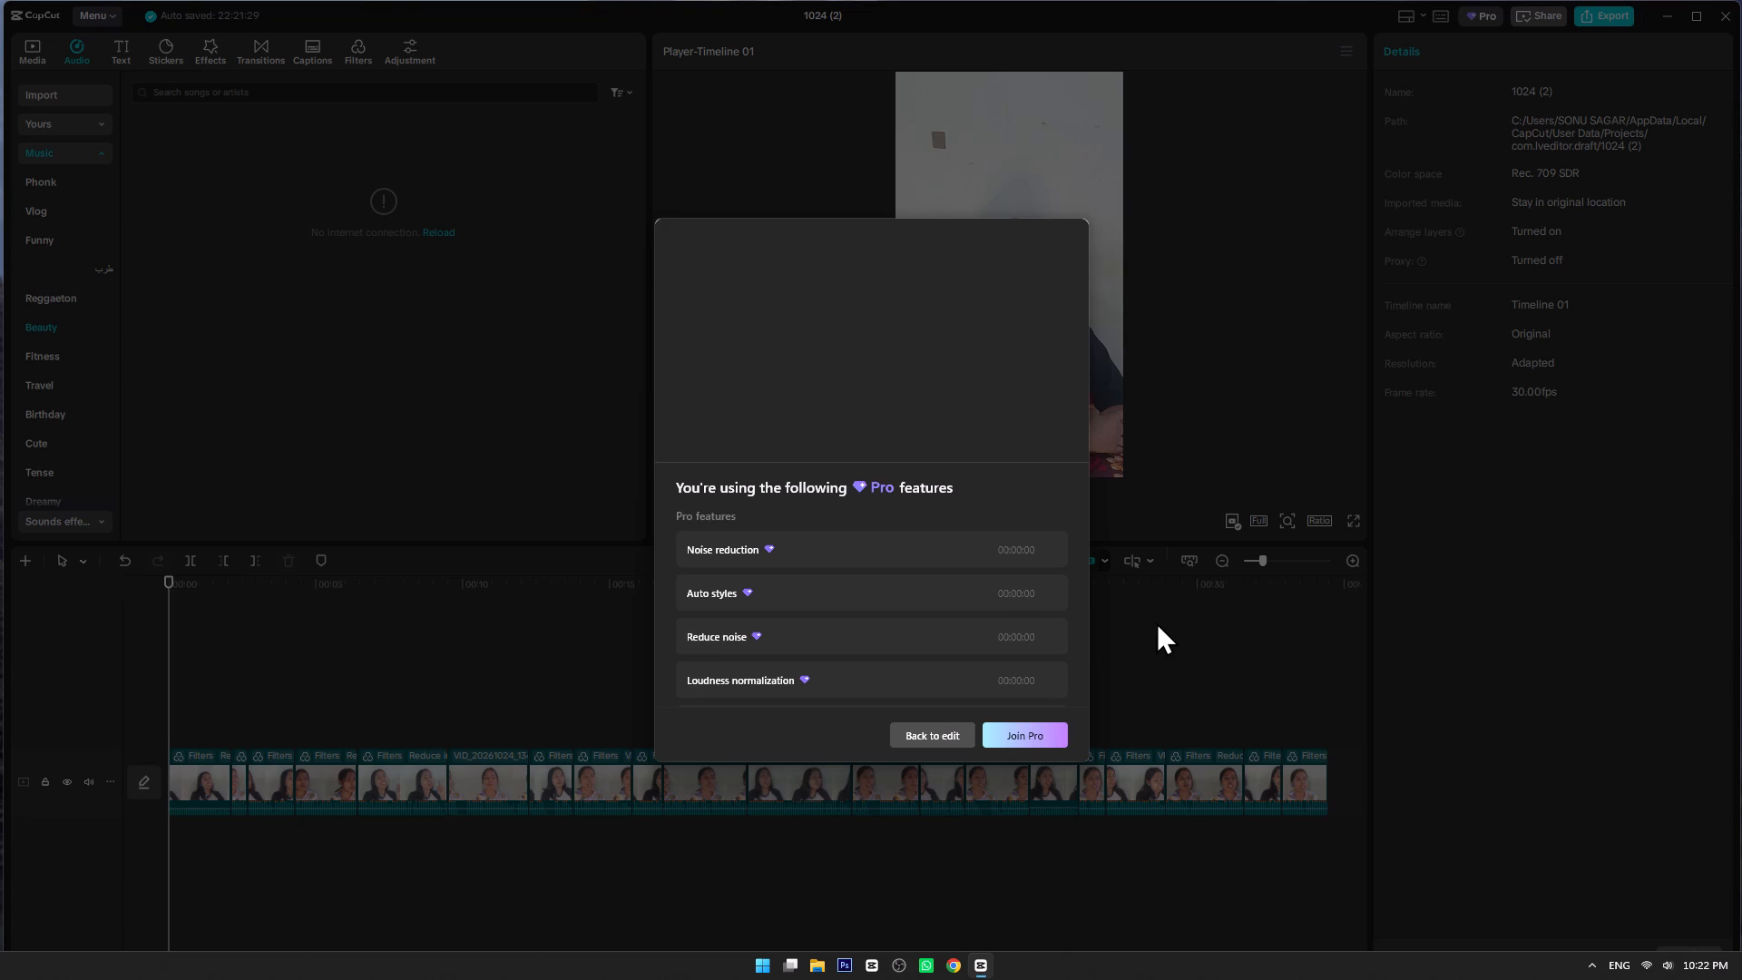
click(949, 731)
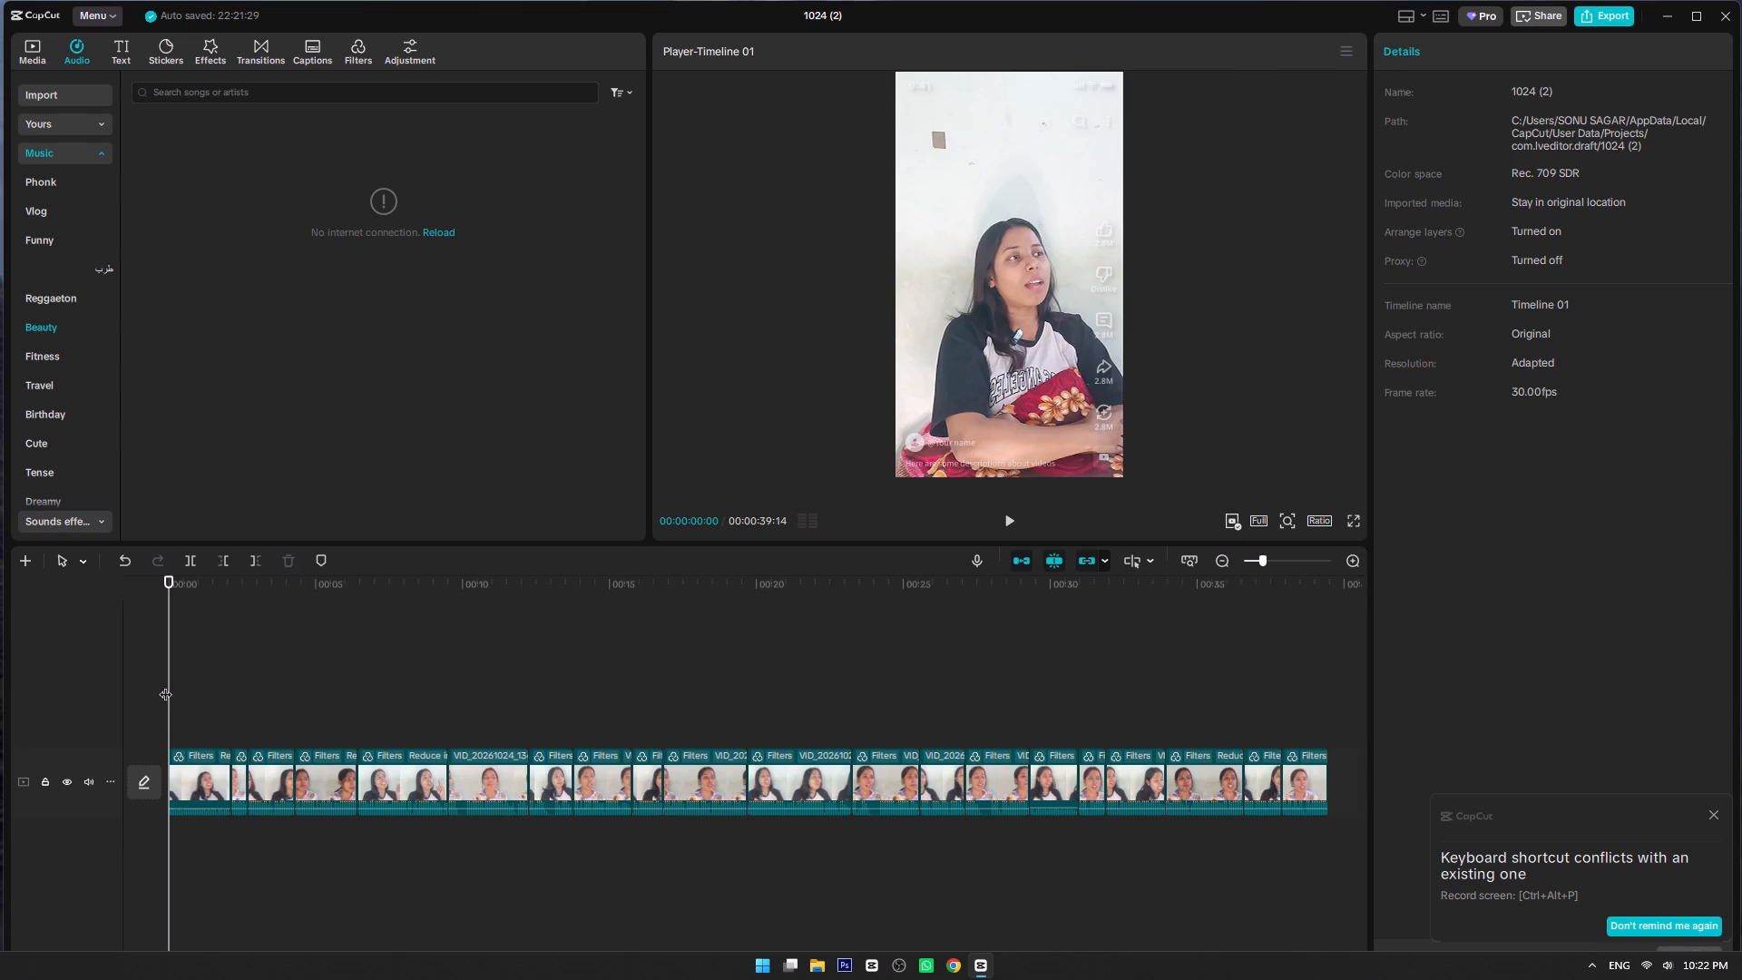
Remove the face retouch Auto style from each of the first five clips by setting it to None.
drag(165, 684, 154, 683)
click(207, 773)
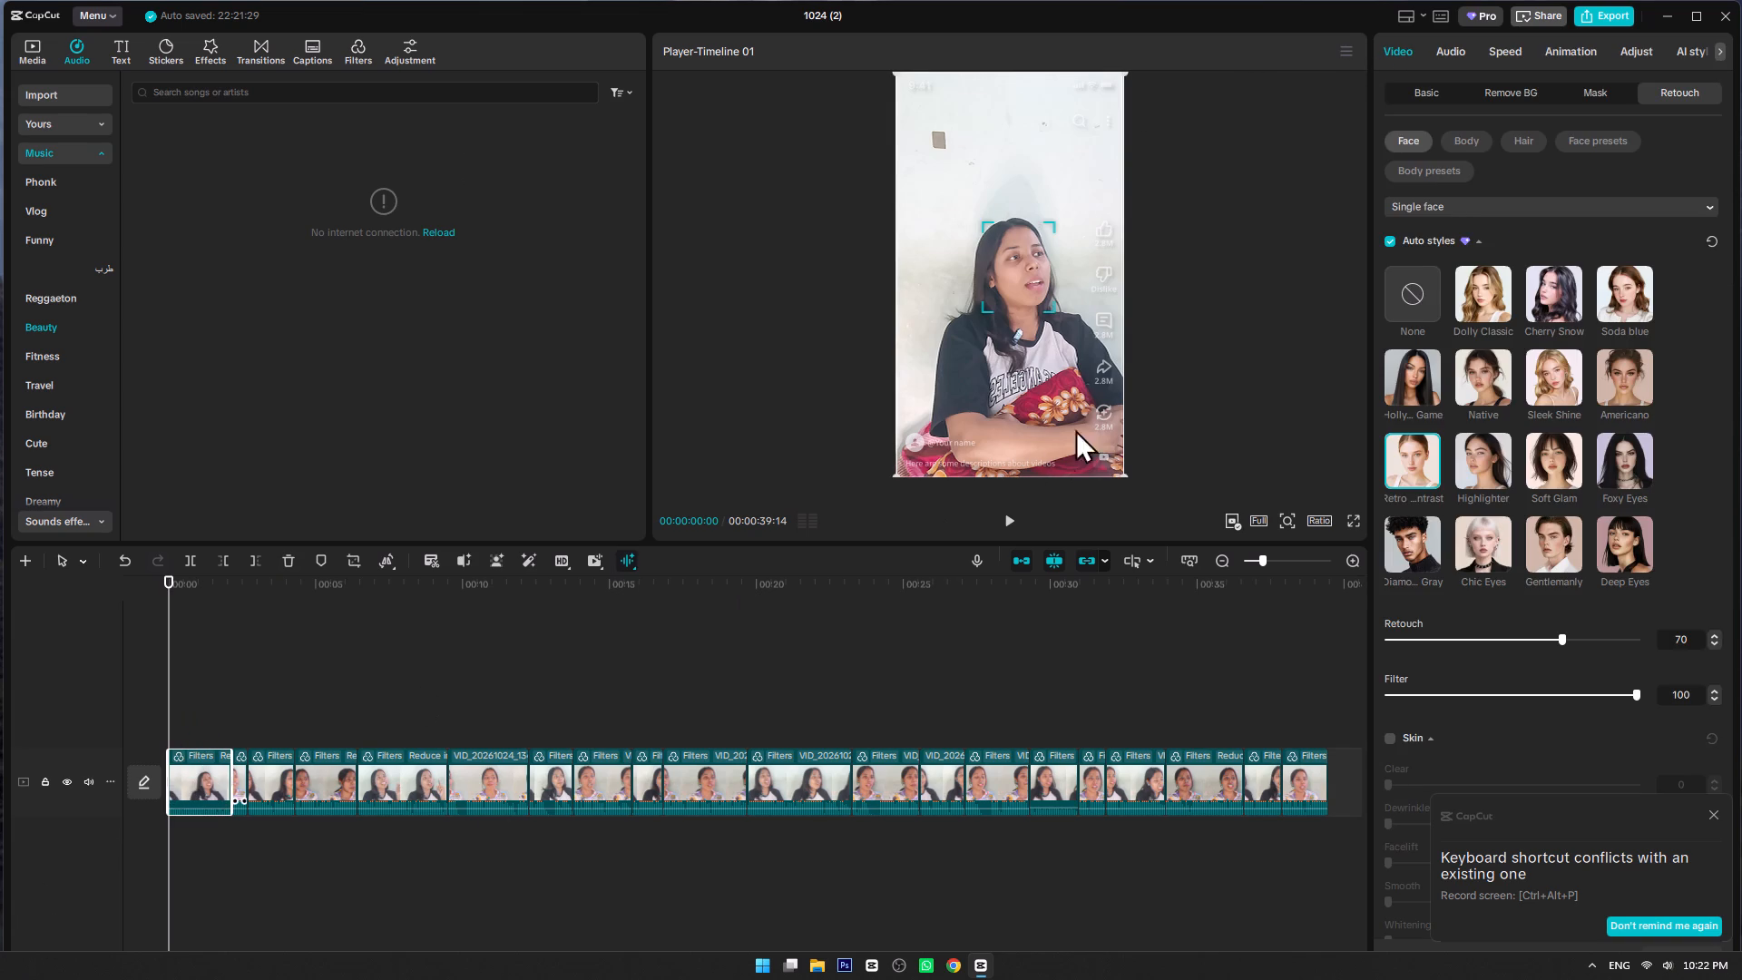
click(1414, 275)
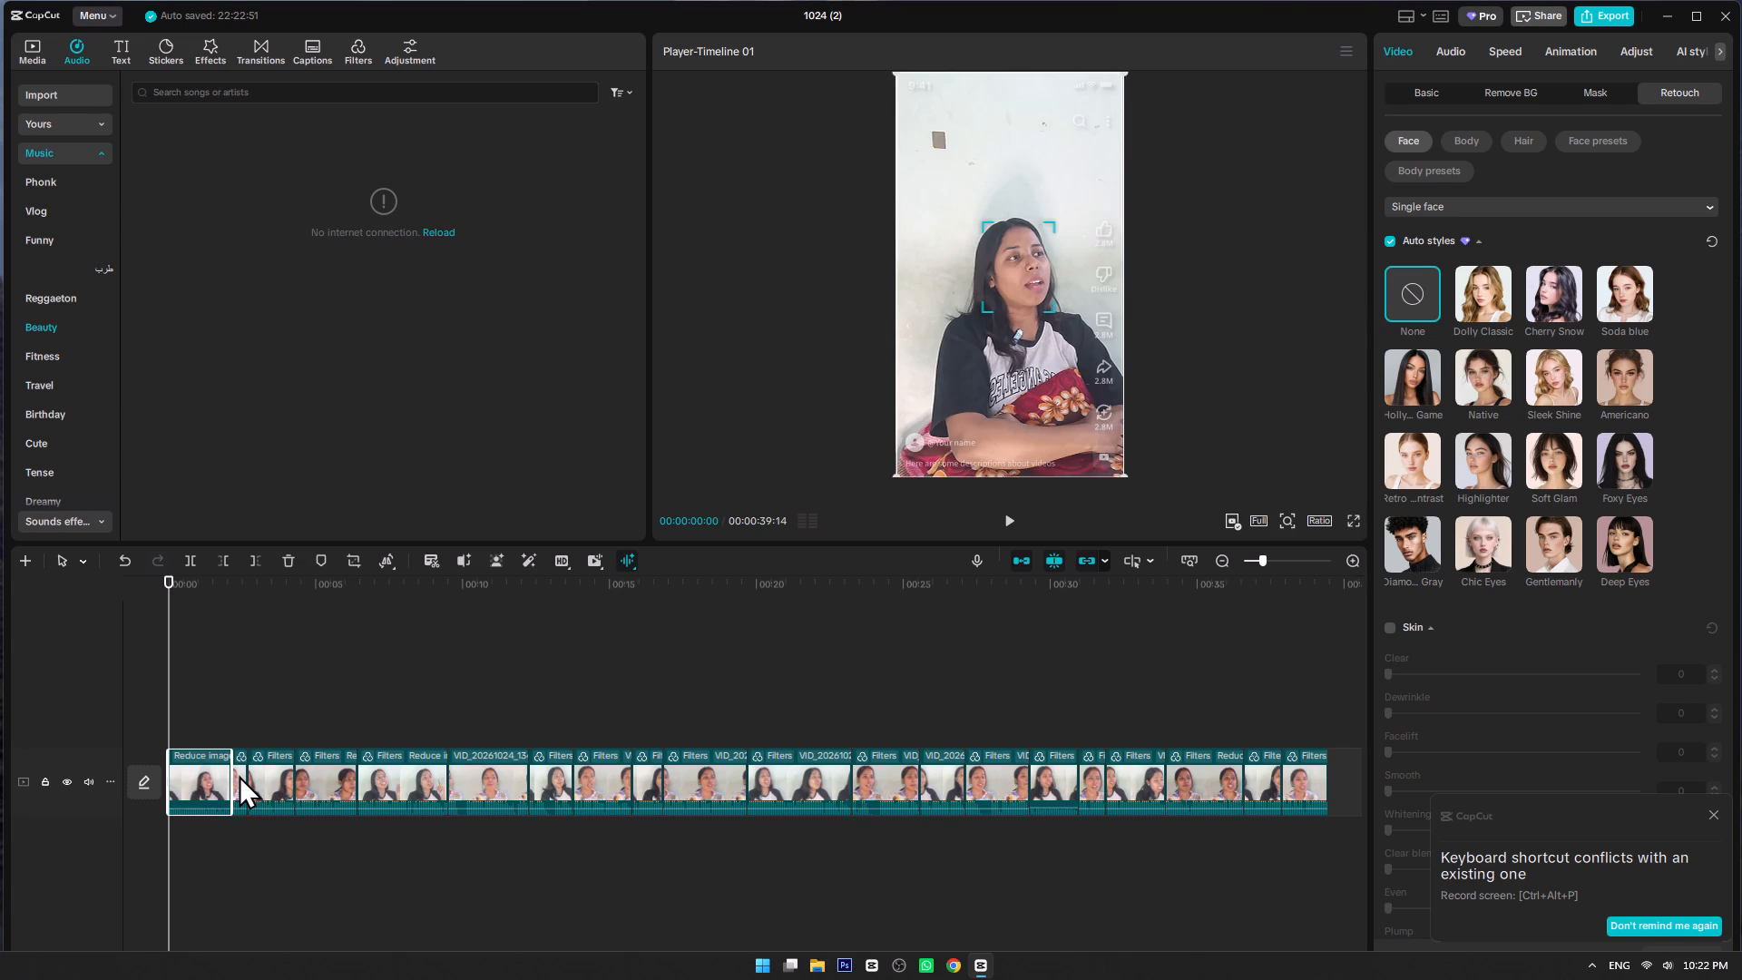
click(239, 775)
click(1411, 291)
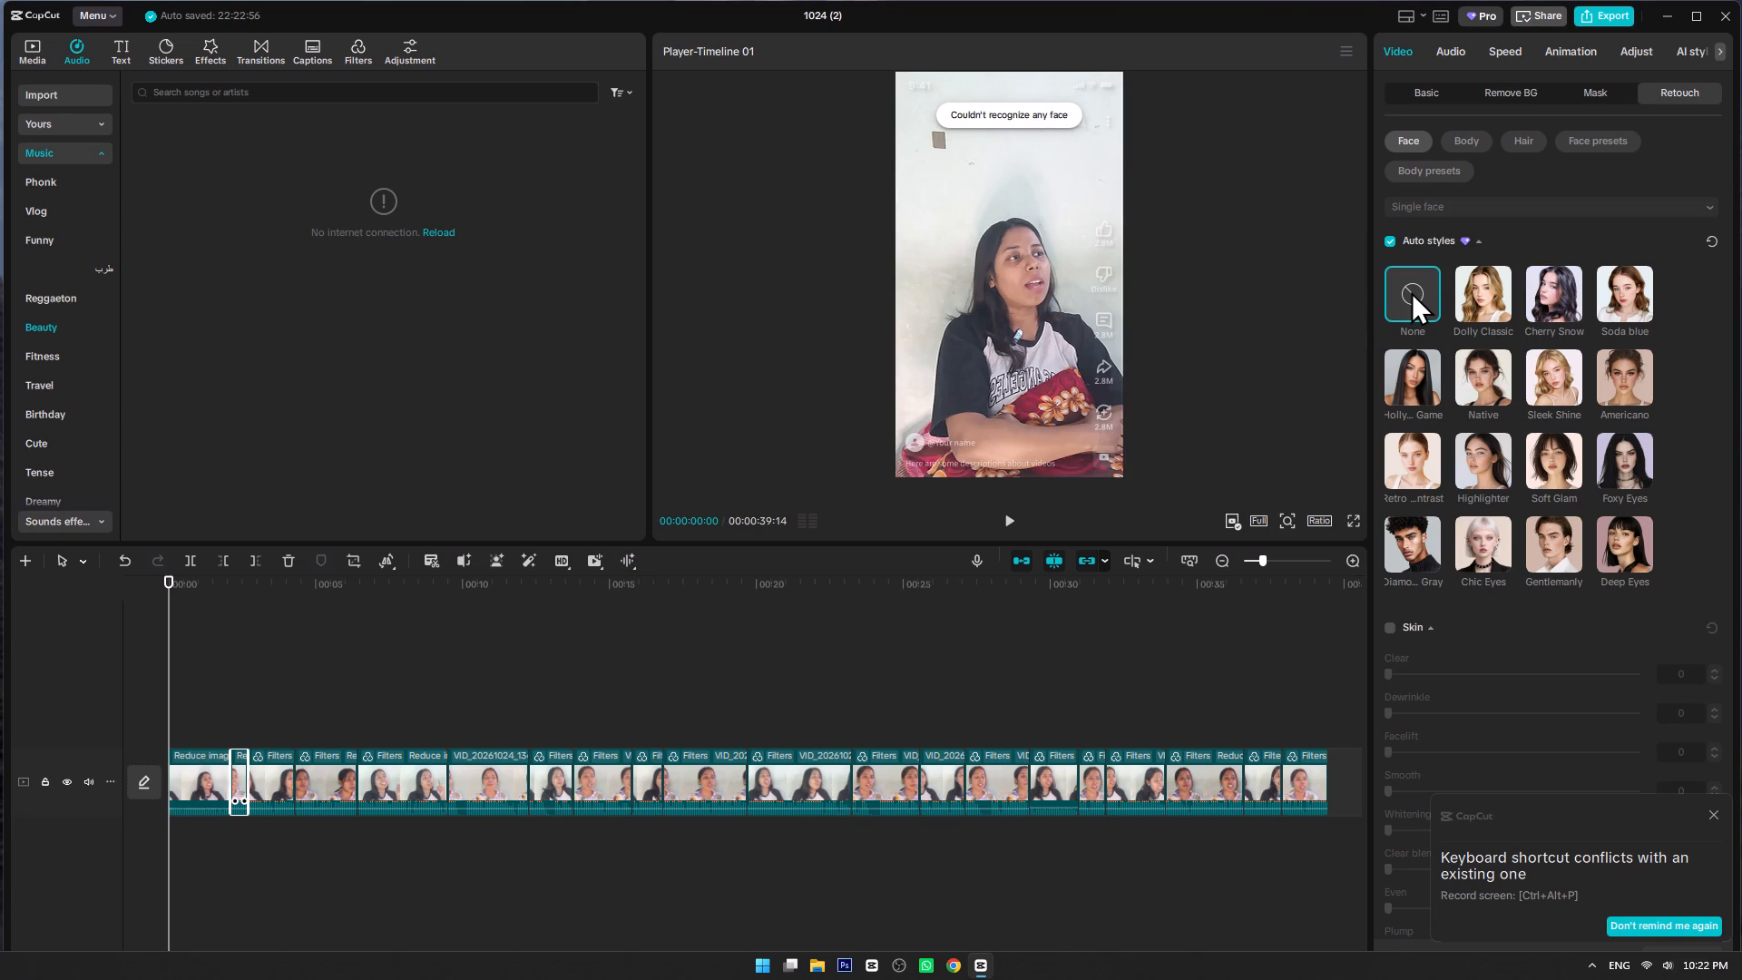
click(275, 778)
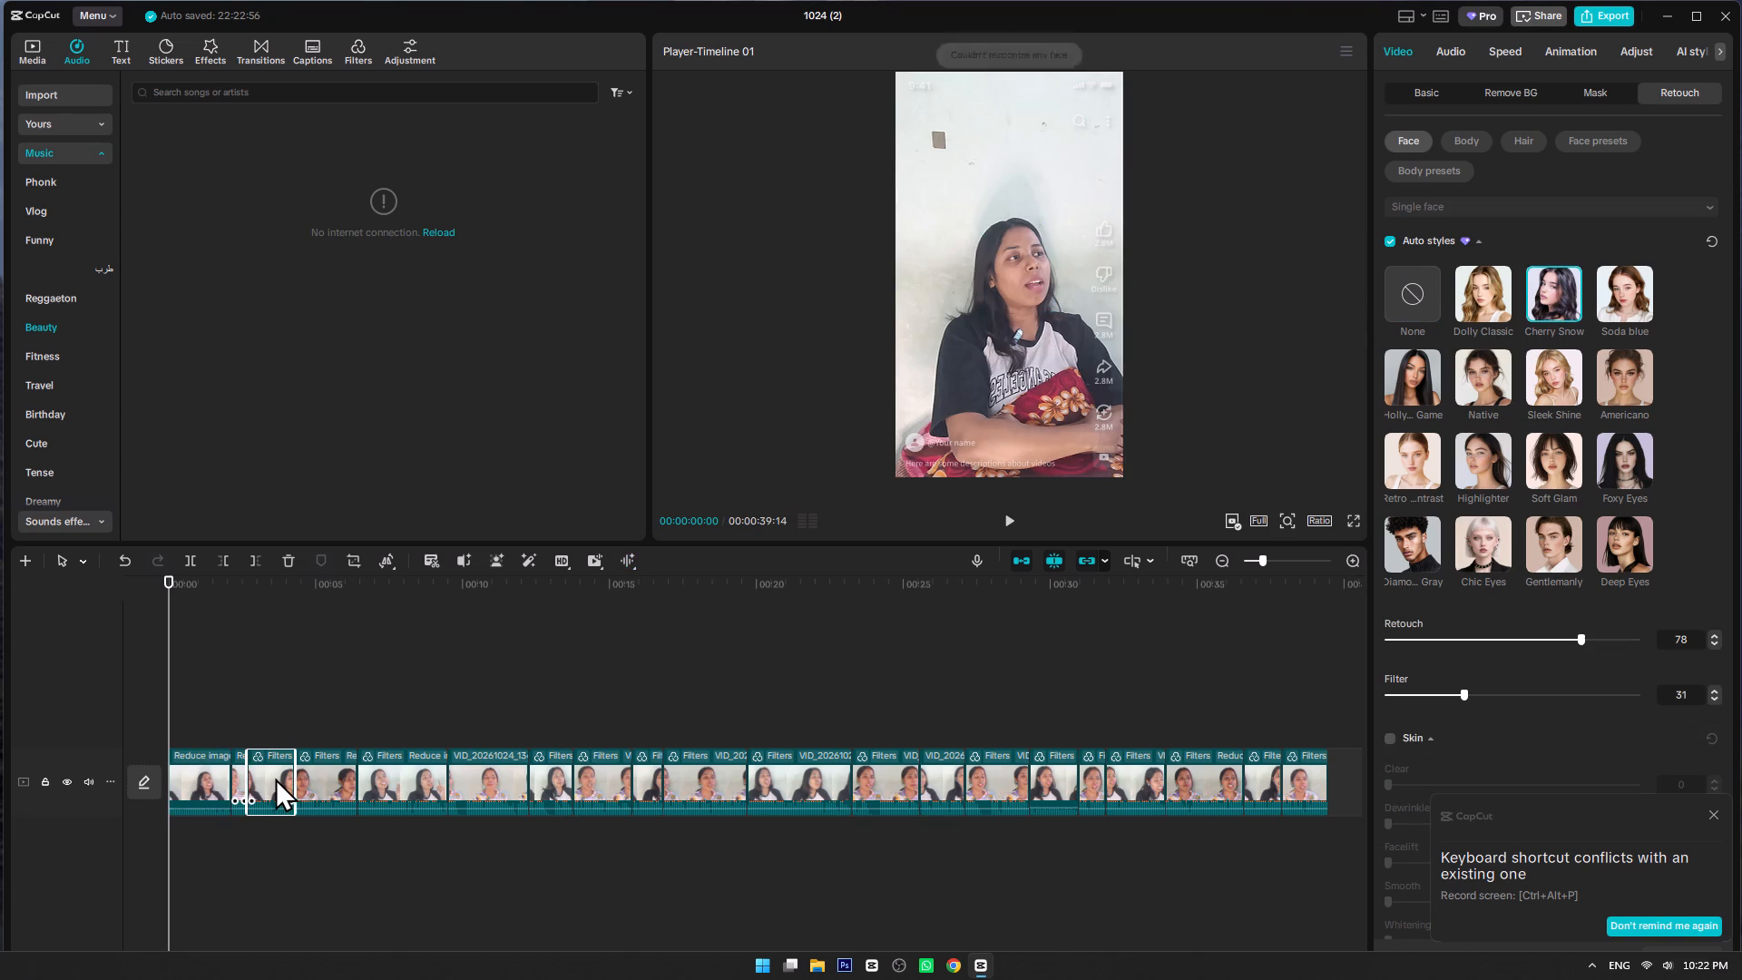
click(1426, 296)
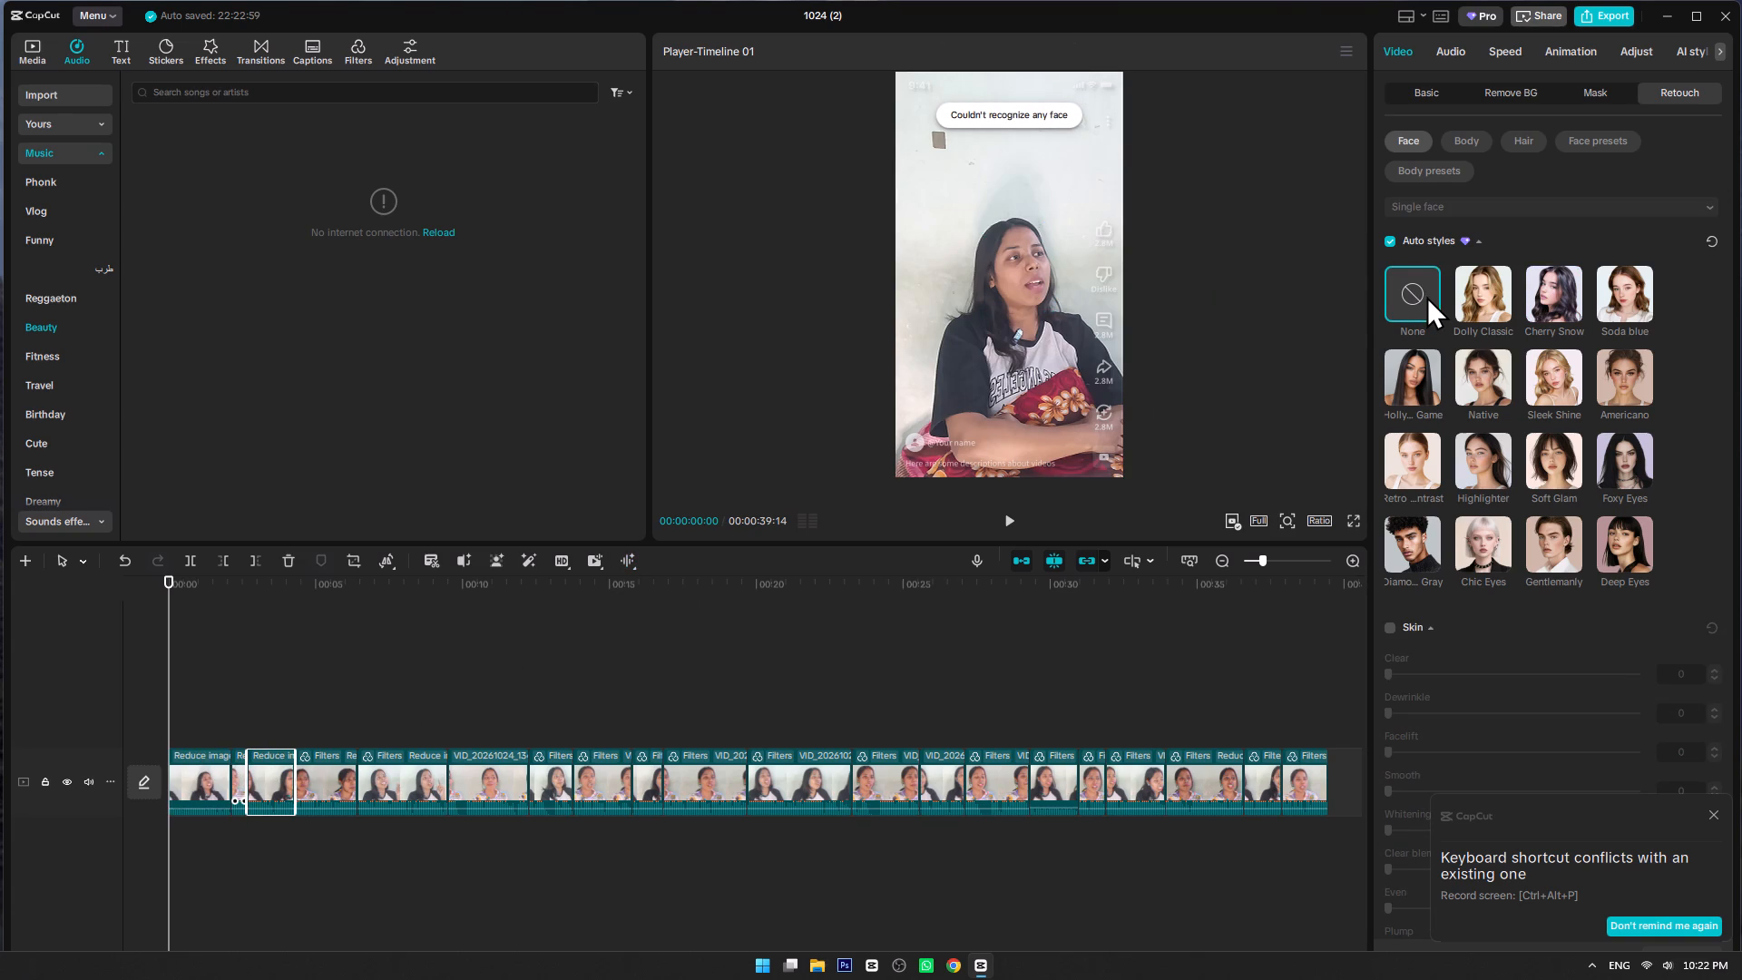
click(328, 782)
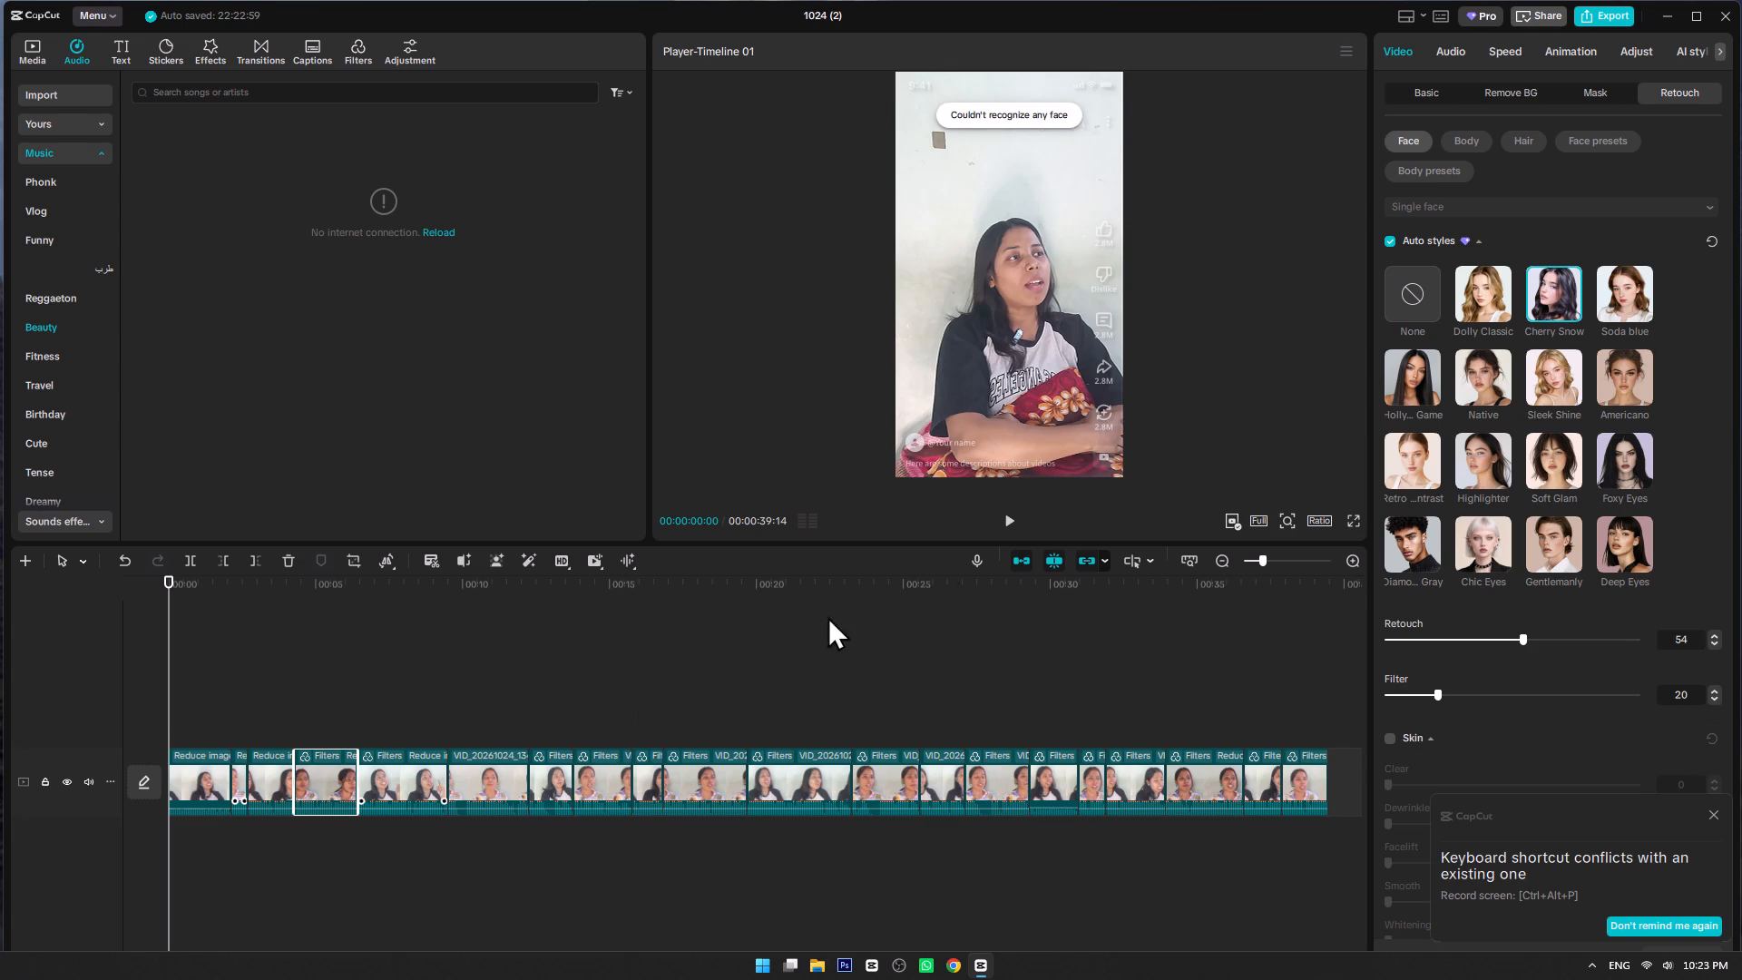
click(1421, 281)
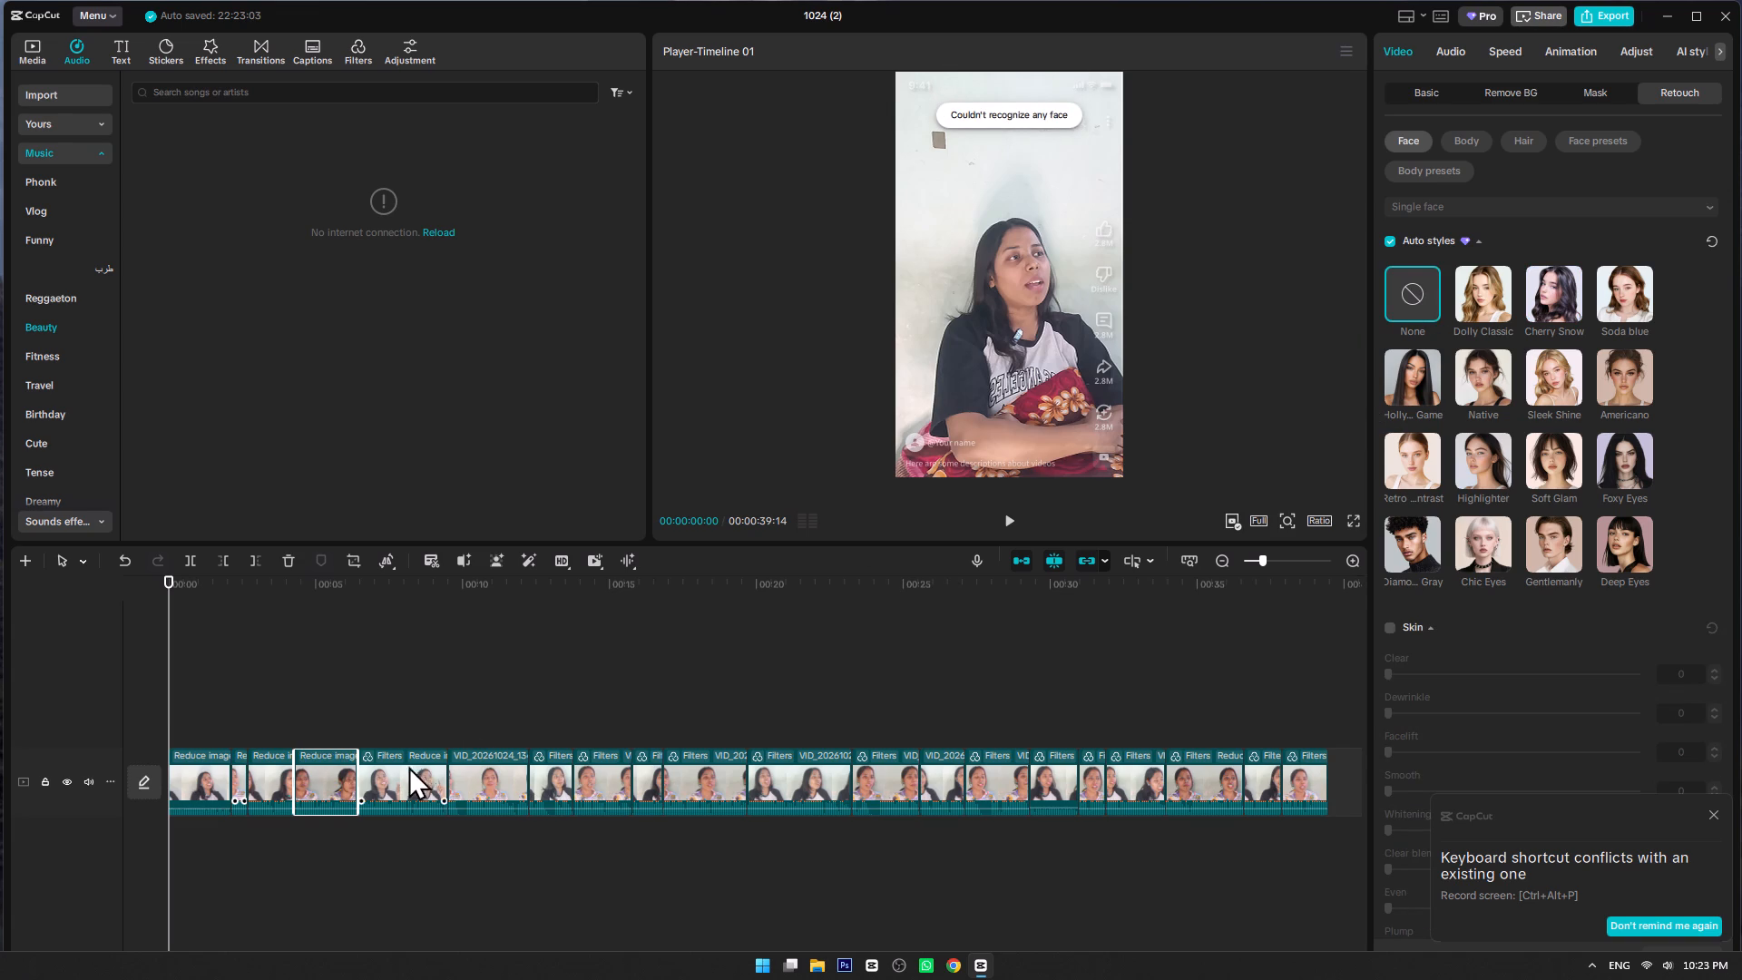
click(367, 781)
click(1408, 293)
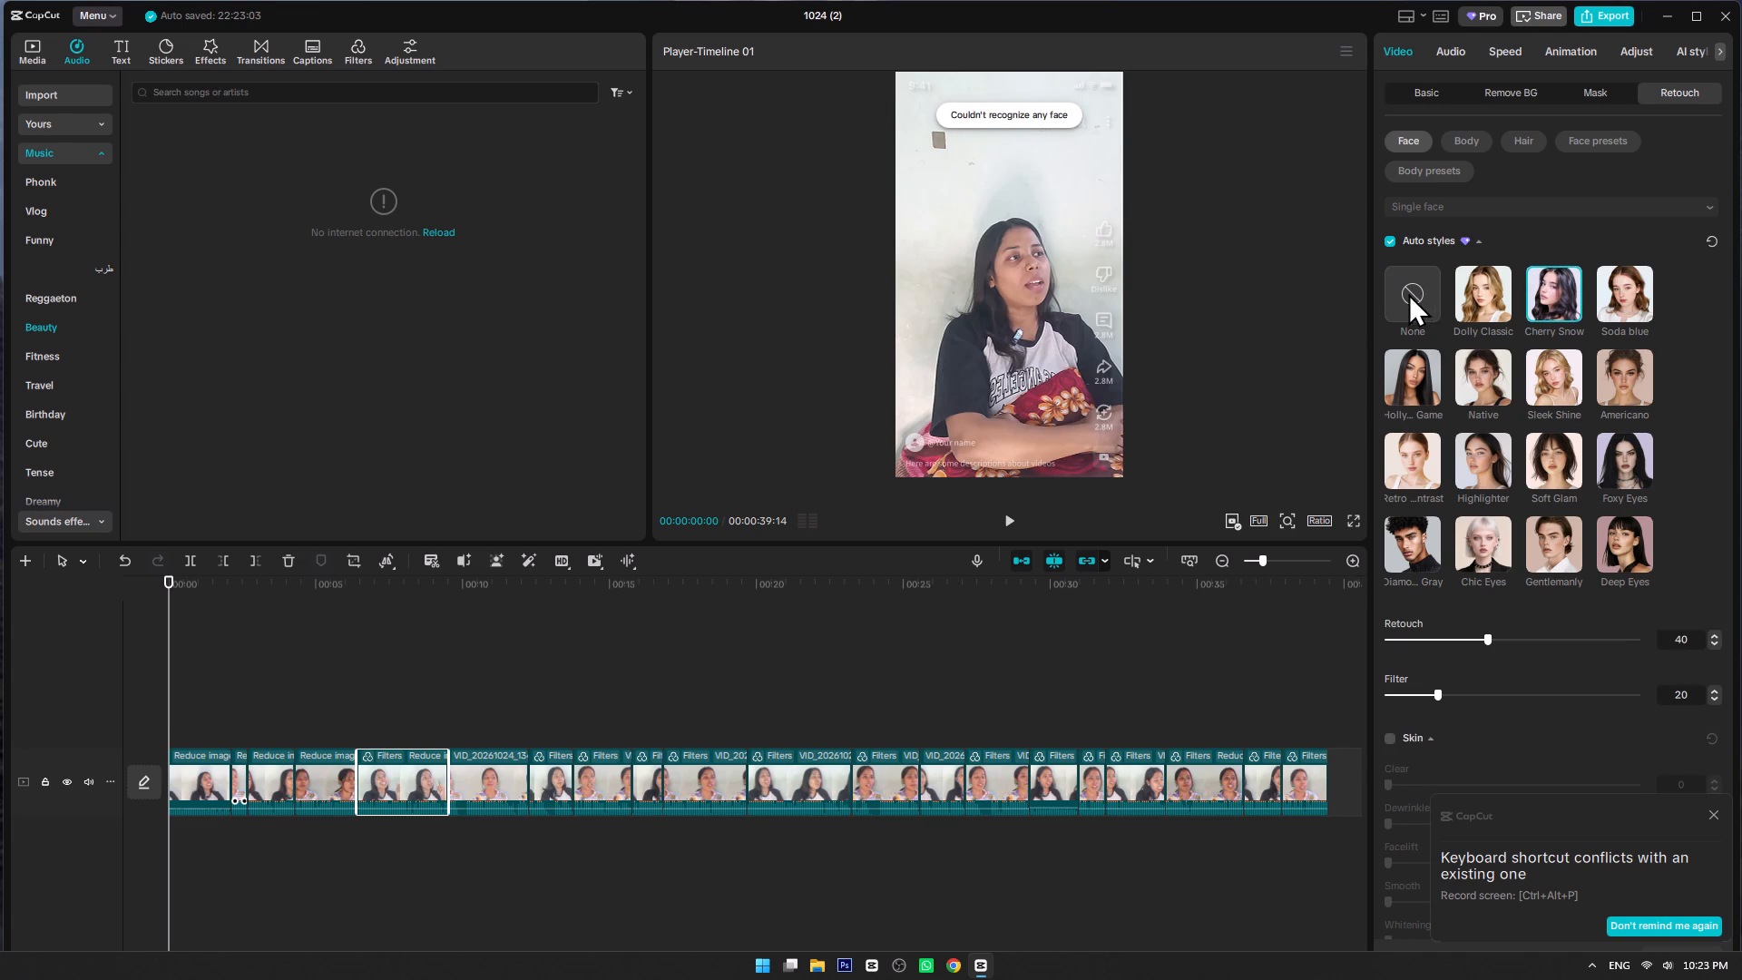
Check that the sixth clip has no Auto style, and set the seventh, eighth and ninth clips' Auto styles to None.
click(485, 781)
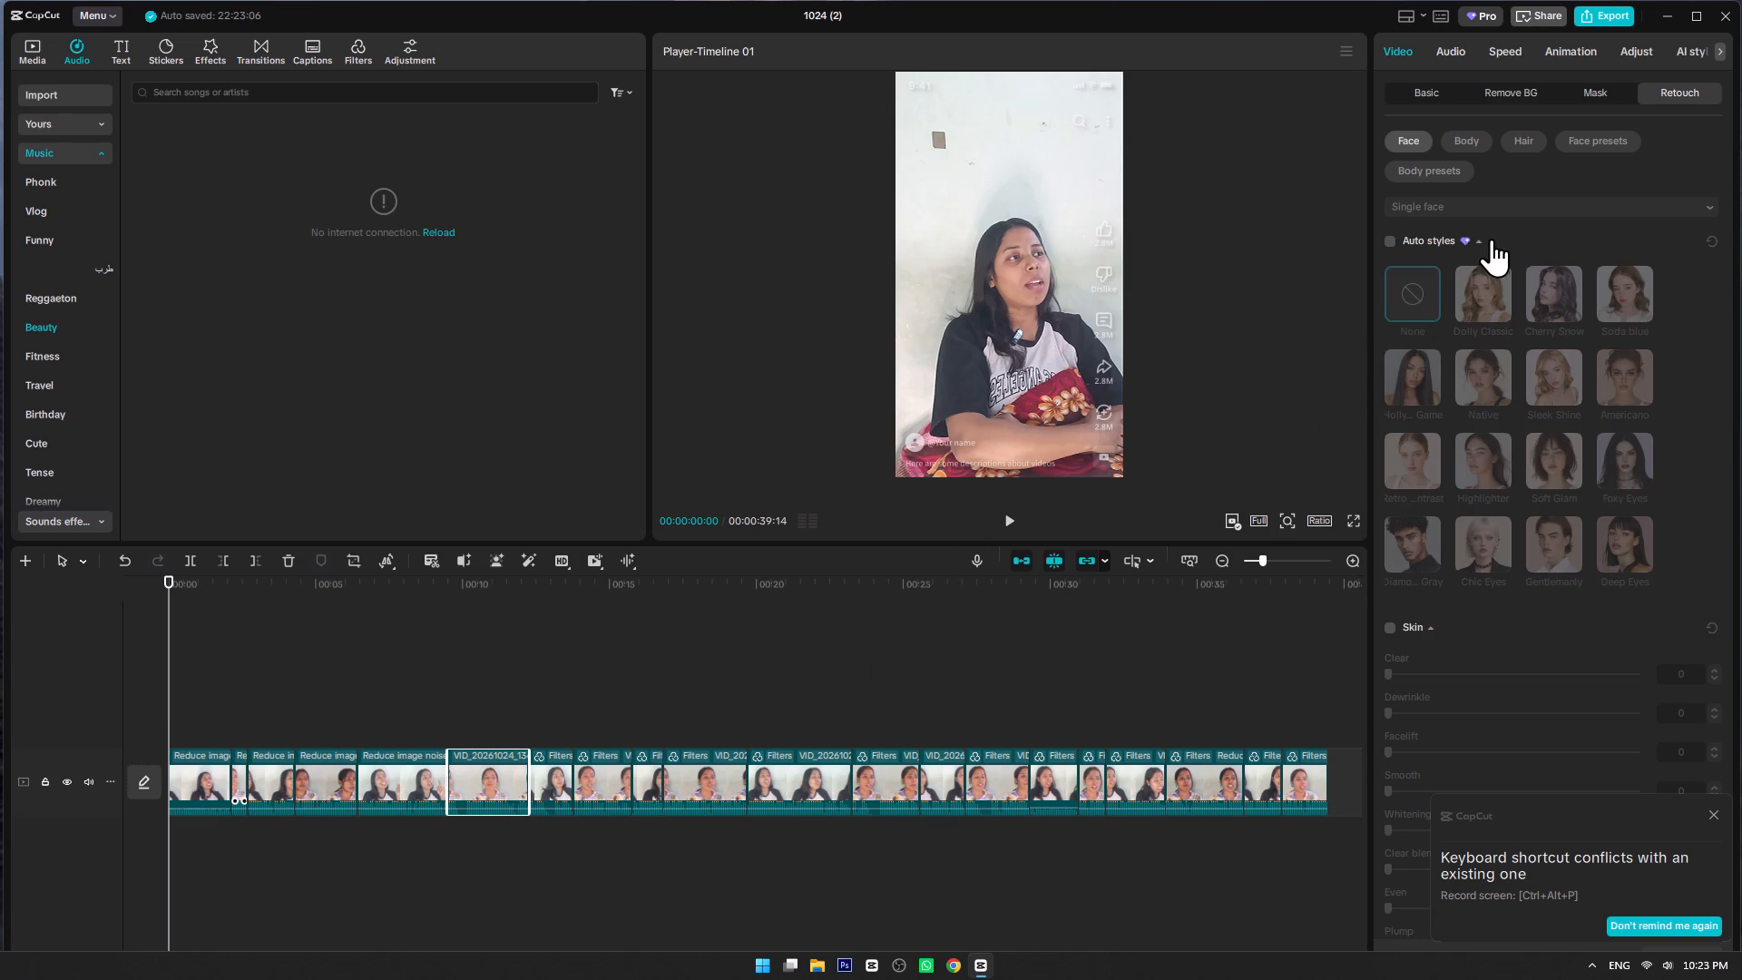
click(1422, 294)
click(1406, 298)
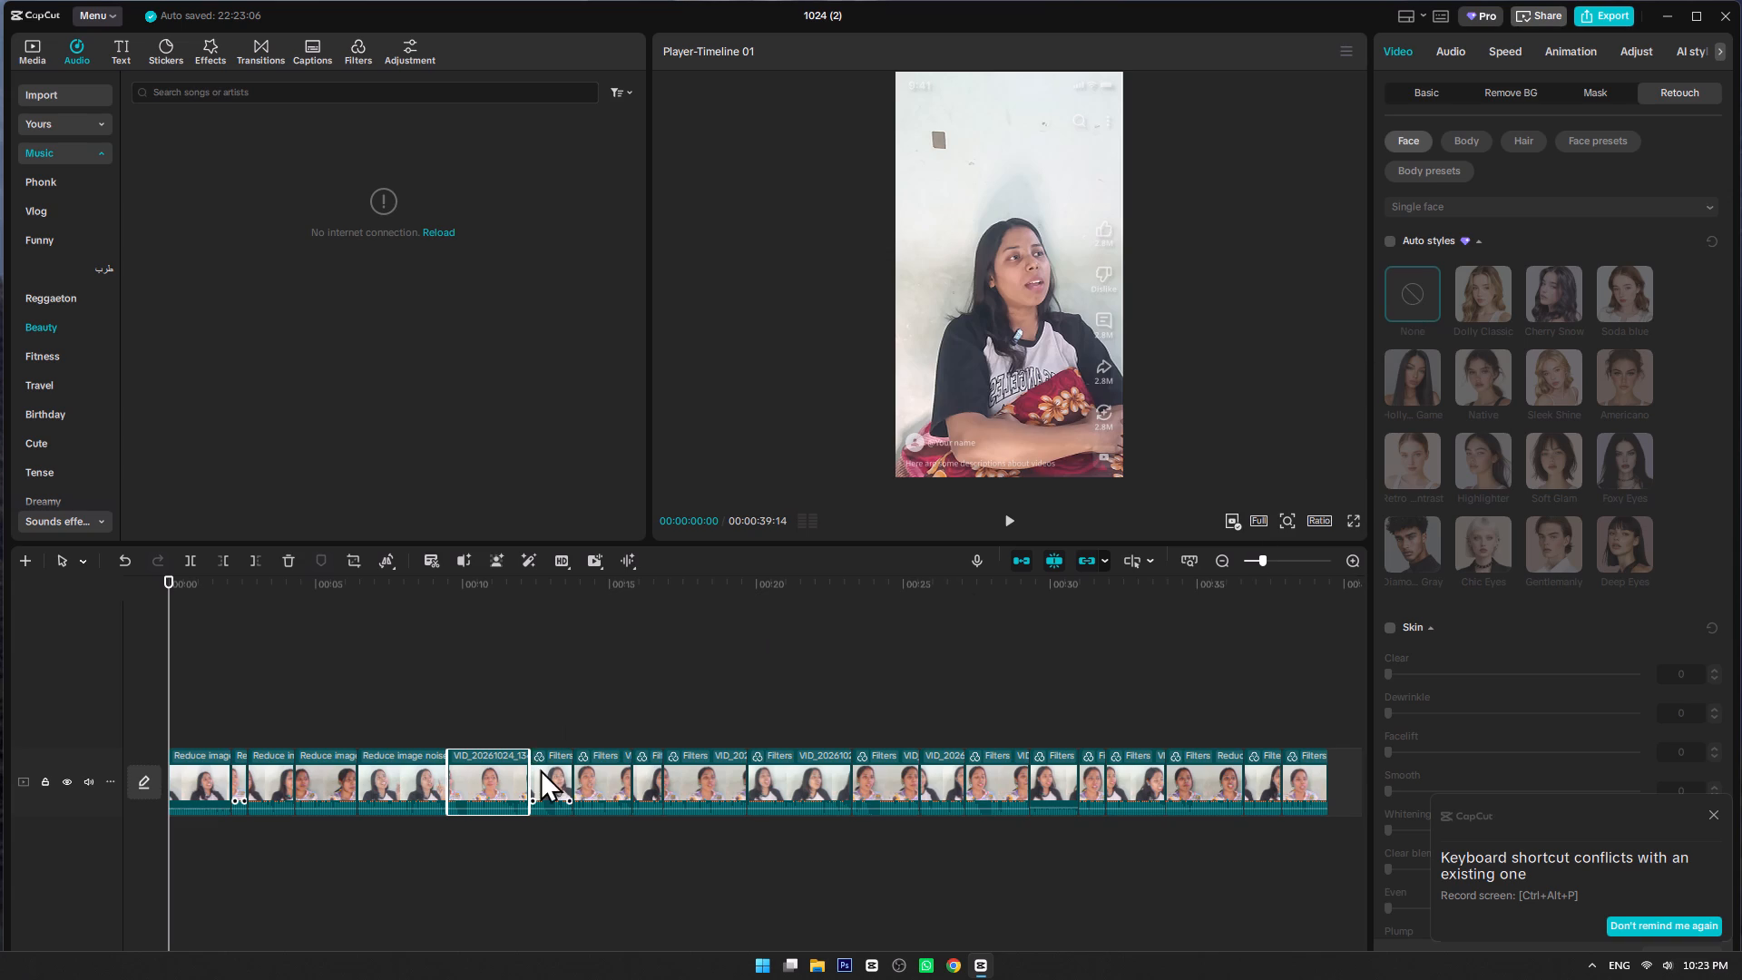
click(543, 777)
click(1415, 296)
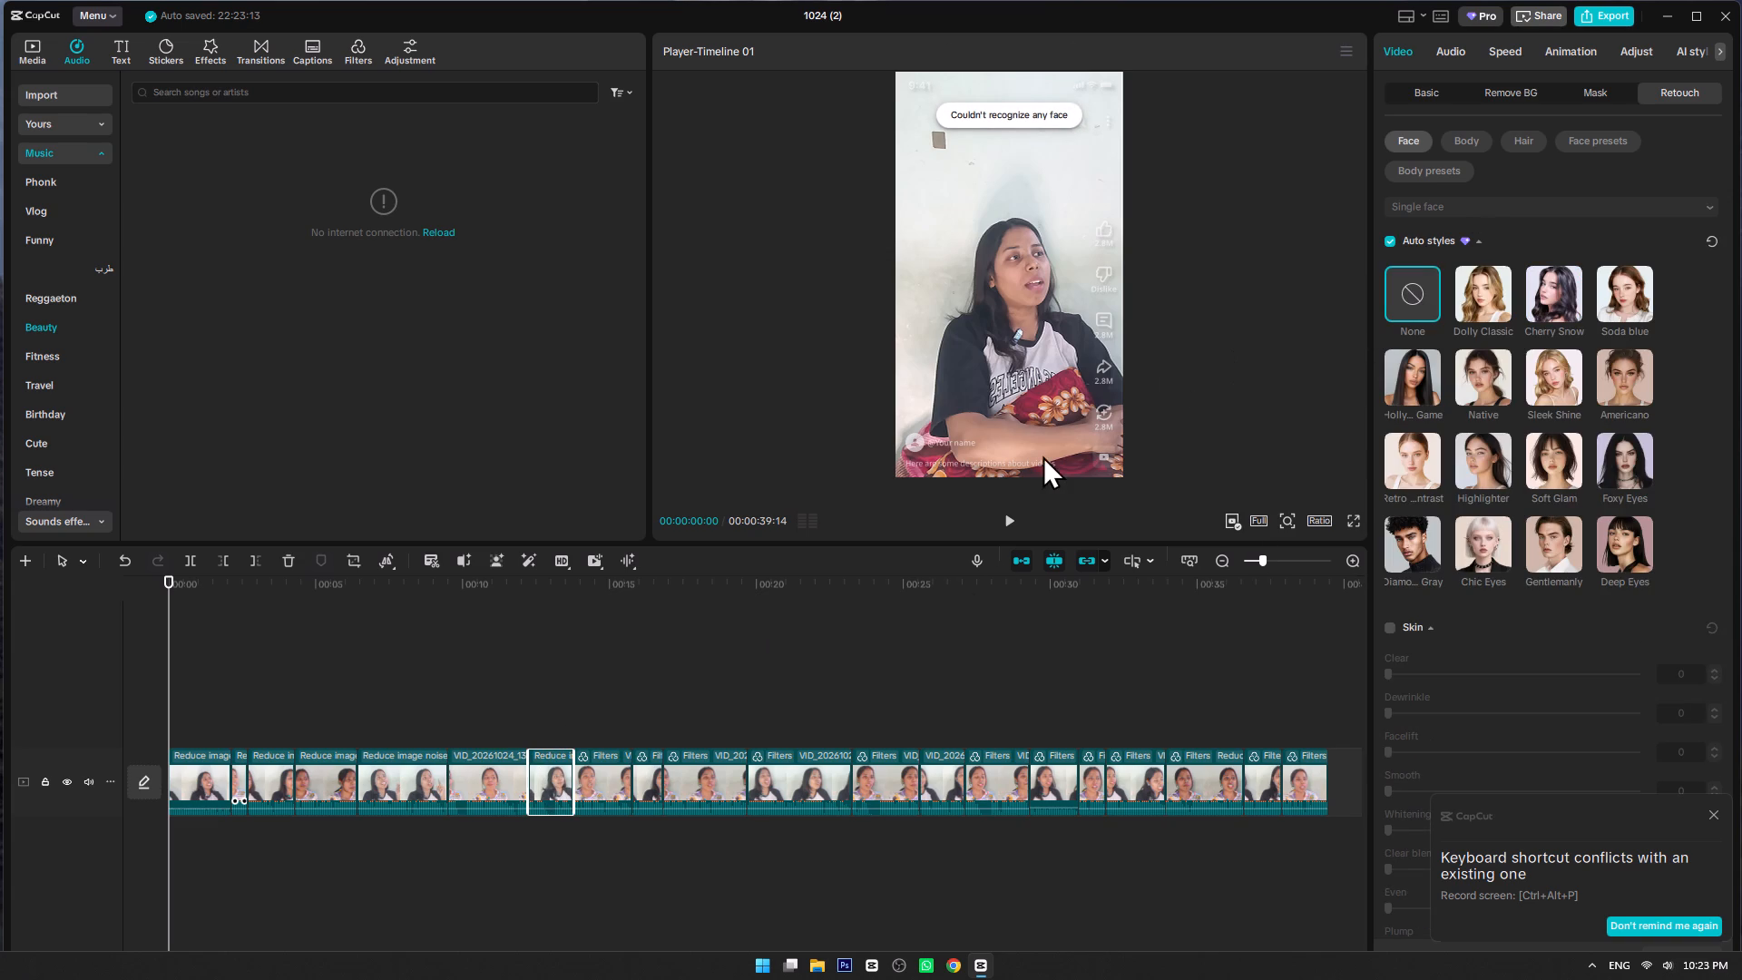
click(606, 783)
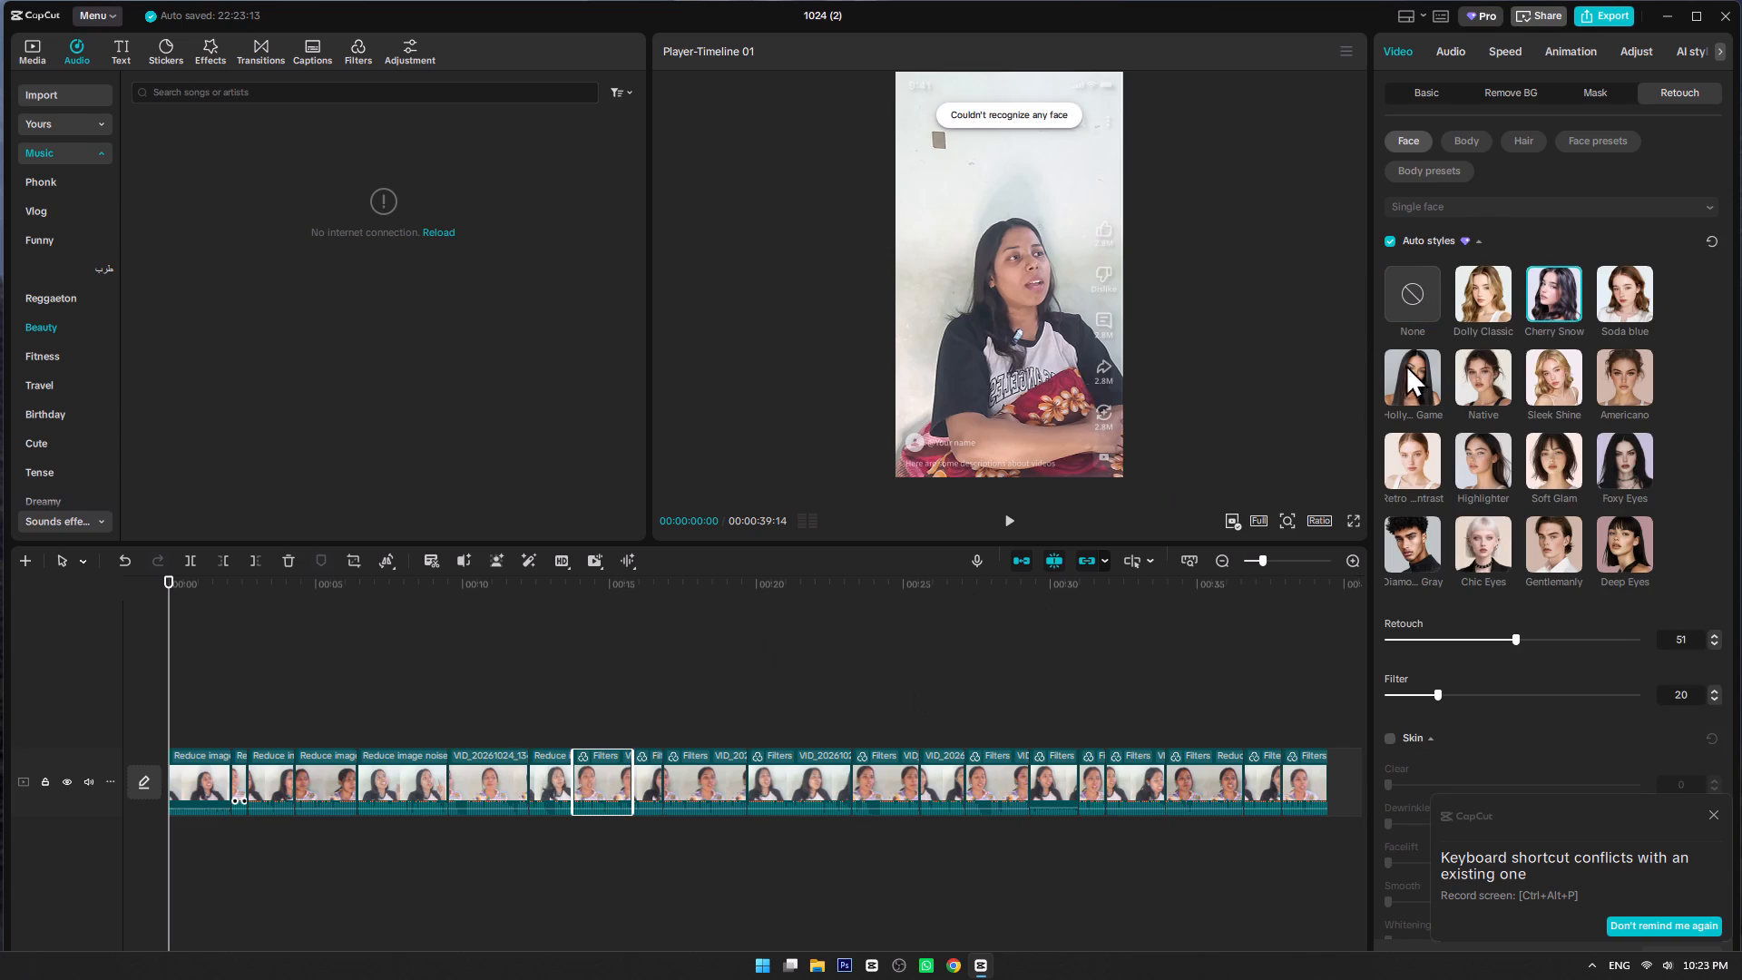
click(1417, 282)
click(642, 786)
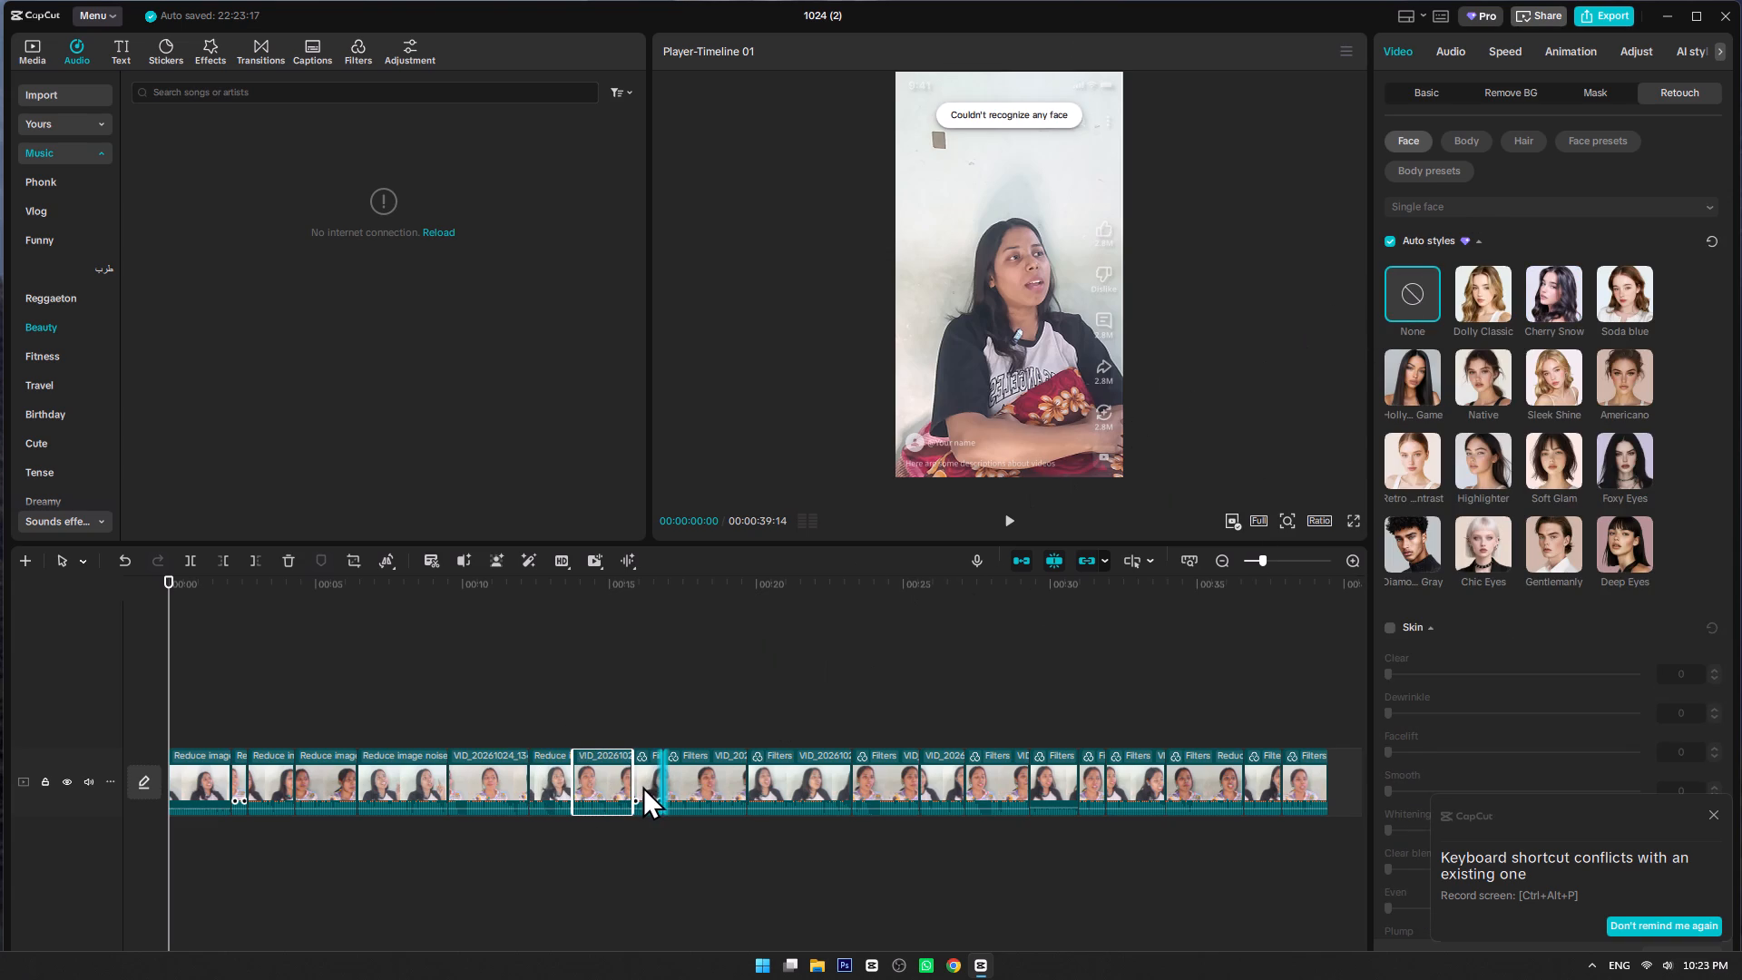
click(1424, 293)
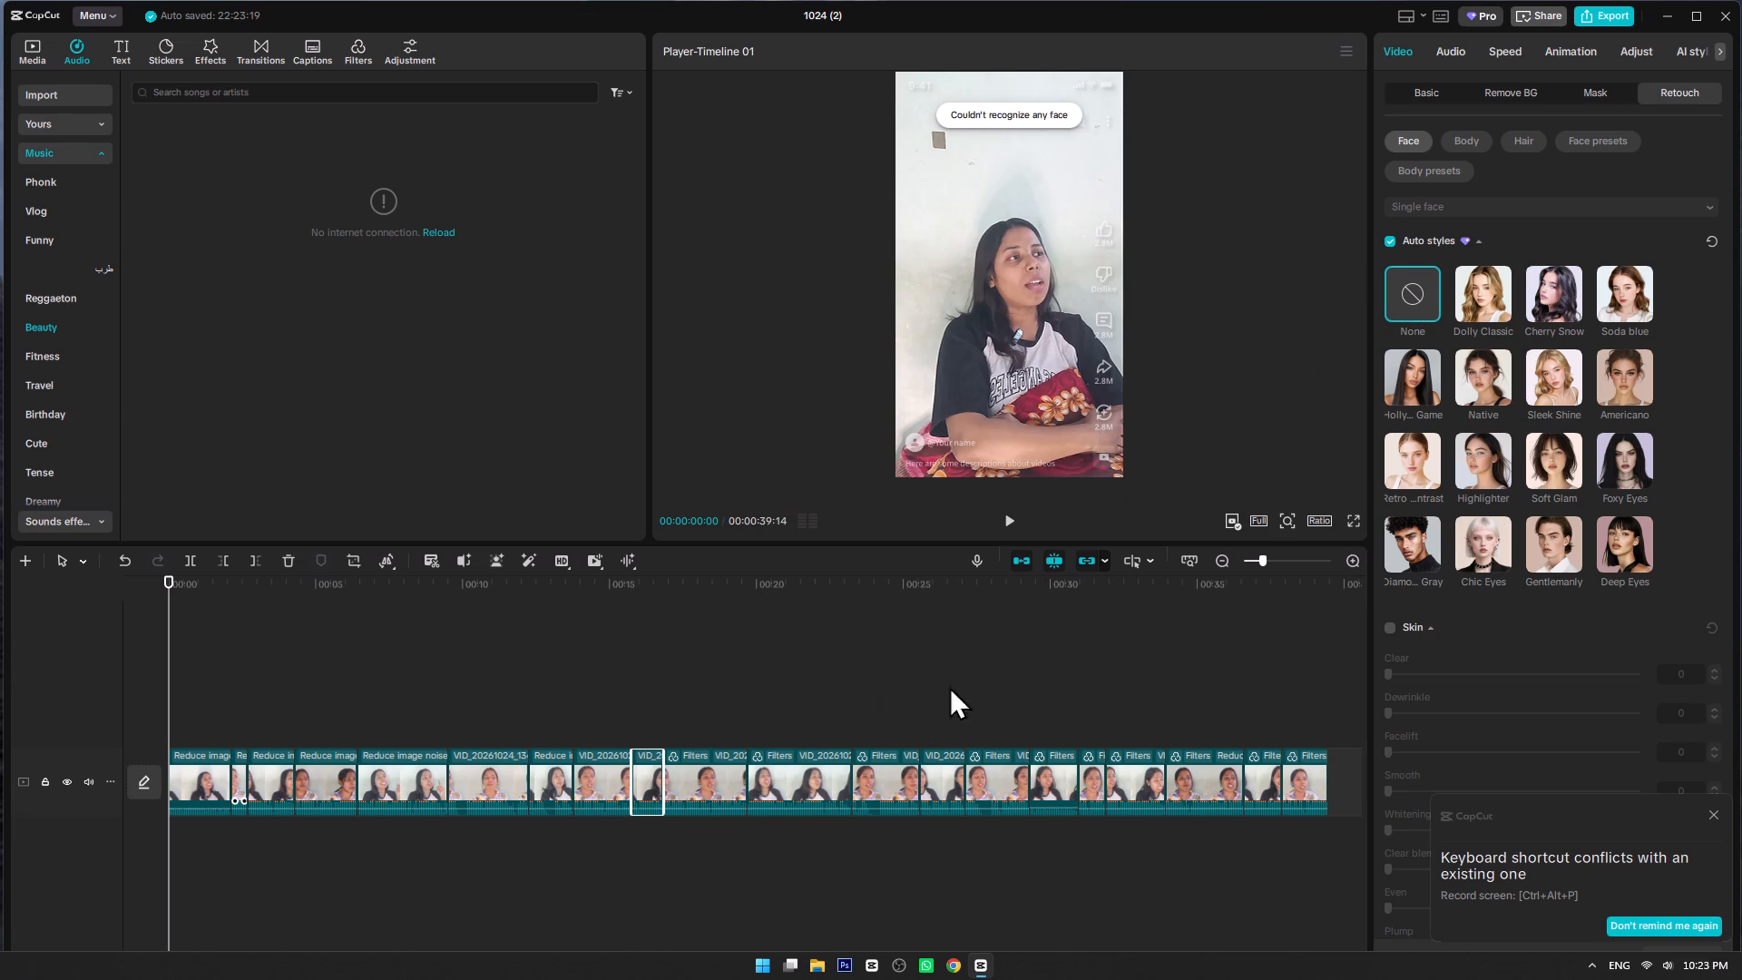
Set the face retouch Auto style to None on the tenth, eleventh and twelfth clips.
click(724, 779)
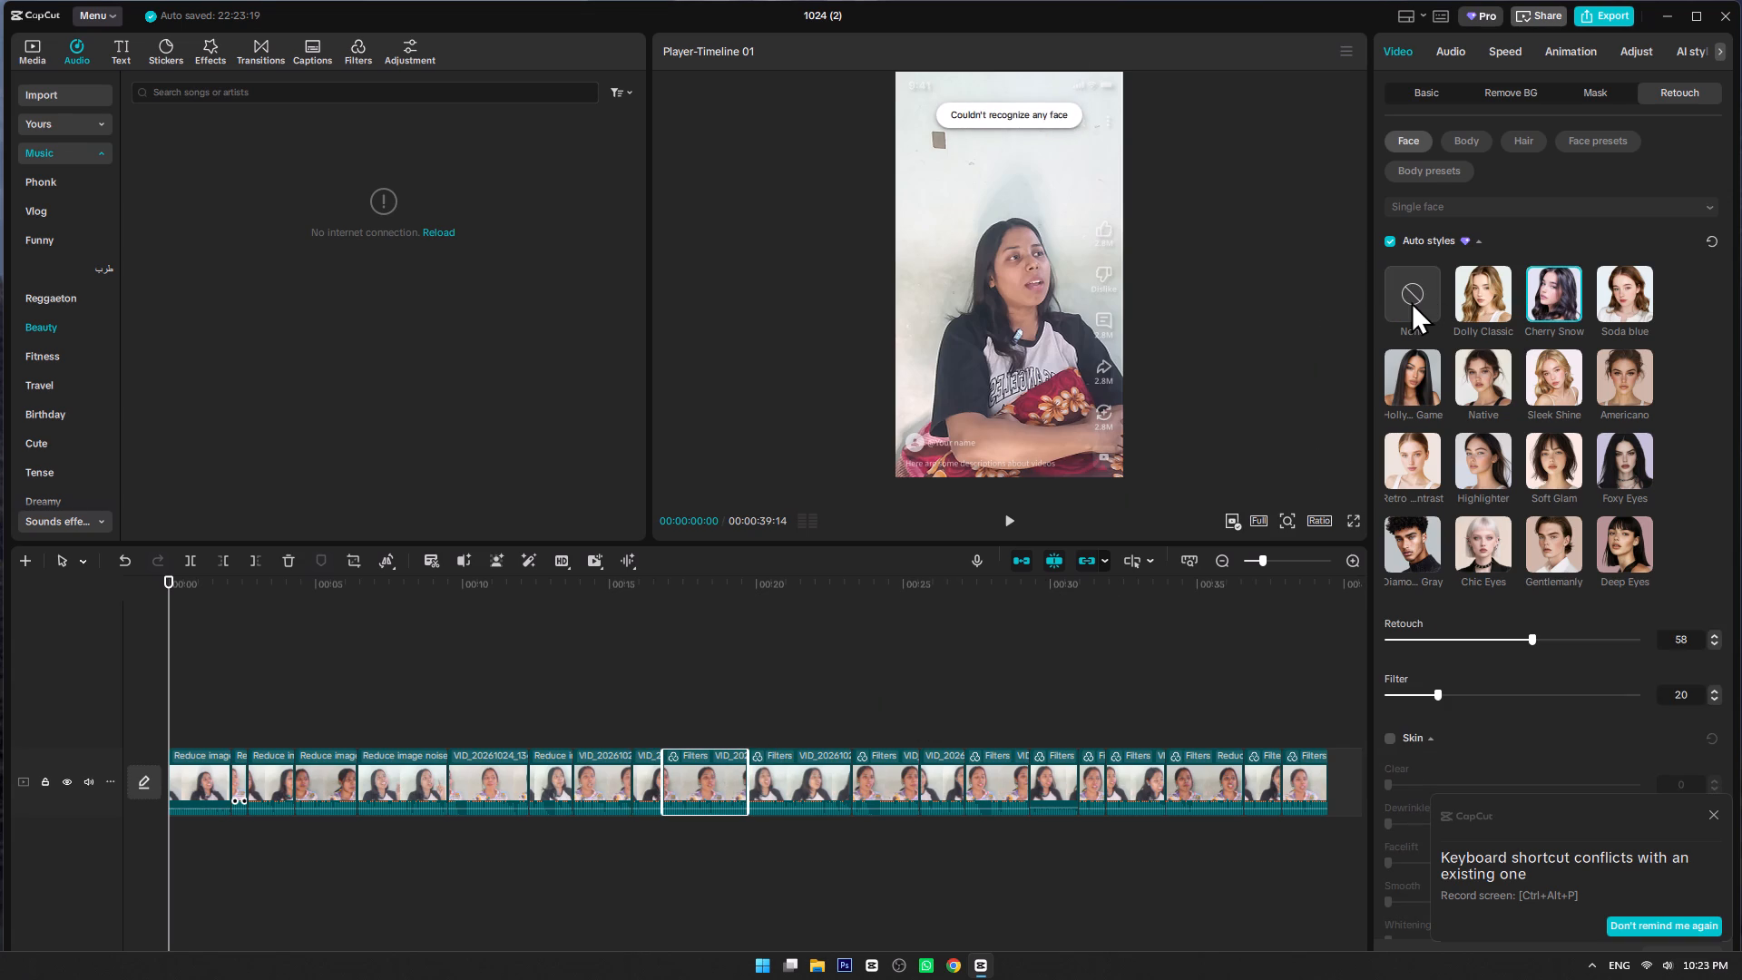
click(1411, 301)
click(793, 794)
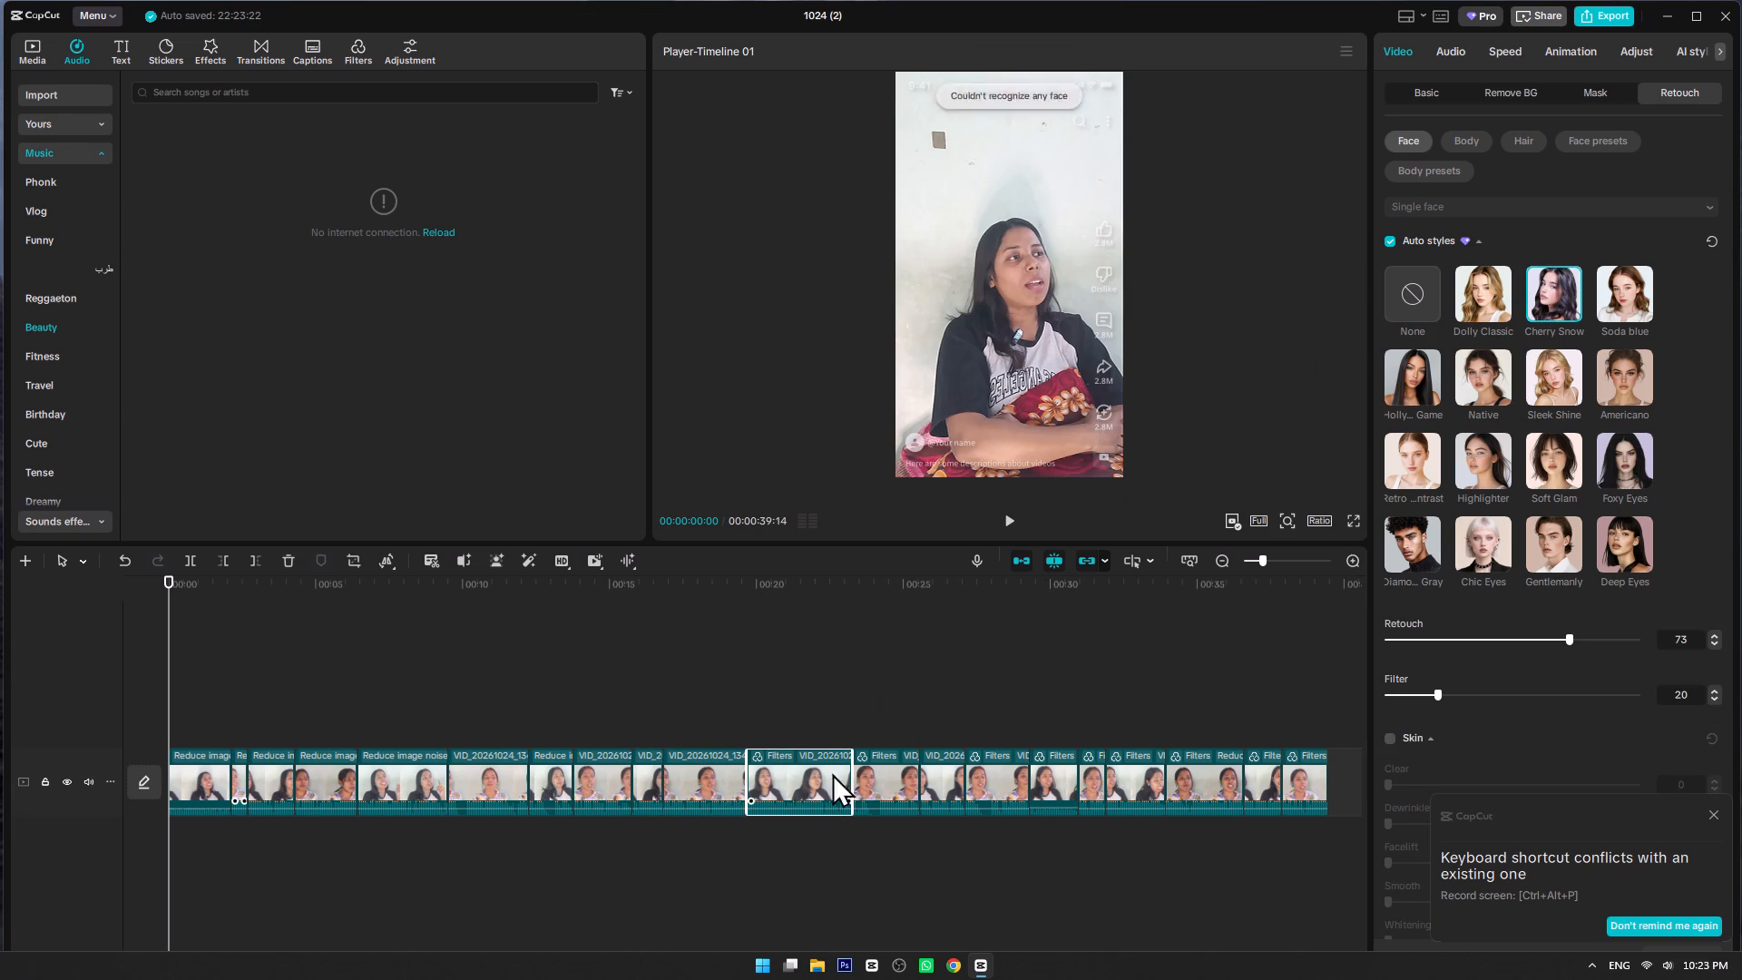
click(1412, 302)
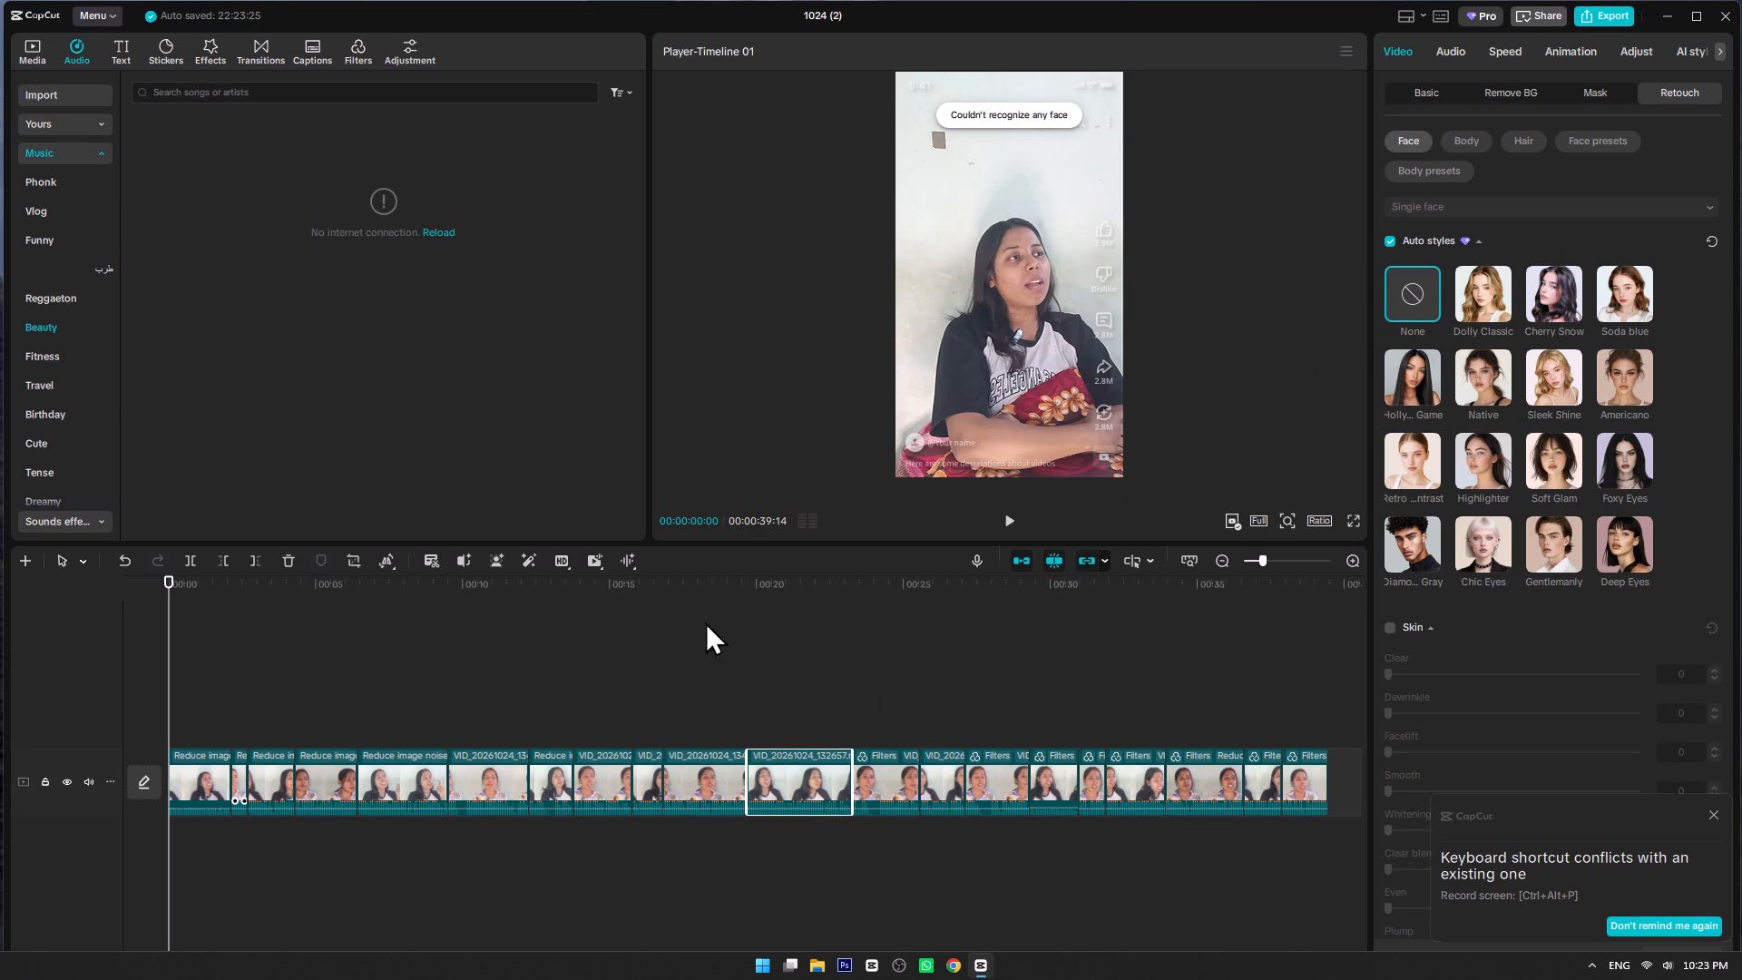
click(893, 777)
click(1404, 295)
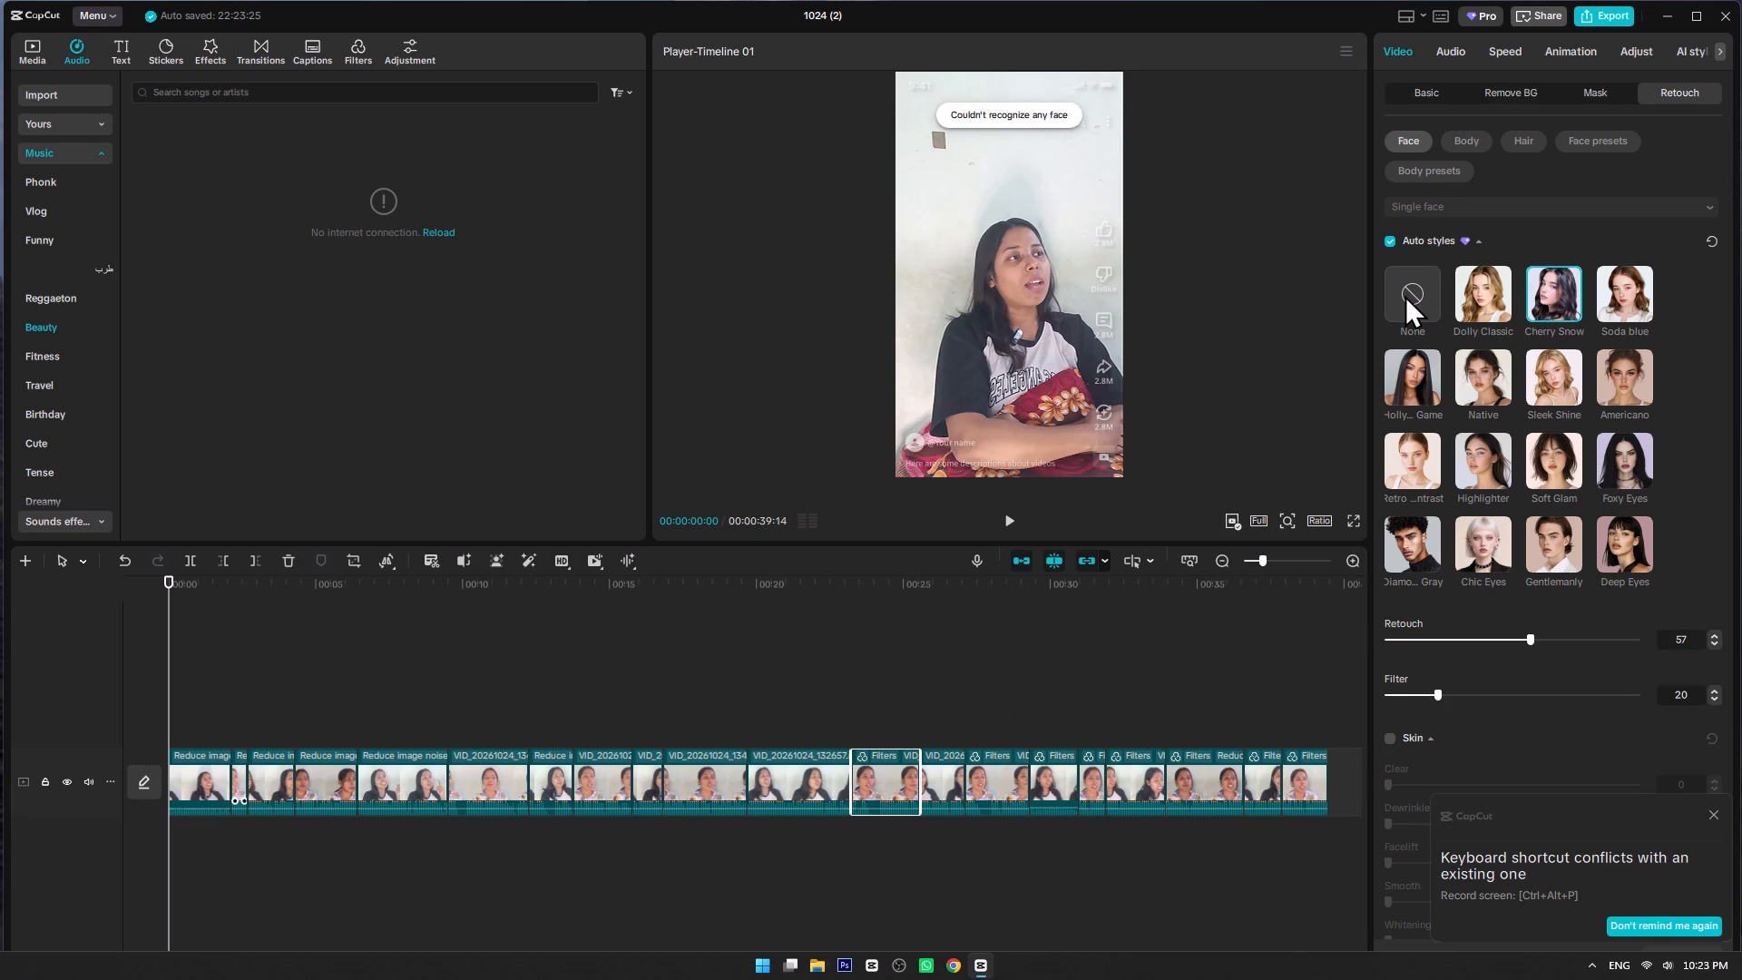
Check that the thirteenth clip has no Auto style, and set the fourteenth, fifteenth and sixteenth clips' Auto styles to None.
click(933, 769)
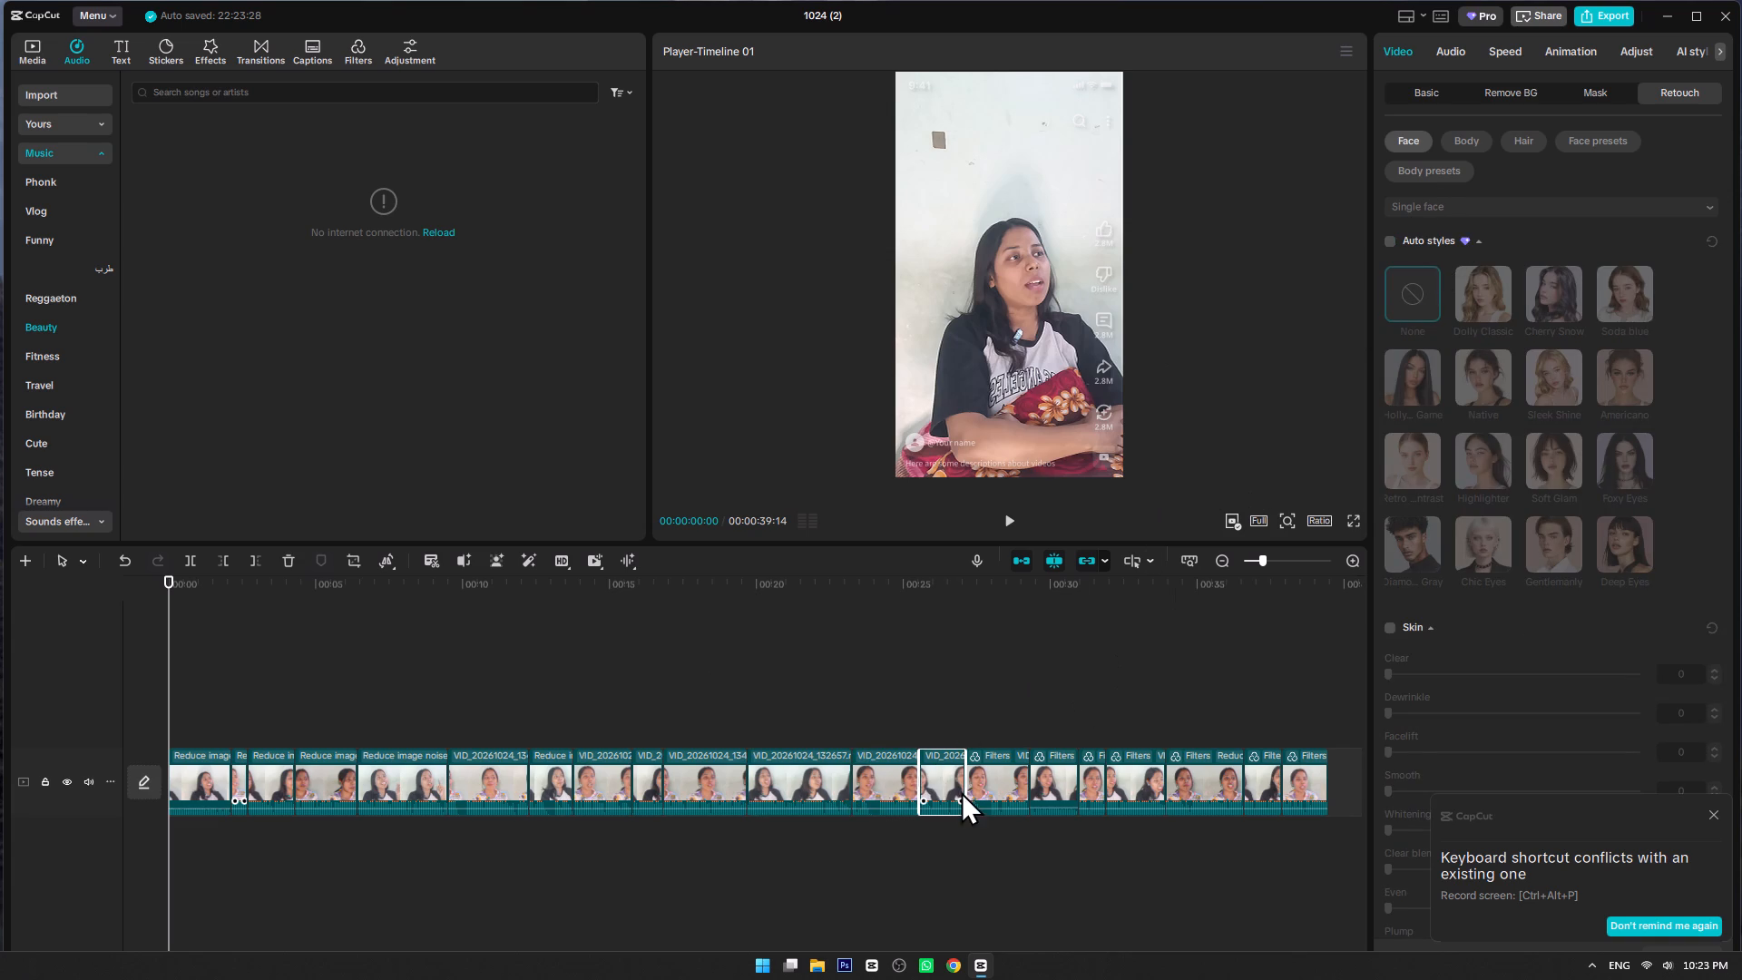
click(993, 786)
click(1414, 301)
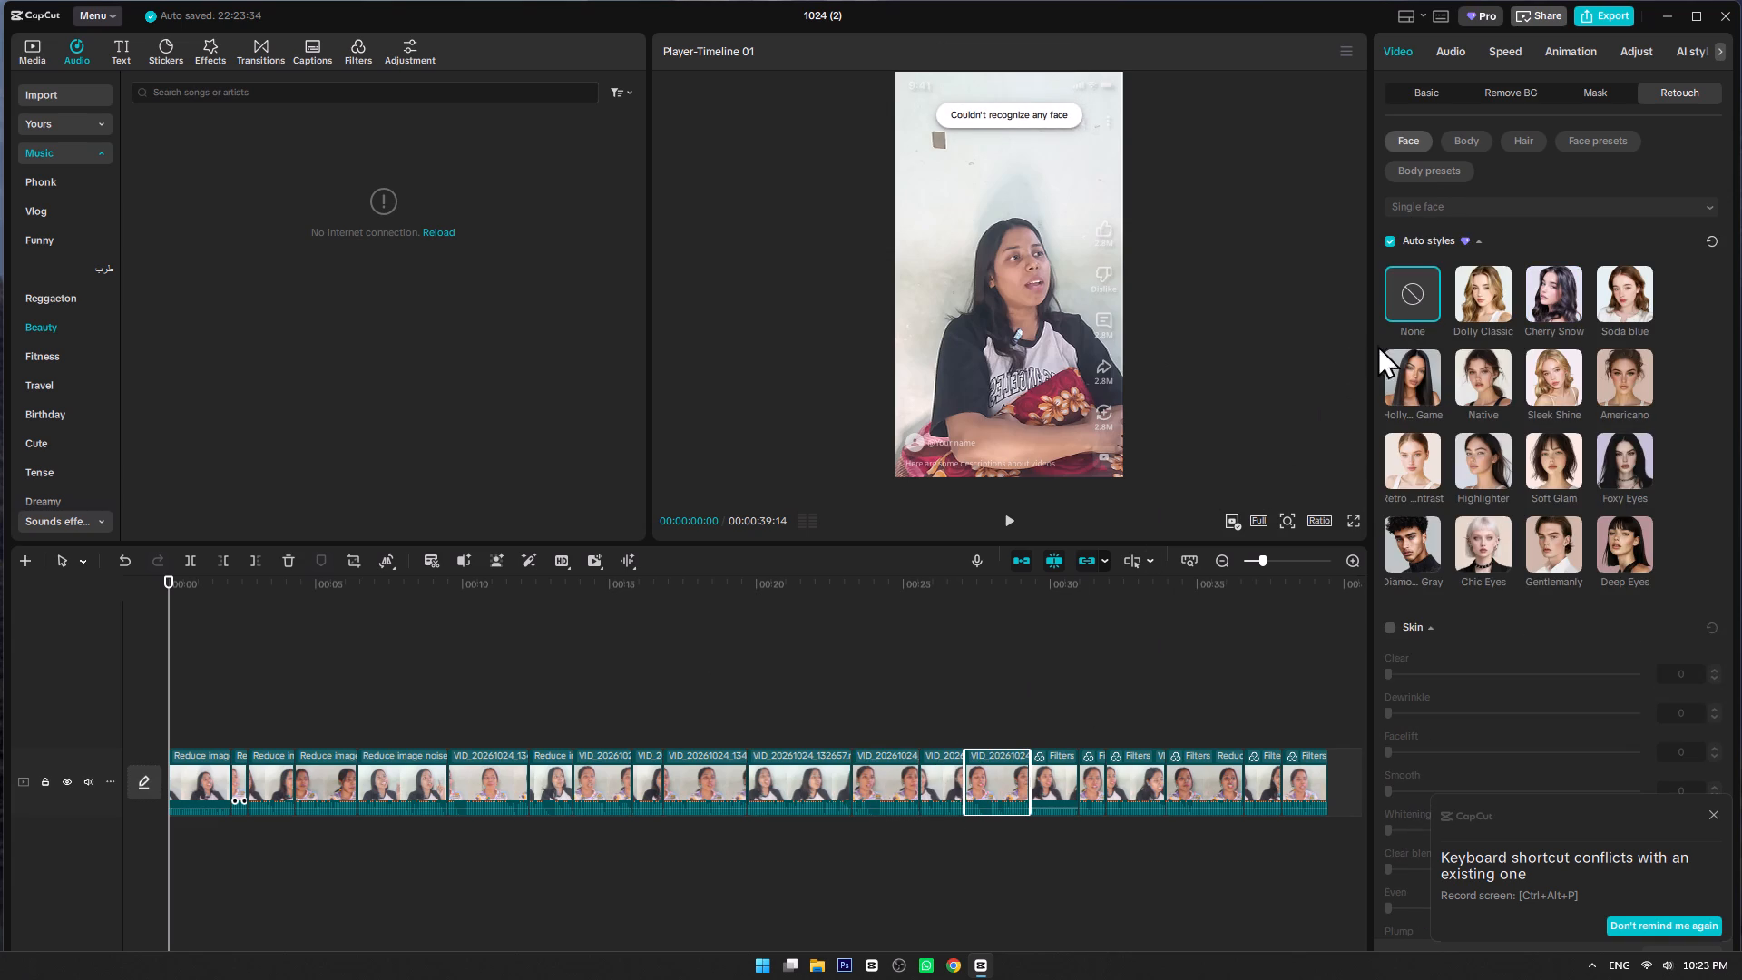
click(1054, 791)
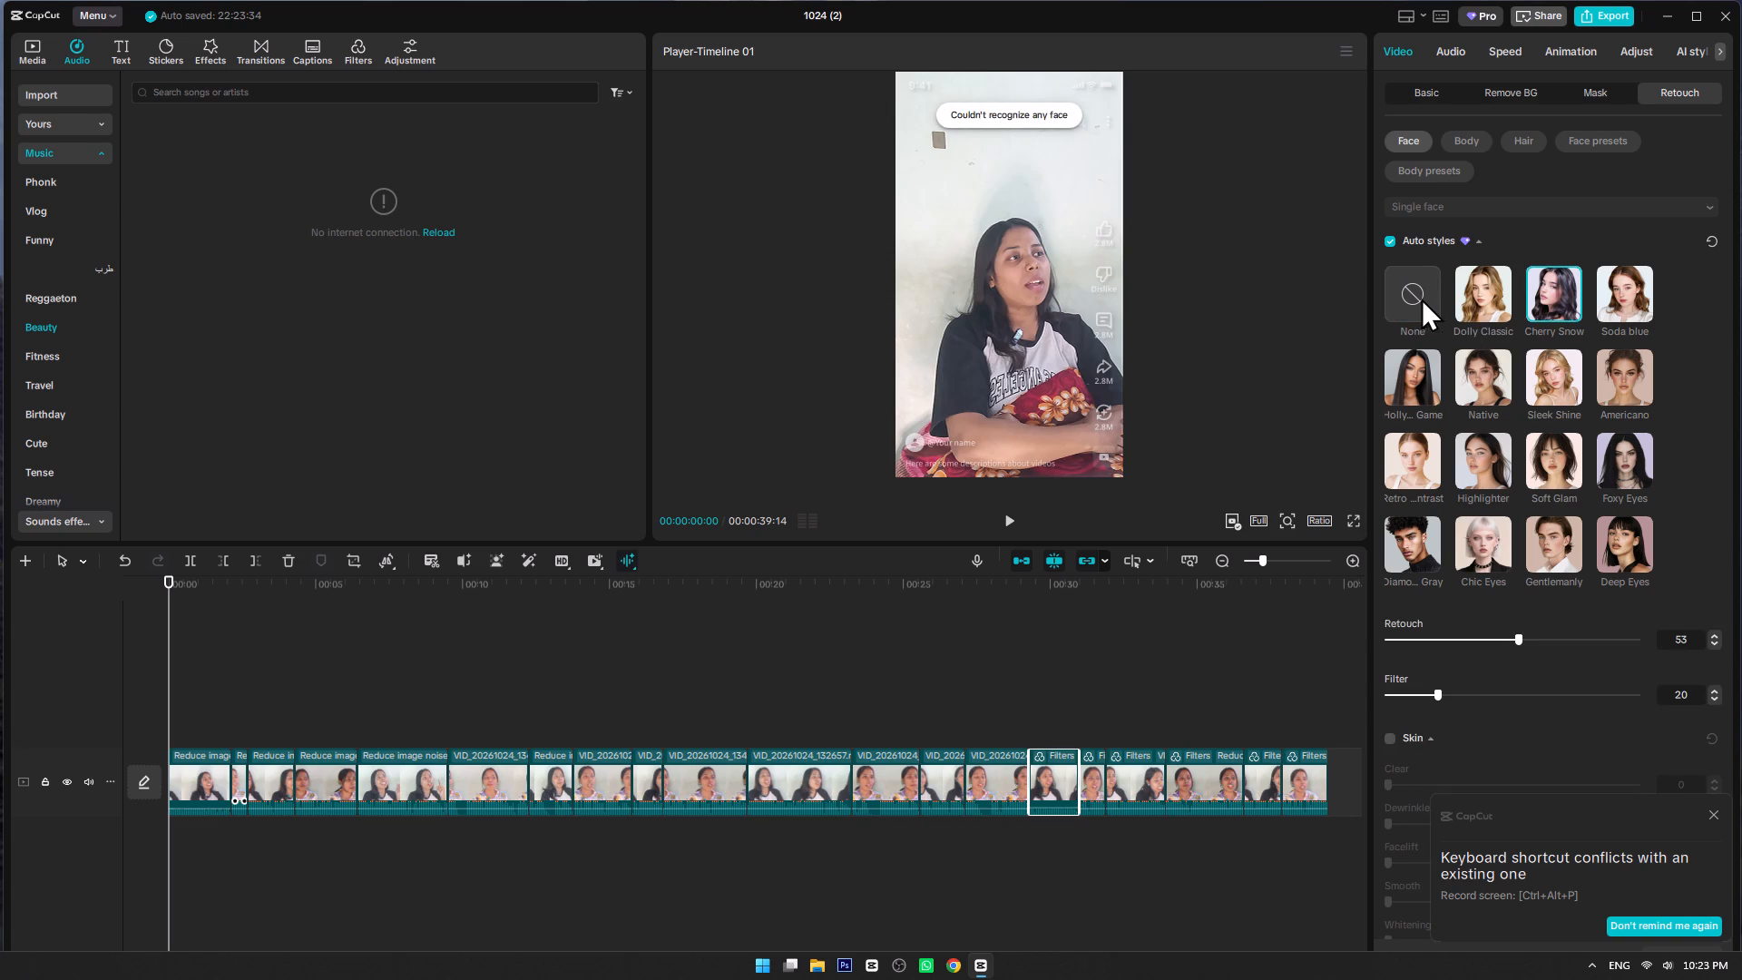
click(1405, 297)
click(1091, 778)
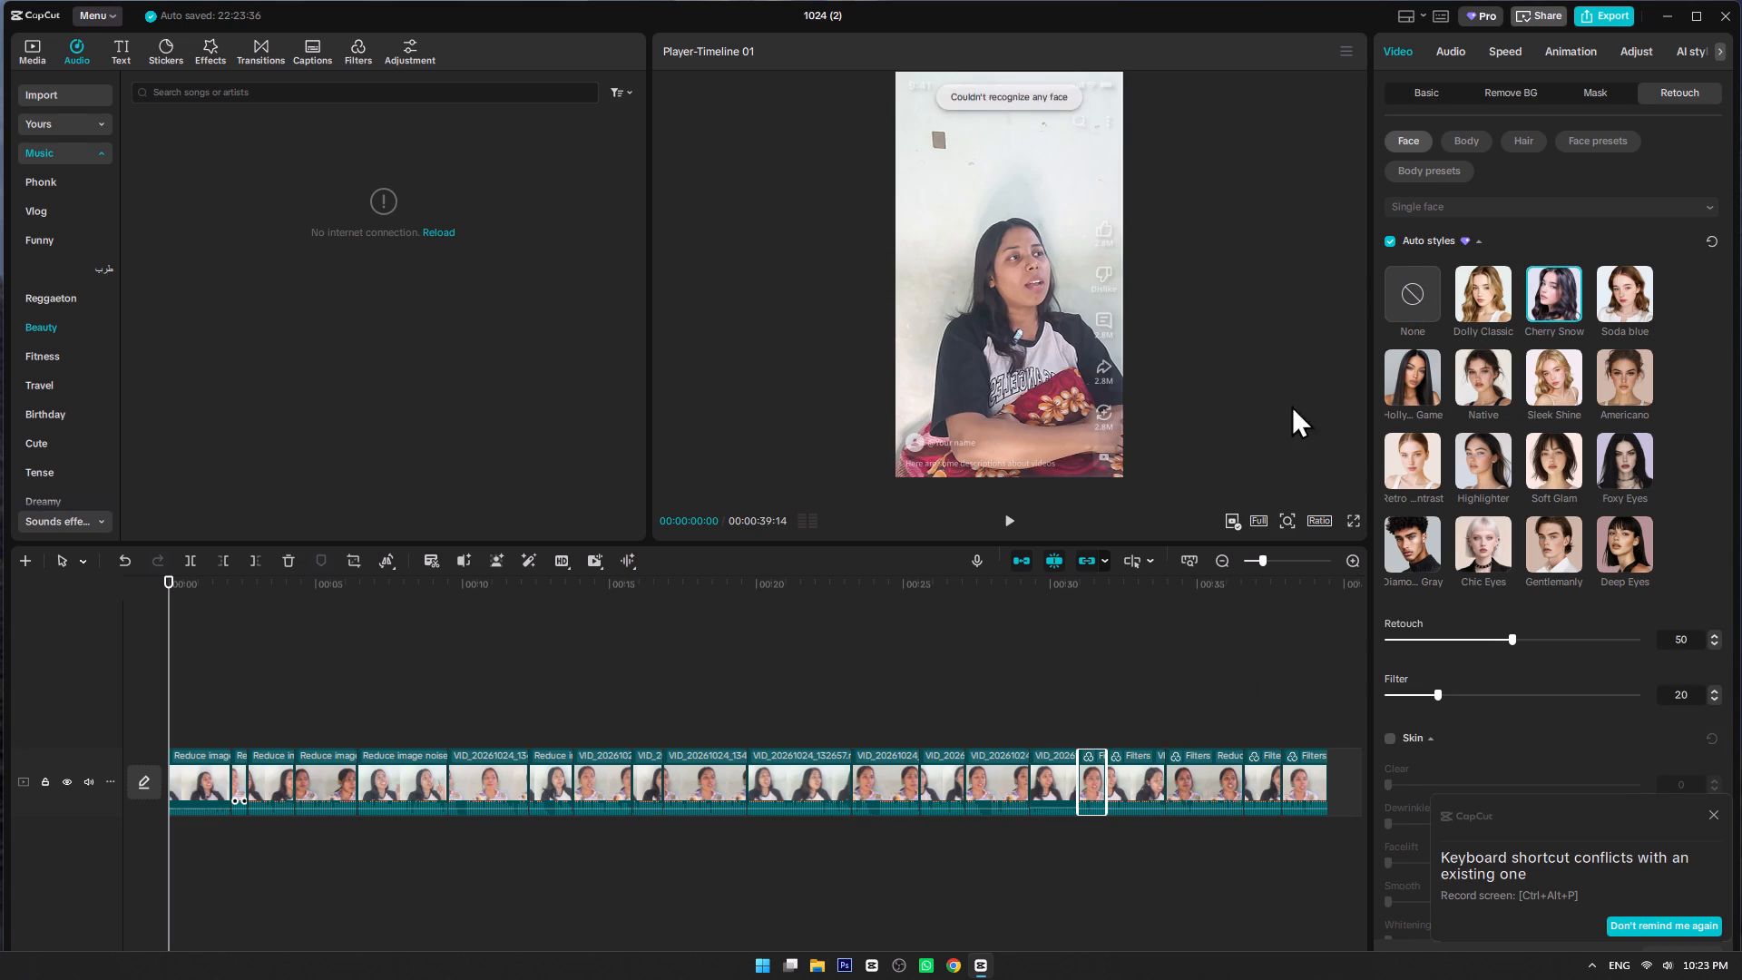
click(1419, 281)
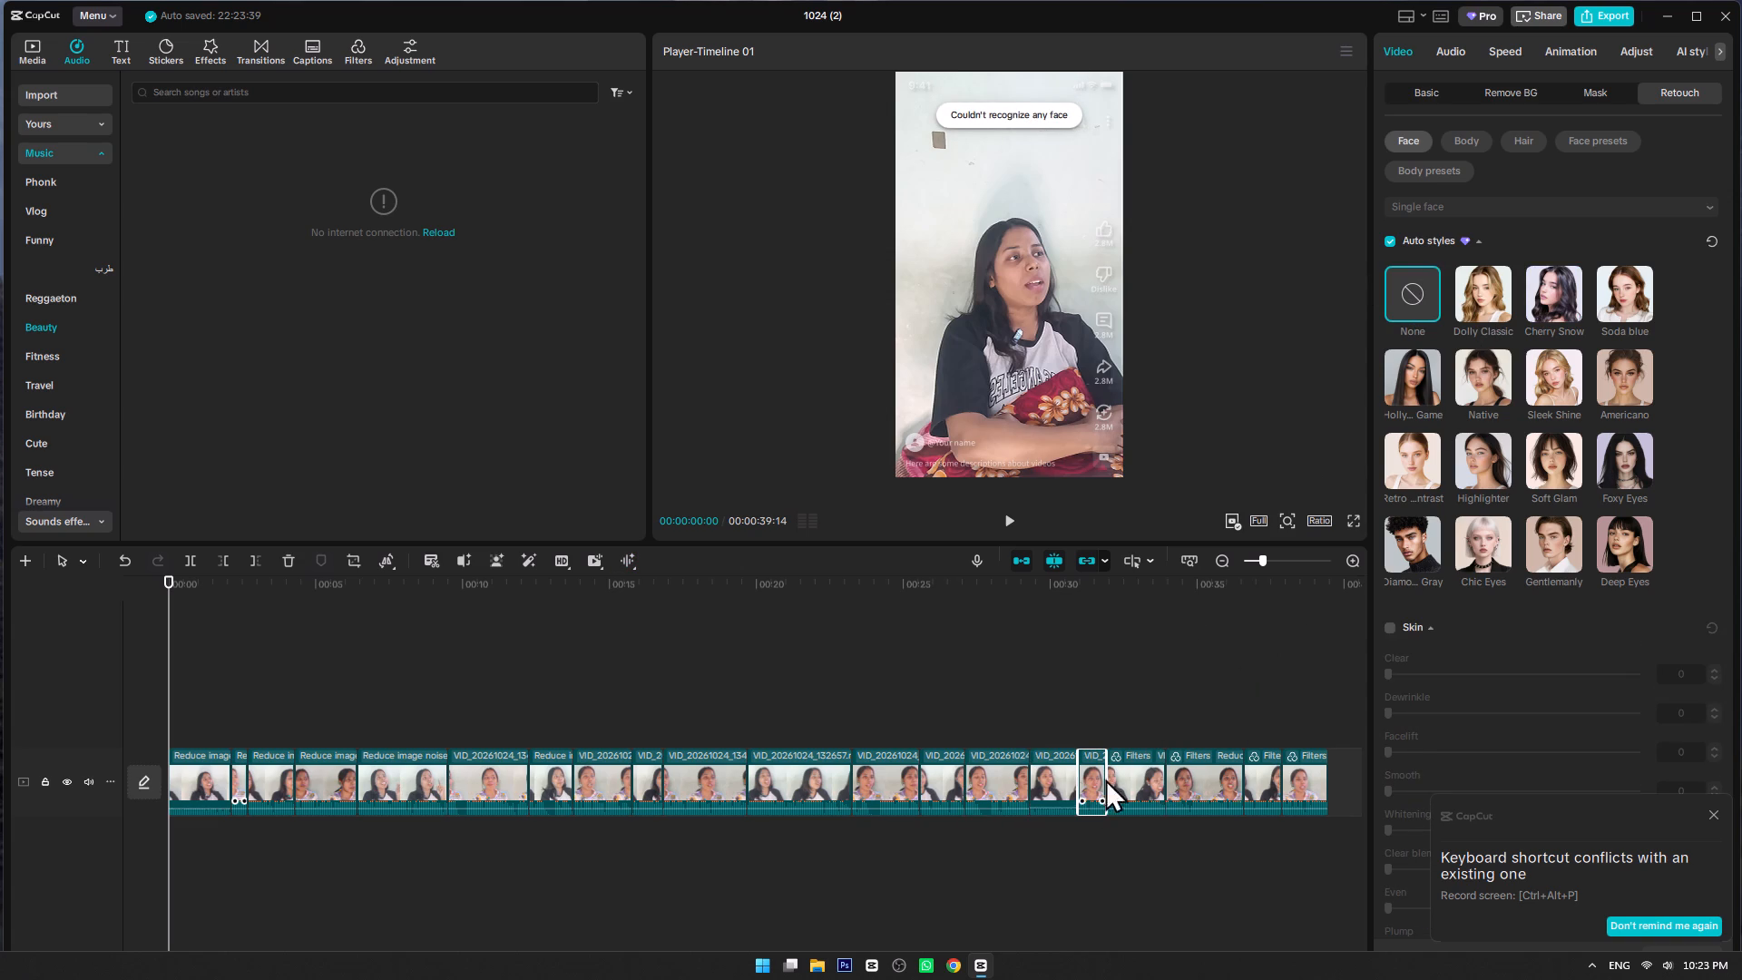
Set the face retouch Auto style to None on each of the last four clips.
click(1128, 775)
click(1406, 290)
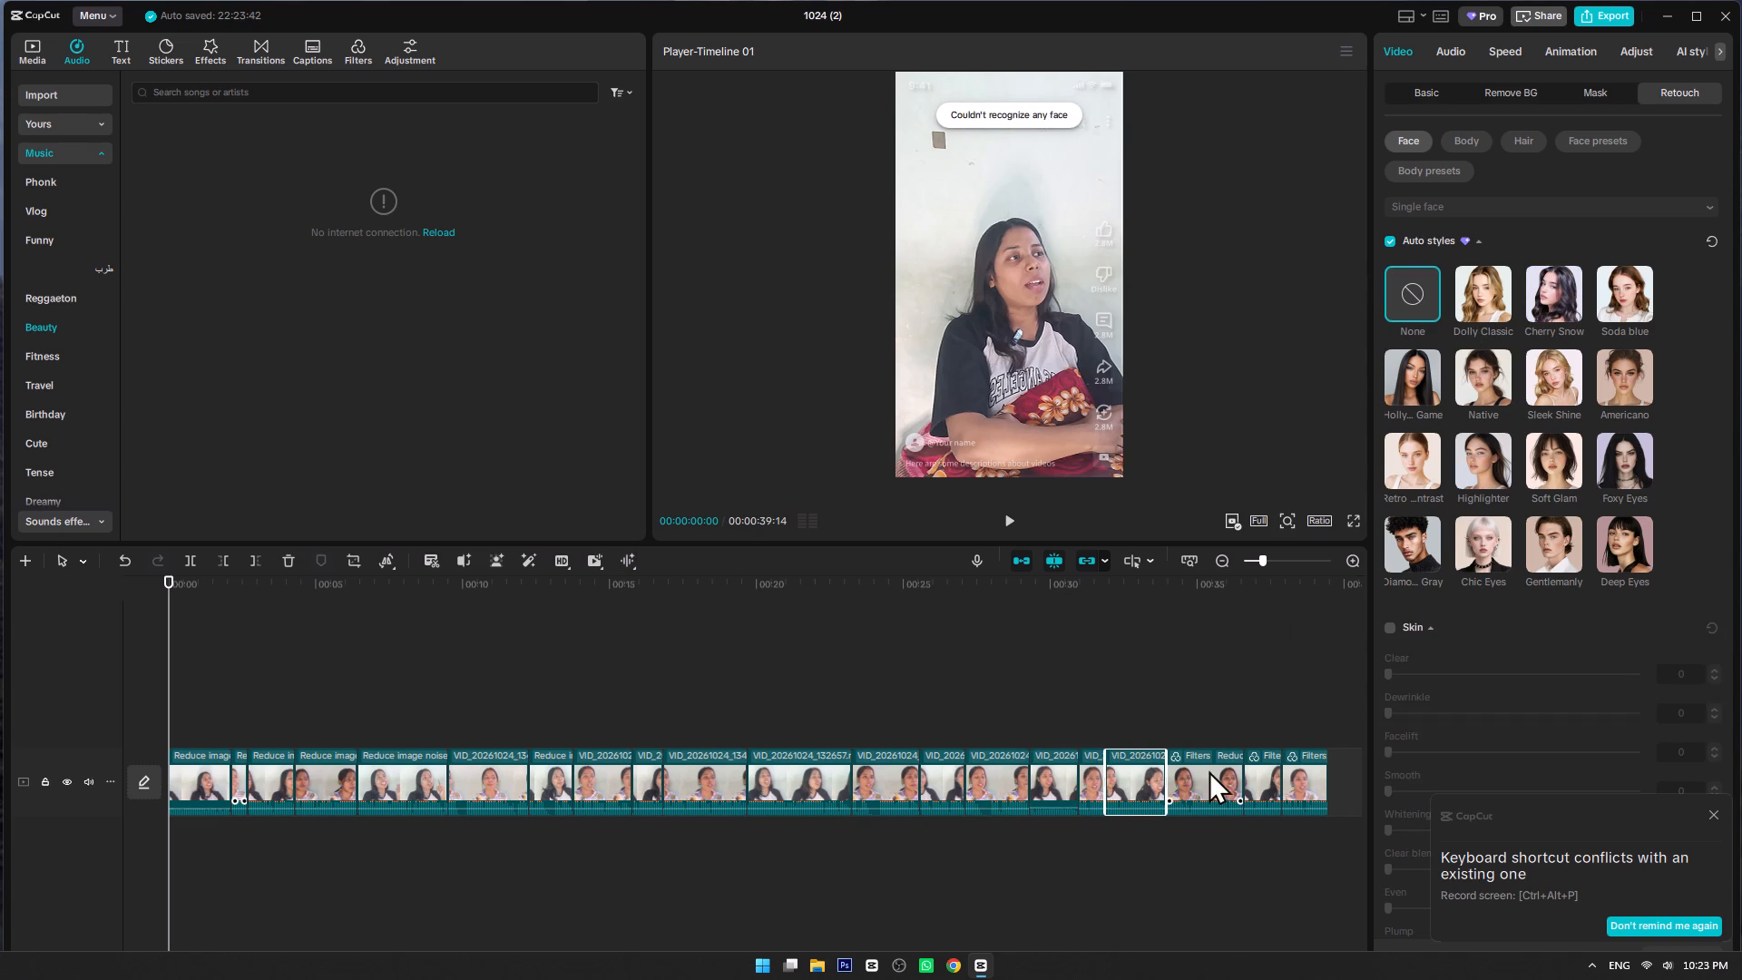
click(1199, 784)
click(1416, 279)
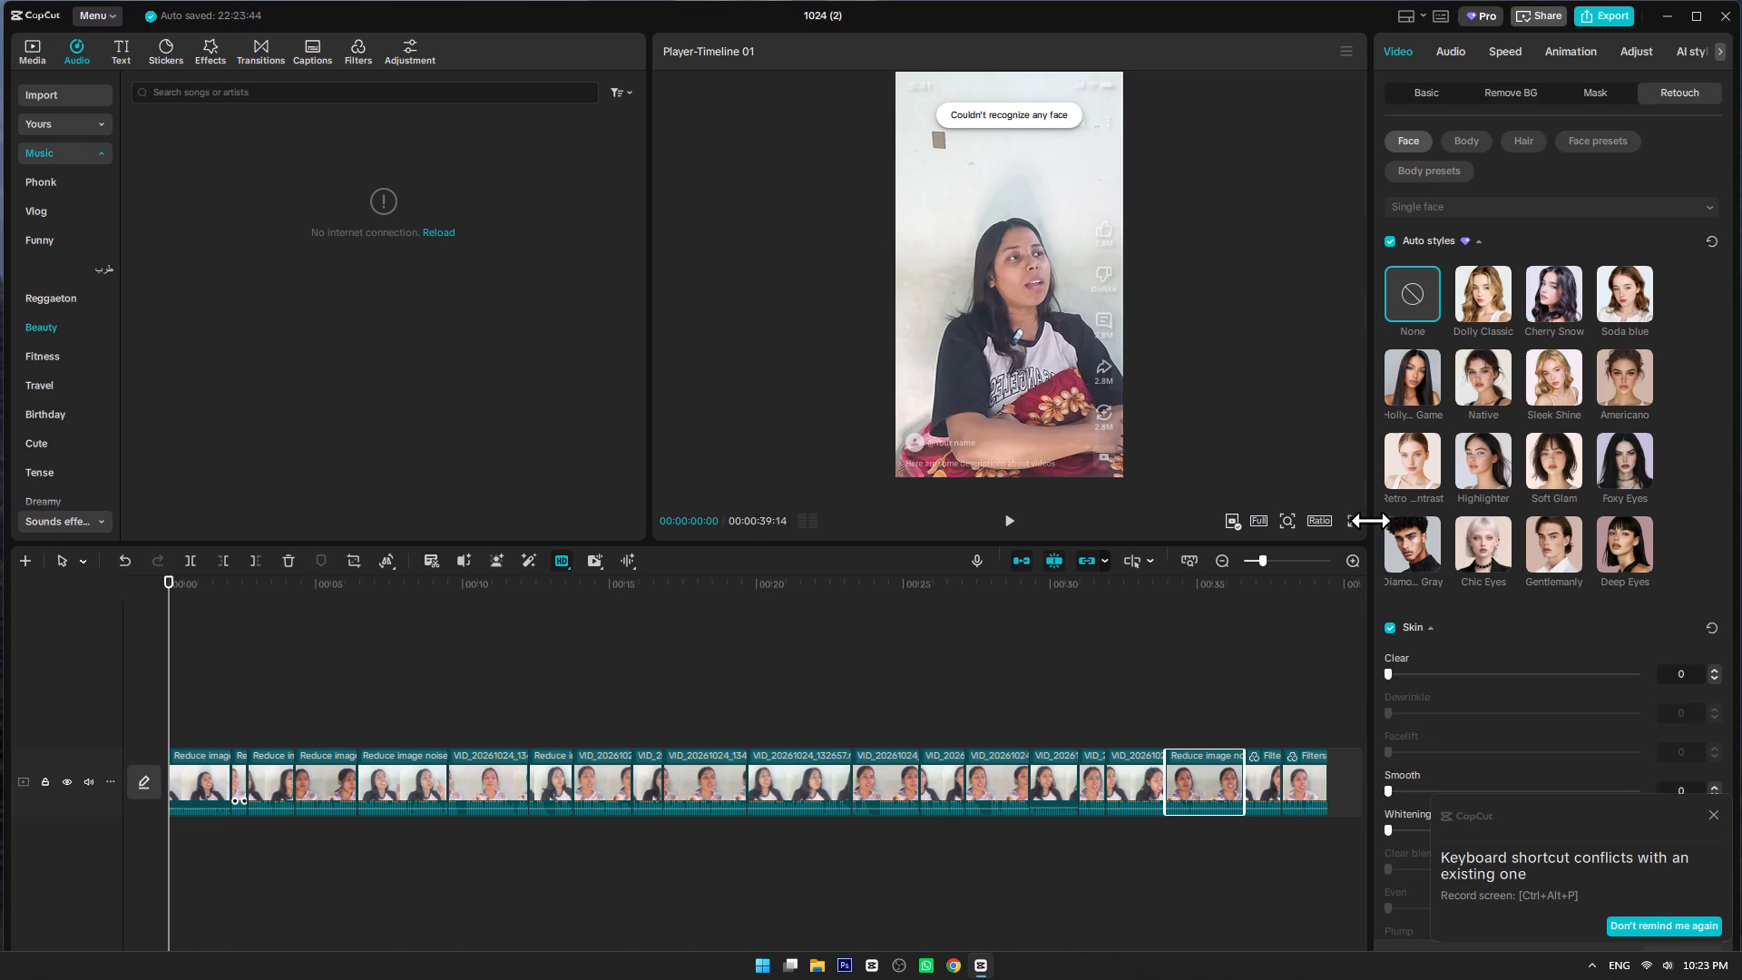
click(1259, 776)
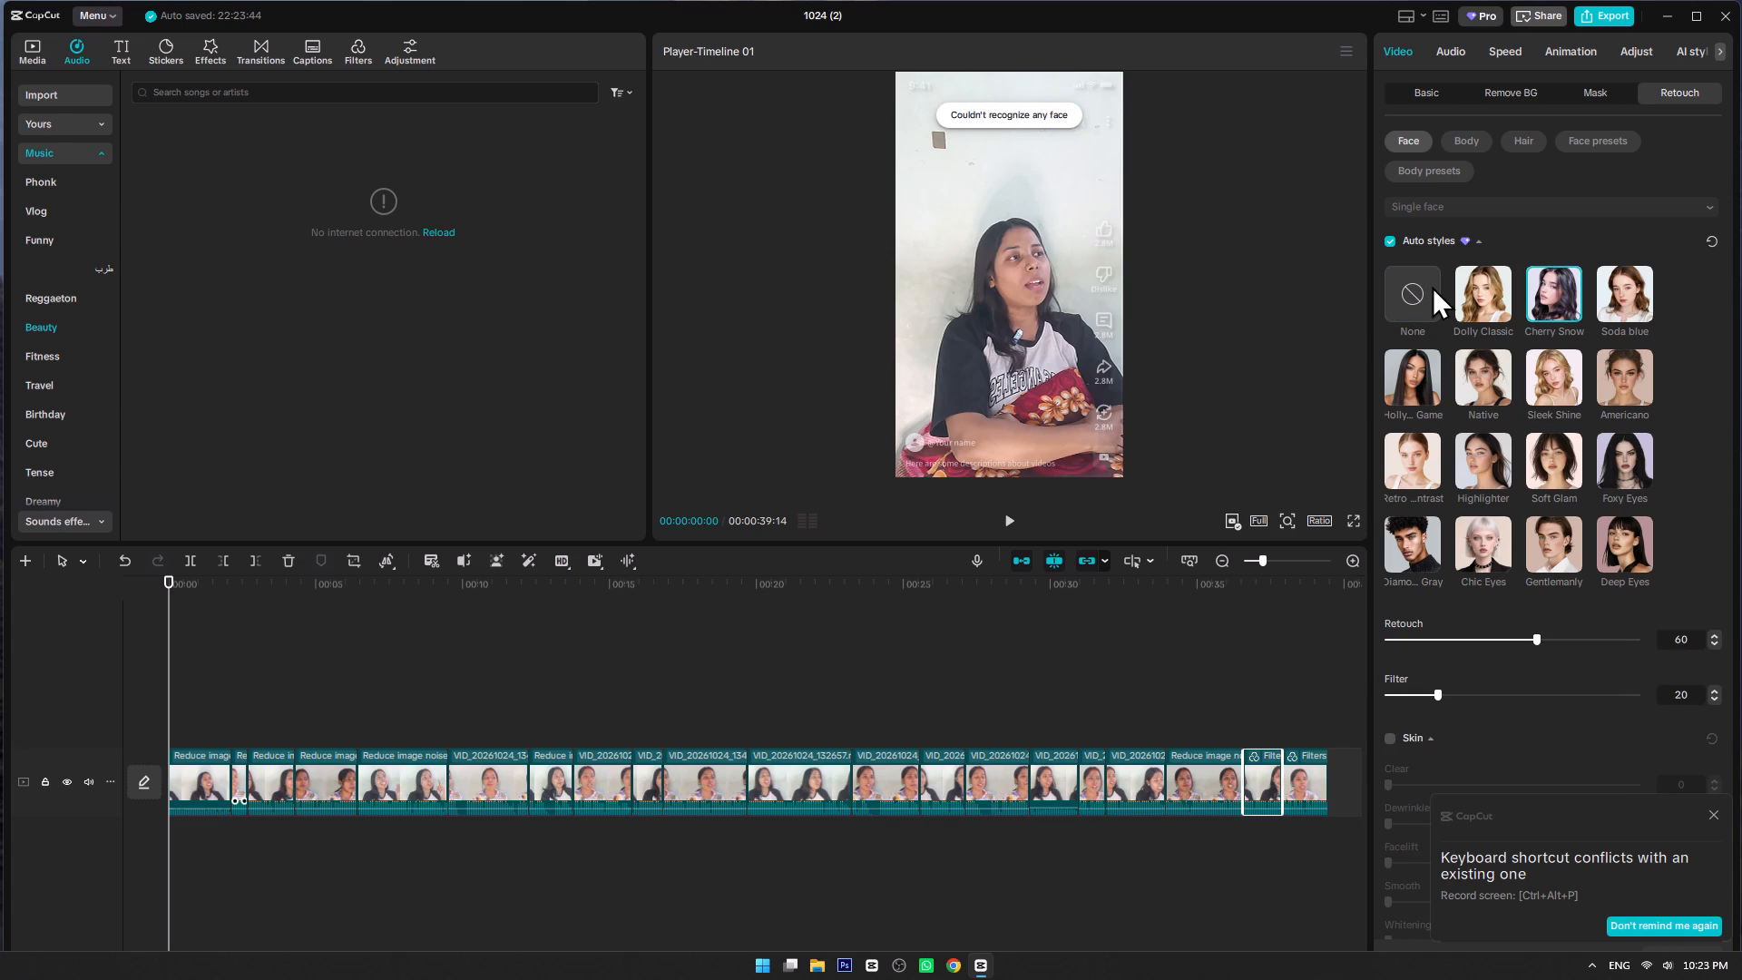
click(1432, 286)
click(1304, 778)
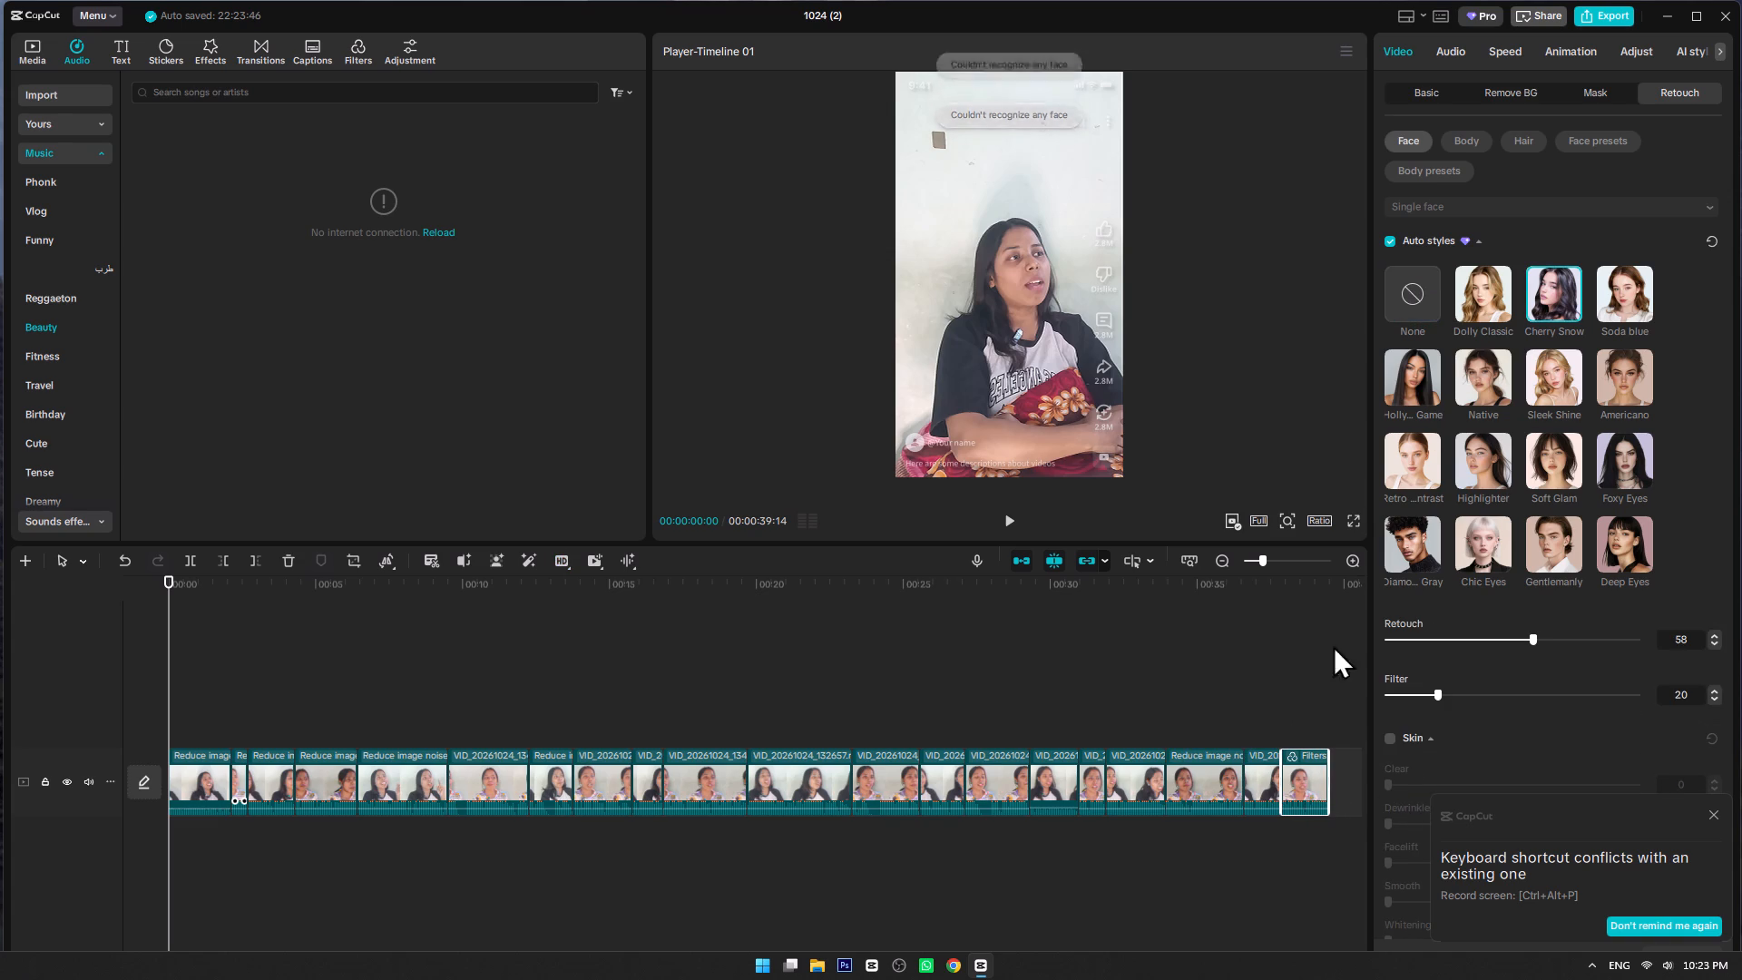
click(1415, 298)
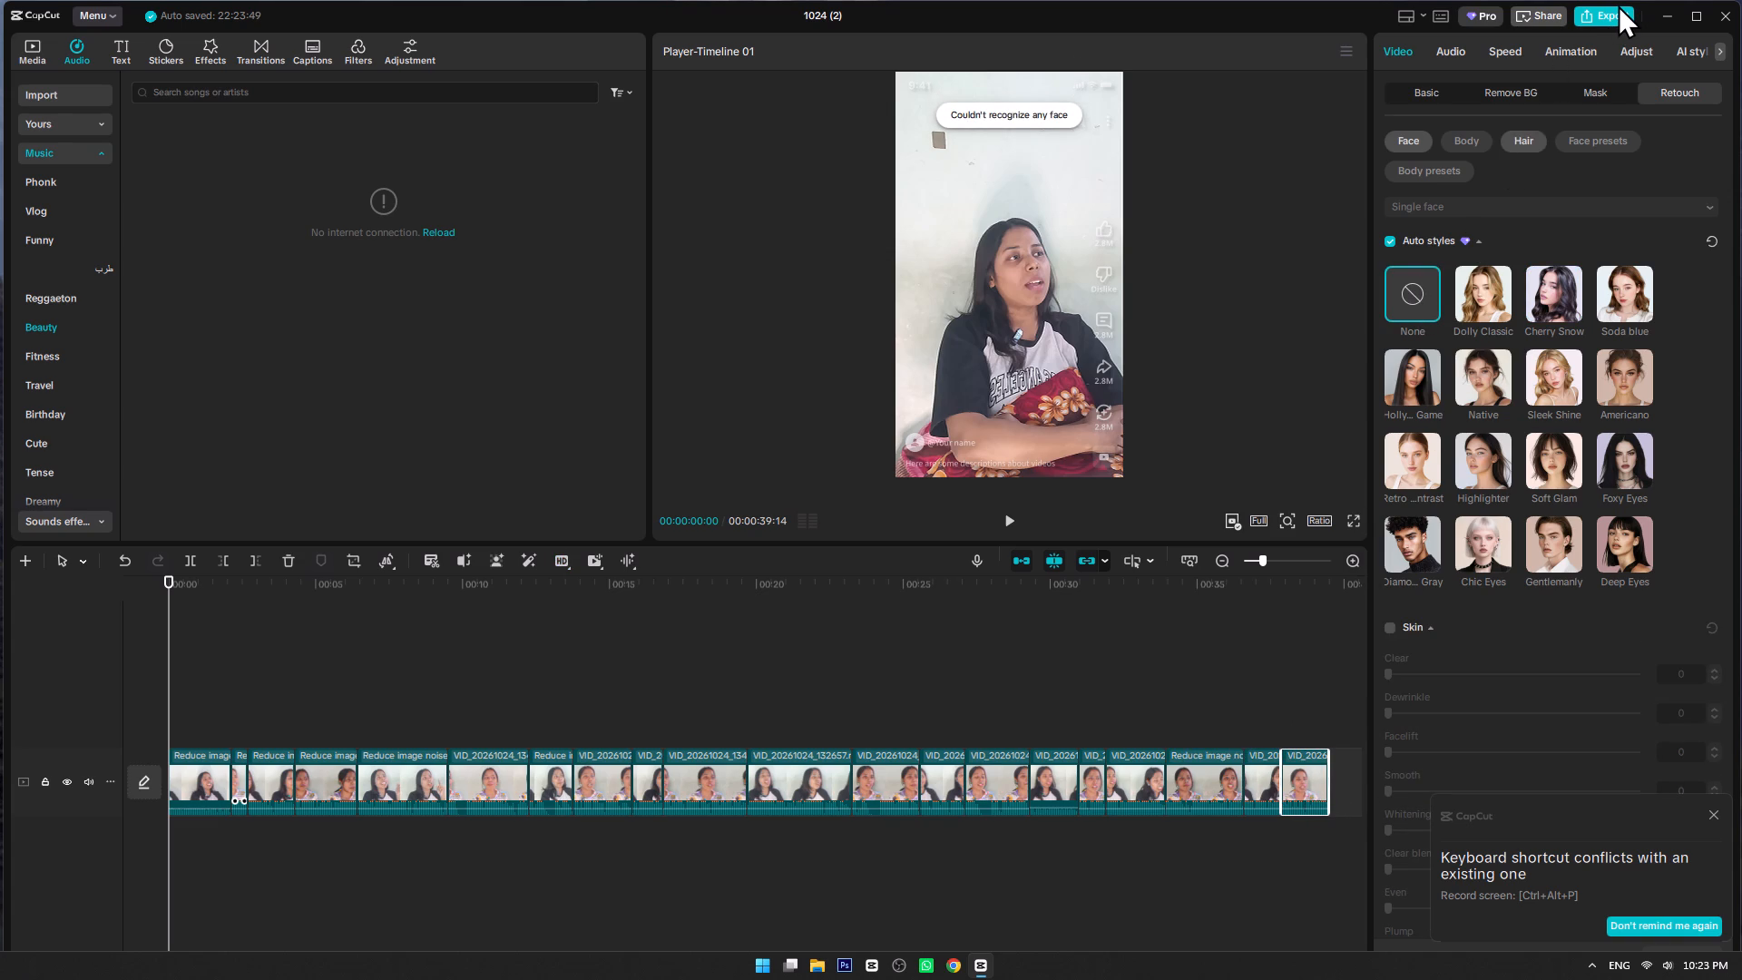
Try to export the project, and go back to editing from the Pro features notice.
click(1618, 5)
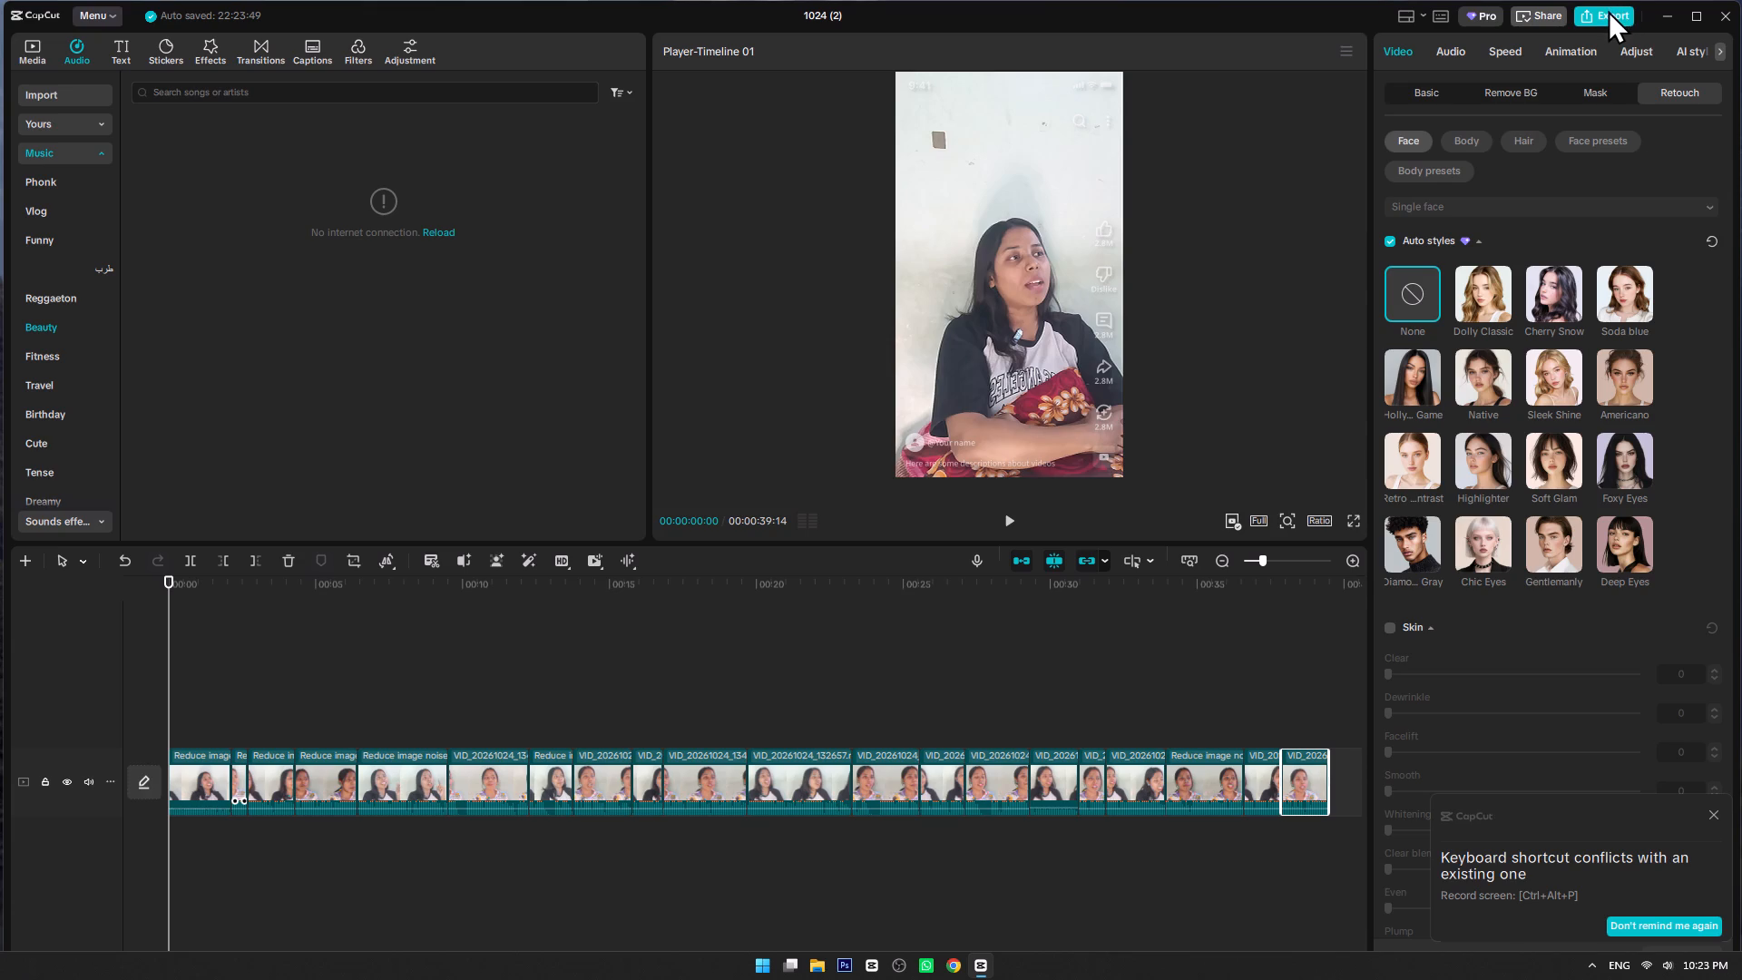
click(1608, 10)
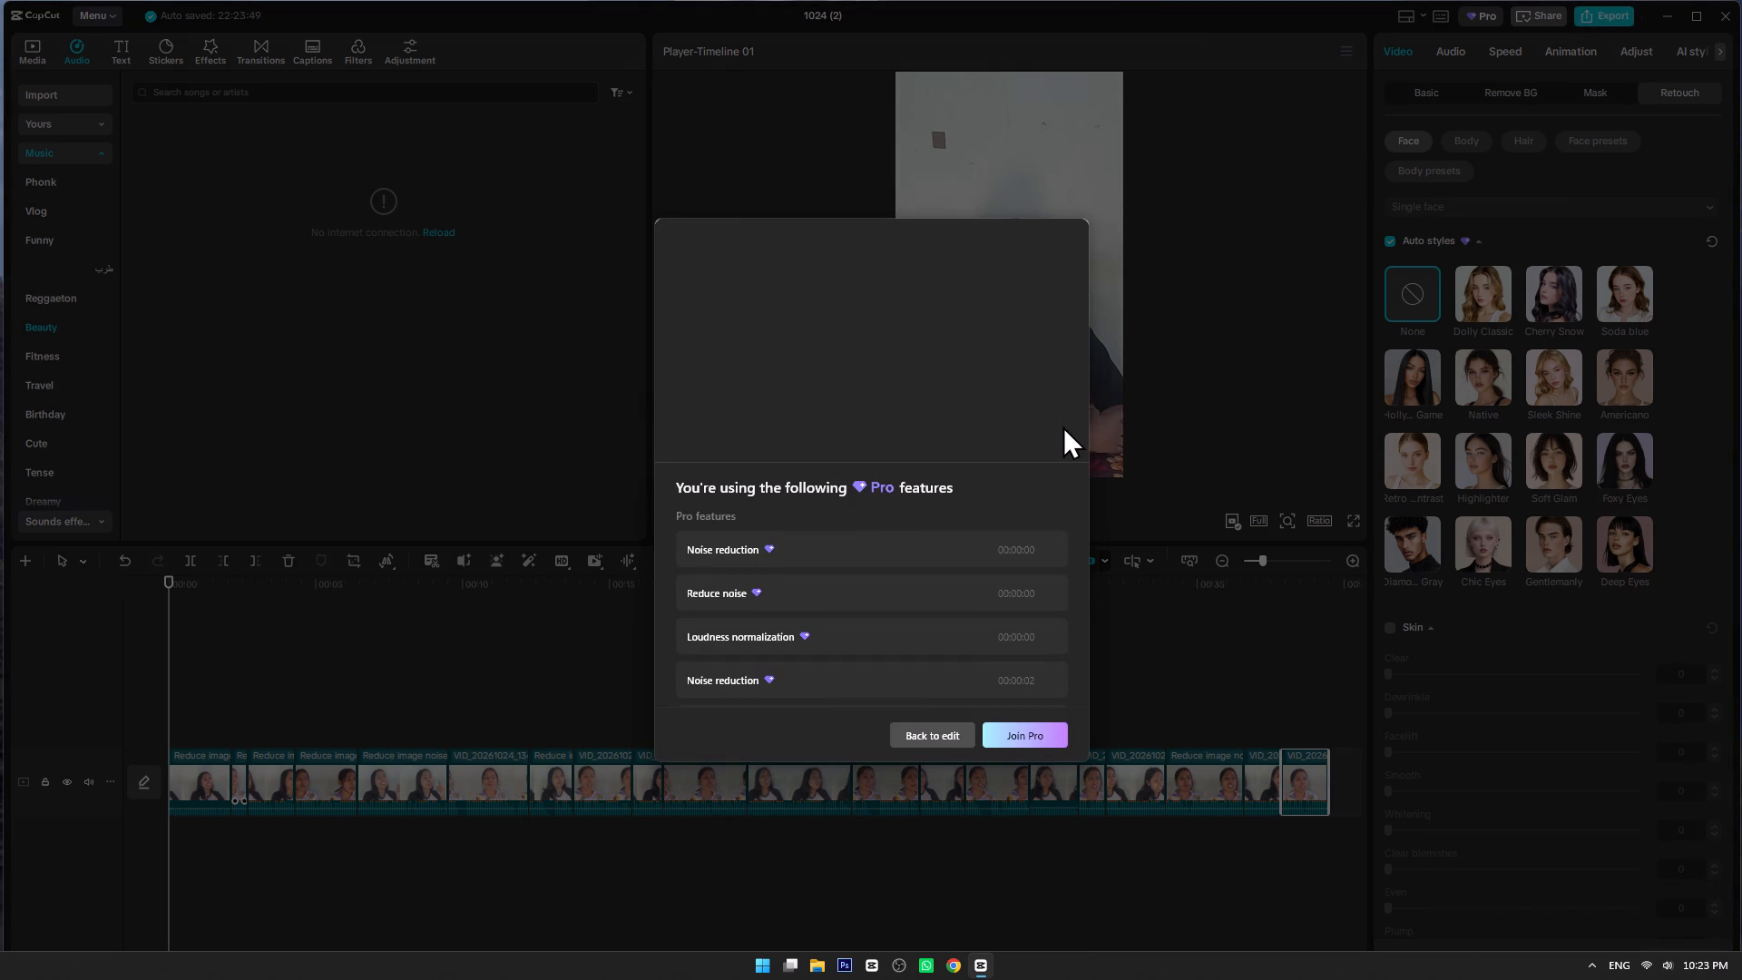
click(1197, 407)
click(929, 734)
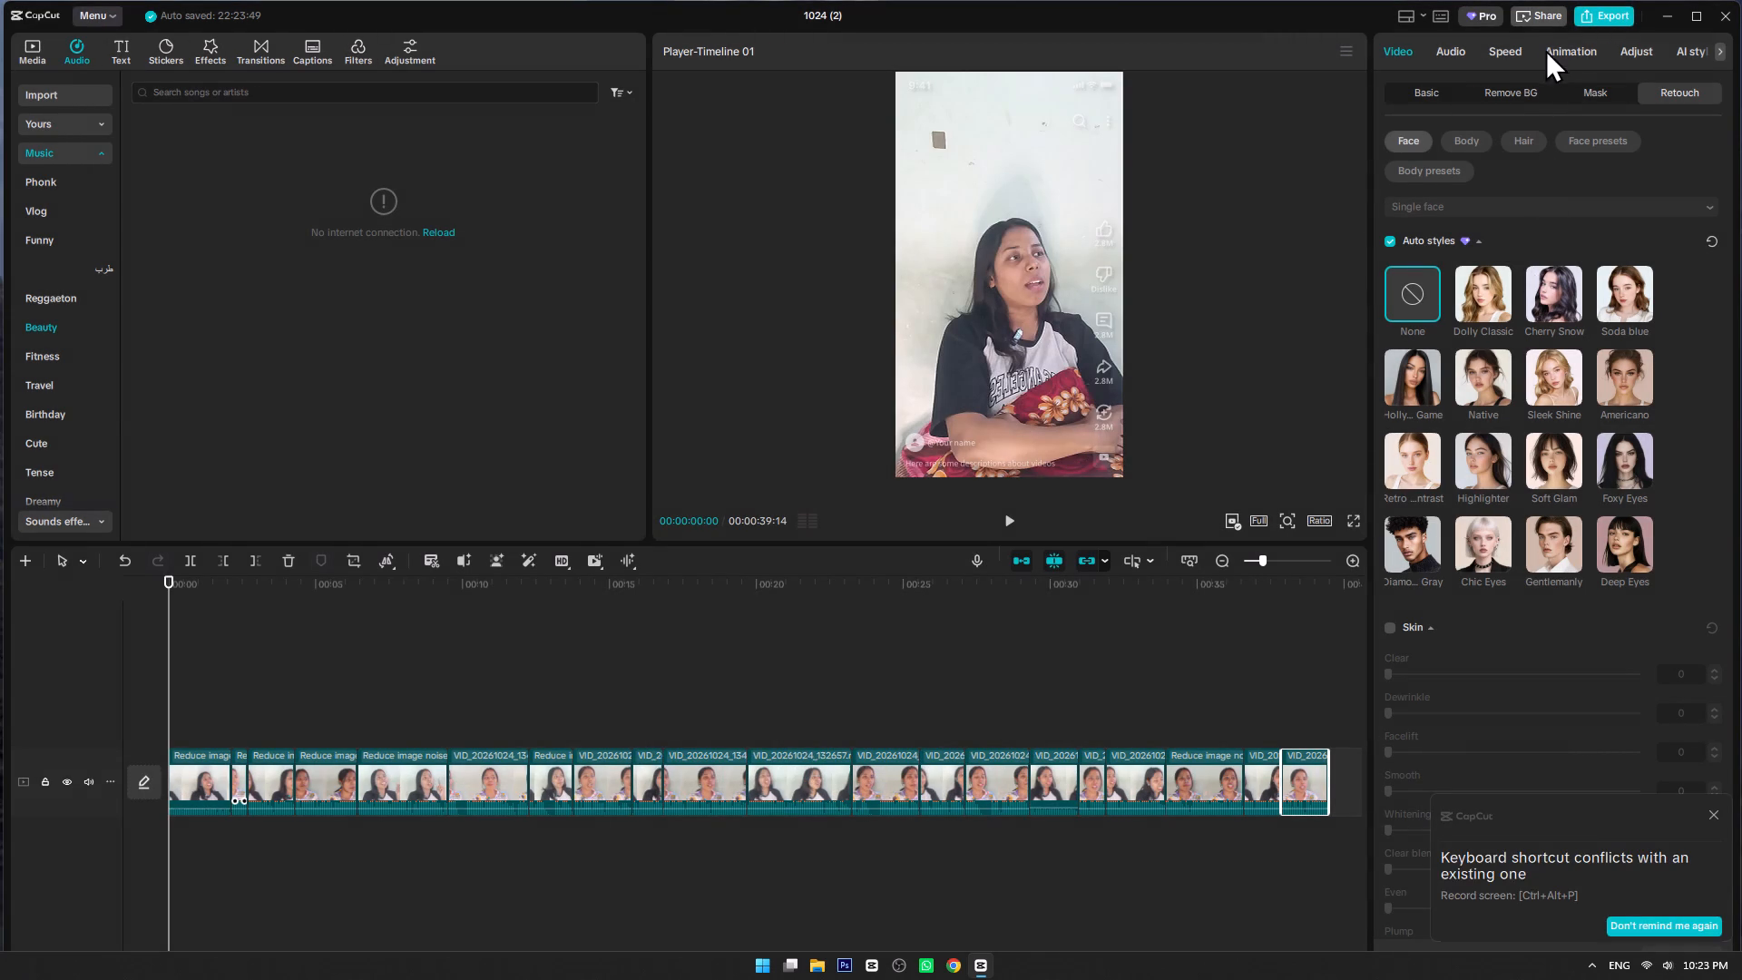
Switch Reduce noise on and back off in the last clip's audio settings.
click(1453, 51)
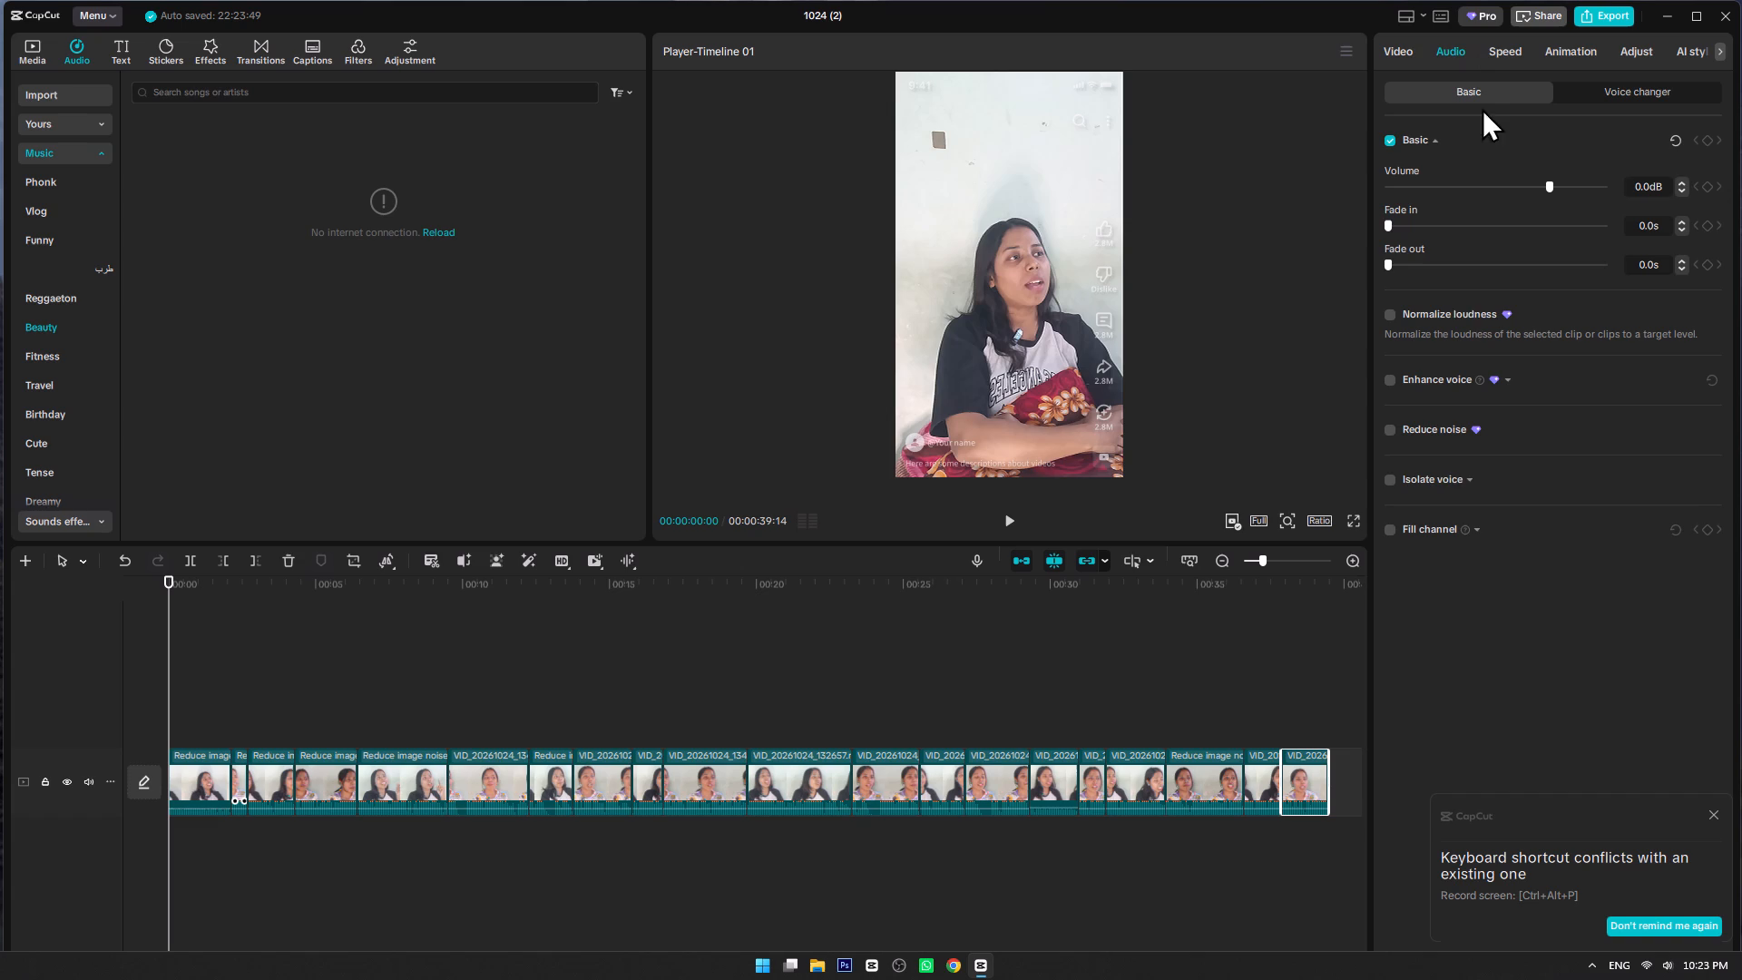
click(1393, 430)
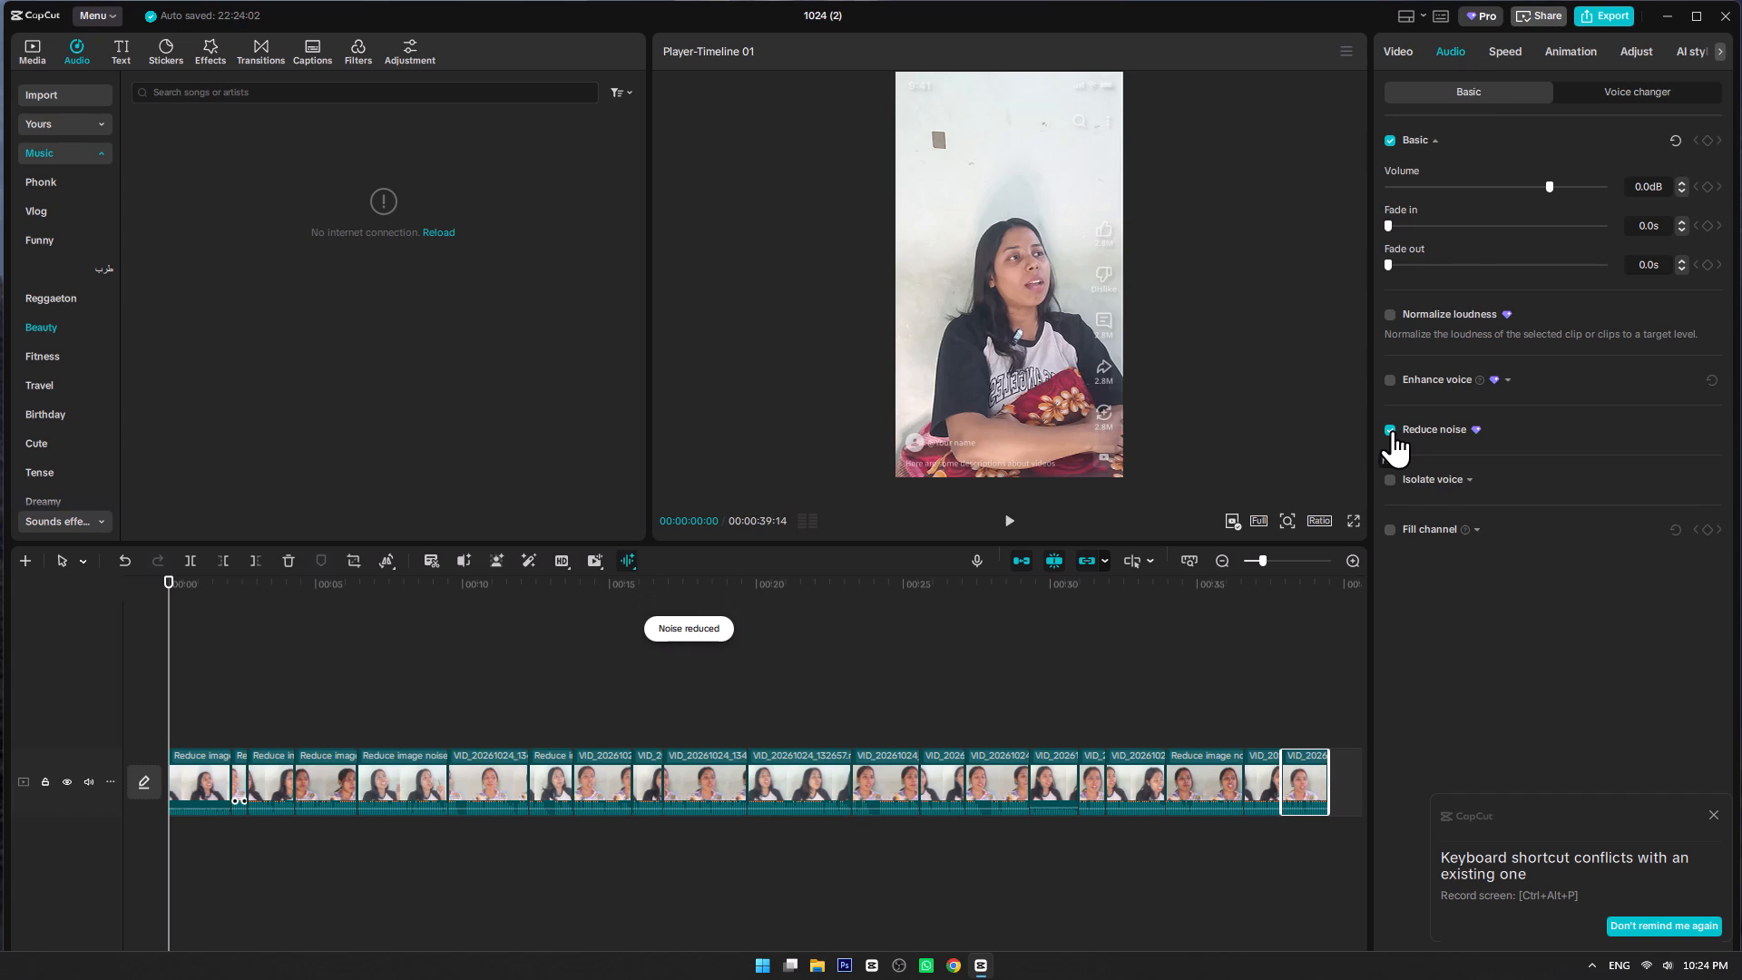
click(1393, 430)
Dismiss the shortcut conflict notice, and switch off the Adjust and LUT color settings on the last clip.
click(1711, 811)
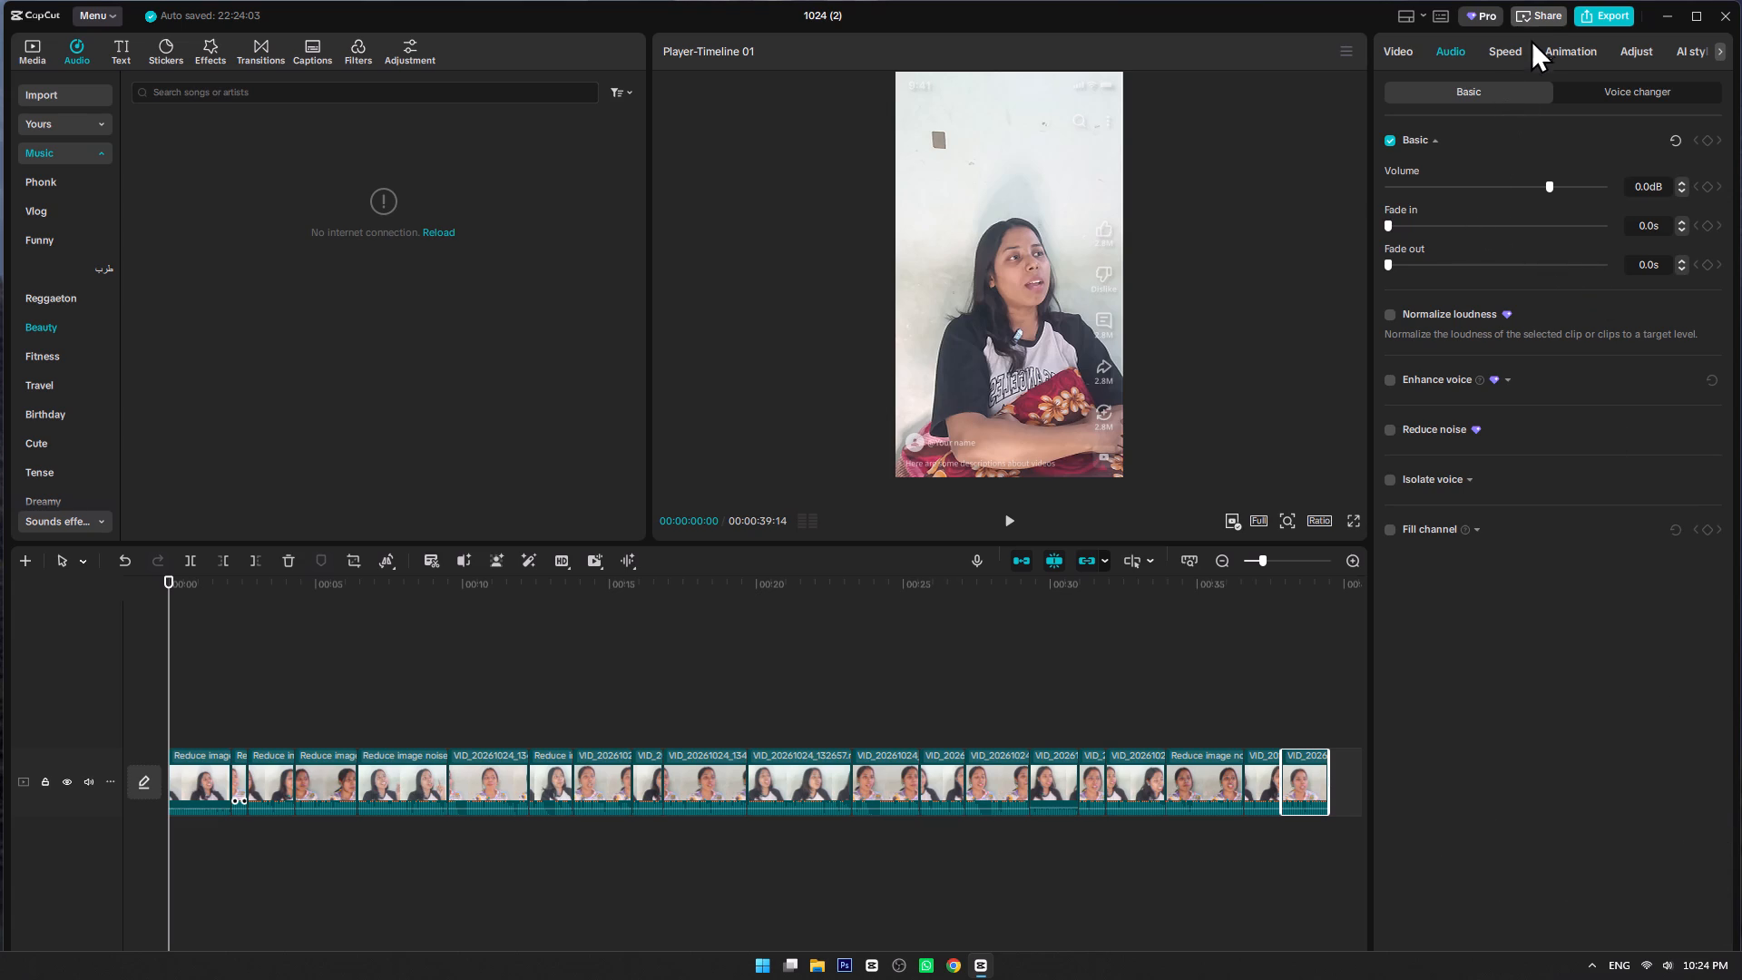
click(1508, 45)
click(1405, 48)
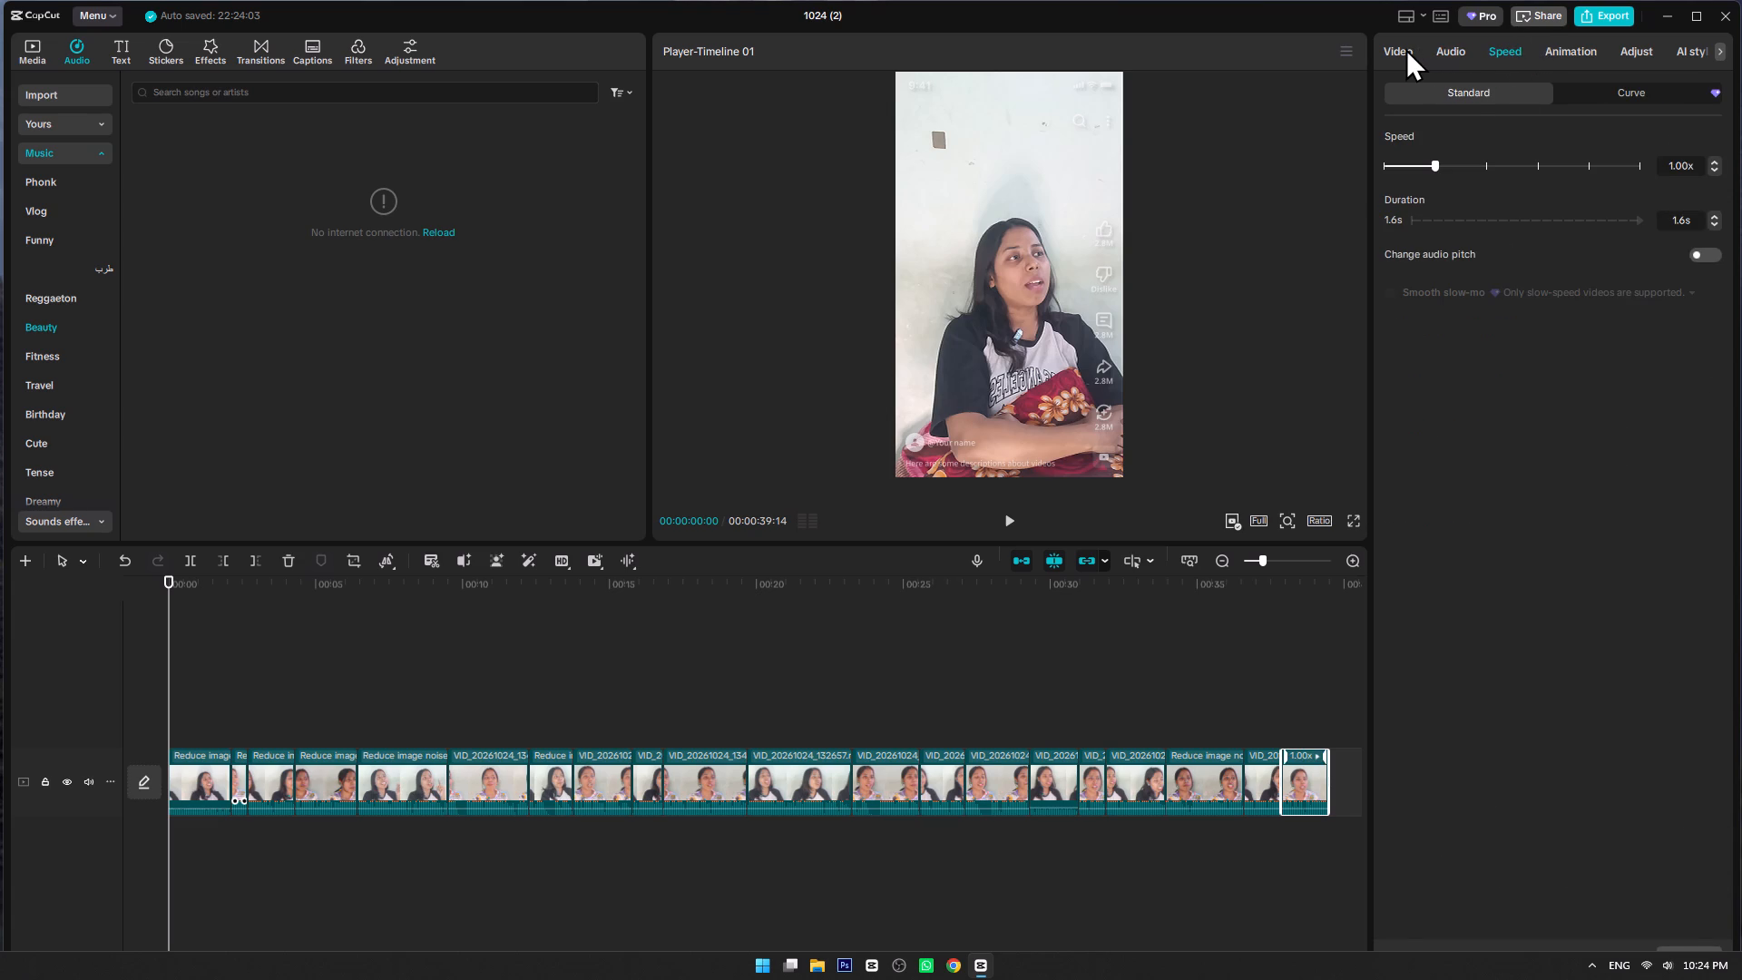
click(1558, 45)
click(1636, 50)
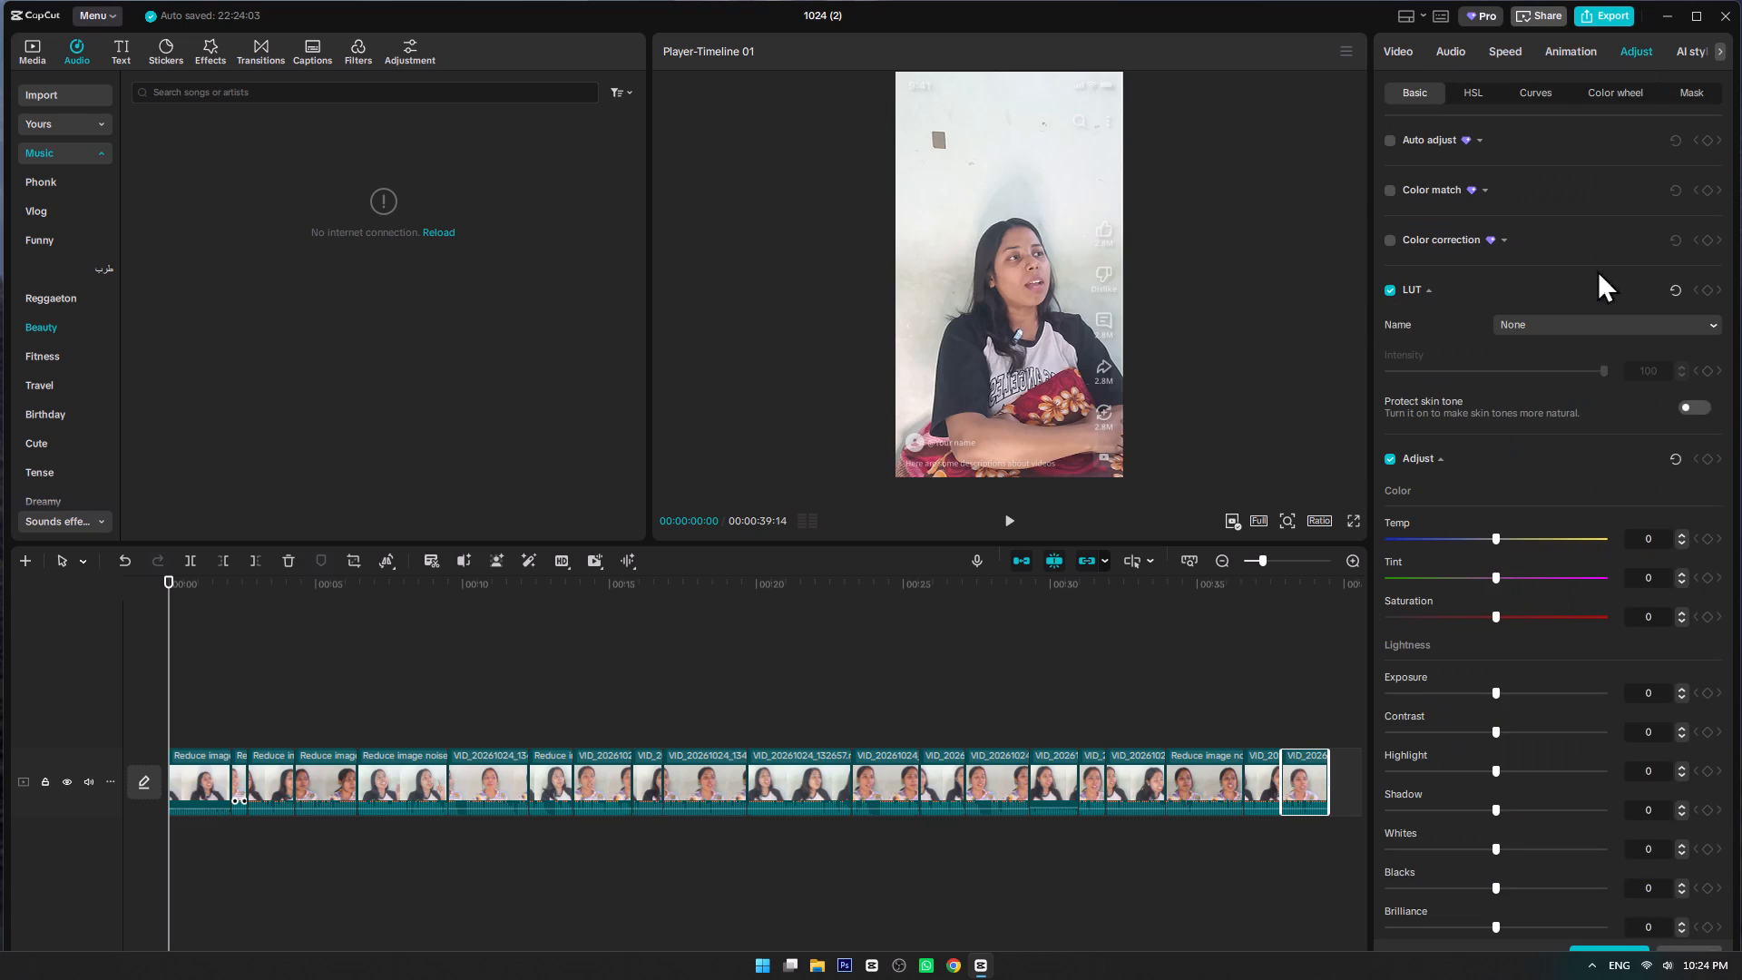
click(1386, 452)
click(1386, 457)
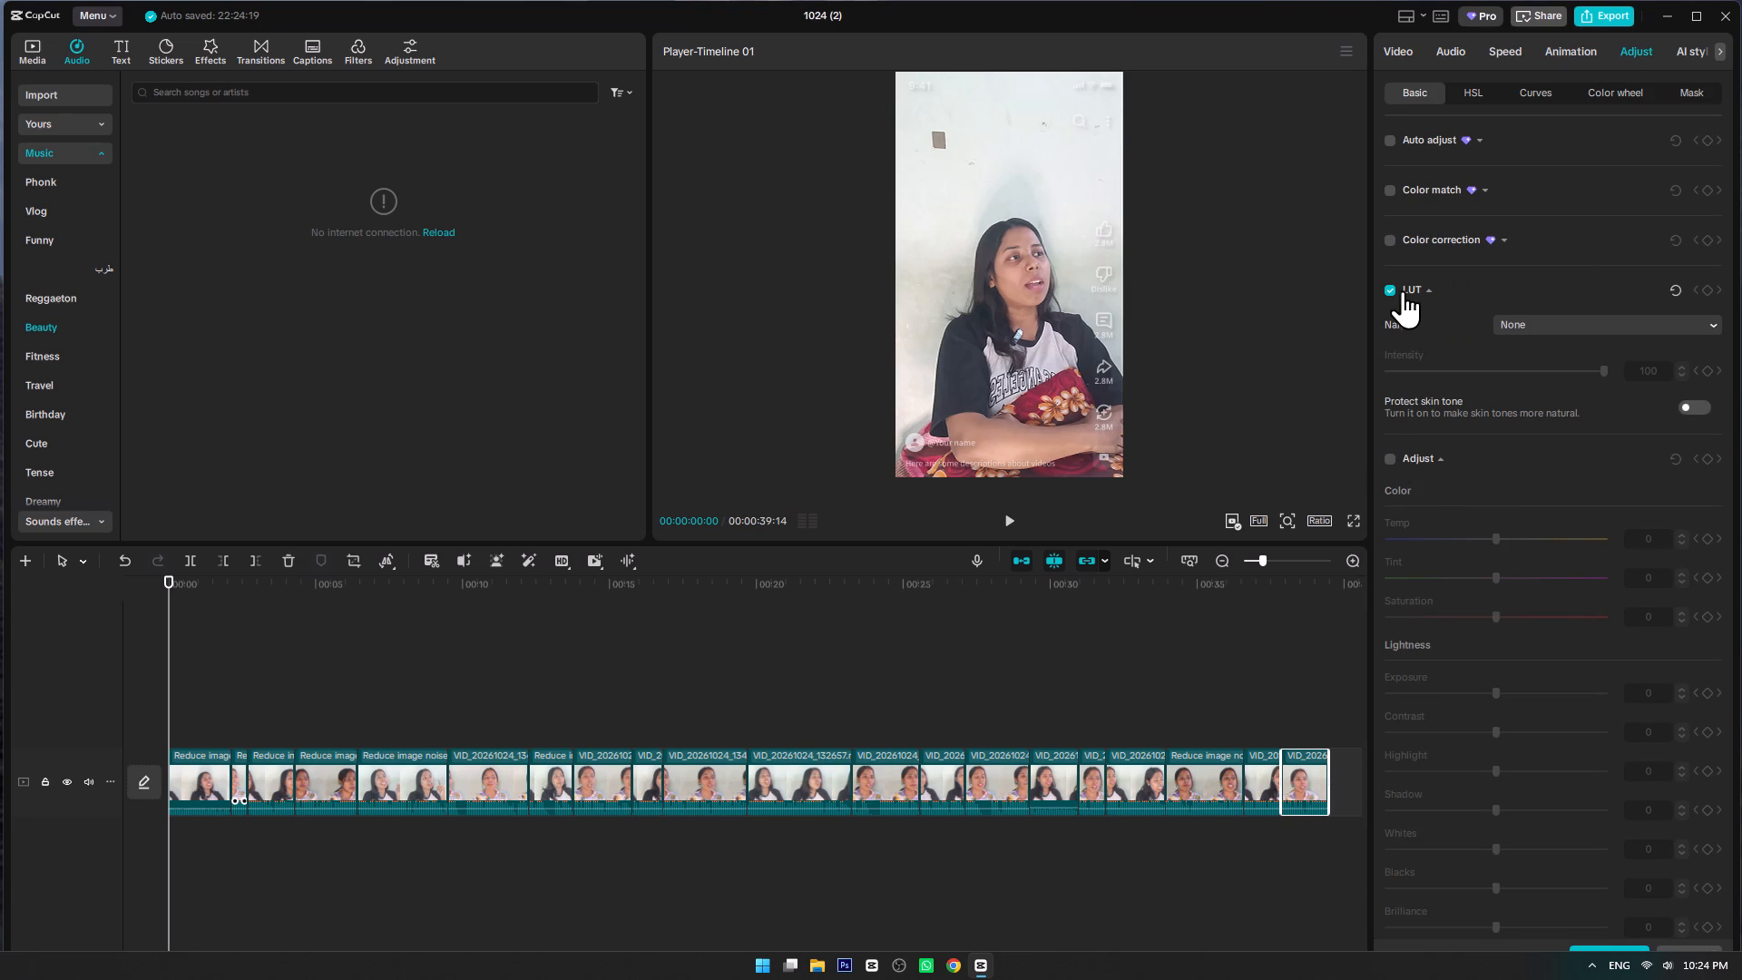
click(1387, 288)
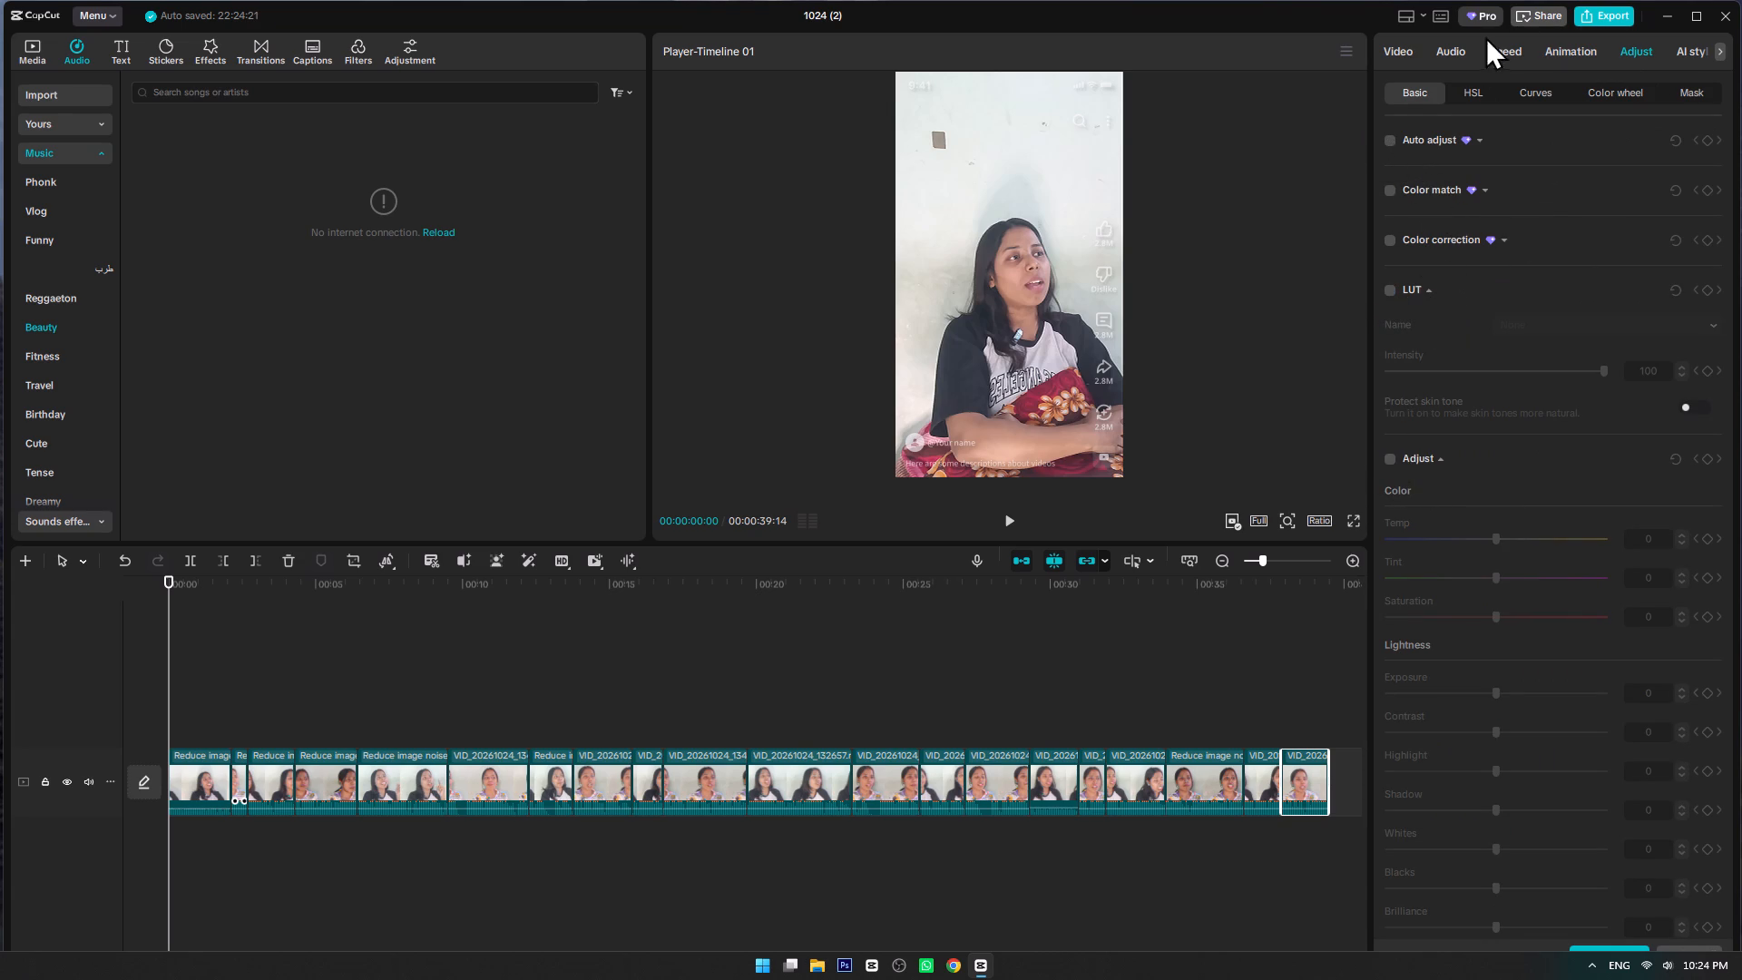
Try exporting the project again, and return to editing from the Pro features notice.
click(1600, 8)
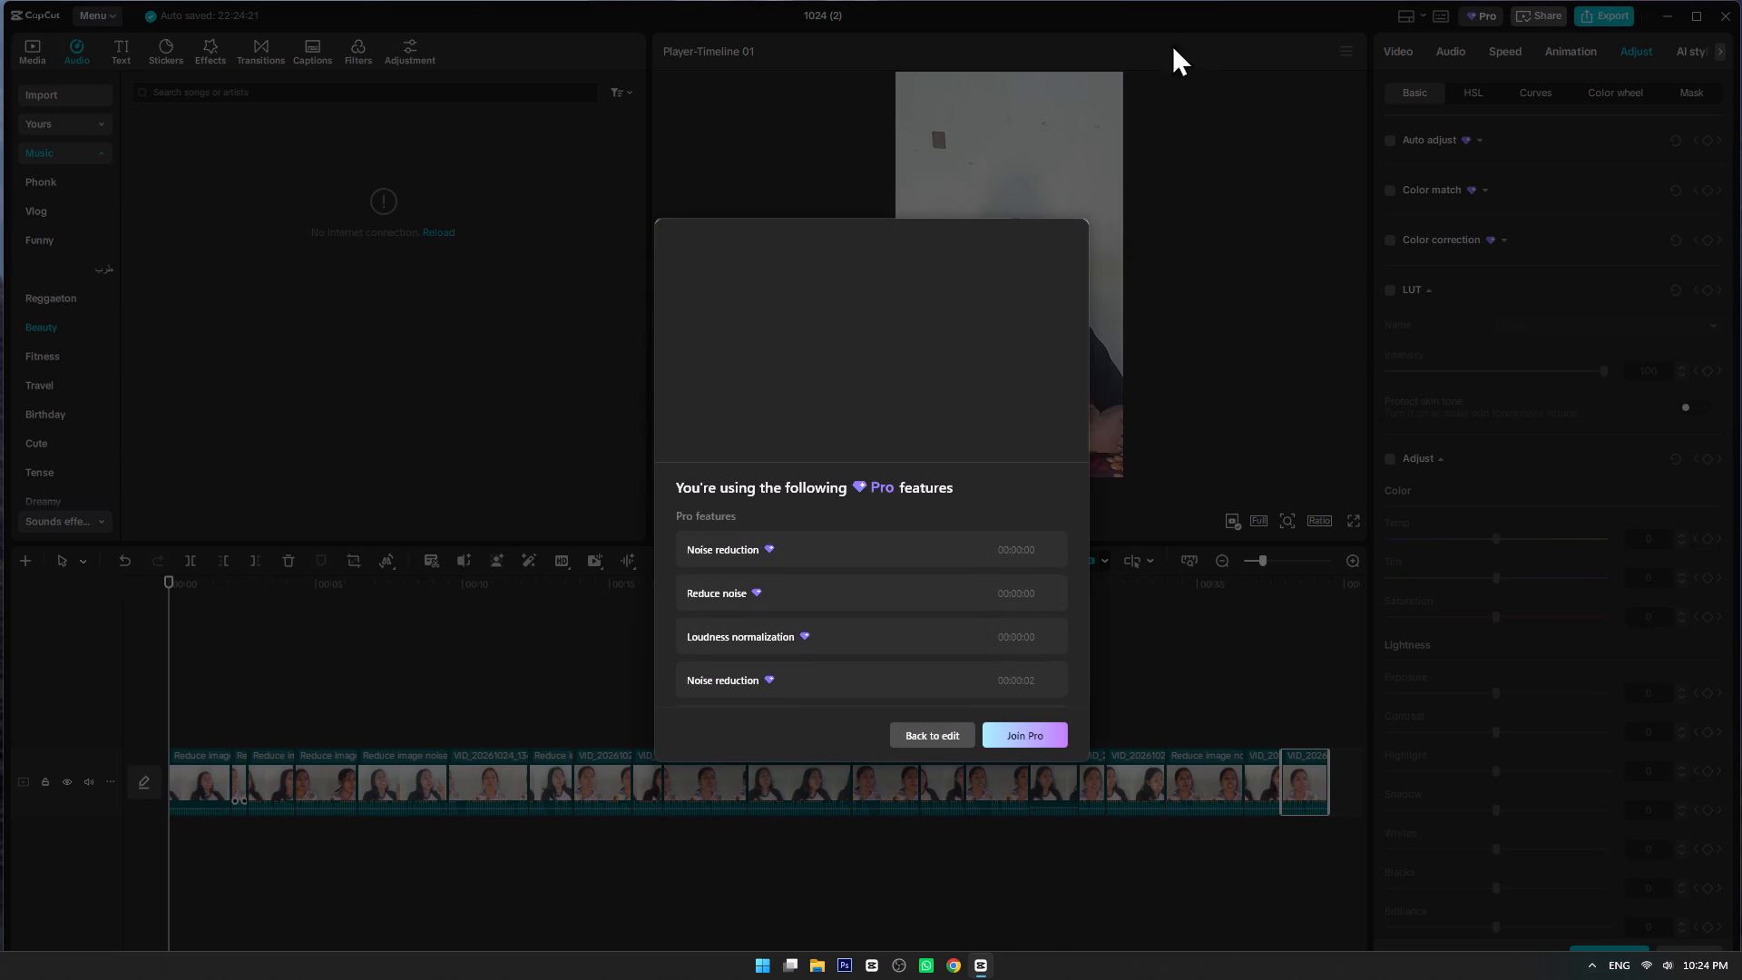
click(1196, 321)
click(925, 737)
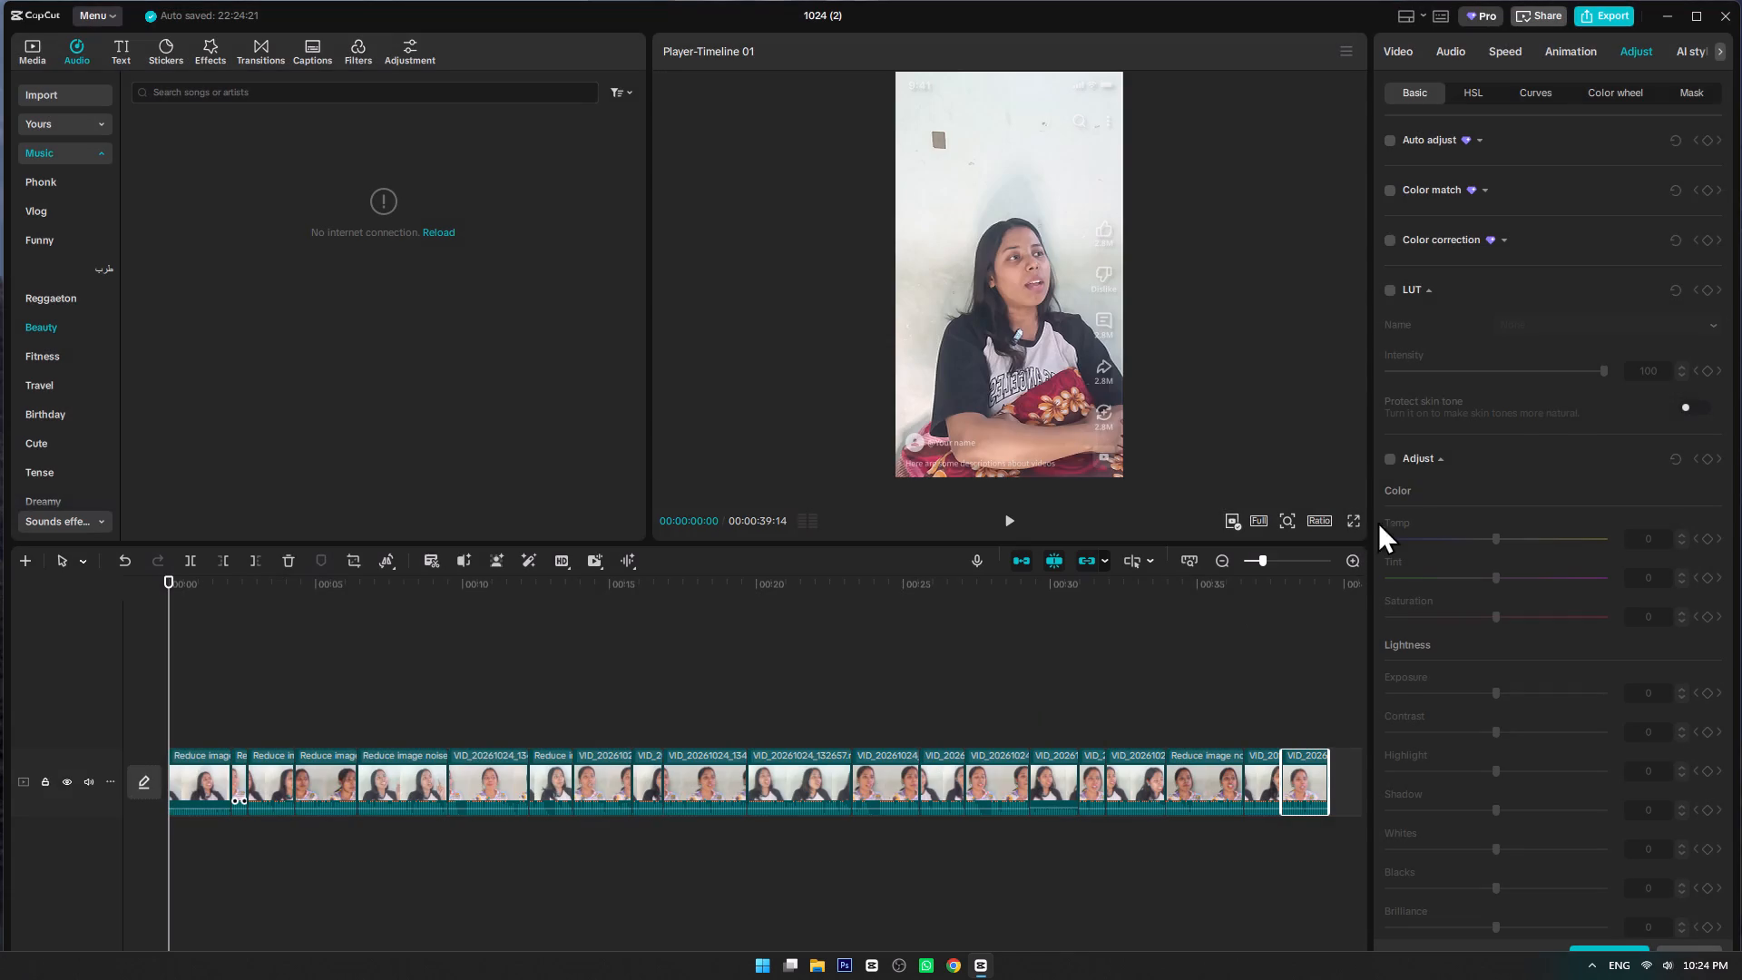
Look through the last clip's animation, audio and speed settings, and switch off Blend in its basic video settings.
click(1720, 48)
click(1561, 51)
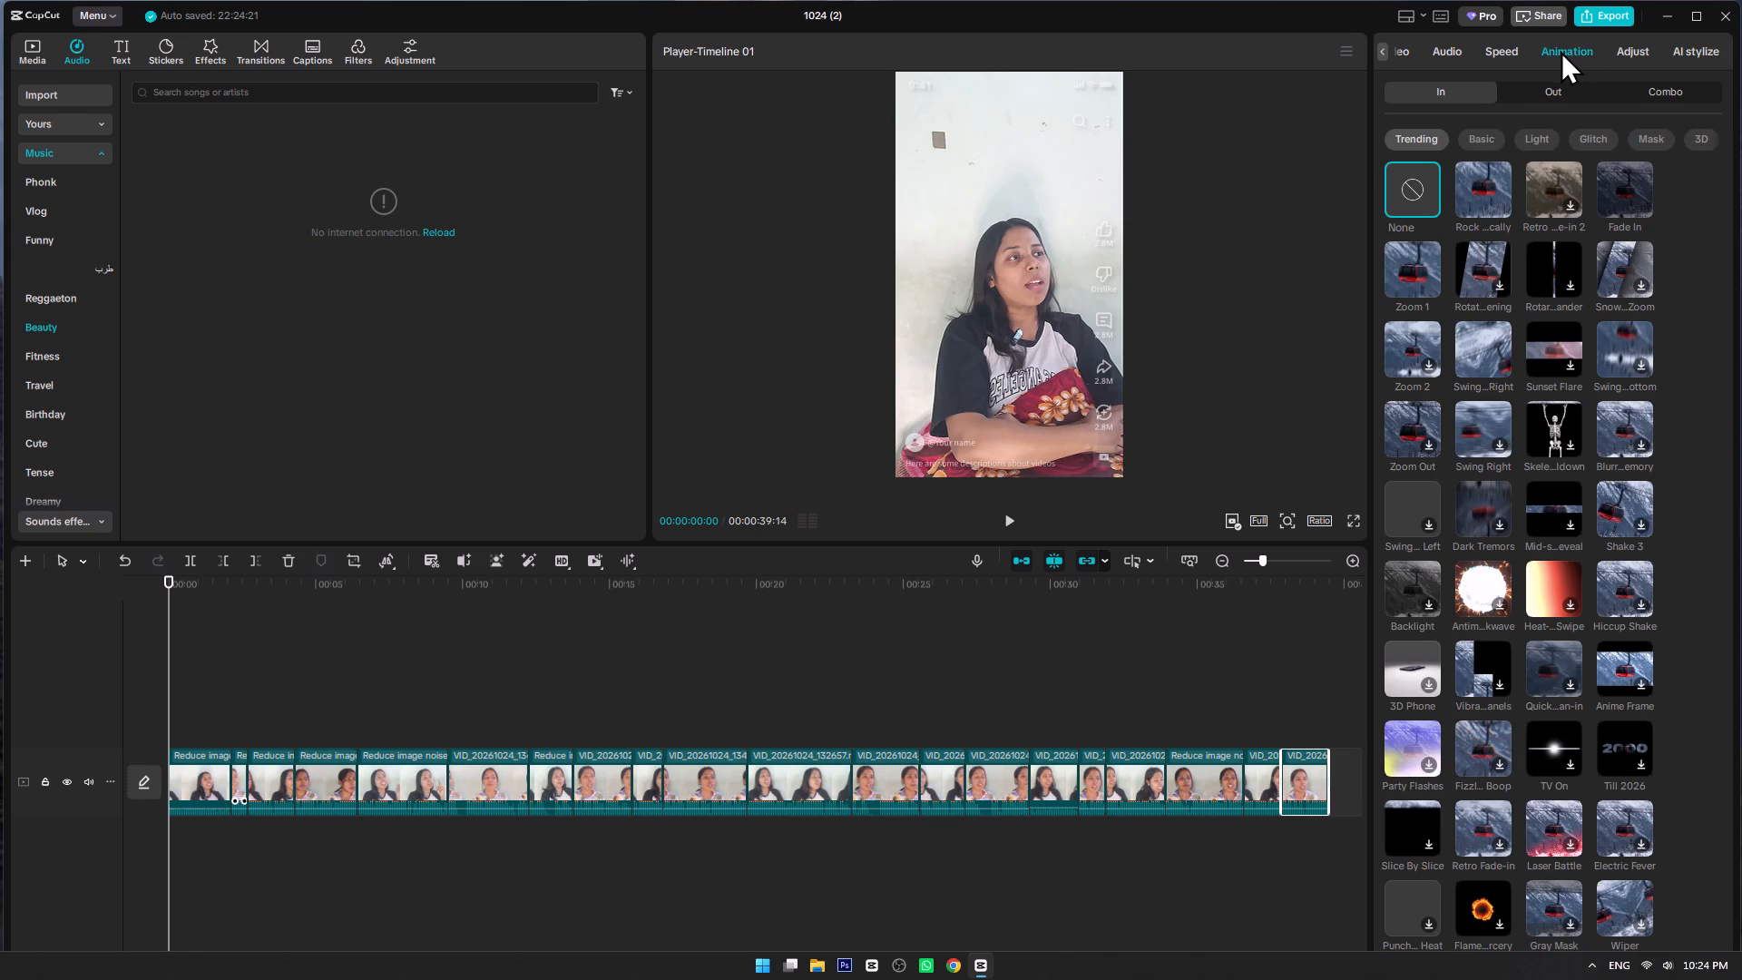
click(1496, 49)
click(1448, 48)
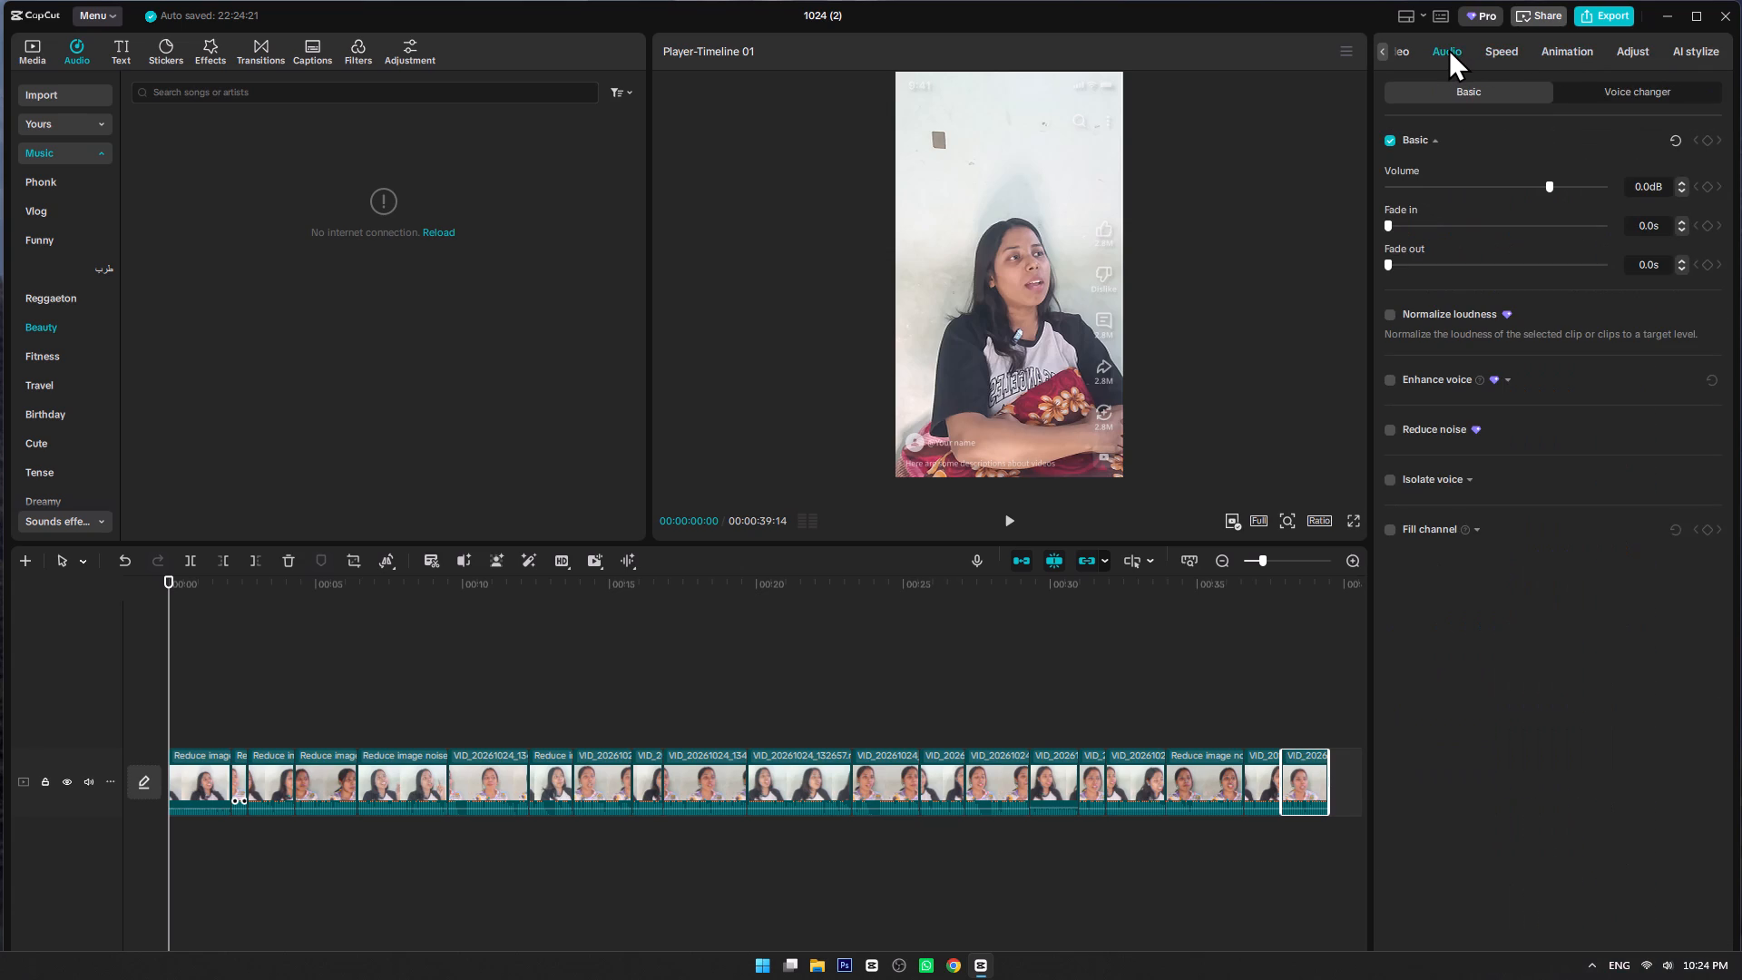
click(1493, 48)
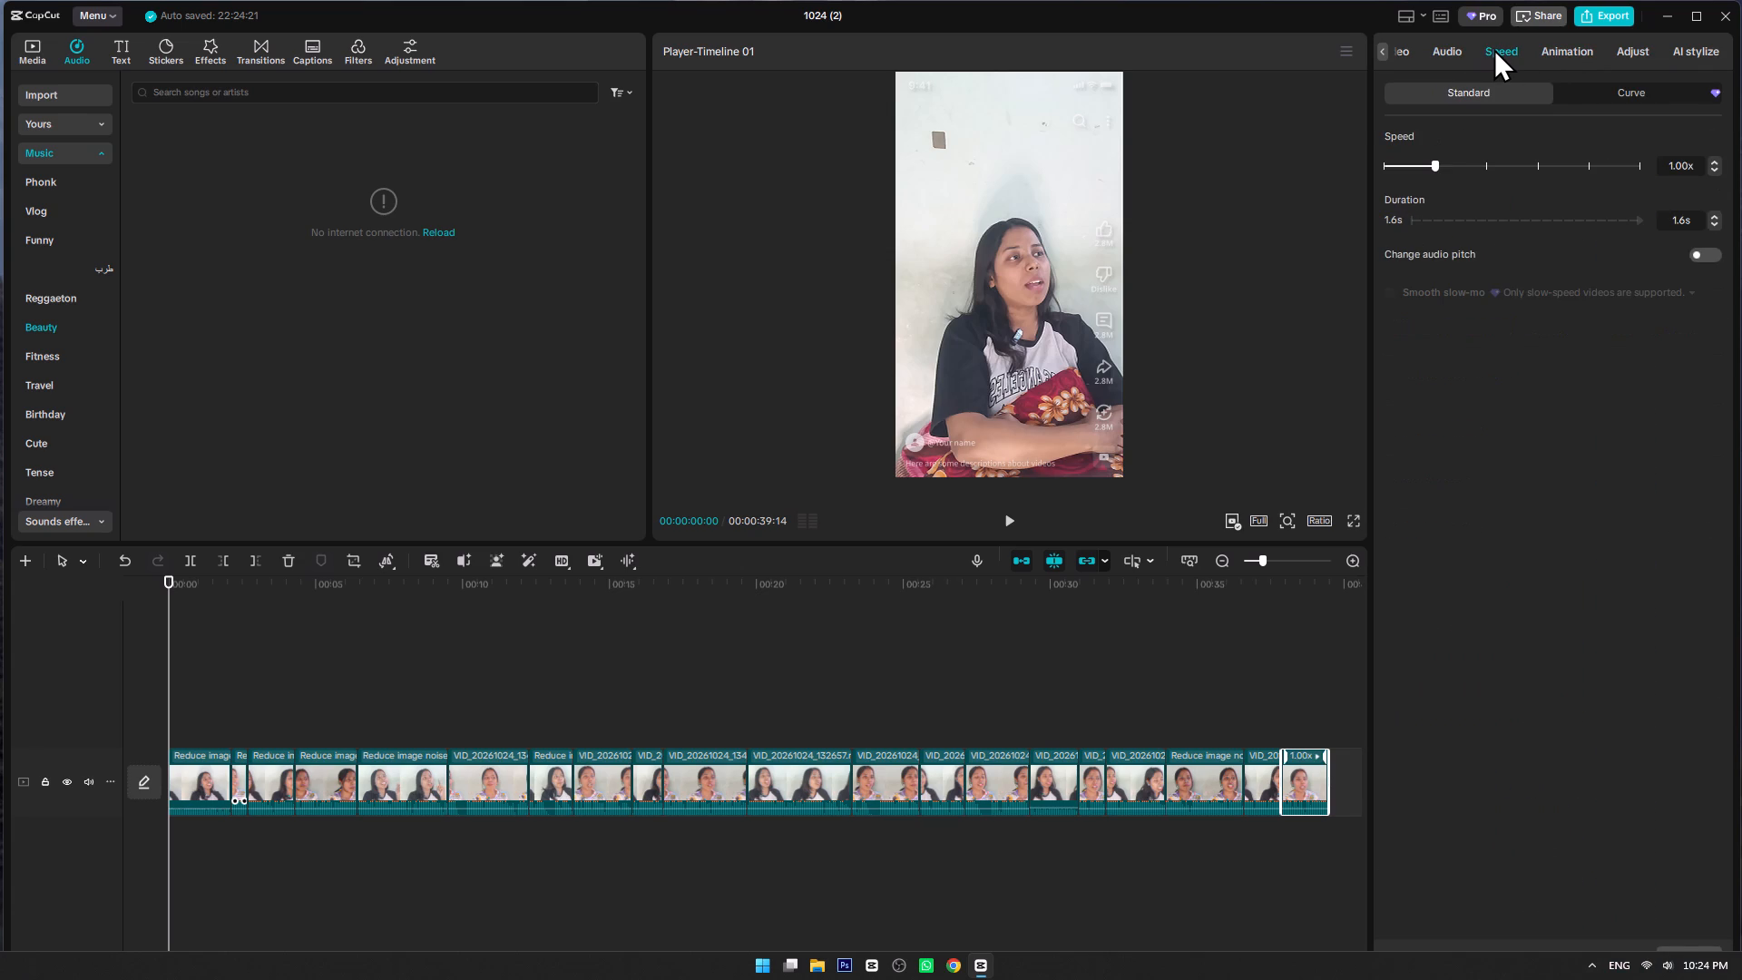
click(1404, 50)
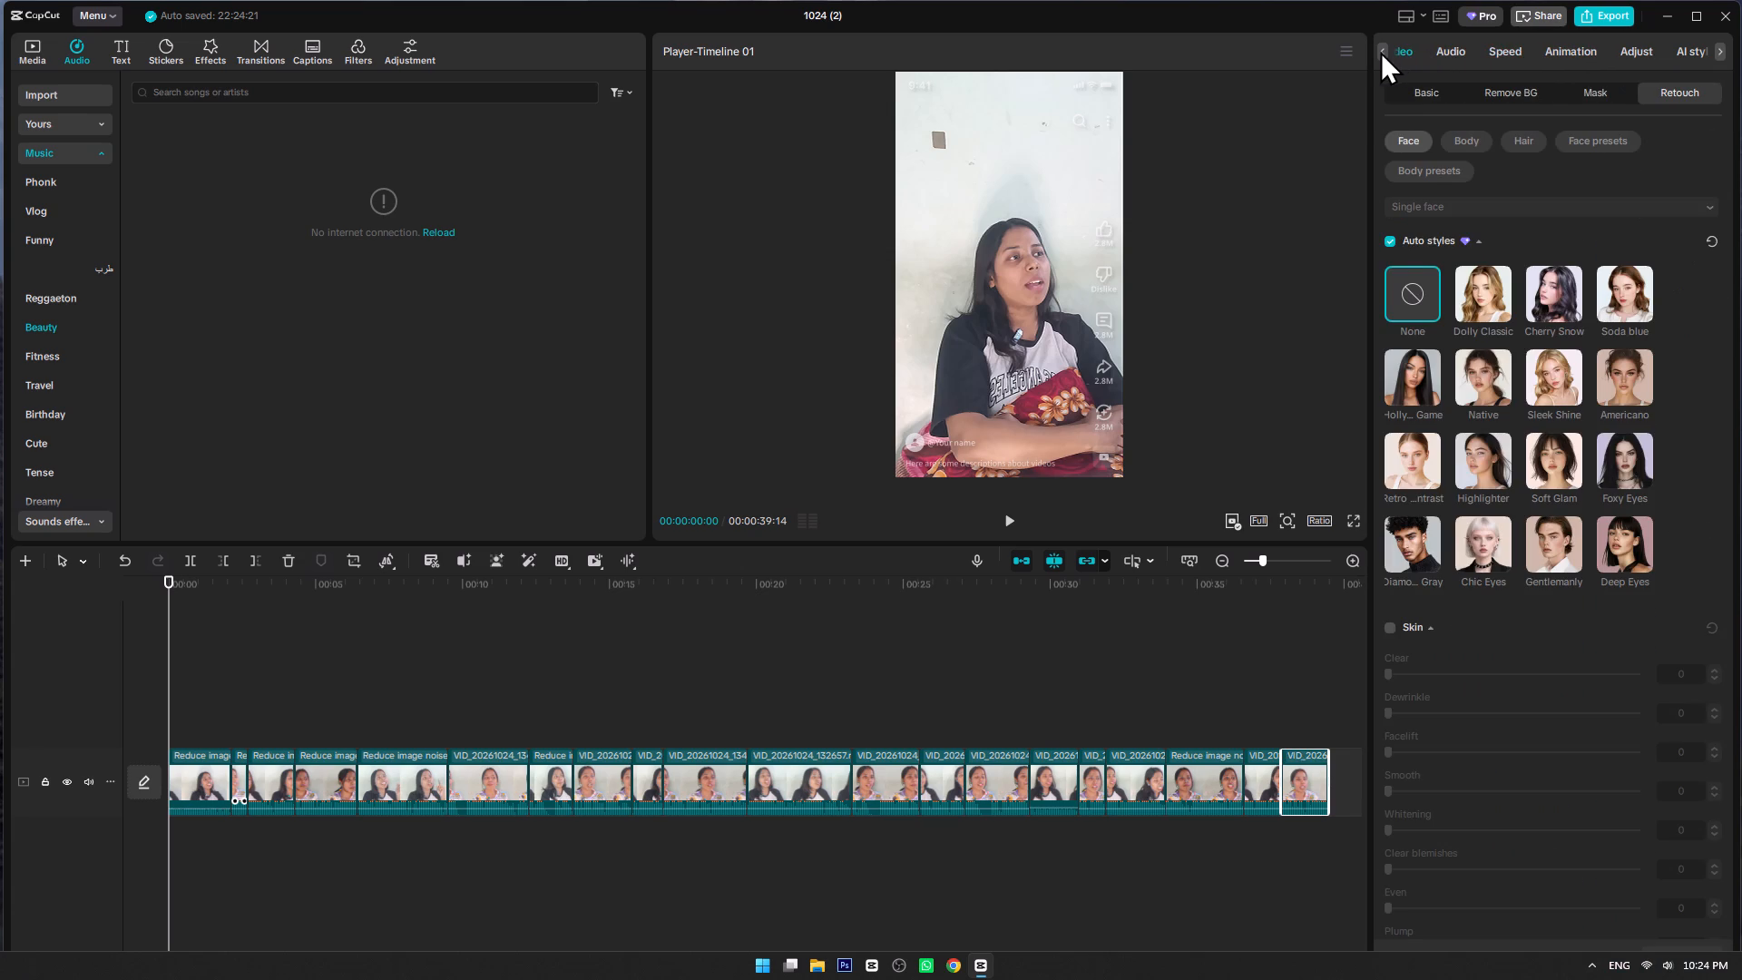
click(1429, 93)
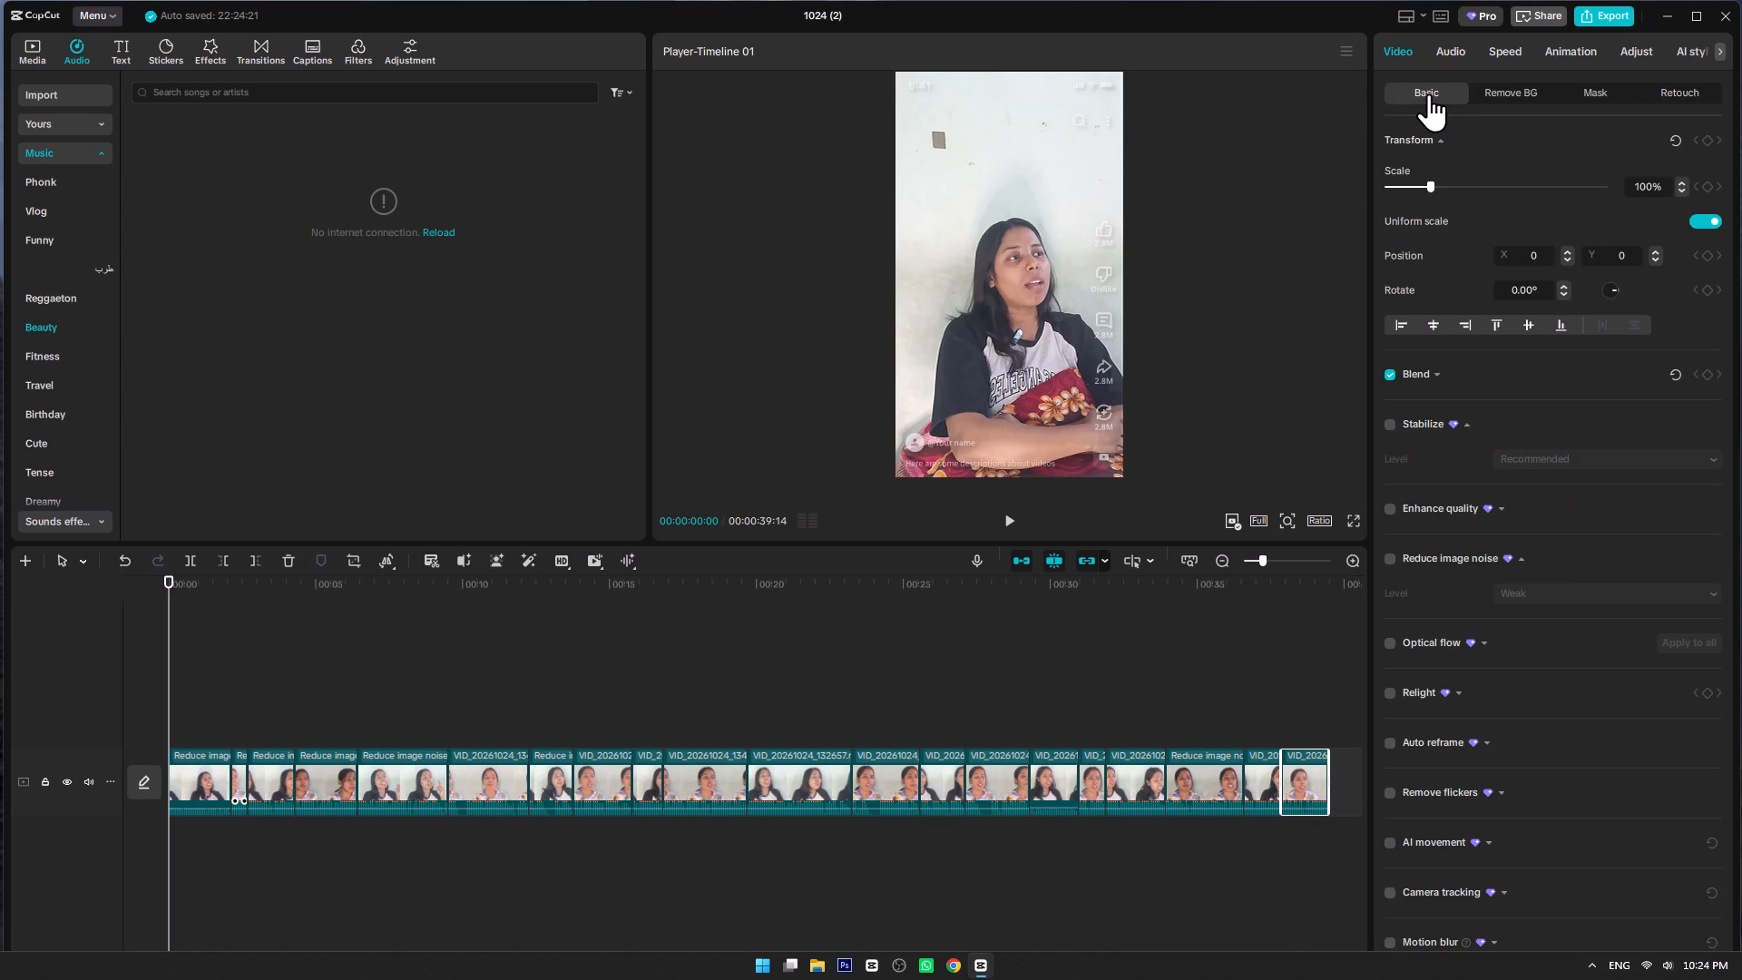
click(1392, 375)
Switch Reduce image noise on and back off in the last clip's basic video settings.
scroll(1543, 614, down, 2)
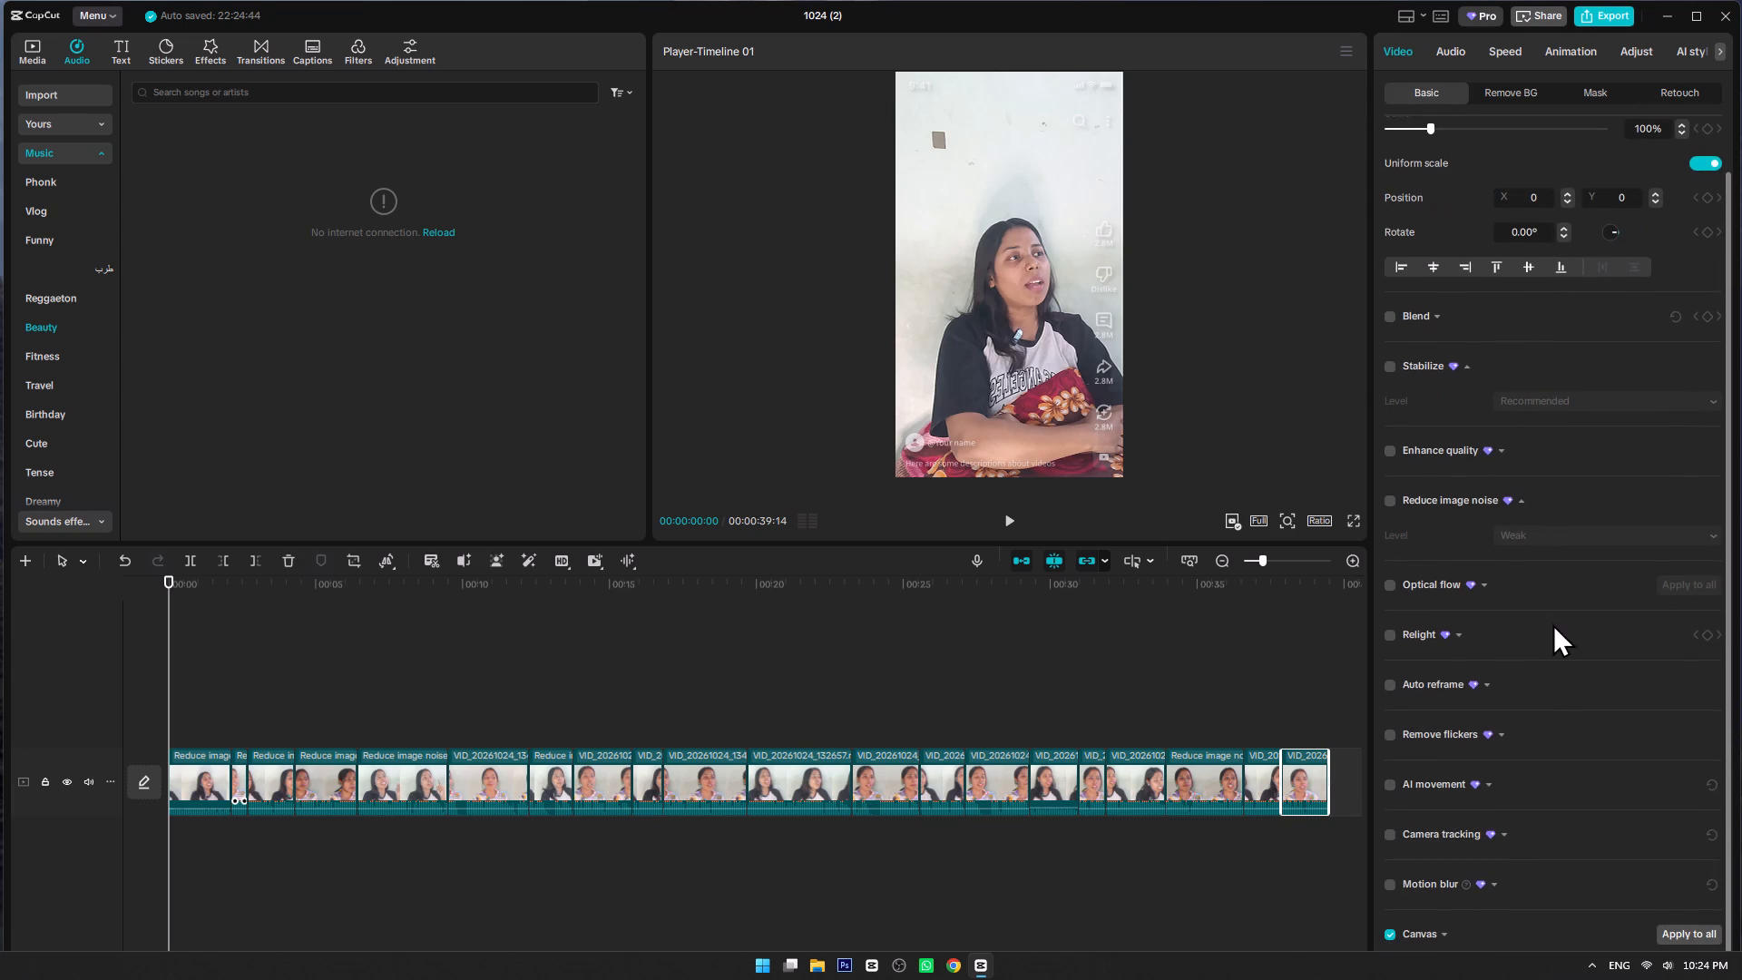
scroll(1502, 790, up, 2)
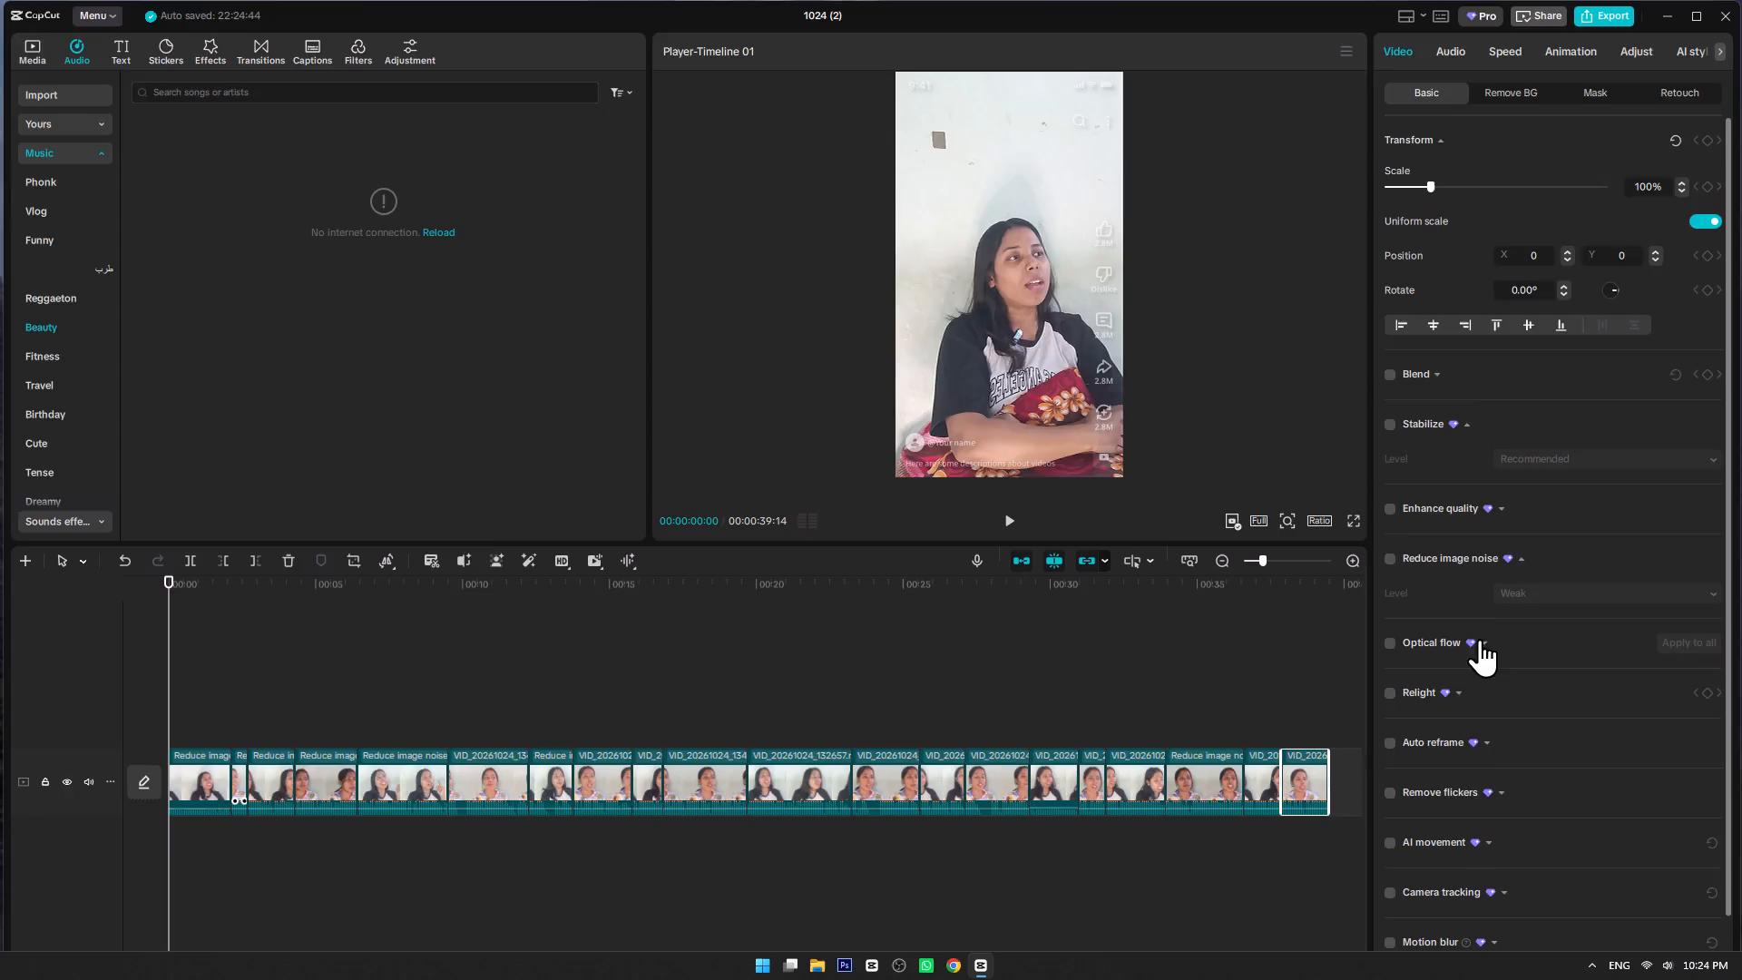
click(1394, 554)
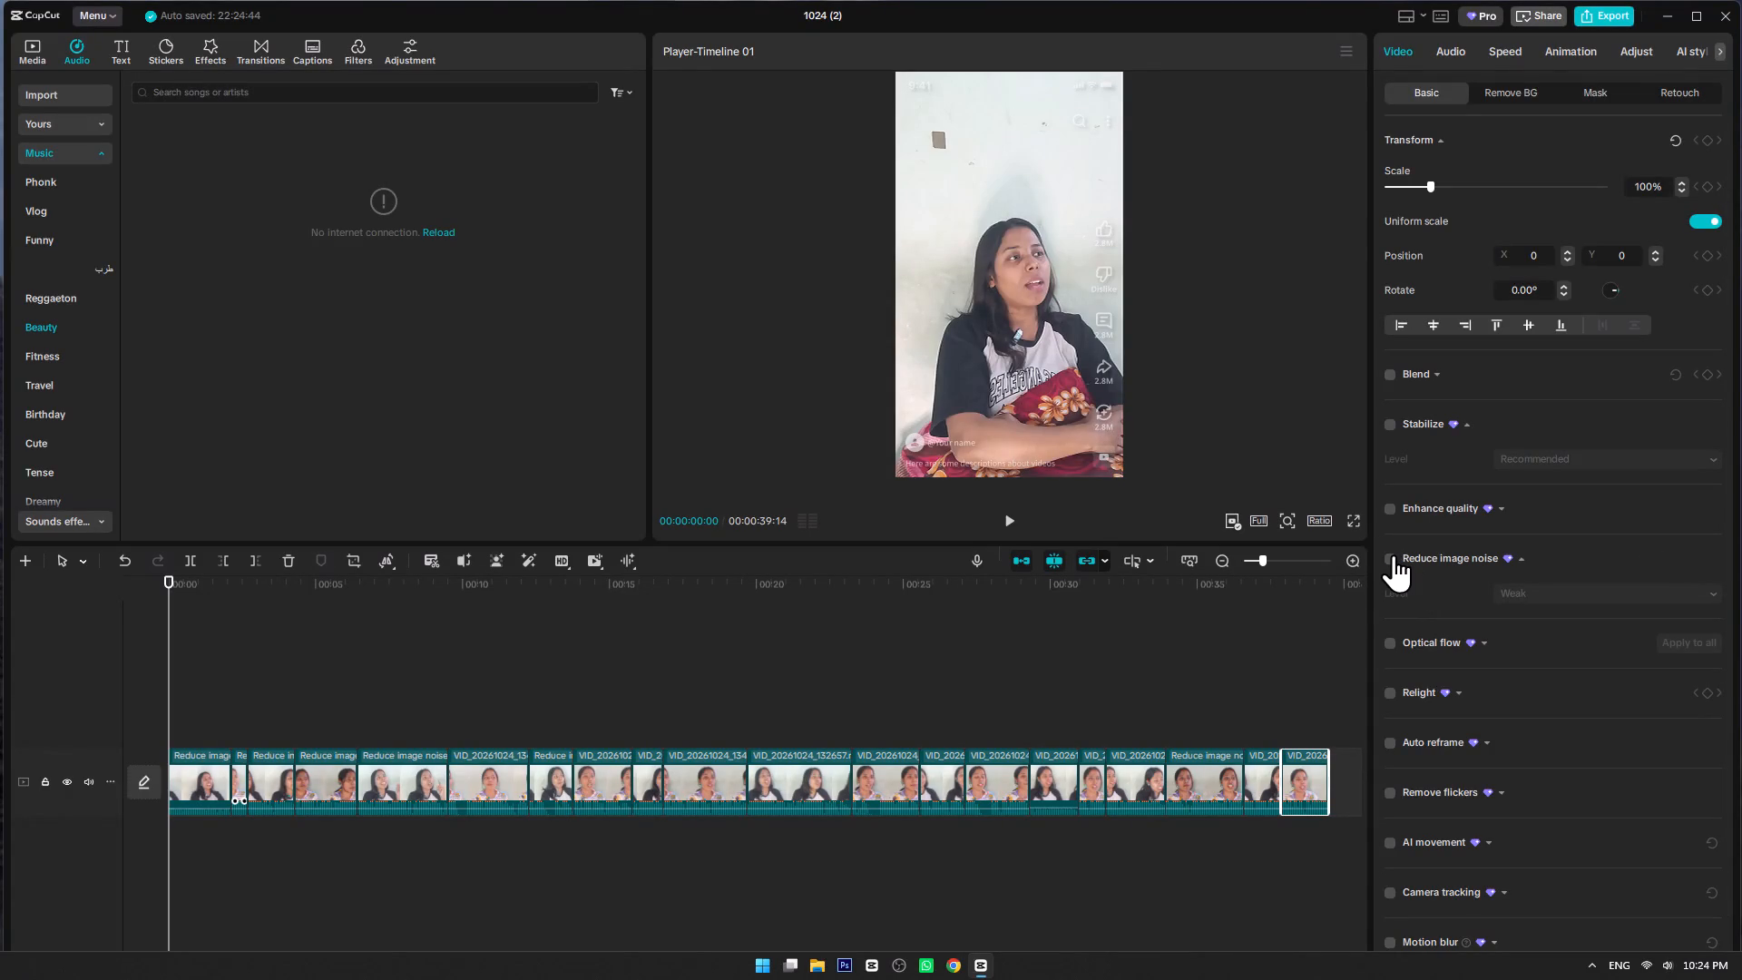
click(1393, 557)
Check the last clip's background removal and mask settings, and switch off Auto styles in its Retouch settings.
click(1500, 88)
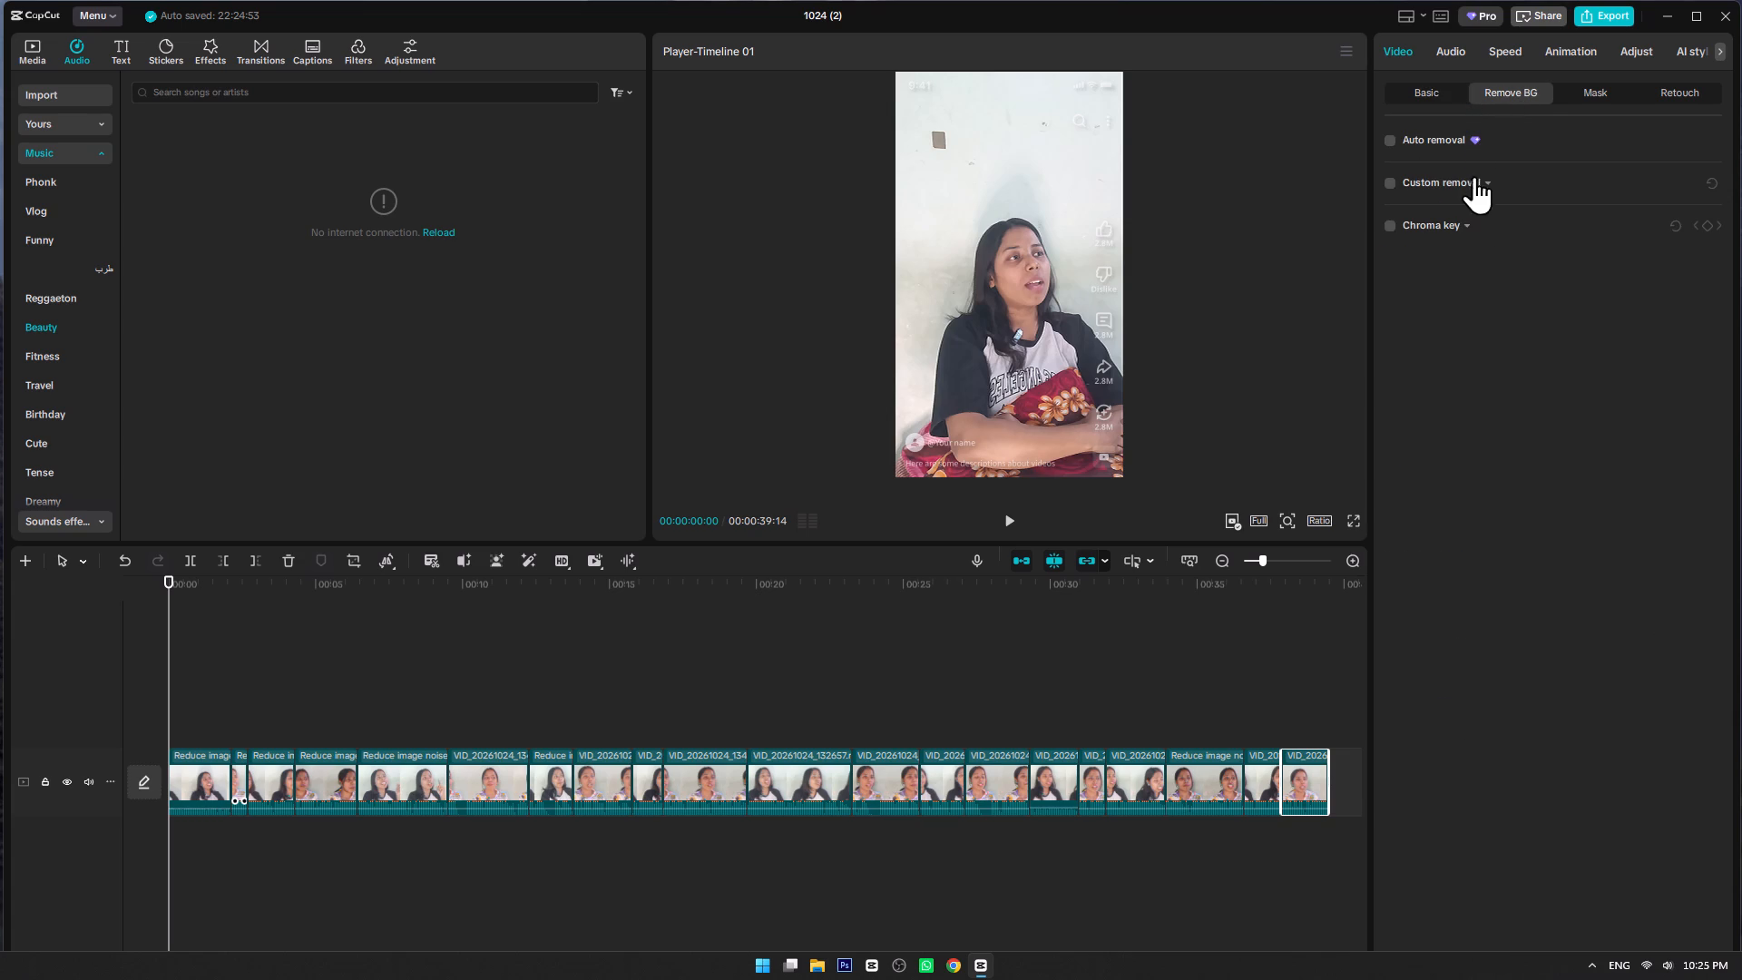
click(1590, 91)
click(1678, 91)
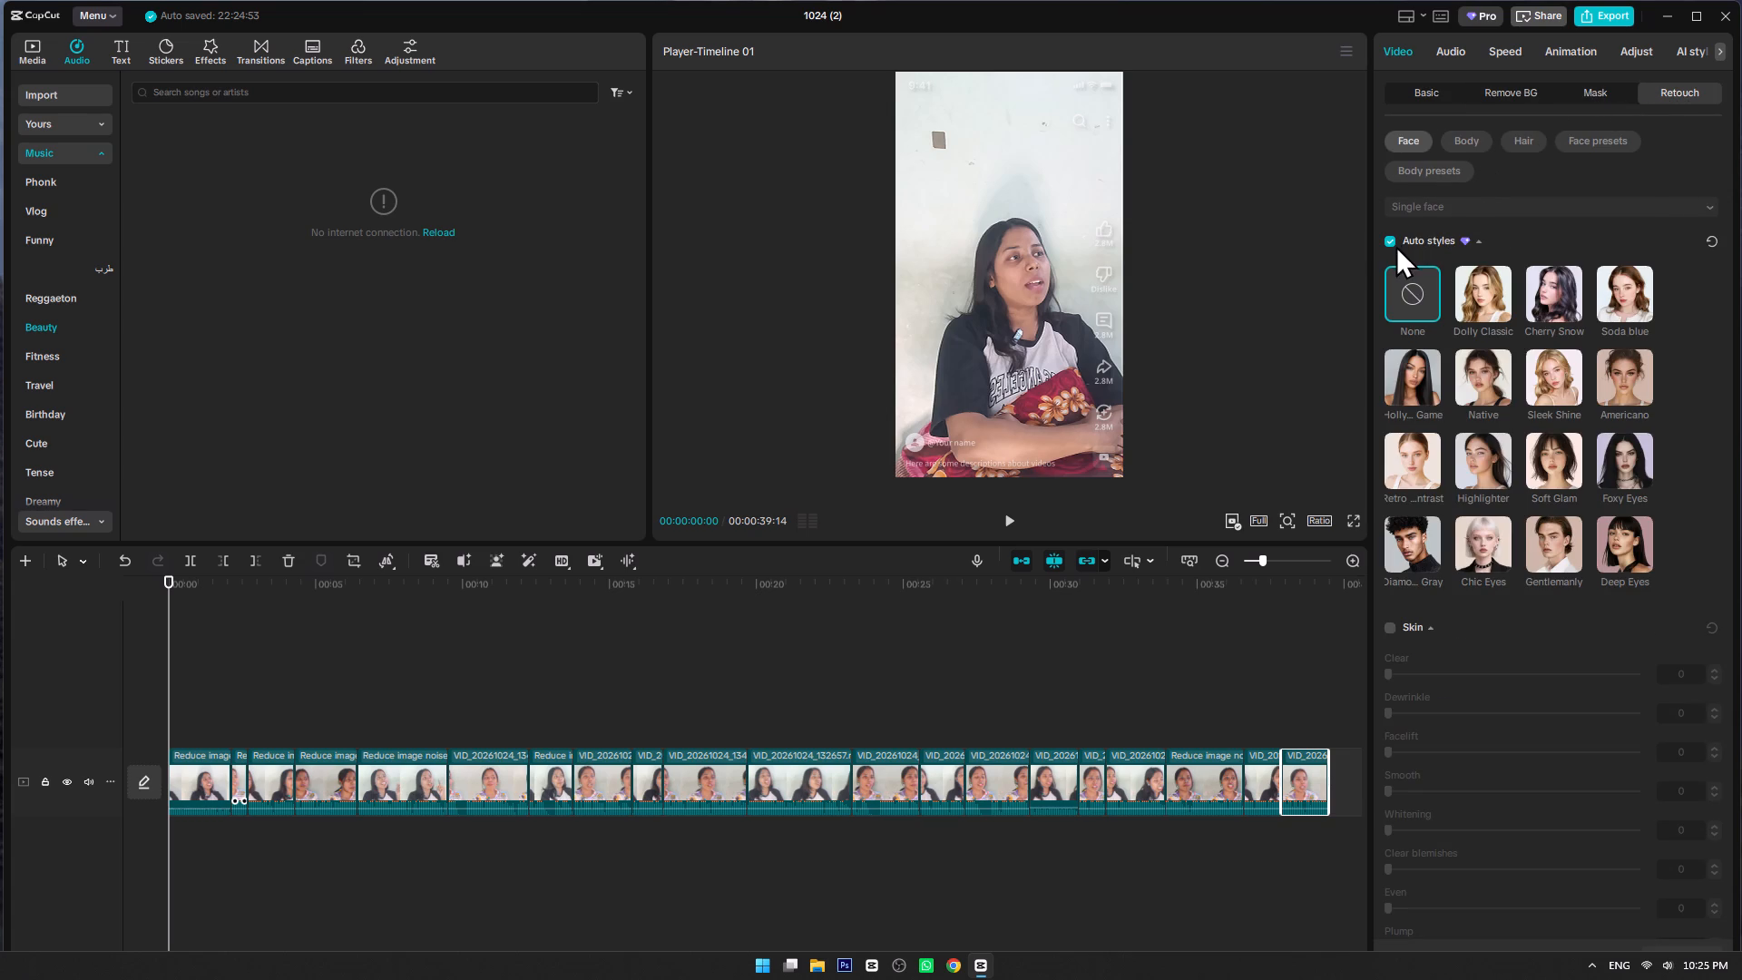
click(1389, 240)
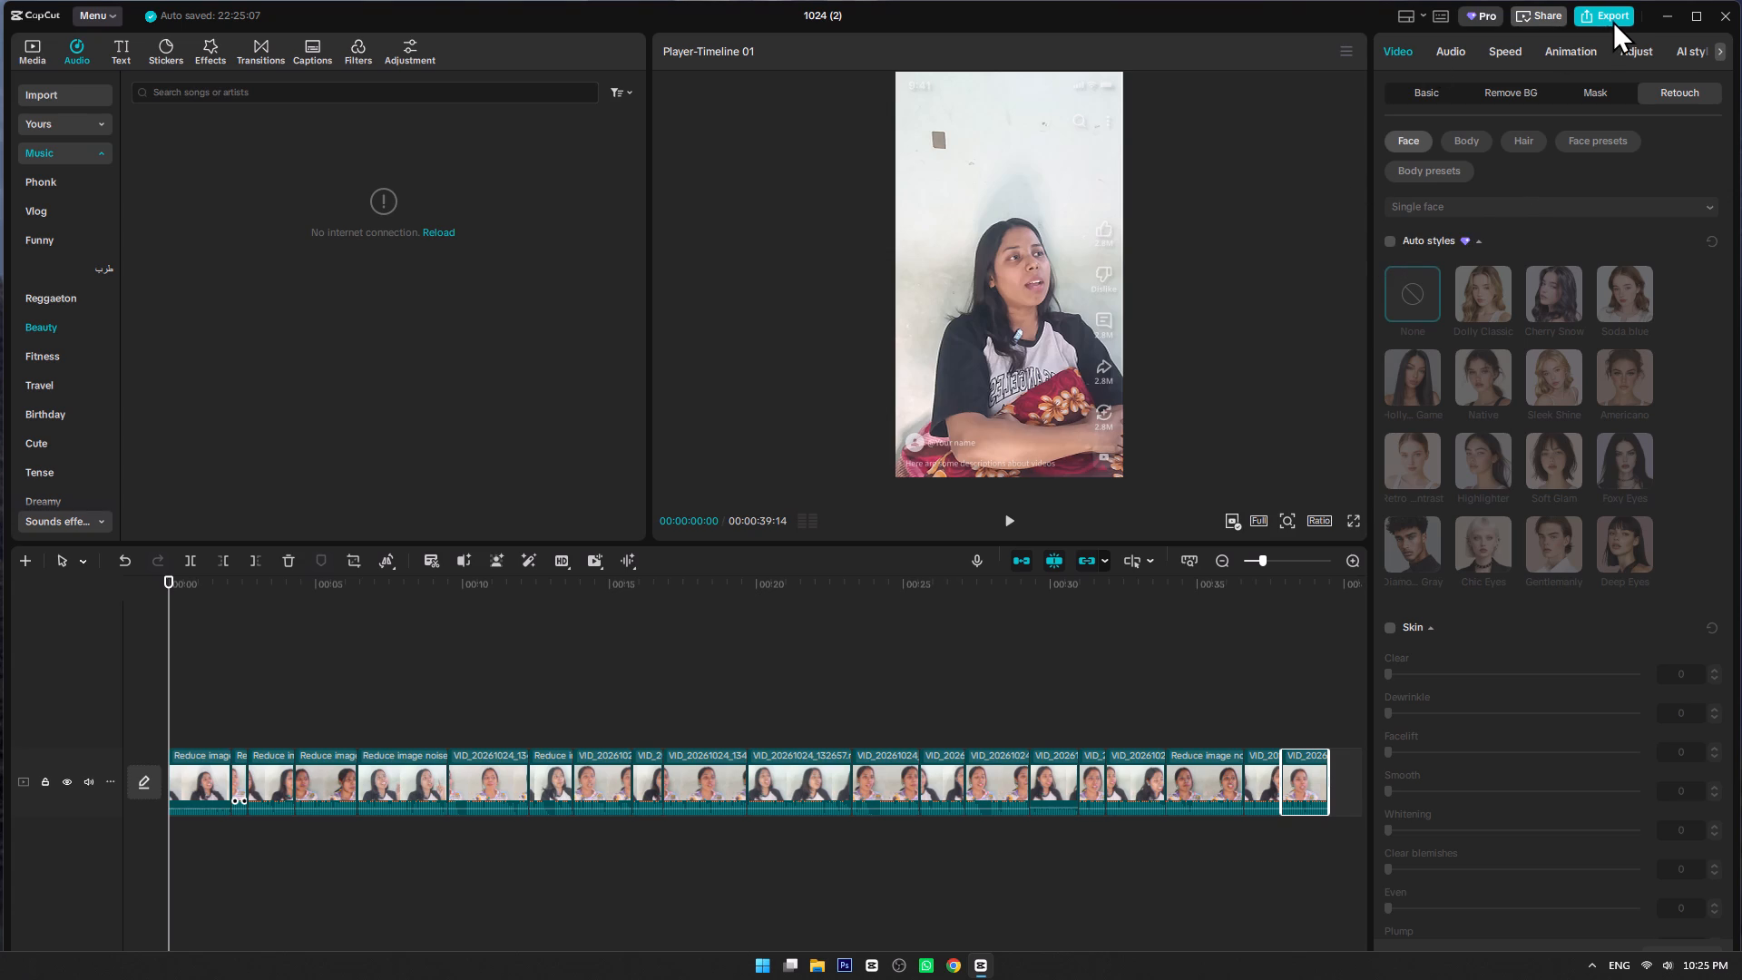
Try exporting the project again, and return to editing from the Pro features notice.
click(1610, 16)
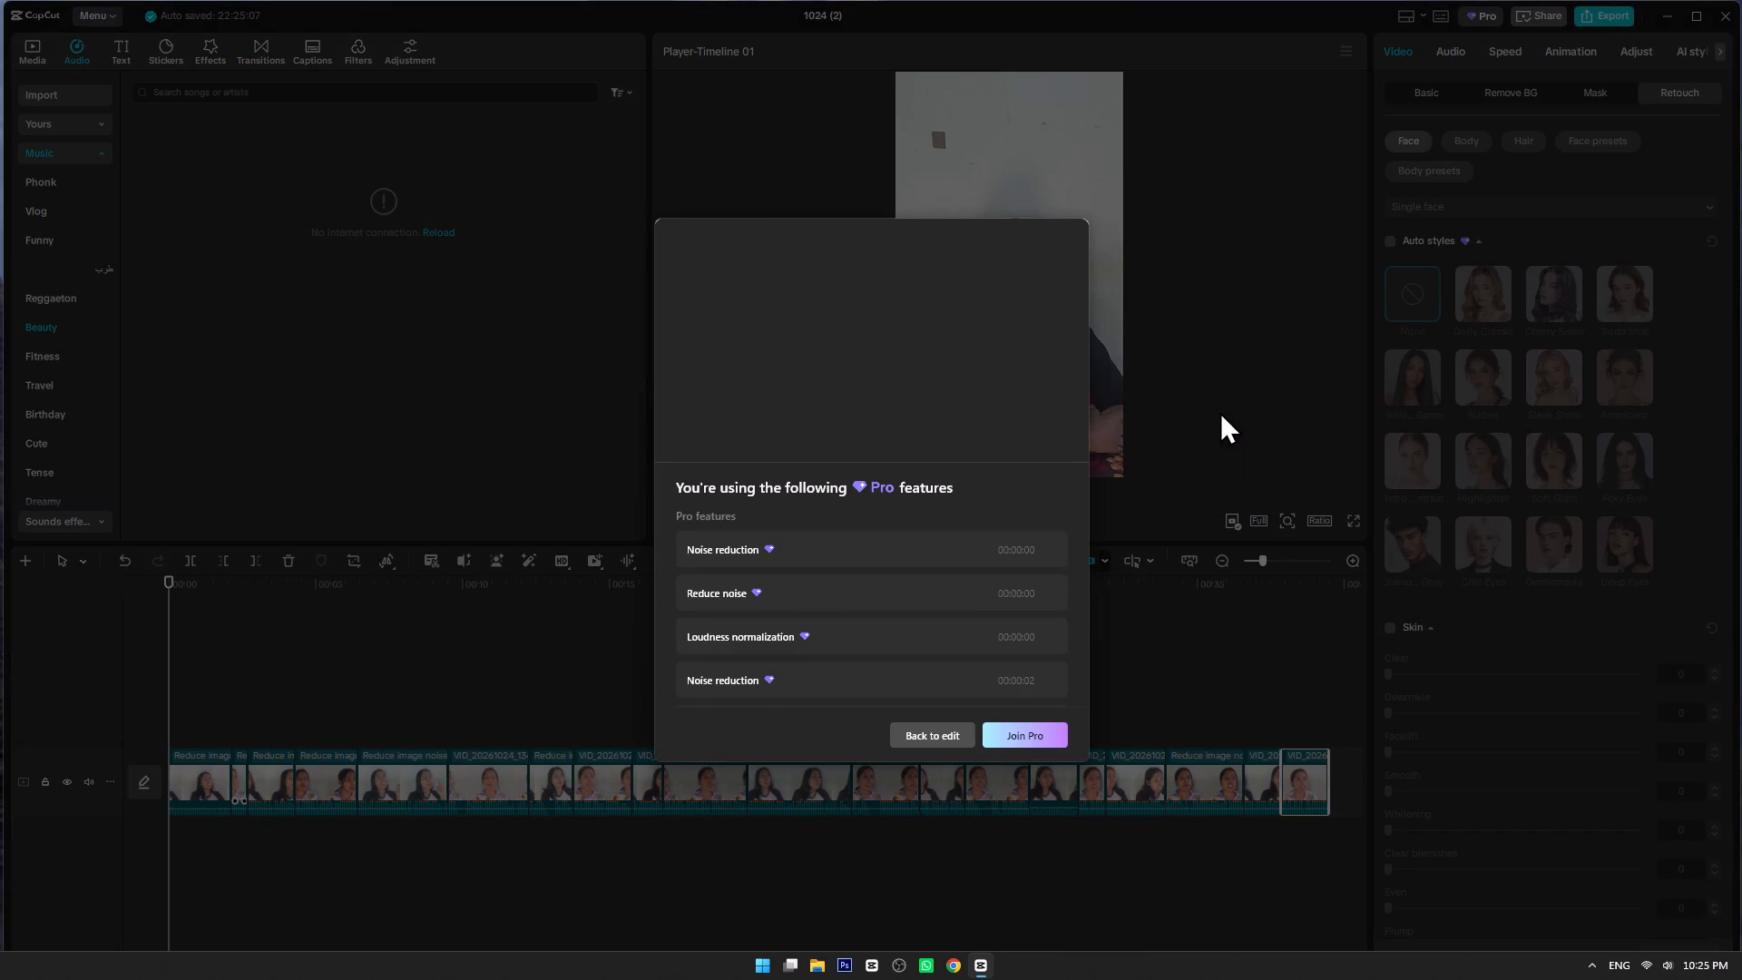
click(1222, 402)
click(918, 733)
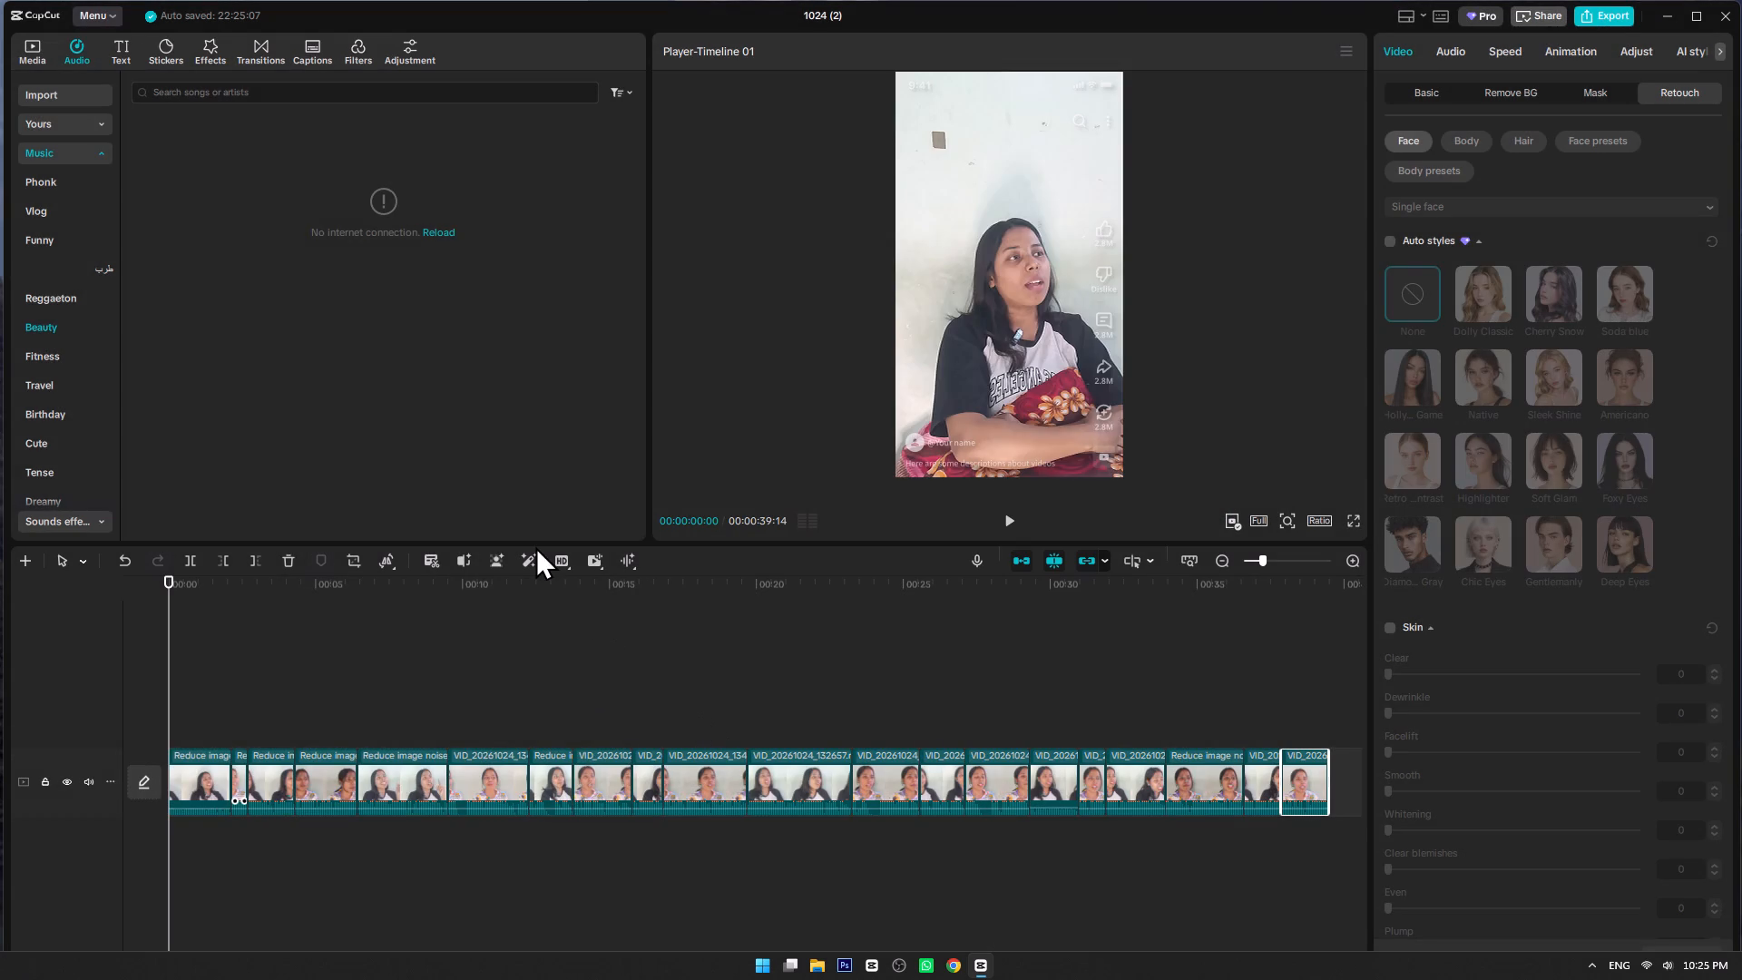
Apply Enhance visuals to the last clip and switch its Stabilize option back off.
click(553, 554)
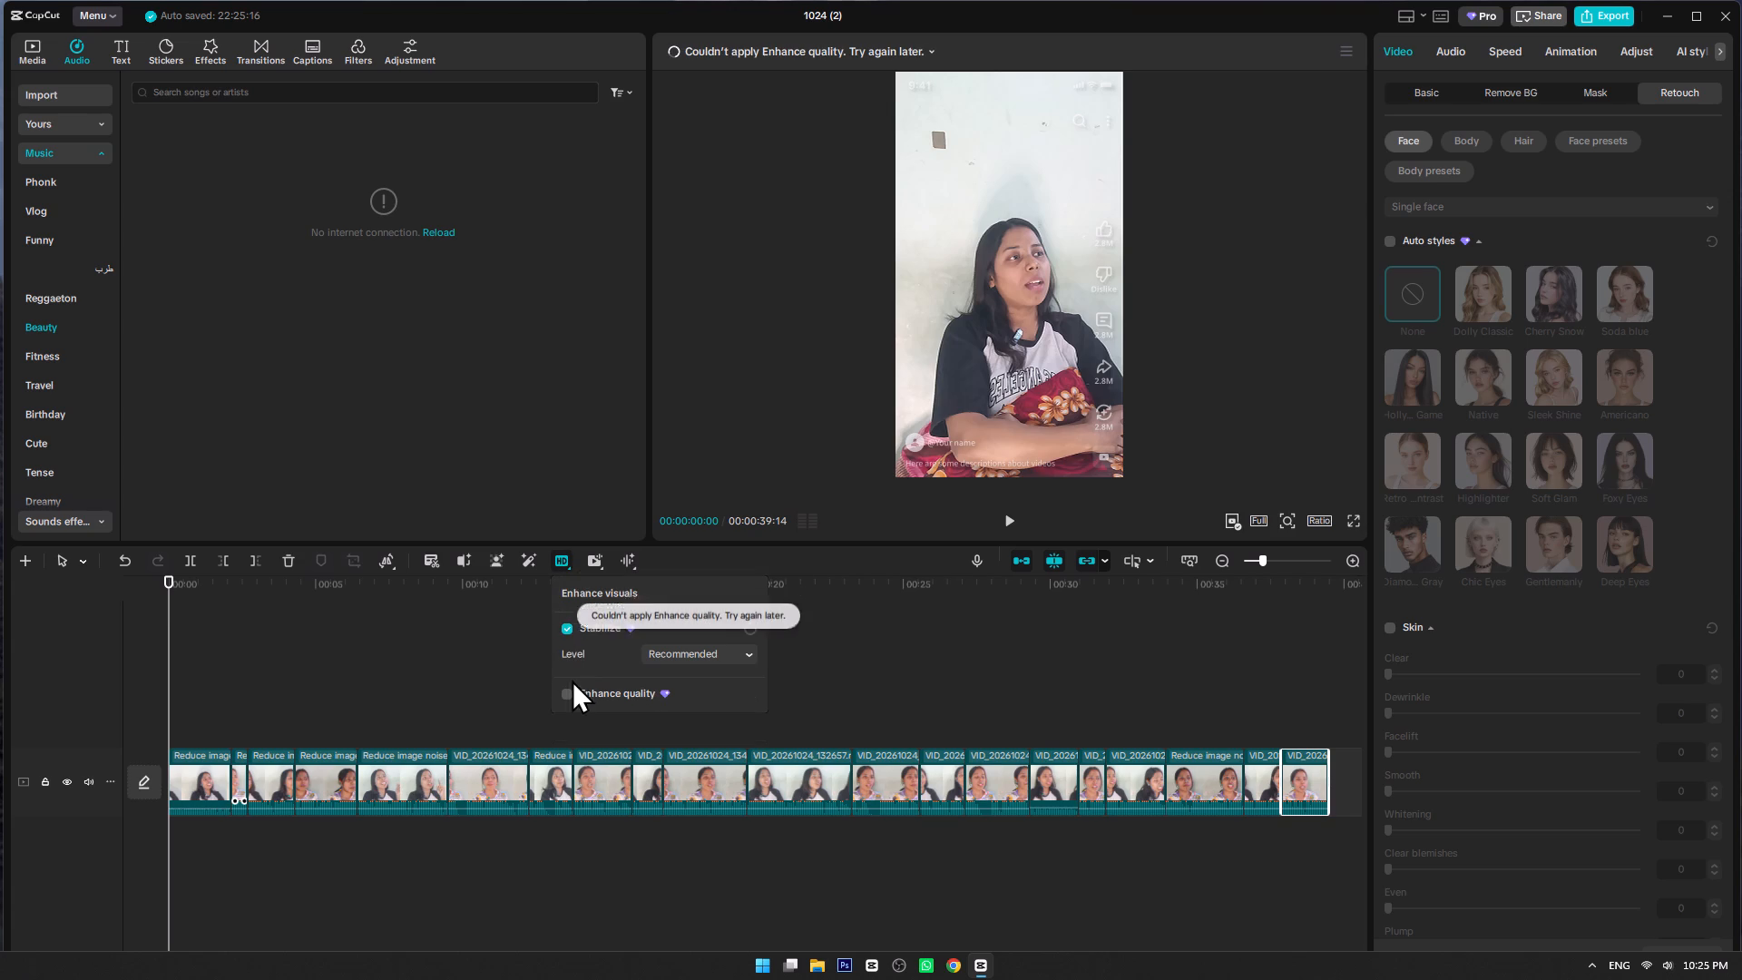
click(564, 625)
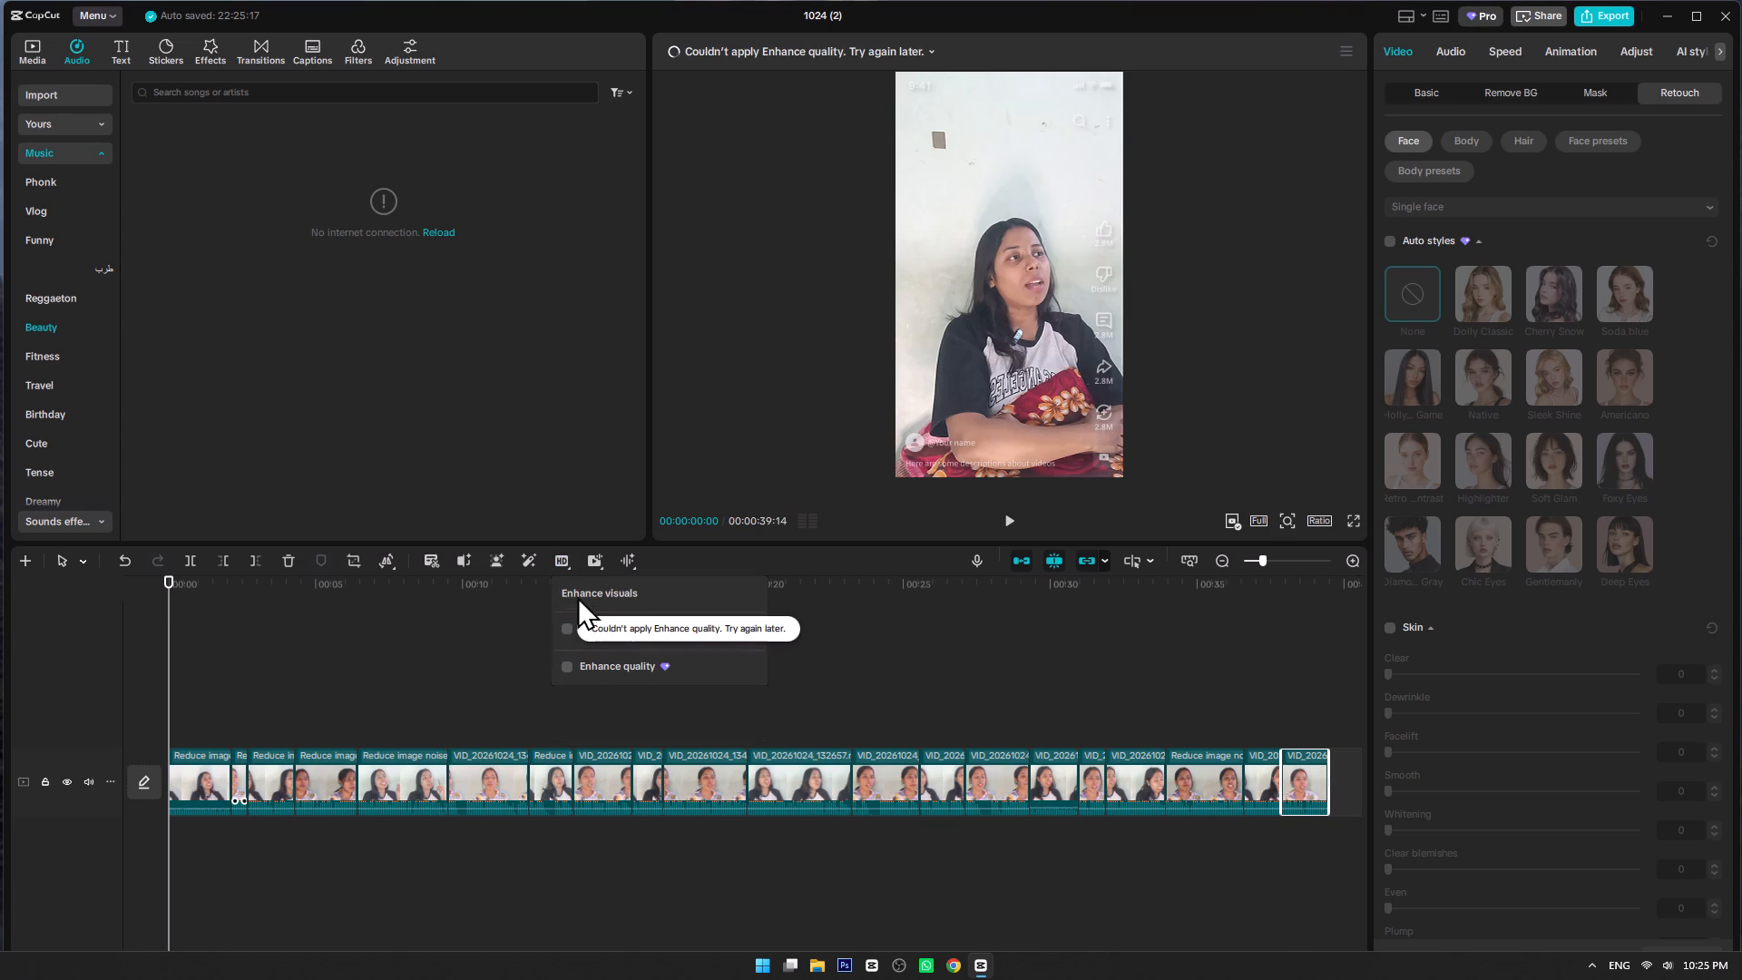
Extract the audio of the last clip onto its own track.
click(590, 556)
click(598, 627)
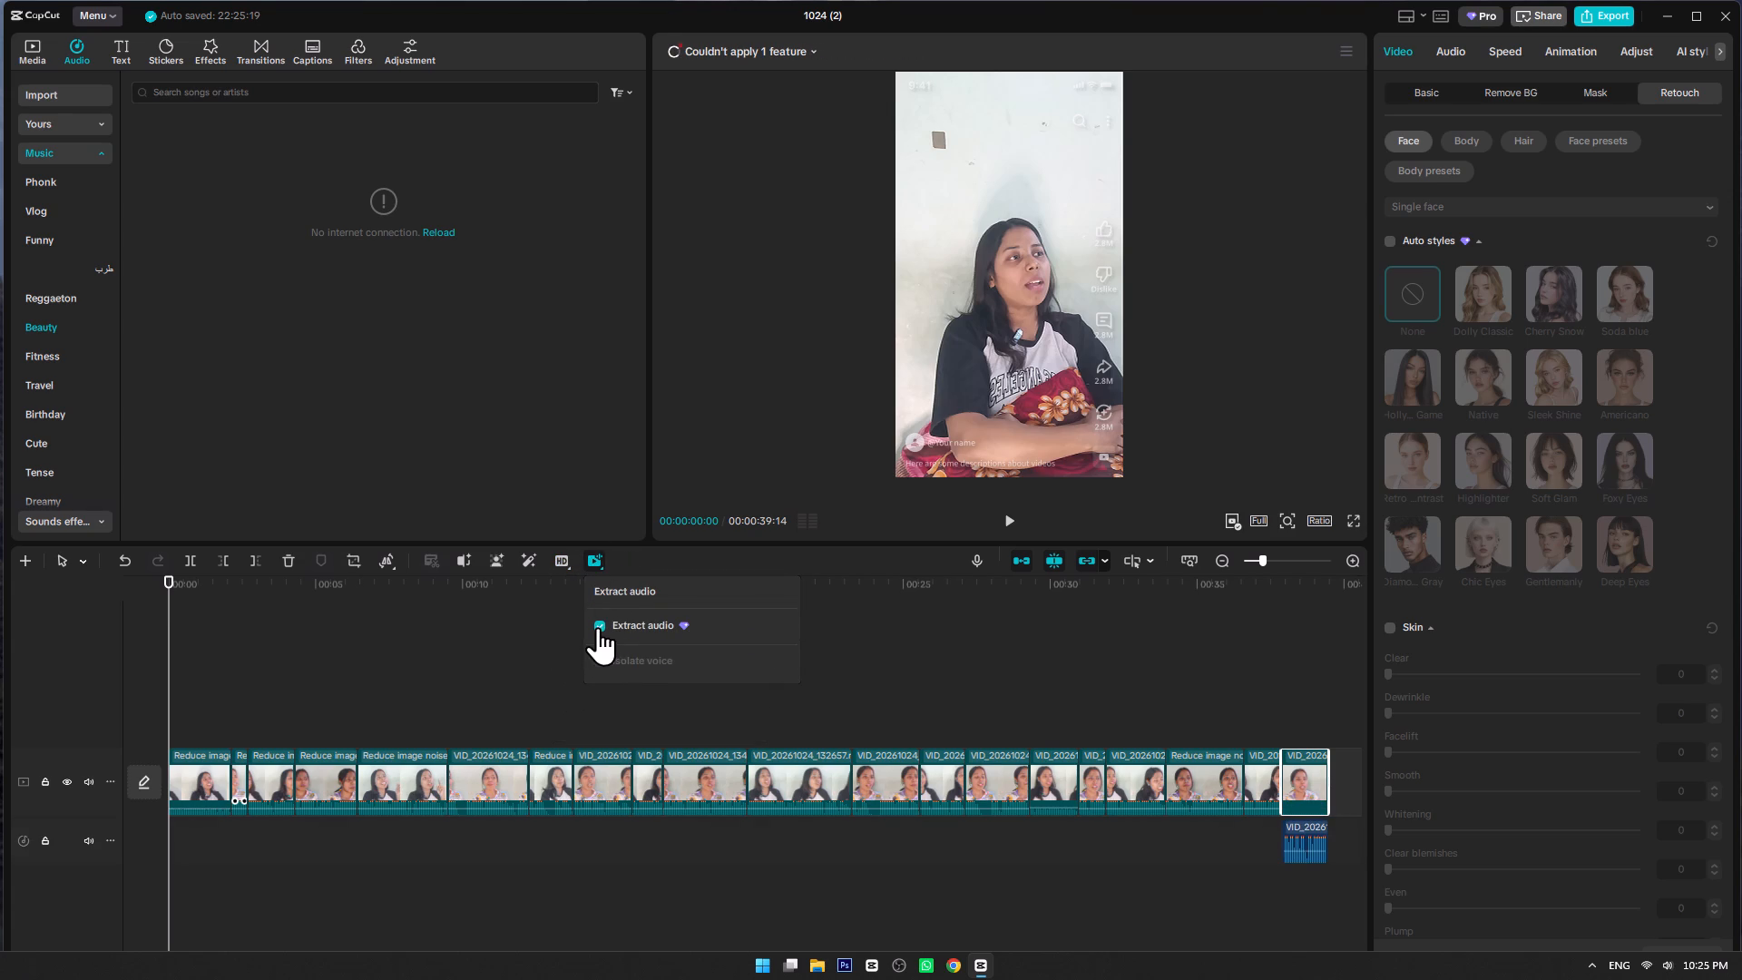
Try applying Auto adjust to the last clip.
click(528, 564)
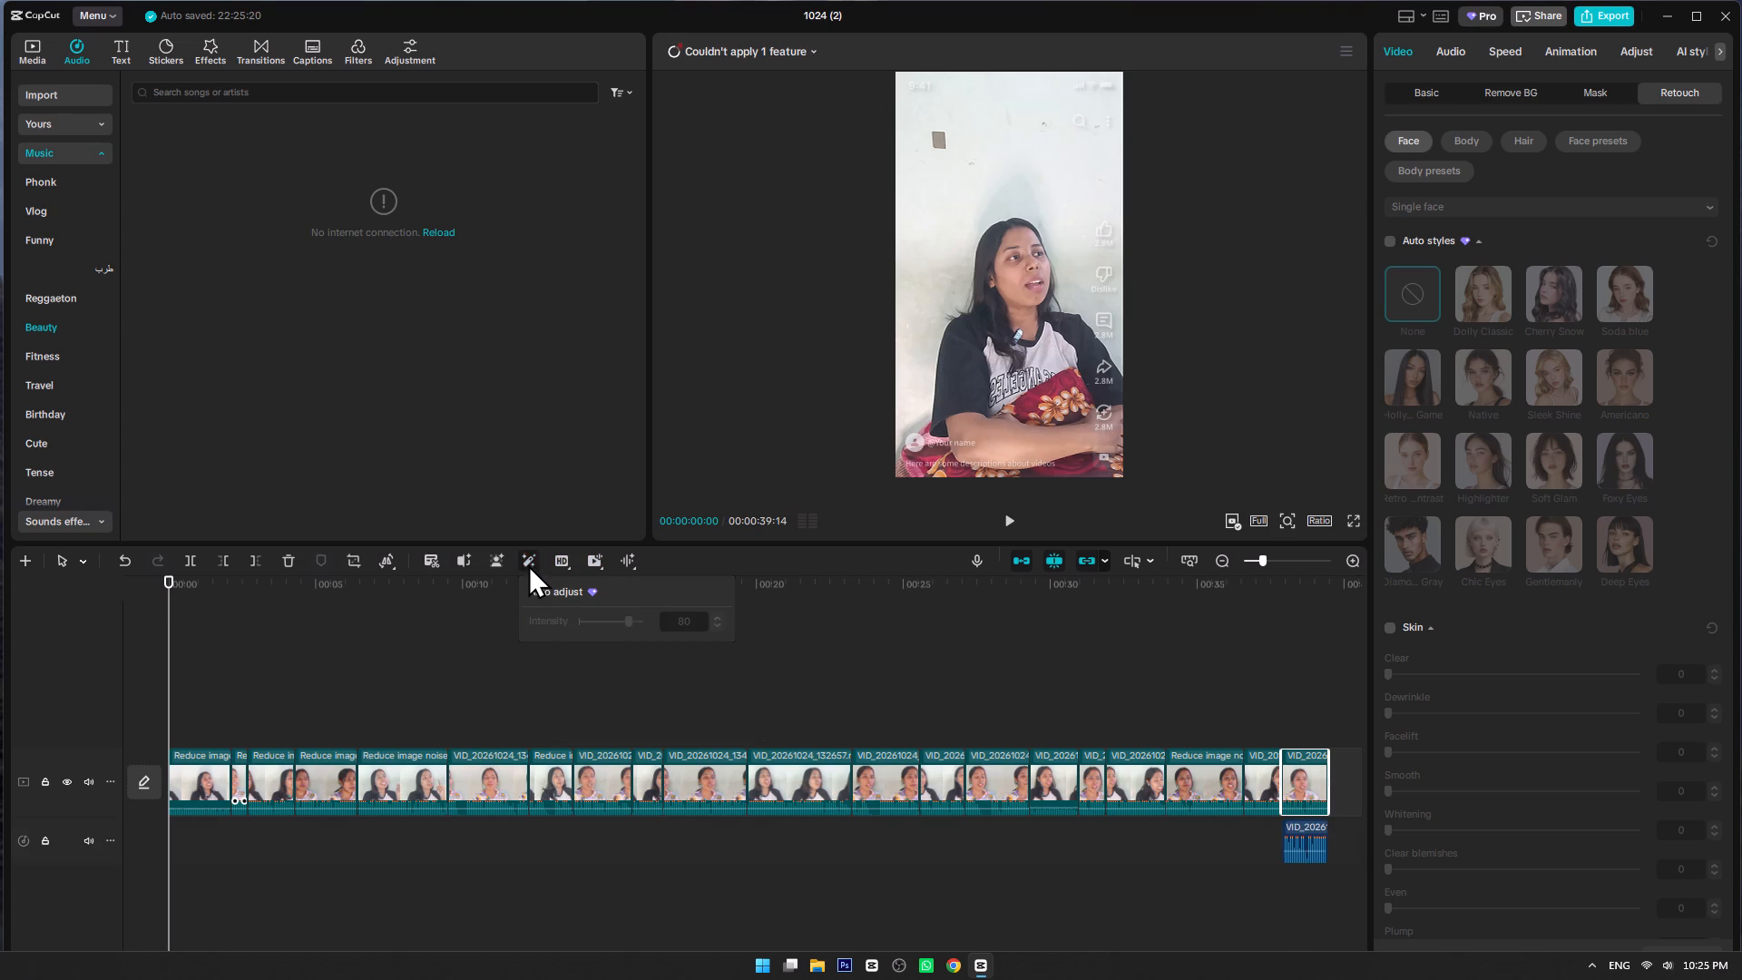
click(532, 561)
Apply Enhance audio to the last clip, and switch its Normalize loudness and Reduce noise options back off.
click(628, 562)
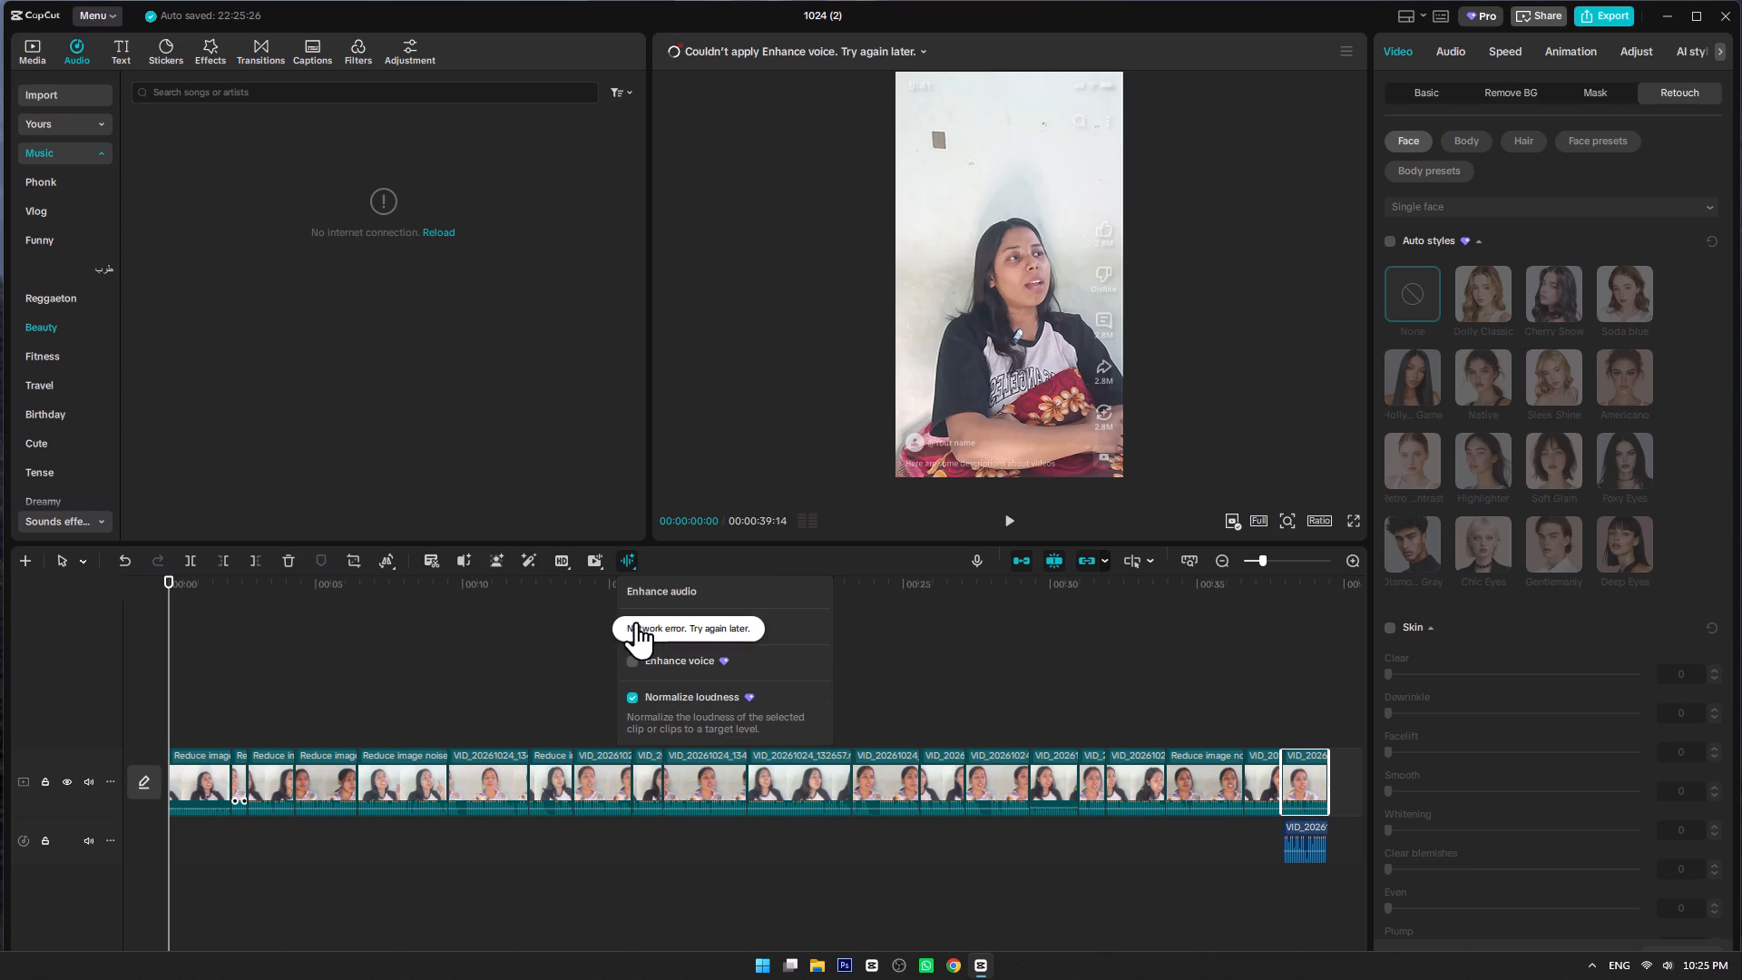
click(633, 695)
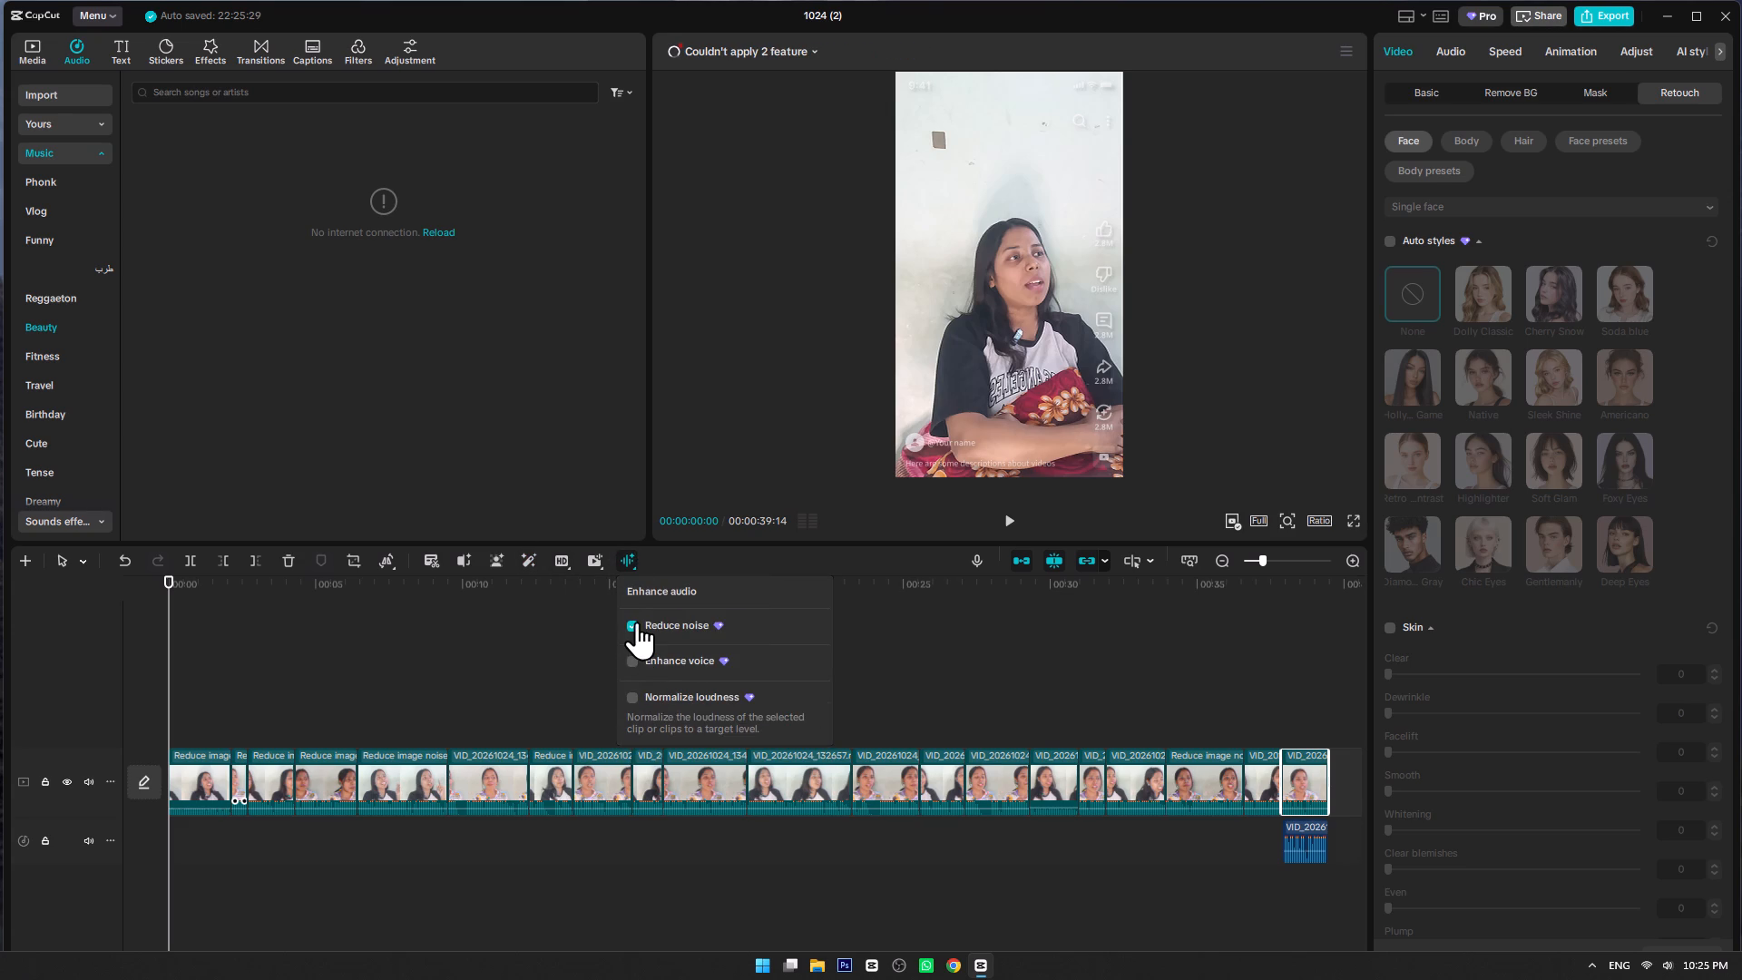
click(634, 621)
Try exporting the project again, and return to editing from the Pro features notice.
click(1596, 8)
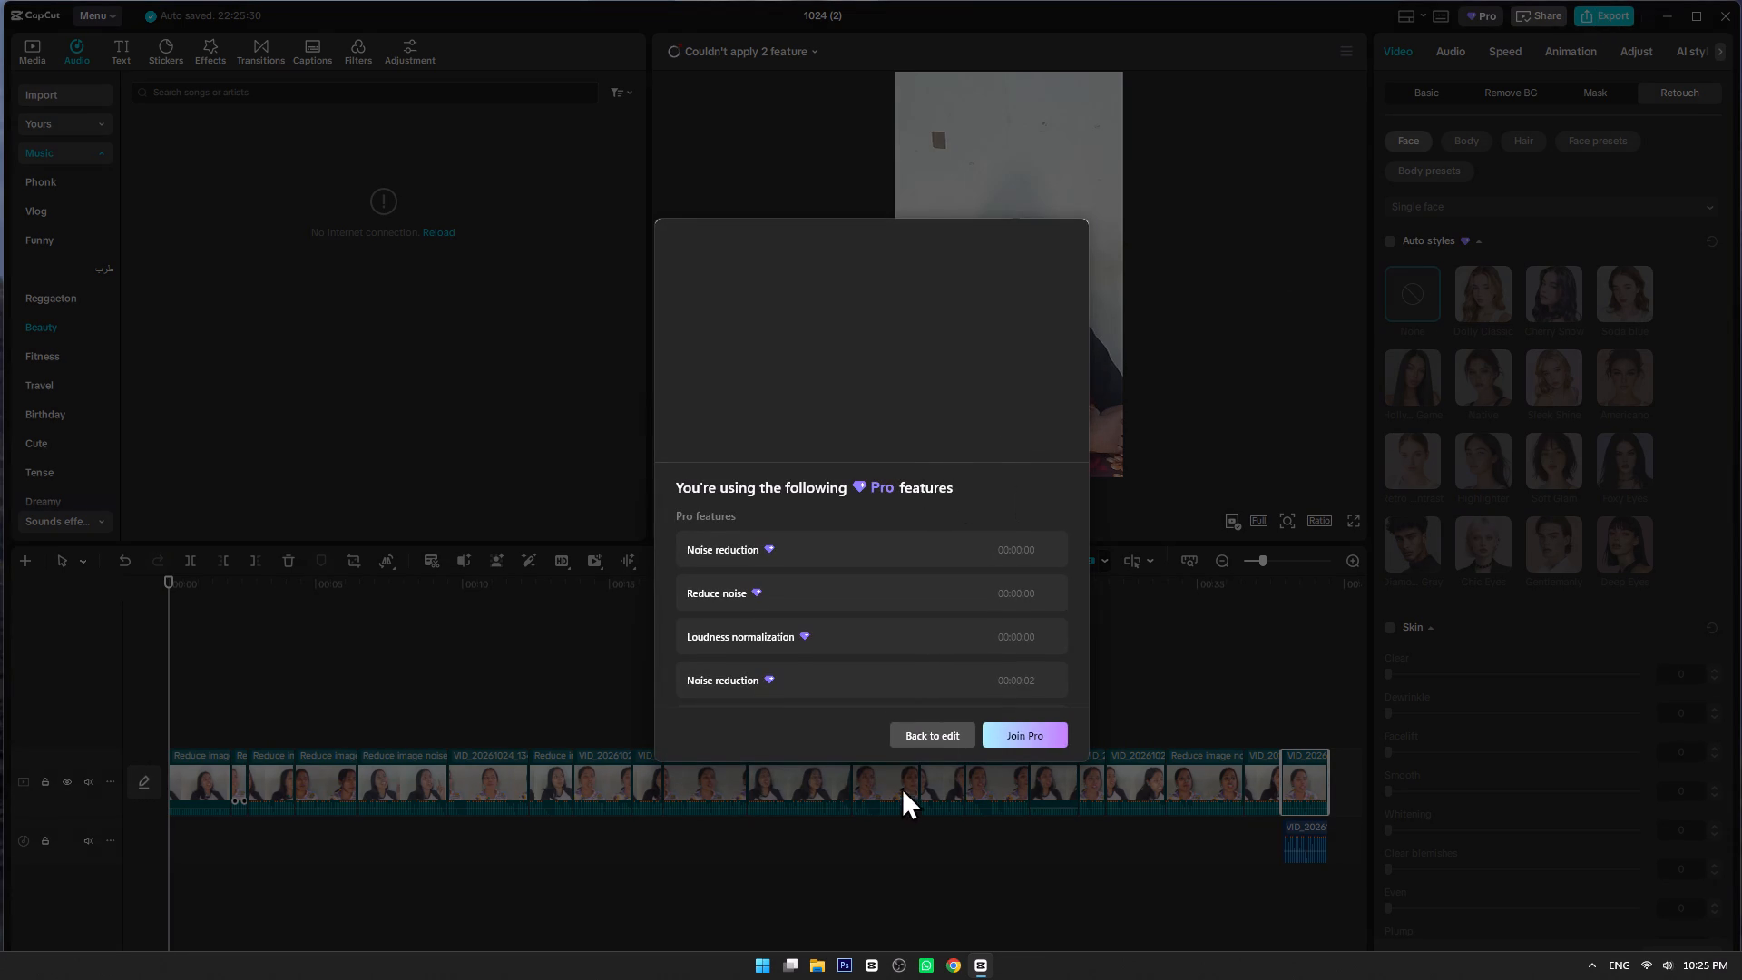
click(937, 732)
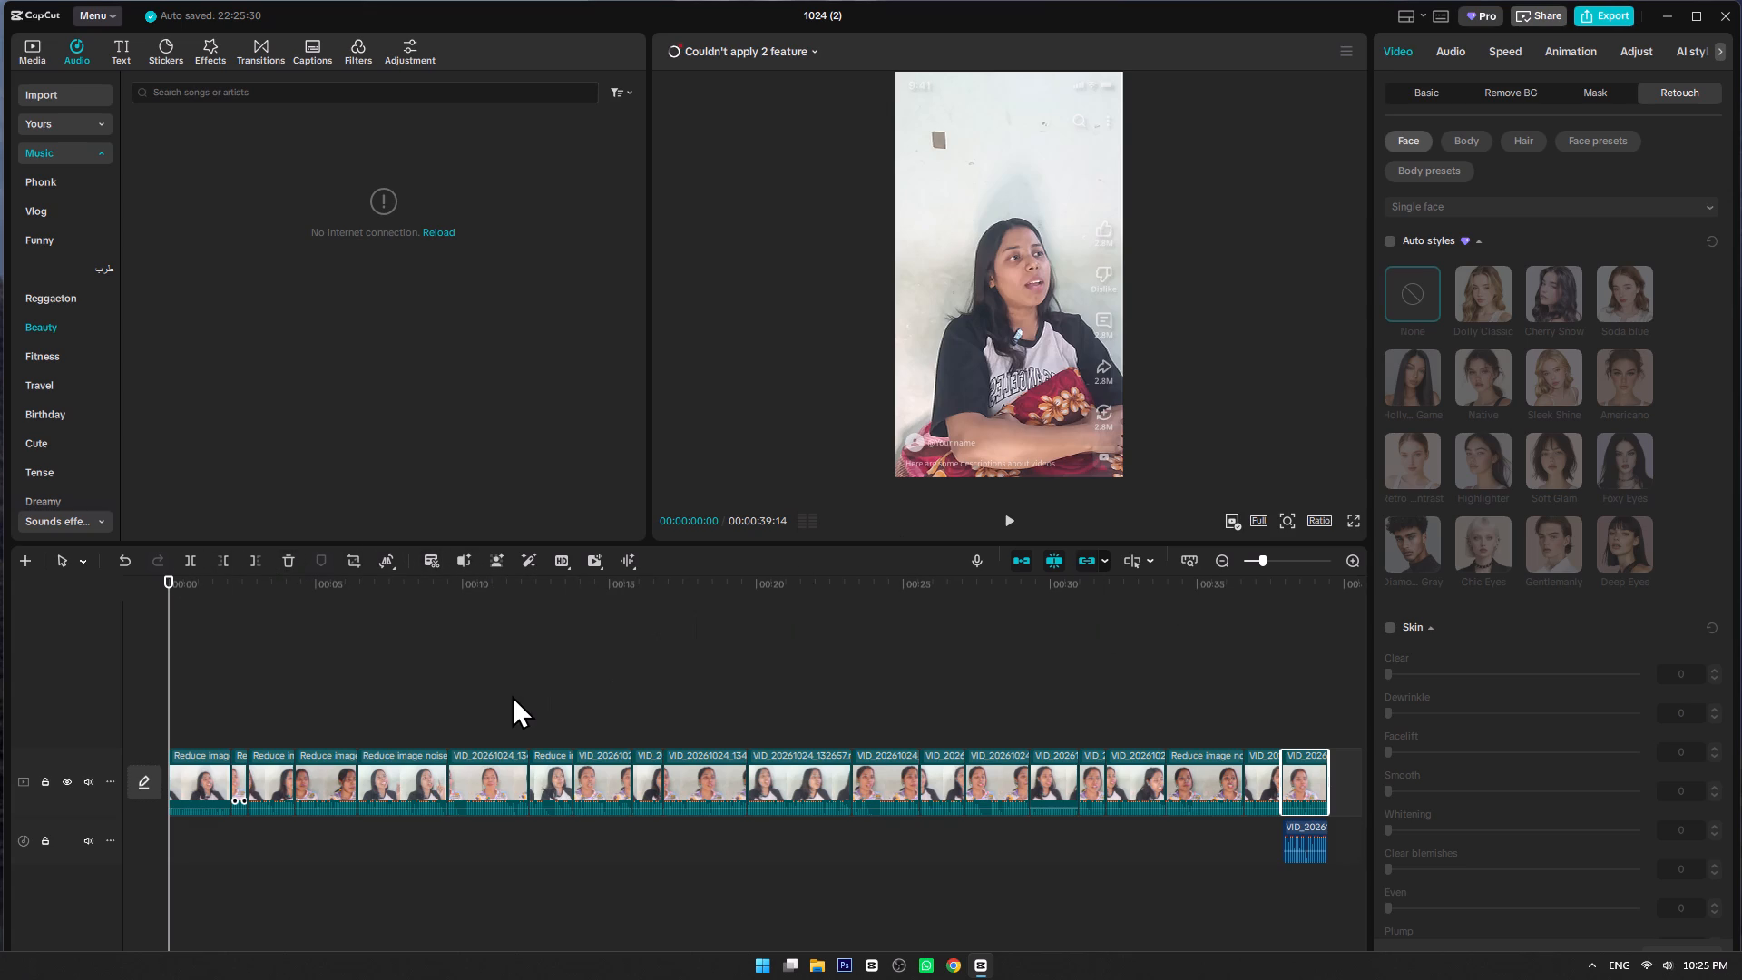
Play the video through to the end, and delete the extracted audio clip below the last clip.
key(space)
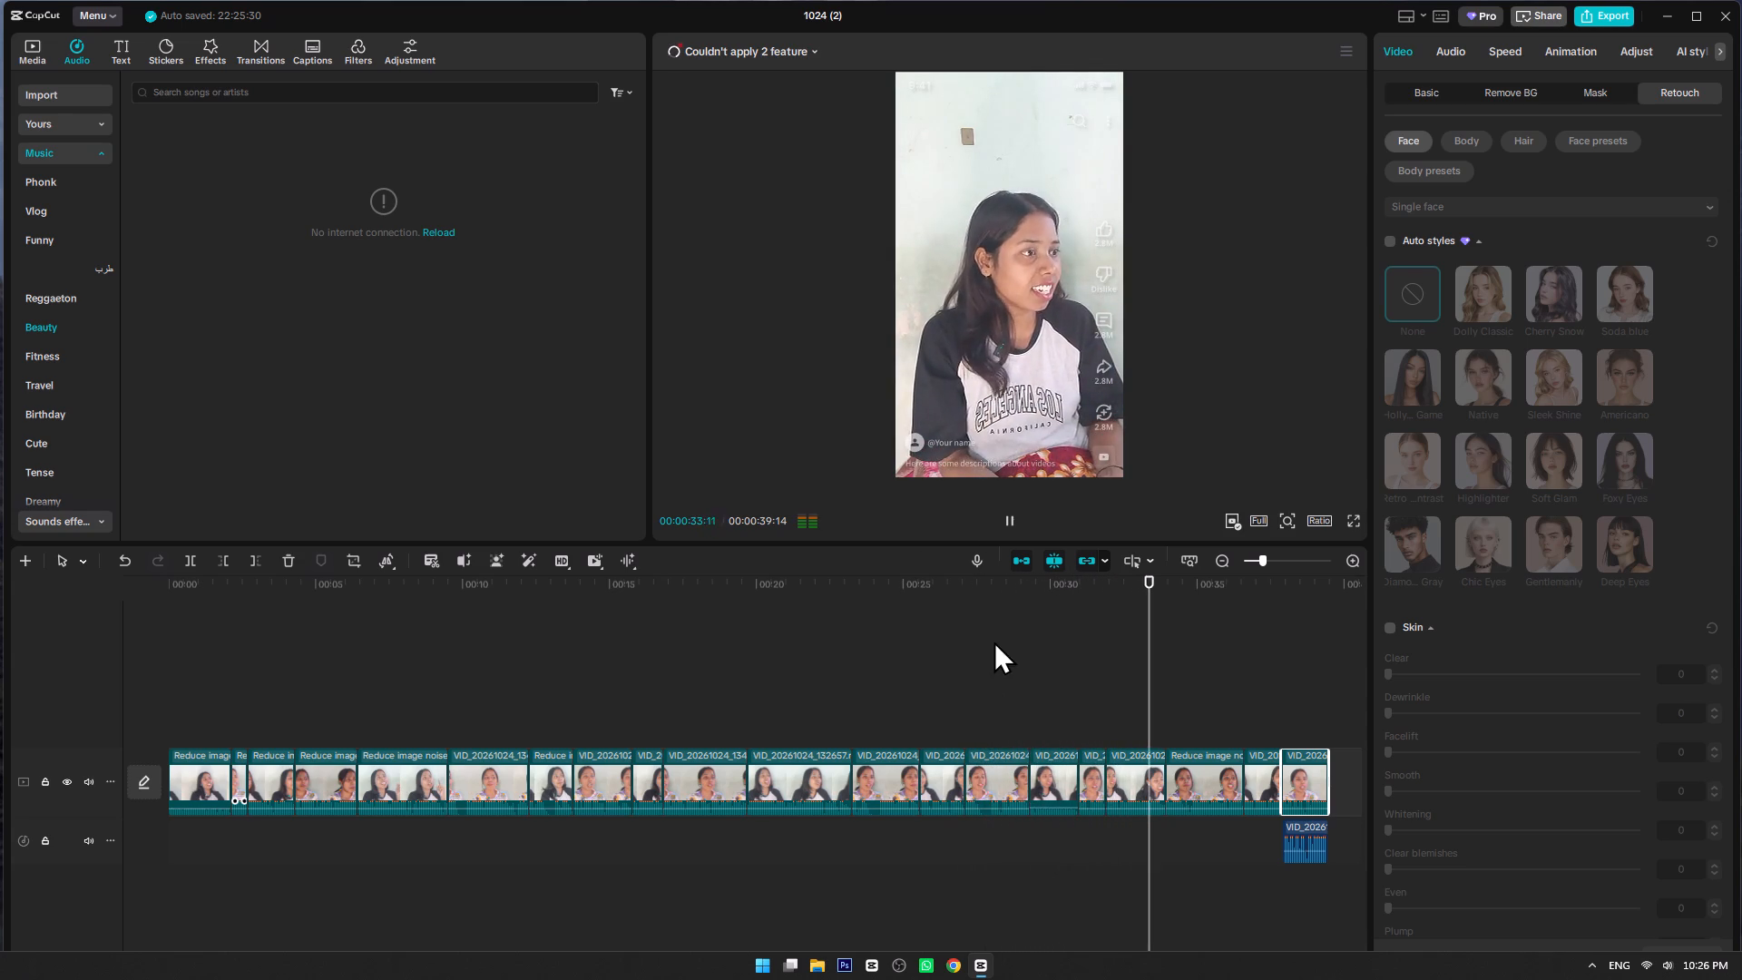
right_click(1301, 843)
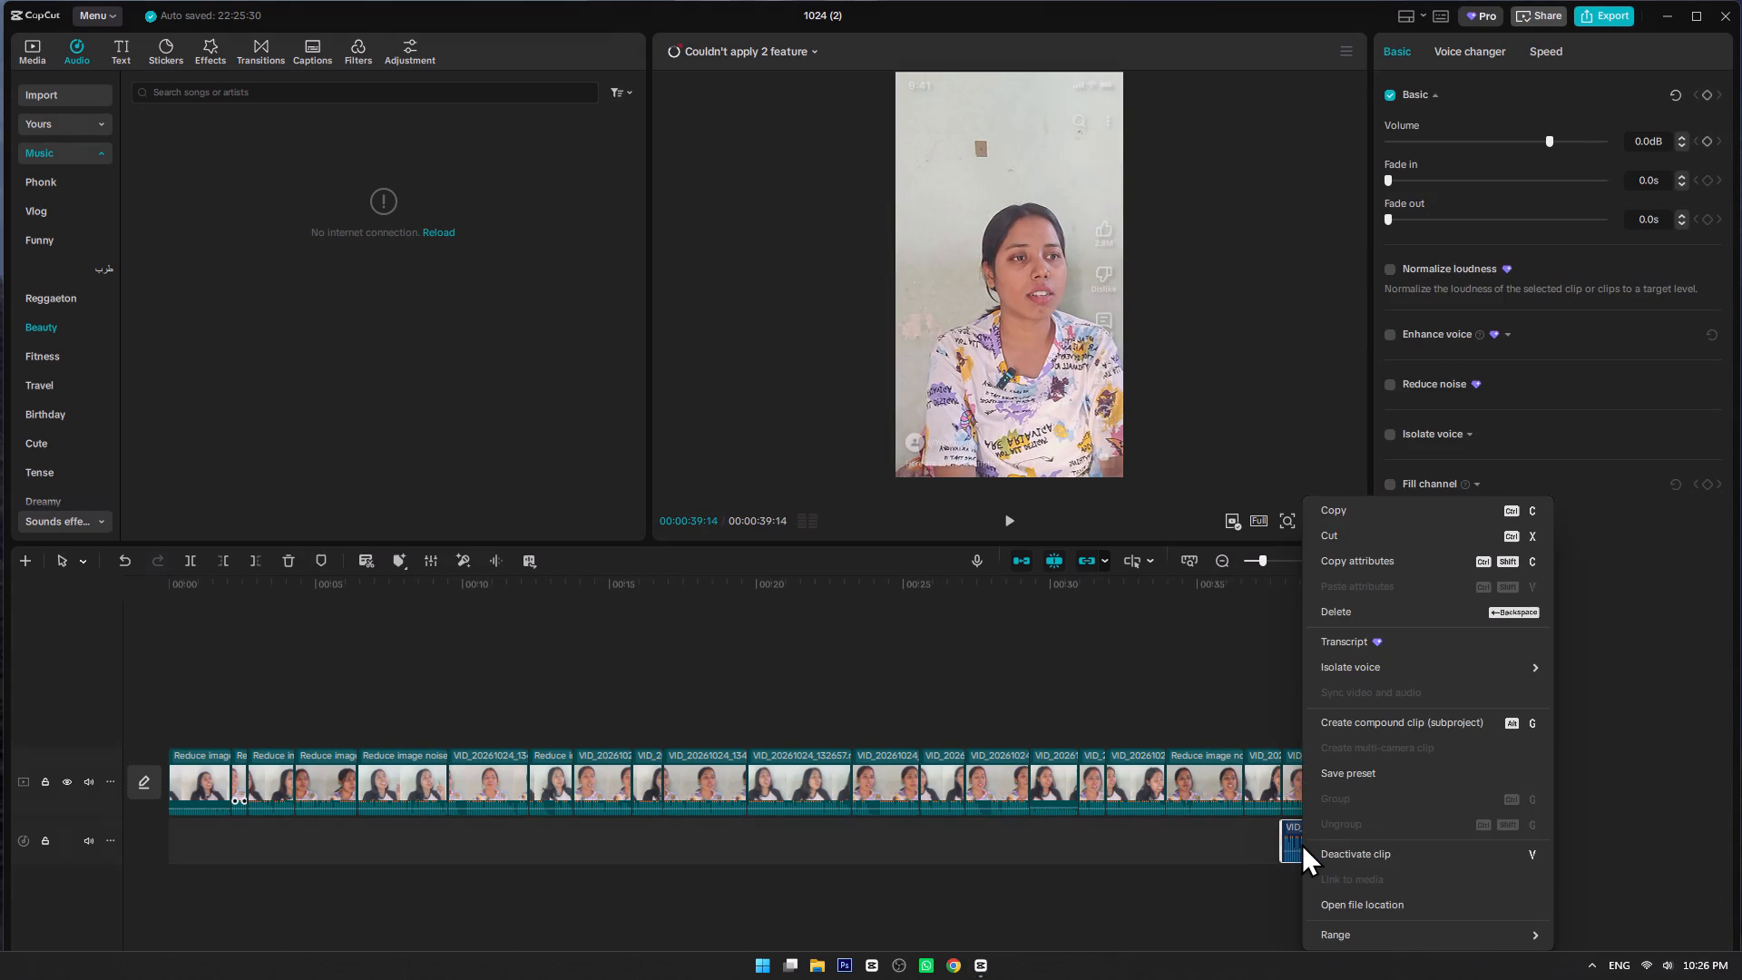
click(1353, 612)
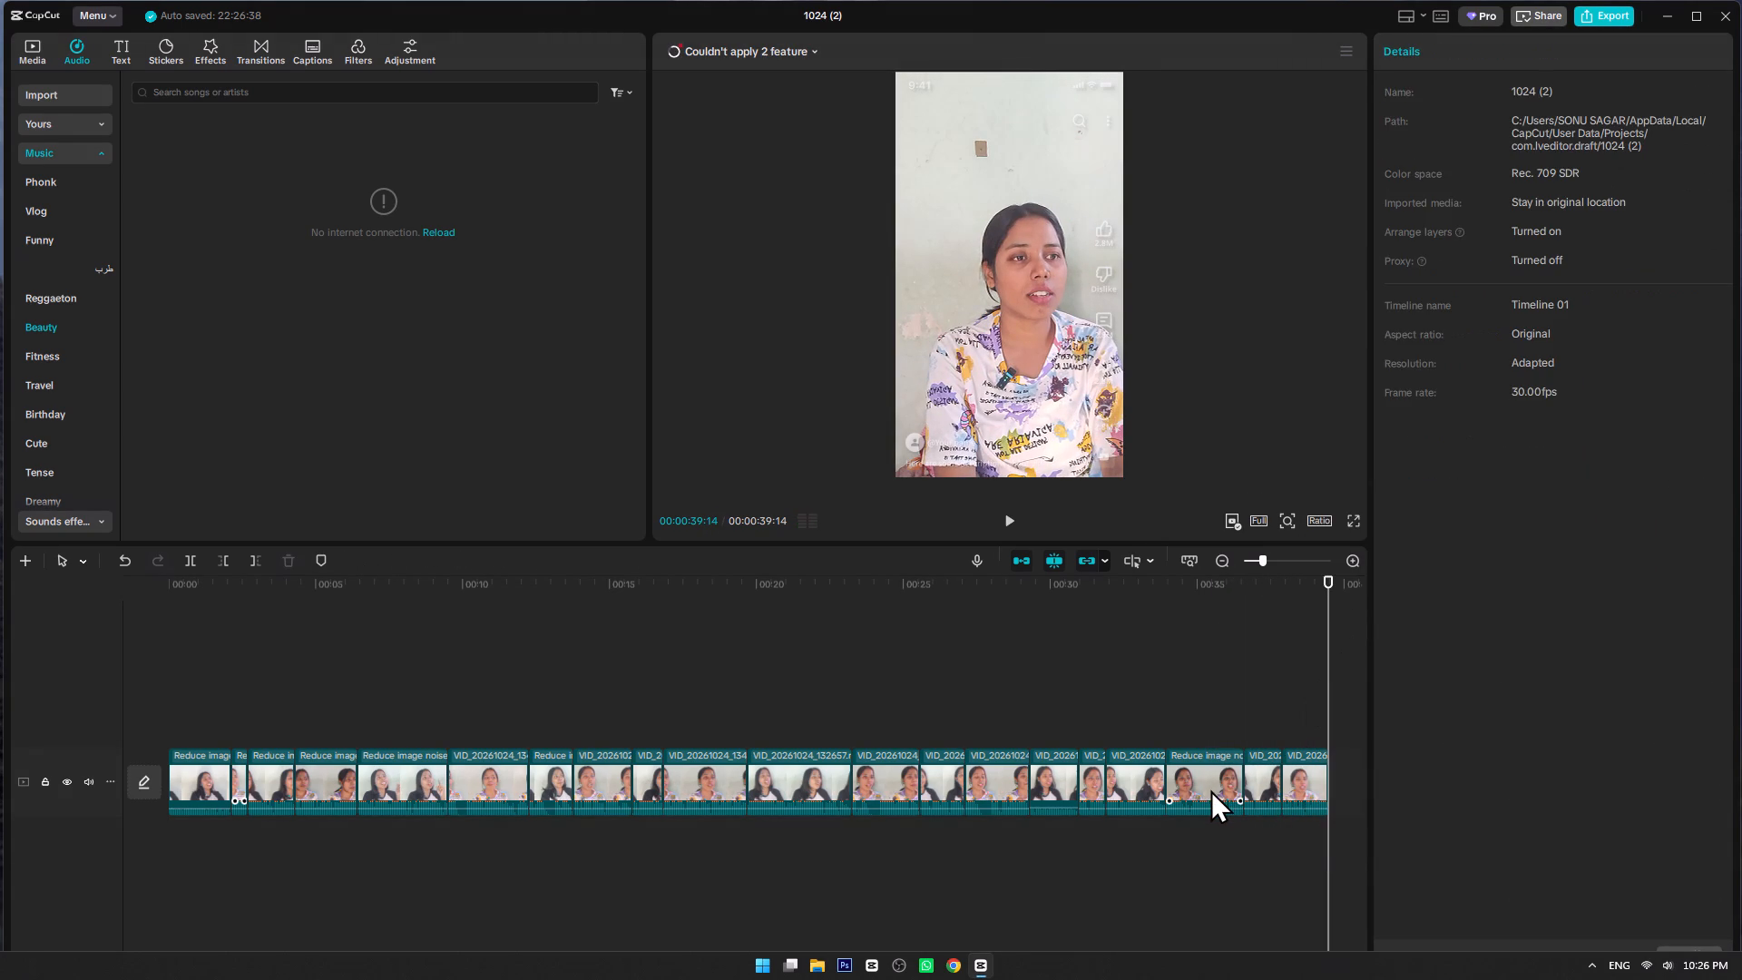
Switch off Auto styles in the Retouch settings of the third-from-last clip.
click(1208, 791)
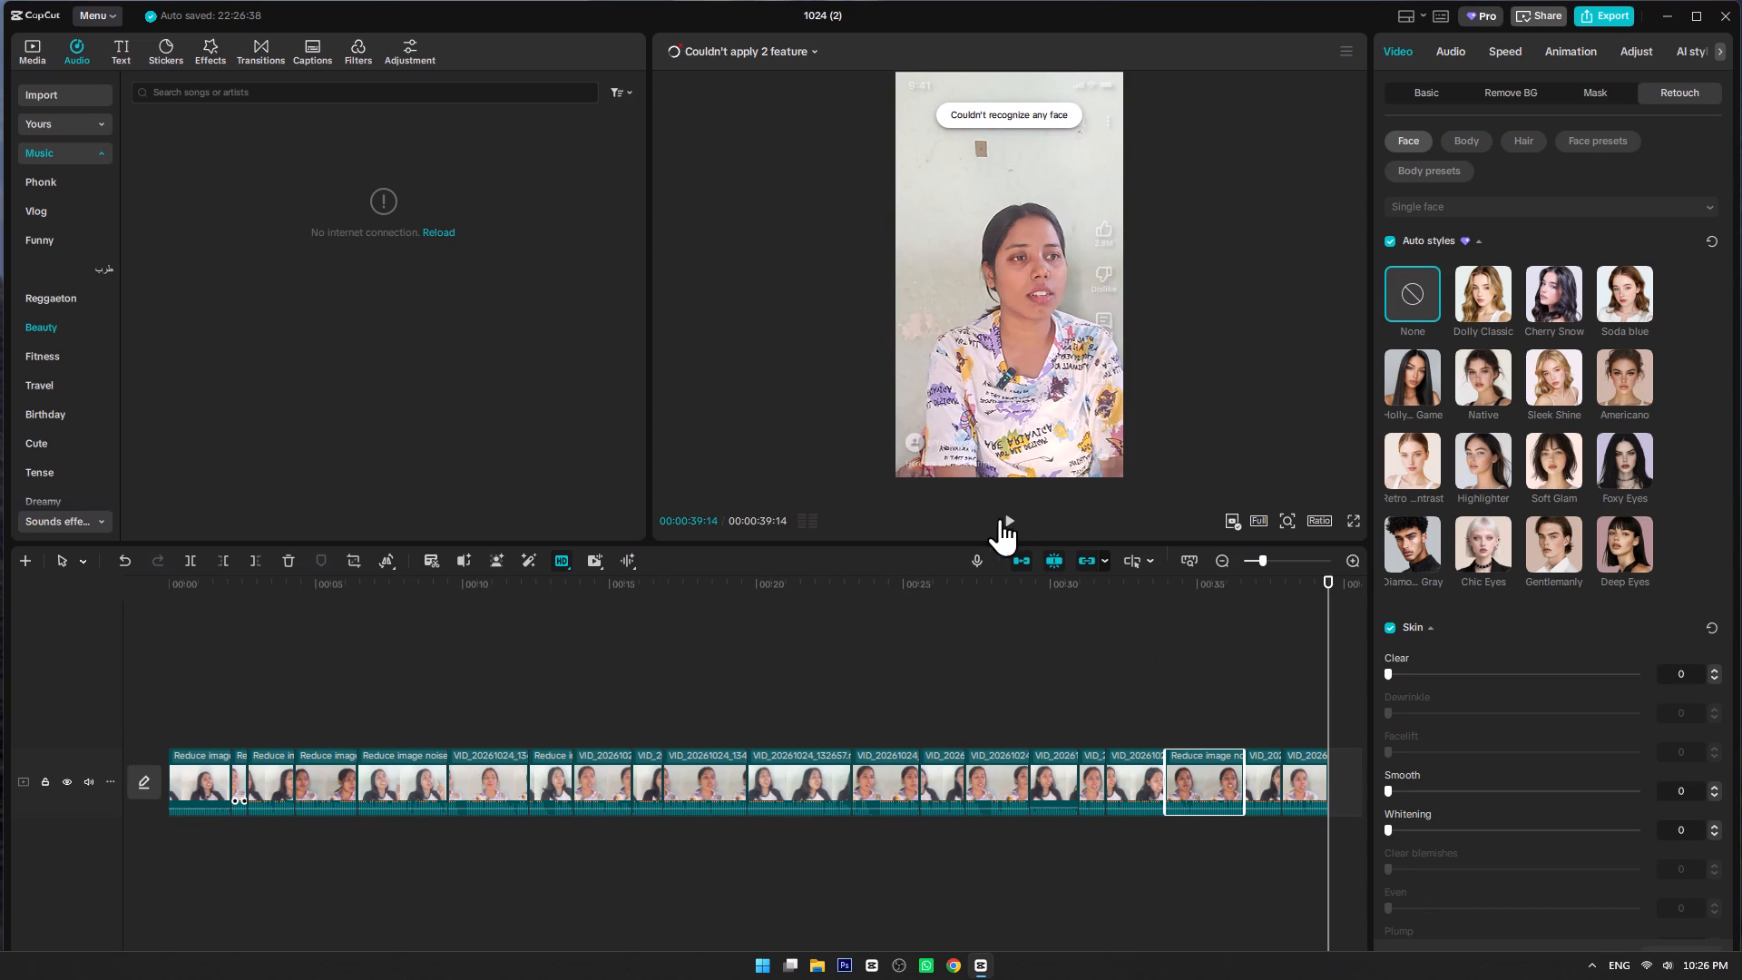
click(1120, 671)
key(space)
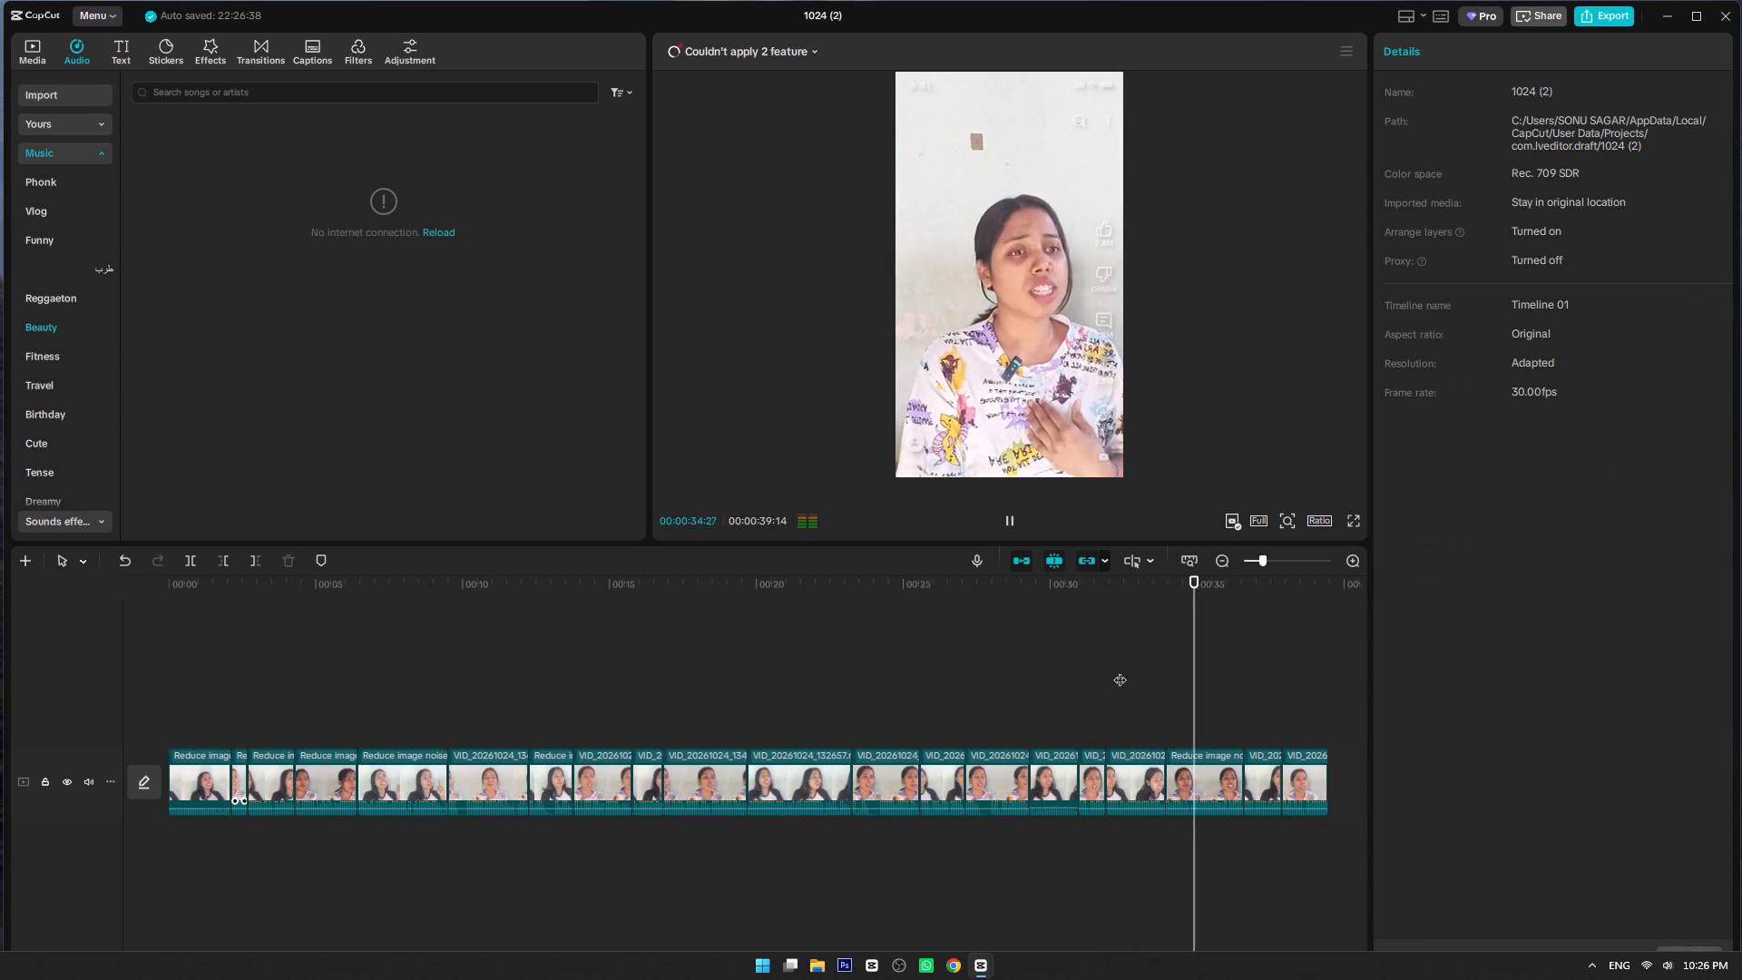
key(space)
click(1185, 787)
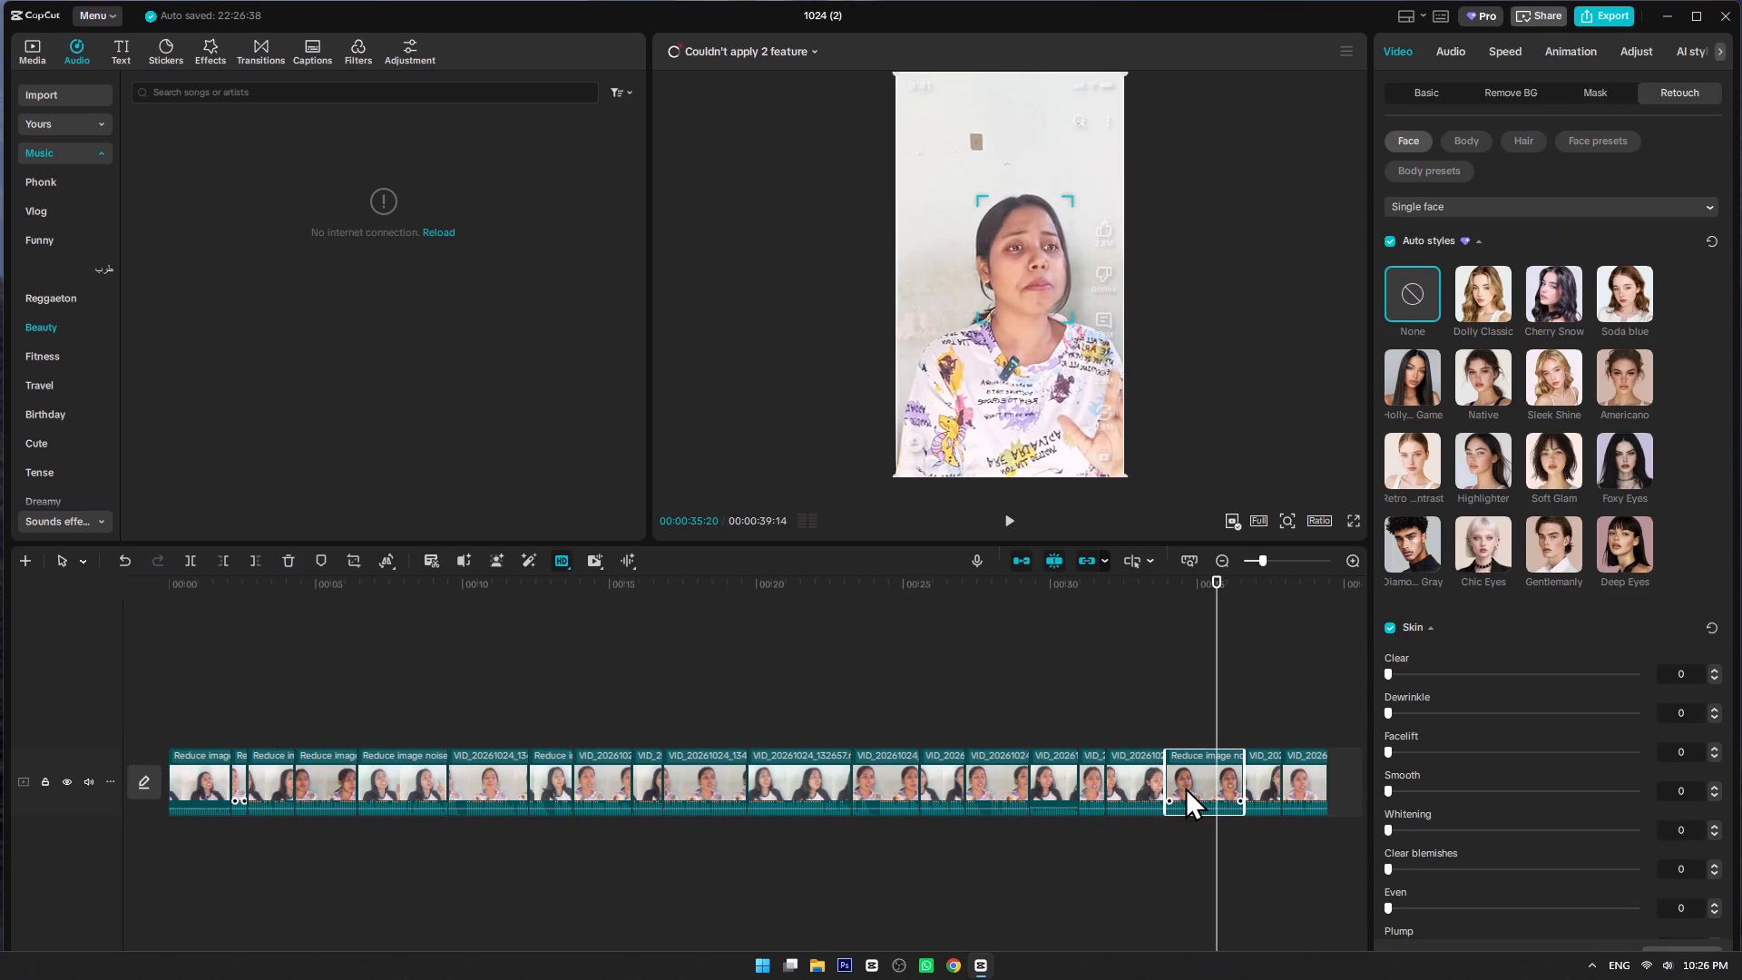
click(1417, 290)
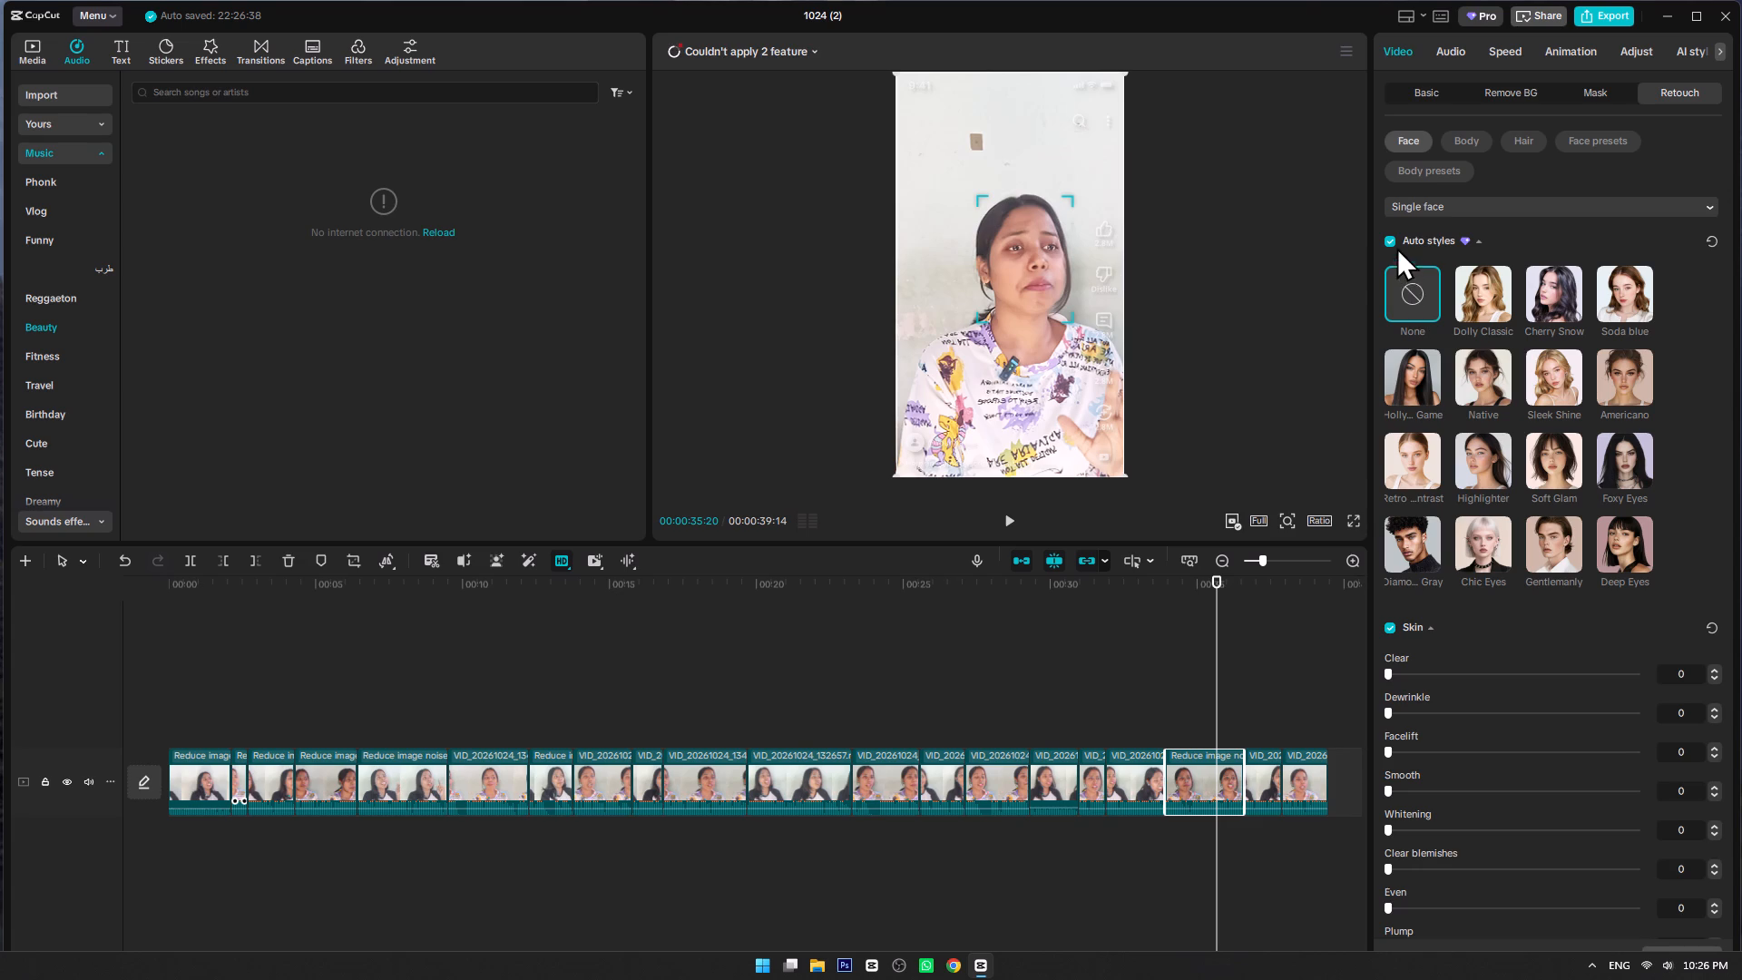
click(1391, 238)
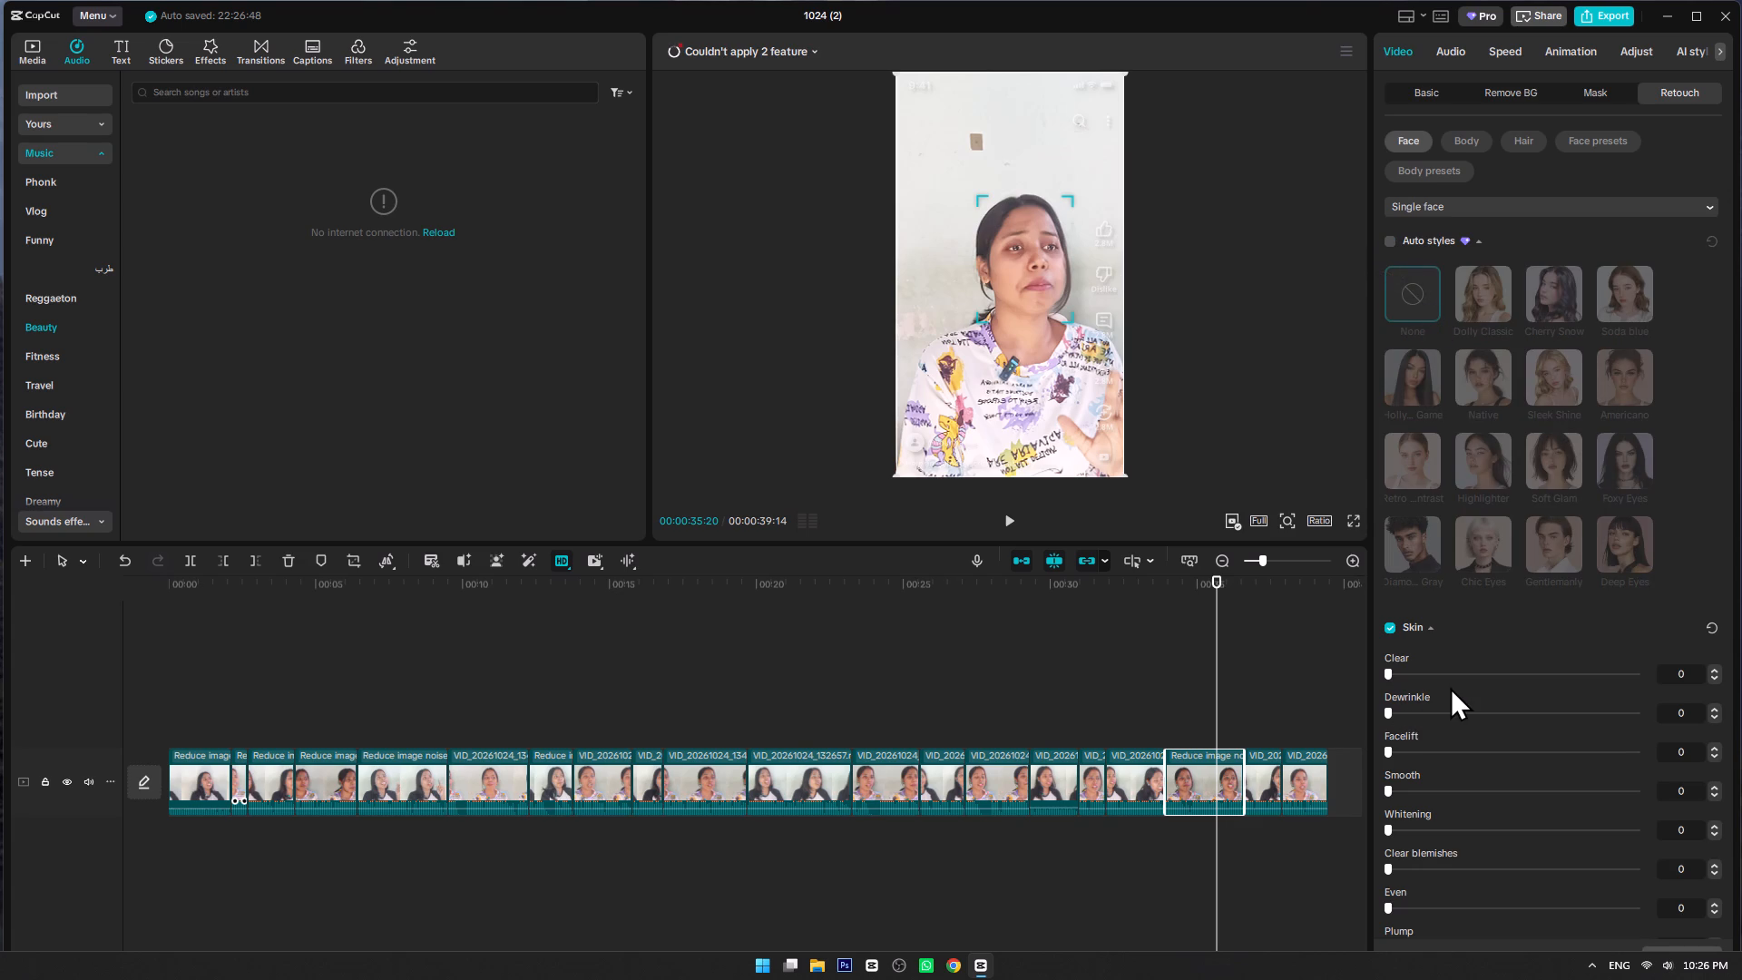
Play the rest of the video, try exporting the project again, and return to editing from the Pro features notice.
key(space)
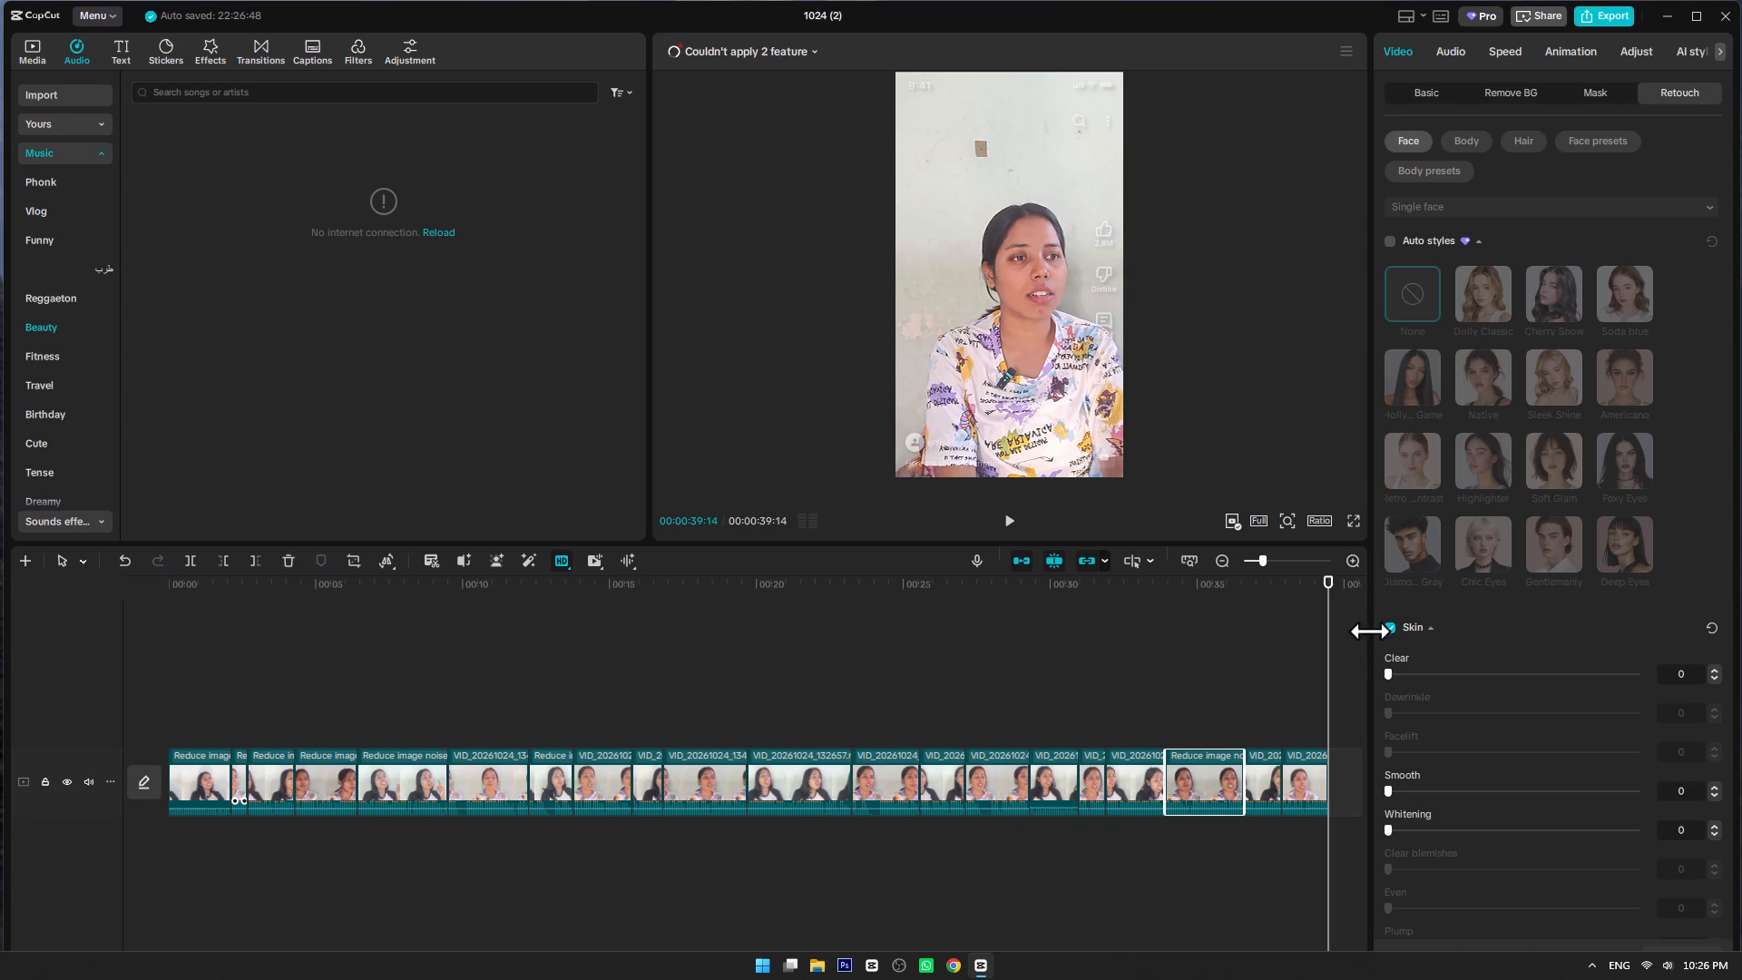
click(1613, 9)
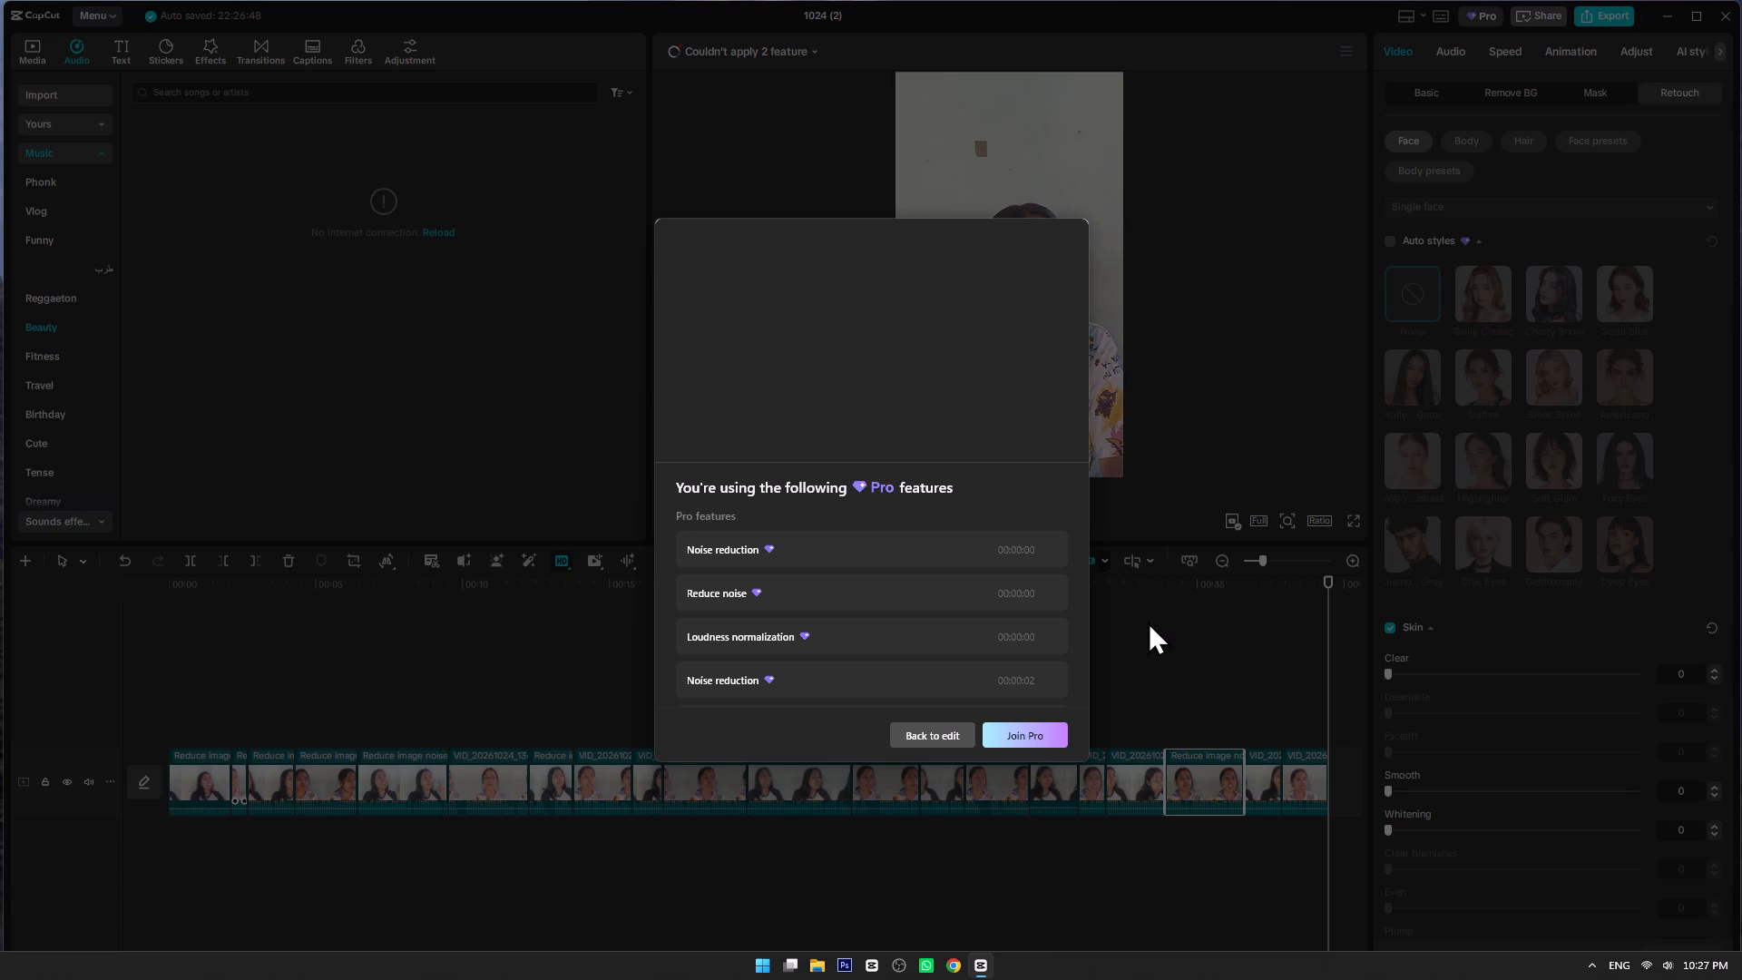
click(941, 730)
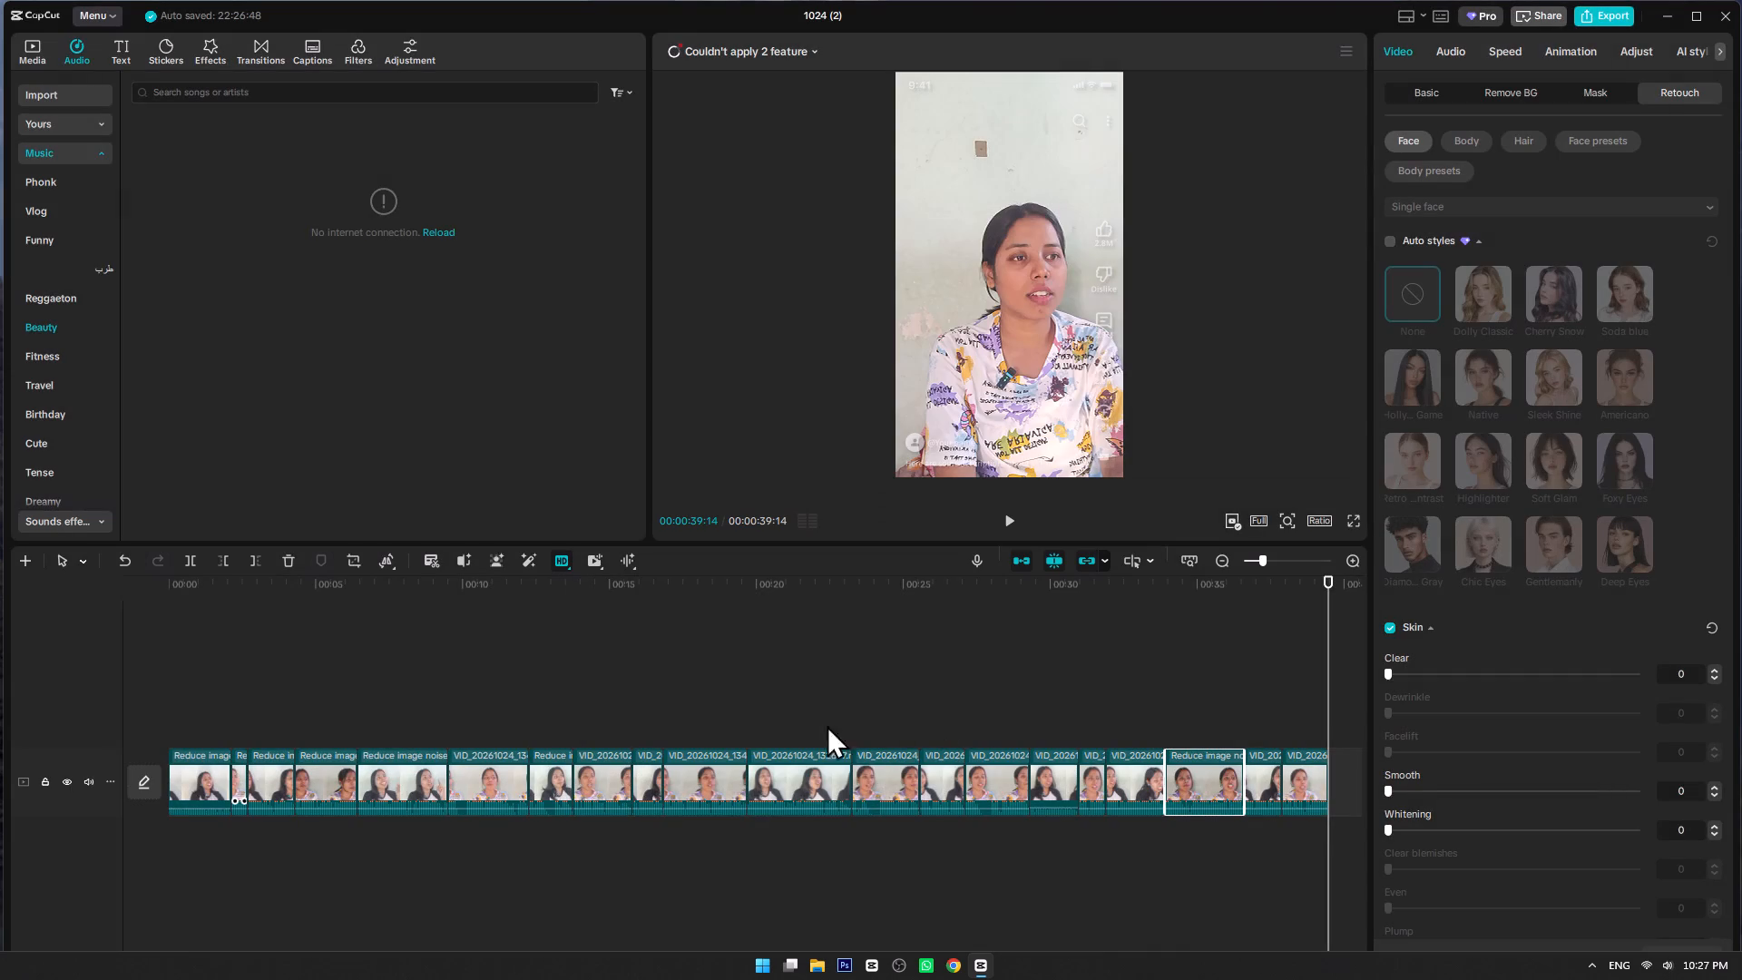
Go back to the start of the timeline and switch off Auto styles in the first clip's Retouch settings.
drag(207, 584, 112, 568)
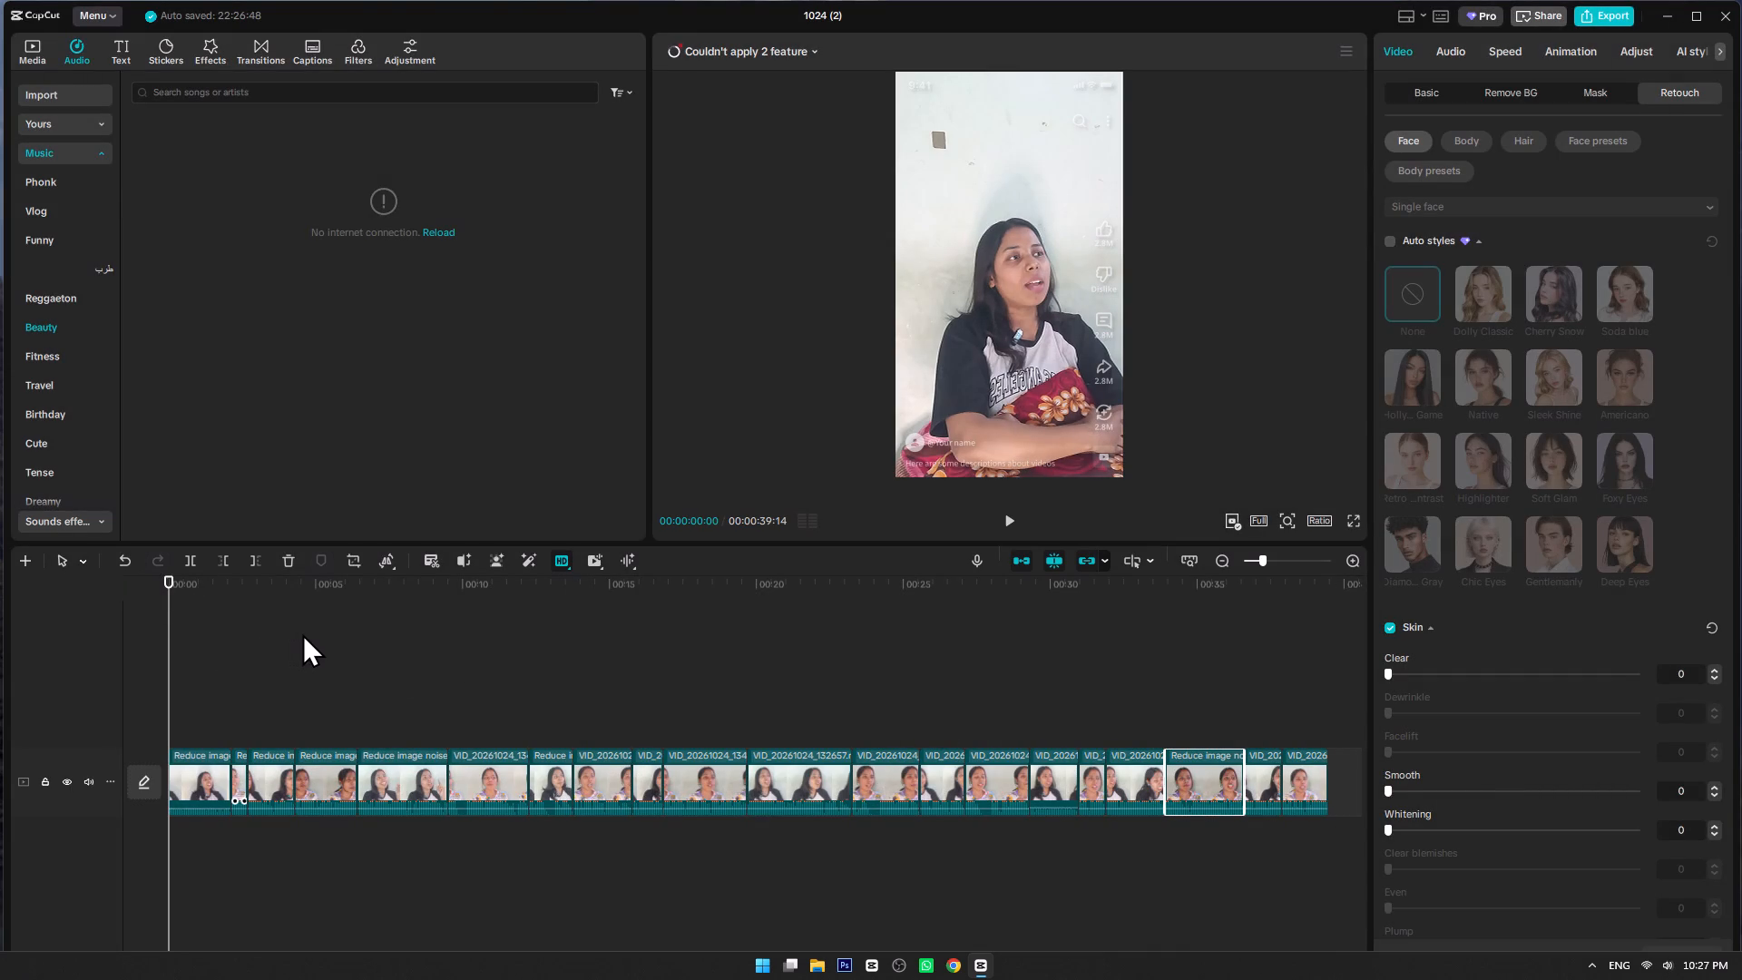
ctrl+scroll(227, 713, up, 20)
ctrl+scroll(227, 713, up, 6)
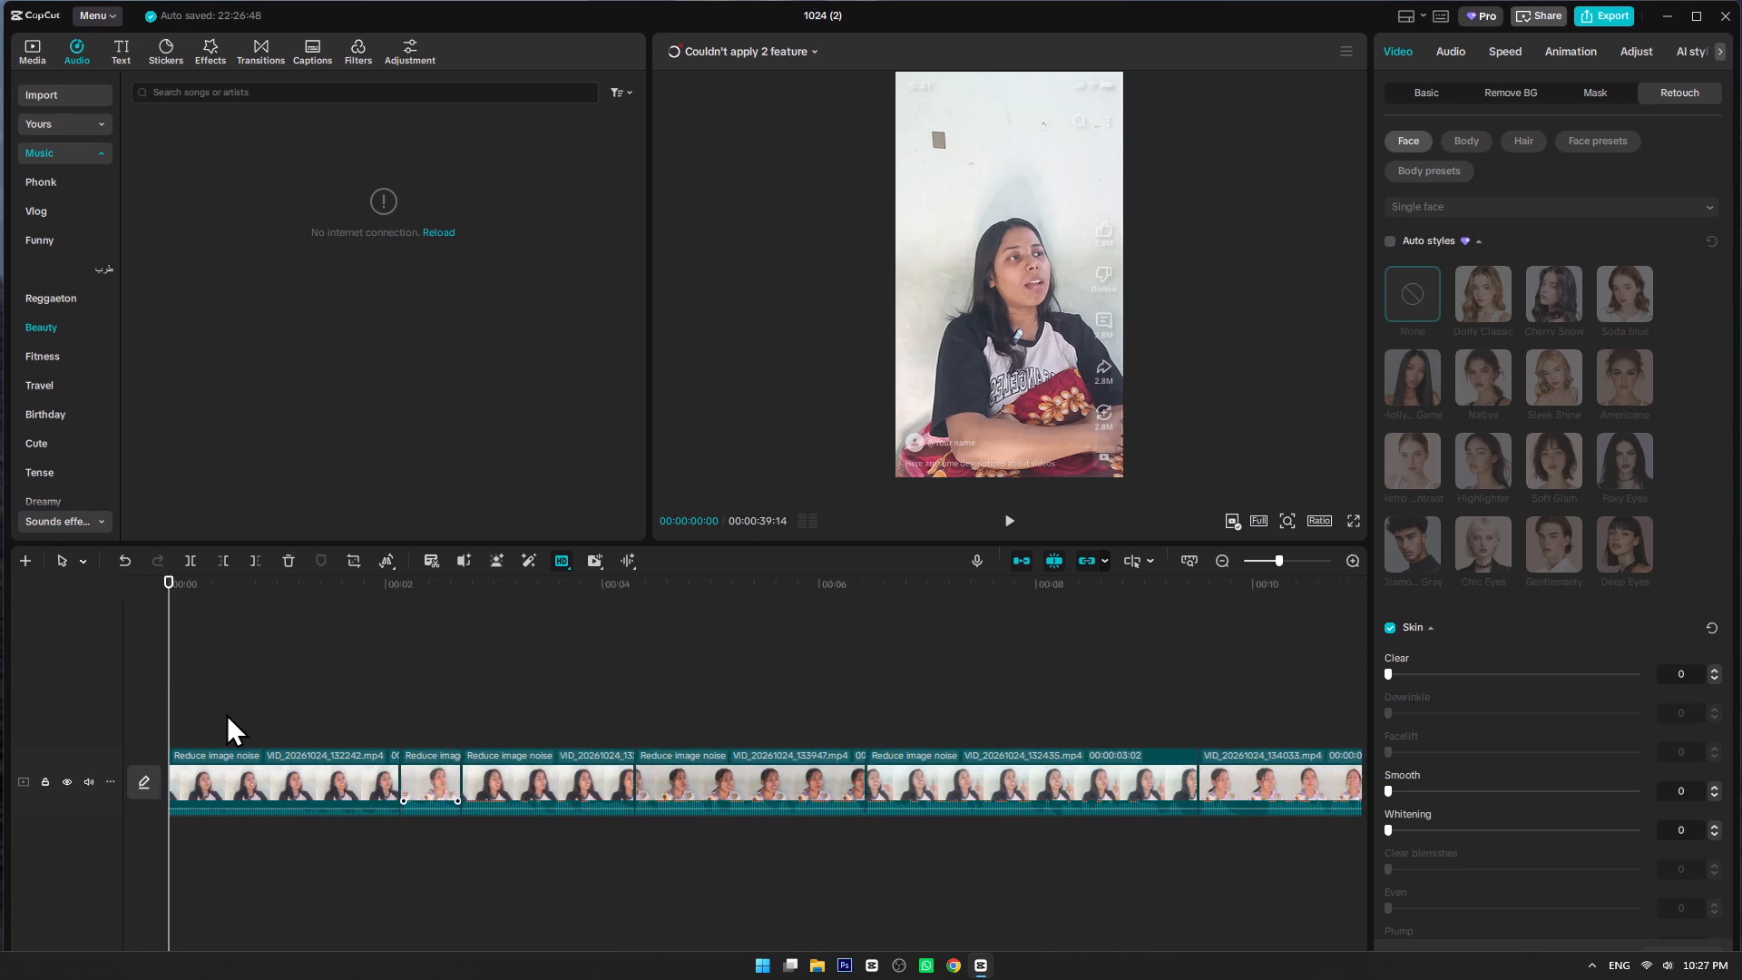
ctrl+scroll(226, 713, up, 2)
click(268, 789)
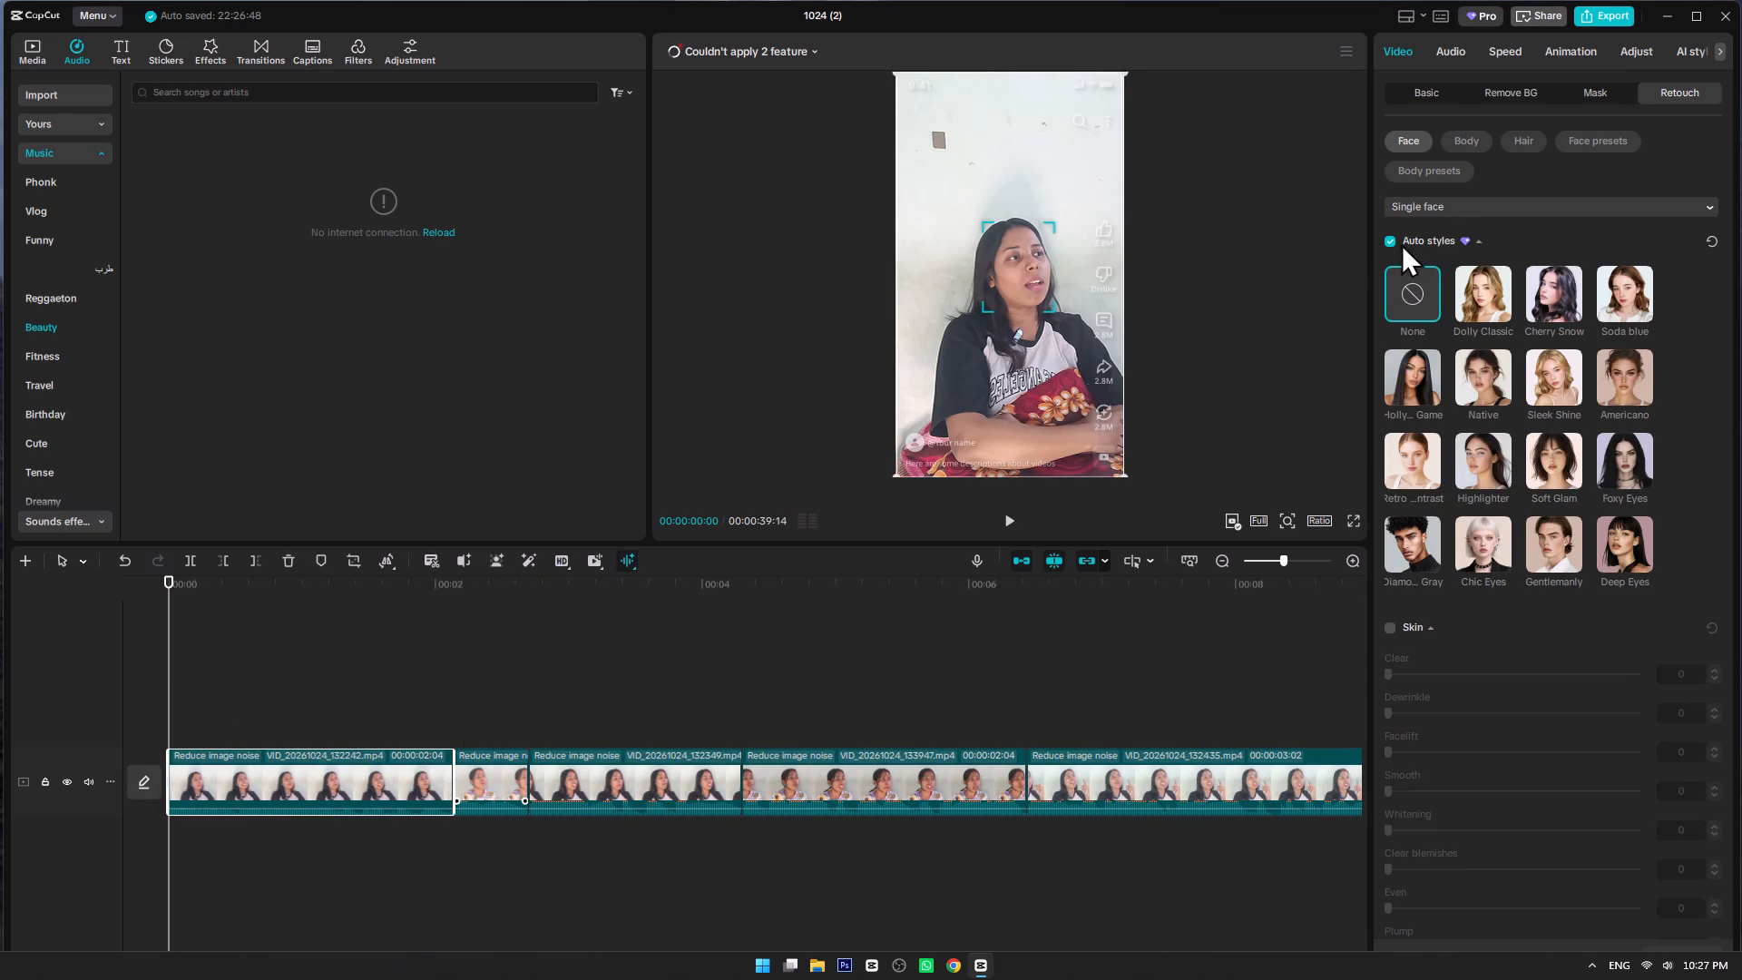
click(1388, 240)
Switch off Reduce image noise in the first clip's Basic video settings.
scroll(1563, 238, down, 9)
scroll(1563, 240, up, 1)
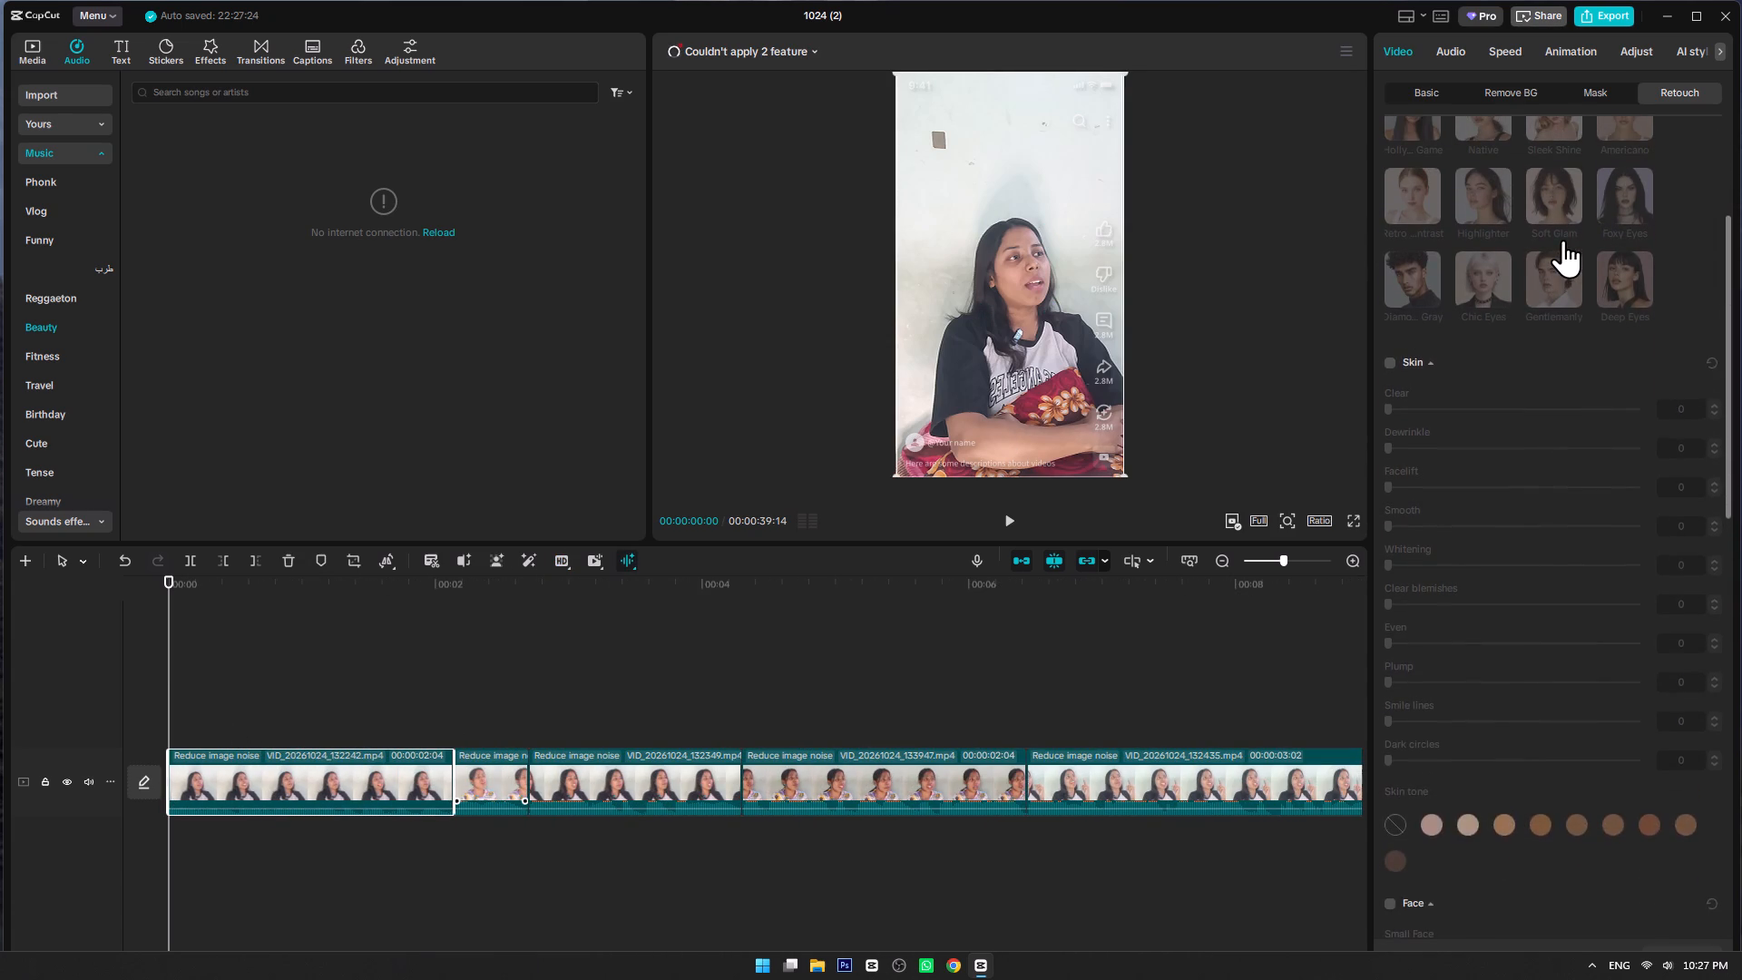
scroll(1563, 240, up, 1)
click(1431, 422)
scroll(1481, 404, down, 9)
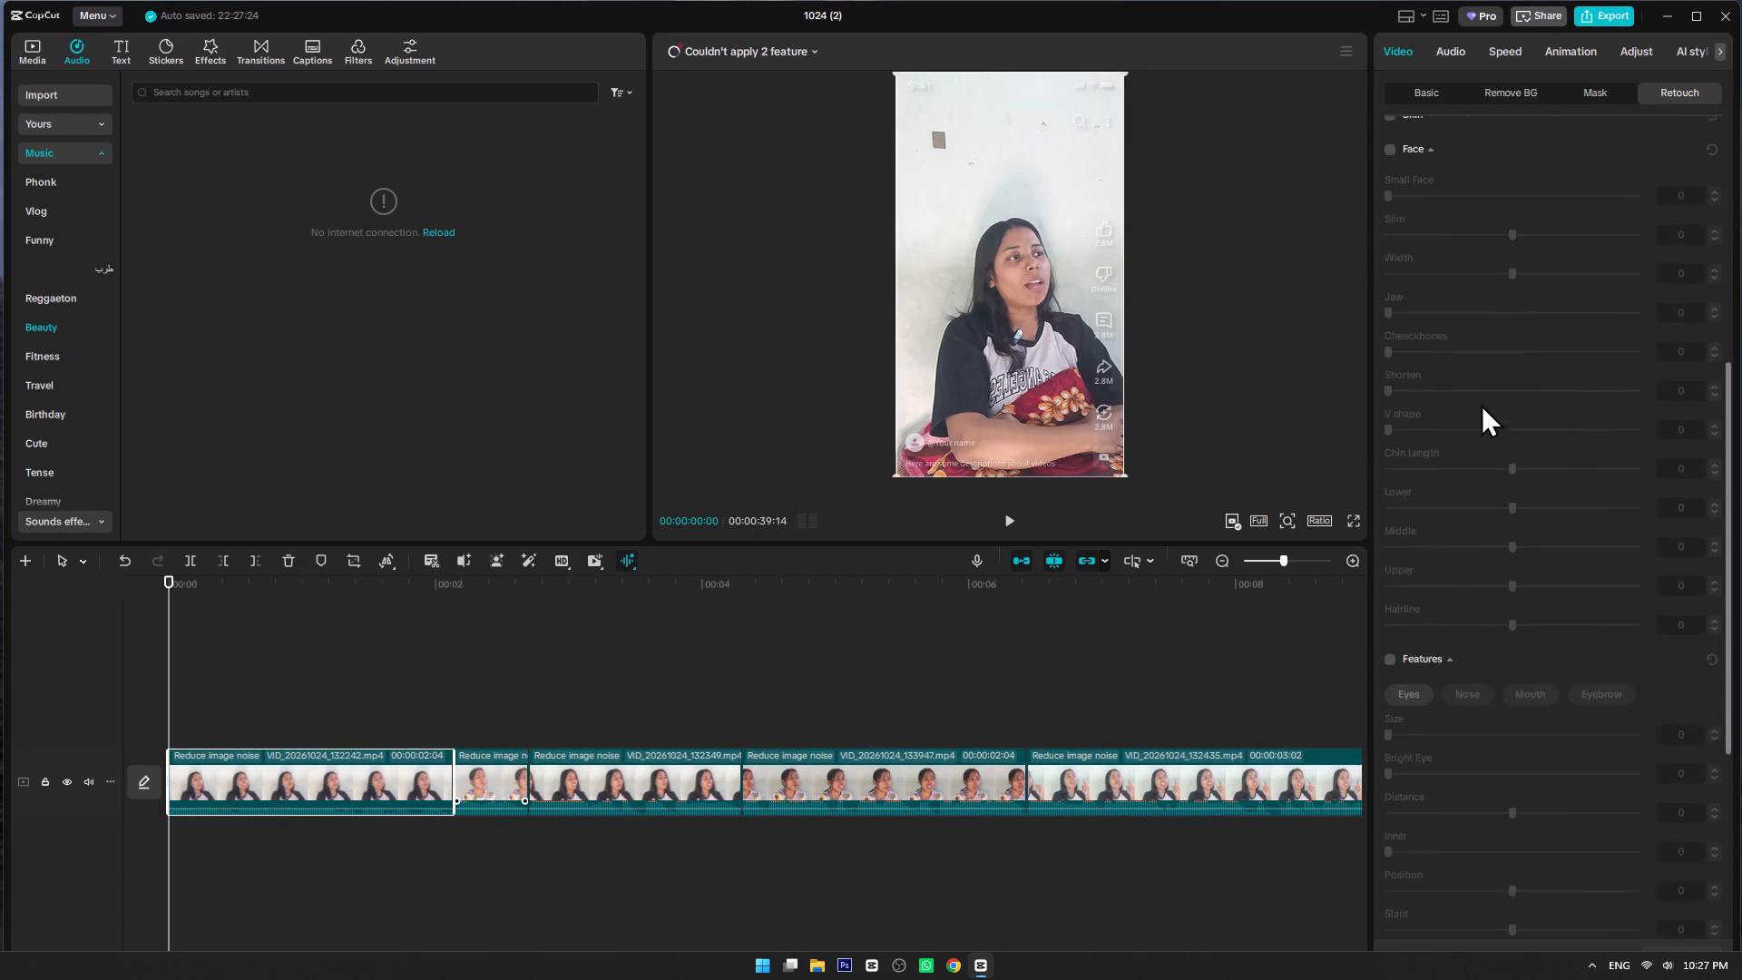
scroll(1481, 404, up, 7)
click(1421, 83)
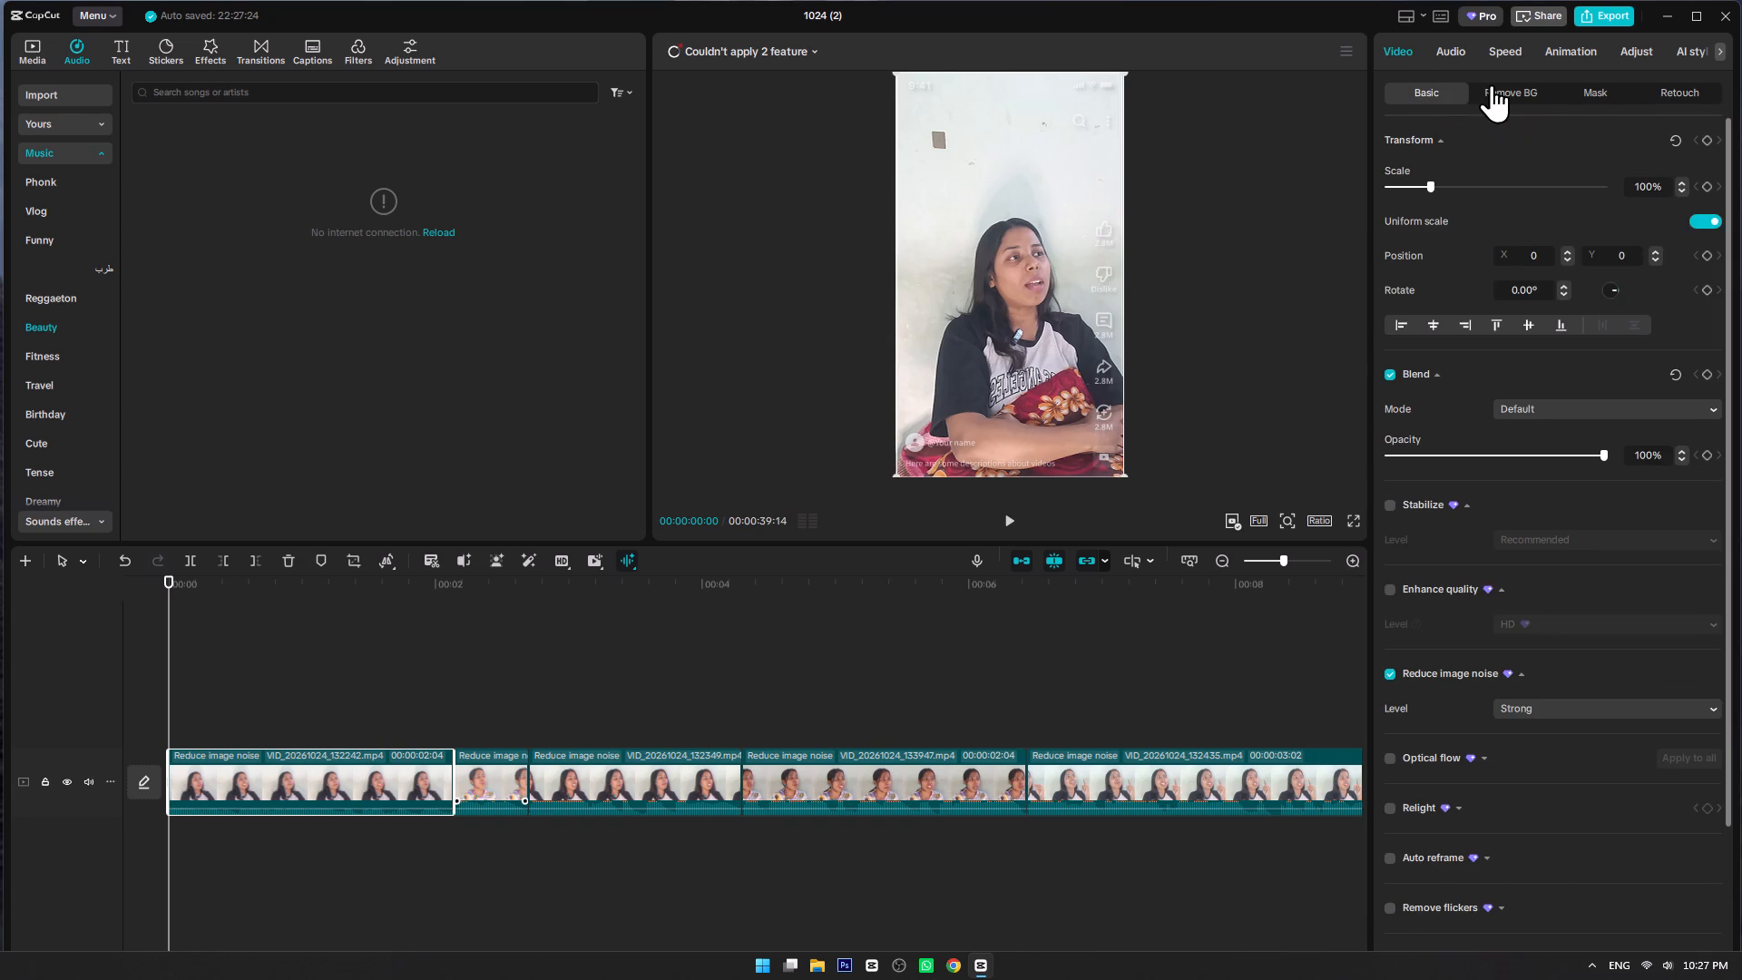
click(1388, 671)
scroll(1504, 354, down, 16)
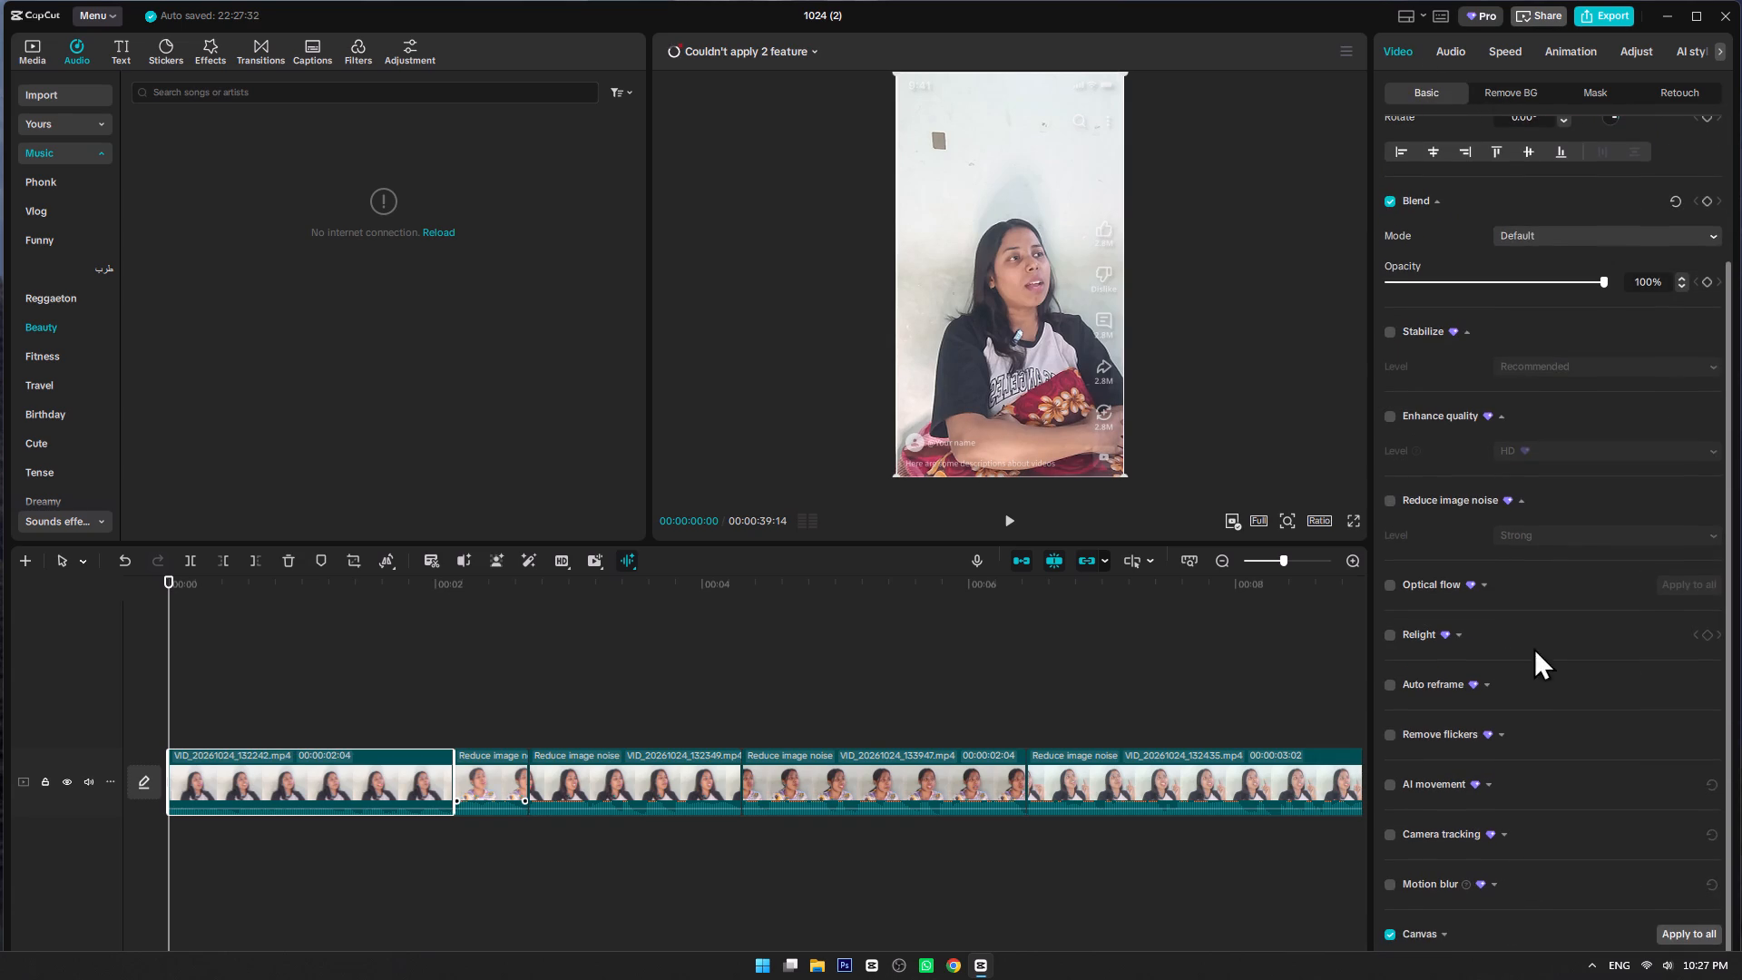
scroll(1492, 739, up, 7)
scroll(1314, 643, up, 4)
Switch off Reduce image noise and the Auto styles retouch for the short second clip.
click(475, 781)
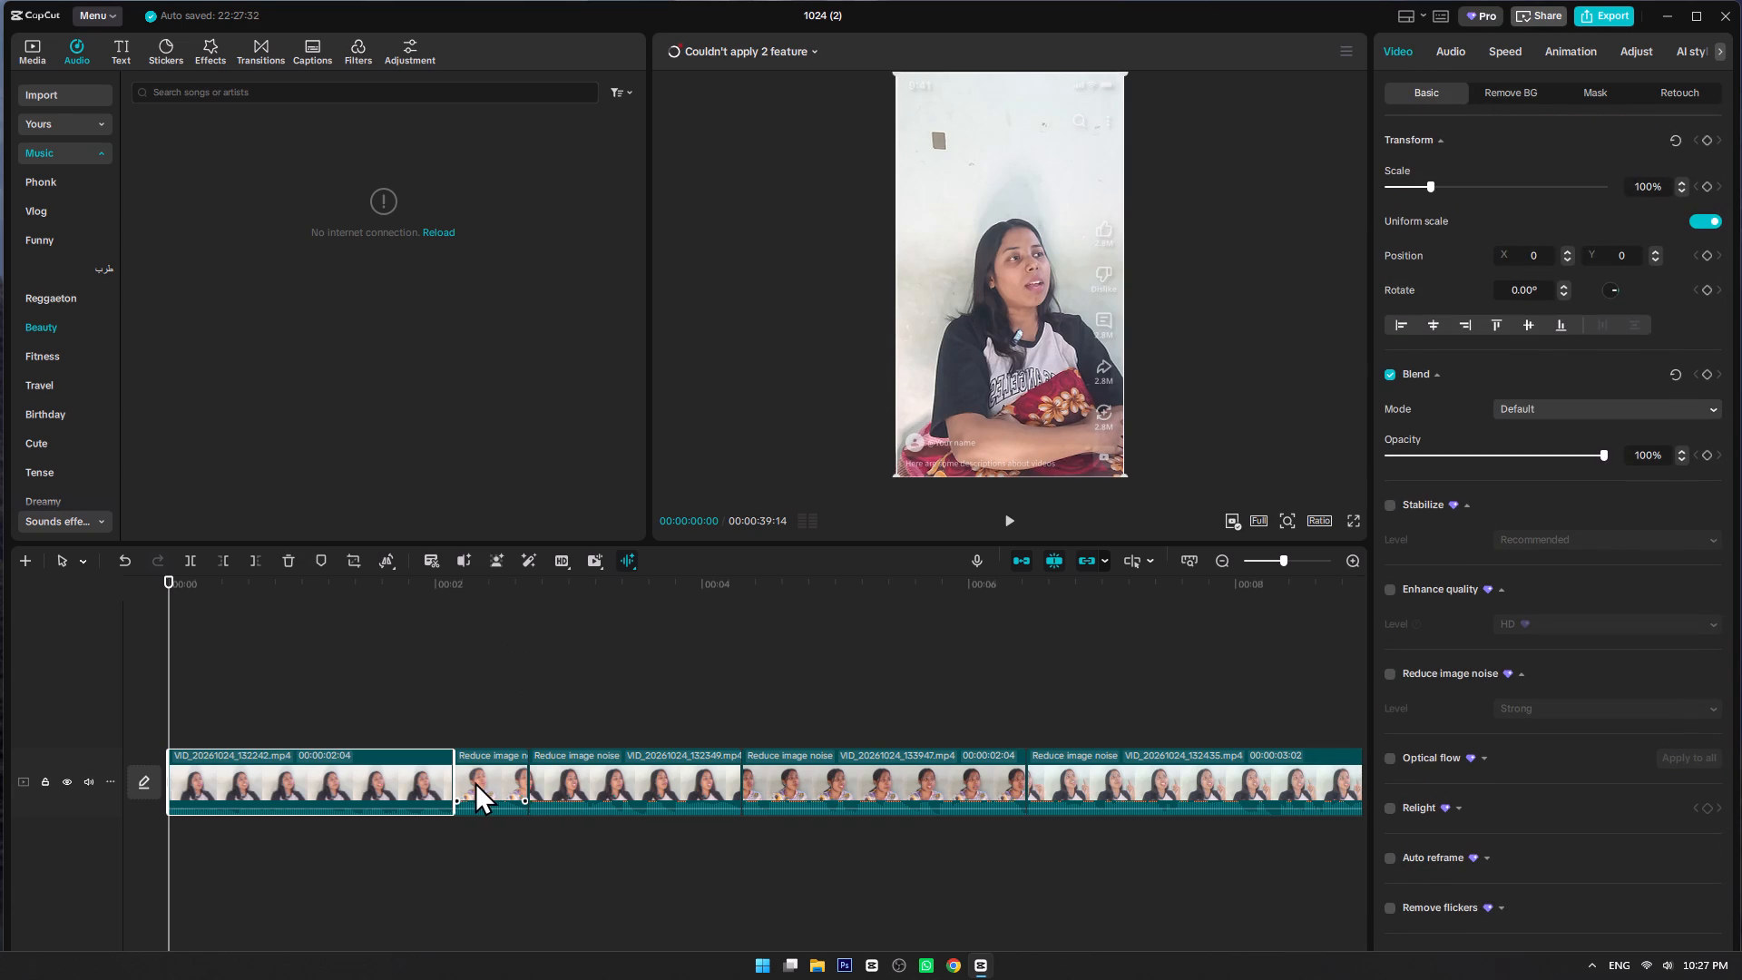
click(1389, 673)
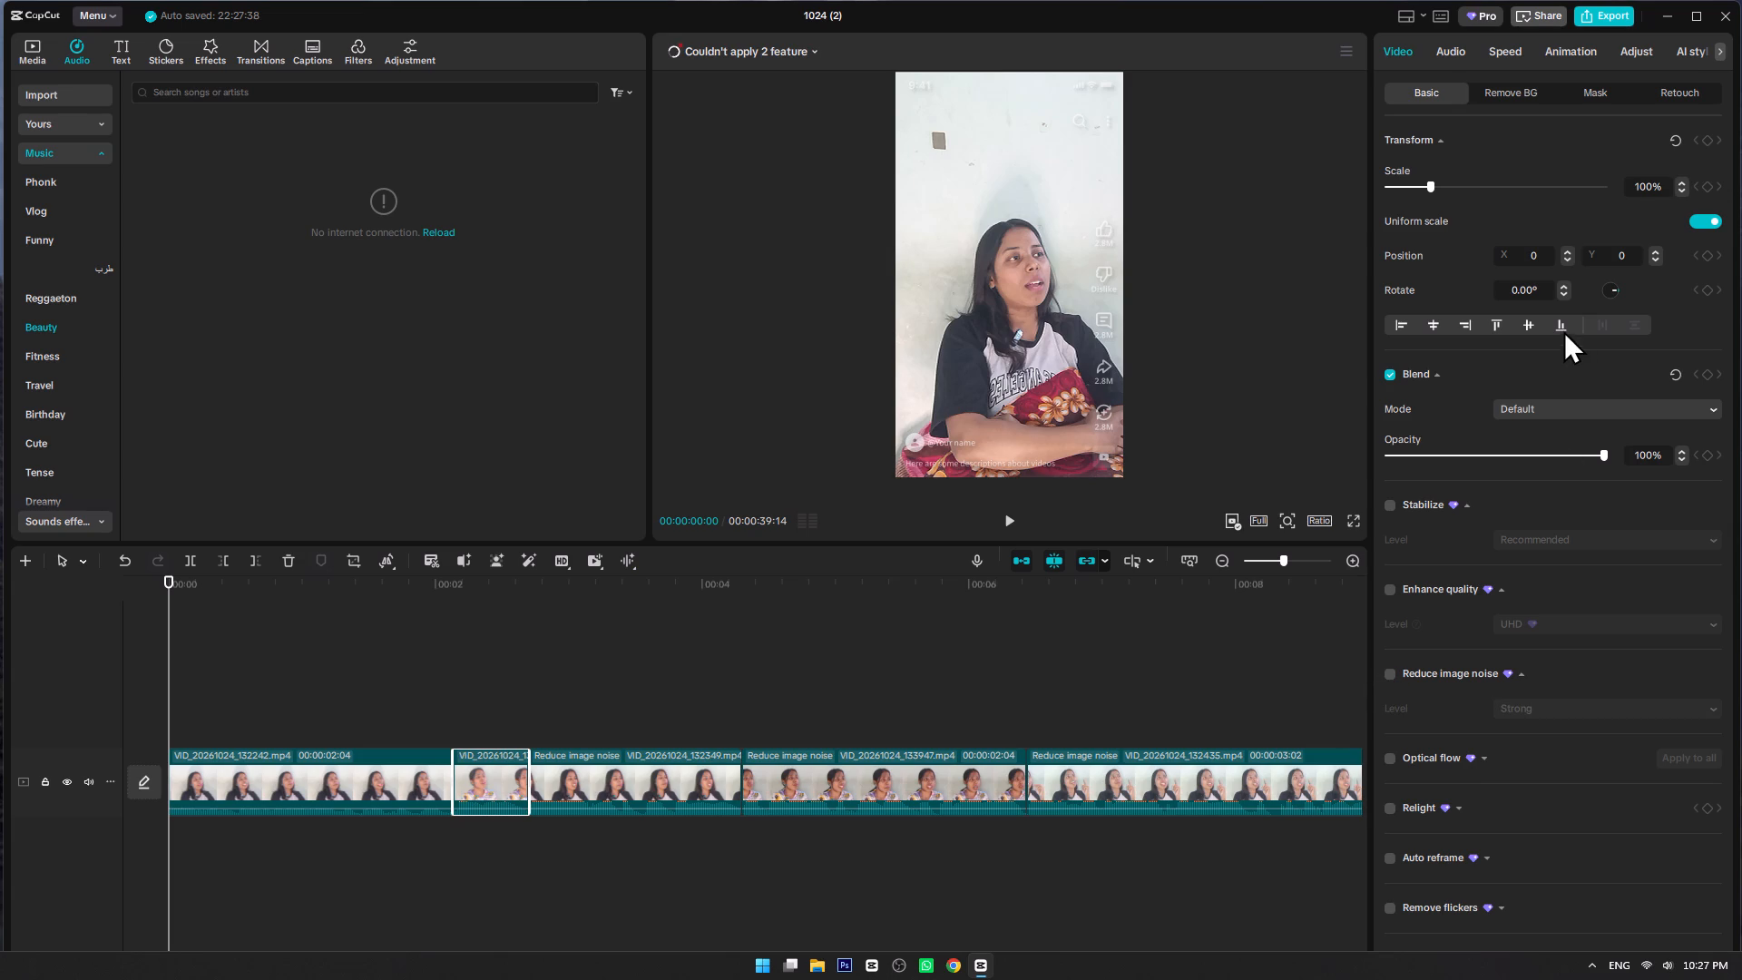
scroll(1511, 295, up, 4)
click(1659, 91)
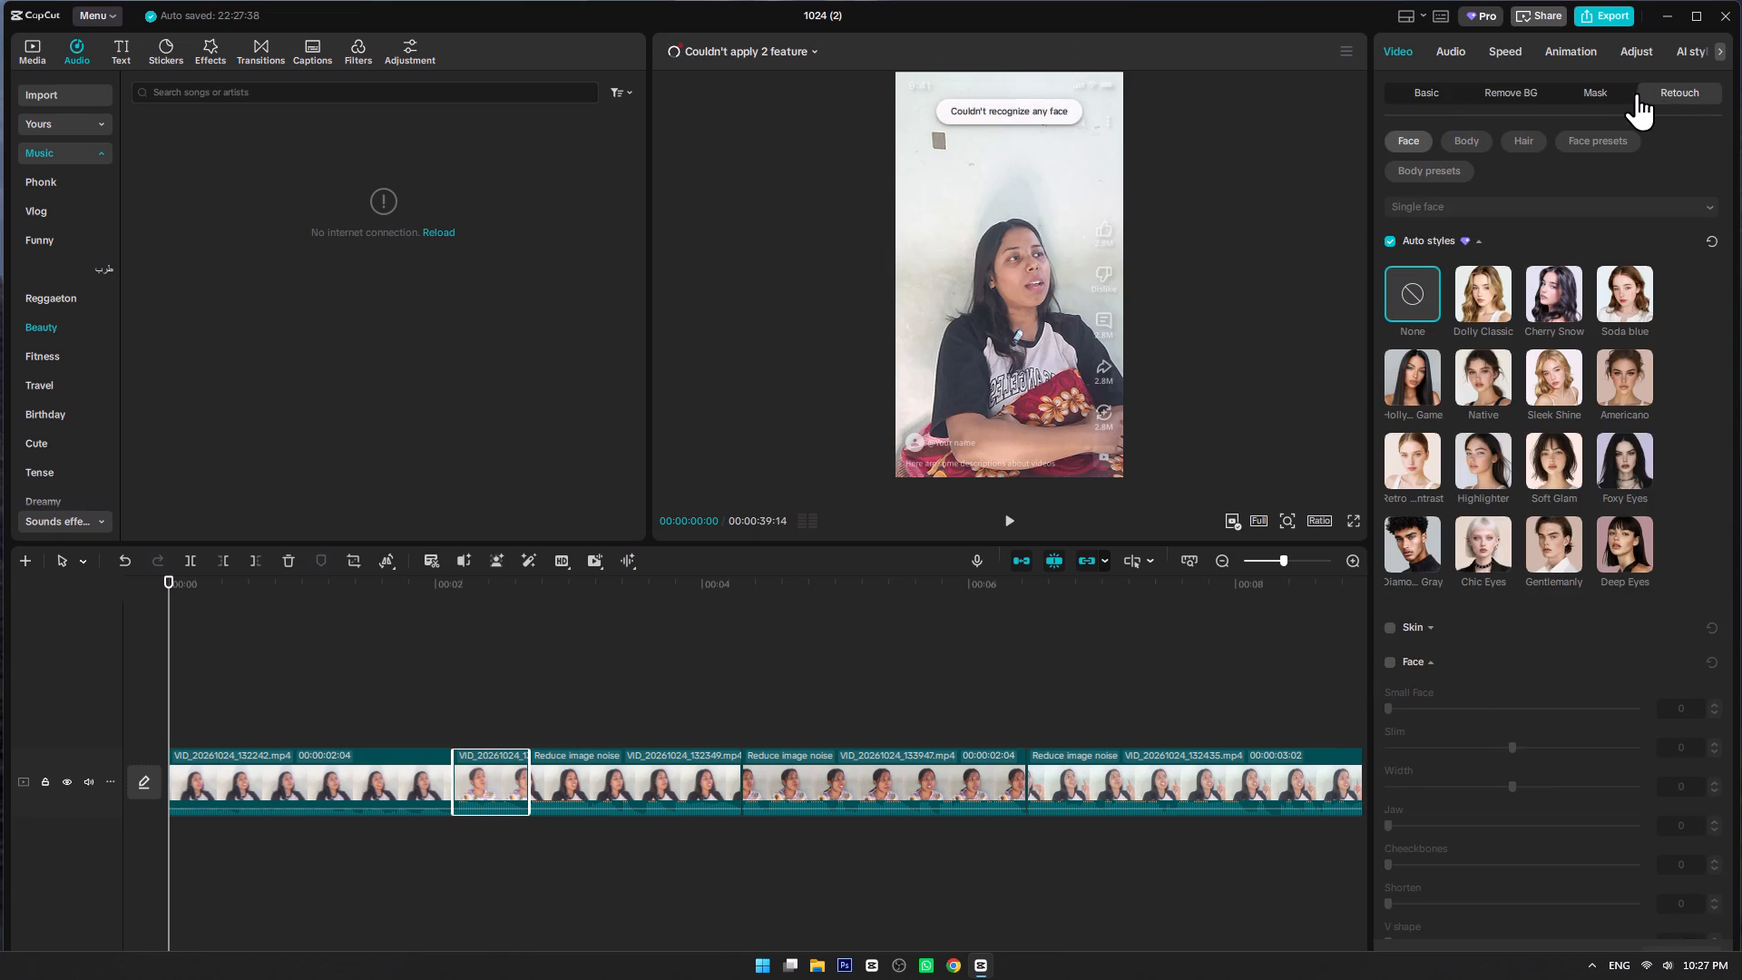
click(1386, 242)
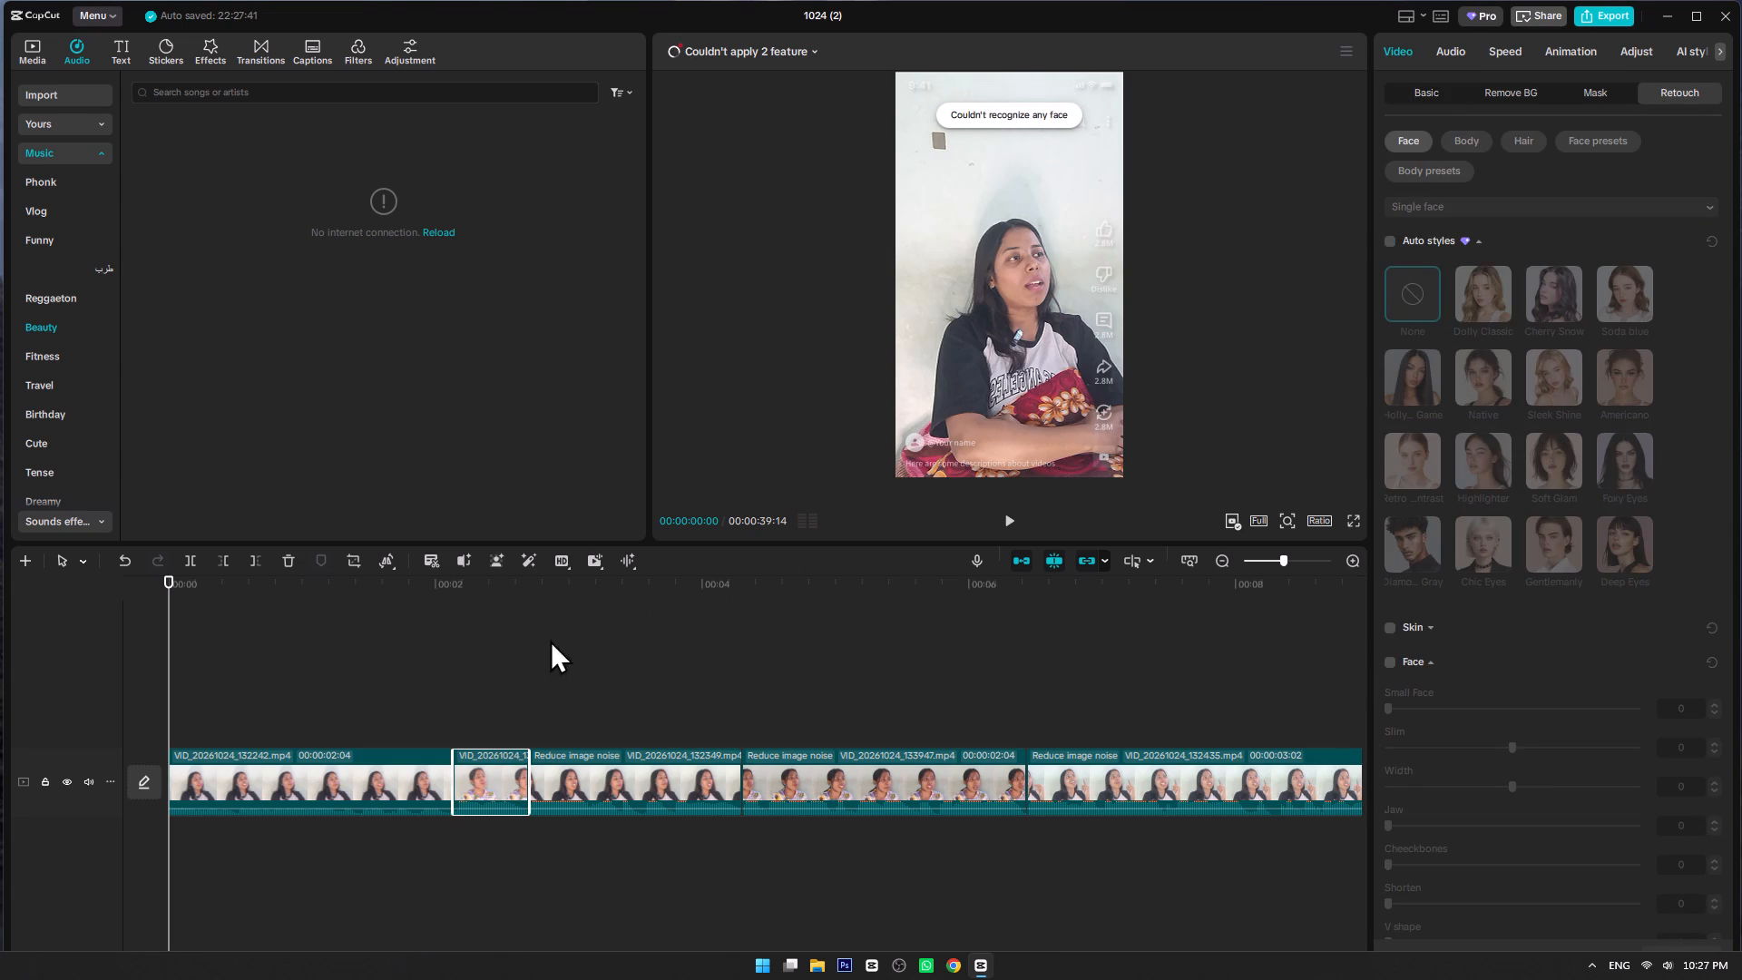
Switch off Auto styles and Reduce image noise for the third clip, VID_20261024_132349.mp4.
click(573, 773)
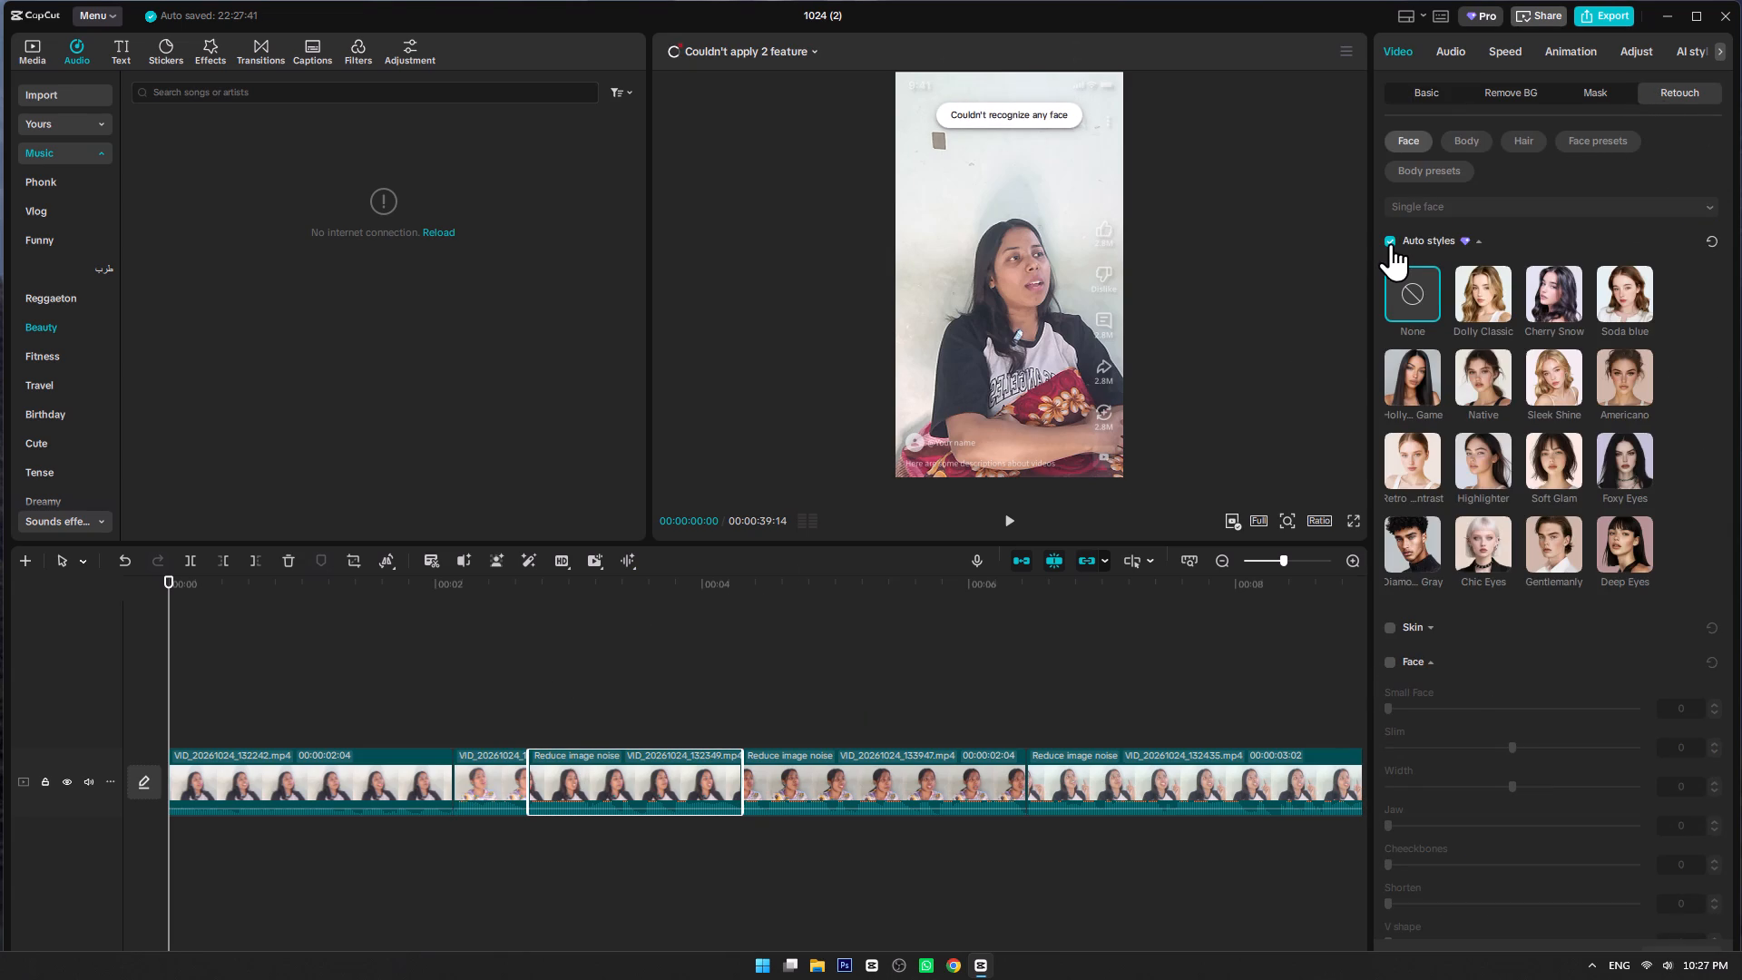
click(1391, 243)
click(1404, 96)
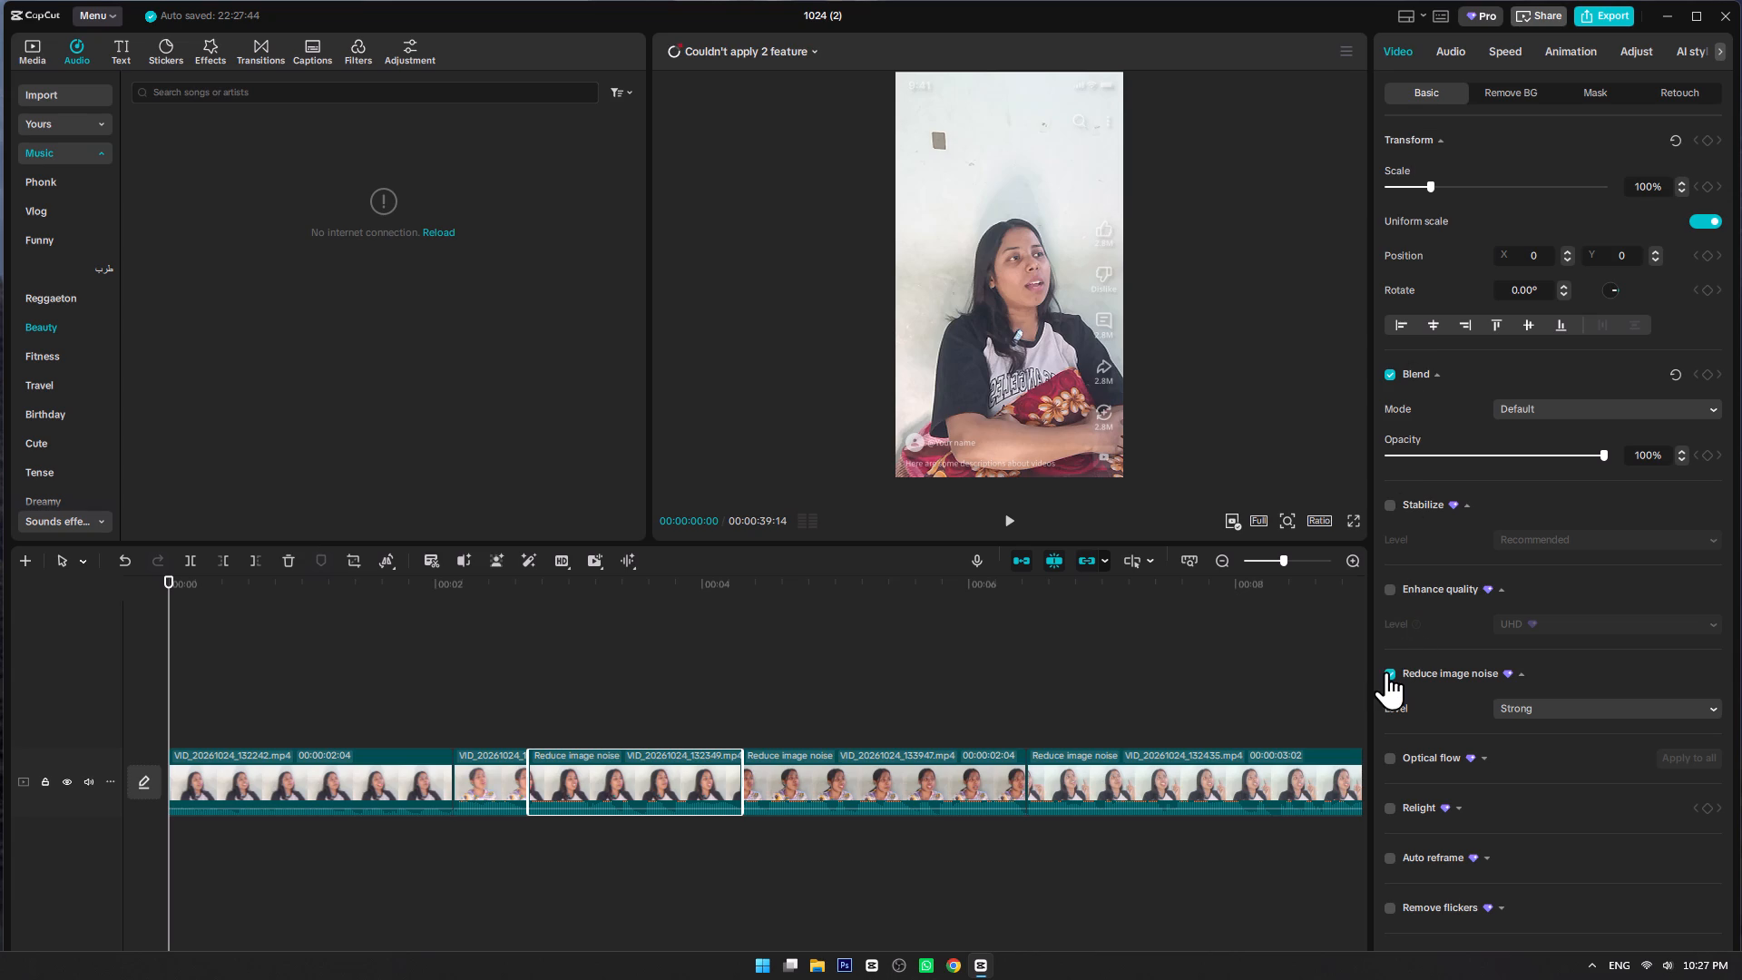
click(1386, 673)
Try exporting the project and return to editing from the Pro features notice.
click(1608, 21)
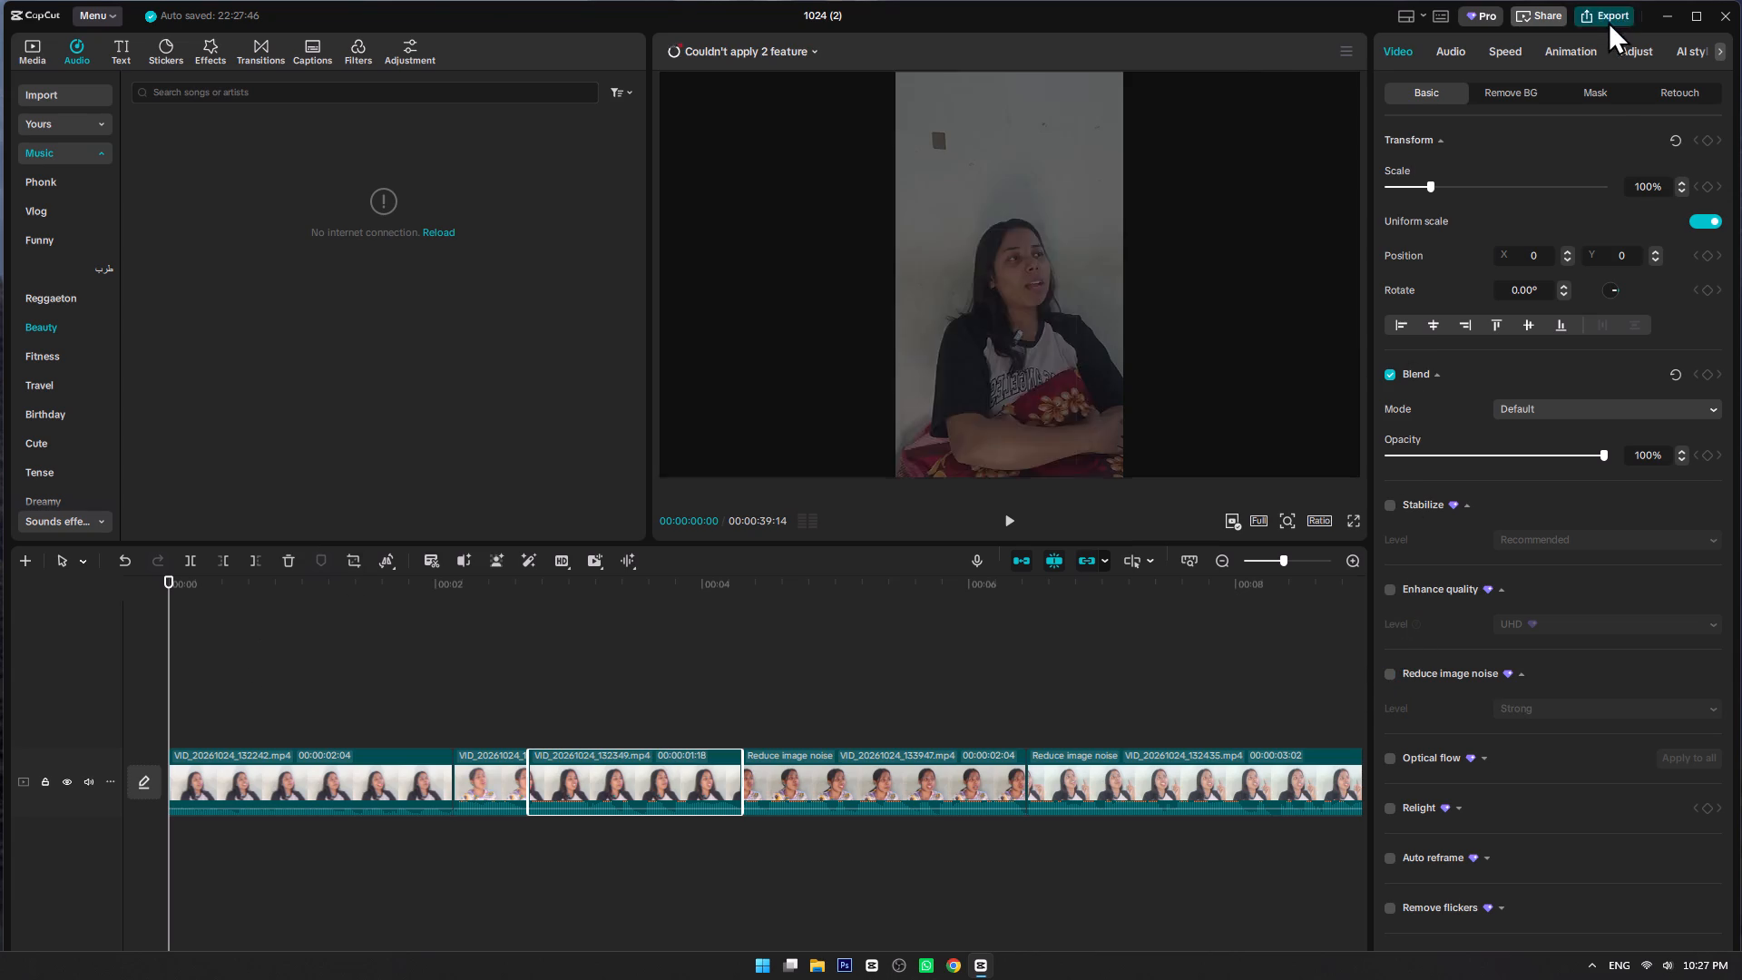
click(939, 736)
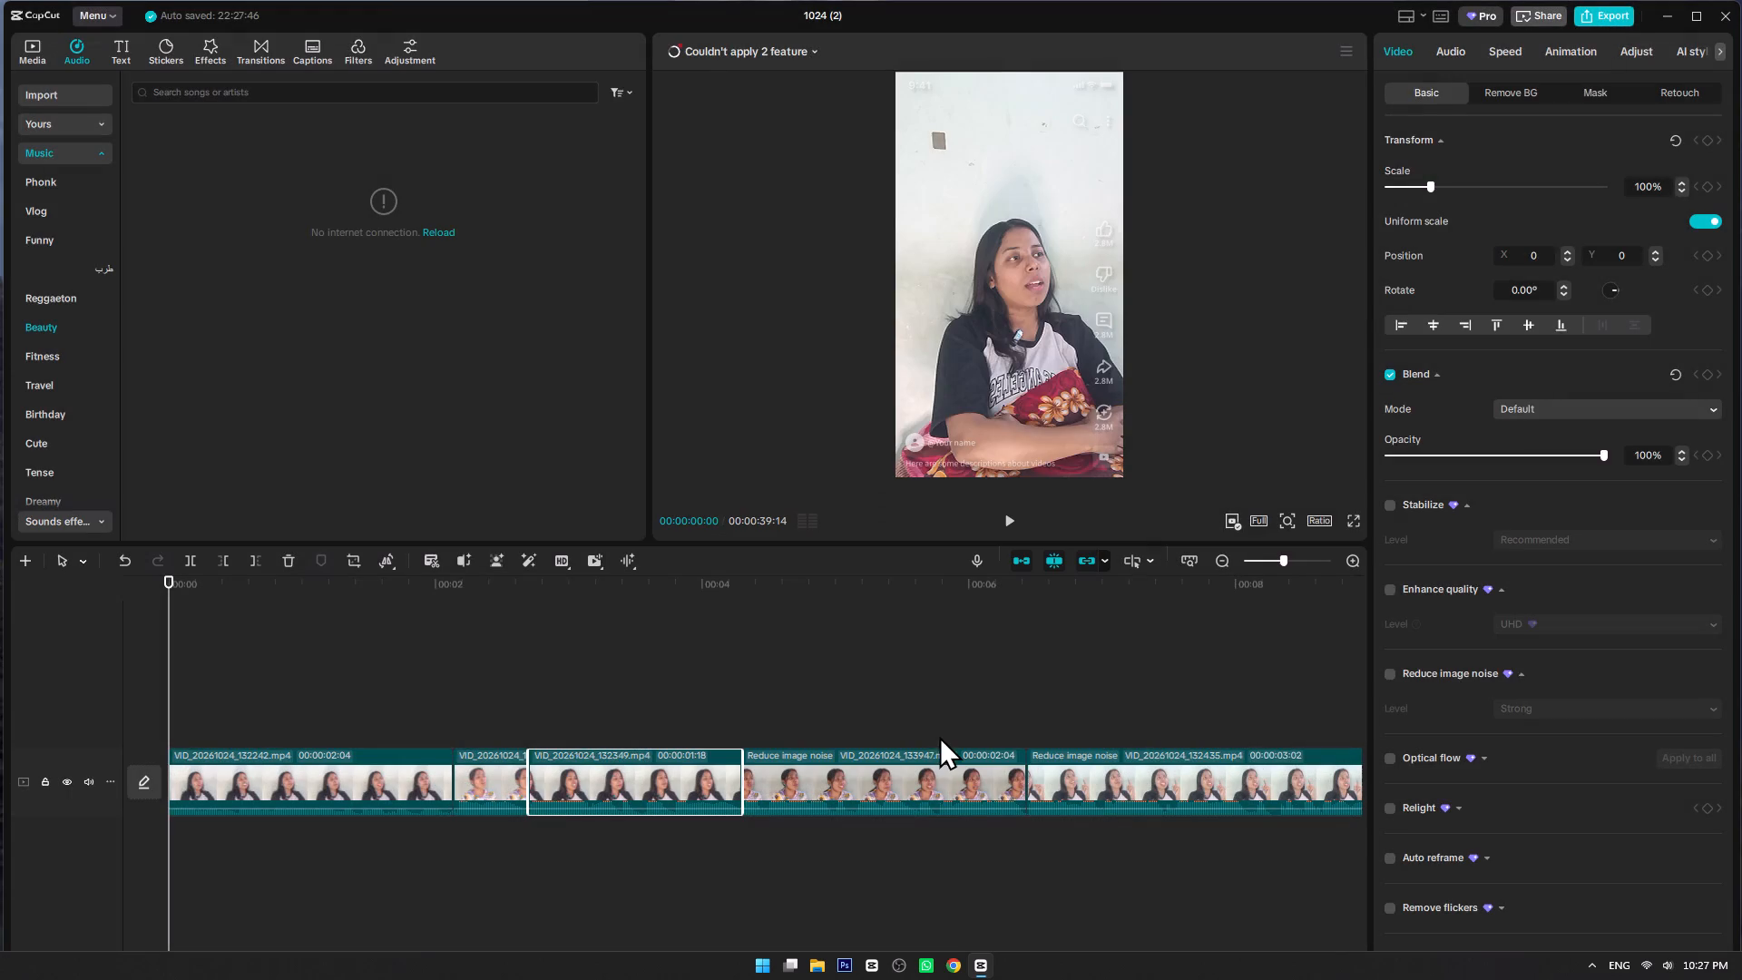
Switch off Reduce image noise and Auto styles for the fourth clip, VID_20261024_133947.mp4.
click(785, 765)
click(1393, 676)
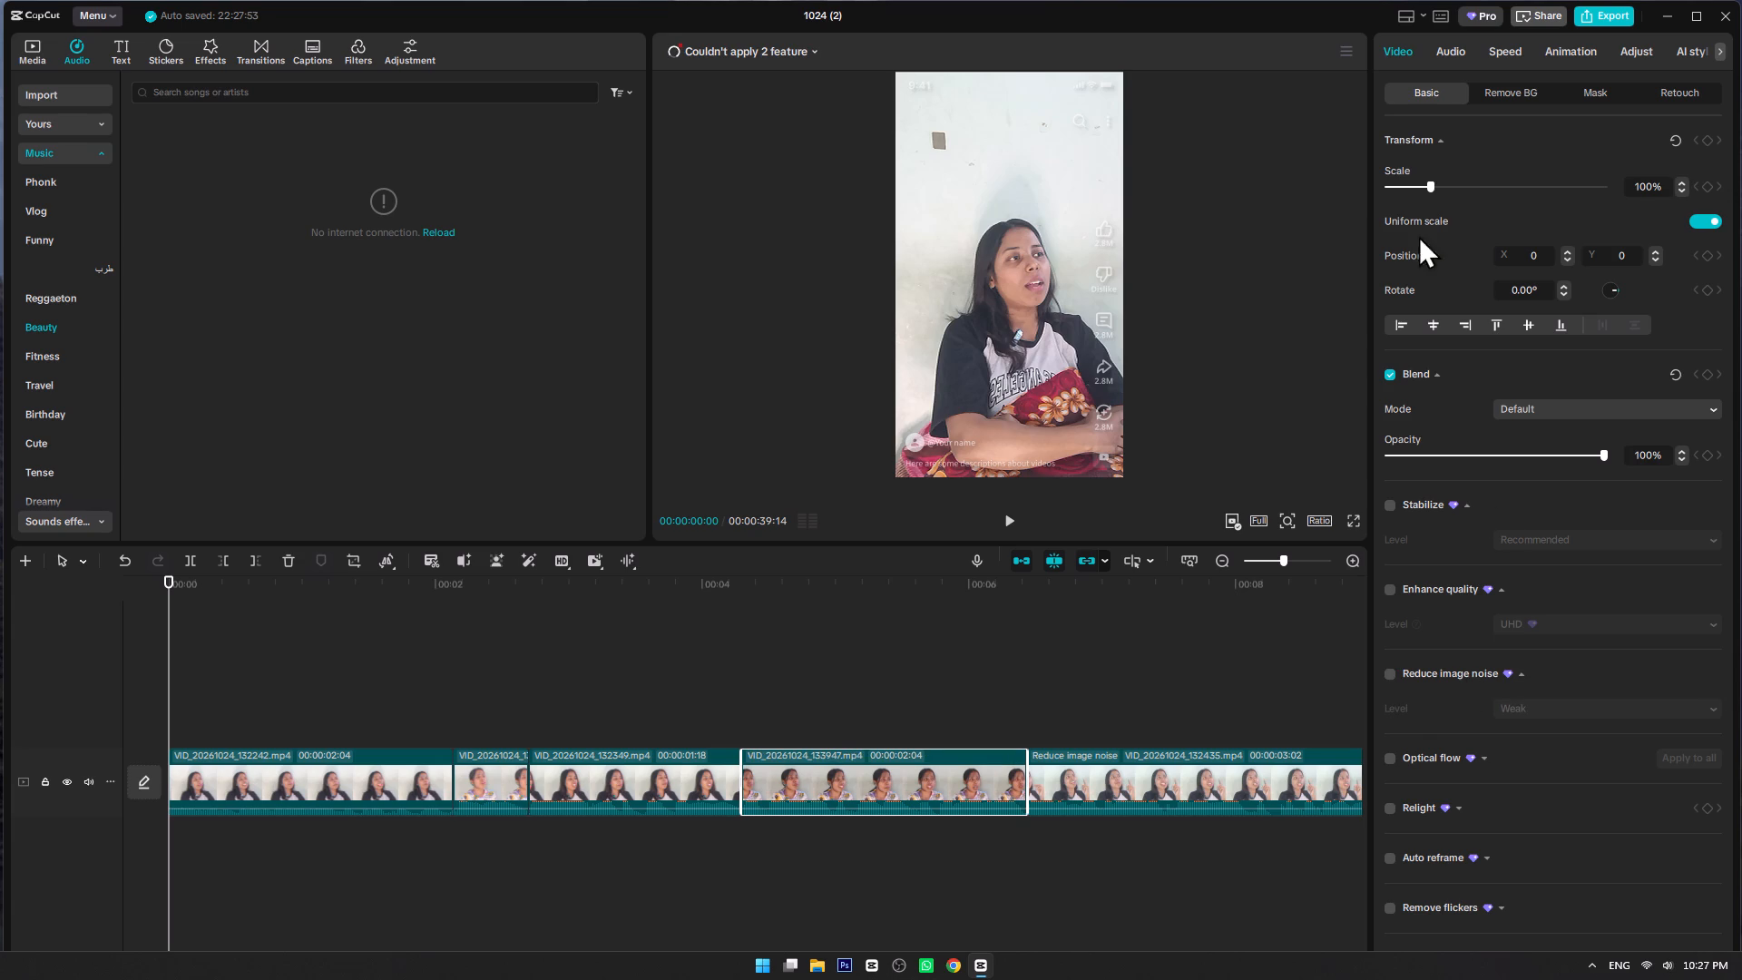
click(1678, 91)
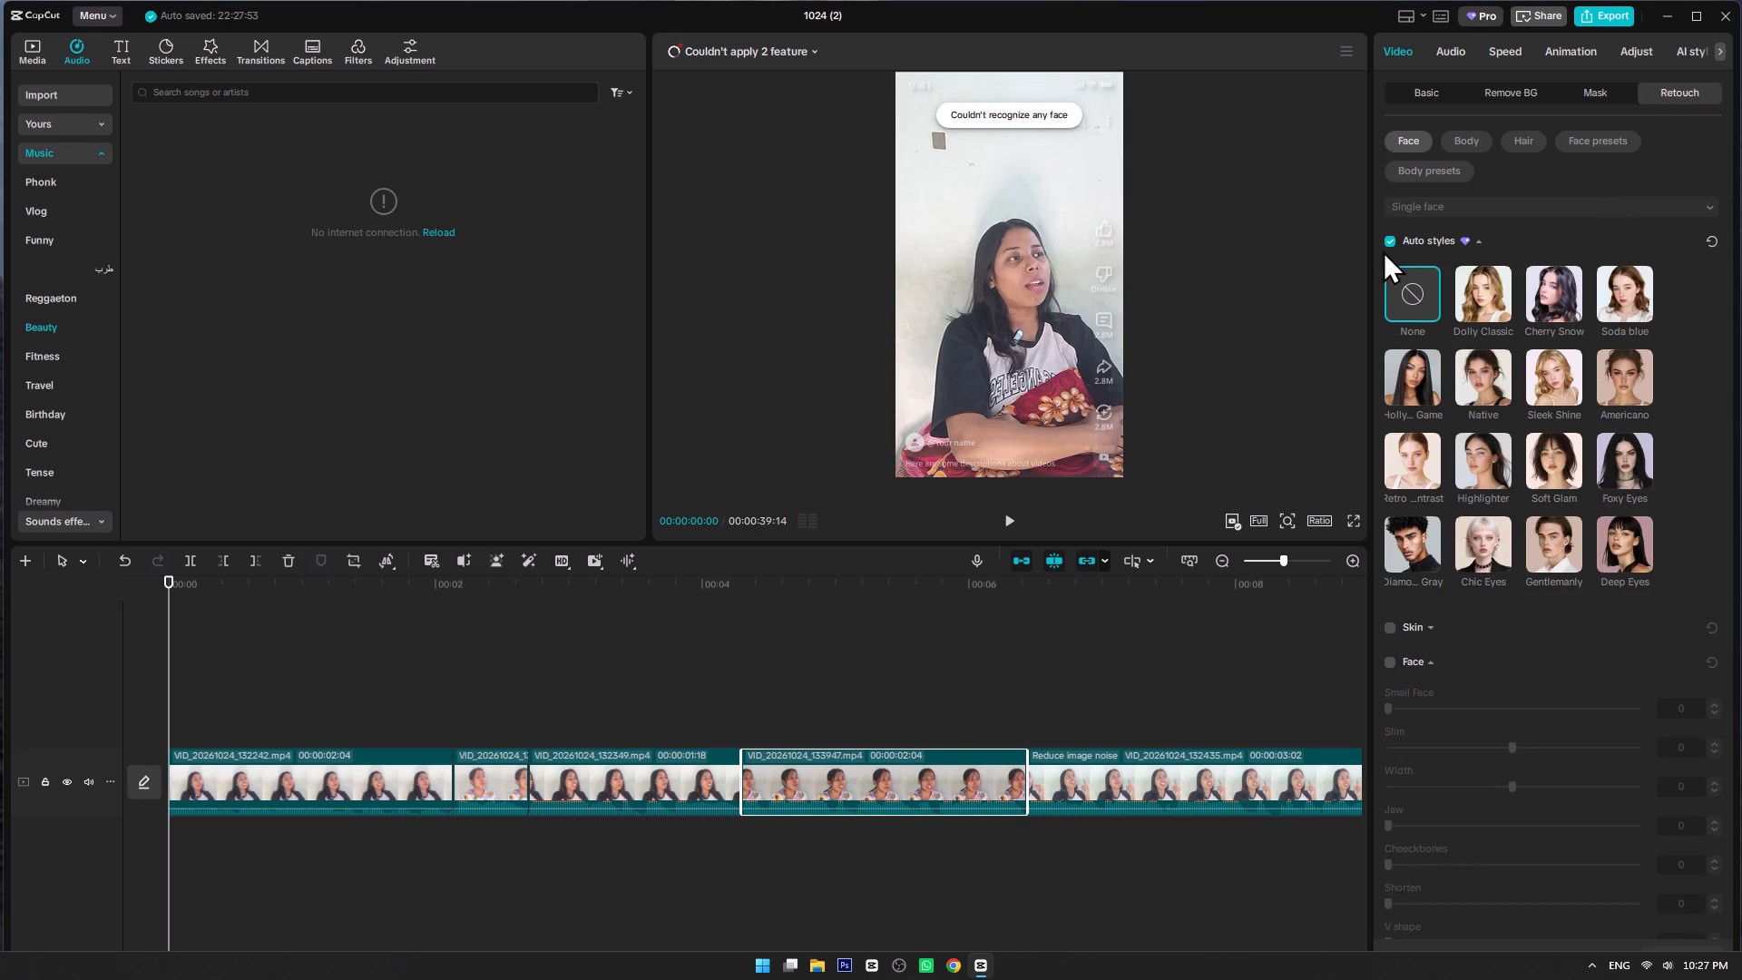
click(1386, 239)
Switch off Auto styles and Reduce image noise for the fifth clip, VID_20261024_132435.mp4.
click(1043, 783)
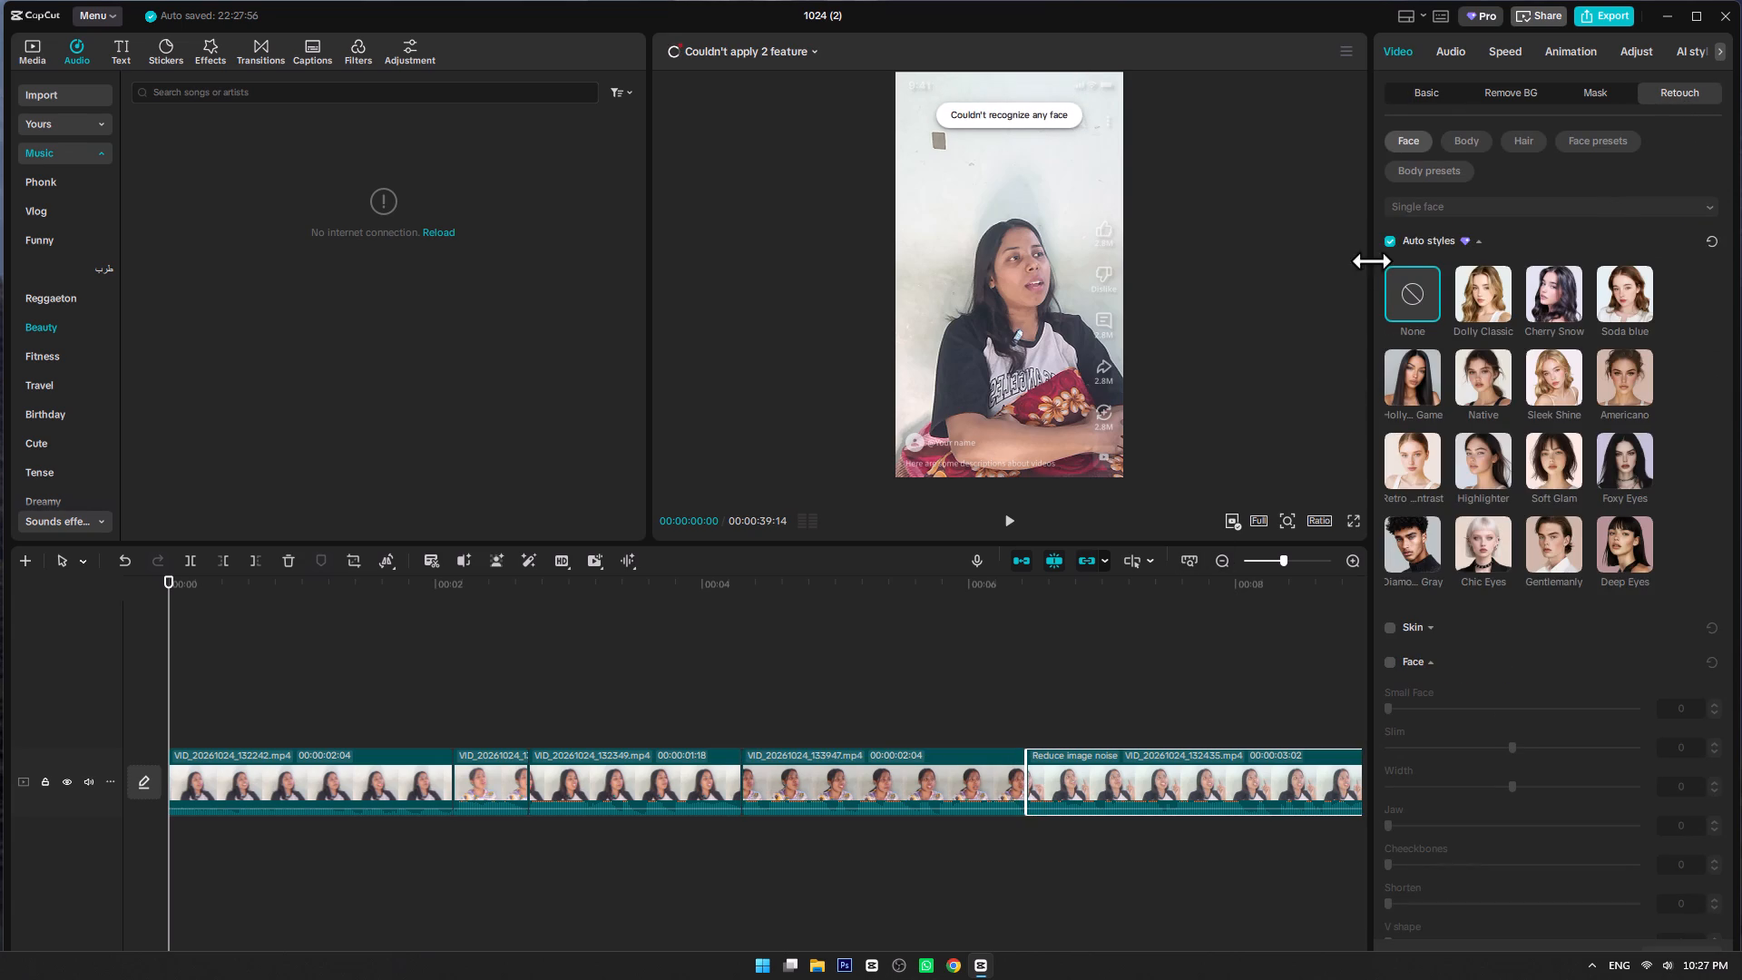
click(1388, 237)
click(1413, 98)
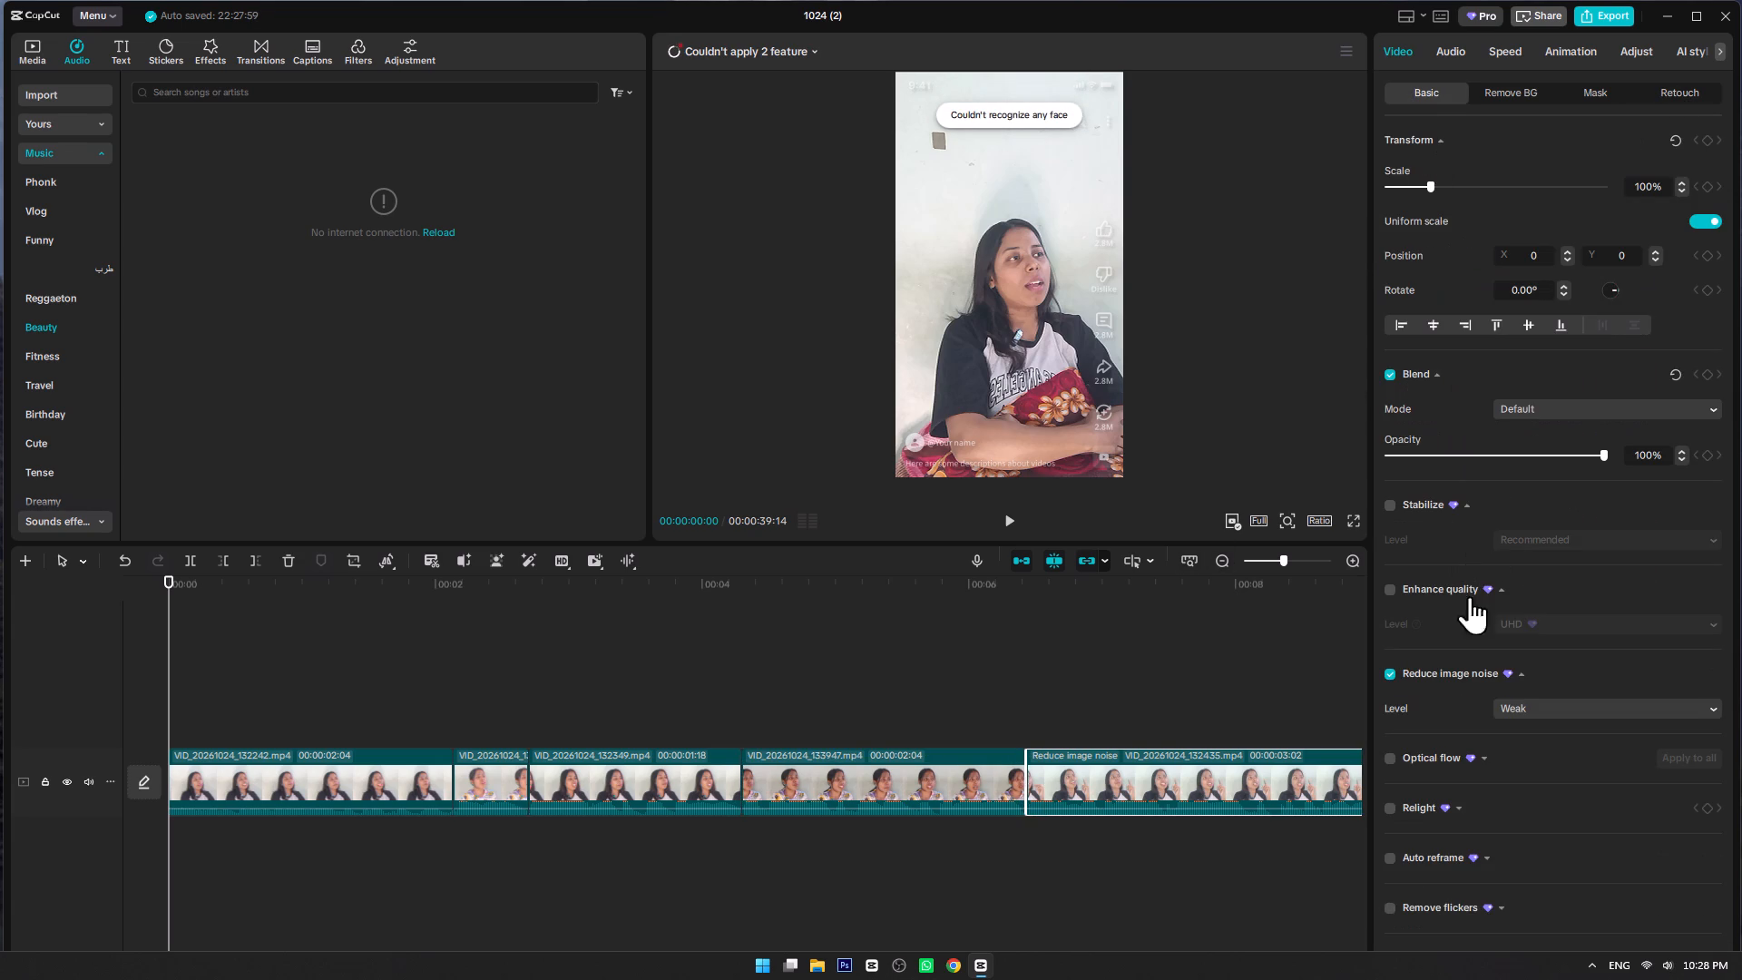
click(1391, 673)
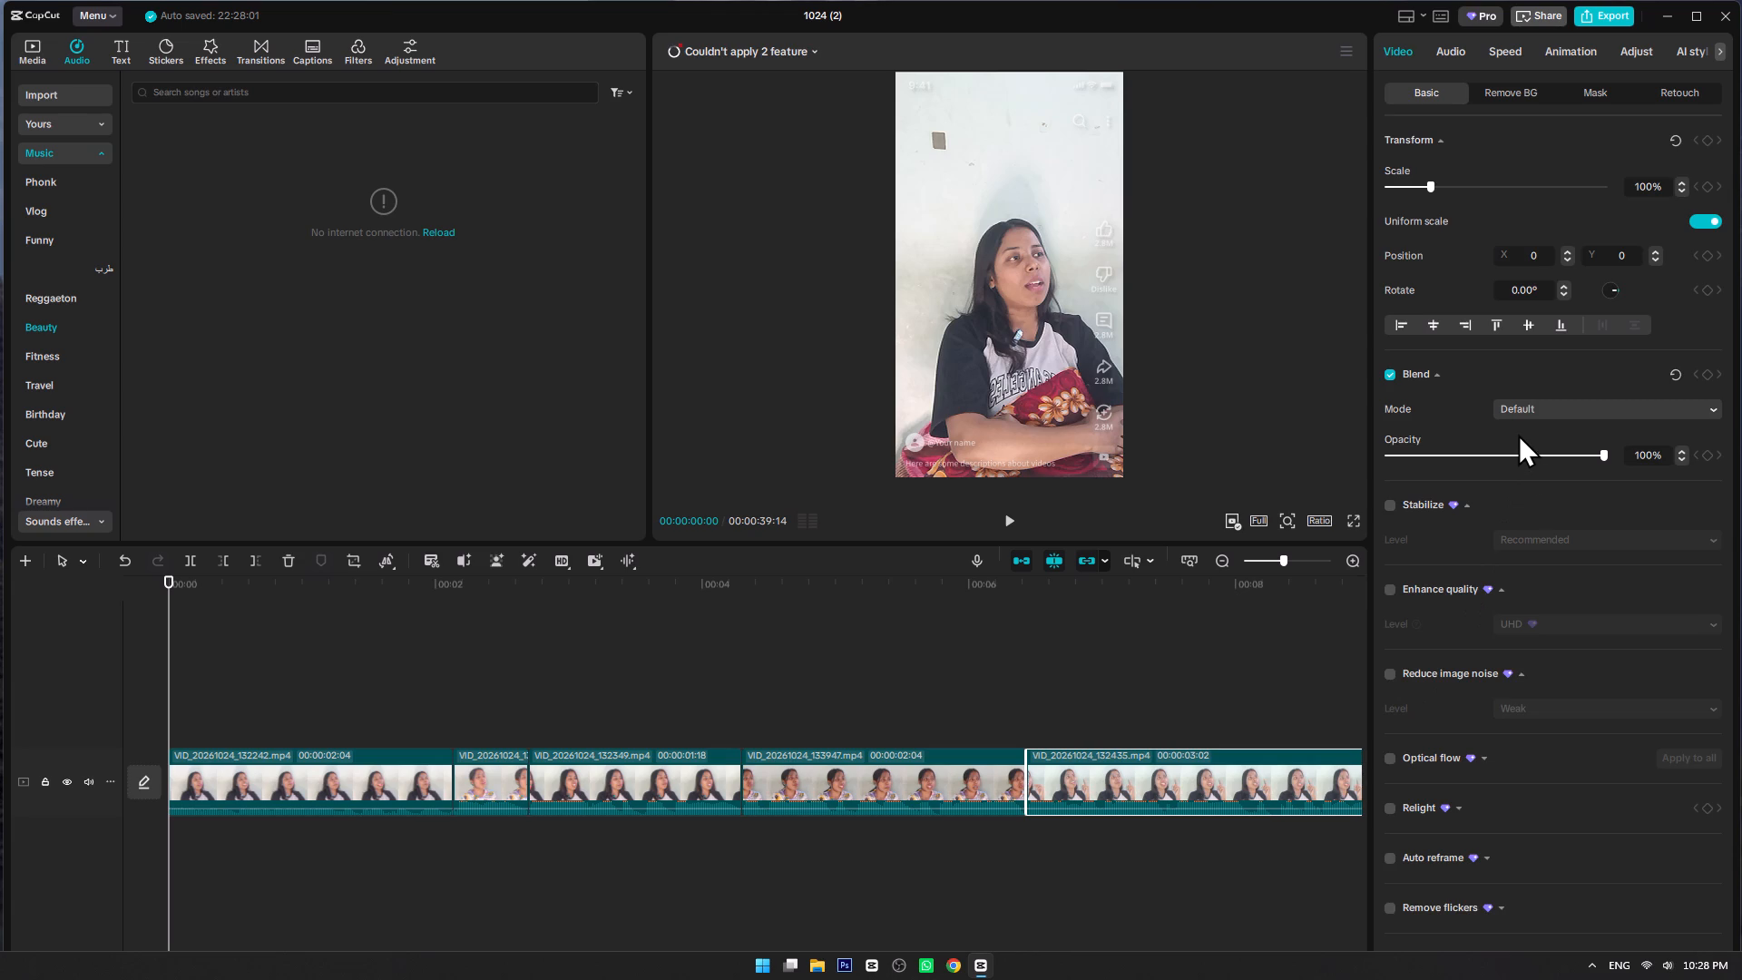
Check the sixth clip's Retouch settings, and switch off Auto styles and Reduce image noise for the seventh clip.
ctrl+scroll(1514, 428, down, 2)
ctrl+scroll(1159, 675, down, 17)
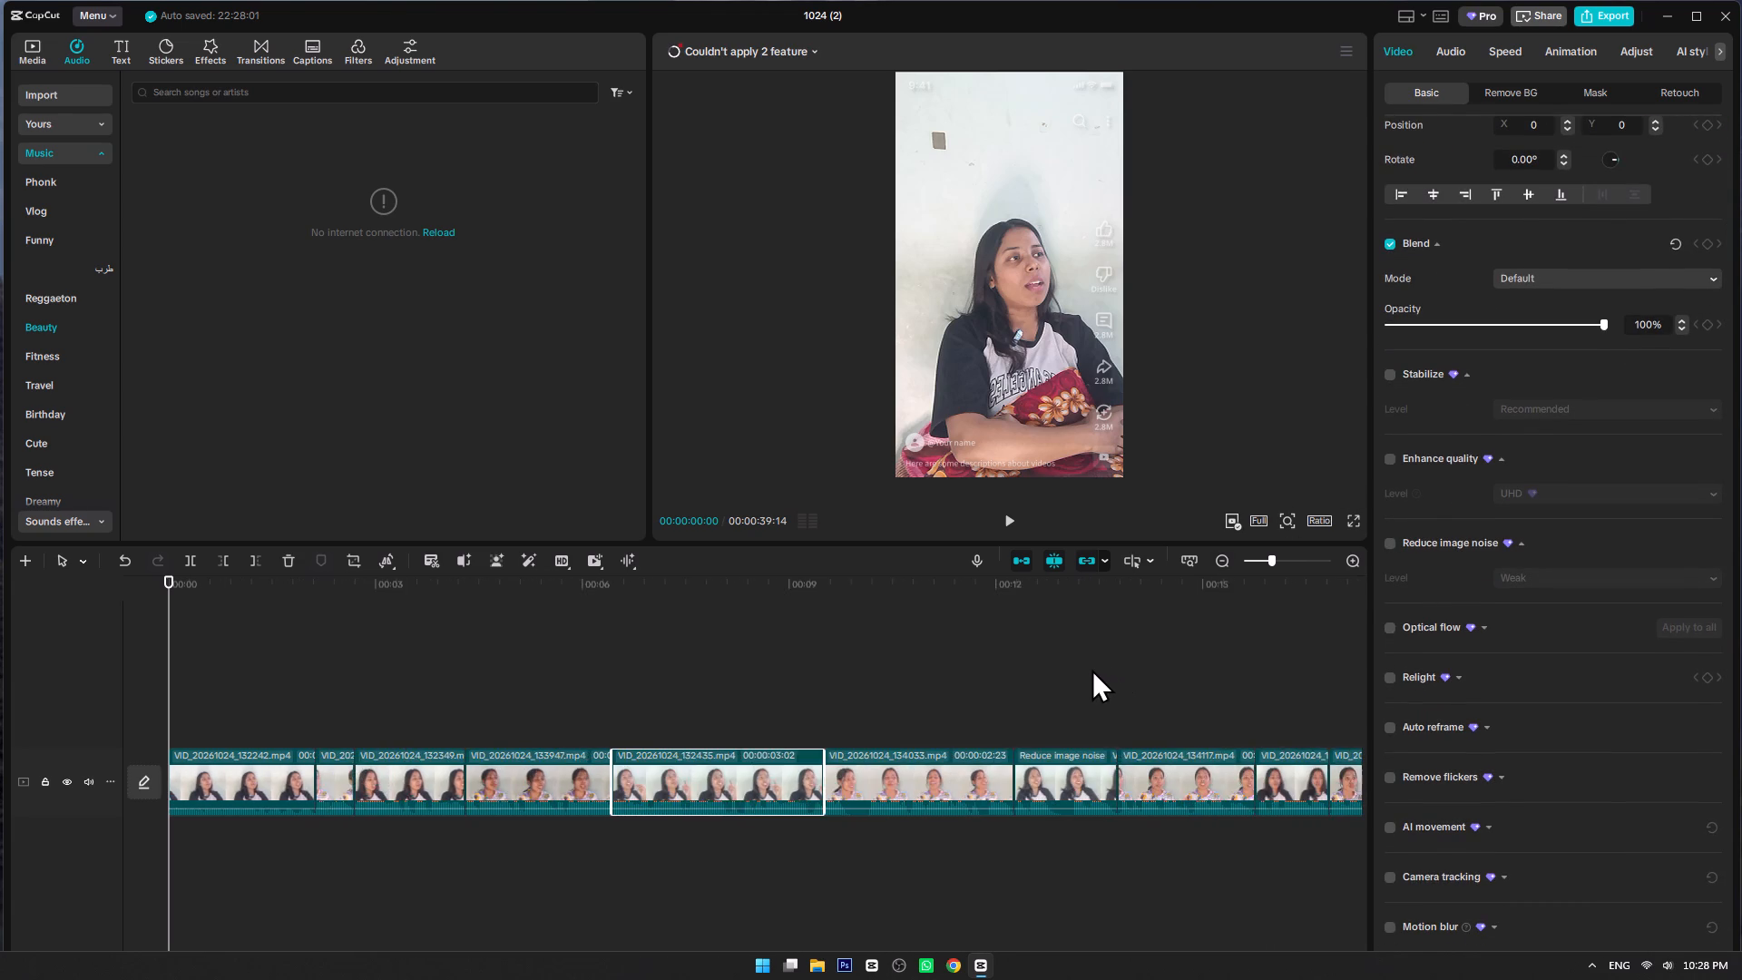
ctrl+scroll(1091, 669, down, 2)
click(775, 762)
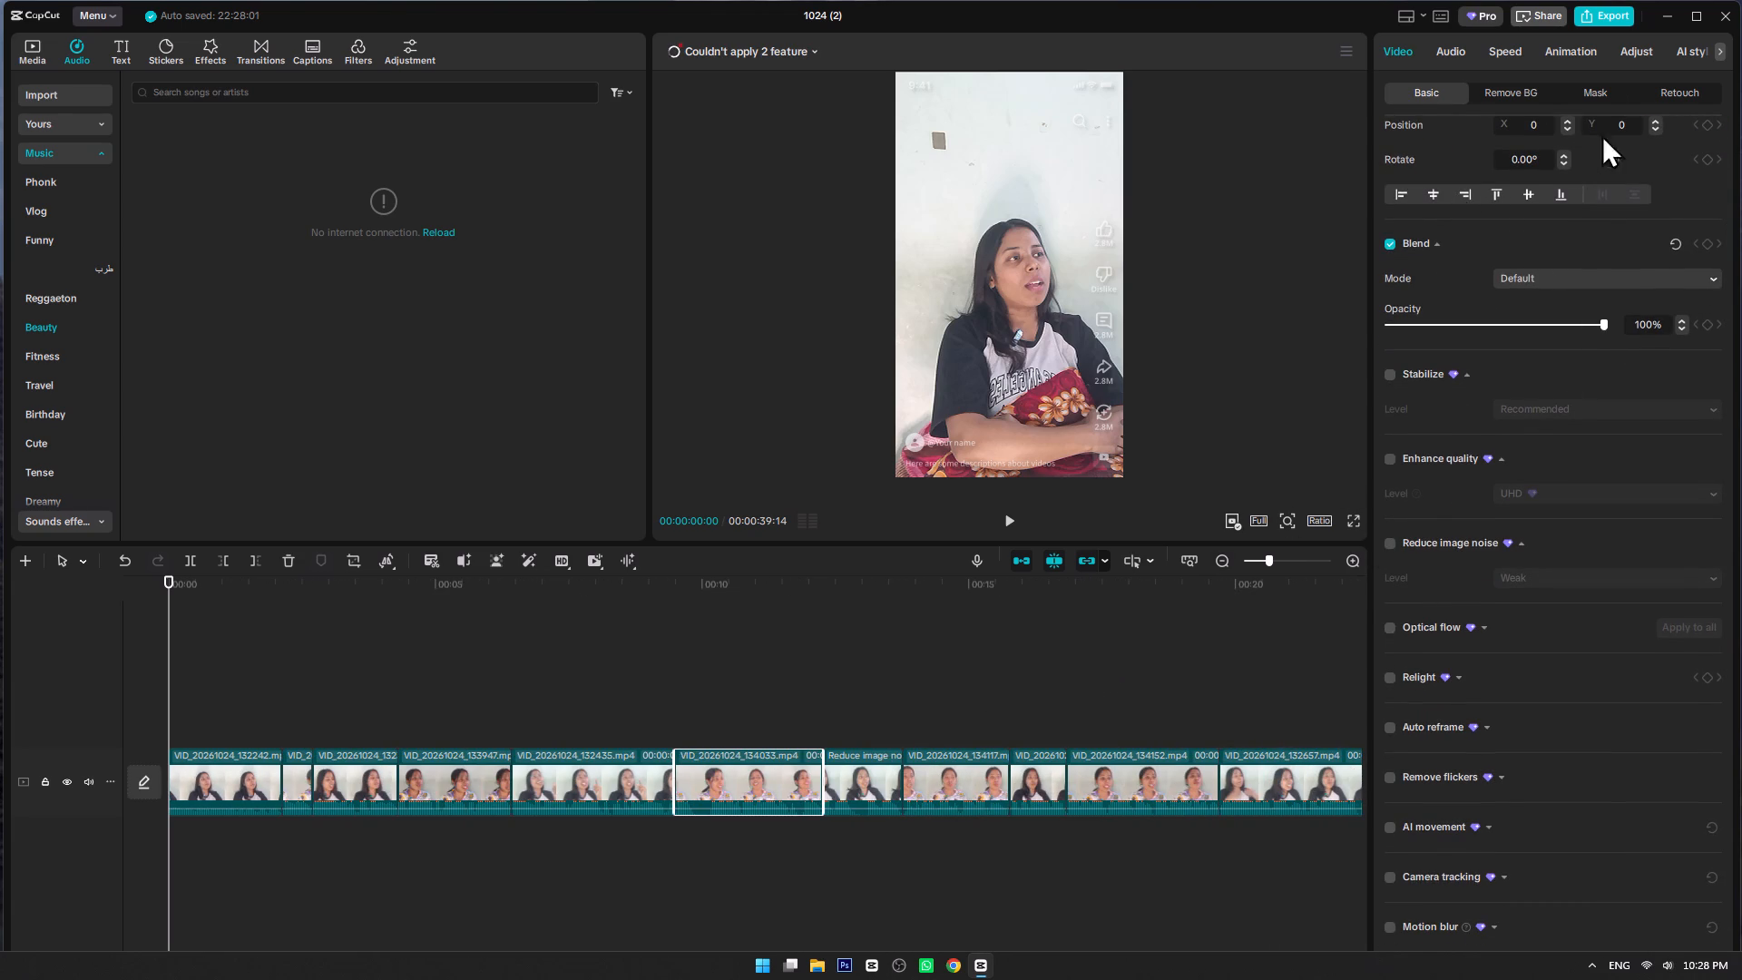
click(1674, 83)
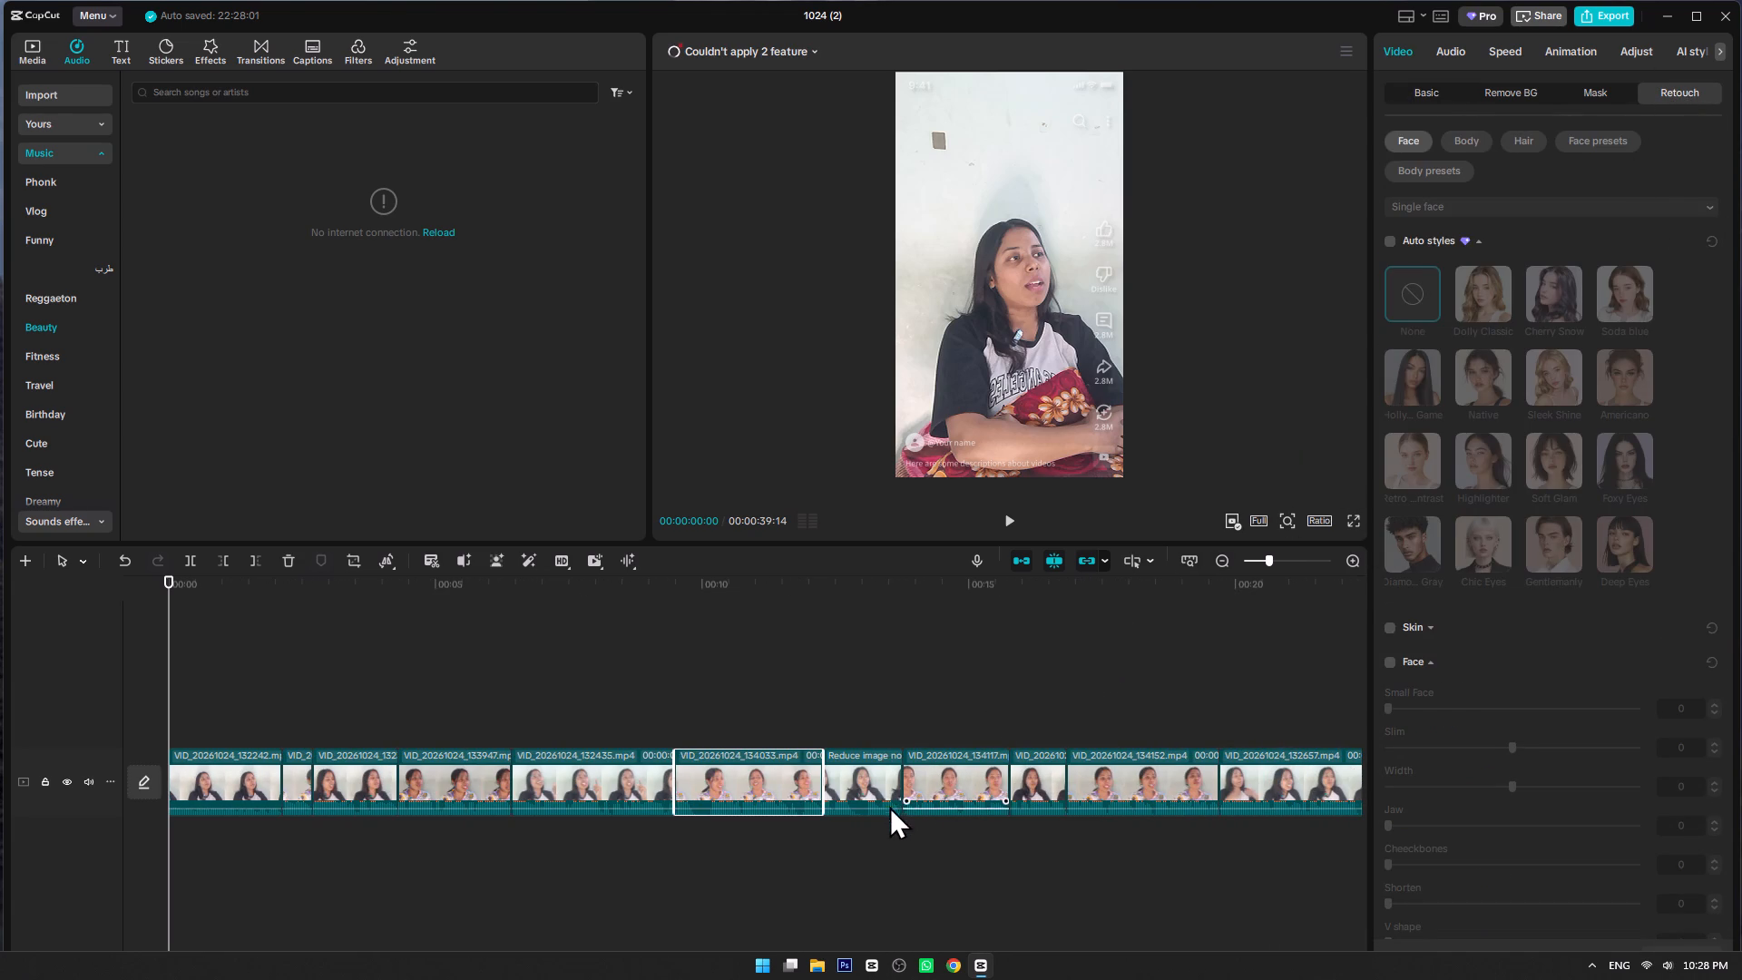
click(879, 789)
click(1389, 243)
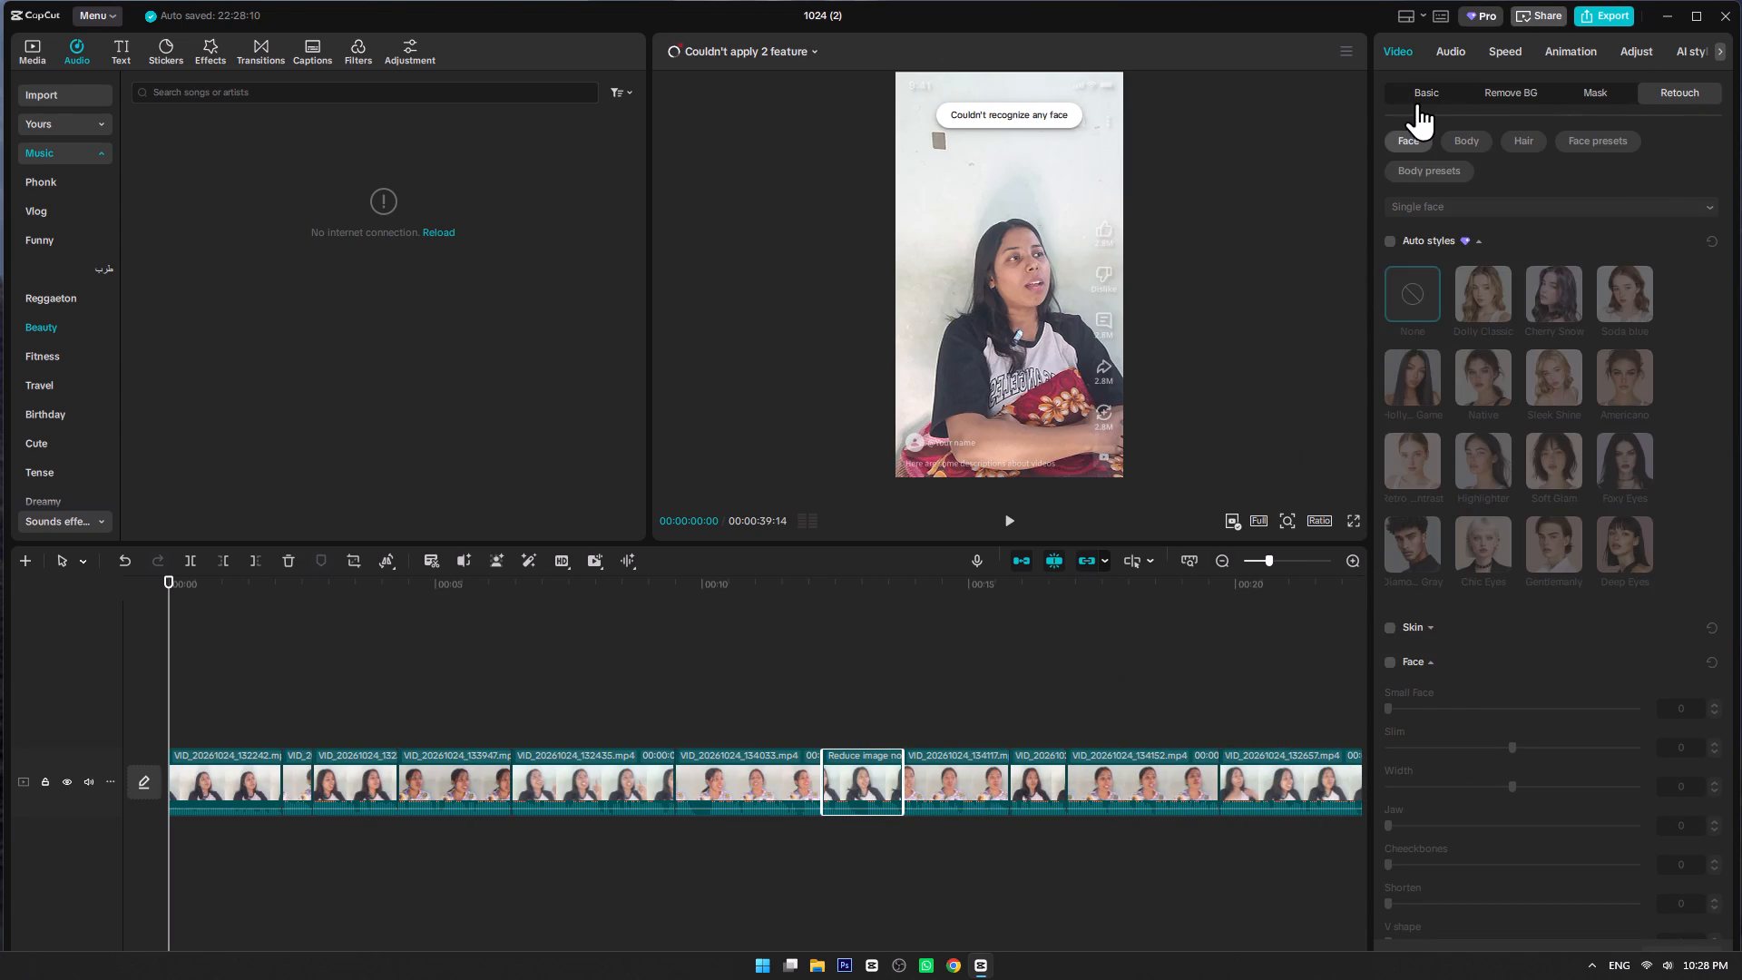
click(1416, 93)
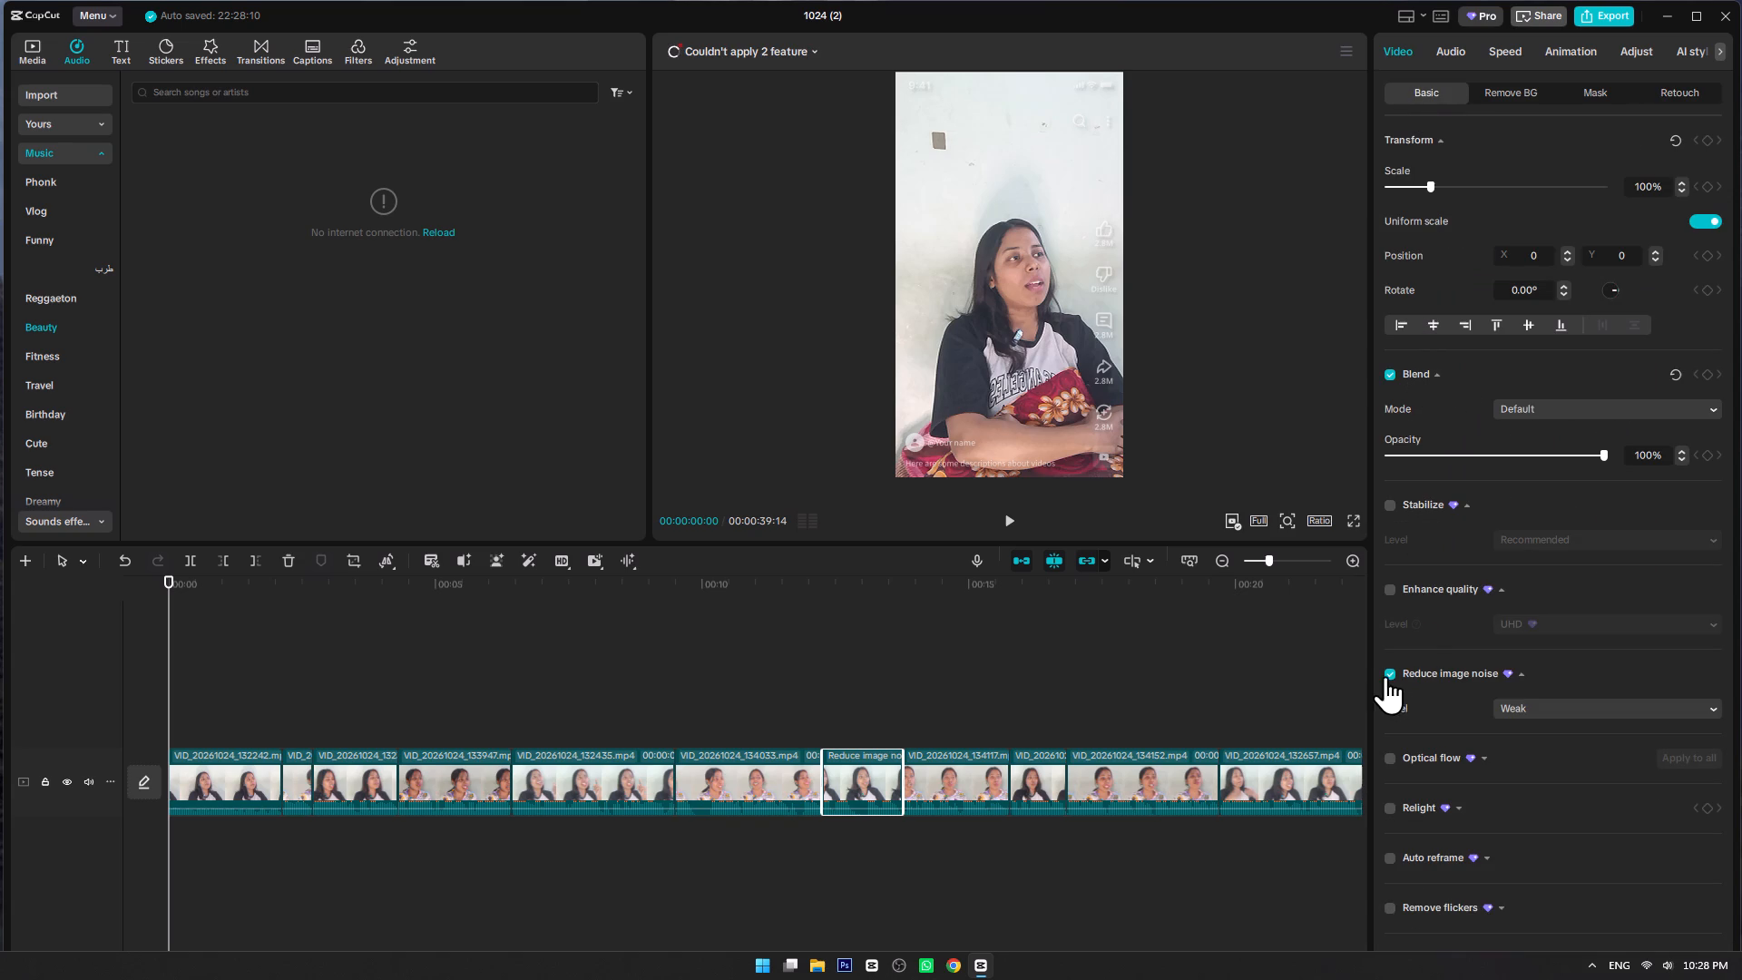
click(1386, 676)
Switch off Auto styles in the Retouch settings of the eighth and ninth clips.
click(947, 780)
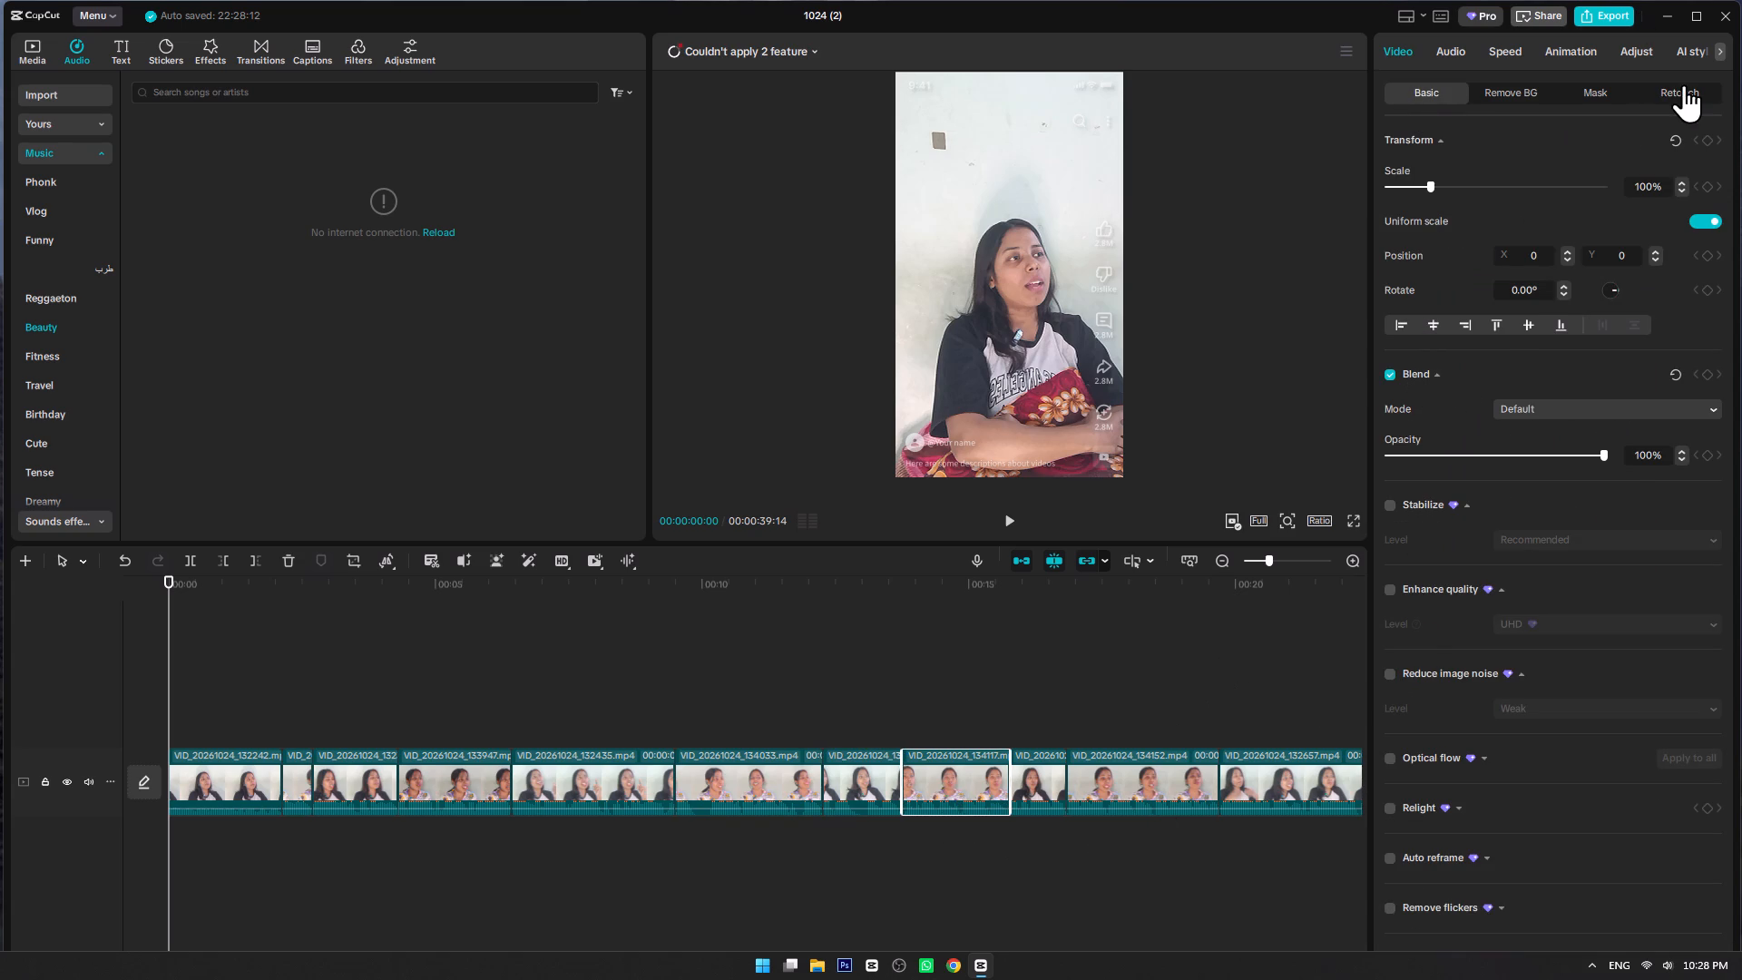
click(1688, 97)
click(1391, 240)
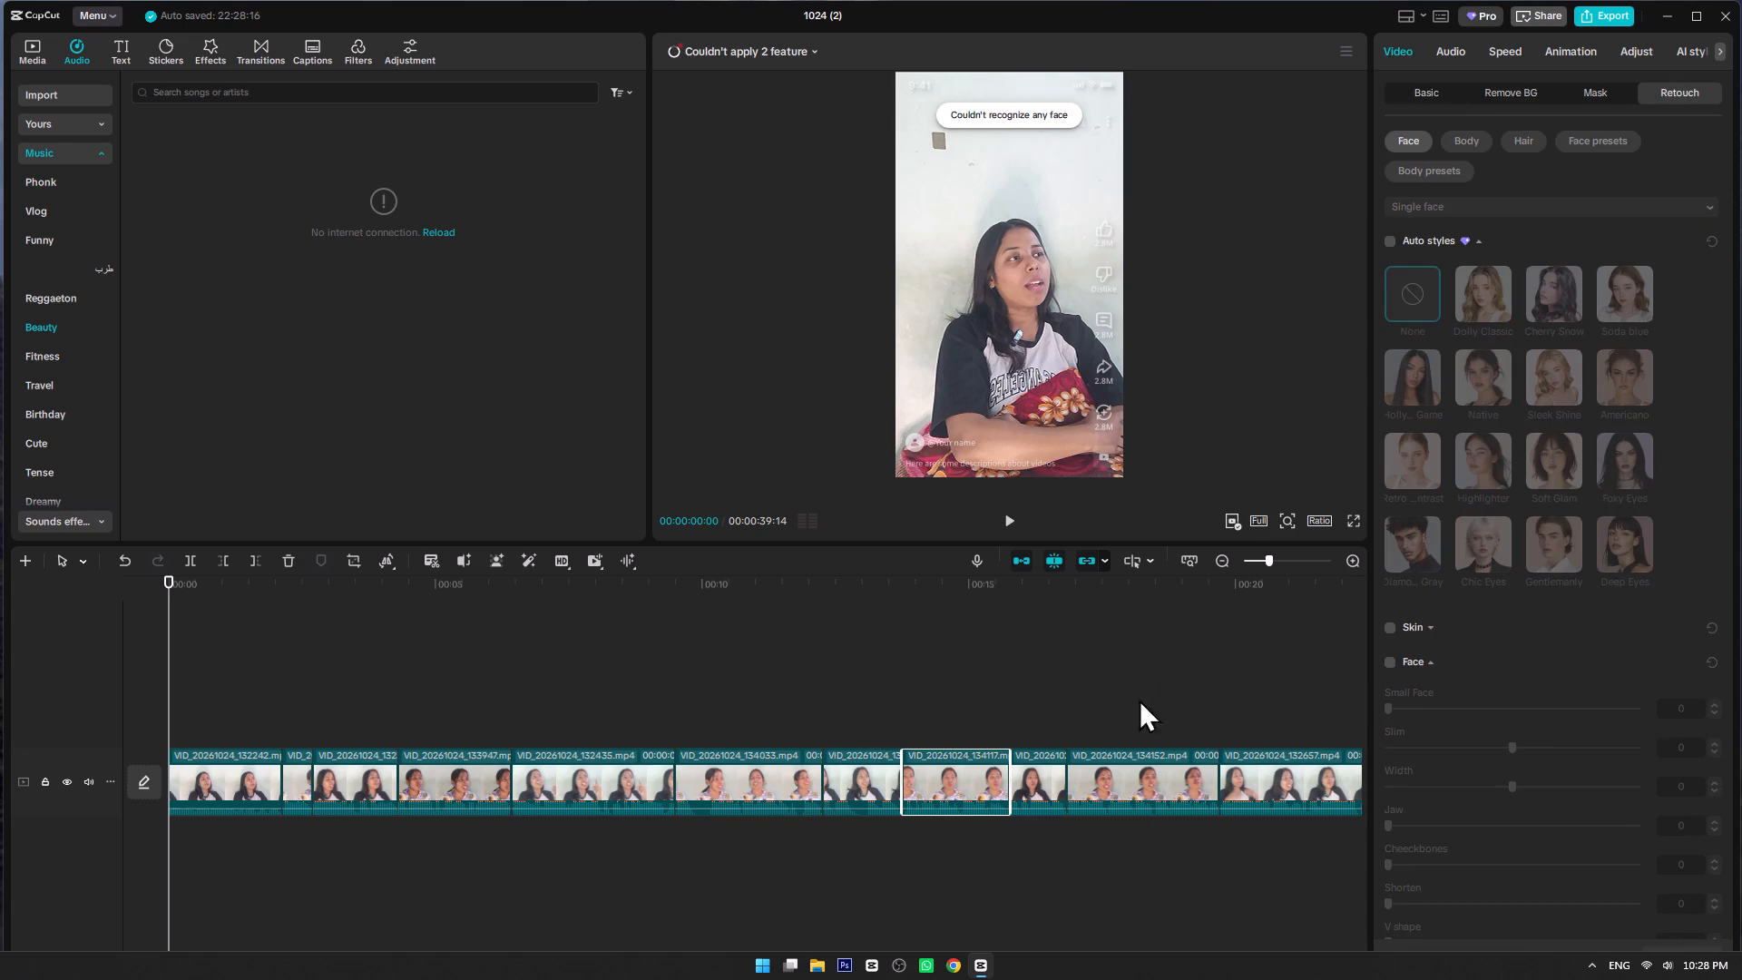
click(1032, 776)
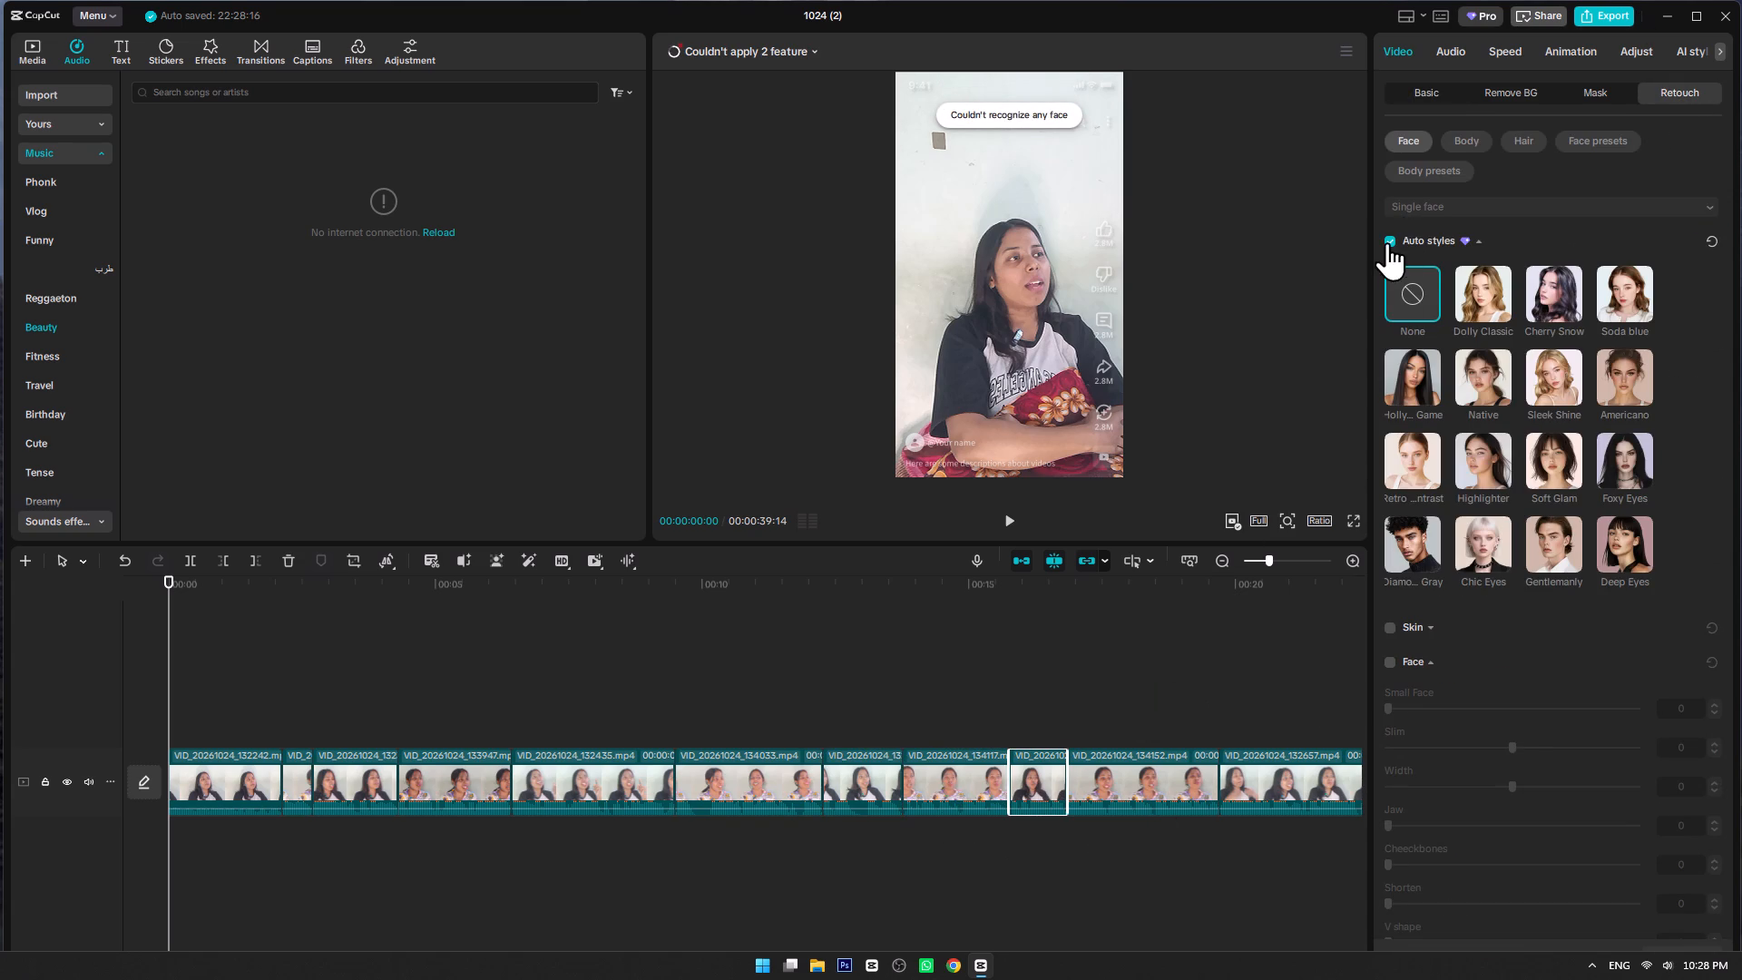
click(1387, 242)
Select all clips from the tenth to the last and switch off Auto styles for them together.
ctrl+scroll(1096, 733, down, 9)
drag(1238, 867, 1109, 866)
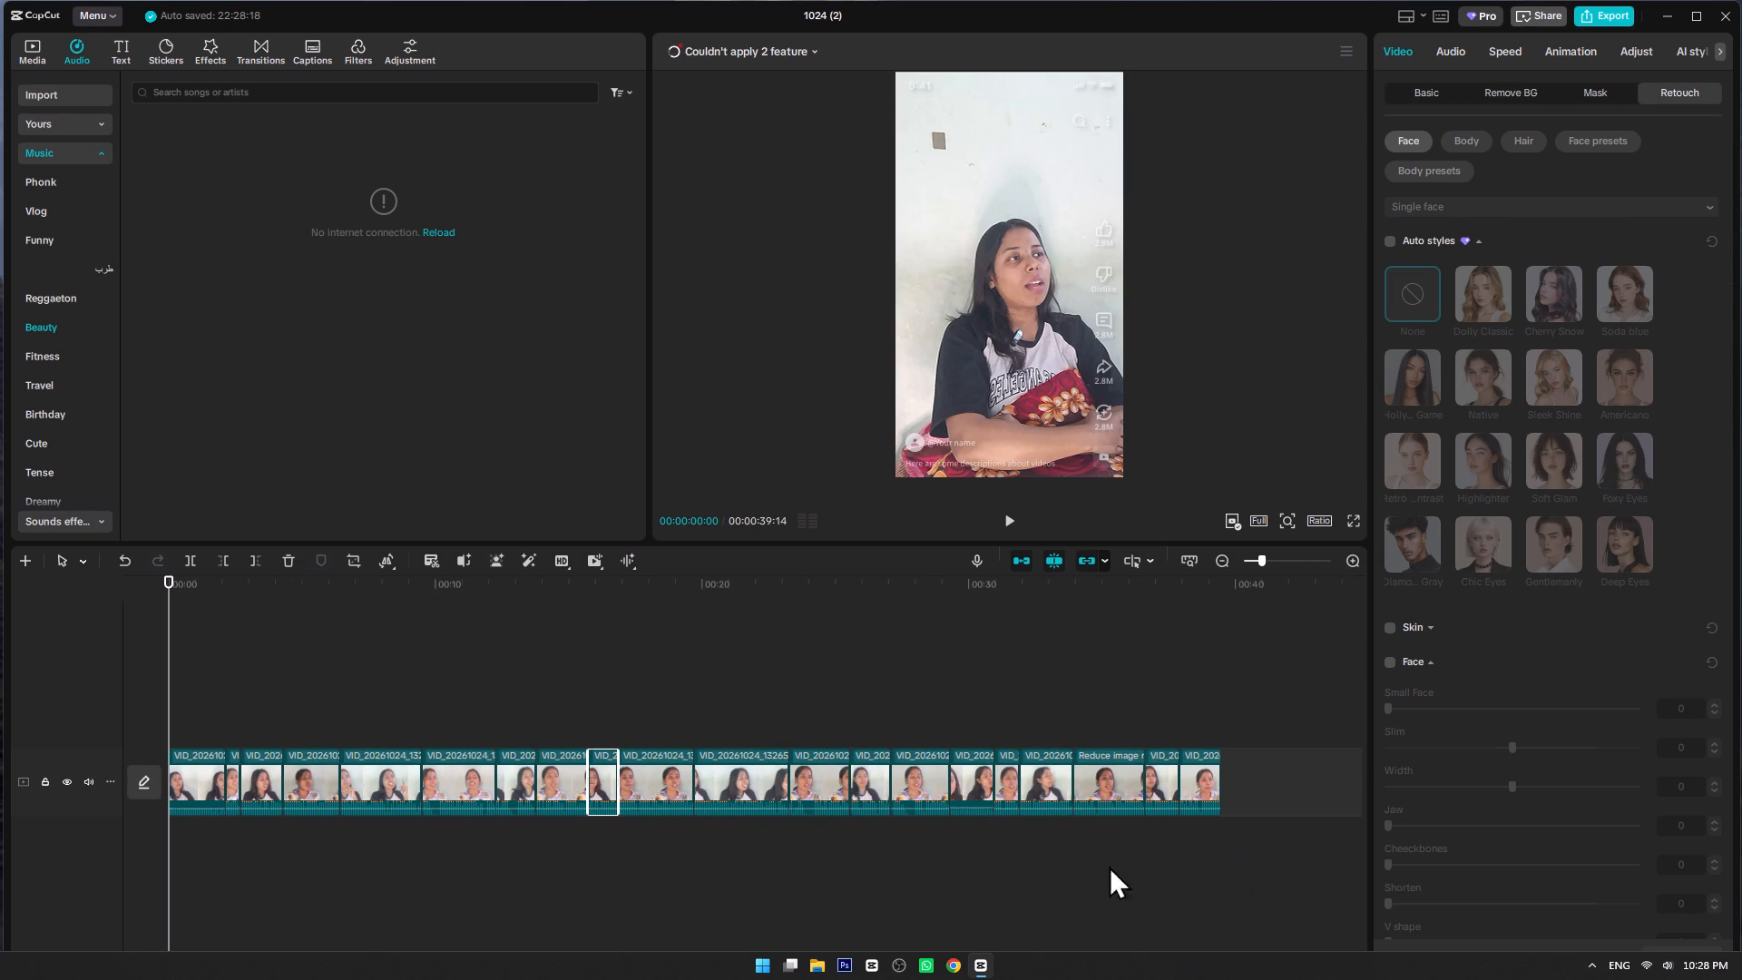
drag(1109, 866, 653, 649)
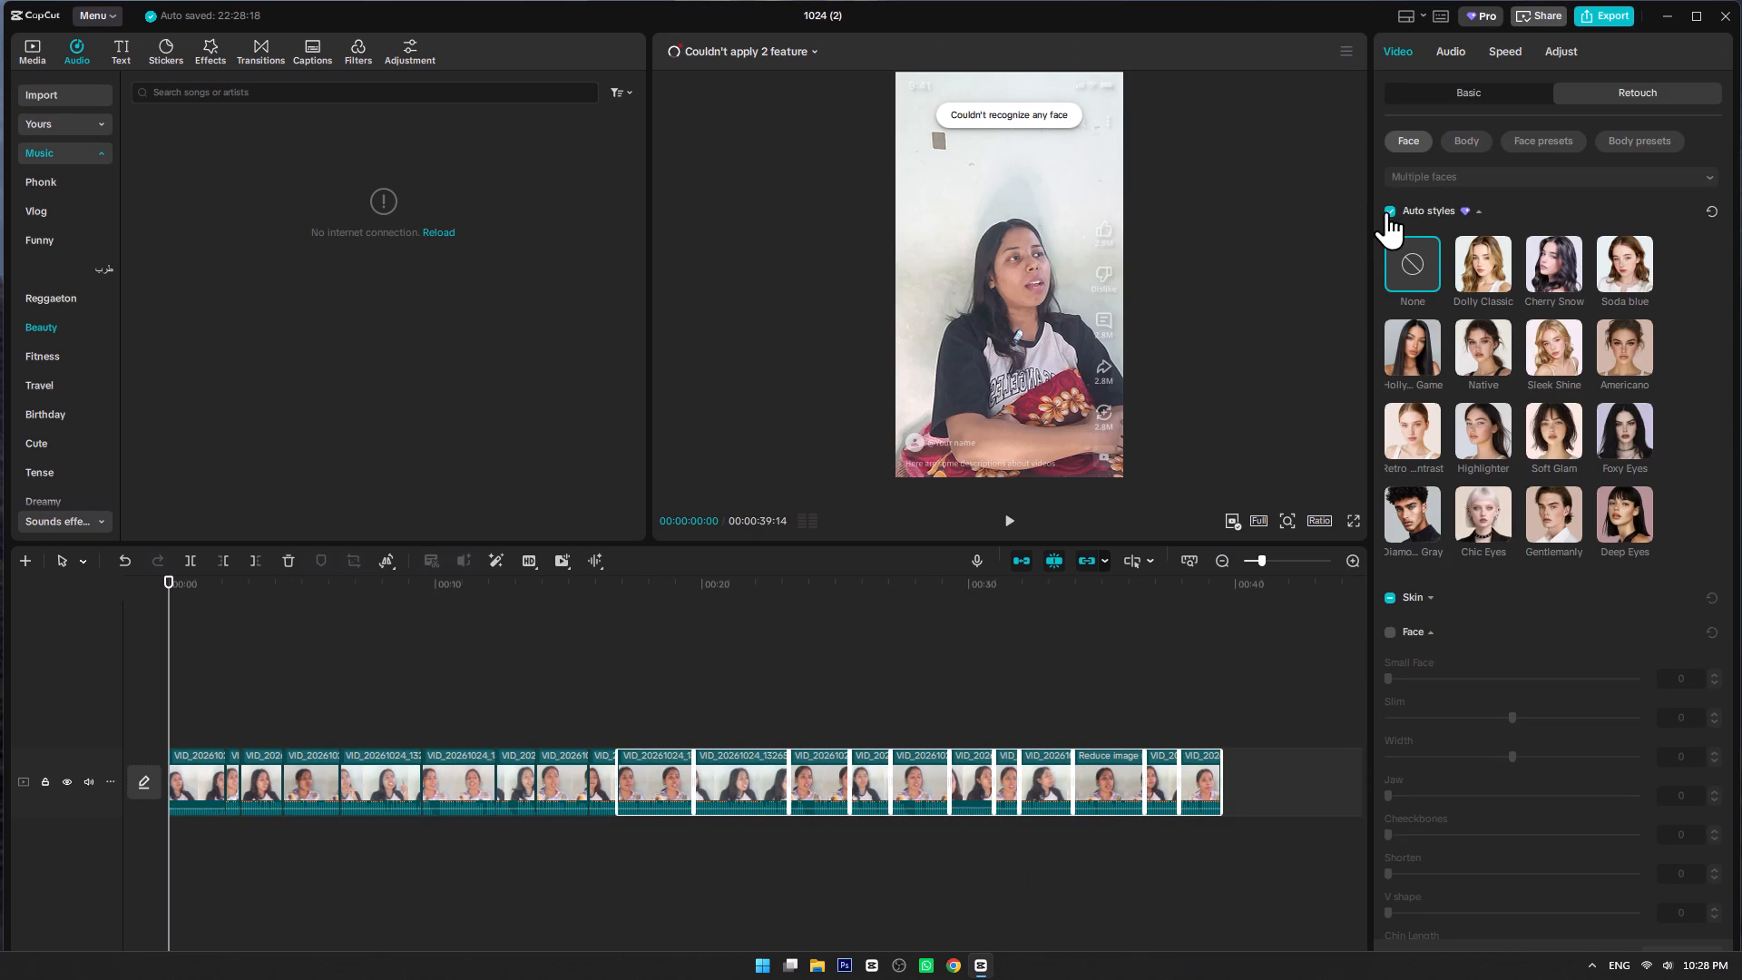
click(1390, 211)
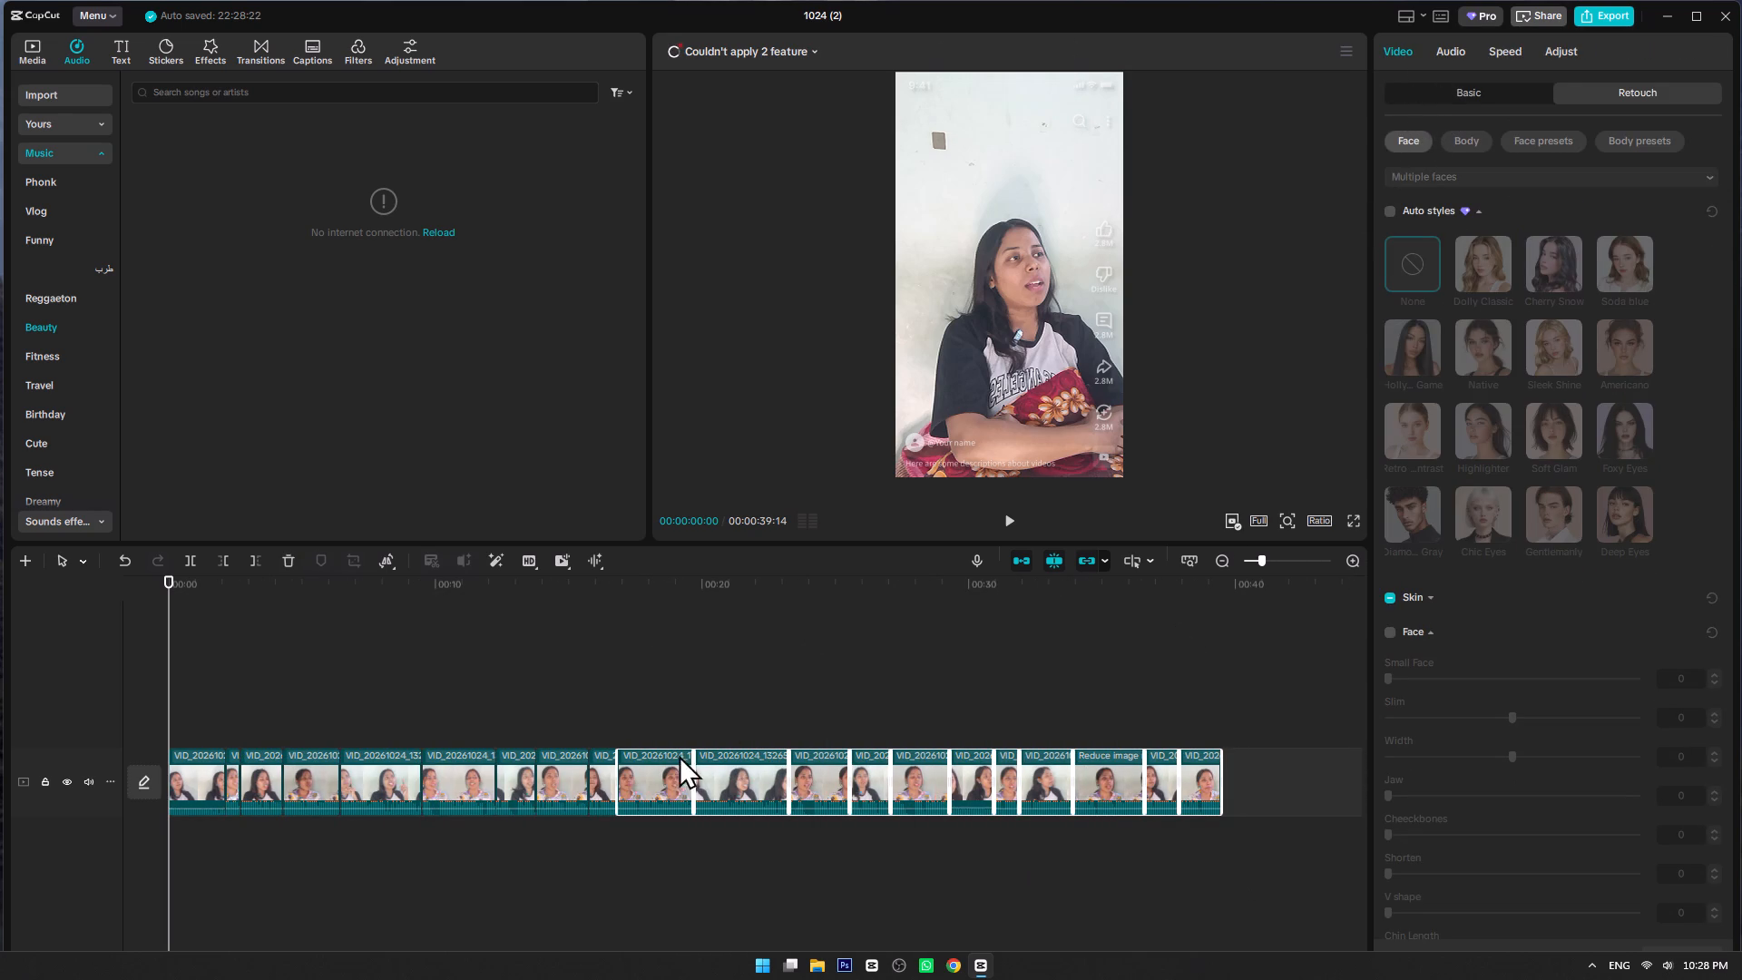
Check the tenth clip's Basic settings, try exporting again to review the listed Pro features, and return to editing.
click(651, 778)
click(1431, 89)
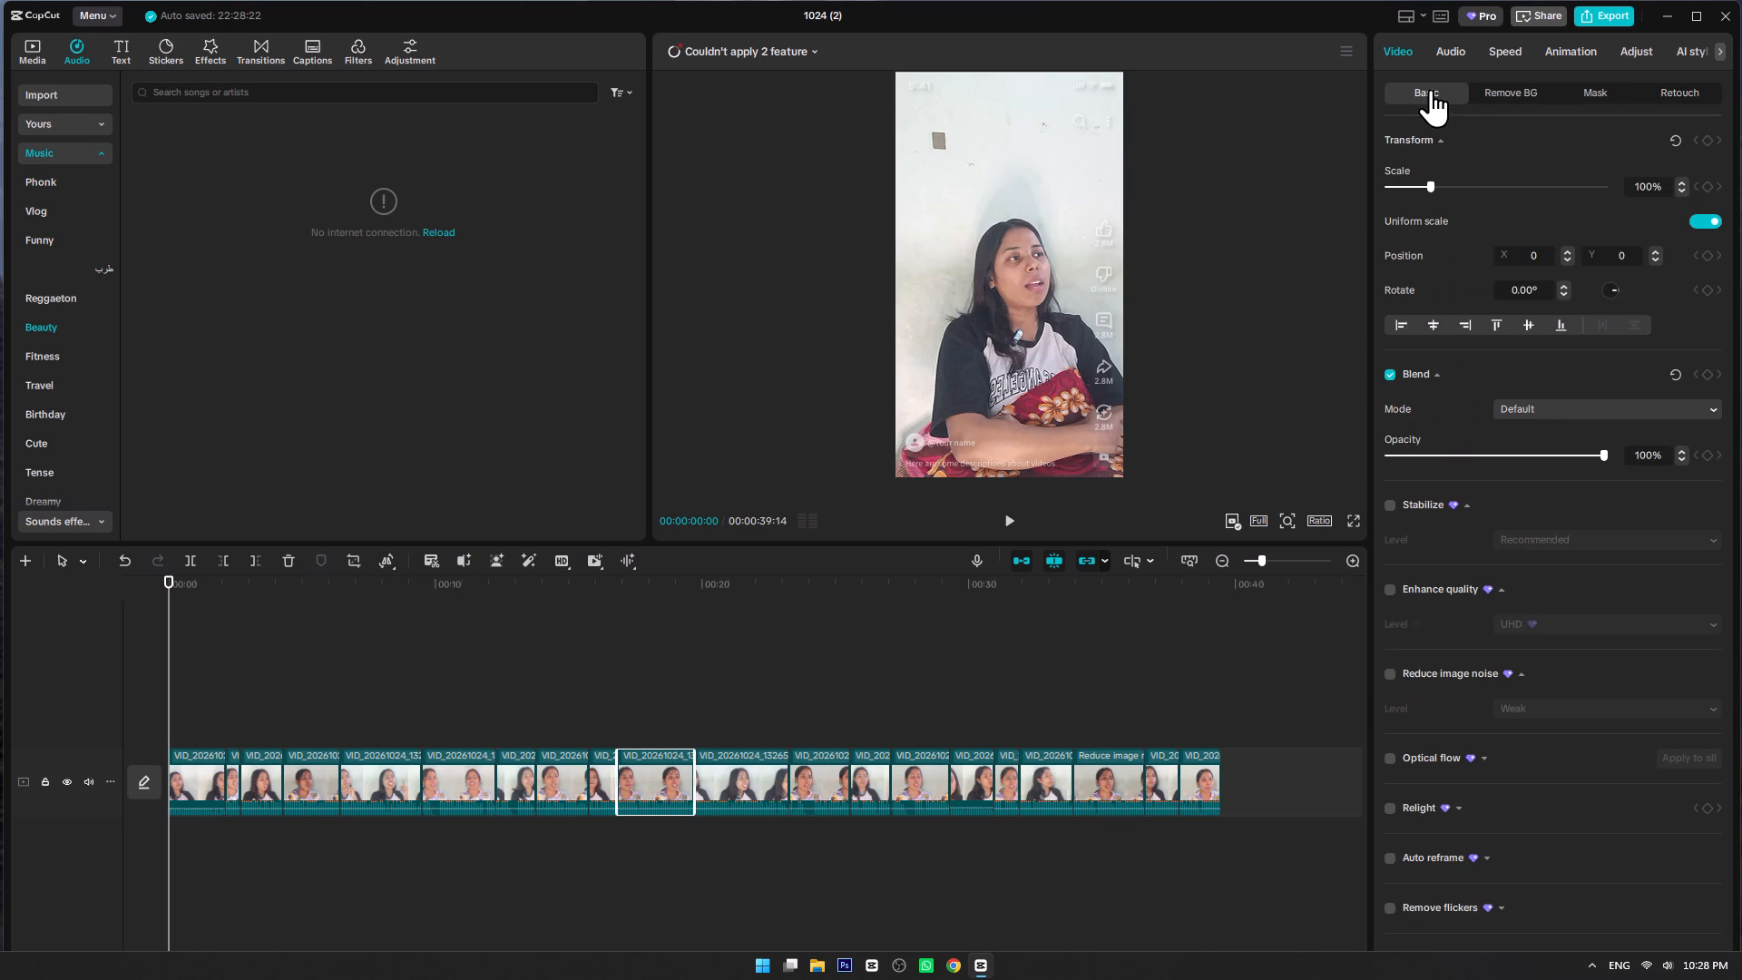
click(1603, 22)
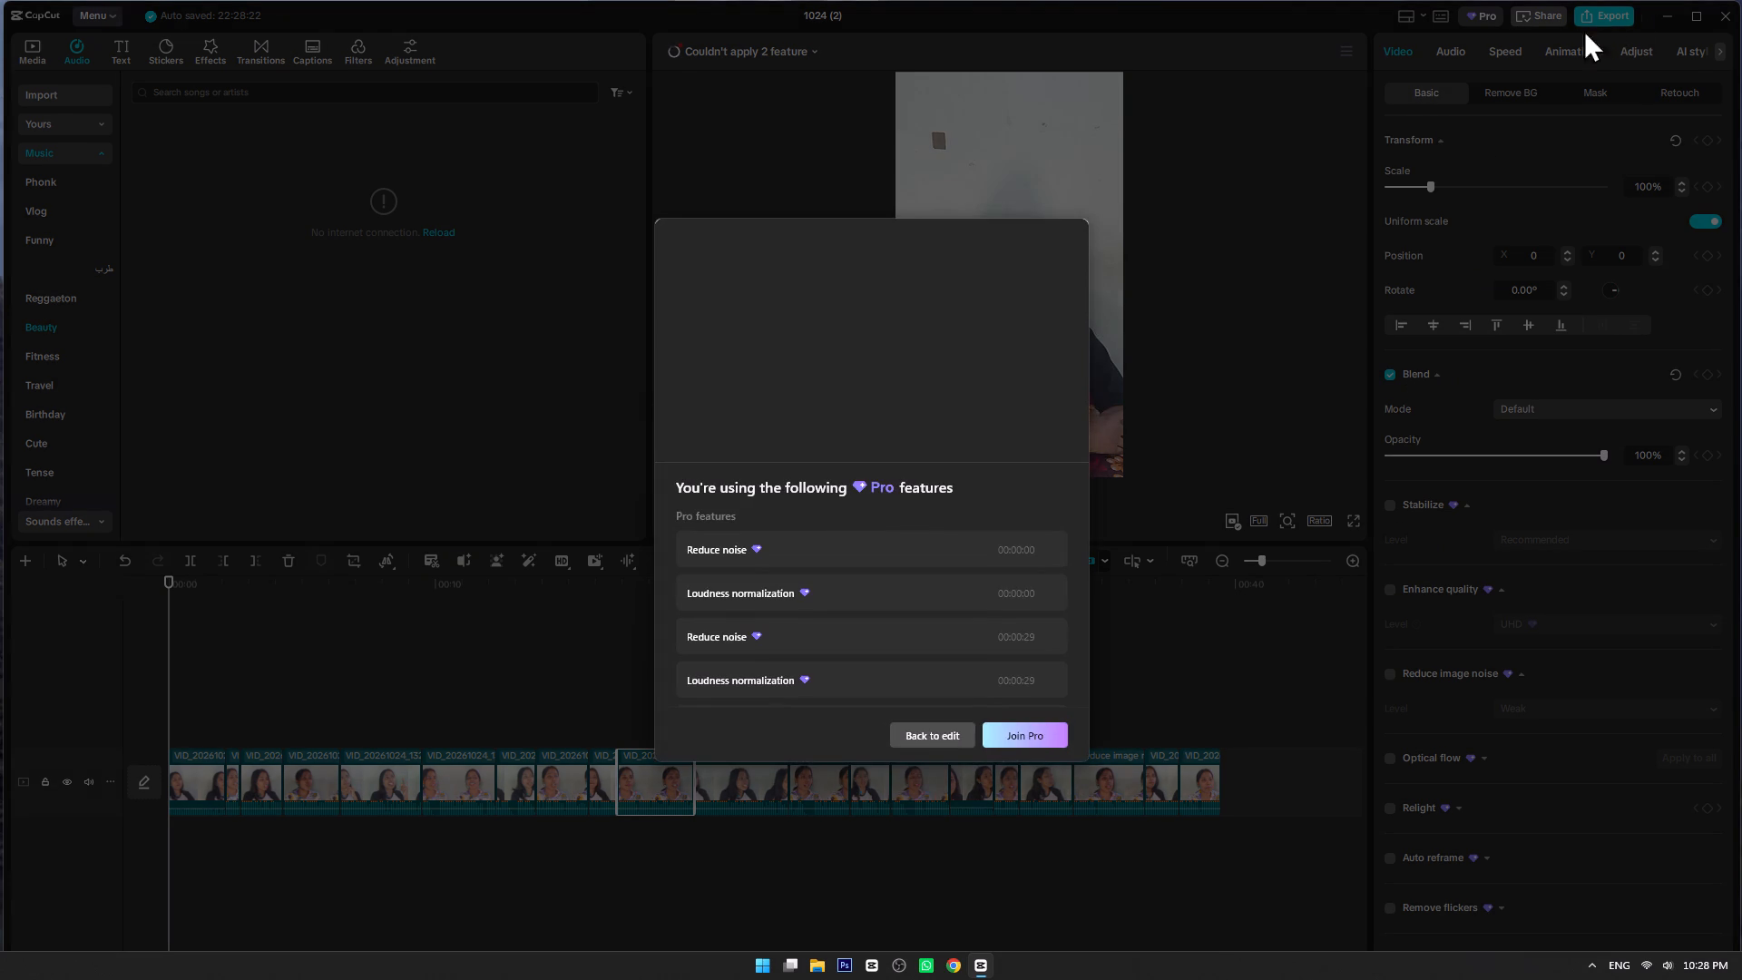
scroll(950, 615, down, 7)
scroll(949, 615, up, 8)
scroll(964, 617, down, 7)
click(947, 732)
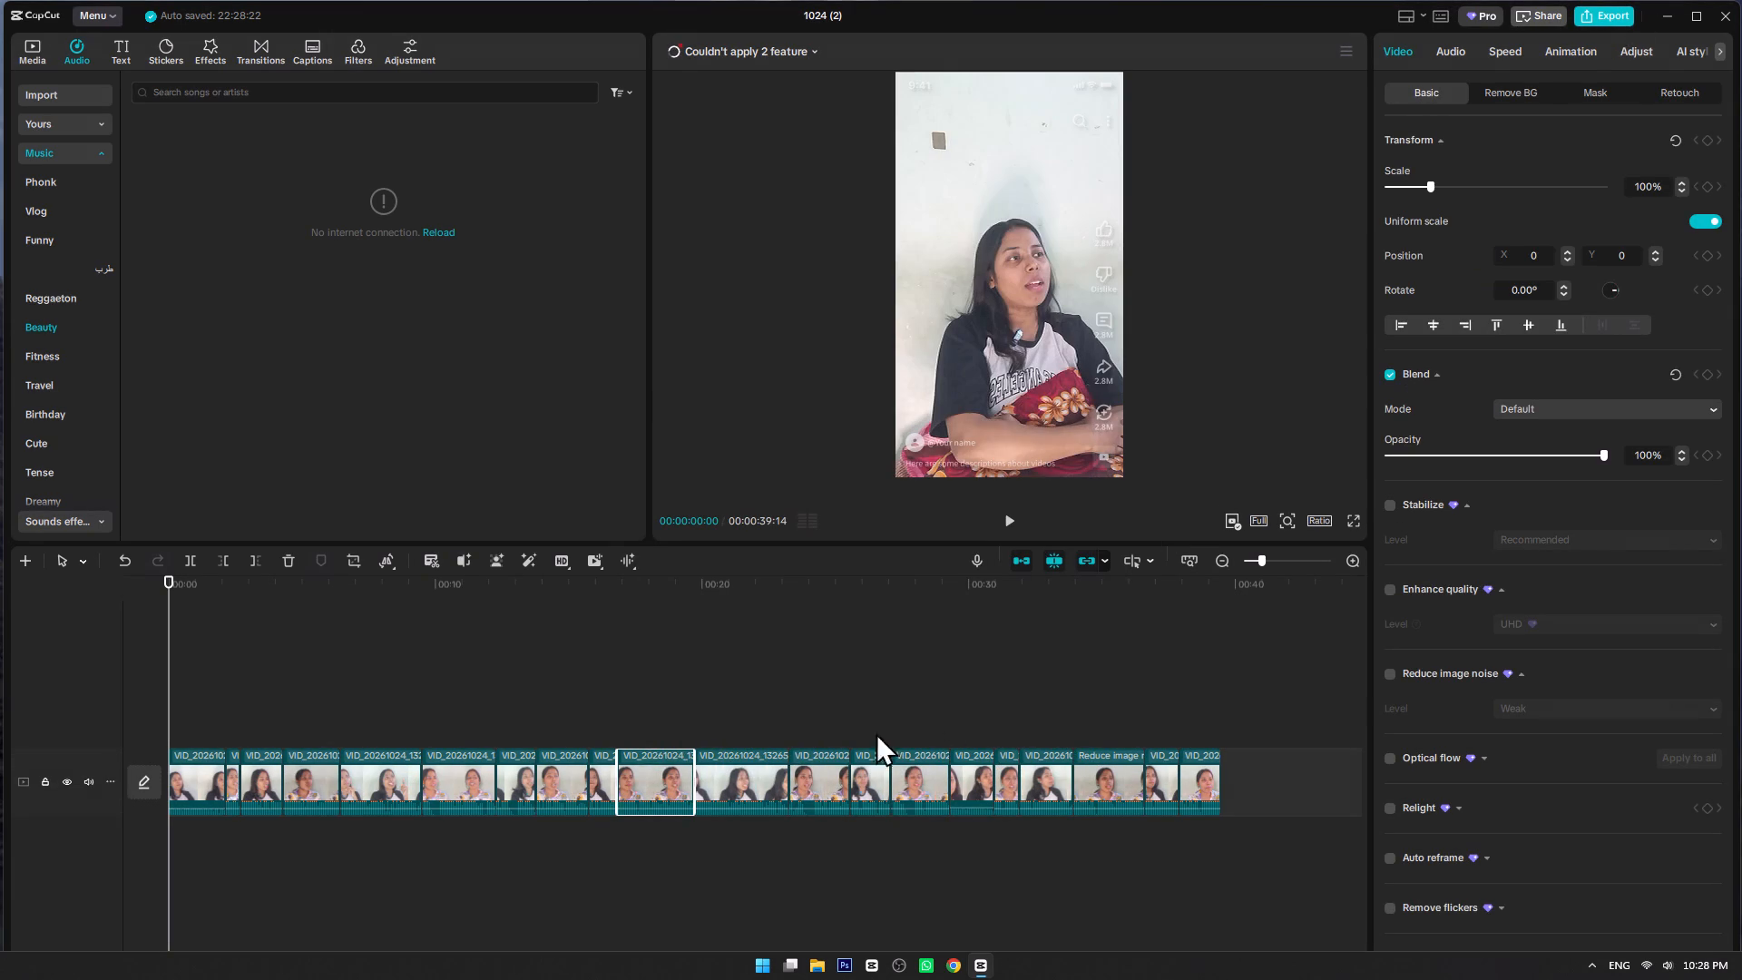
Check the Basic settings of the first eight clips one by one for Pro features that are still switched on.
click(208, 775)
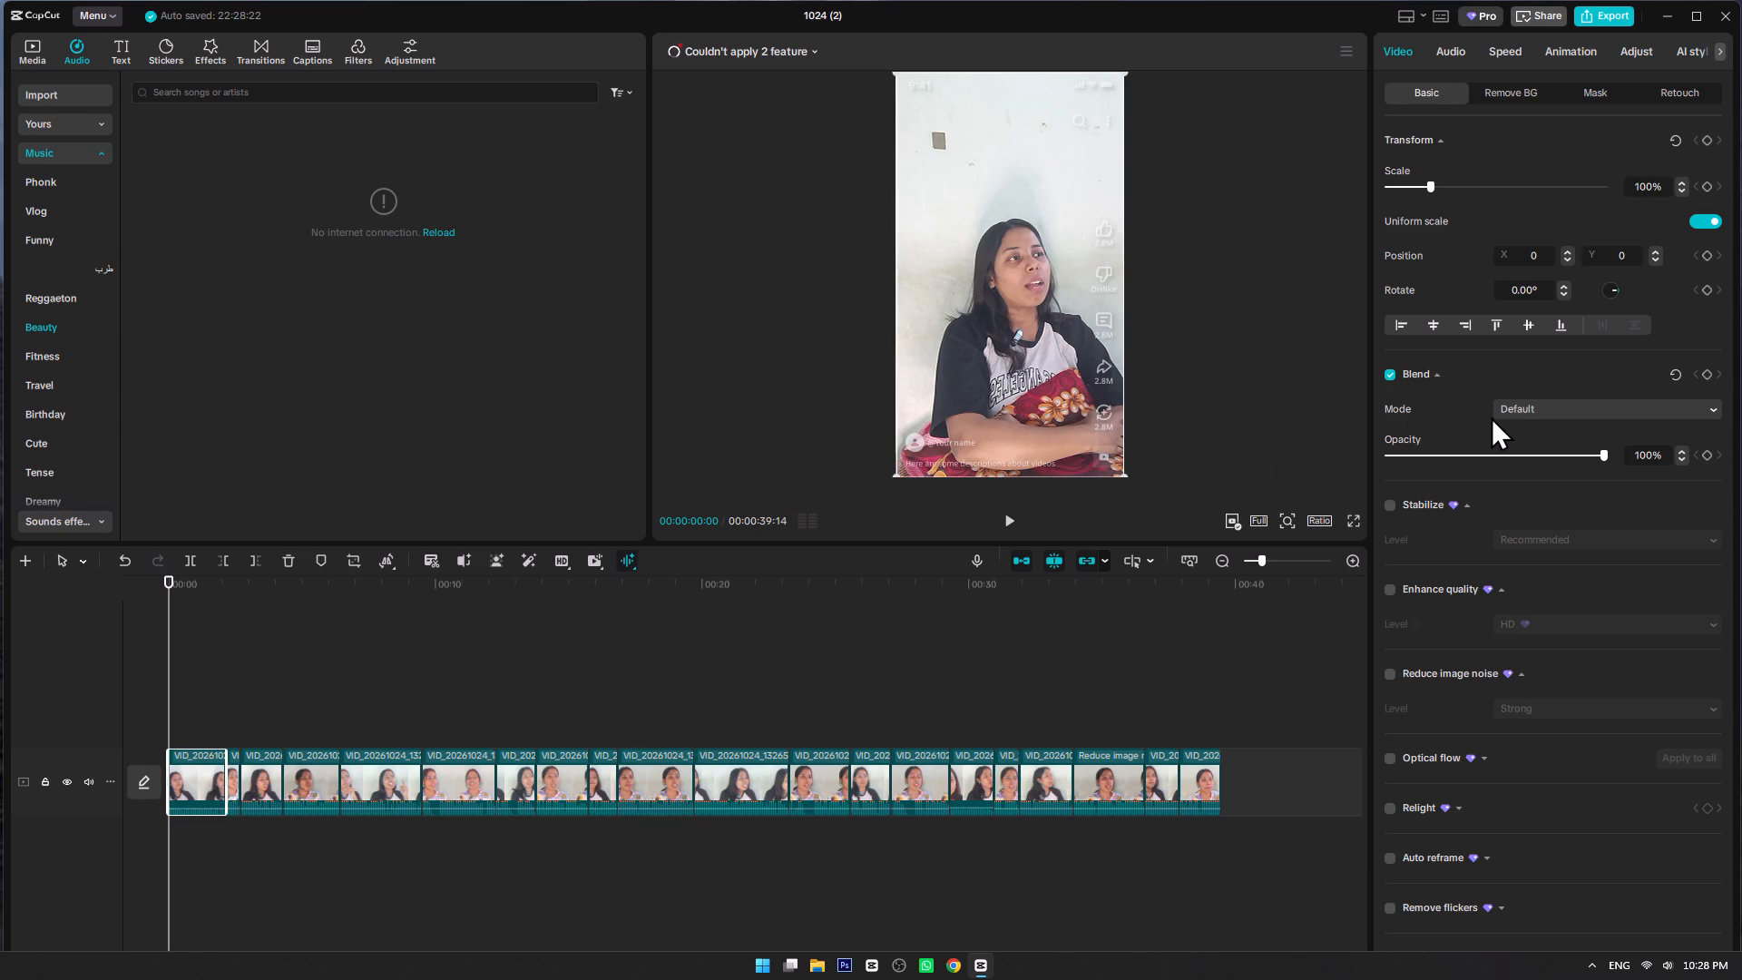
scroll(1492, 416, down, 11)
scroll(1492, 416, up, 12)
ctrl+scroll(243, 838, up, 14)
click(329, 781)
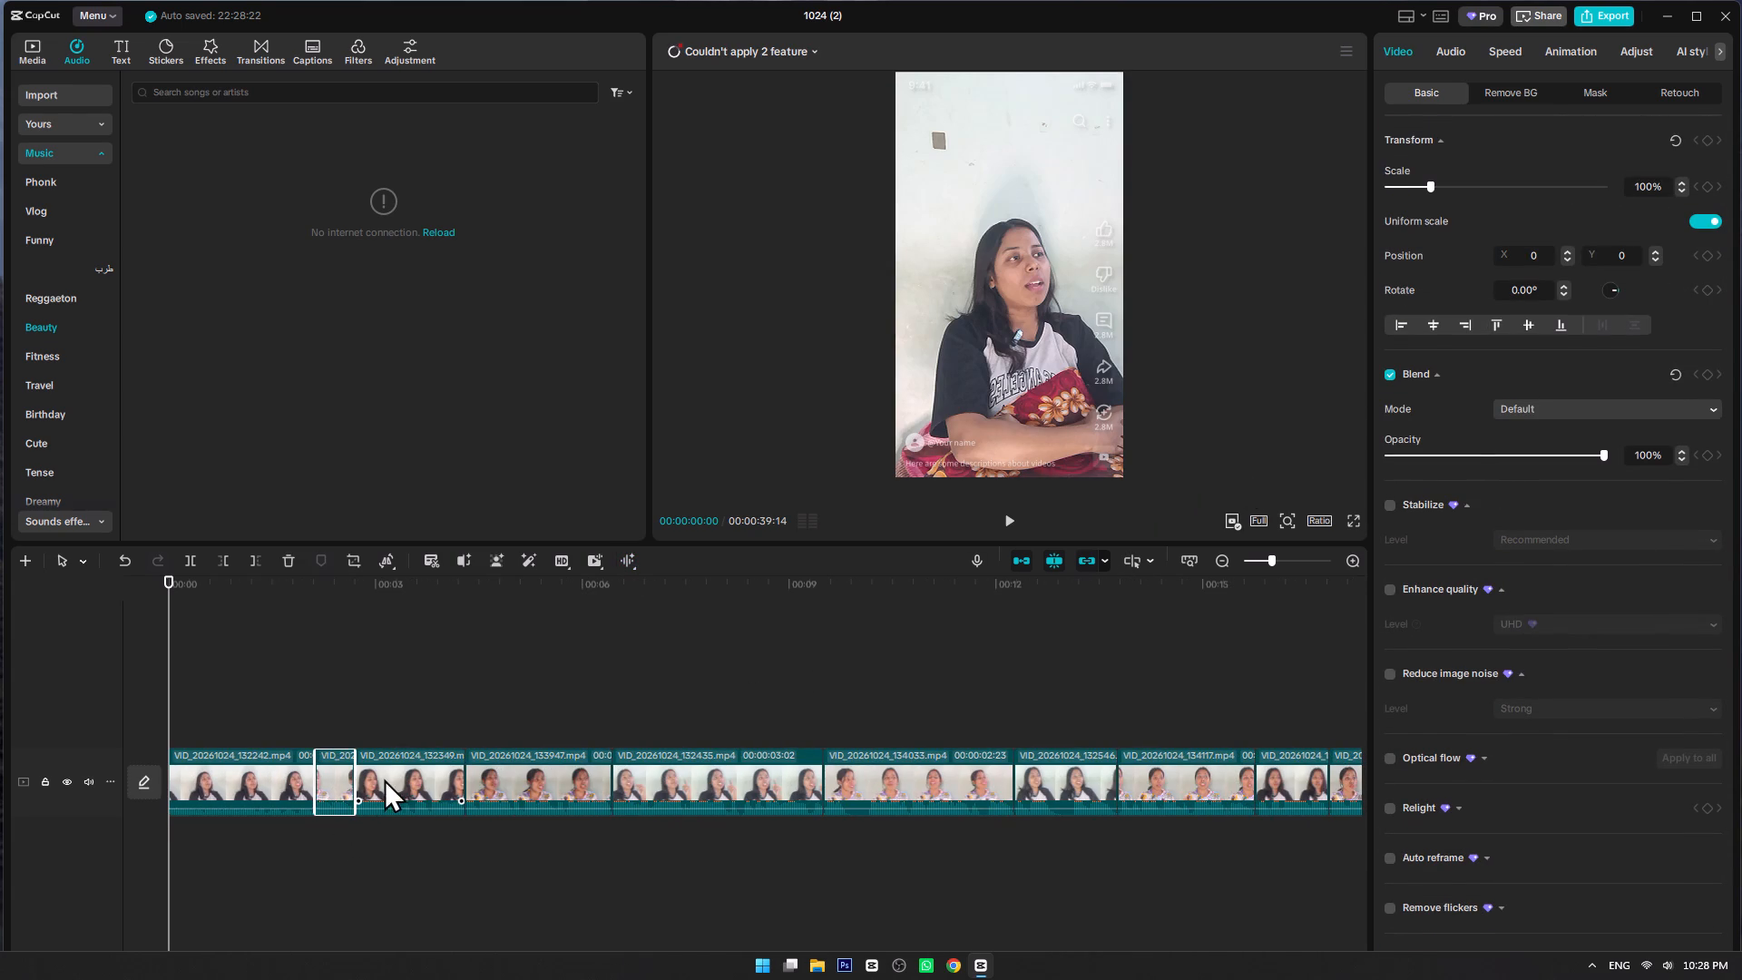
click(403, 779)
click(513, 776)
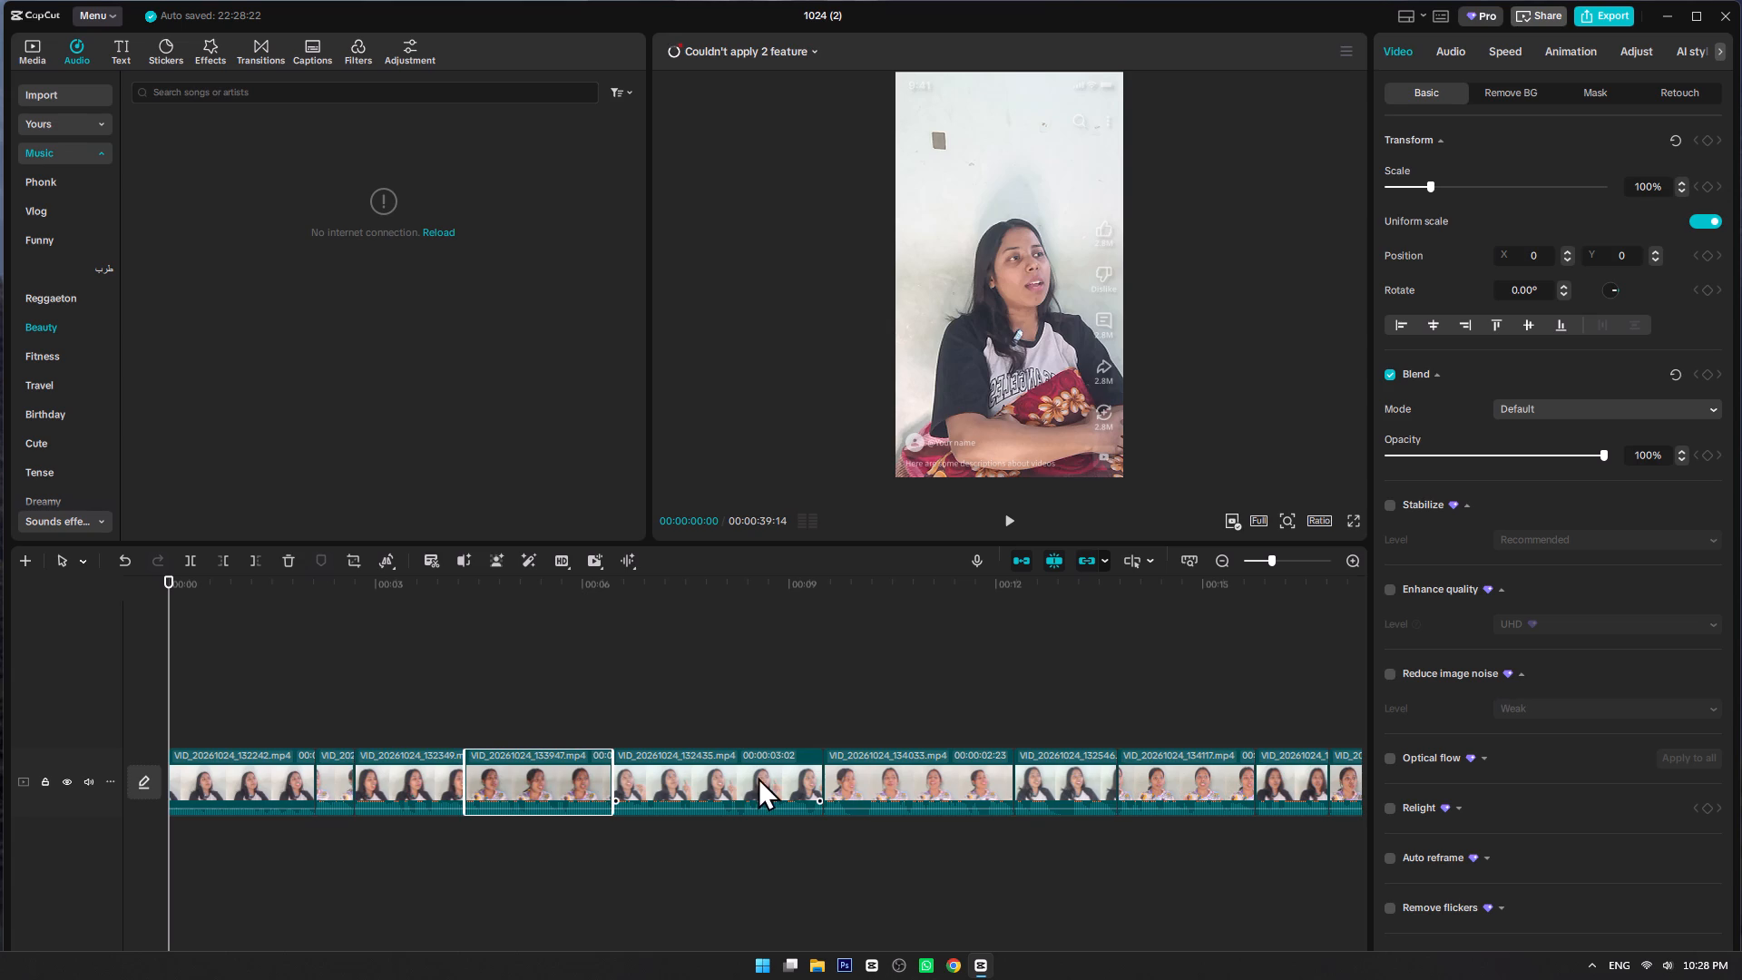
click(725, 779)
click(906, 779)
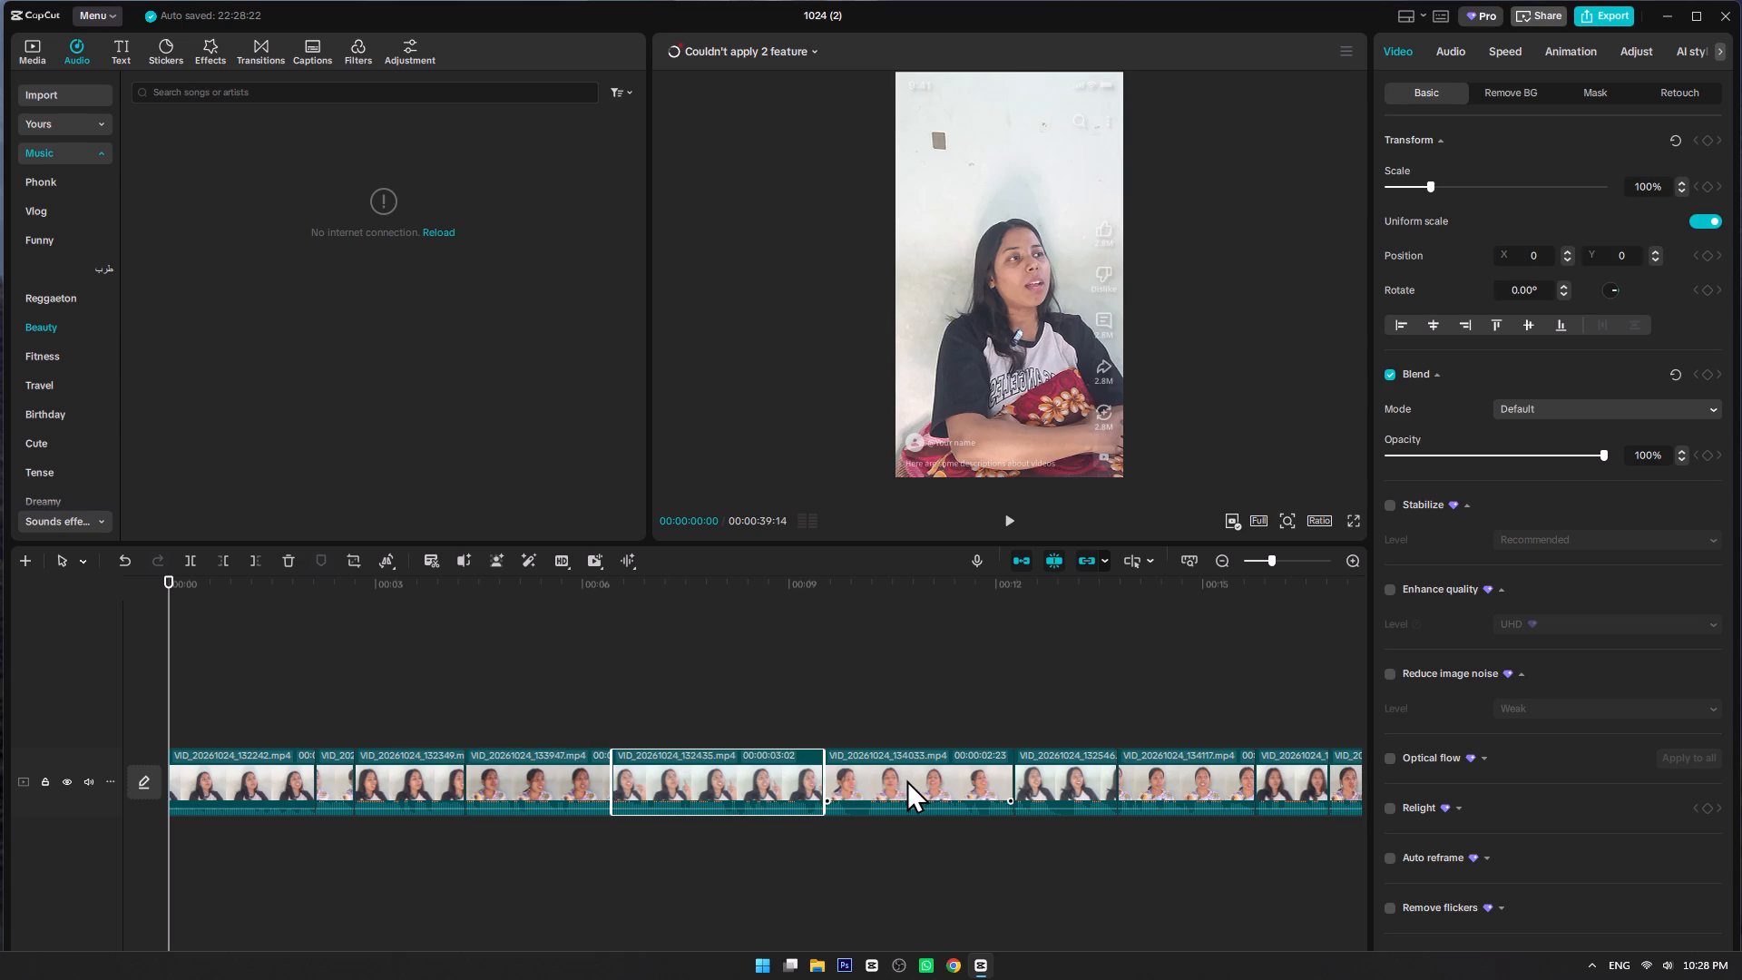
click(1074, 772)
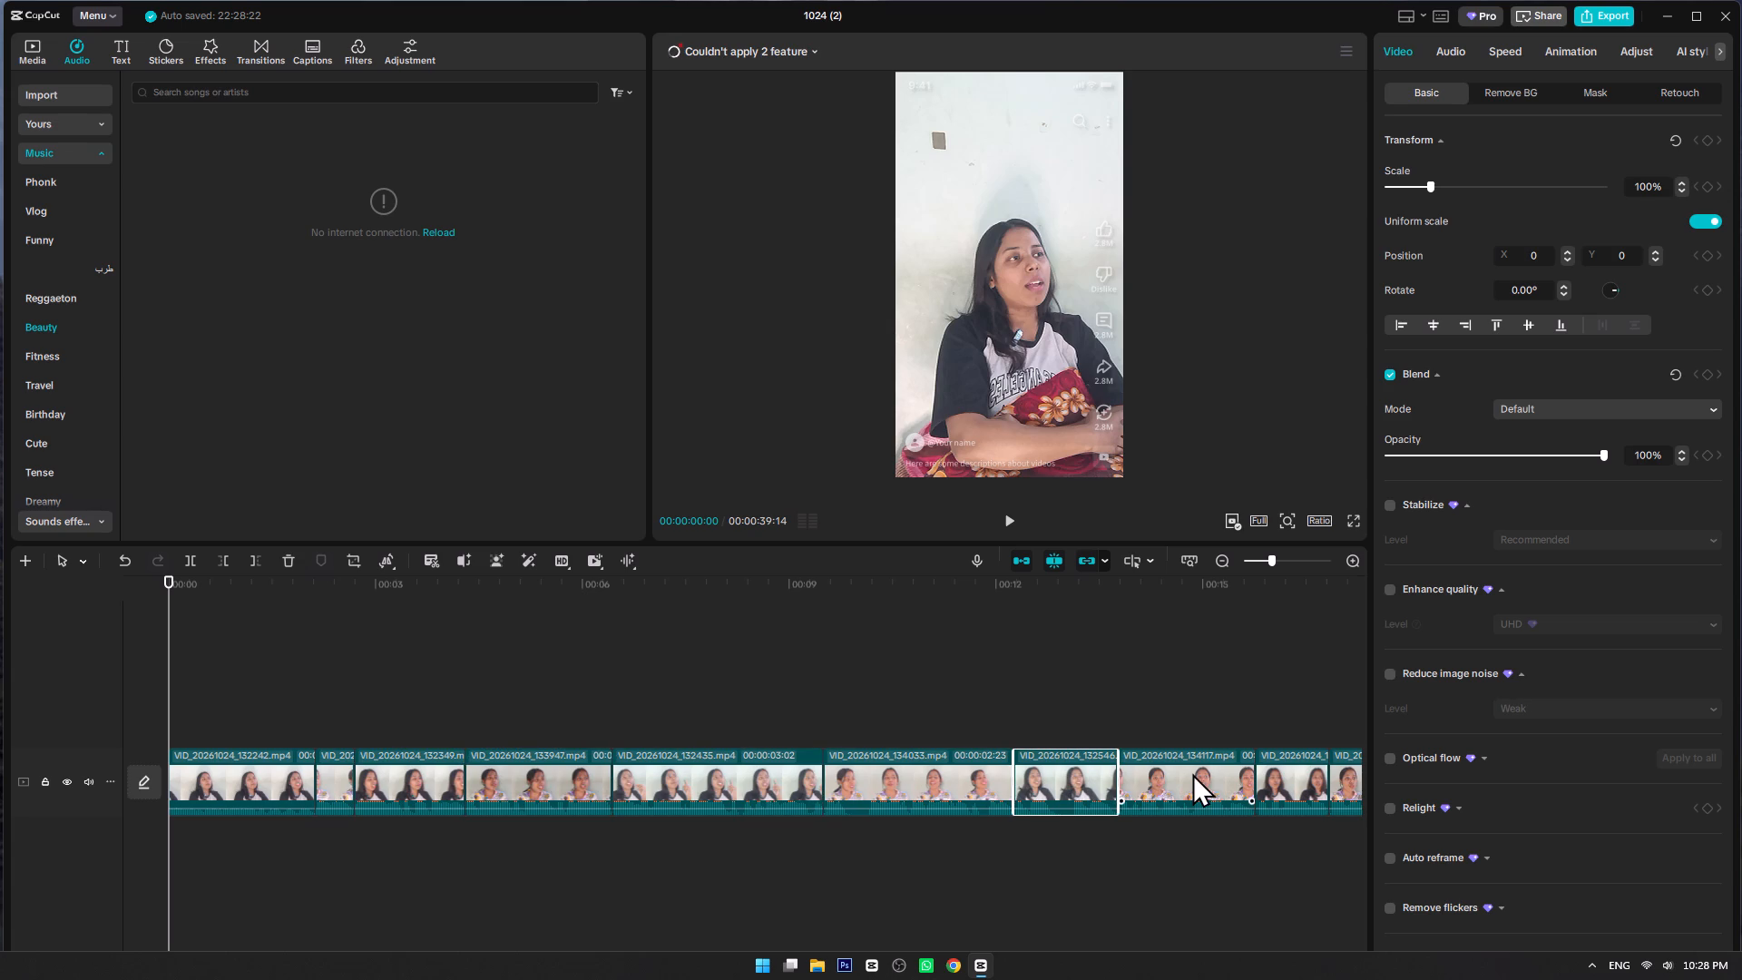
click(1192, 773)
Check the Basic settings of the ninth to seventeenth clips one by one for enabled Pro features.
scroll(1132, 781, down, 5)
click(1032, 781)
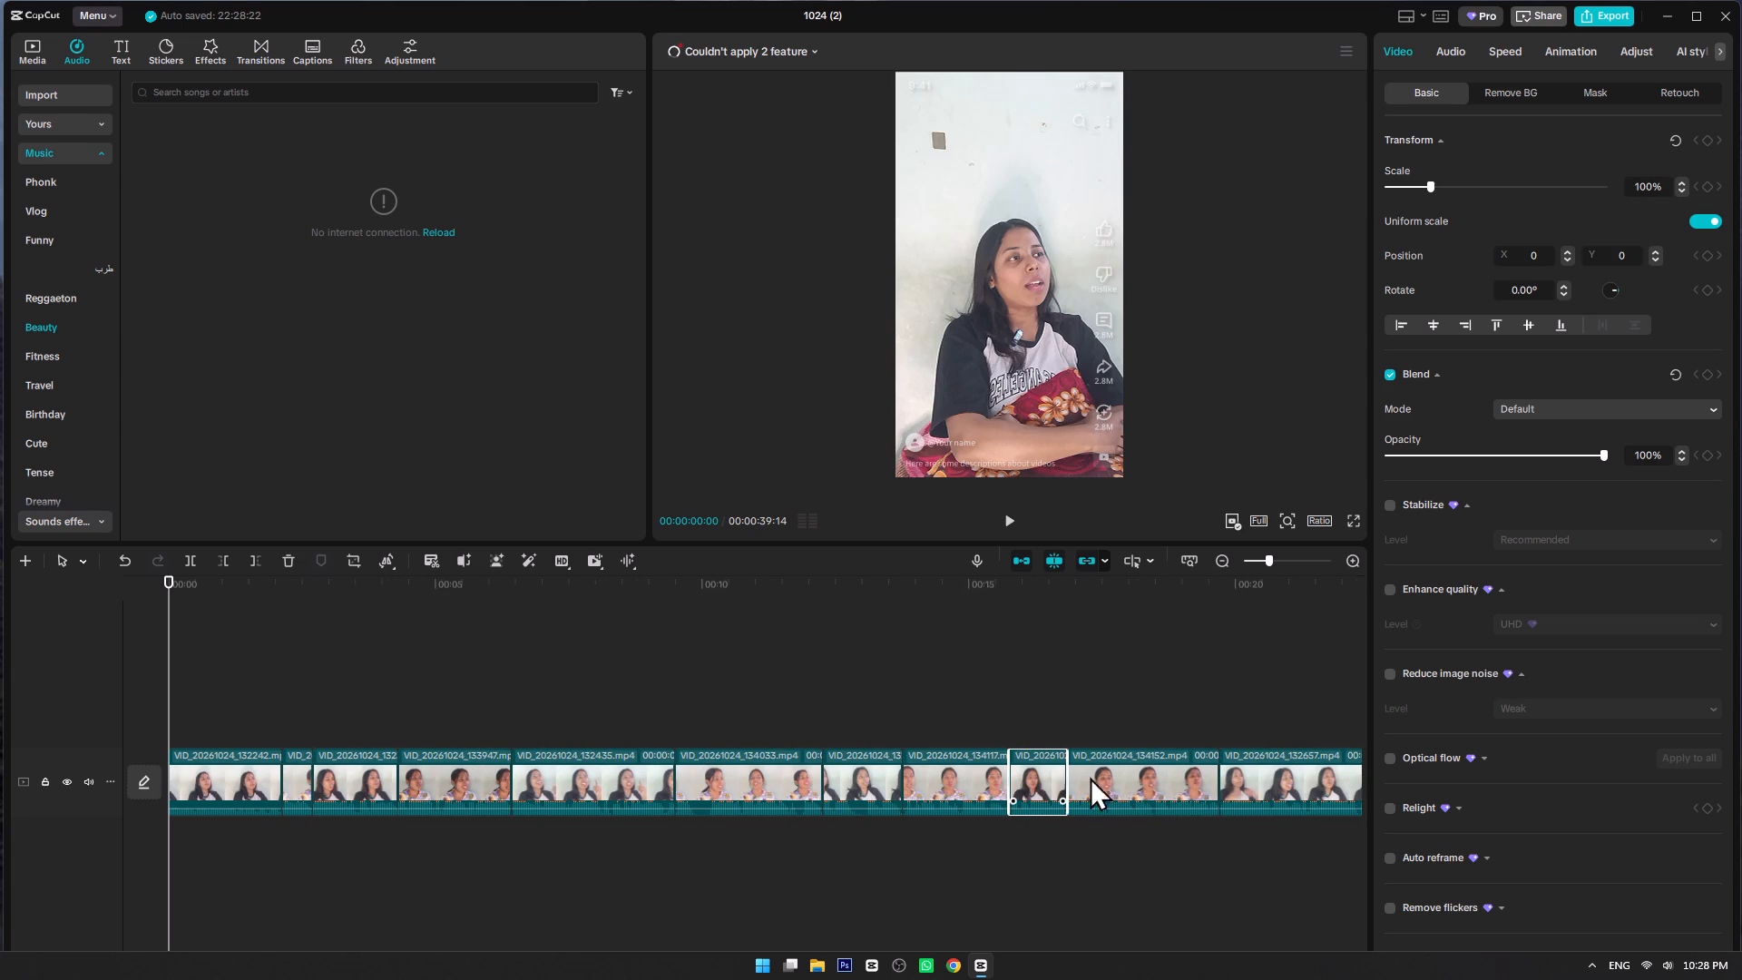
click(1123, 777)
ctrl+scroll(1111, 779, down, 8)
click(776, 785)
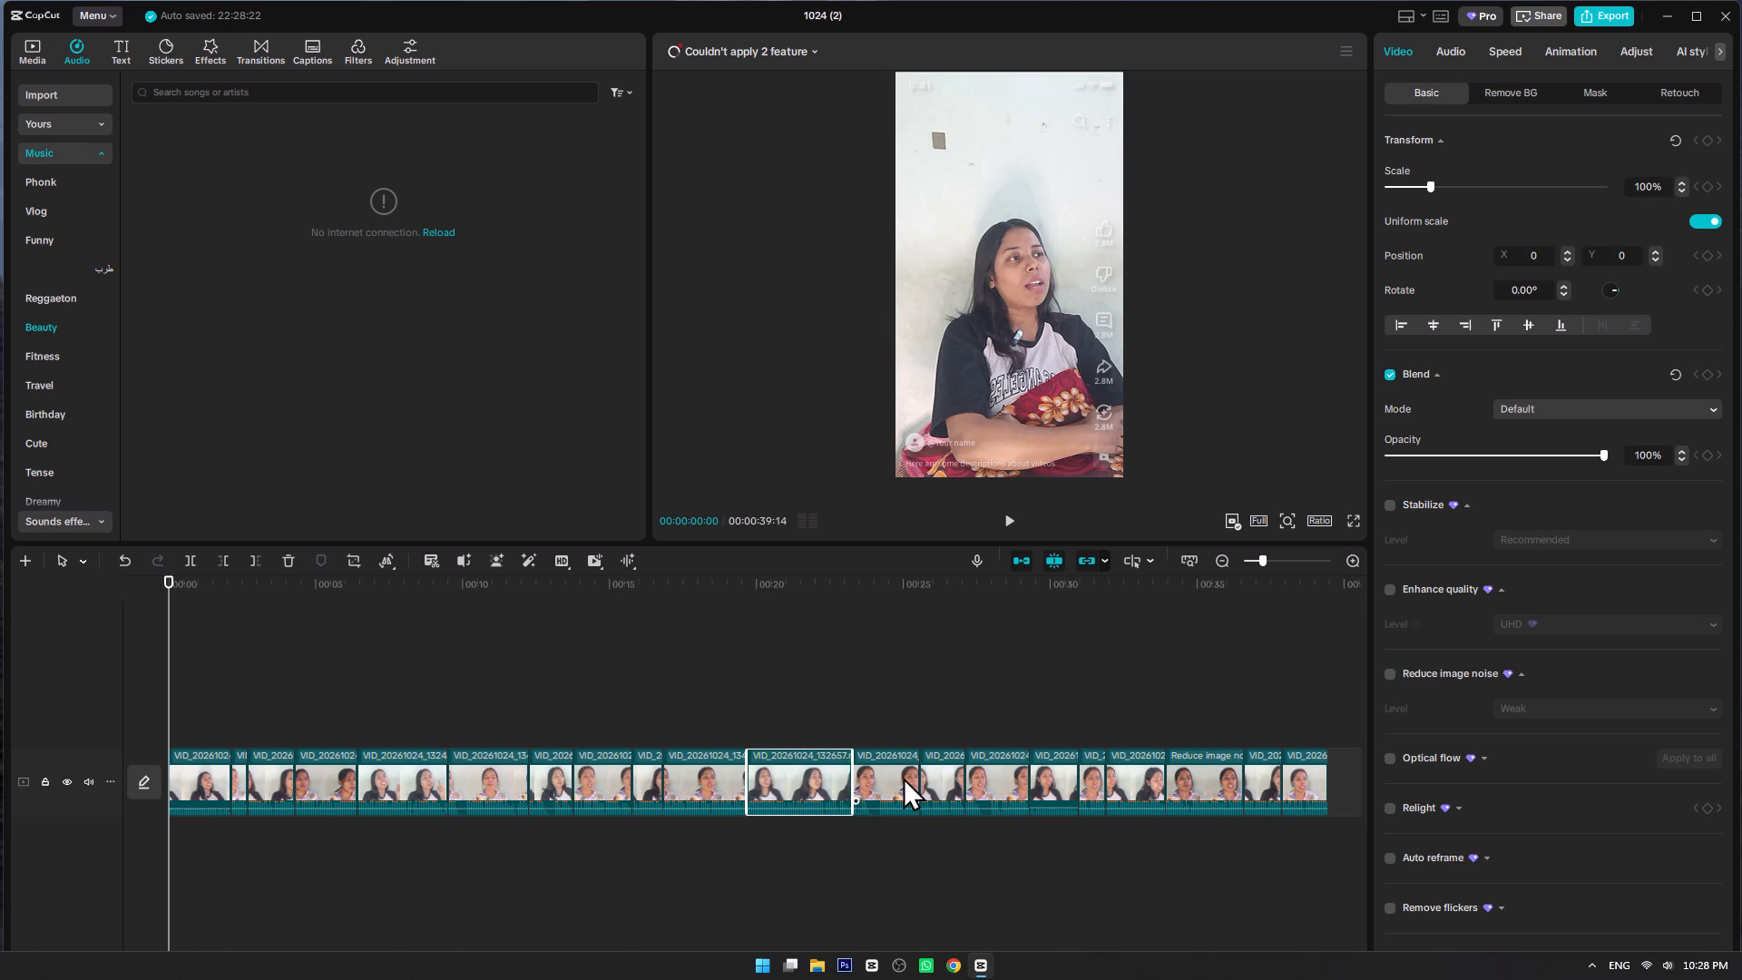
click(904, 777)
click(954, 776)
click(993, 776)
click(1045, 776)
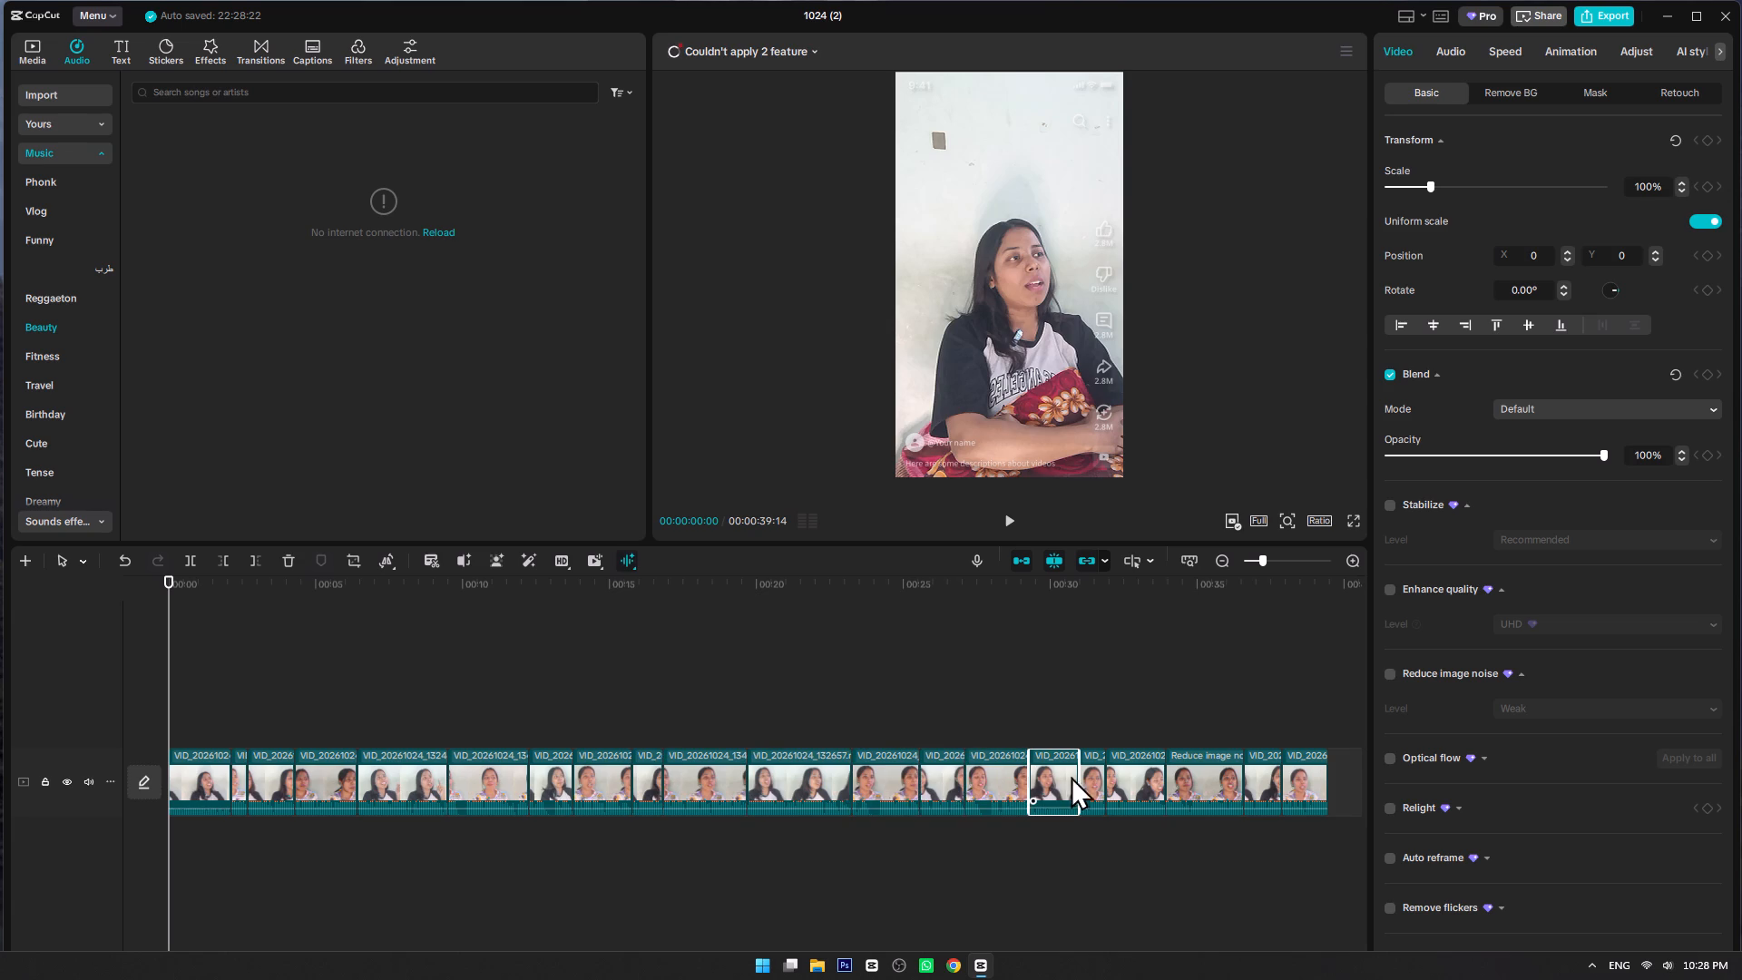
click(1089, 778)
click(1145, 779)
Switch off Reduce image noise and Stabilize for the eighteenth clip, third from the end.
click(1179, 779)
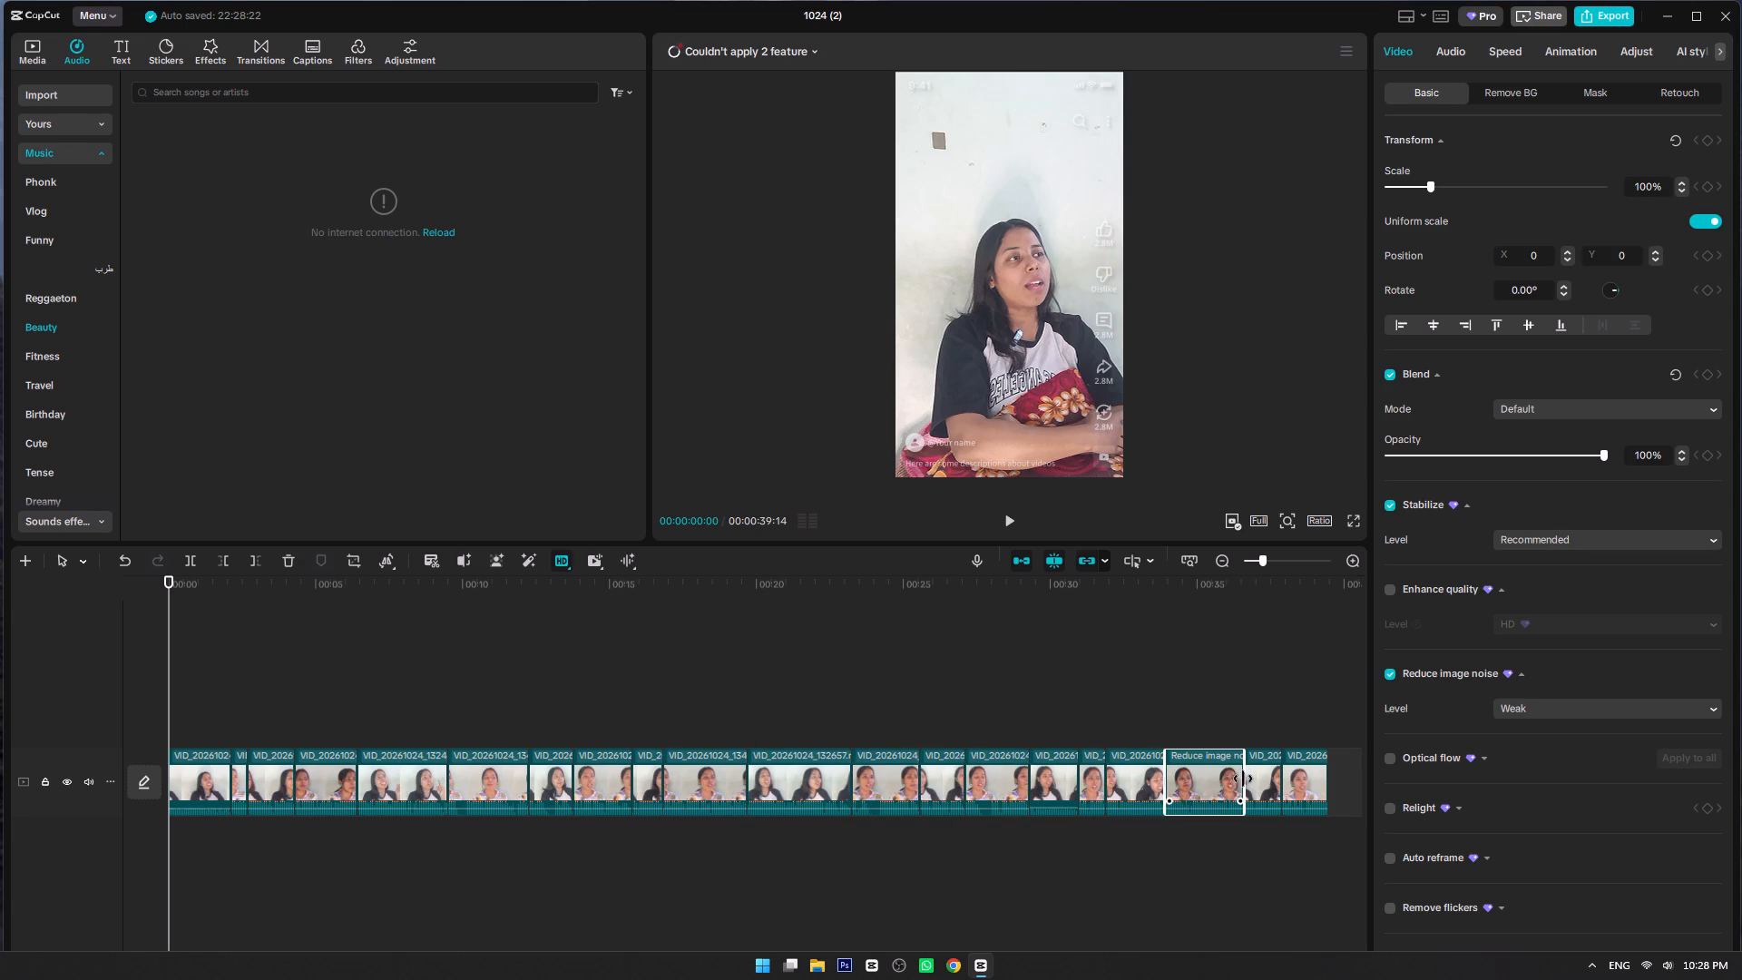
click(1385, 677)
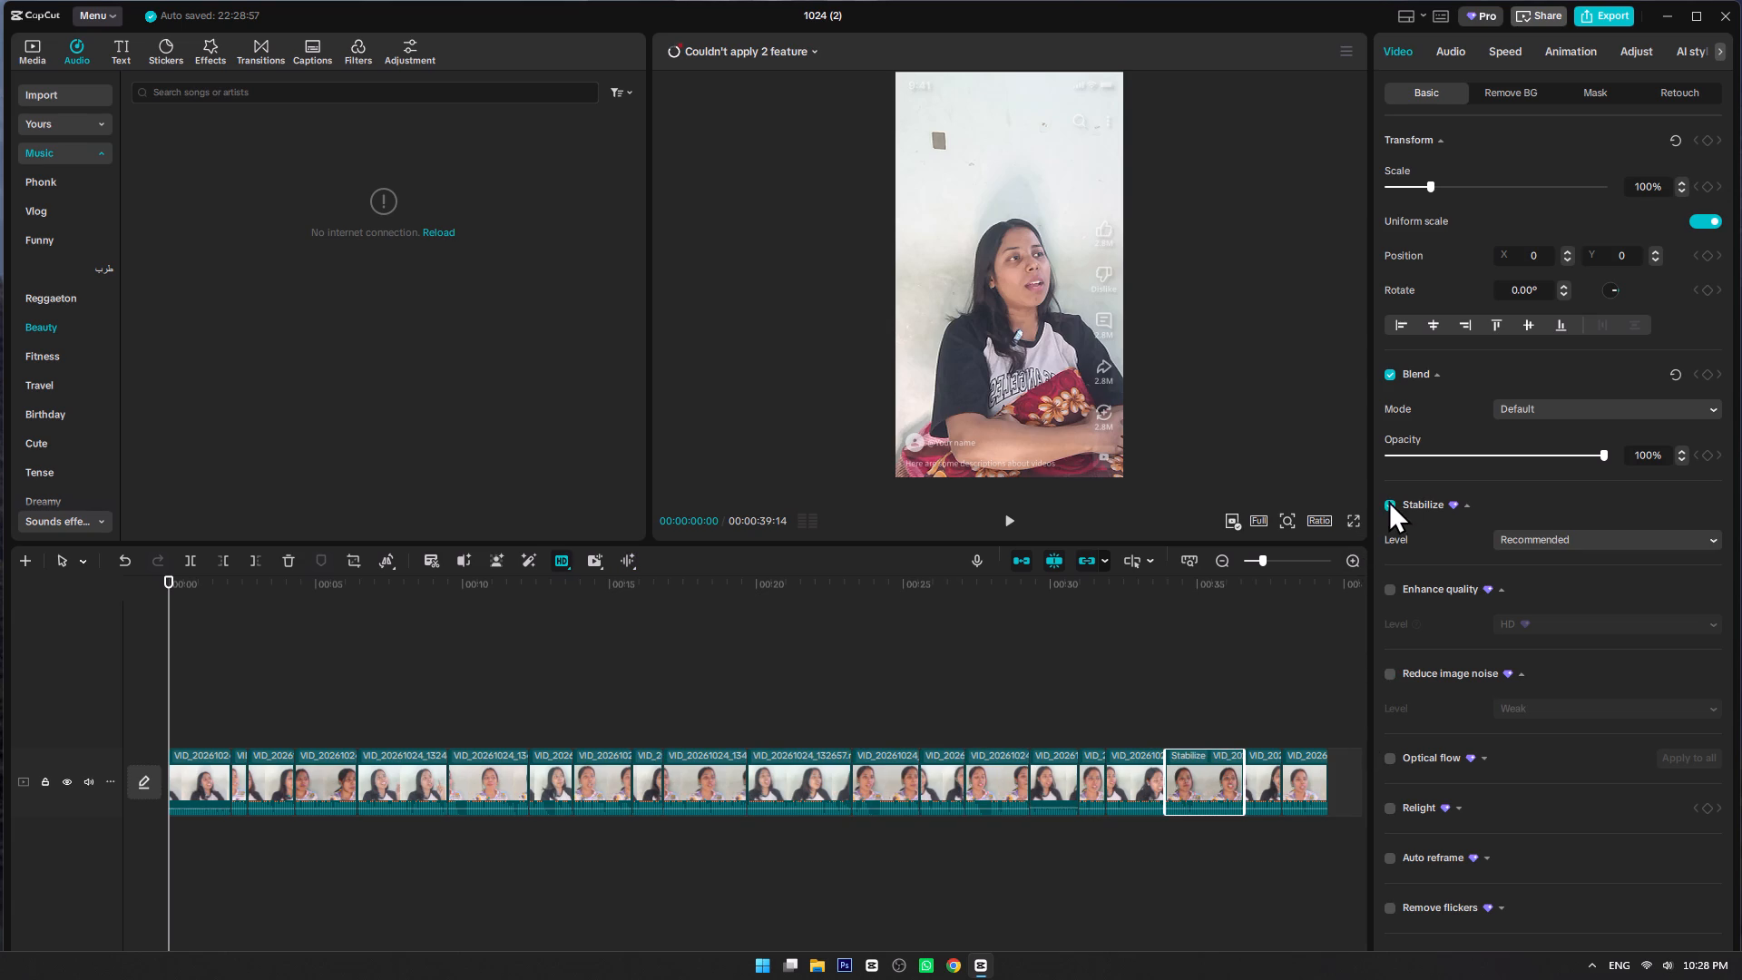
click(1386, 505)
Check the Basic settings of the last two clips for enabled Pro features.
click(1249, 779)
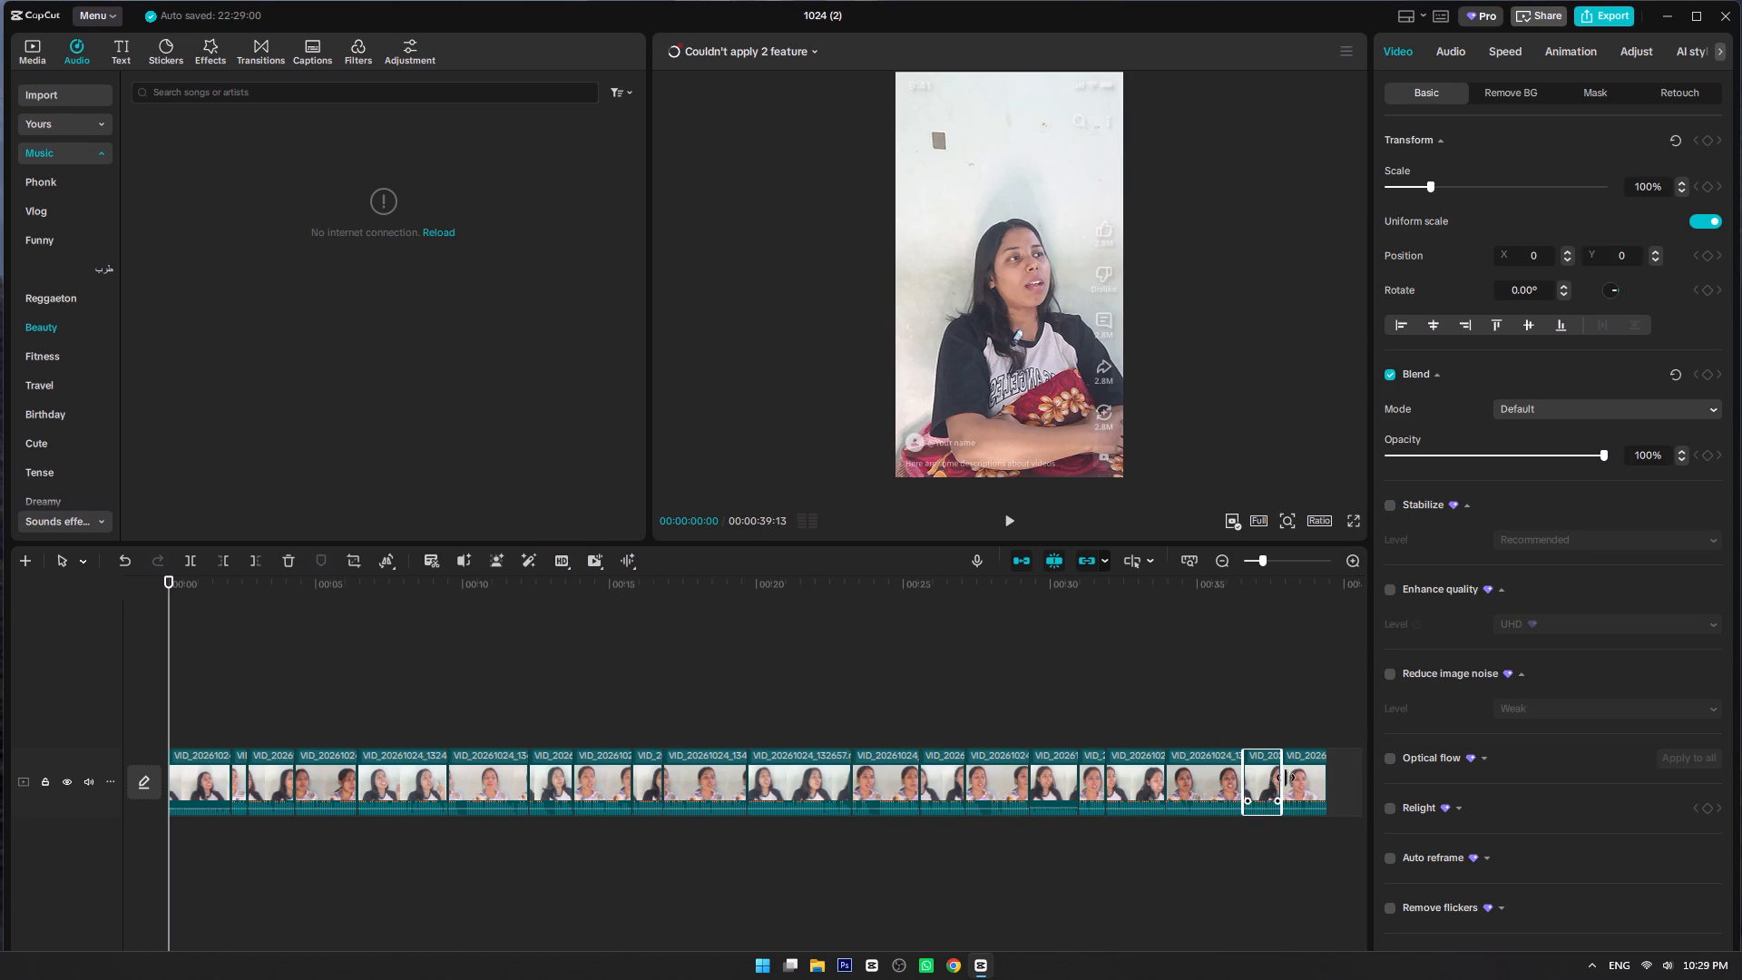
click(1310, 777)
click(1246, 778)
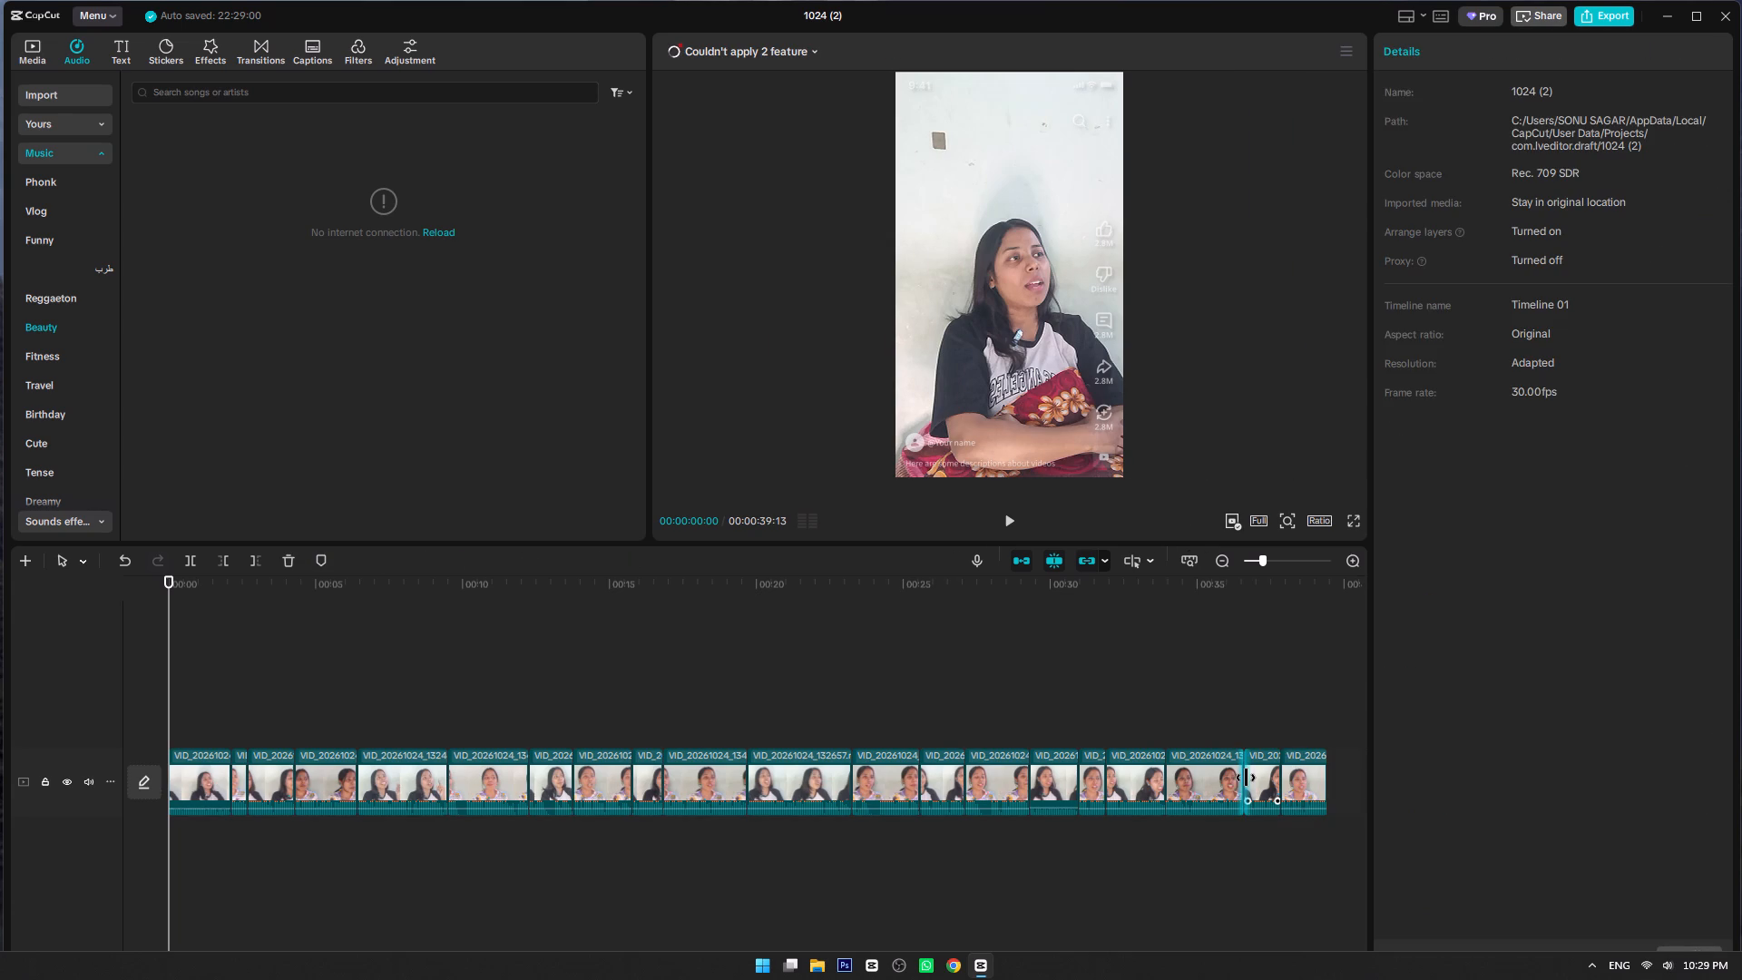
click(1264, 779)
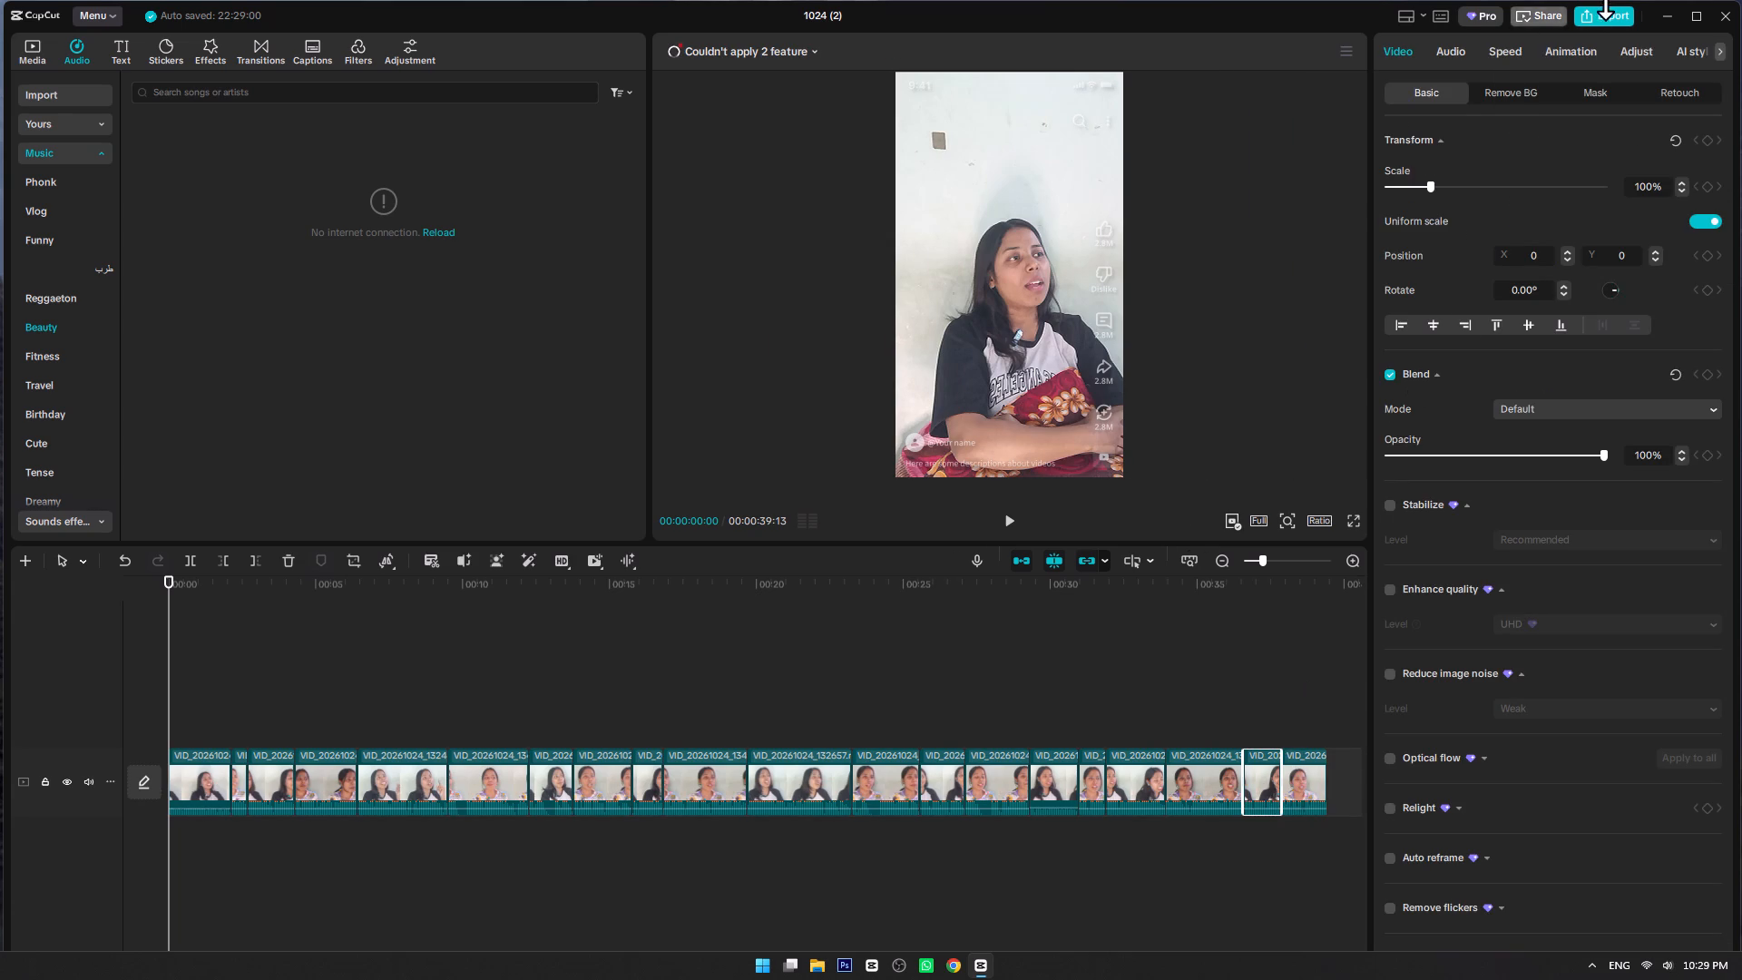
Try exporting the video again to review the listed Pro features, and return to editing.
click(1608, 10)
scroll(1044, 610, down, 8)
scroll(1038, 622, up, 10)
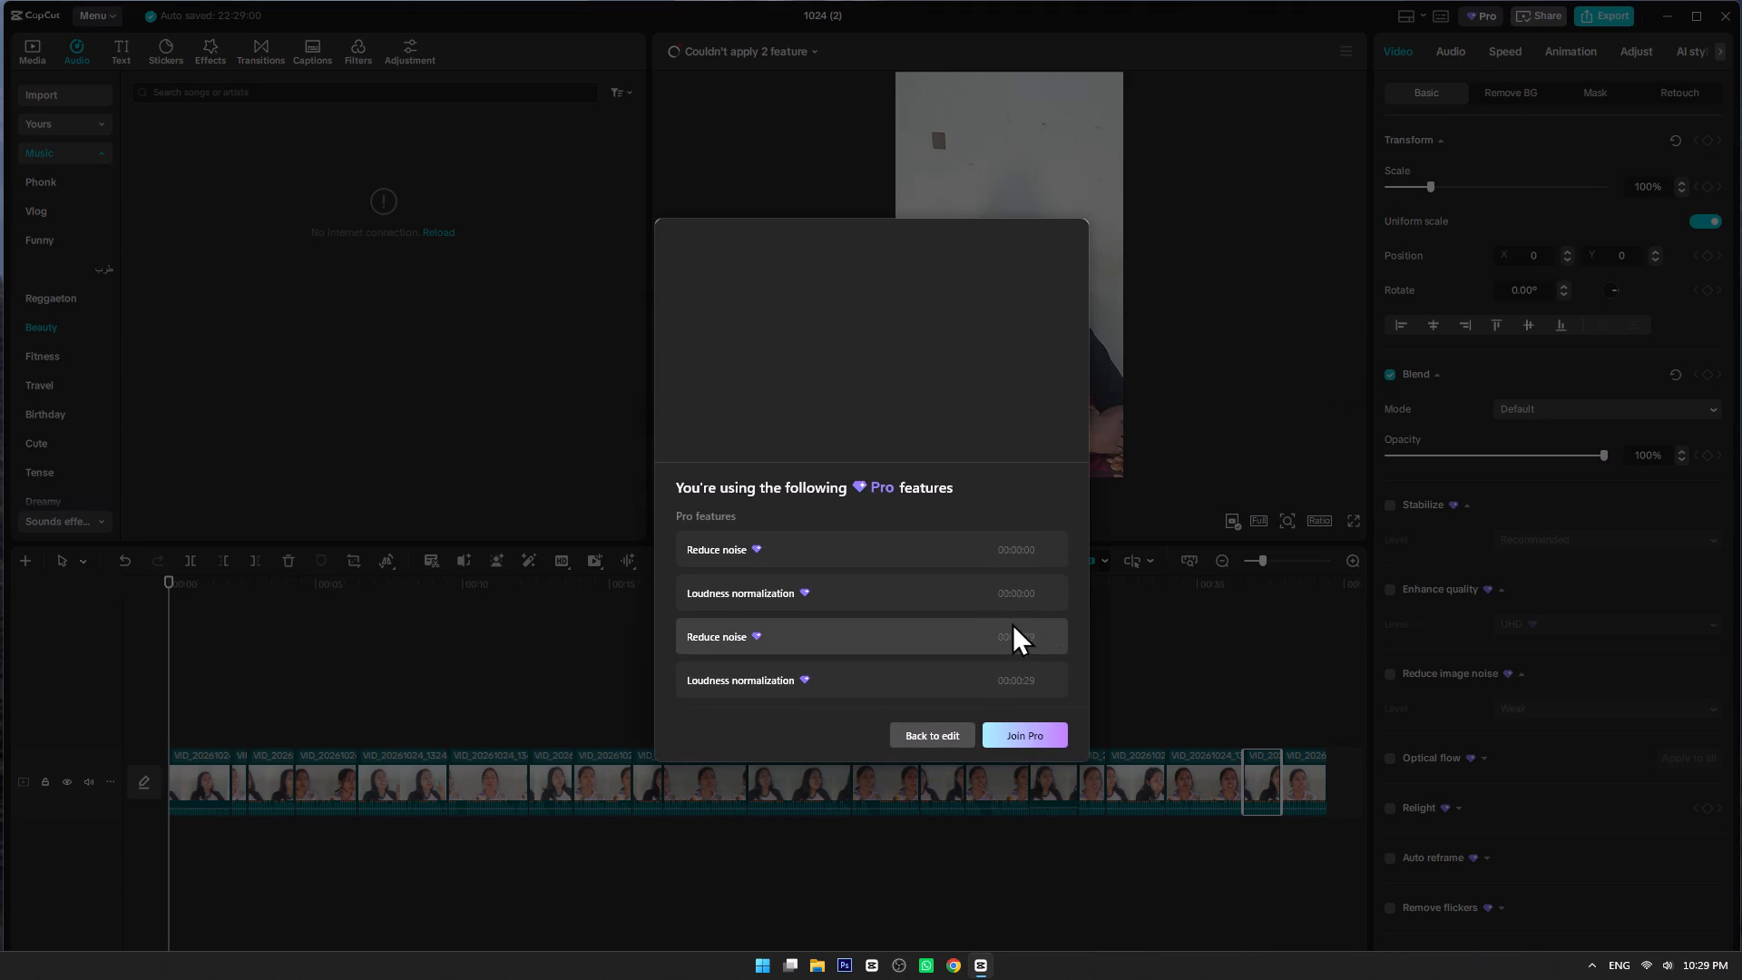
click(934, 730)
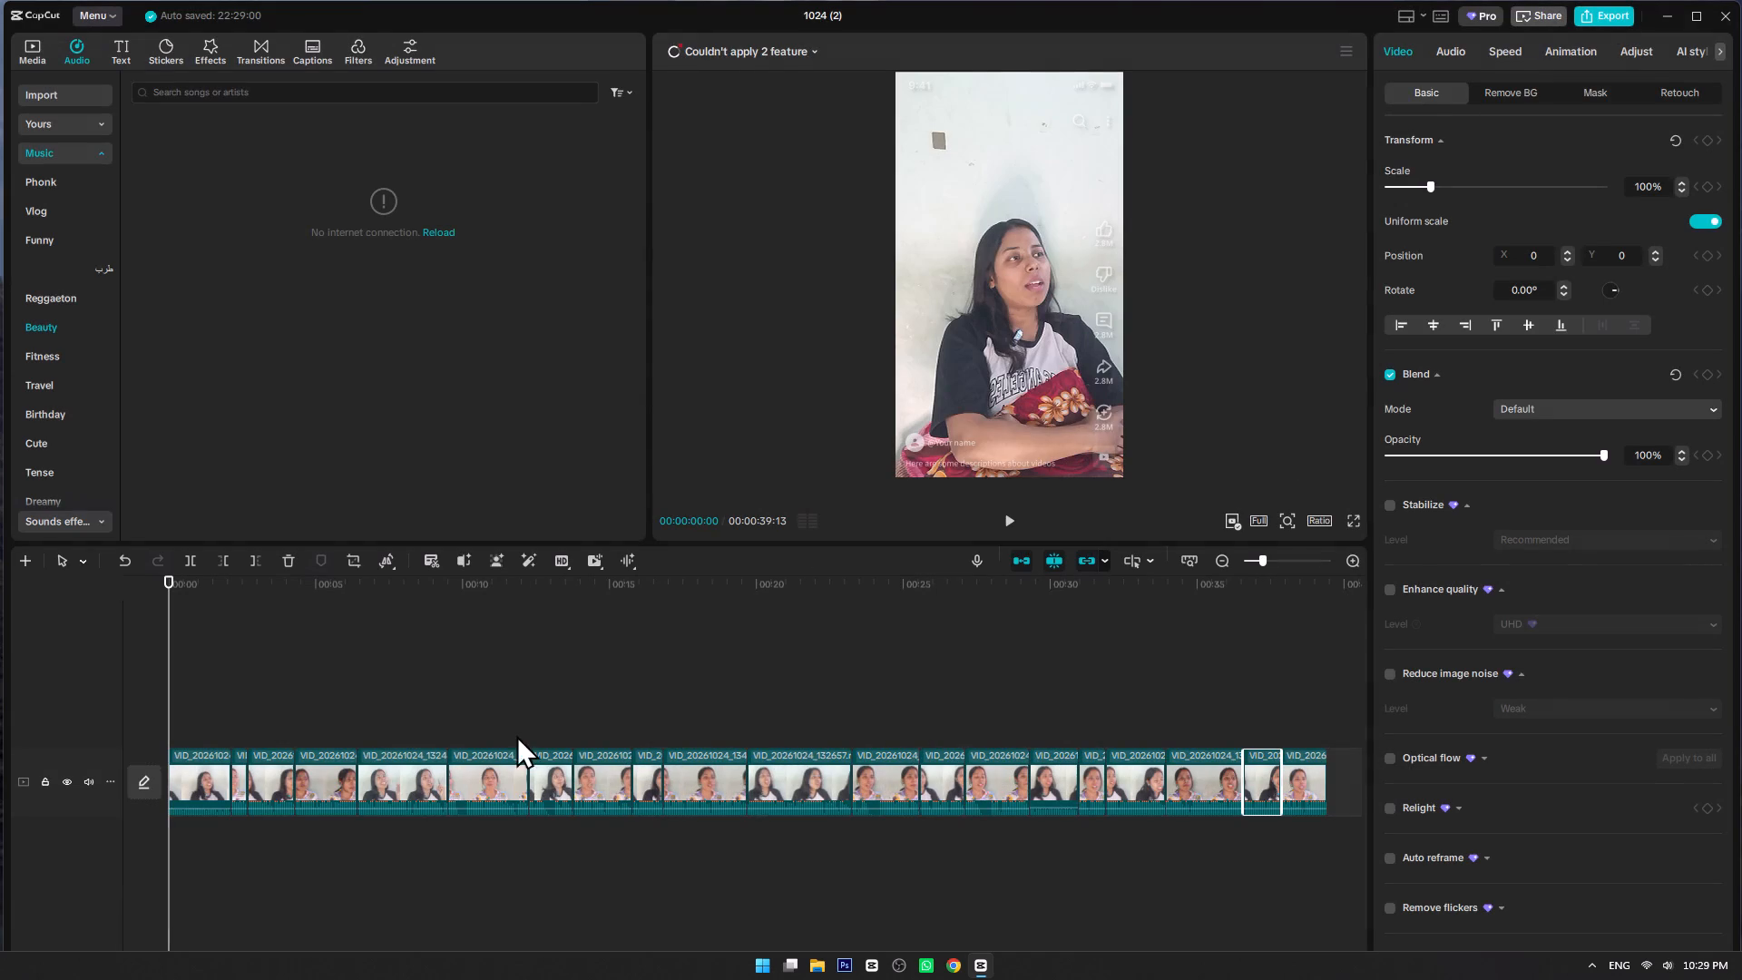
Check the first clip's Basic settings, try exporting again, and choose the first Reduce noise entry in the Pro features list.
click(209, 784)
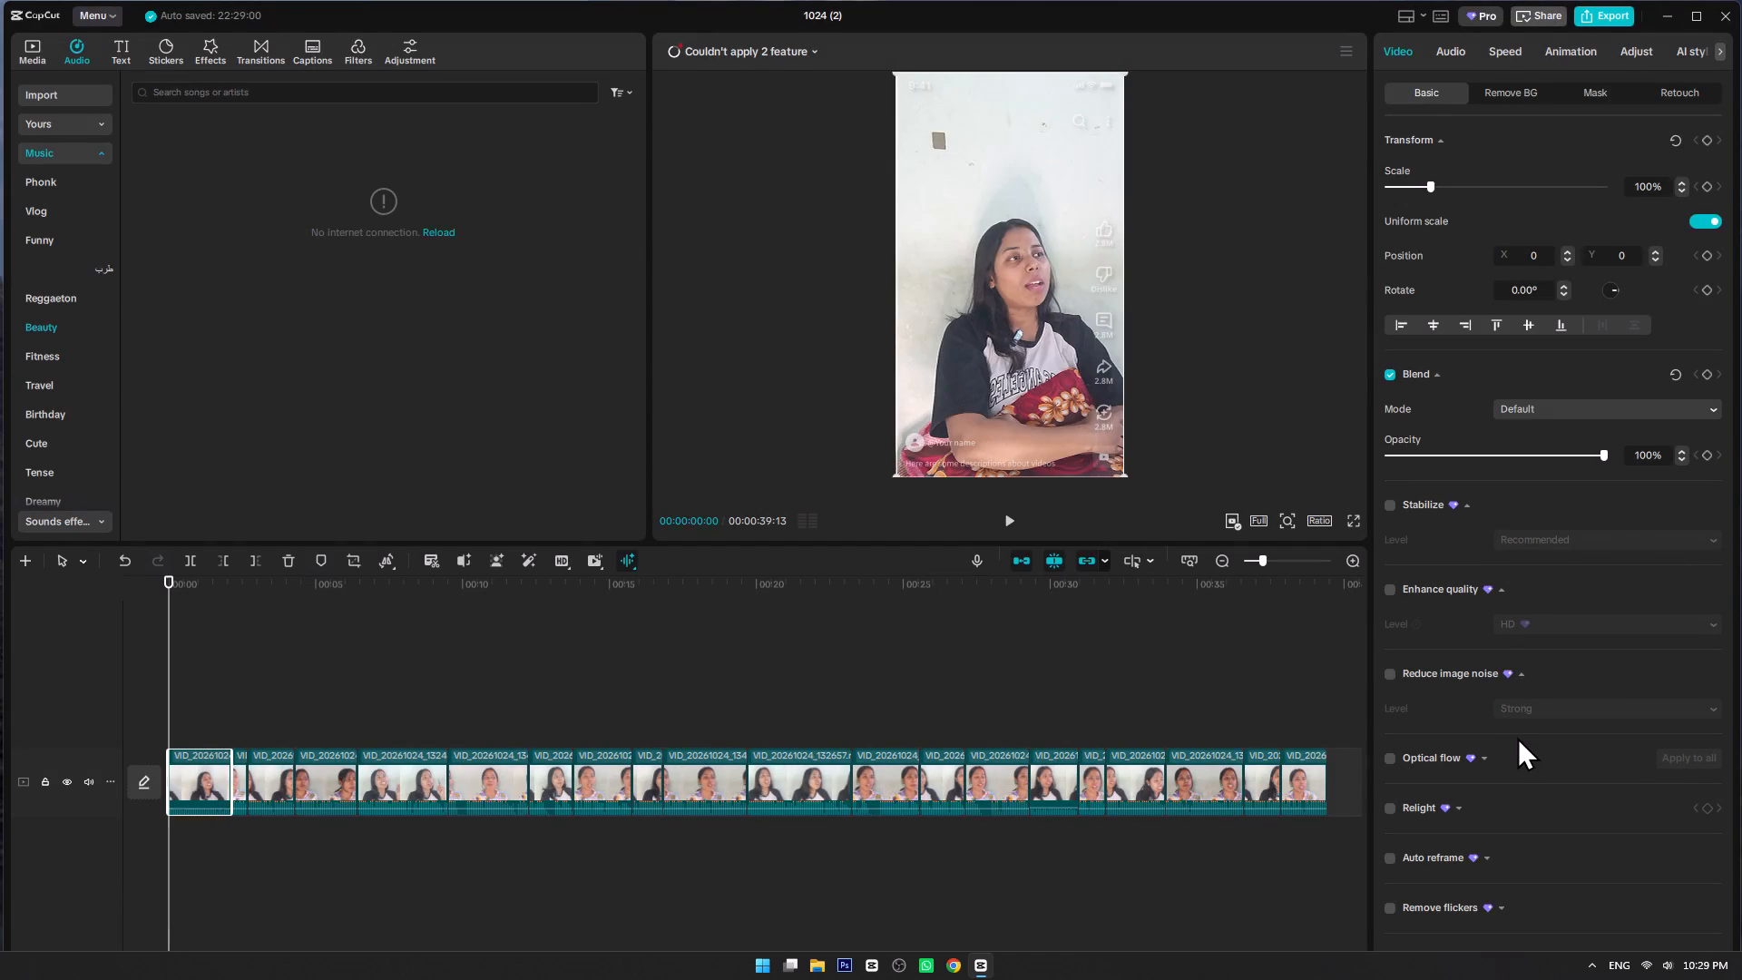
scroll(1518, 741, down, 8)
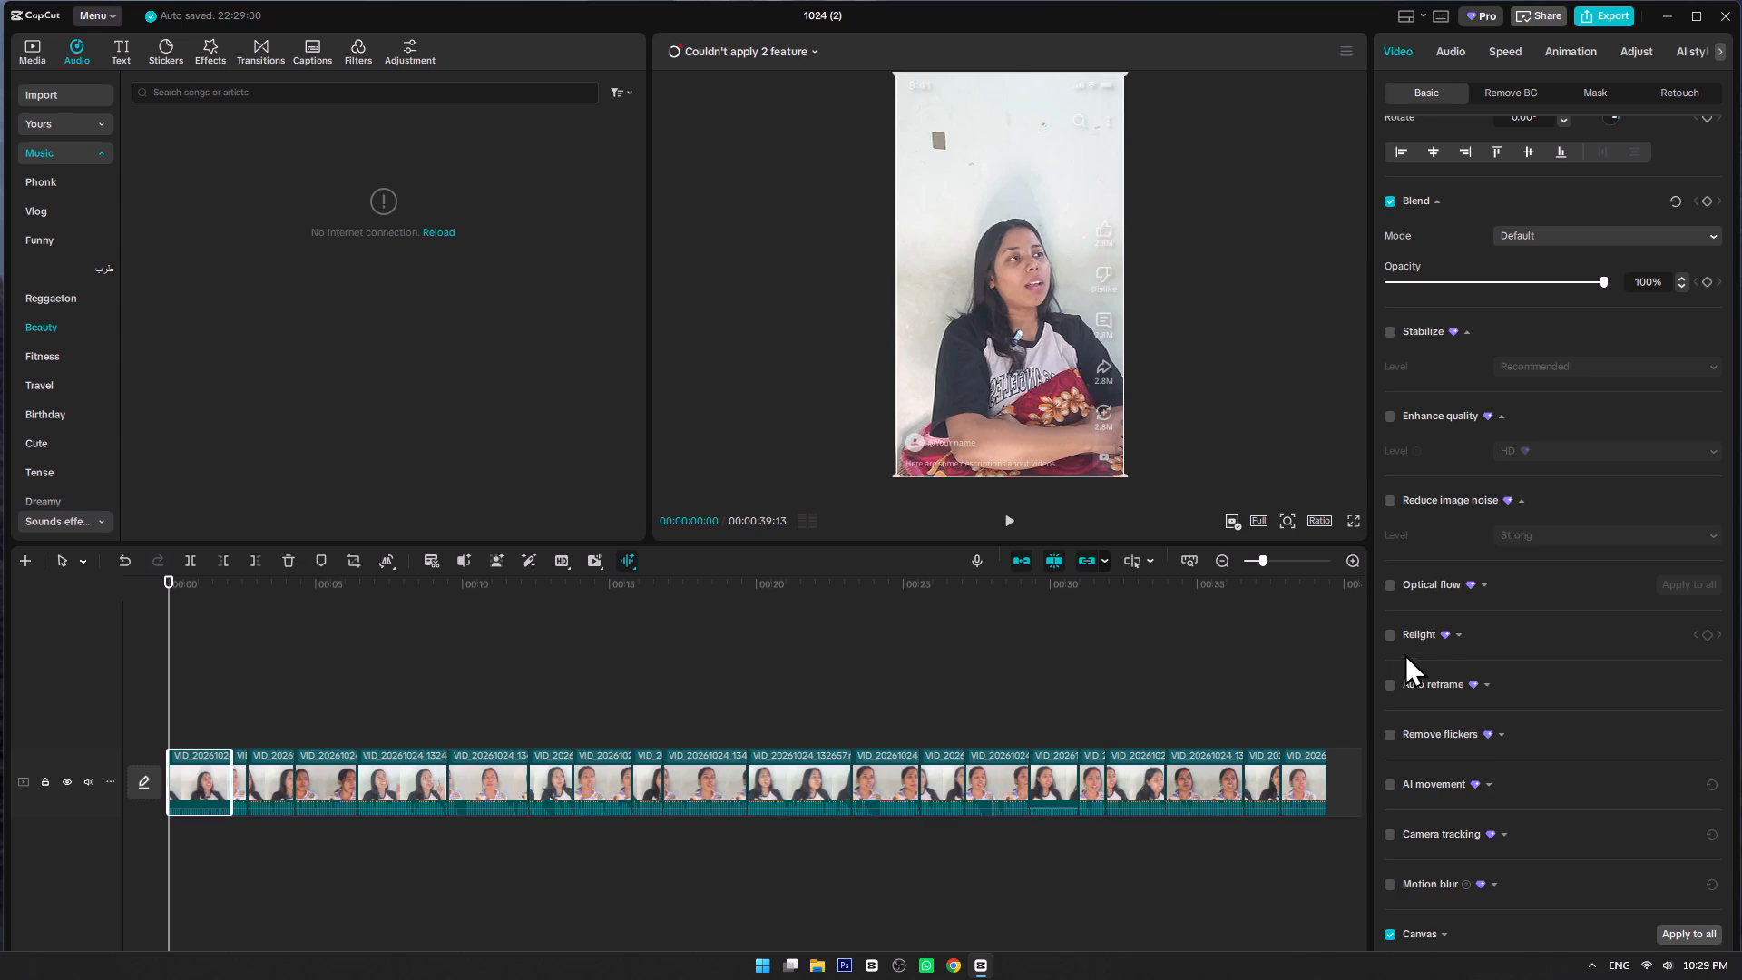
scroll(1444, 653, up, 5)
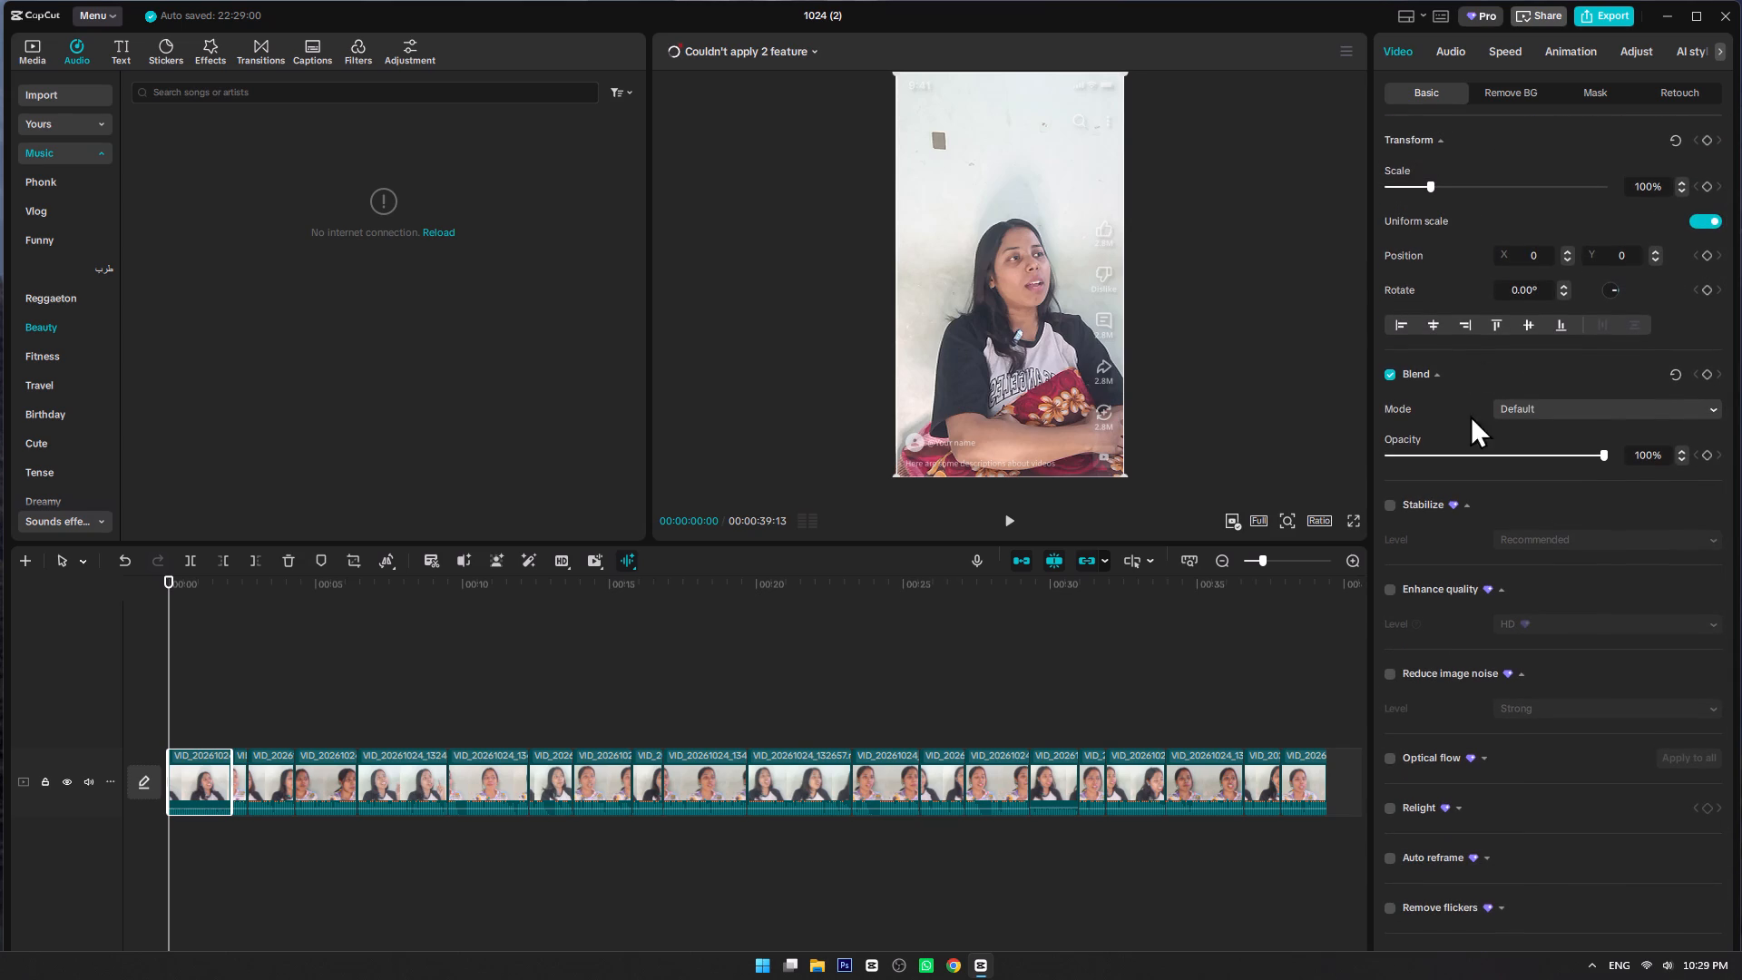
click(1581, 20)
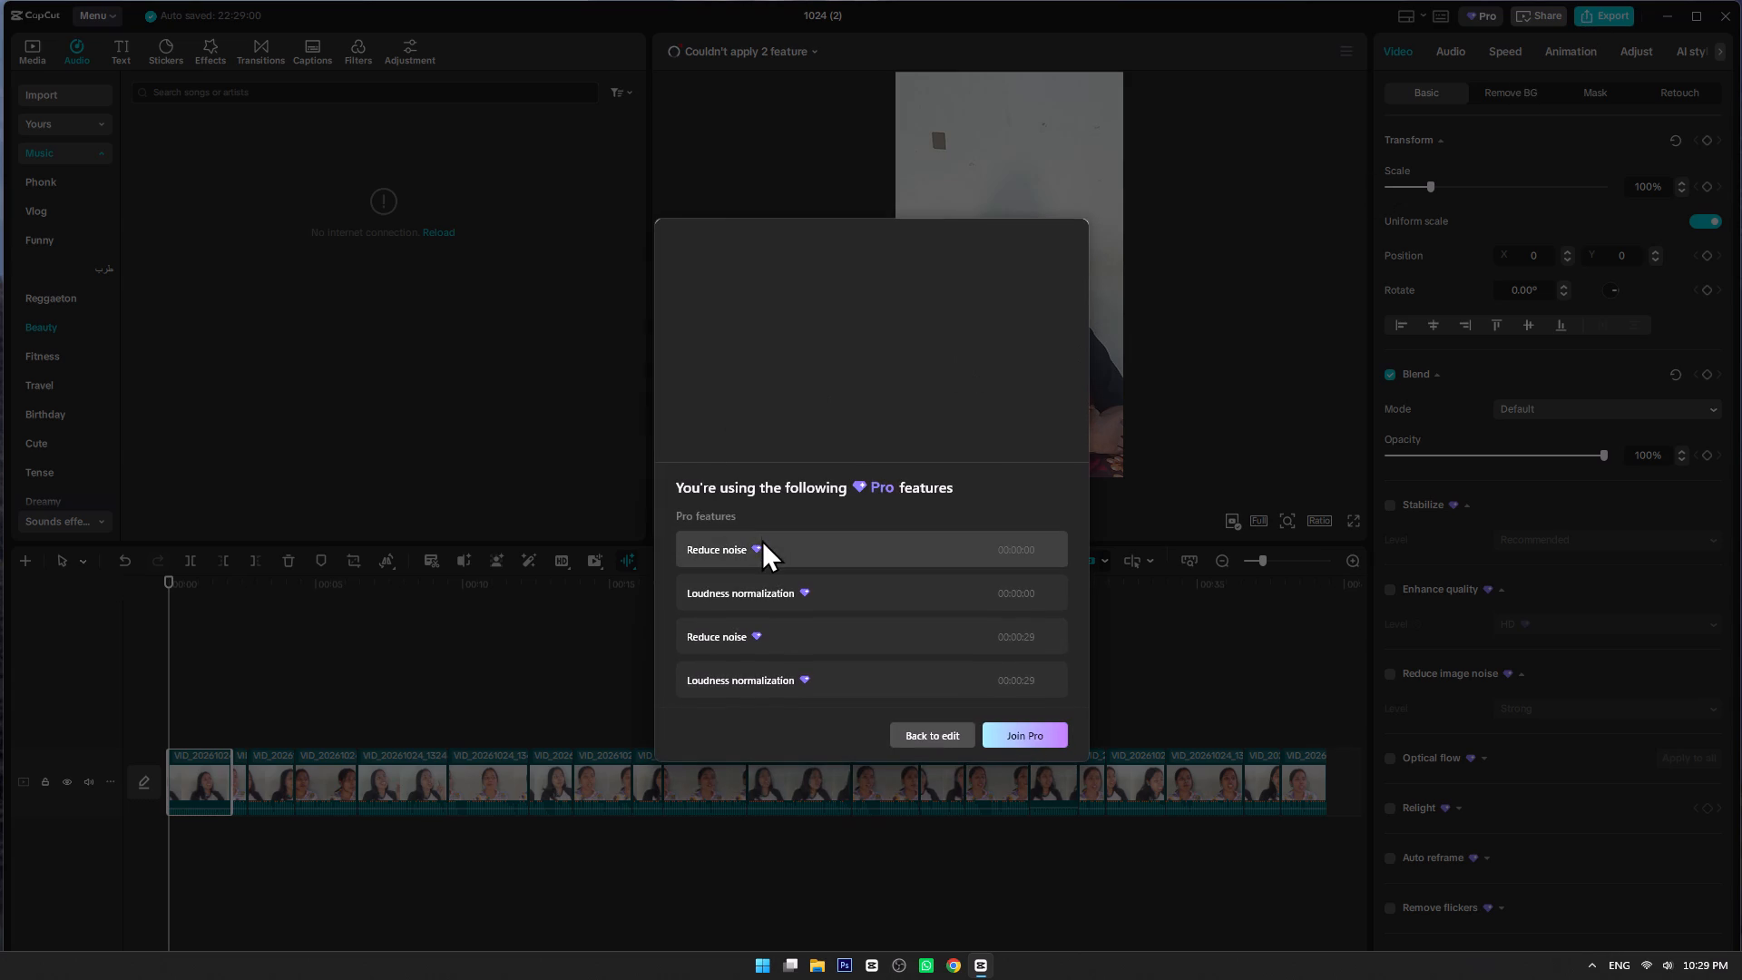
click(817, 544)
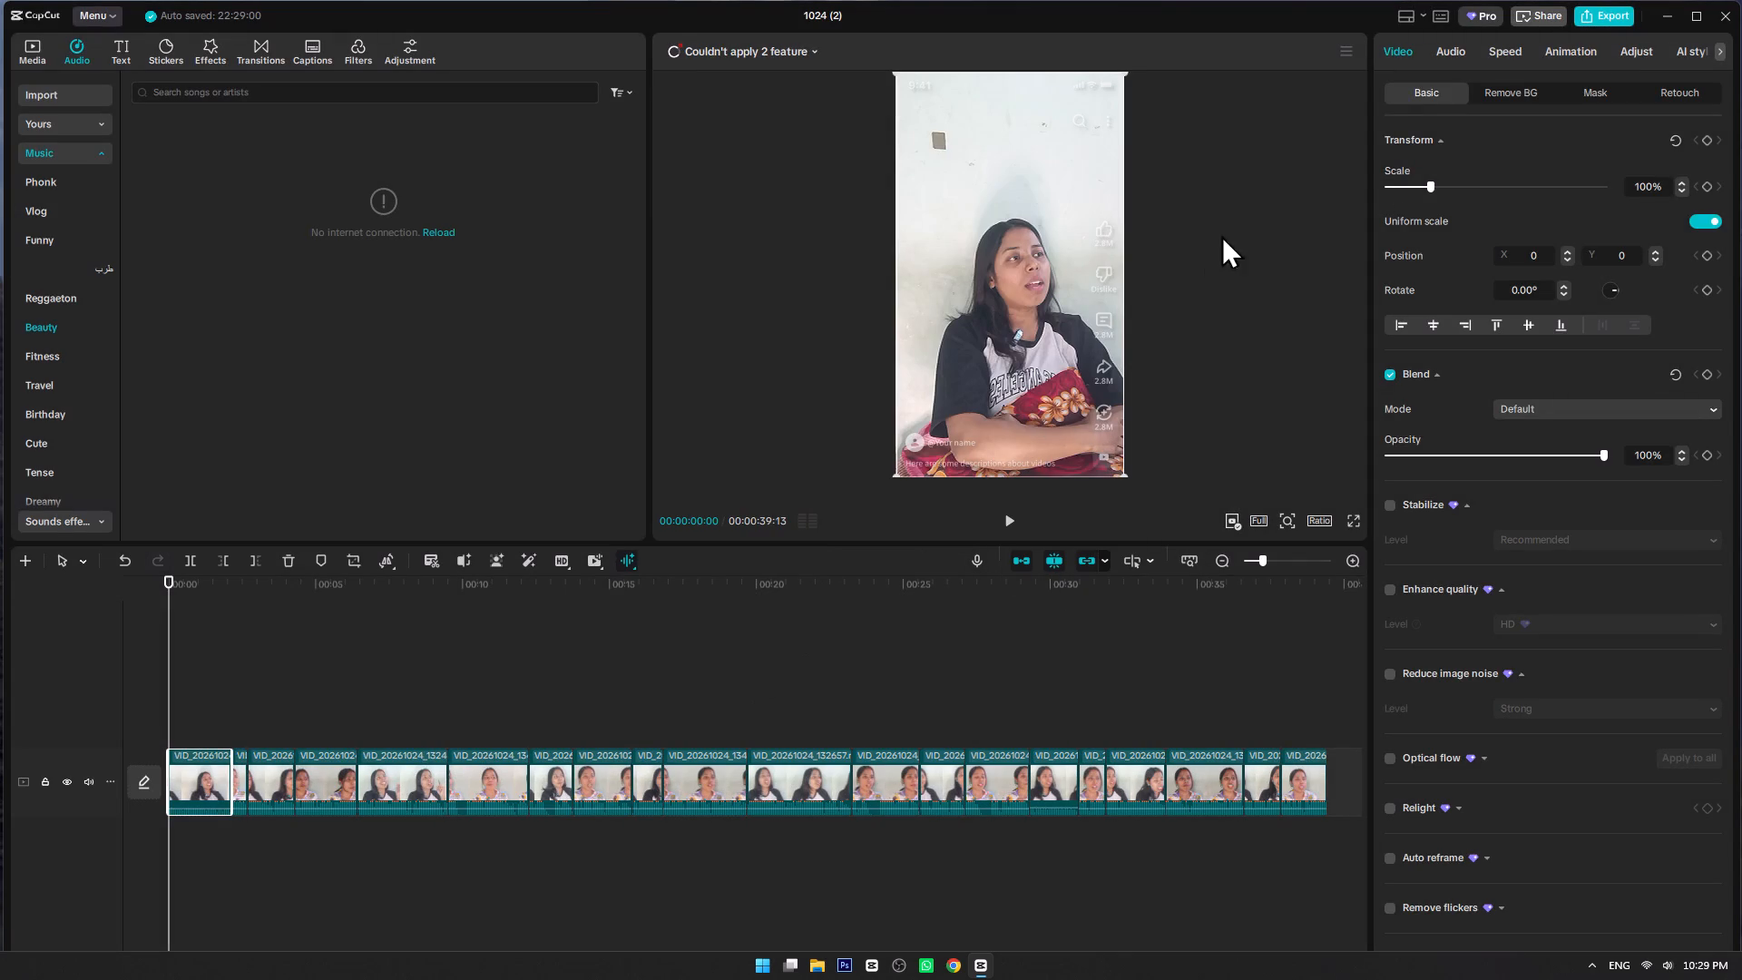
Examine the first clip's Remove BG, Mask and Retouch settings for enabled Pro features, collapsing the Face and Skin groups, and return to Basic.
click(1522, 96)
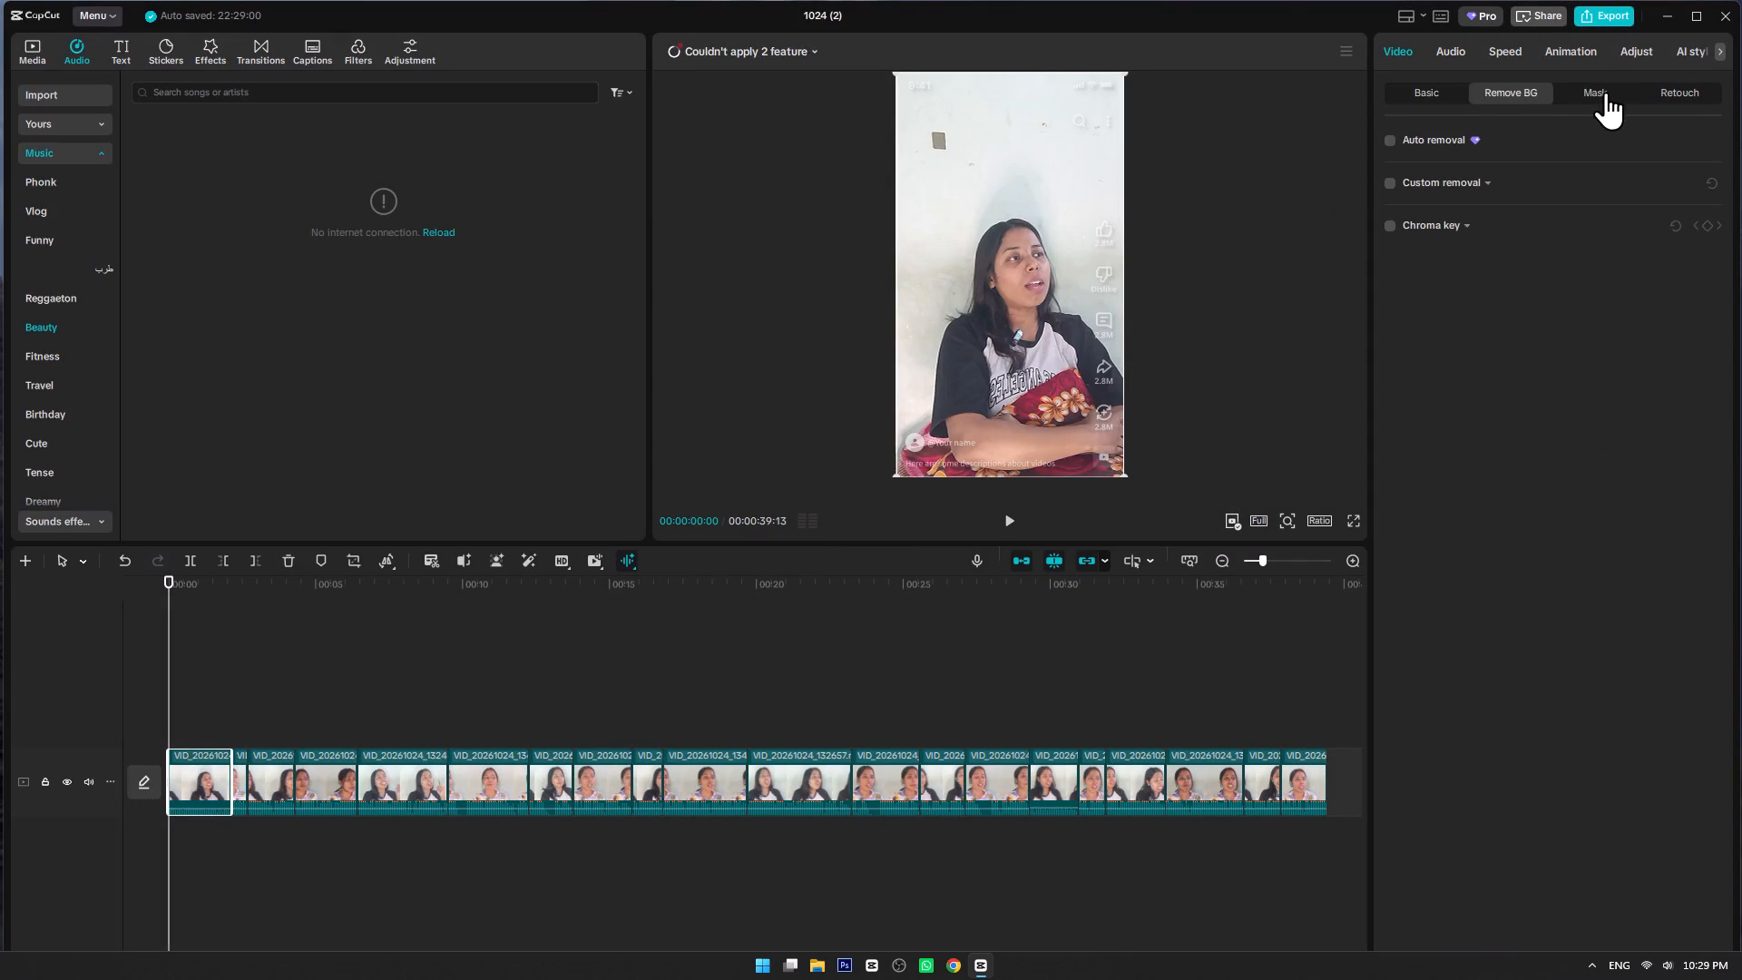
click(1606, 92)
click(1694, 93)
scroll(1597, 337, down, 16)
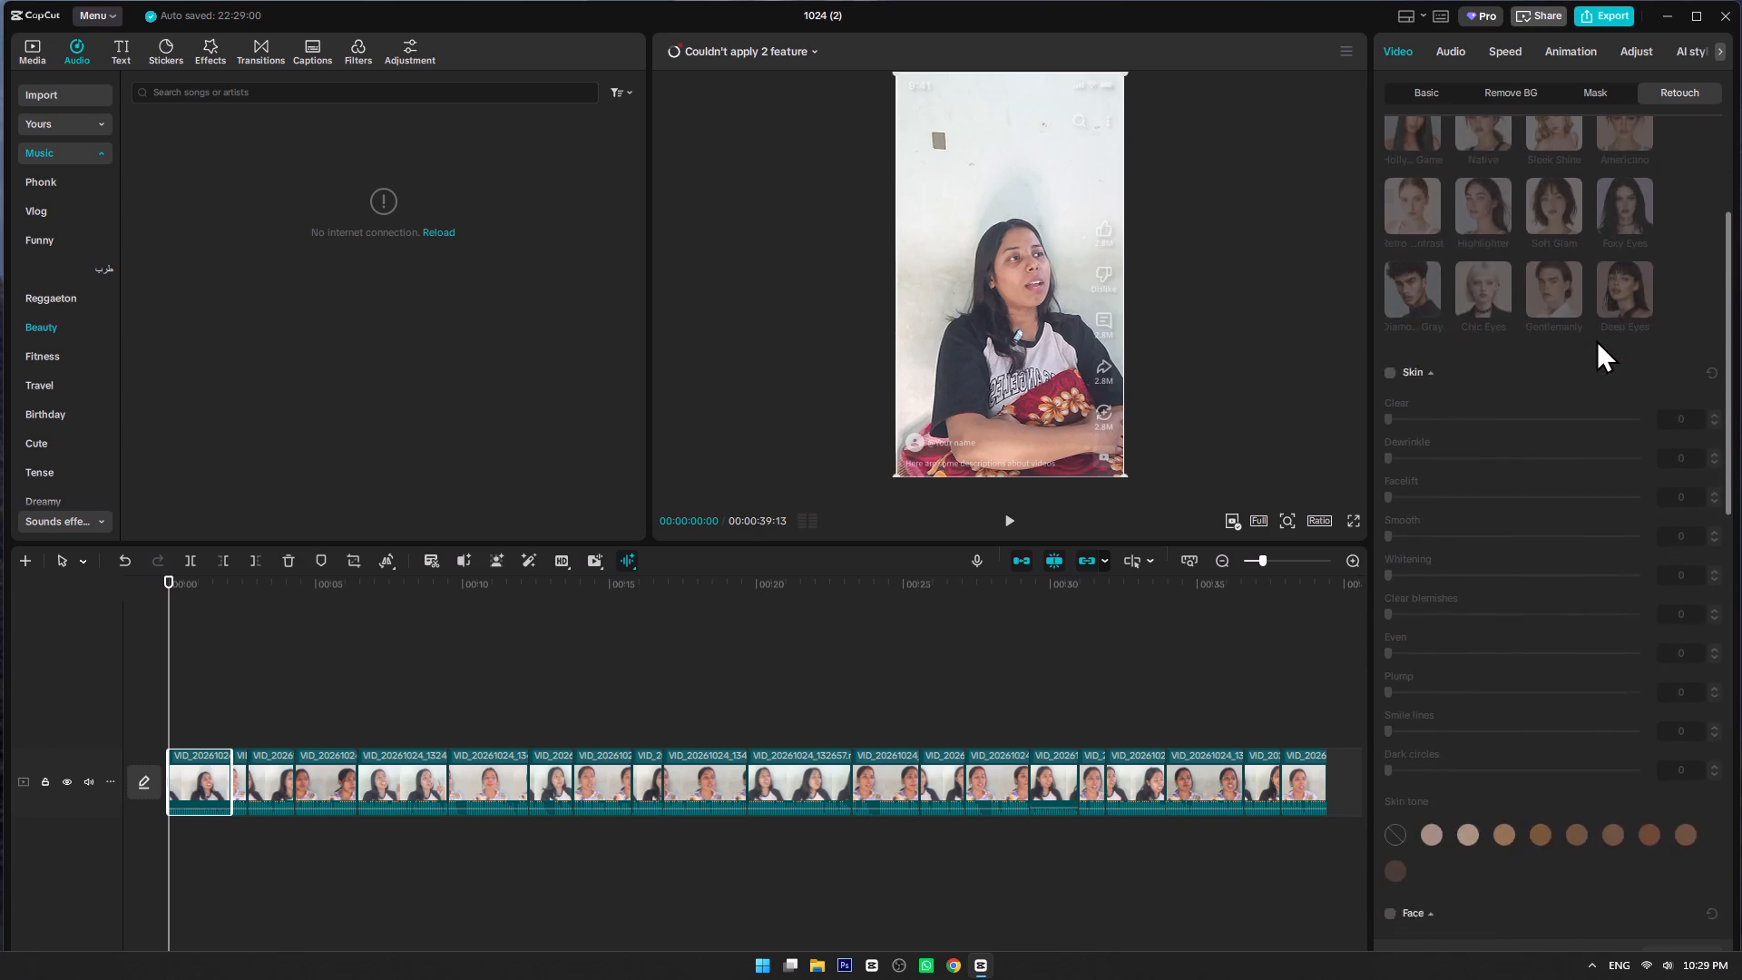
scroll(1596, 339, down, 13)
click(1435, 430)
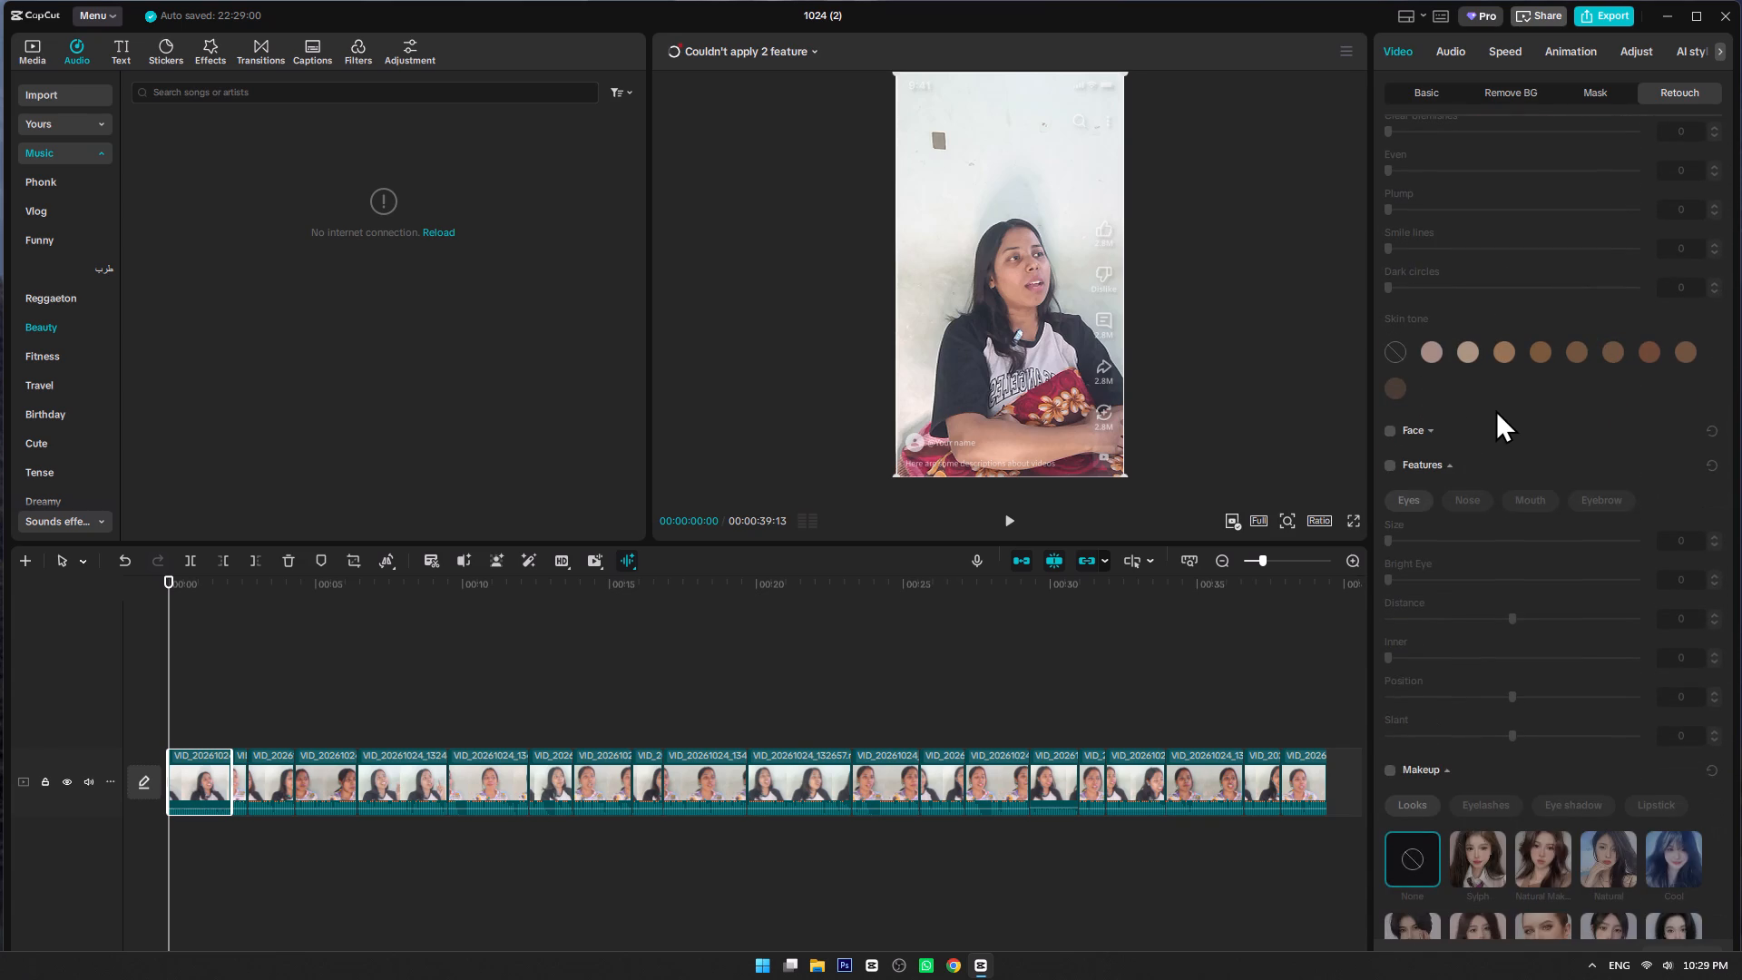
scroll(1495, 409, up, 15)
click(1434, 347)
scroll(1519, 397, down, 8)
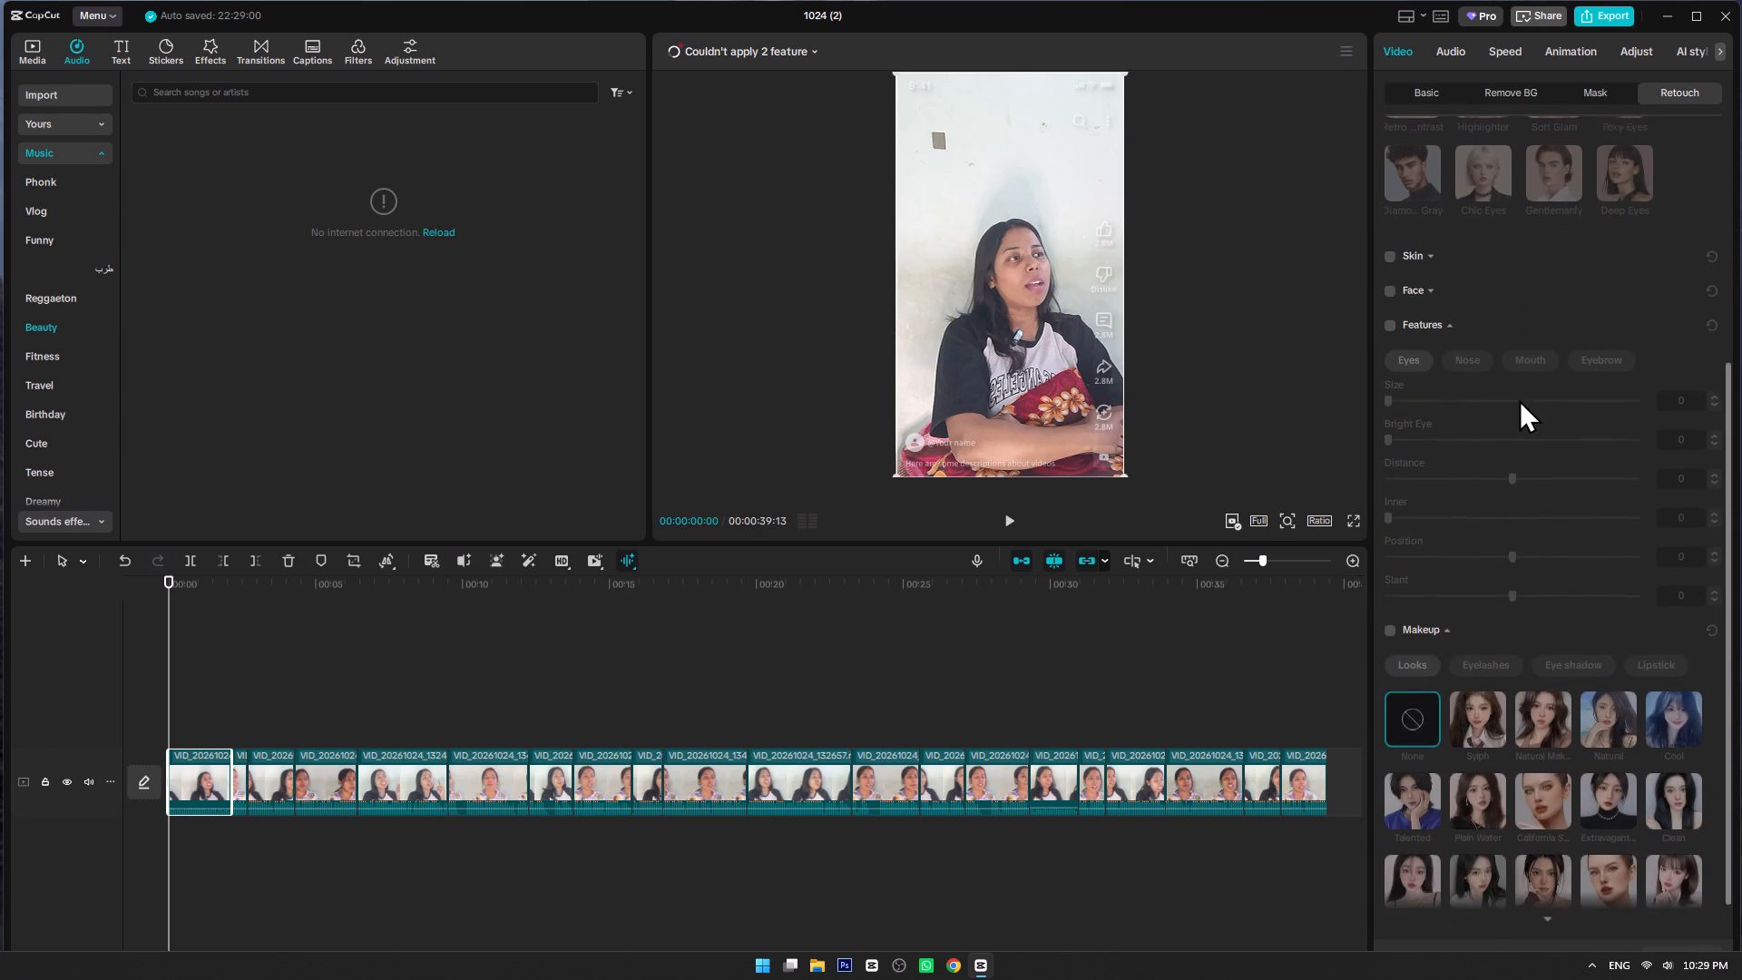
scroll(1519, 399, down, 7)
scroll(1519, 399, up, 8)
scroll(1519, 399, down, 1)
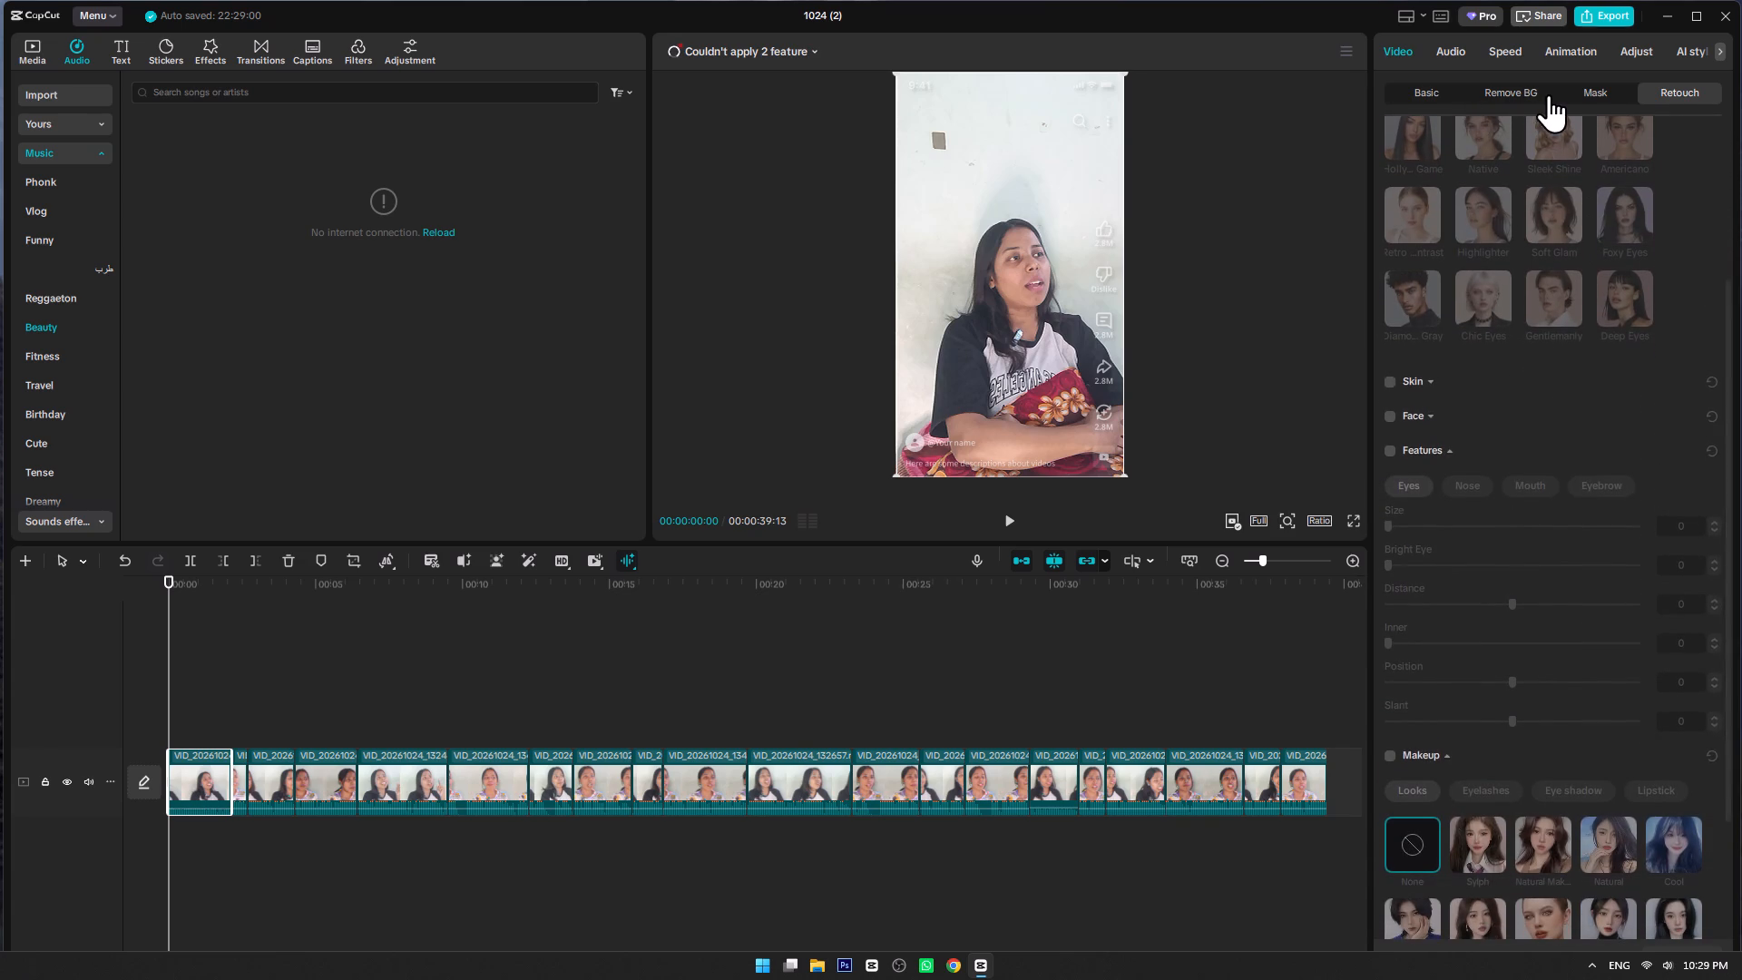
click(1572, 94)
click(1506, 94)
click(1431, 96)
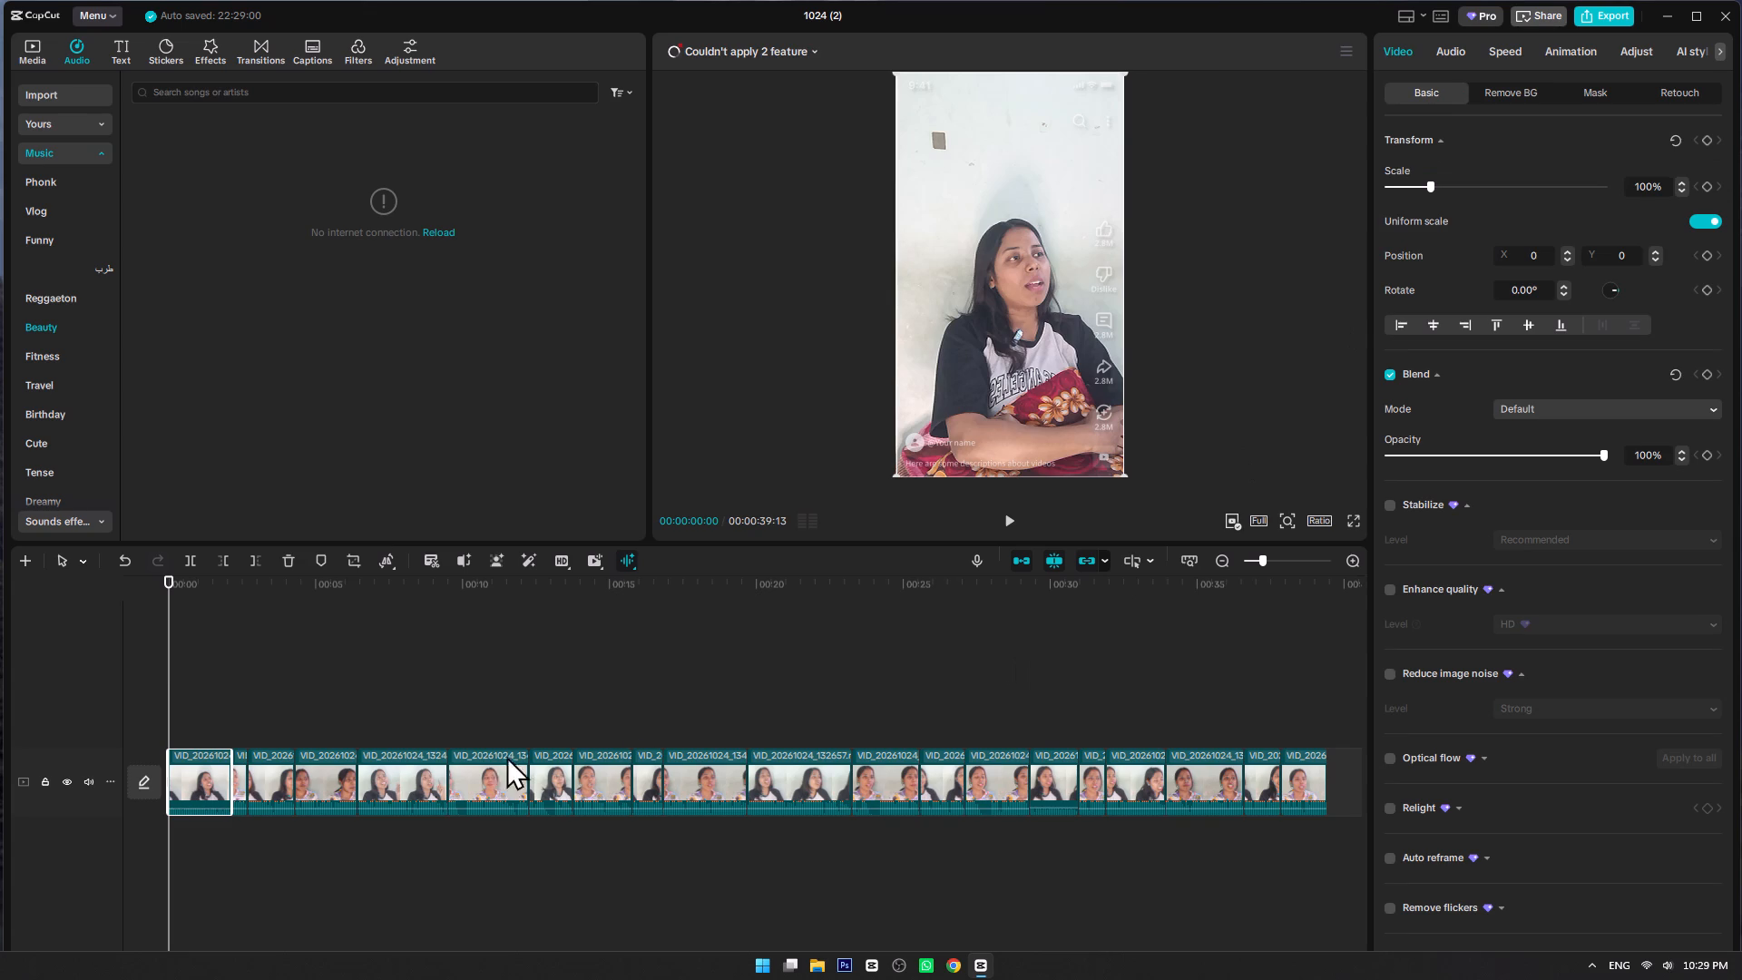
Check the Basic settings of the second, third and fourth clips for enabled Pro features.
click(245, 786)
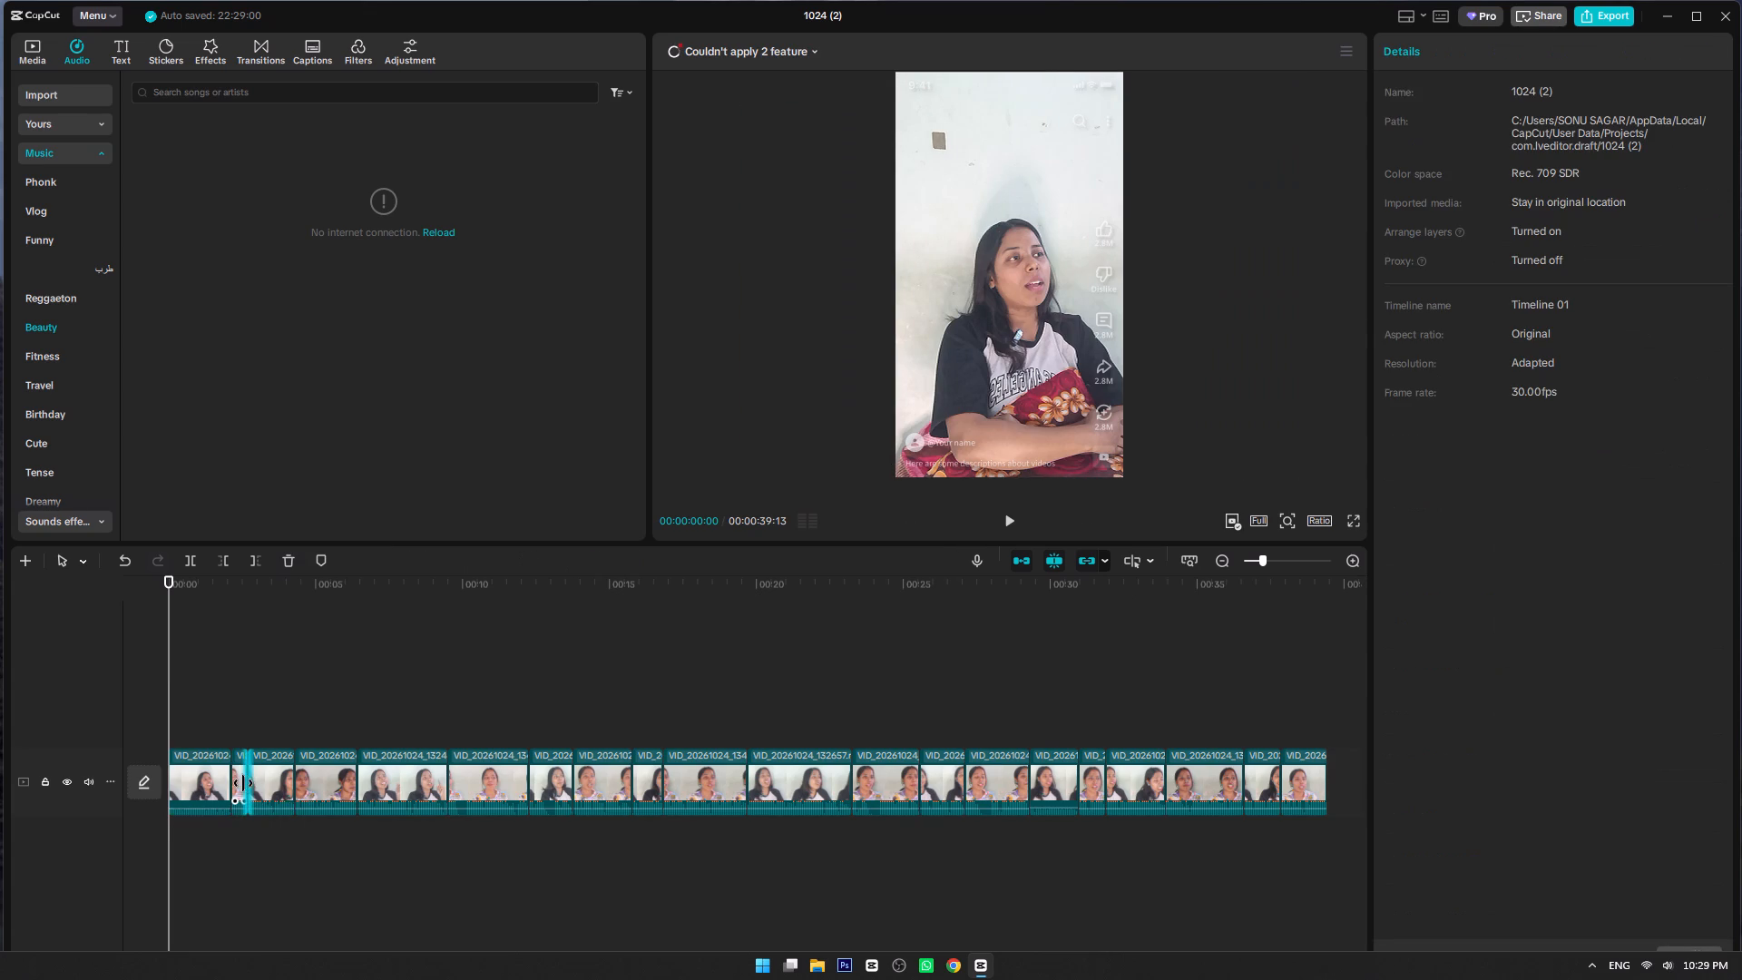
click(240, 783)
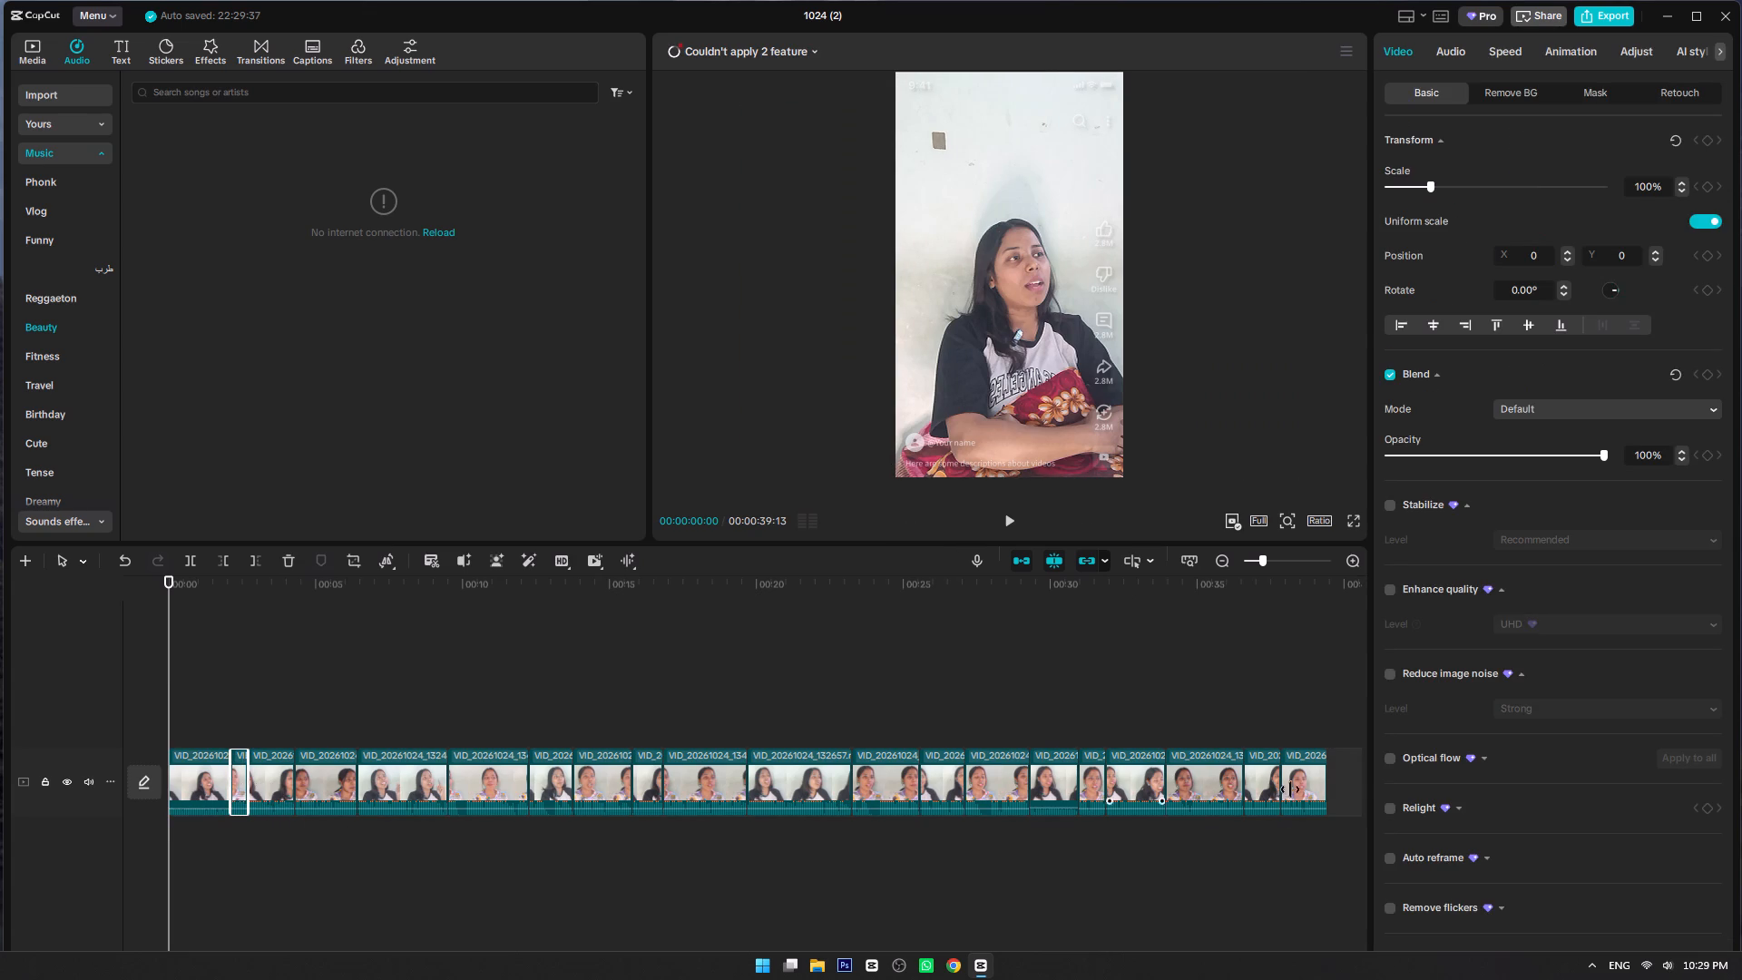
scroll(1474, 792, down, 14)
scroll(1474, 792, up, 14)
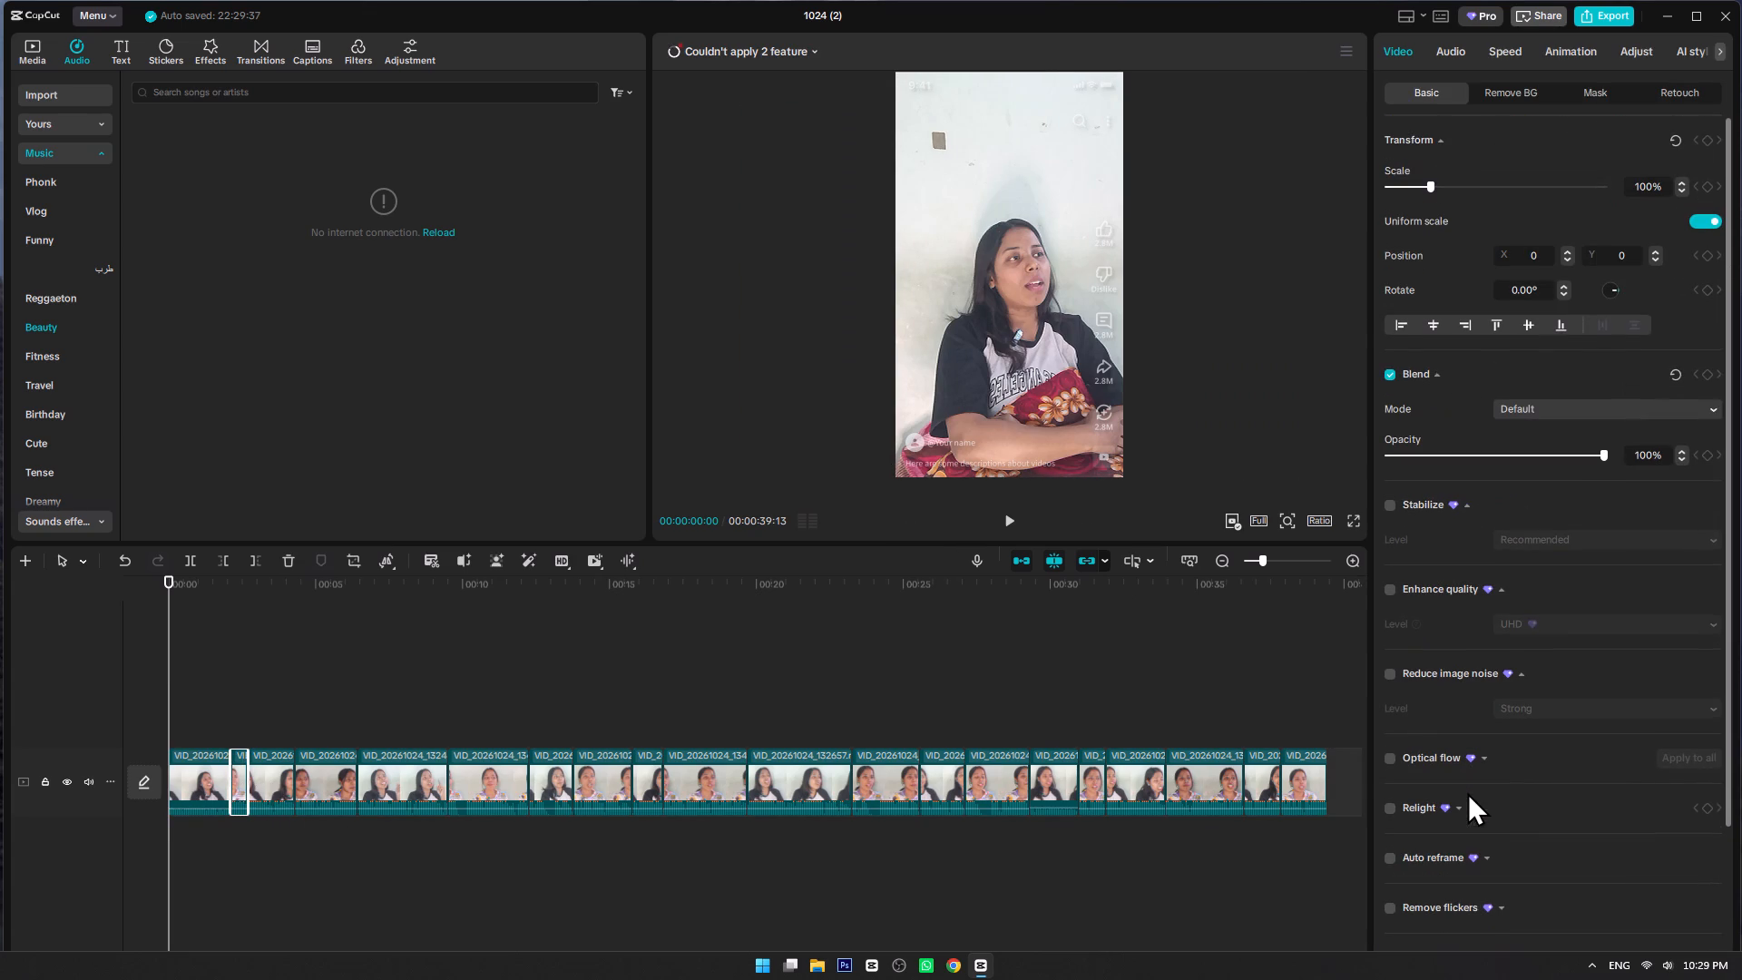
click(264, 780)
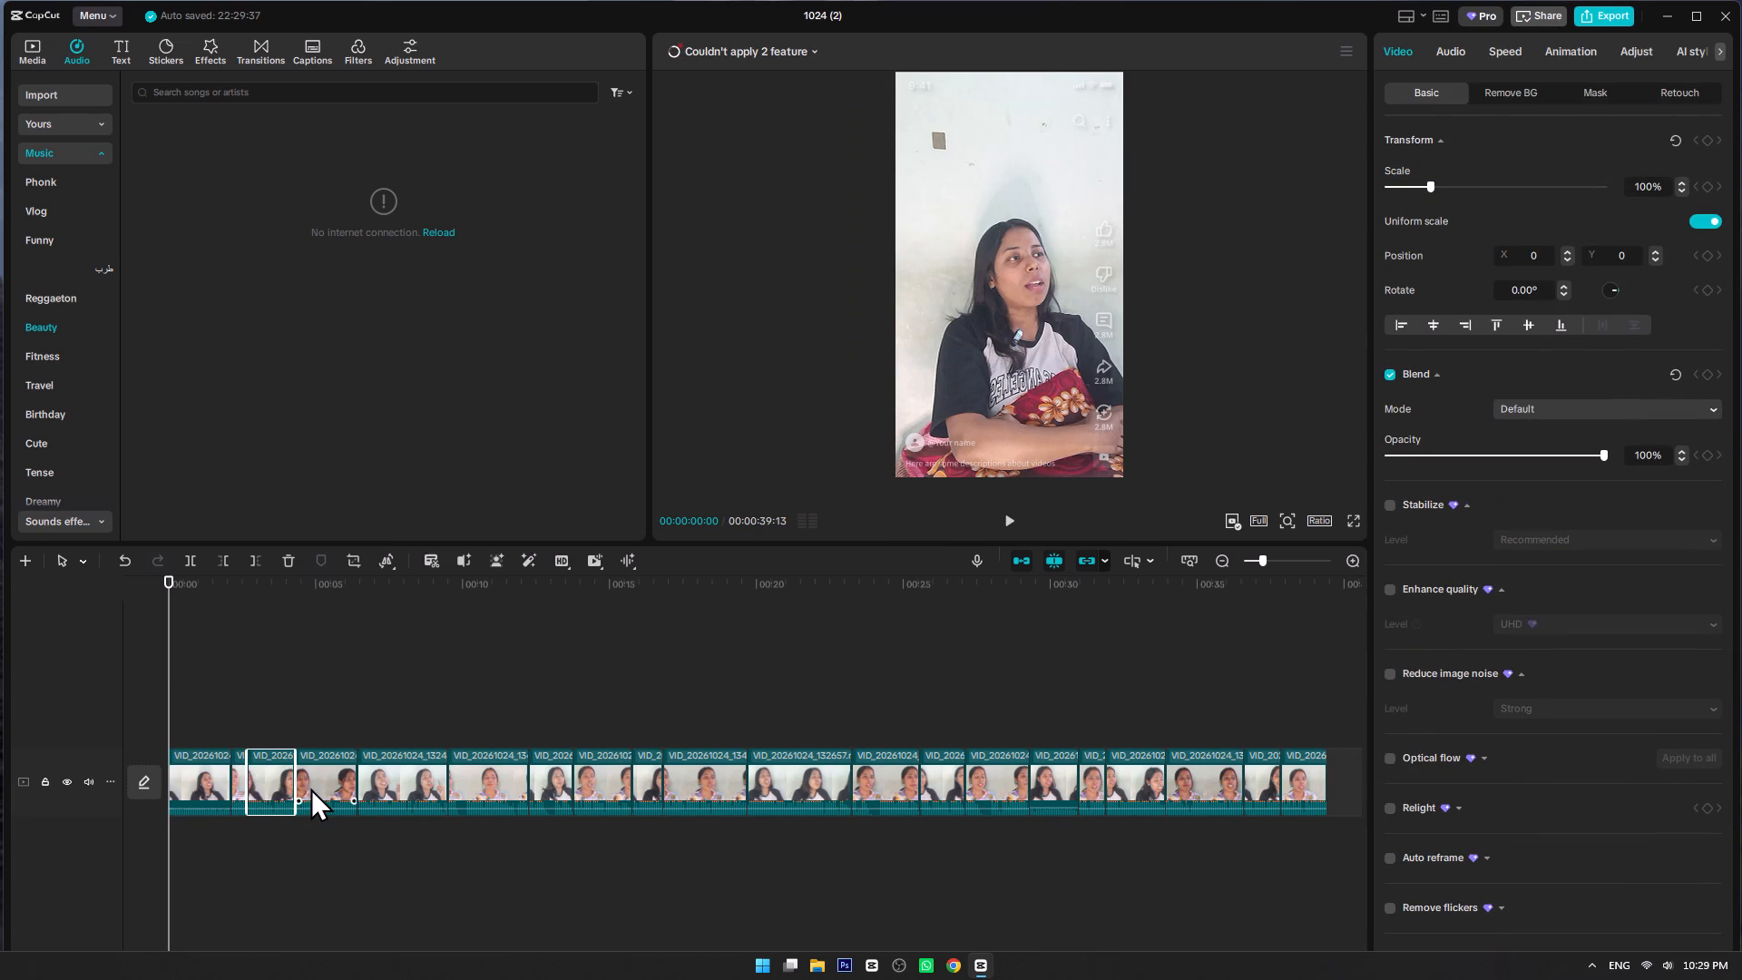
click(310, 788)
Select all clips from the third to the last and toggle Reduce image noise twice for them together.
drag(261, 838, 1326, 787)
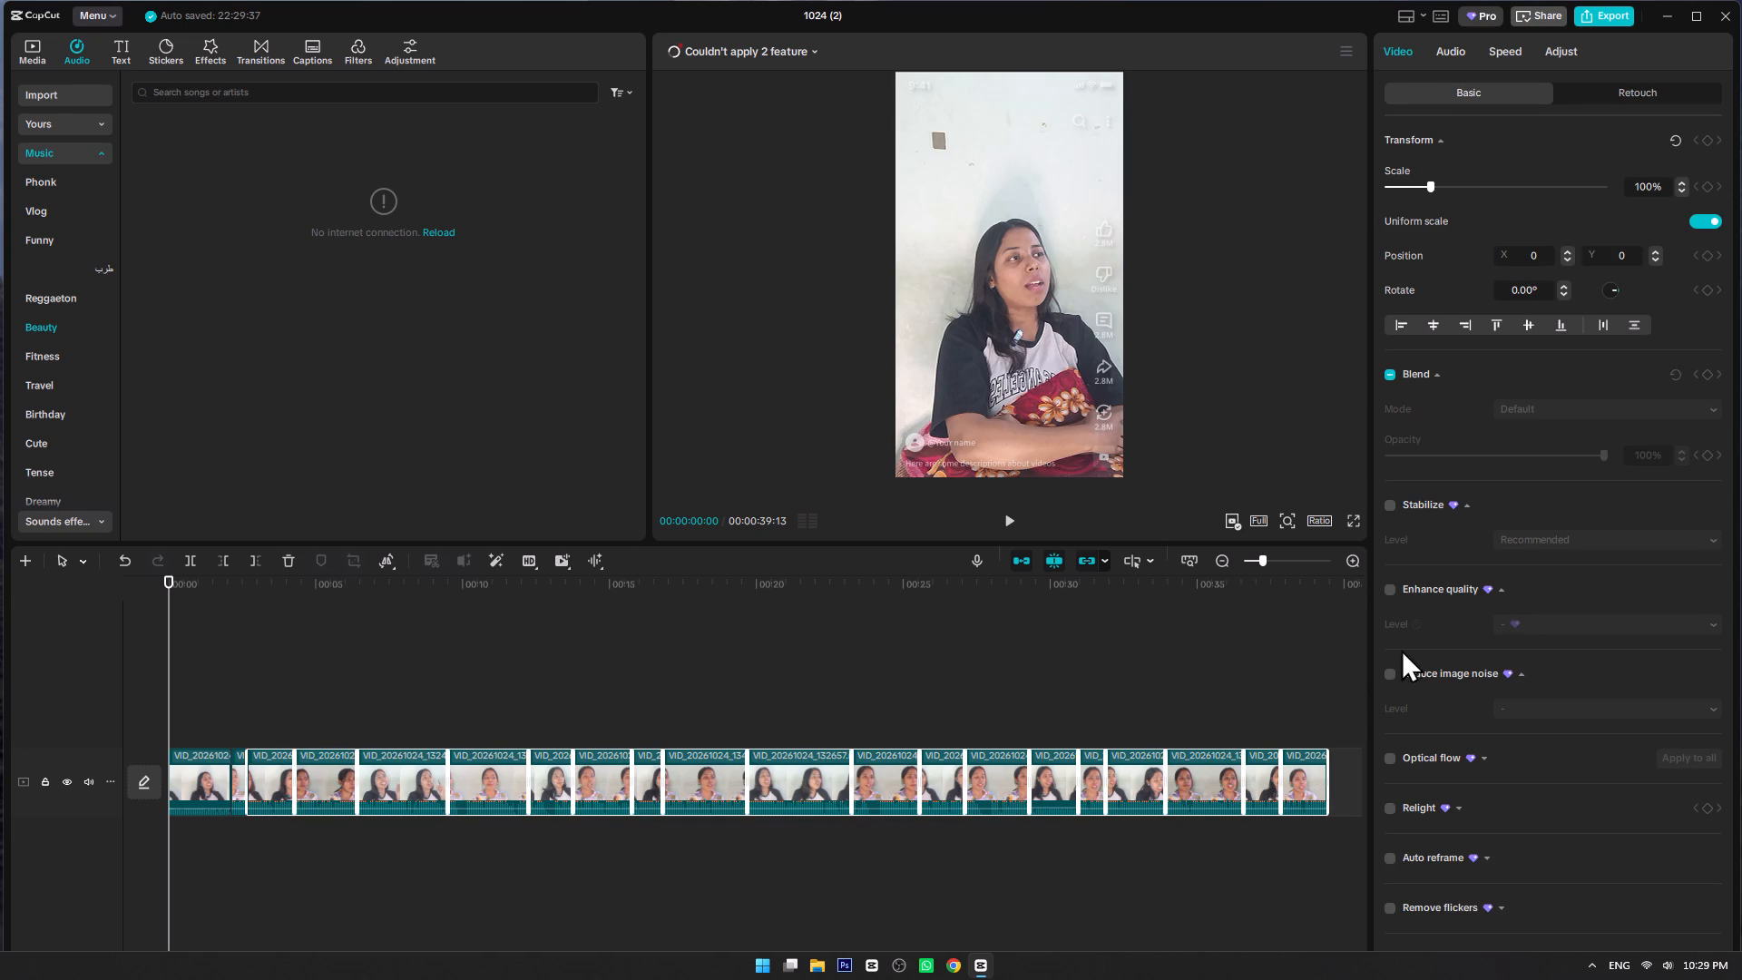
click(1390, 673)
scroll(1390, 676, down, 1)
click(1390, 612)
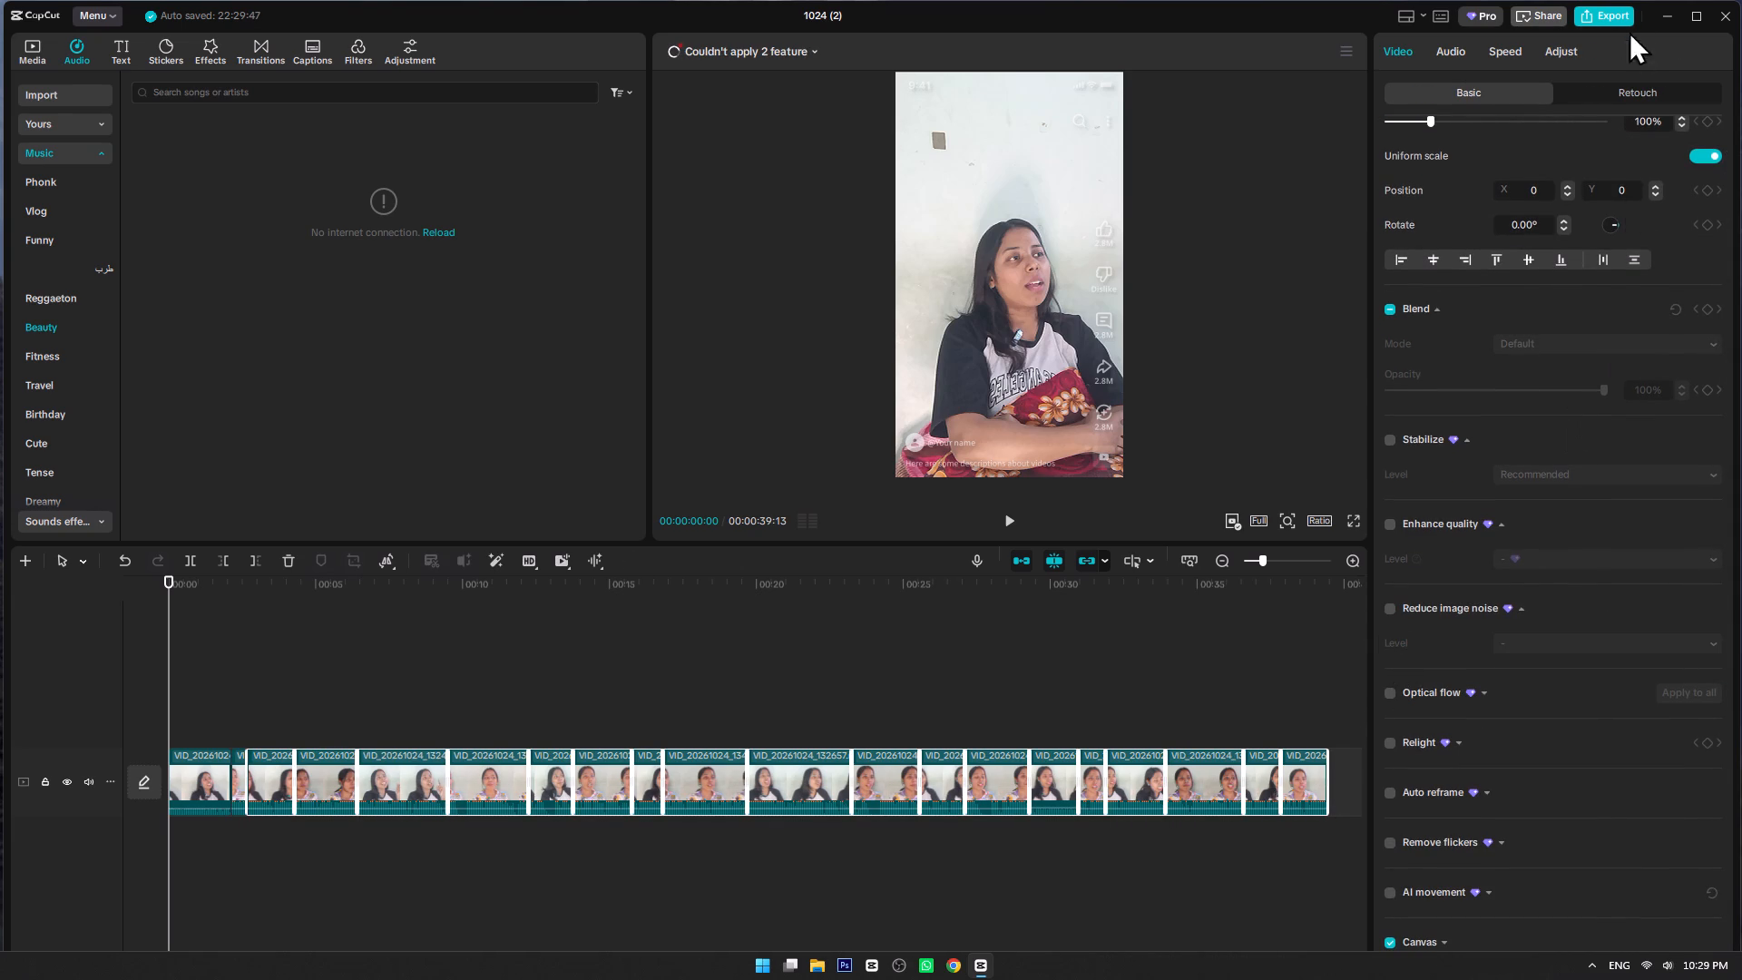
Try exporting the video again to review the Pro features still in use.
click(1618, 4)
click(1615, 17)
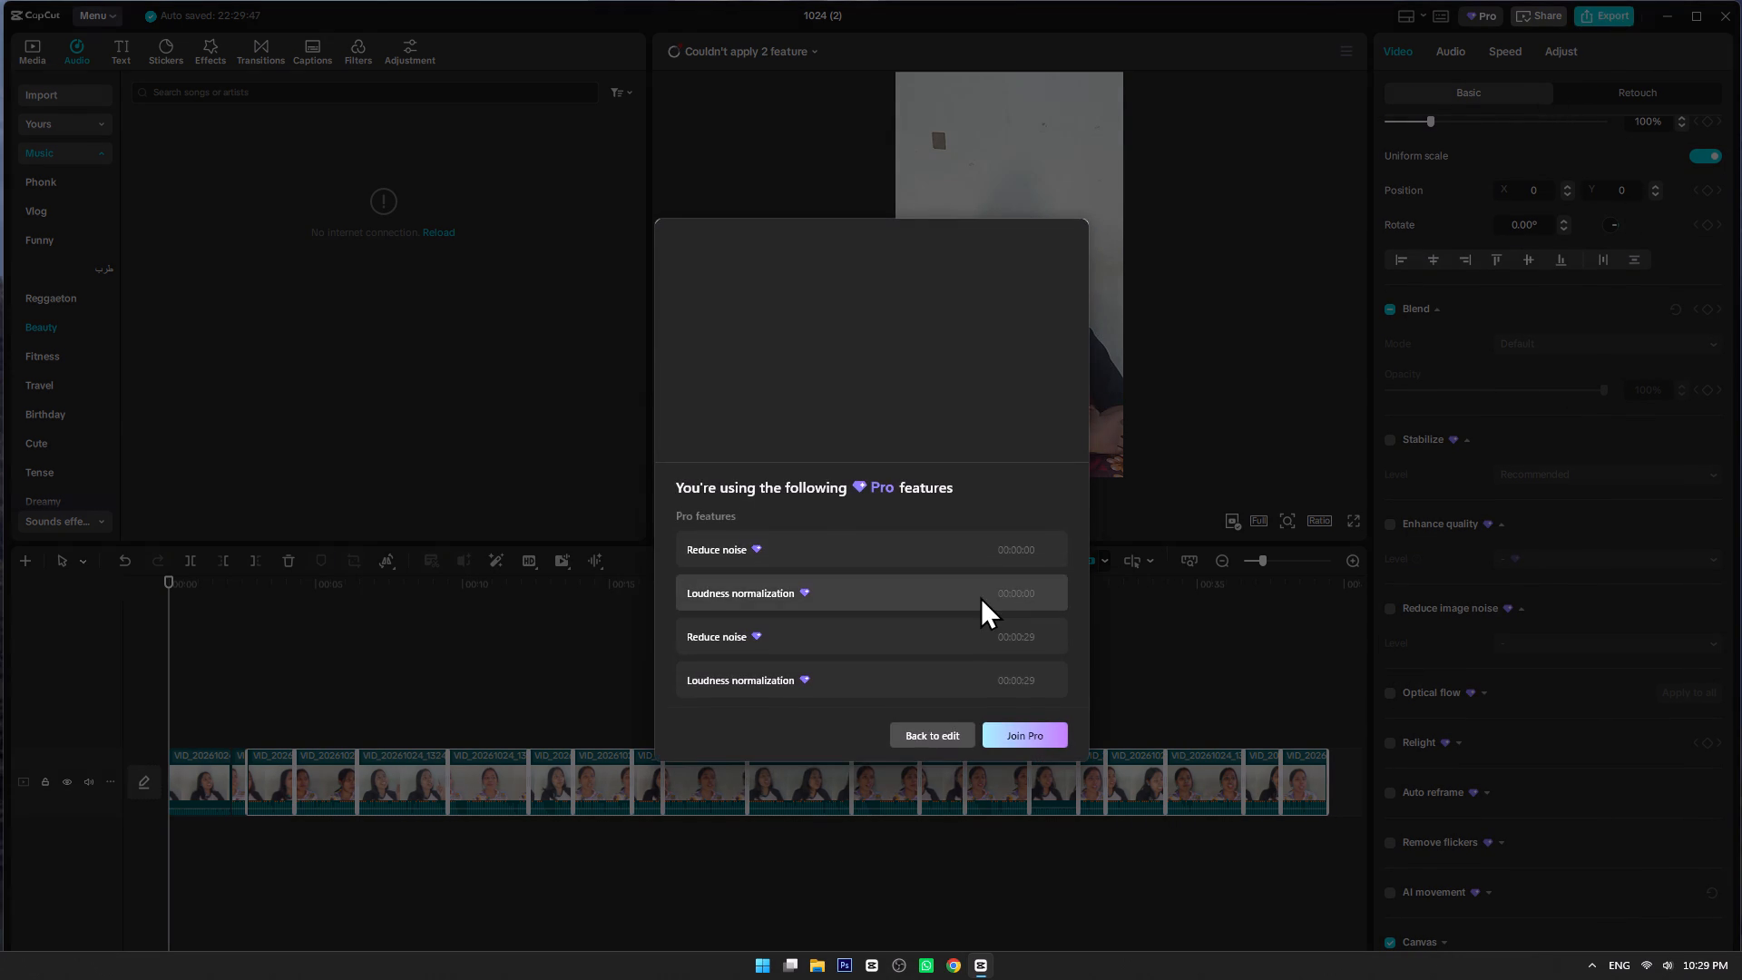
Jump to the first clip from its Loudness normalization entry and examine its Basic, Remove BG, Mask and Retouch settings for enabled Pro features.
click(834, 587)
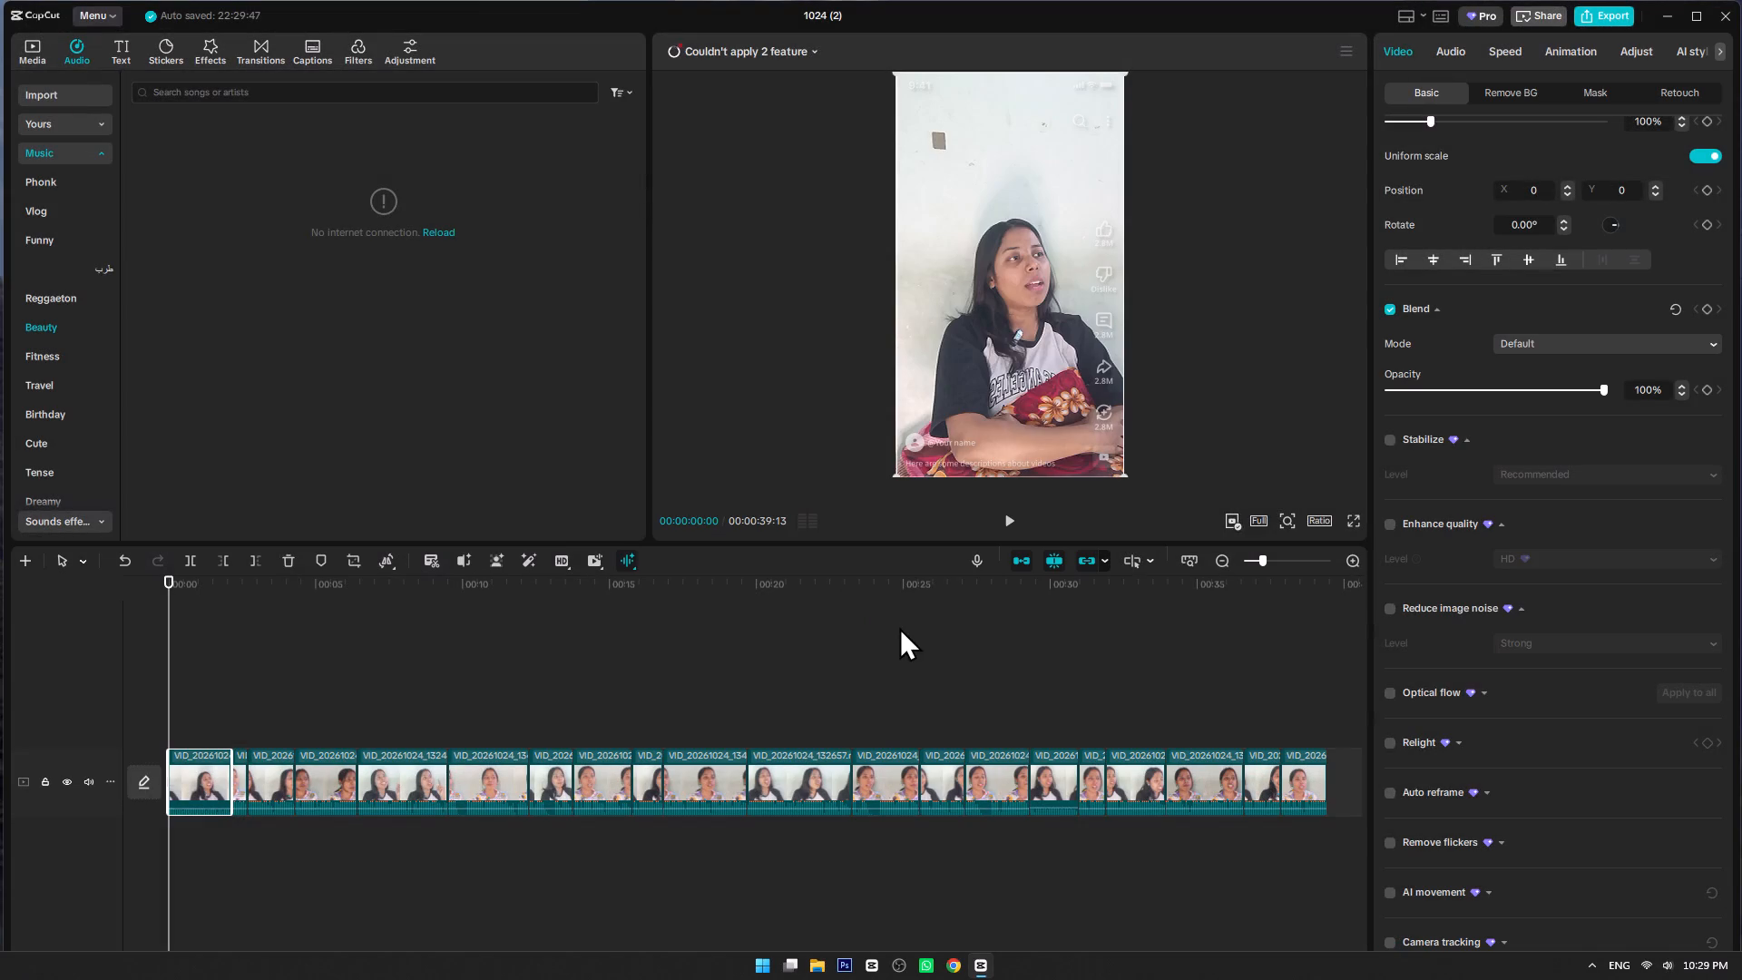
scroll(1416, 613, down, 8)
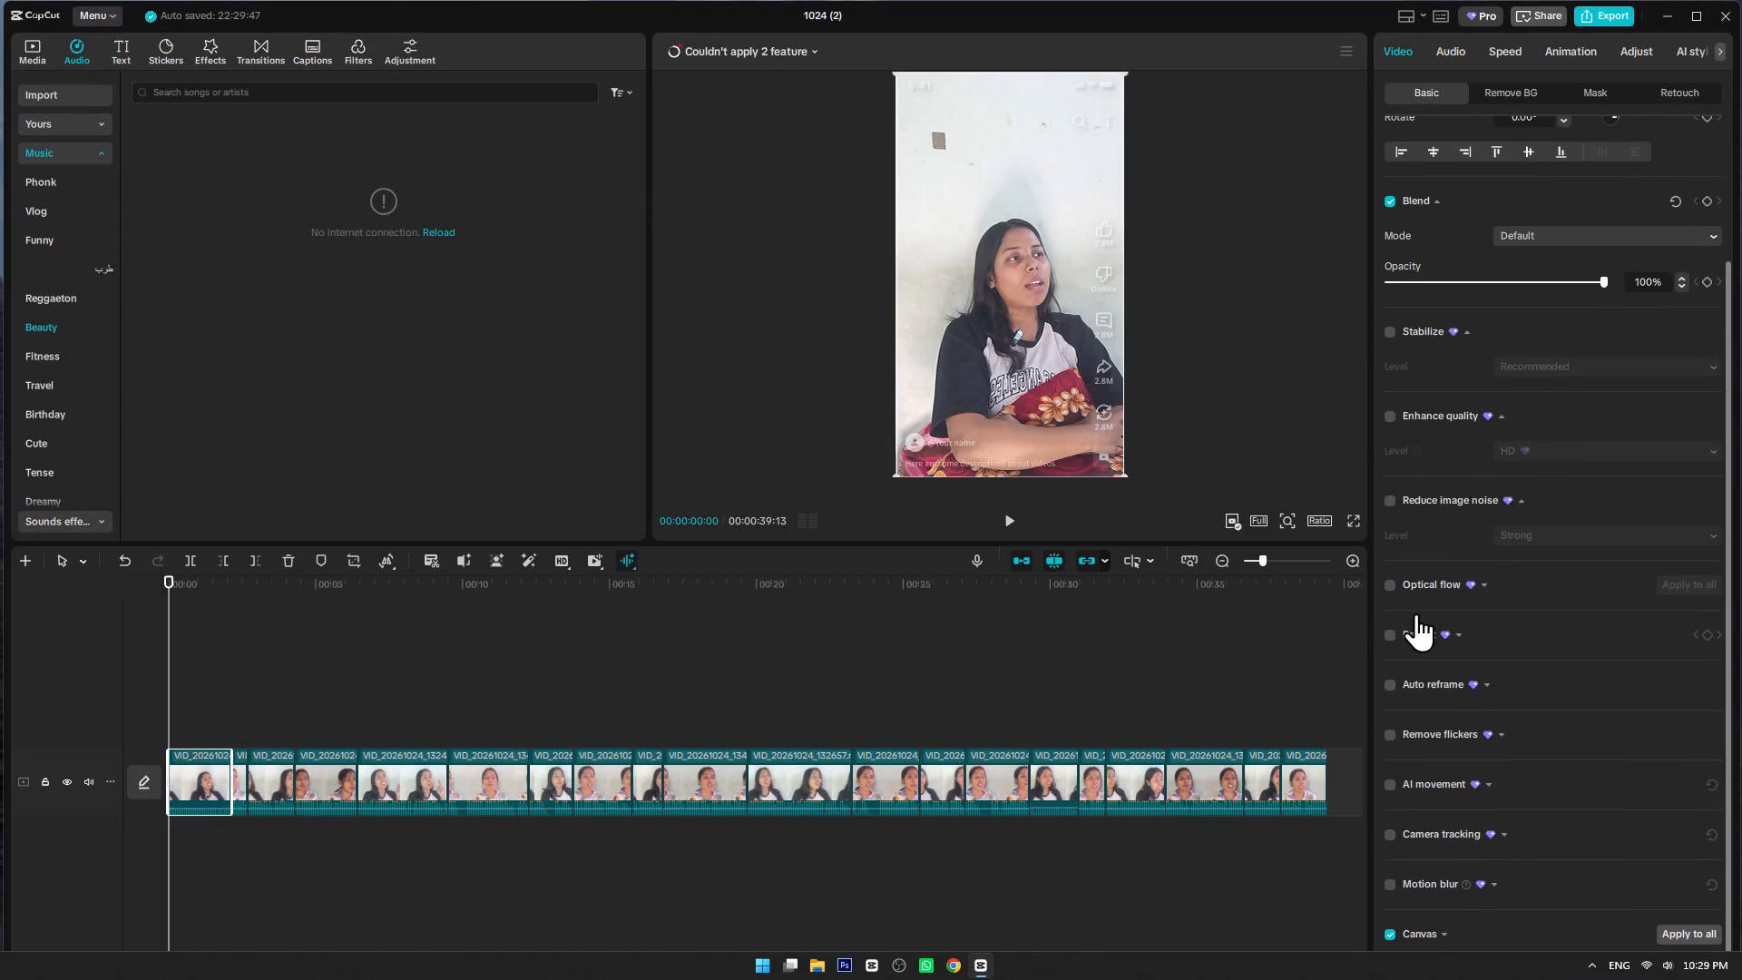
scroll(1416, 613, up, 13)
click(1523, 93)
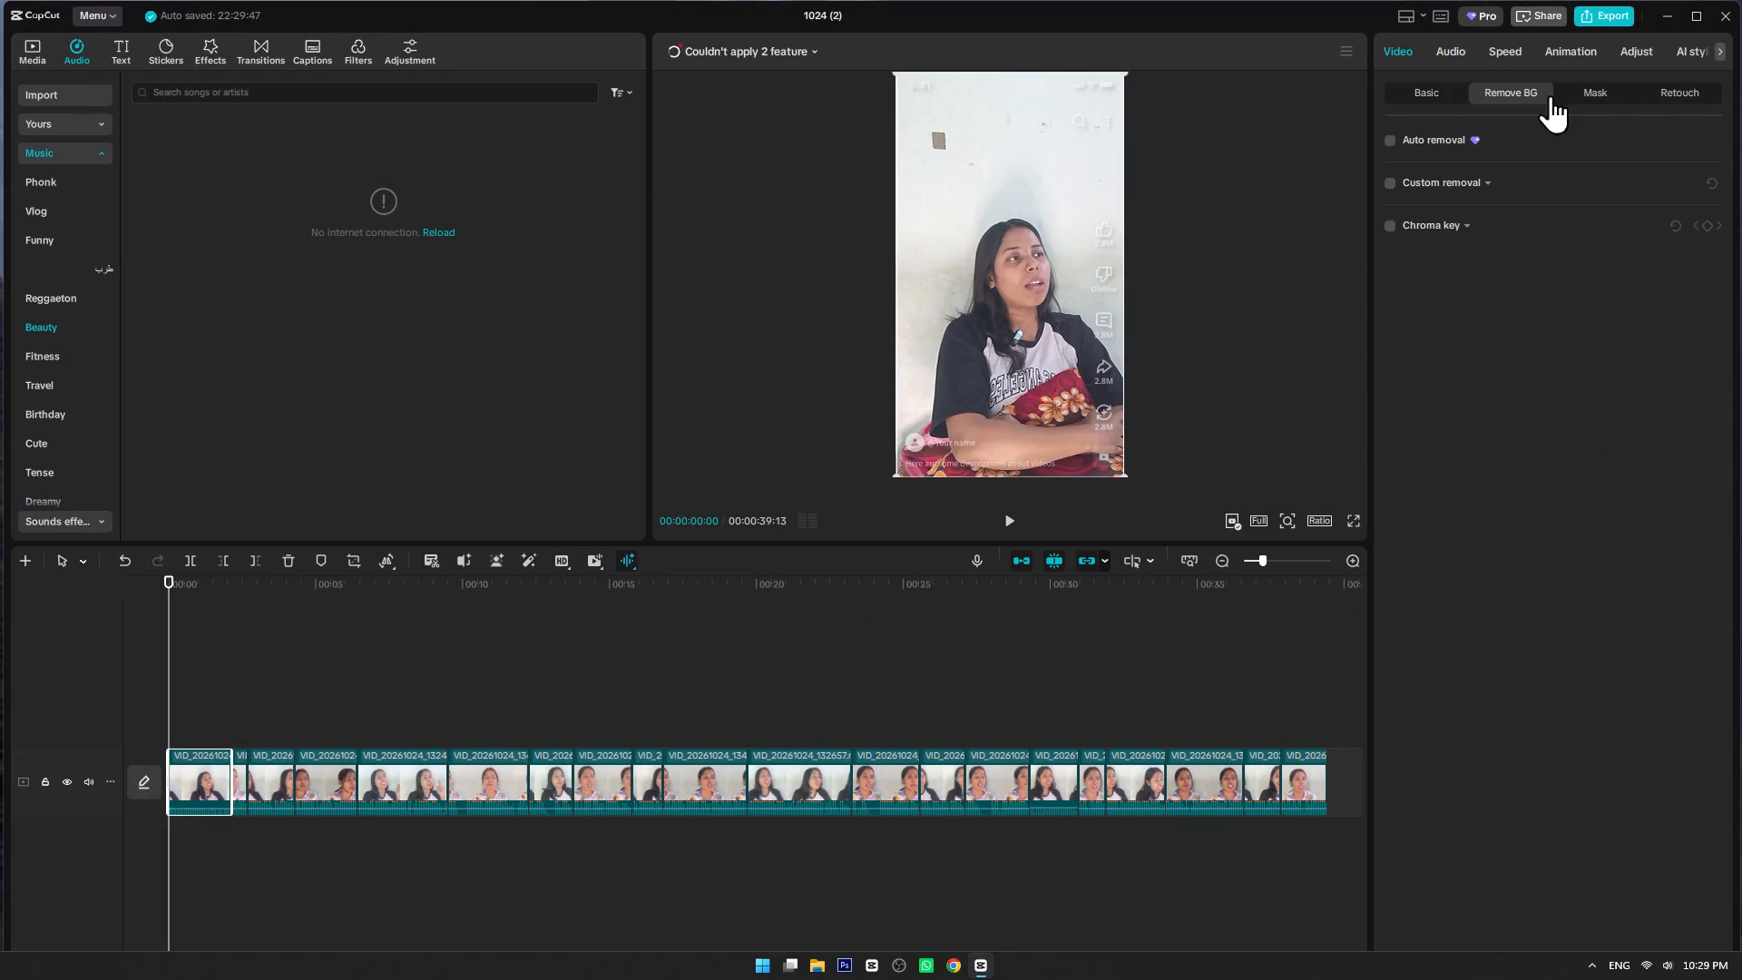
click(1610, 95)
click(1664, 86)
click(313, 856)
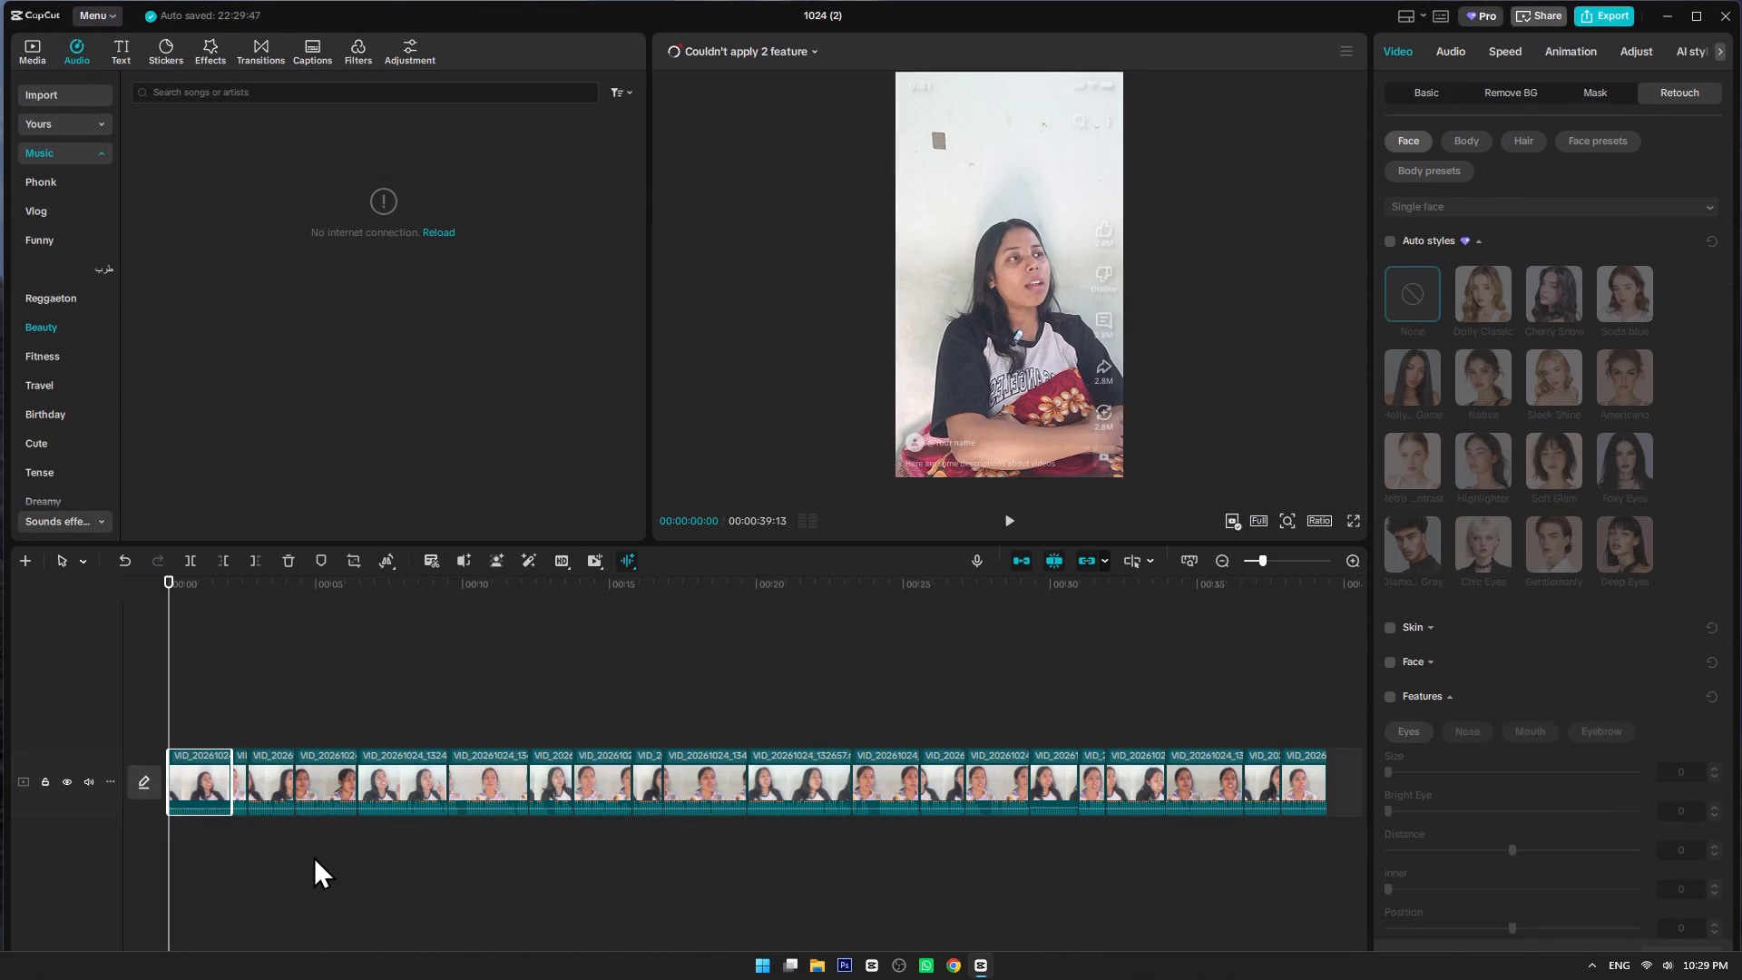
drag(232, 841, 278, 684)
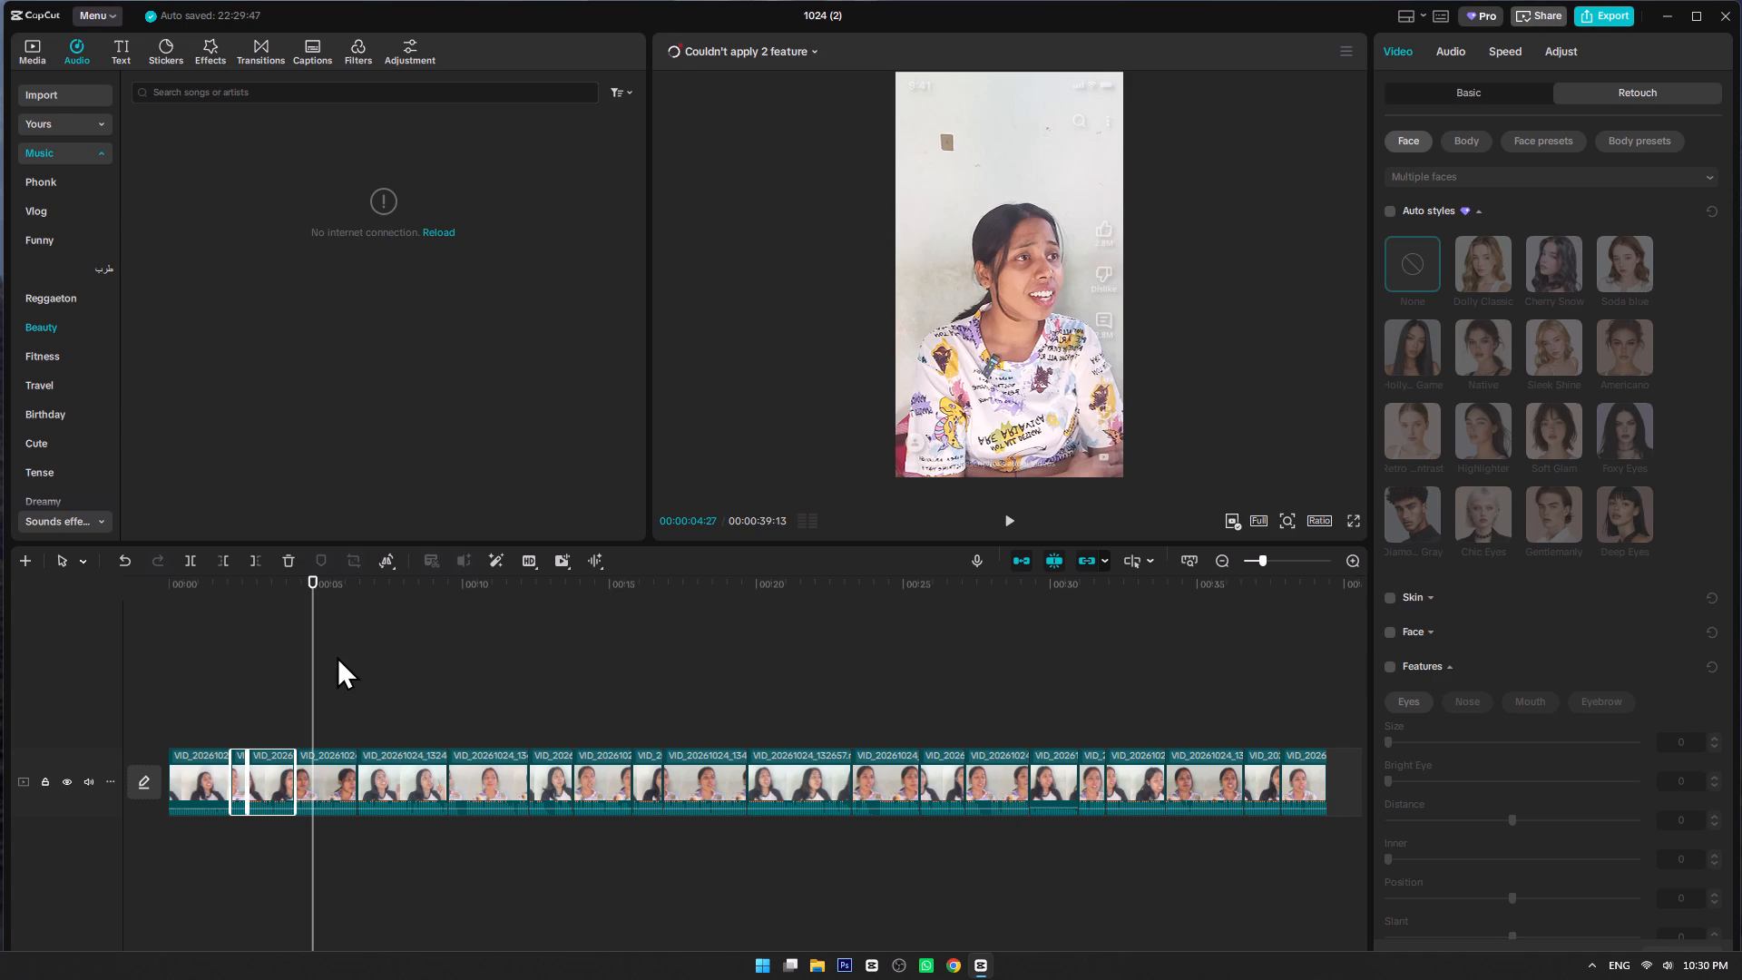
Turn off the audio Reduce noise feature on the first clip.
click(170, 767)
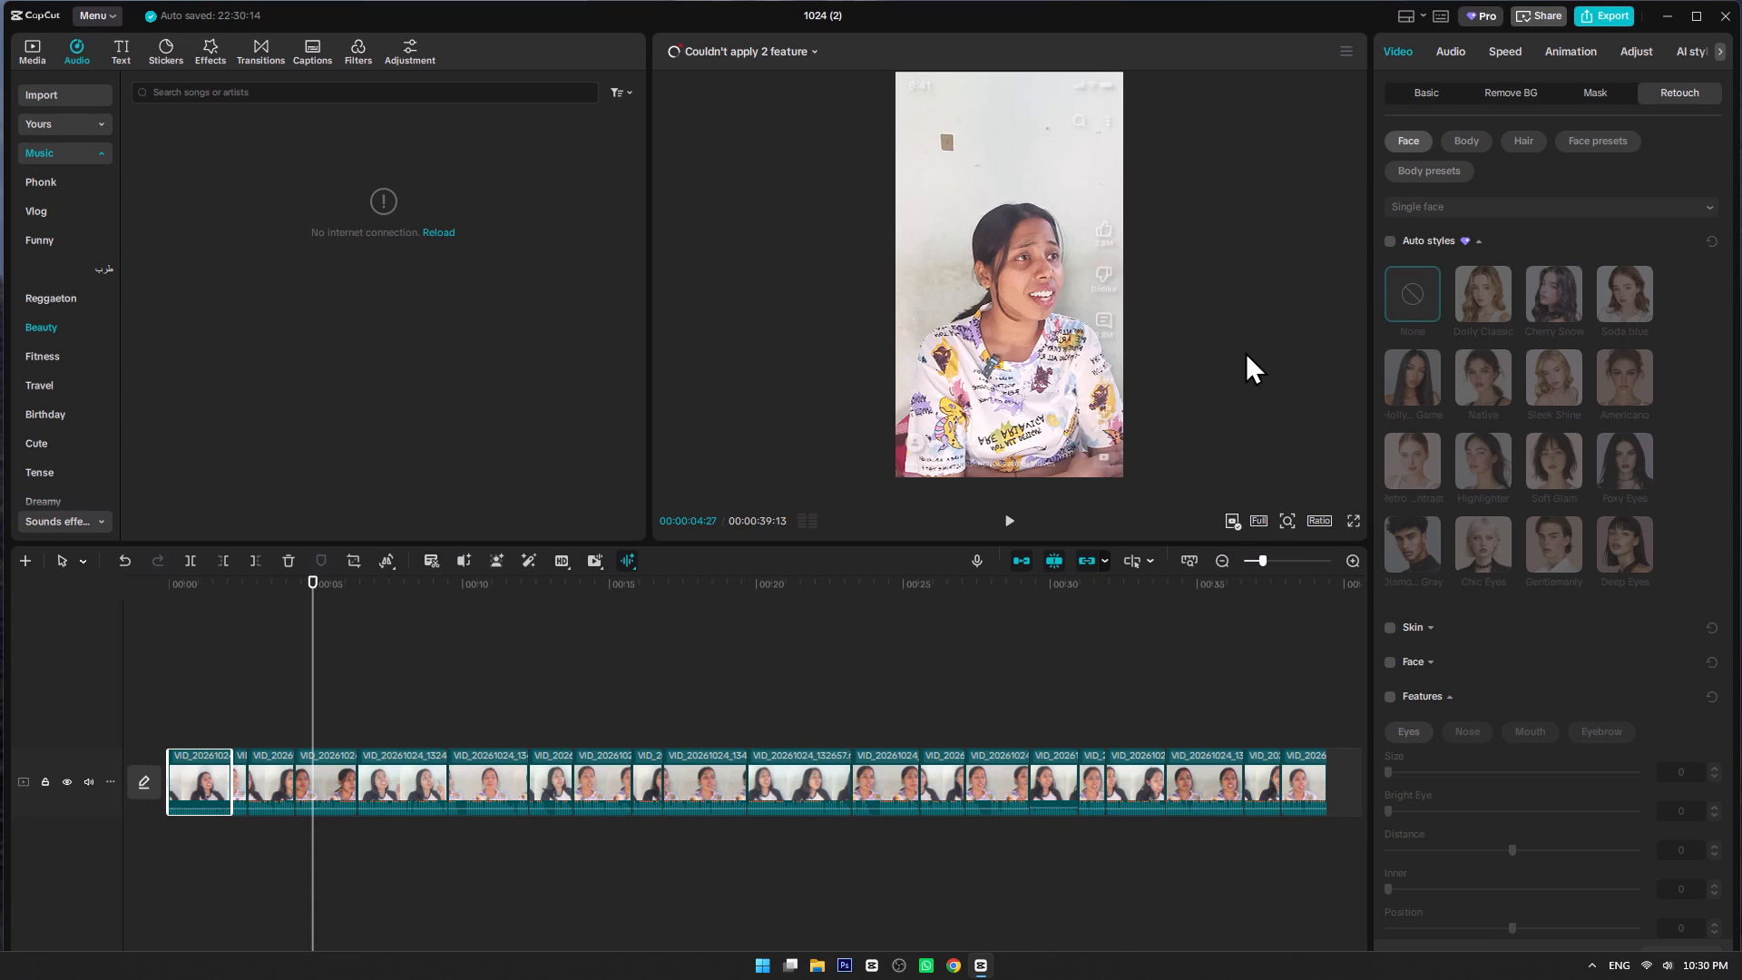
click(1480, 235)
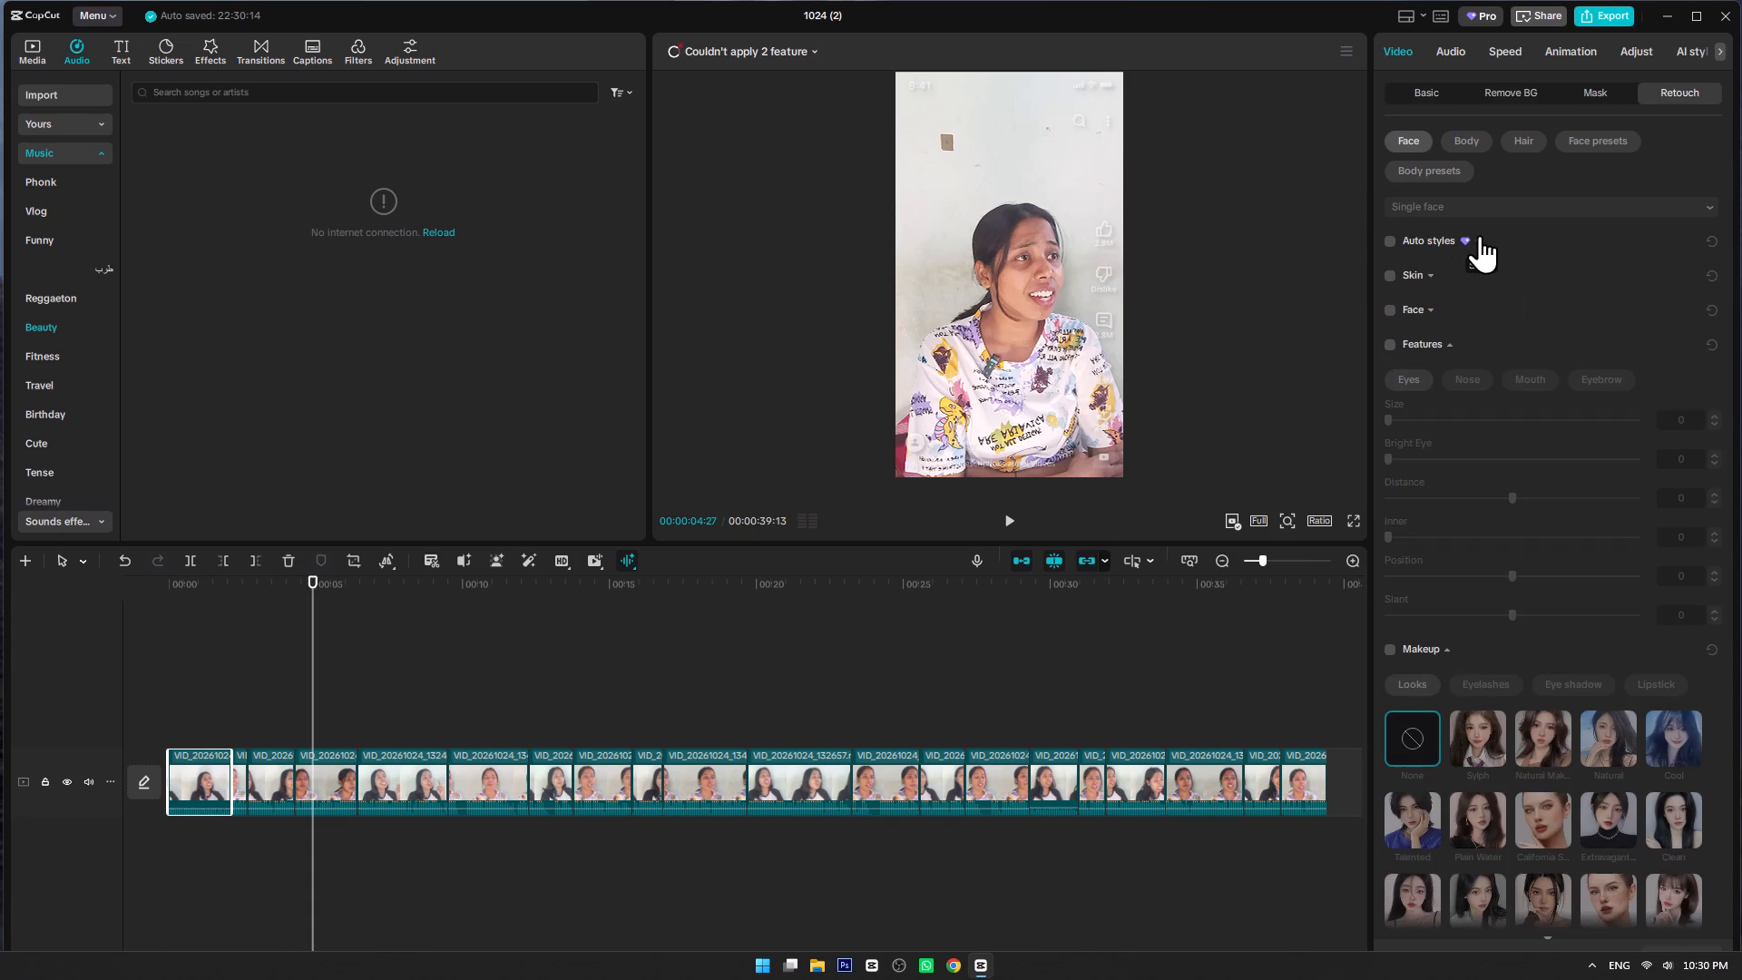
click(1480, 235)
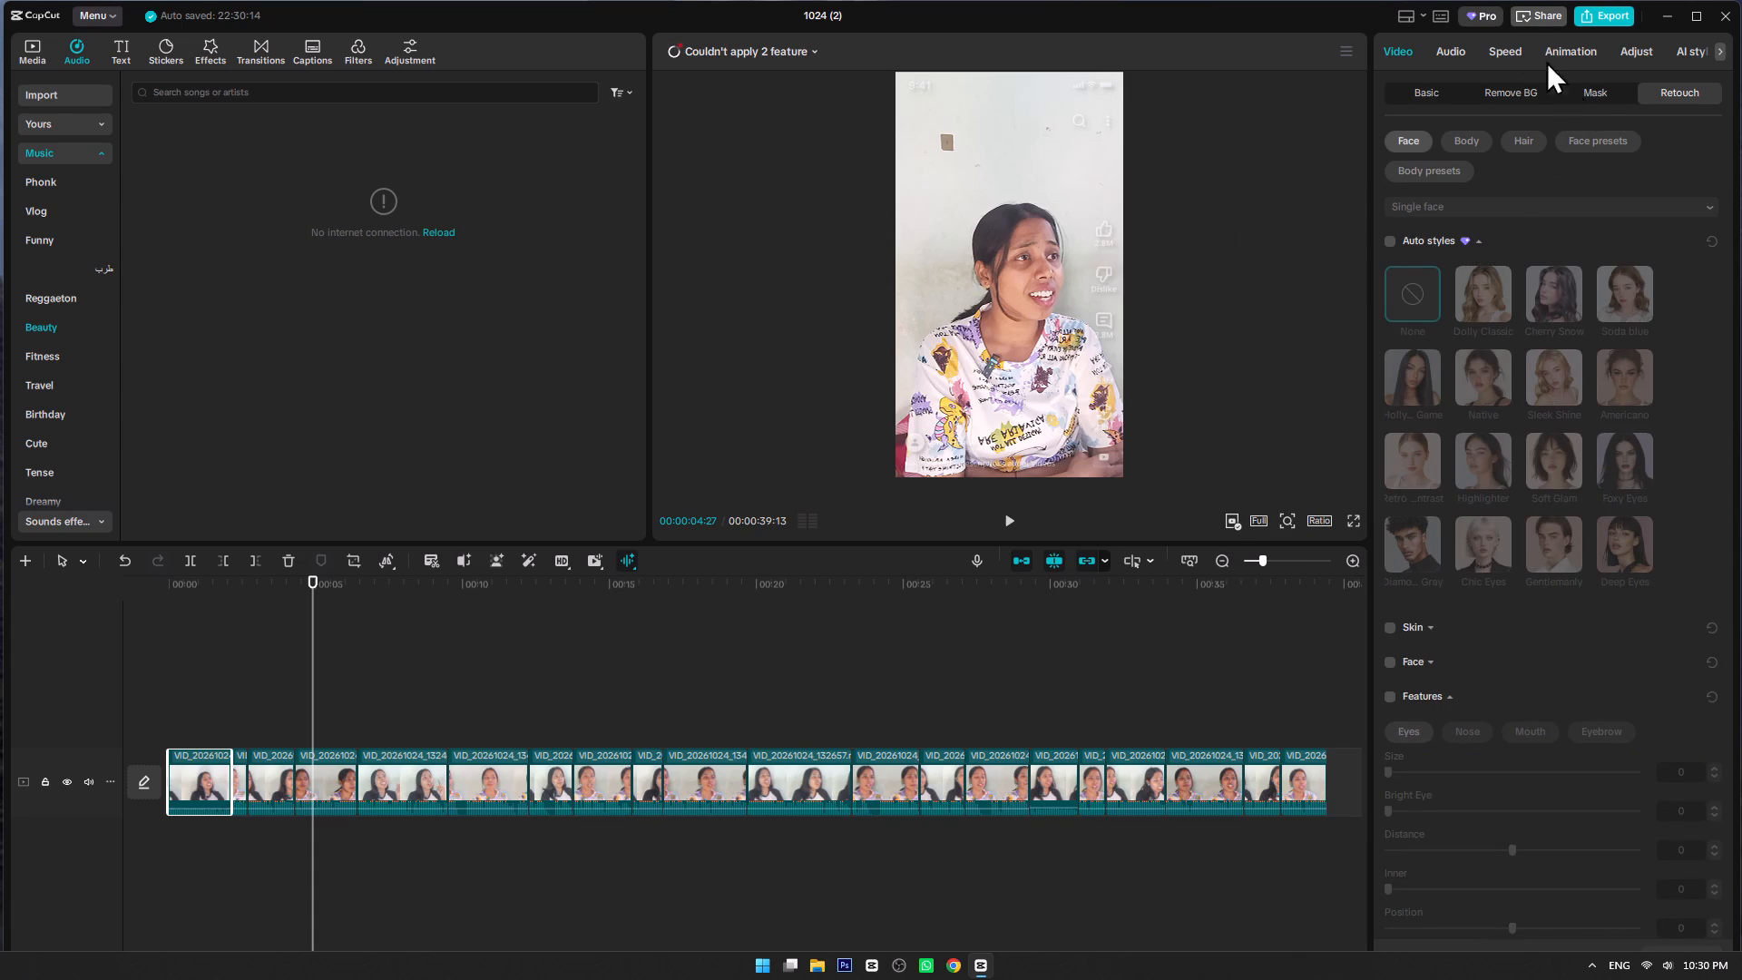
click(1446, 49)
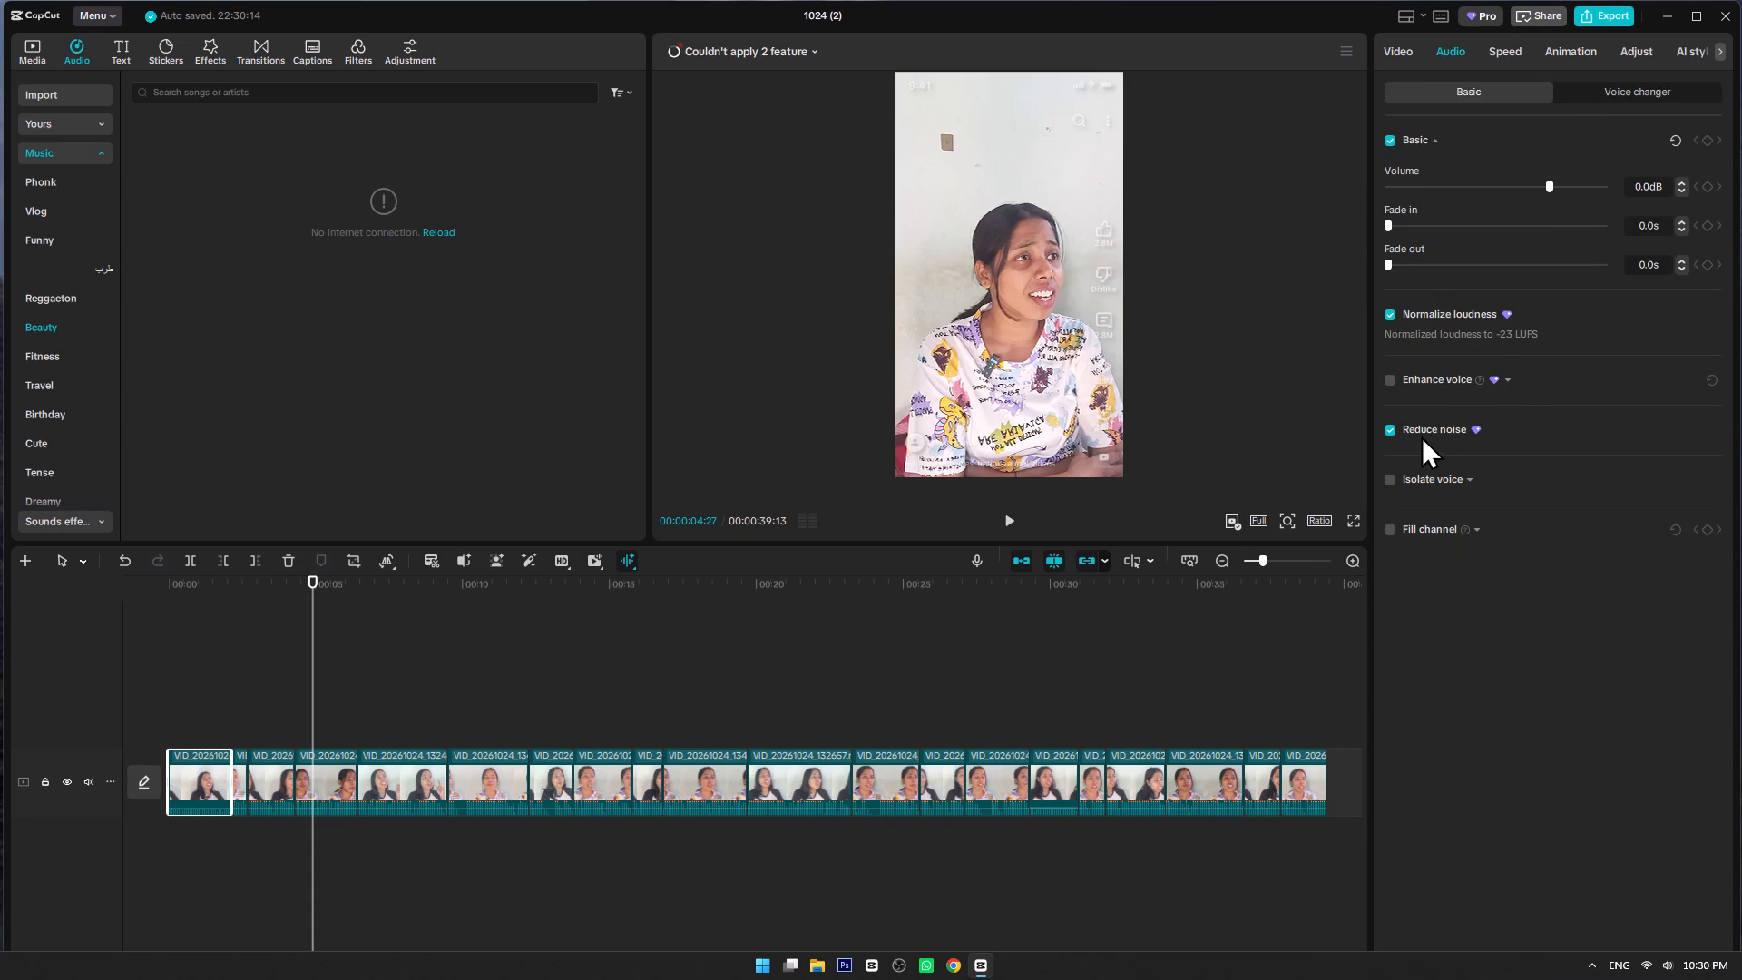
click(1388, 430)
Examine the second clip's Video, Audio, Speed, Animation and Adjust settings for Pro features, toggling Adjust off and on again.
click(238, 778)
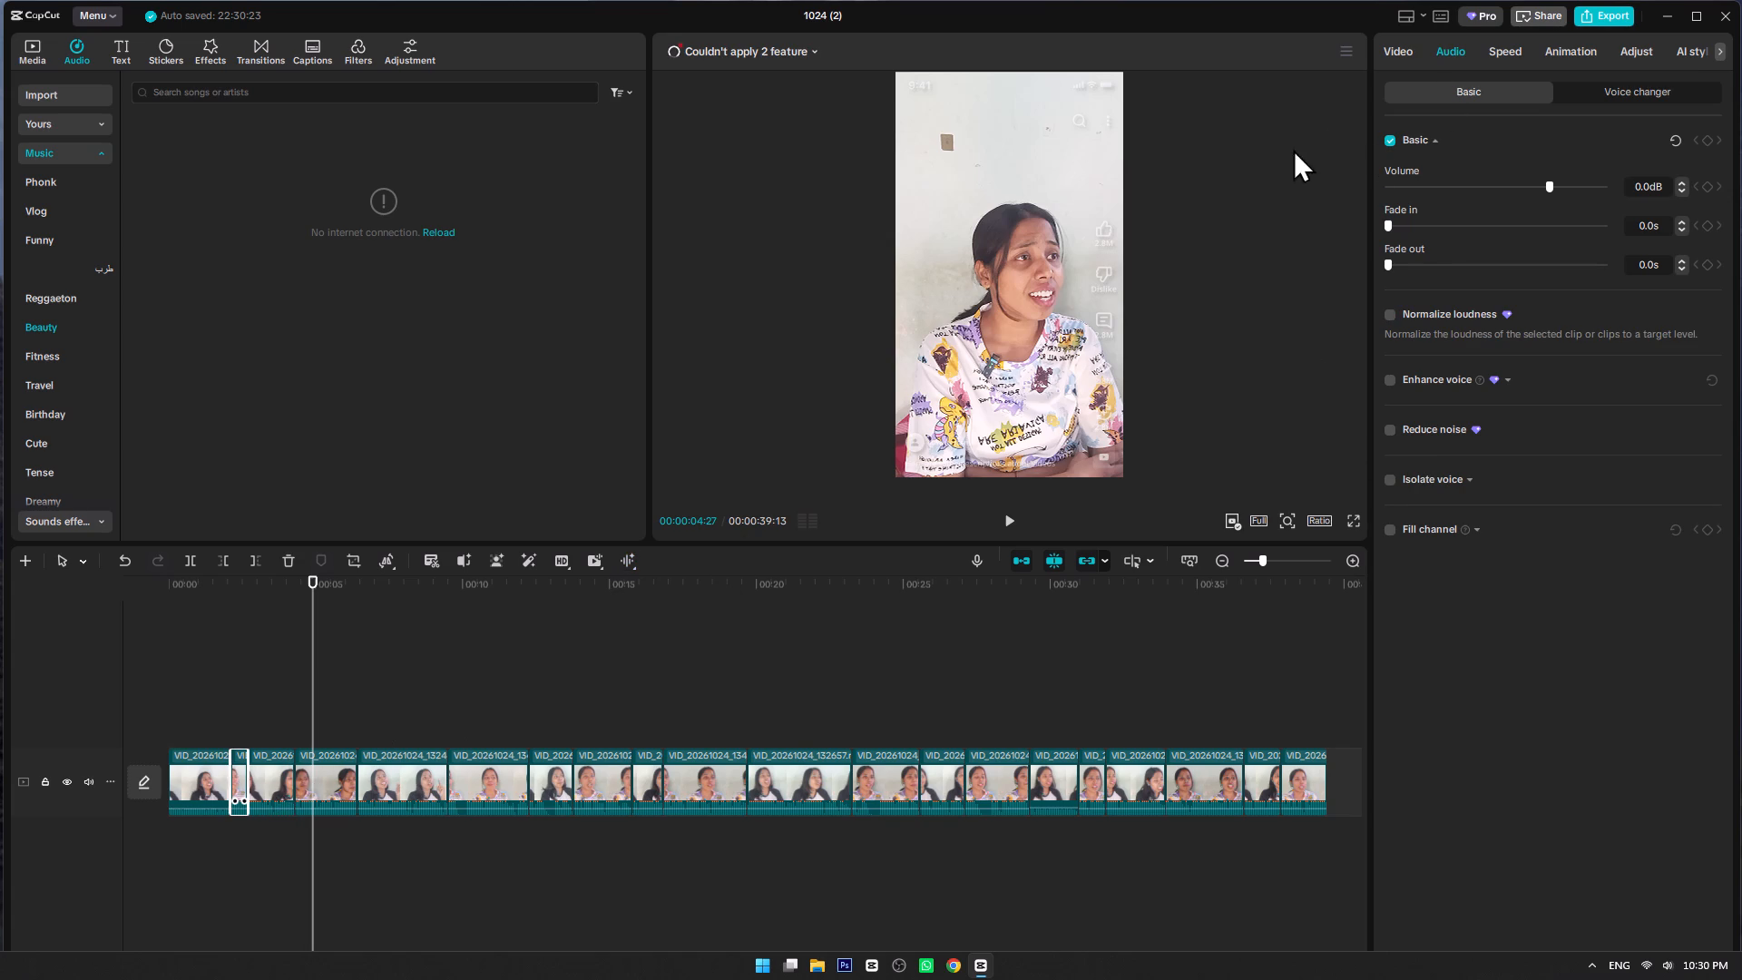
click(1404, 49)
click(1449, 47)
click(1501, 51)
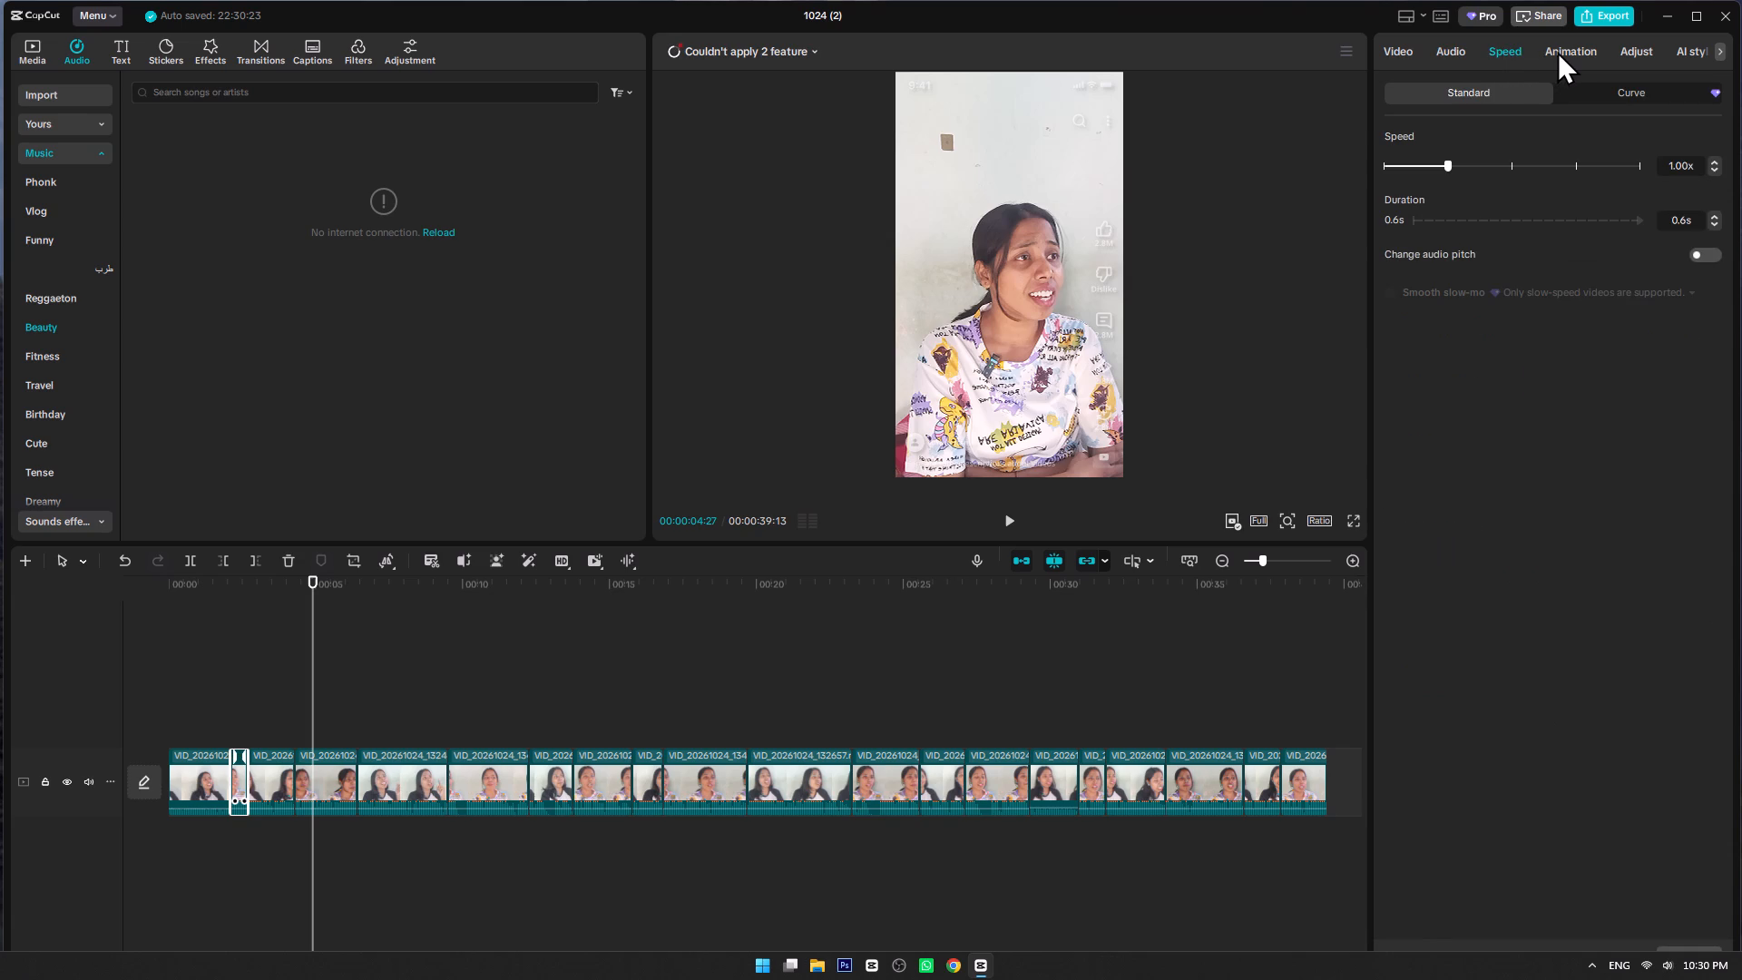
click(1557, 51)
click(1624, 51)
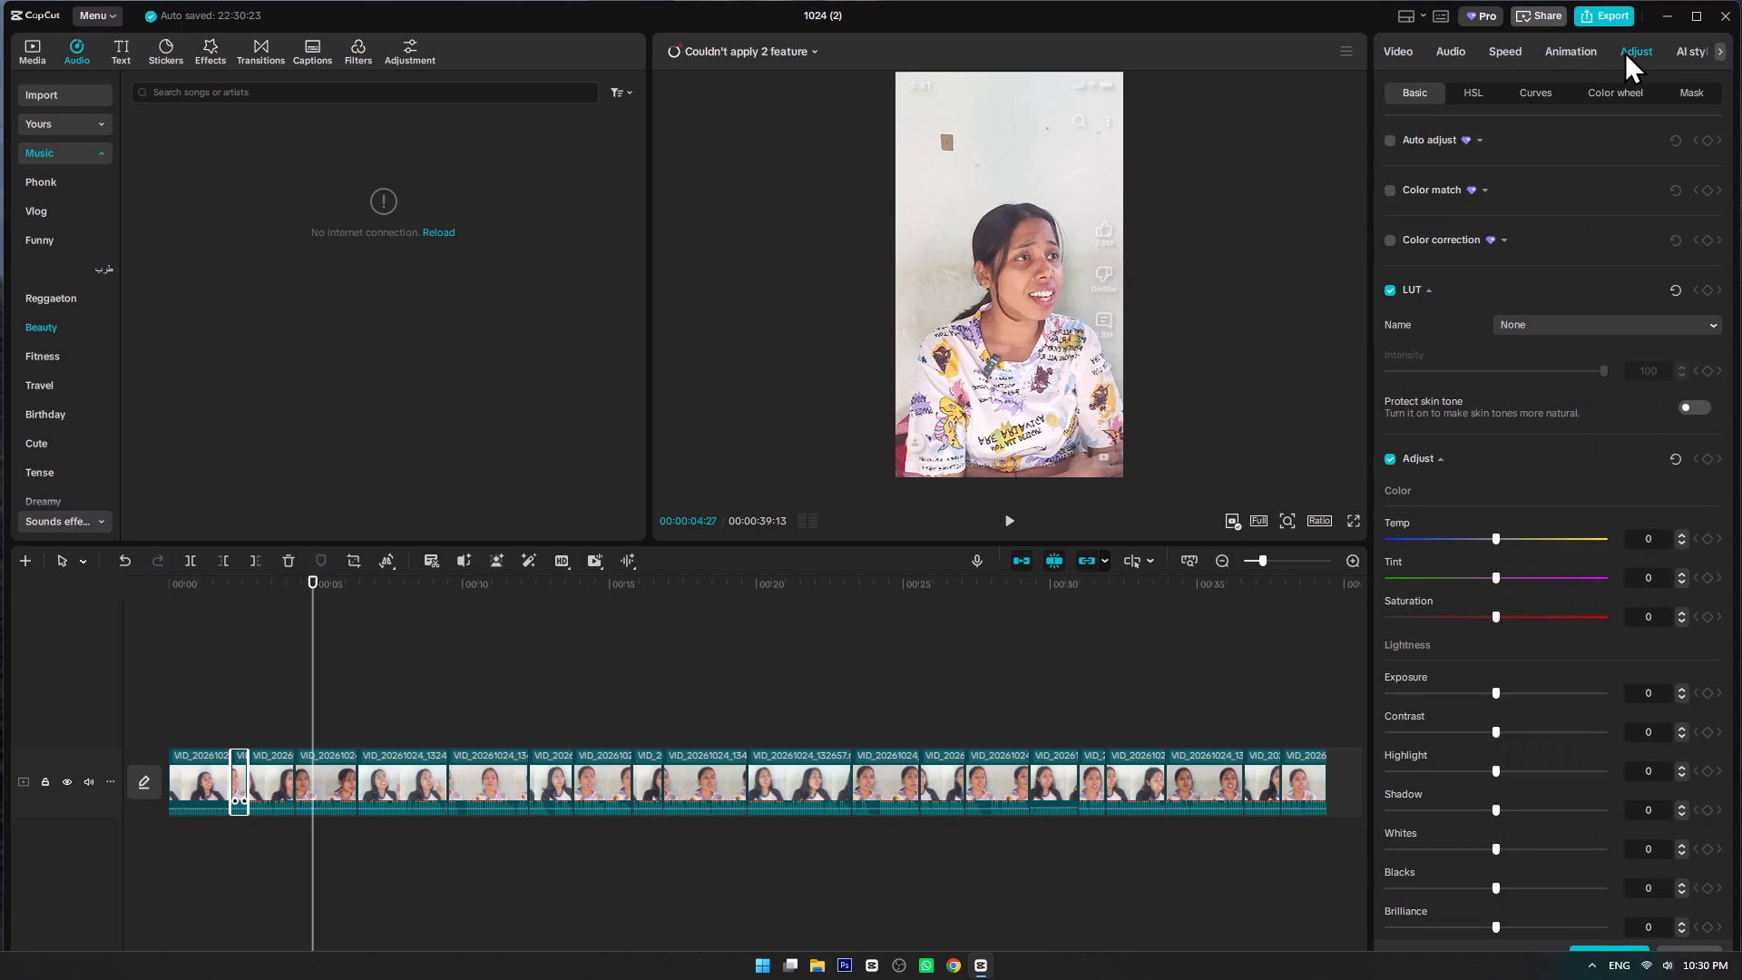
click(1390, 457)
click(1390, 457)
click(1451, 47)
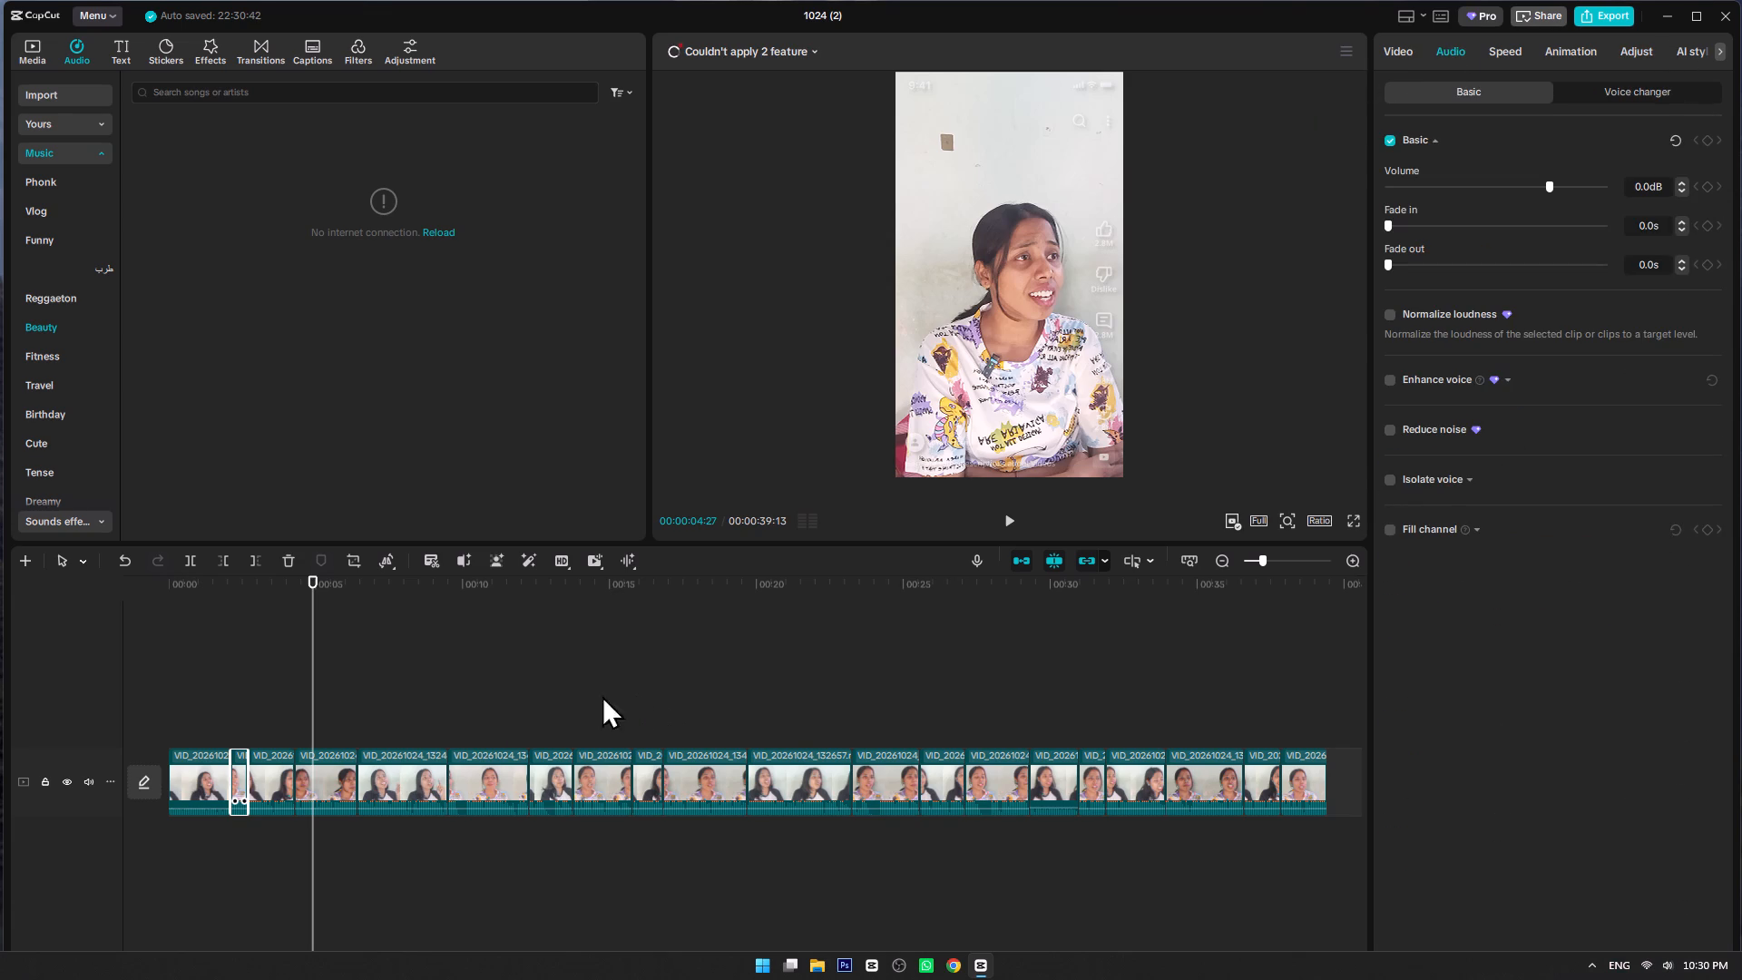
Examine the fourth clip's Audio, Speed, Animation and Adjust settings for Pro features, including HSL, Curves and Voice changer.
click(329, 783)
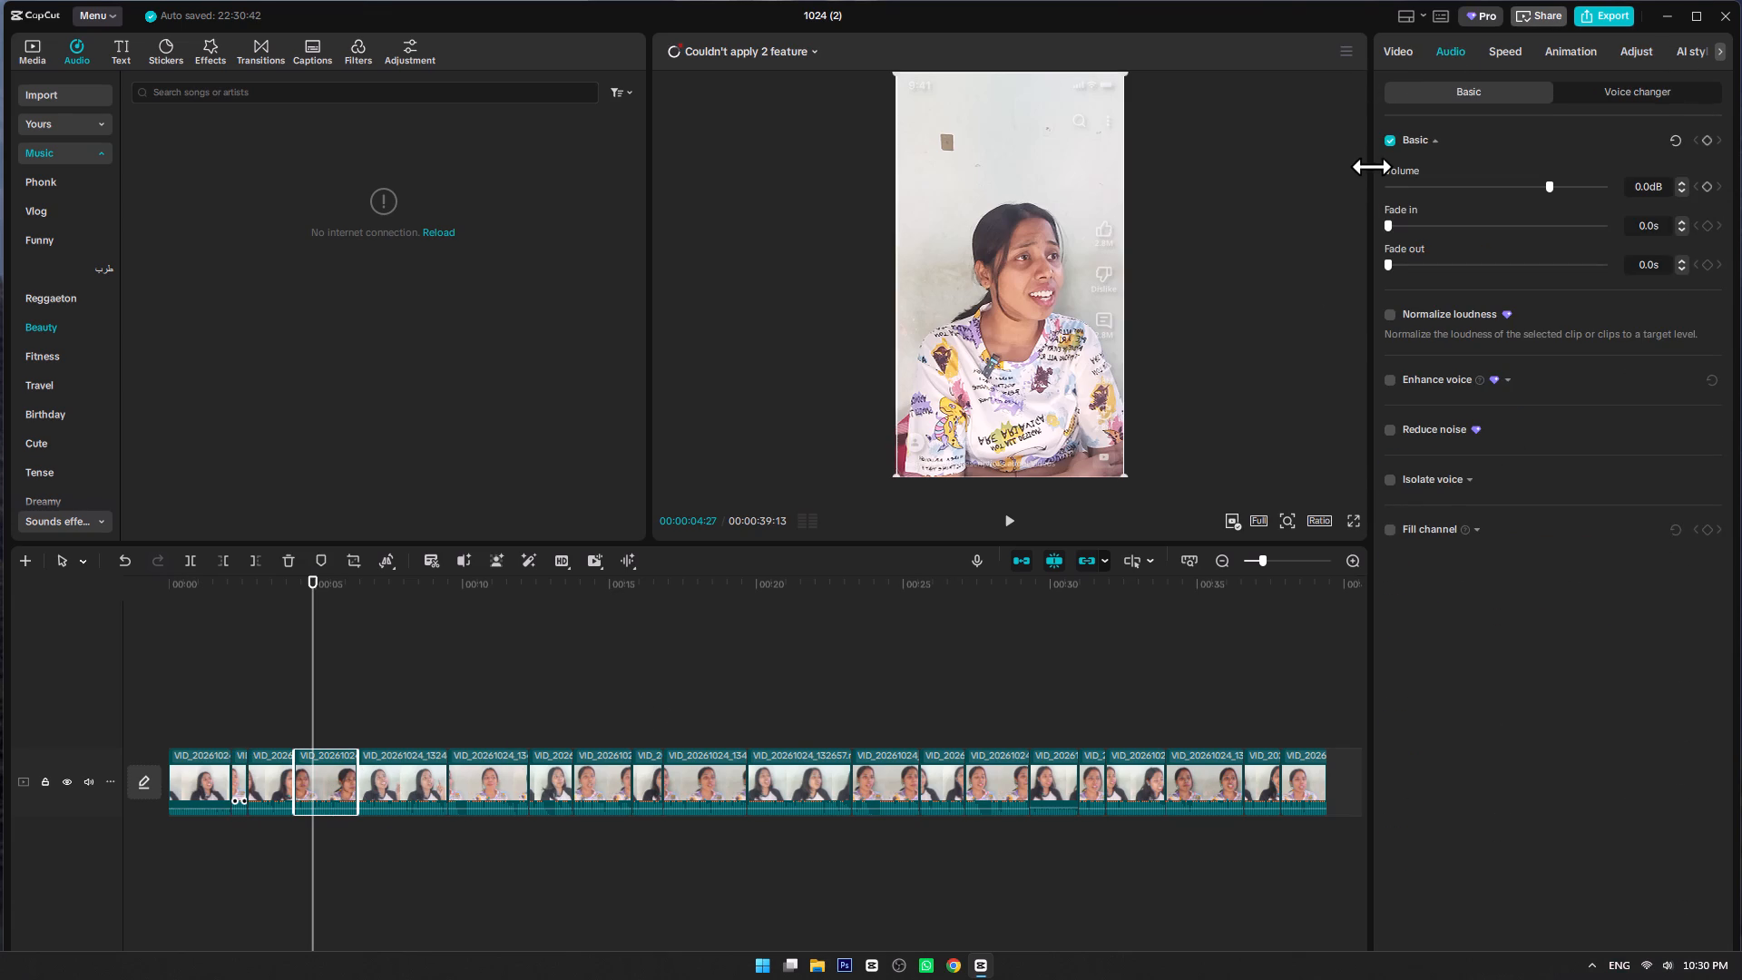
click(1404, 50)
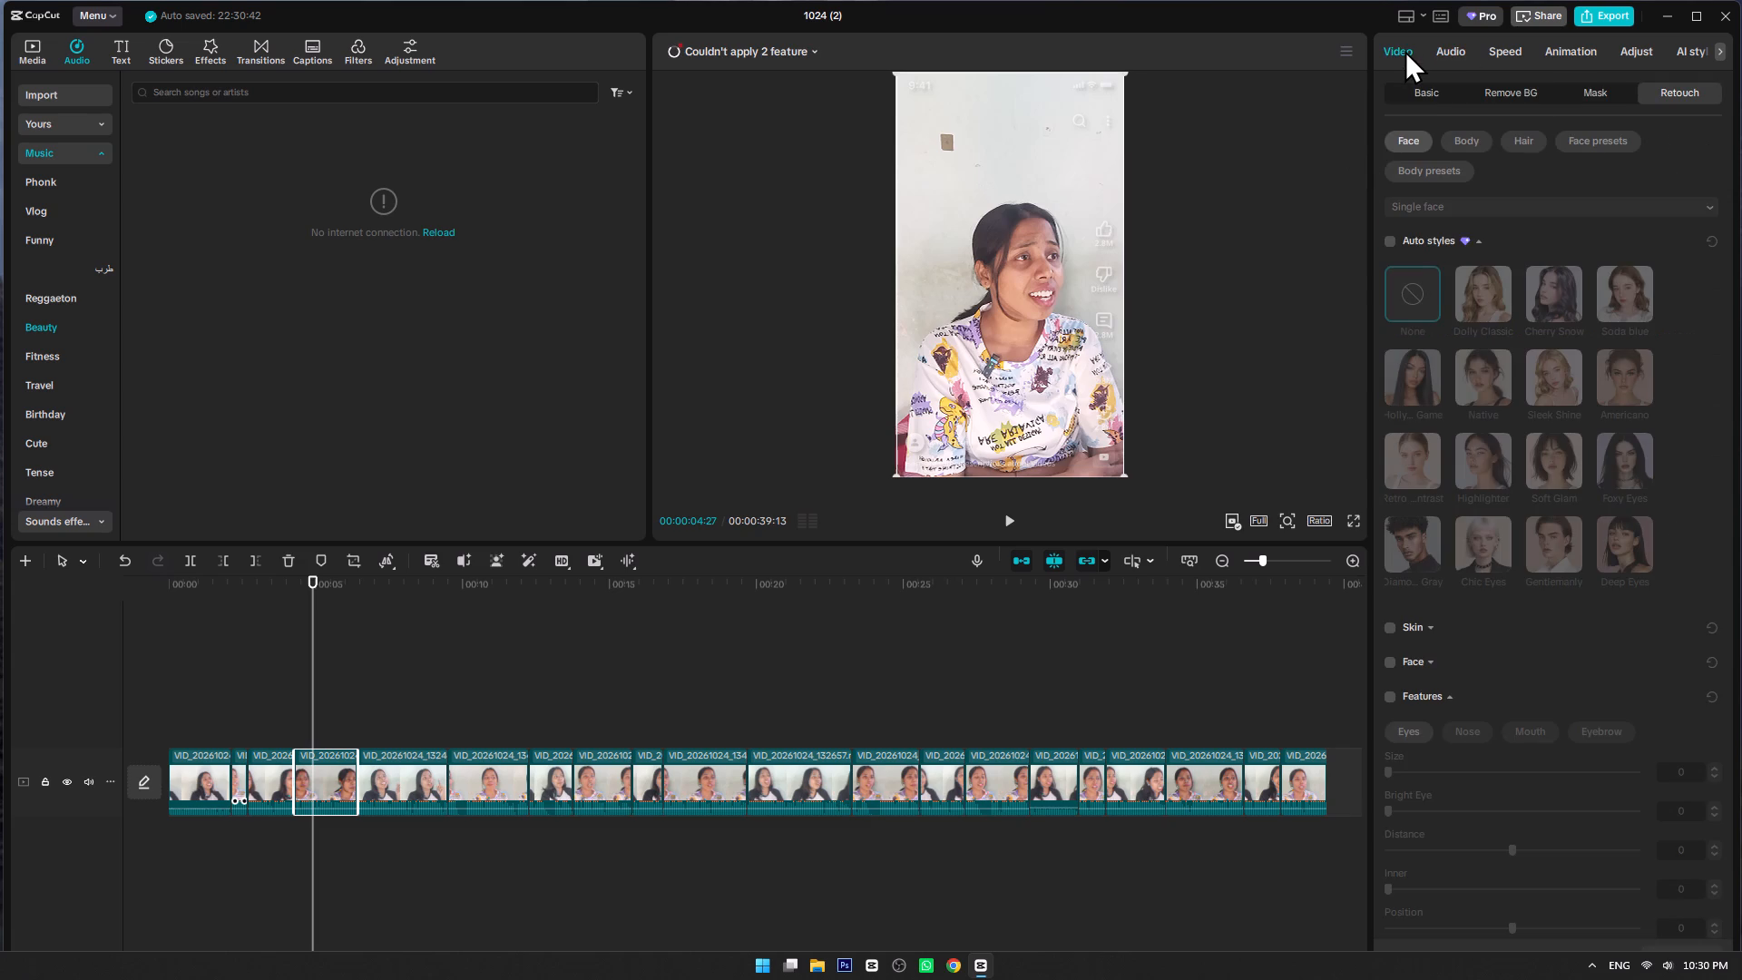
click(1453, 48)
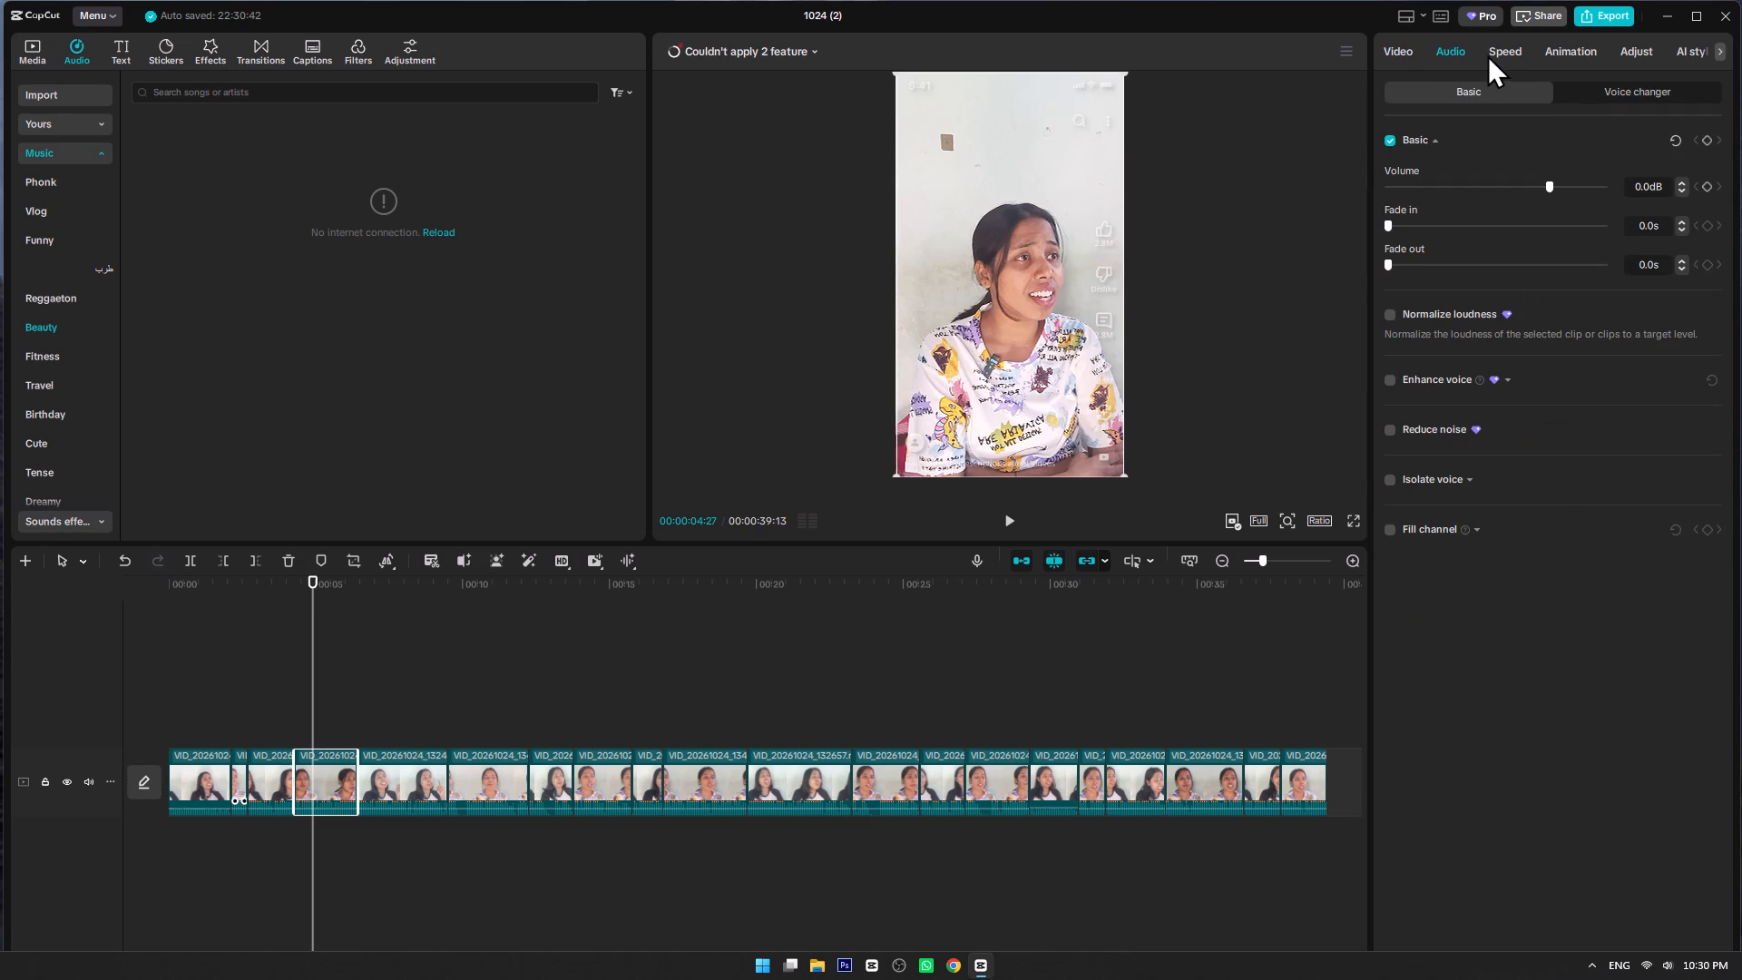
click(1506, 46)
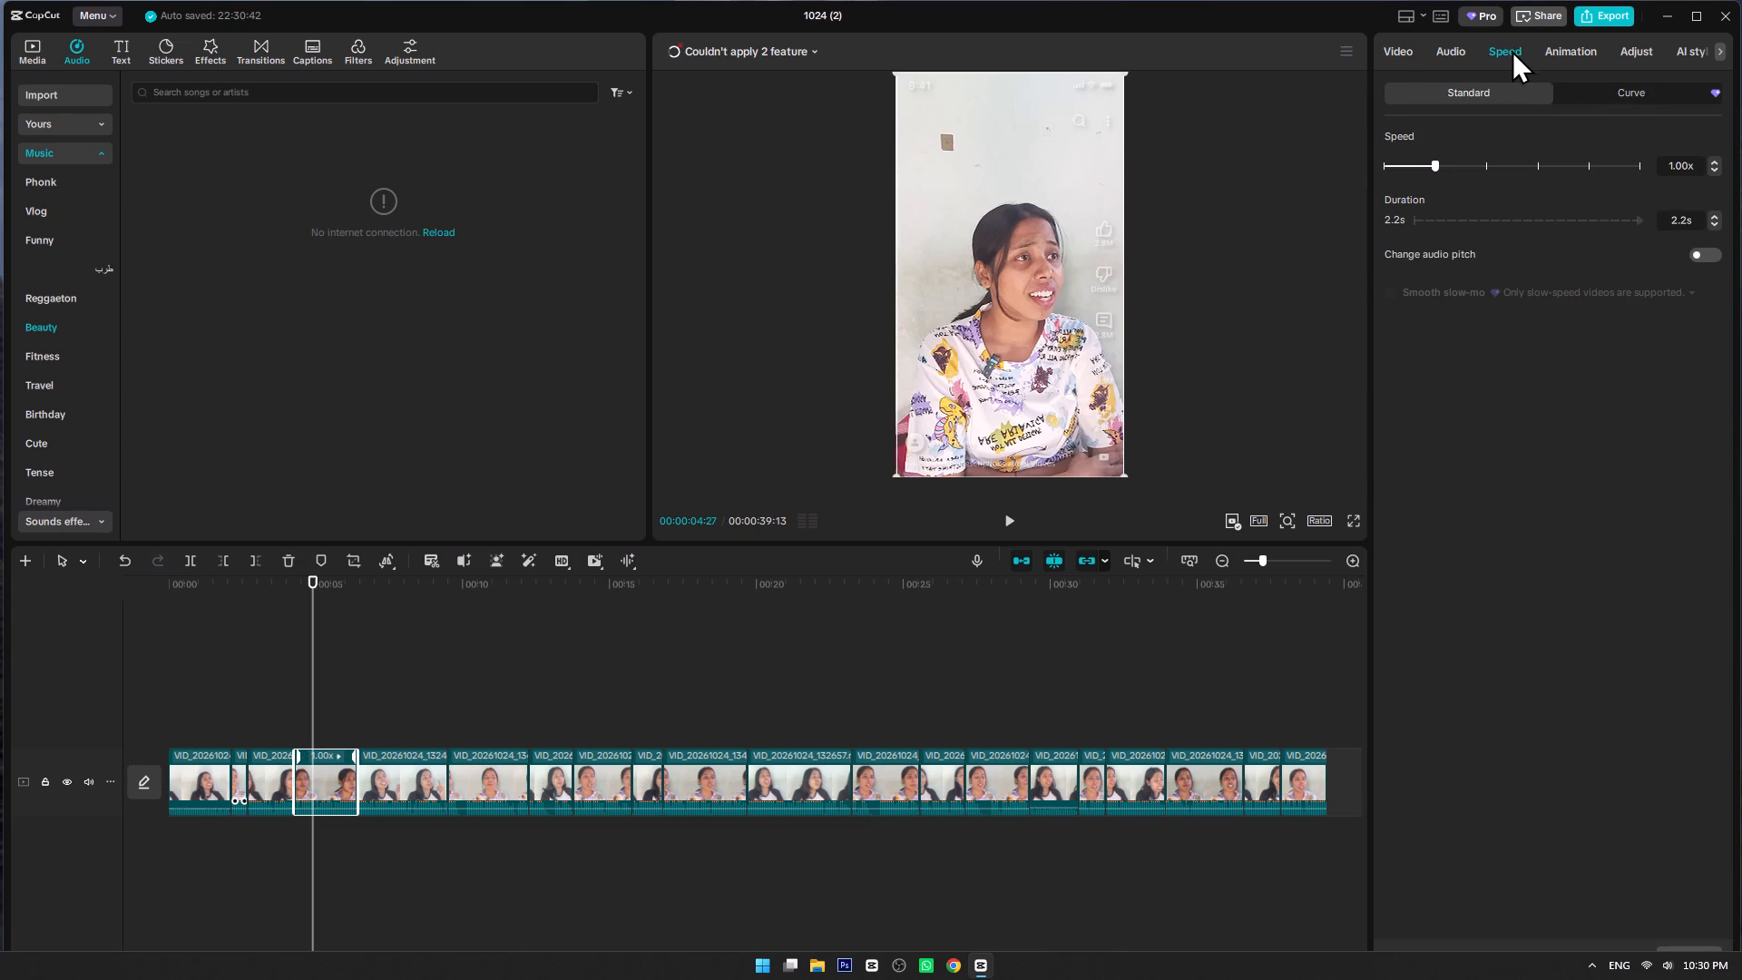
click(1563, 54)
click(1629, 51)
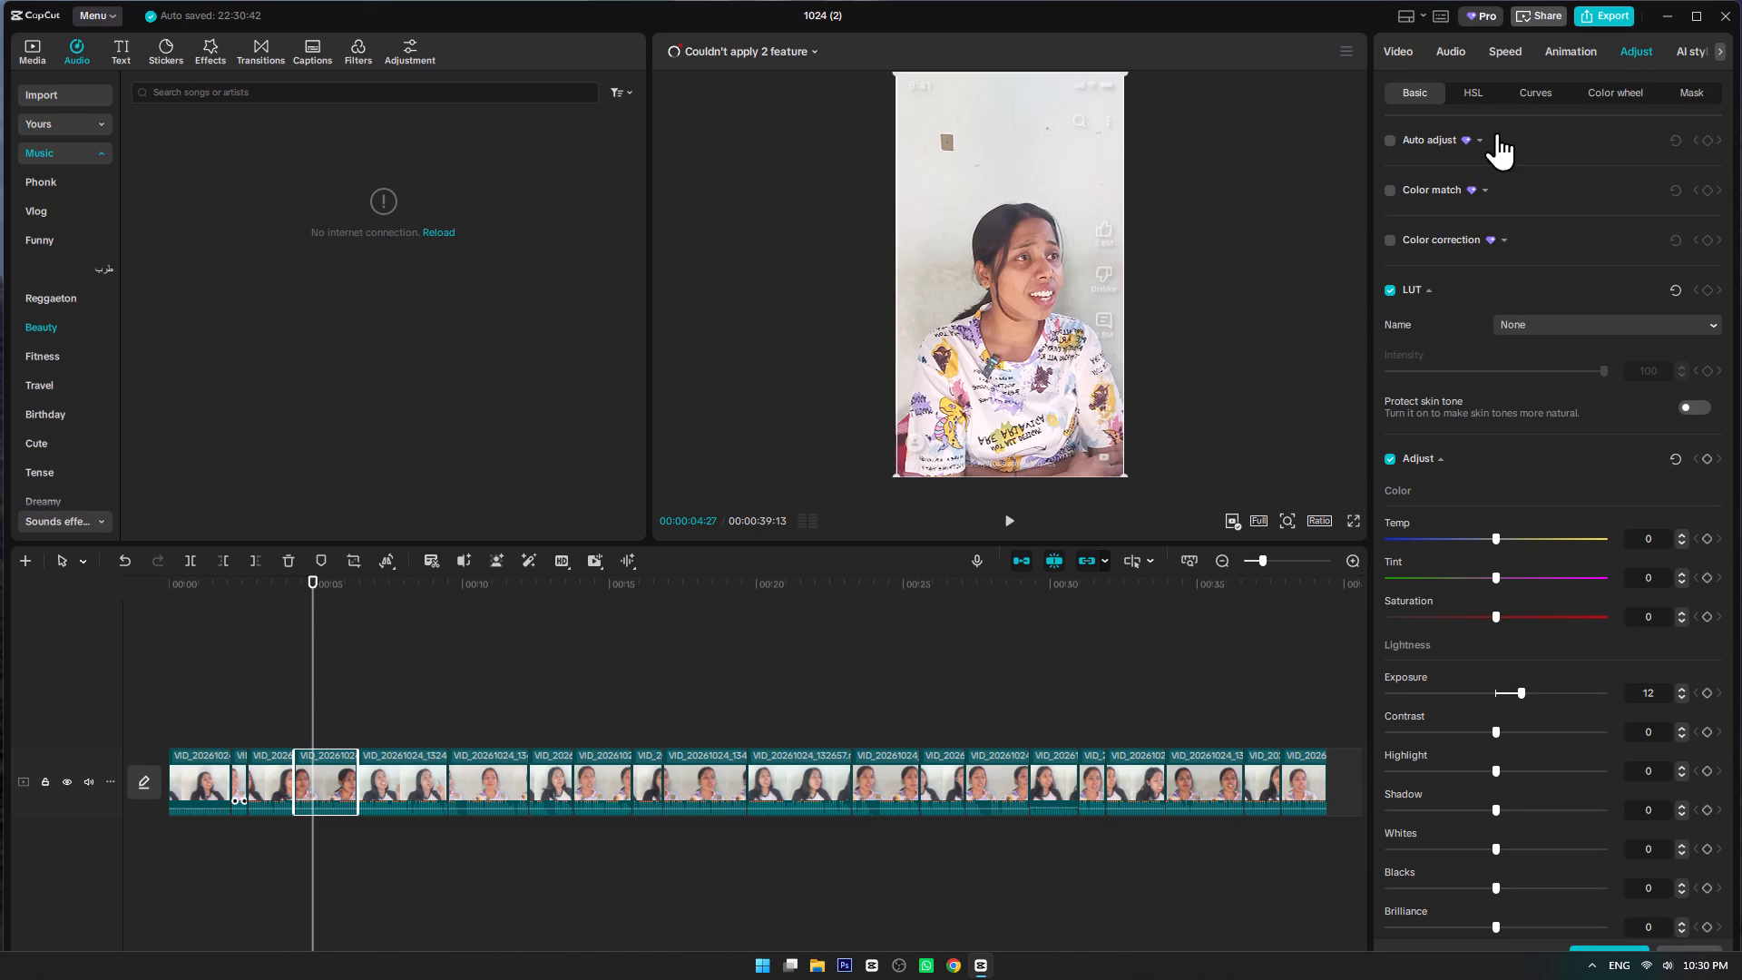
click(1473, 89)
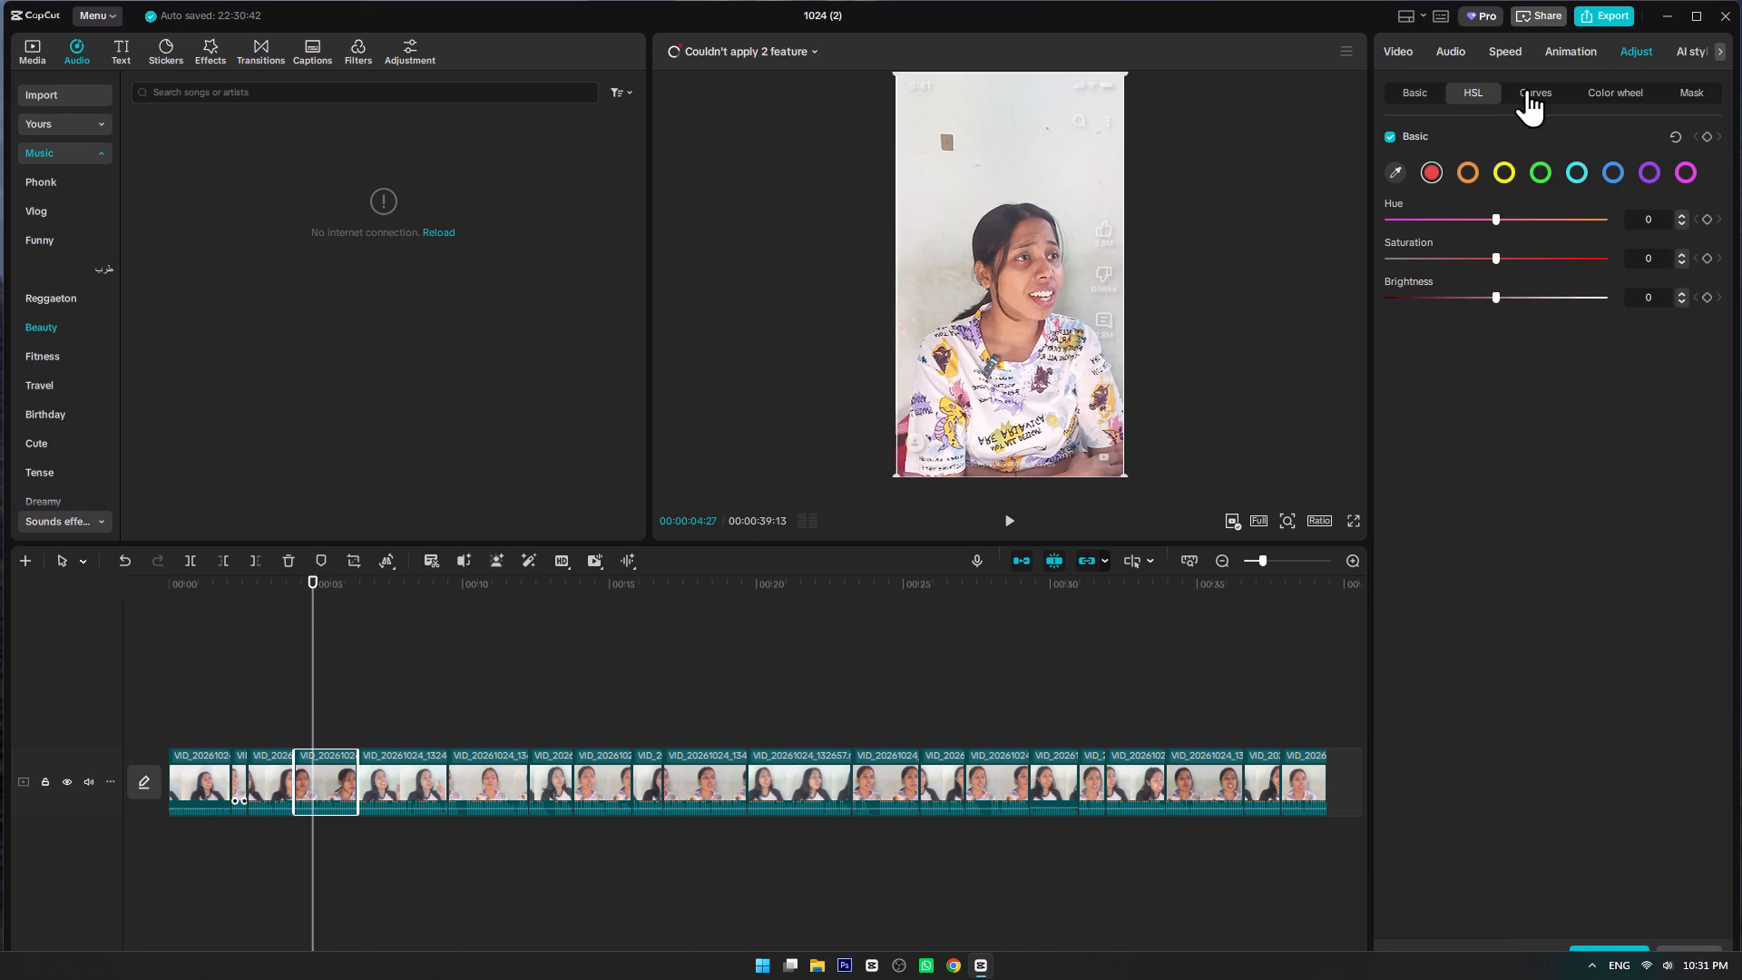
click(1532, 89)
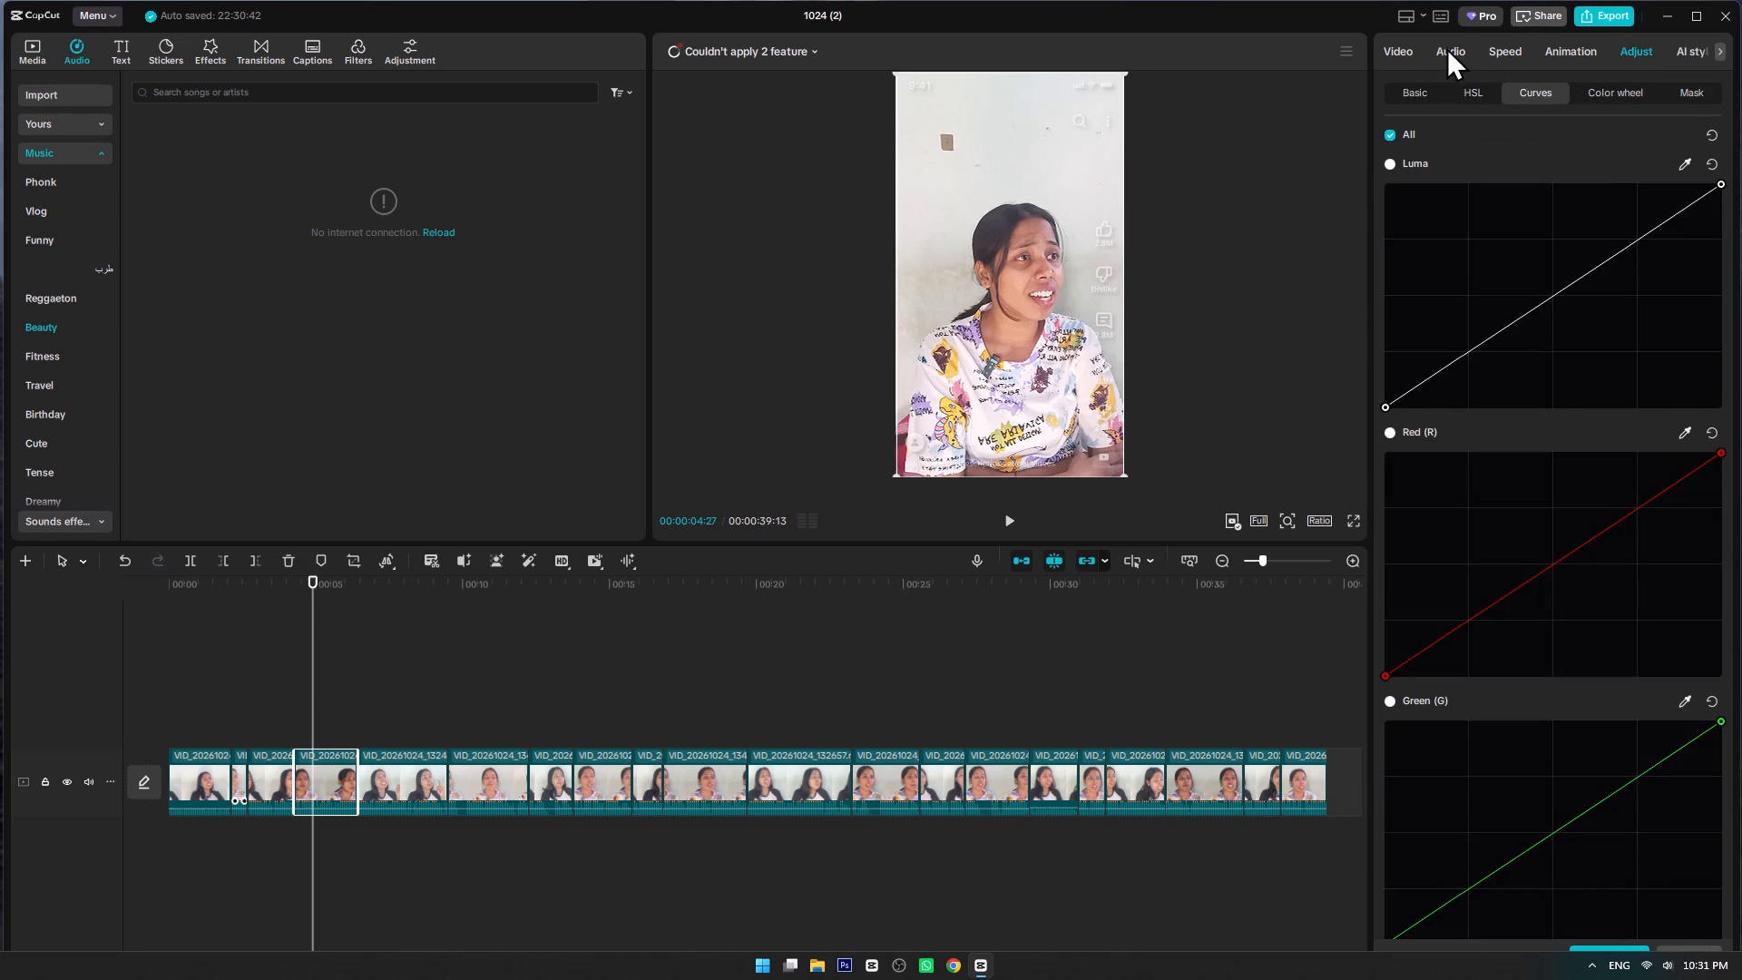
click(1446, 47)
click(1640, 90)
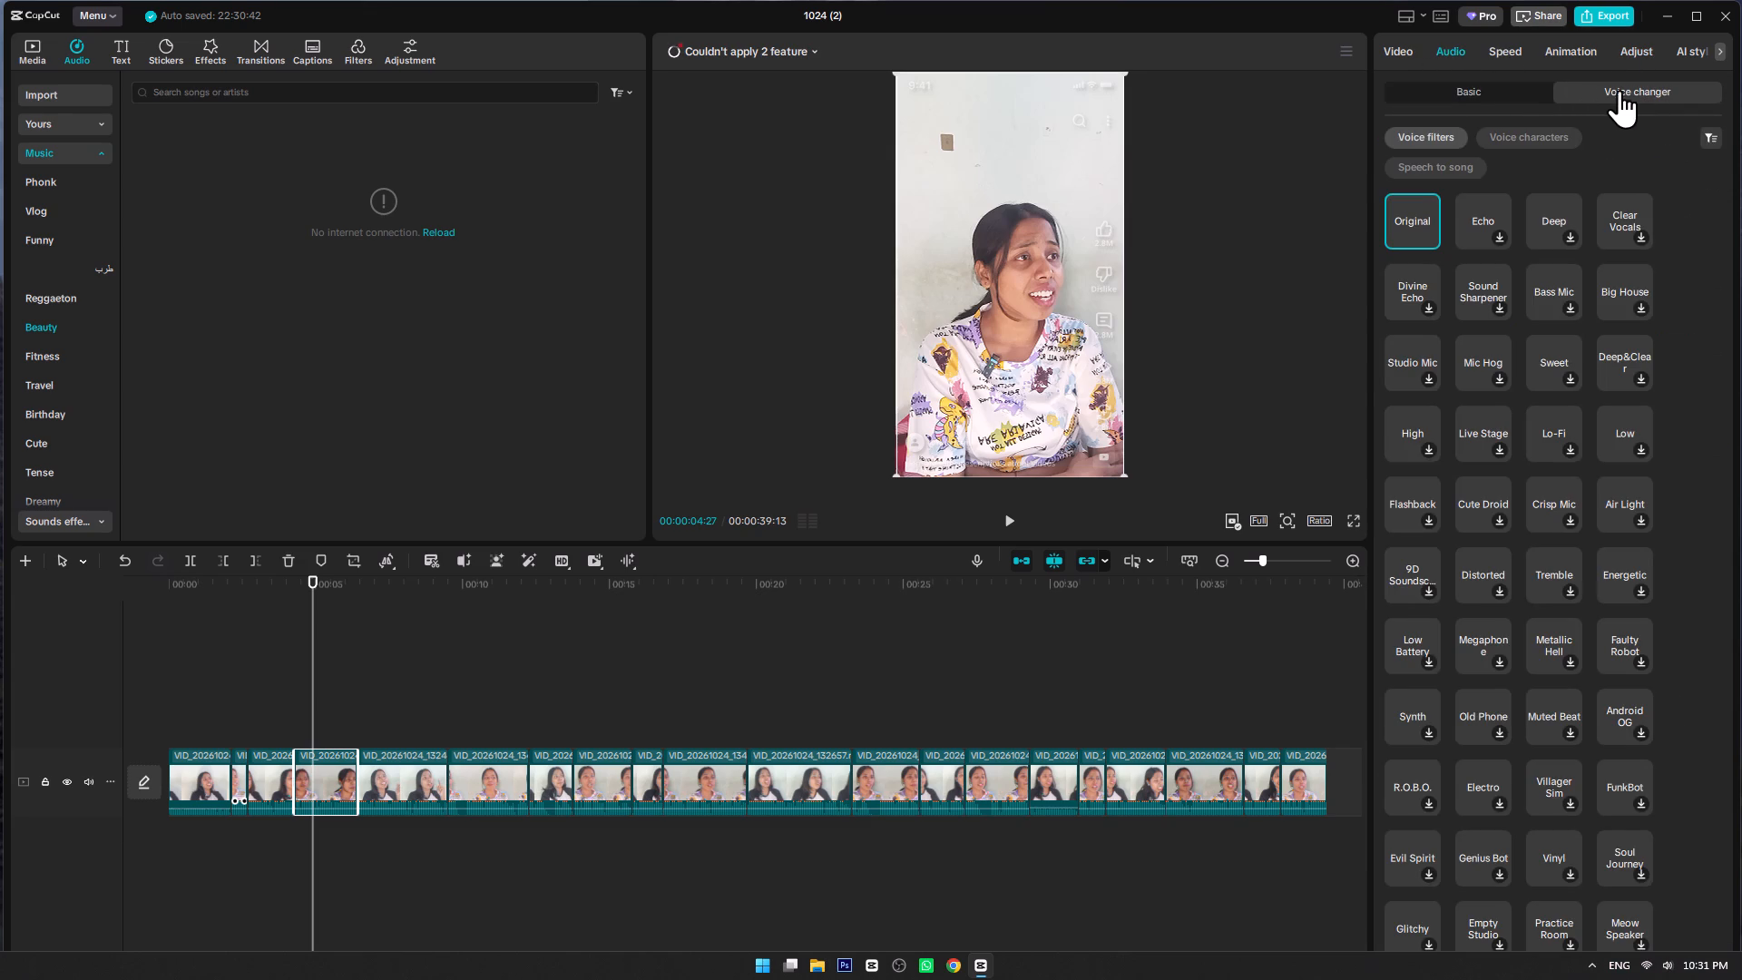
click(1485, 84)
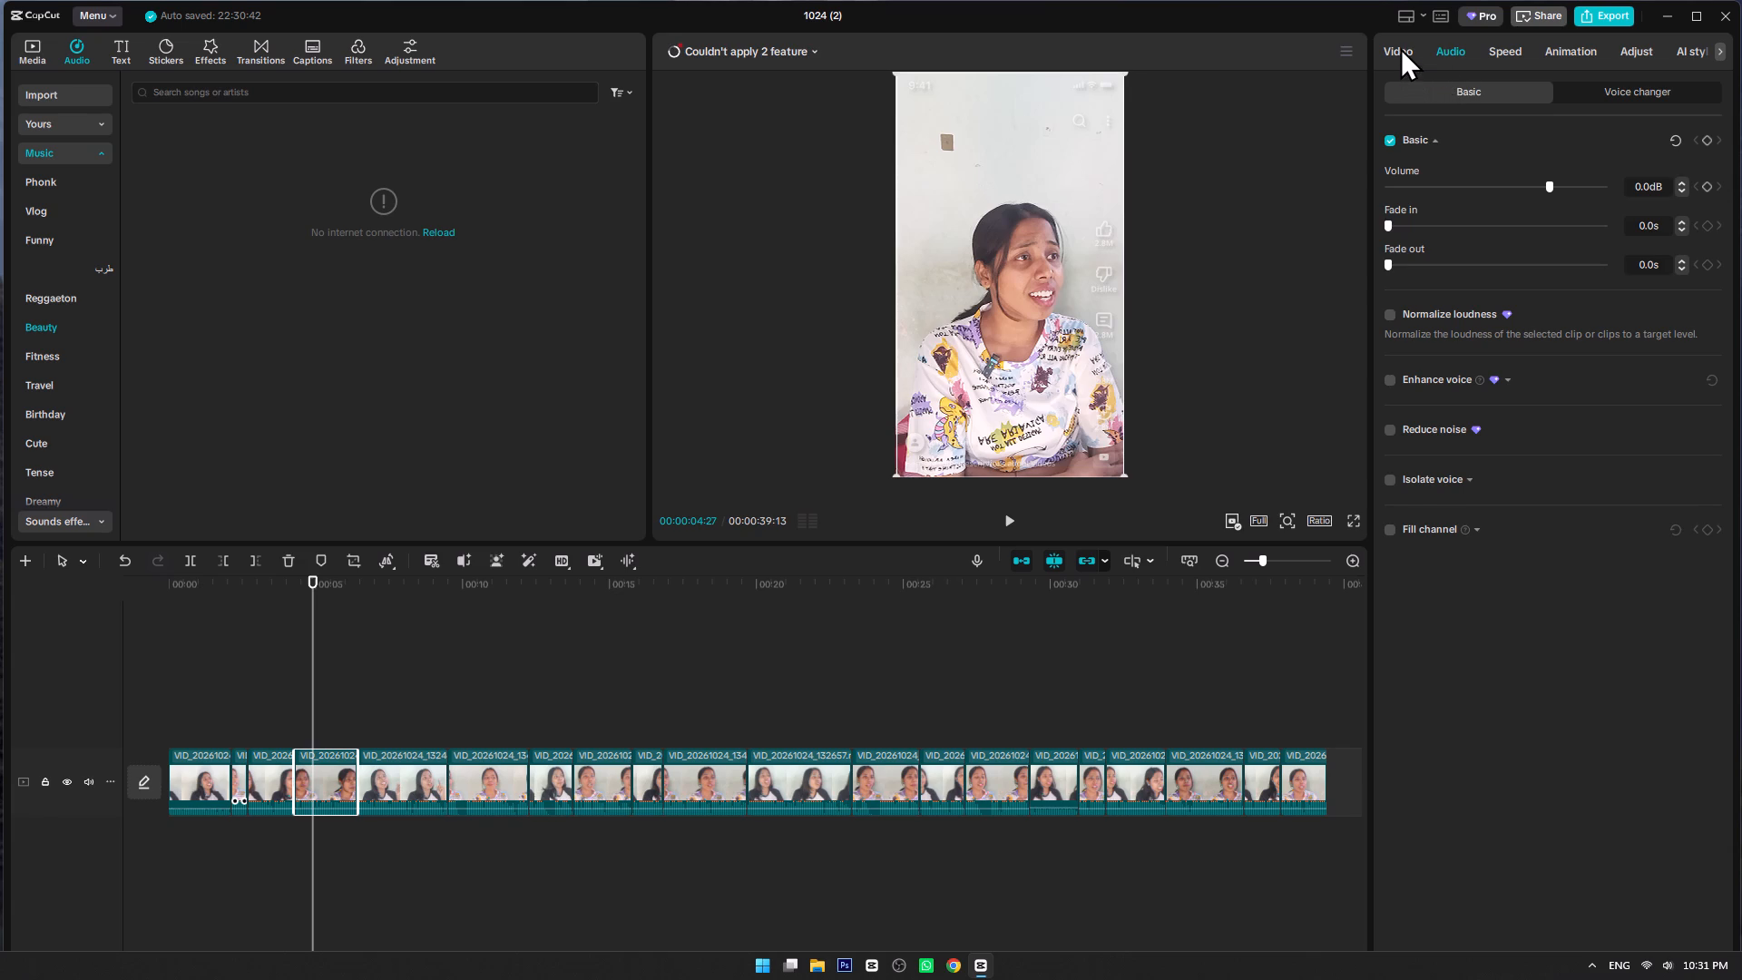
Check the fourth clip's Remove BG, Mask and Retouch settings and turn off its Mask option.
click(1400, 47)
click(1511, 88)
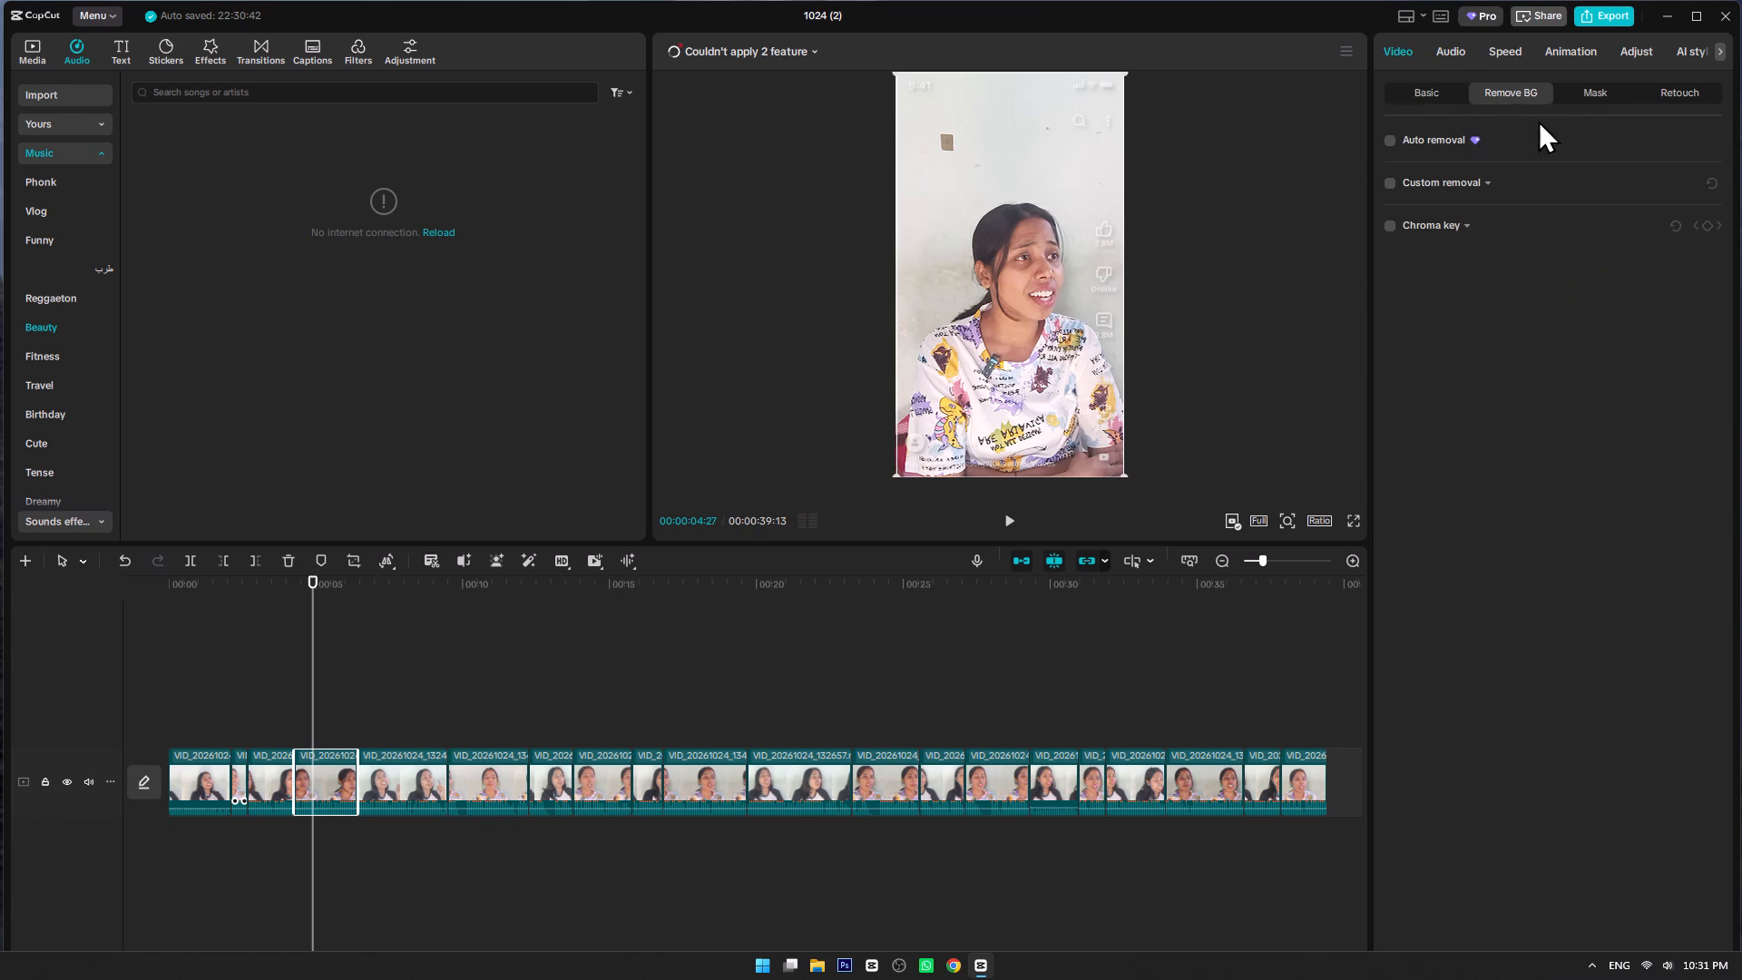
click(1600, 96)
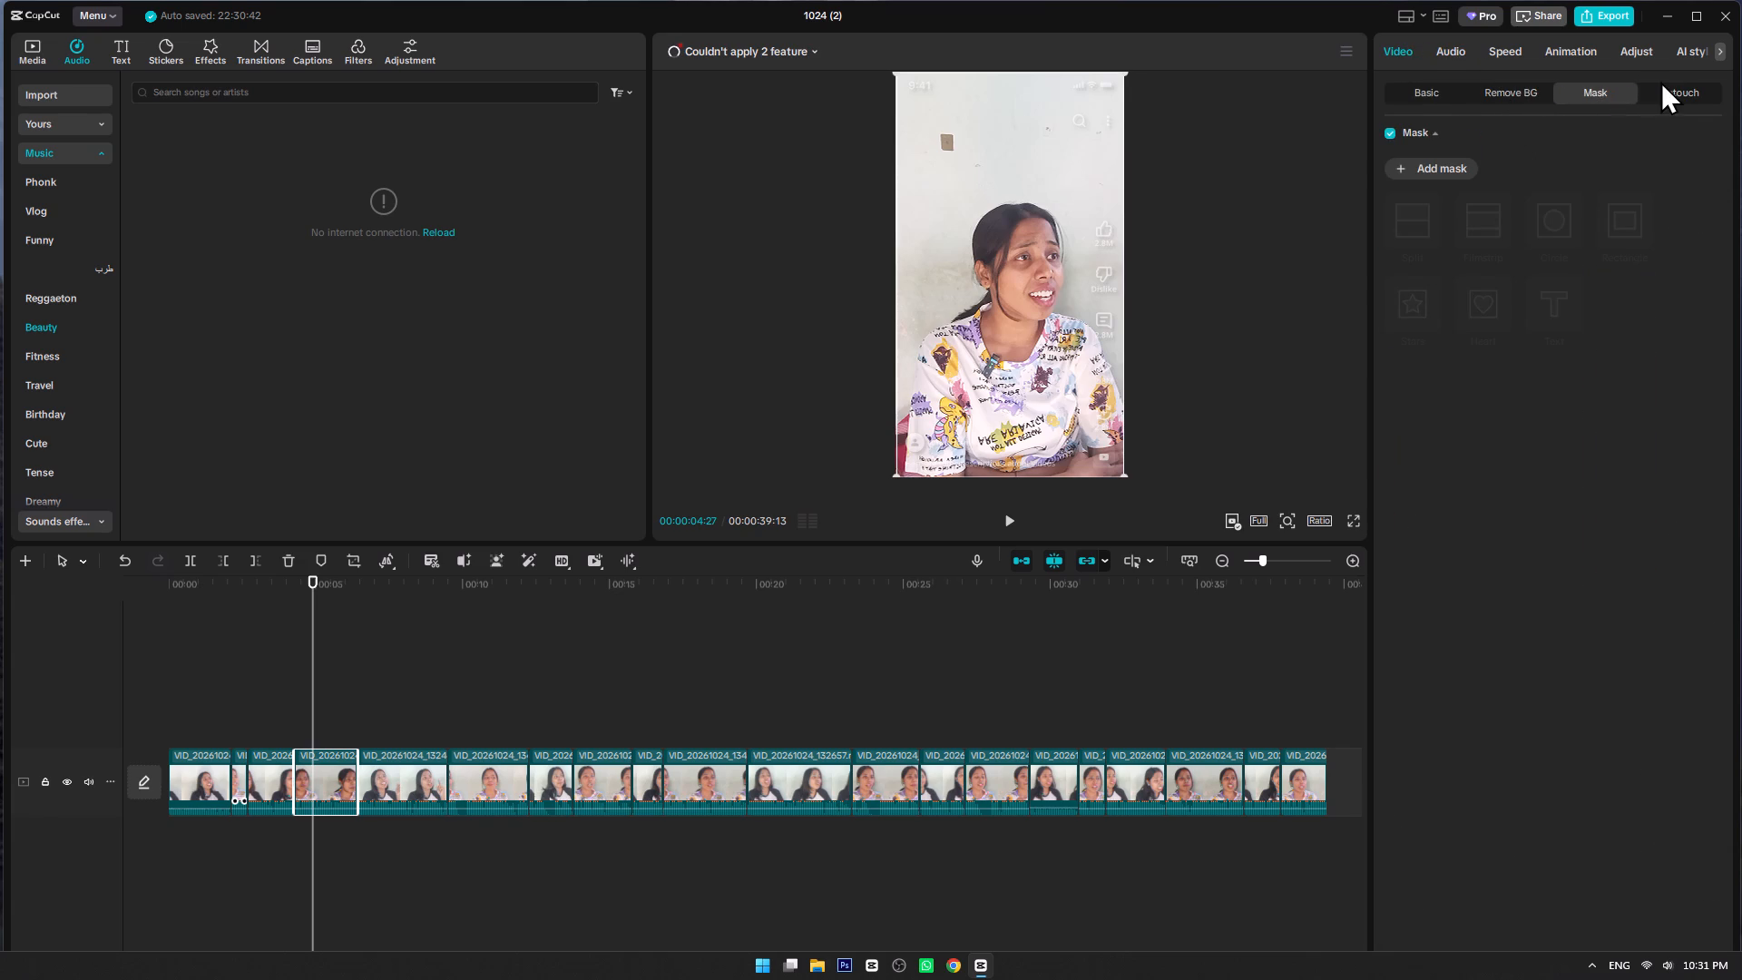
click(1678, 84)
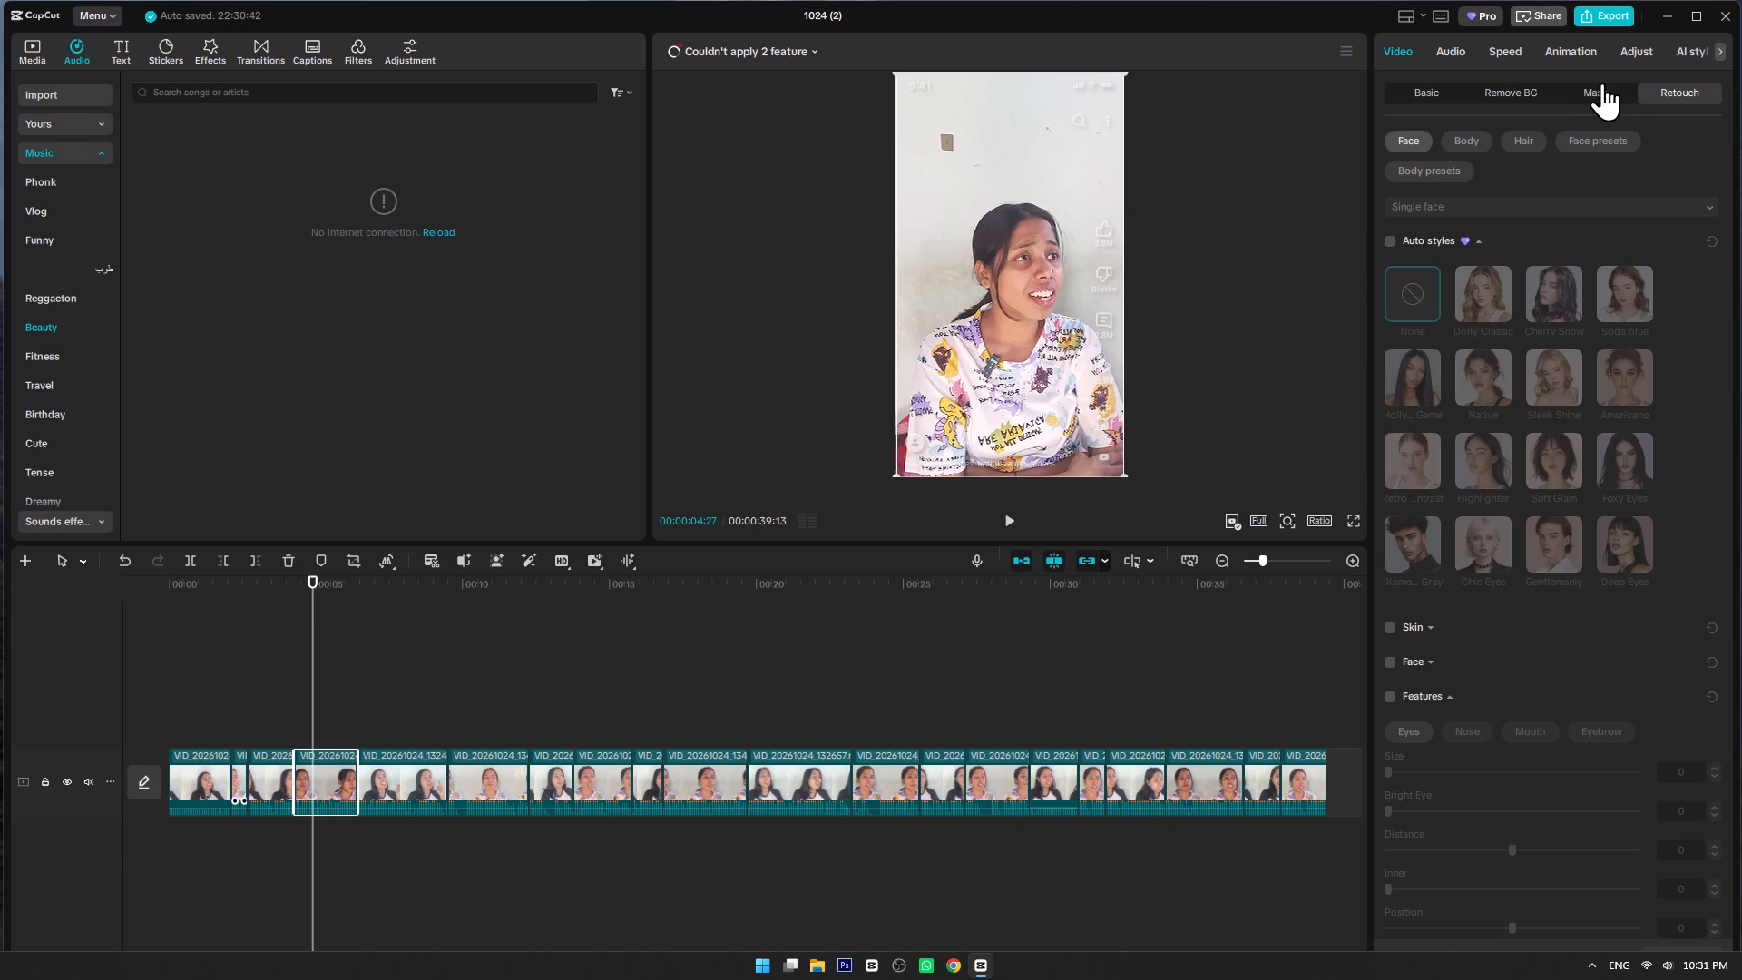
click(1600, 83)
click(1392, 131)
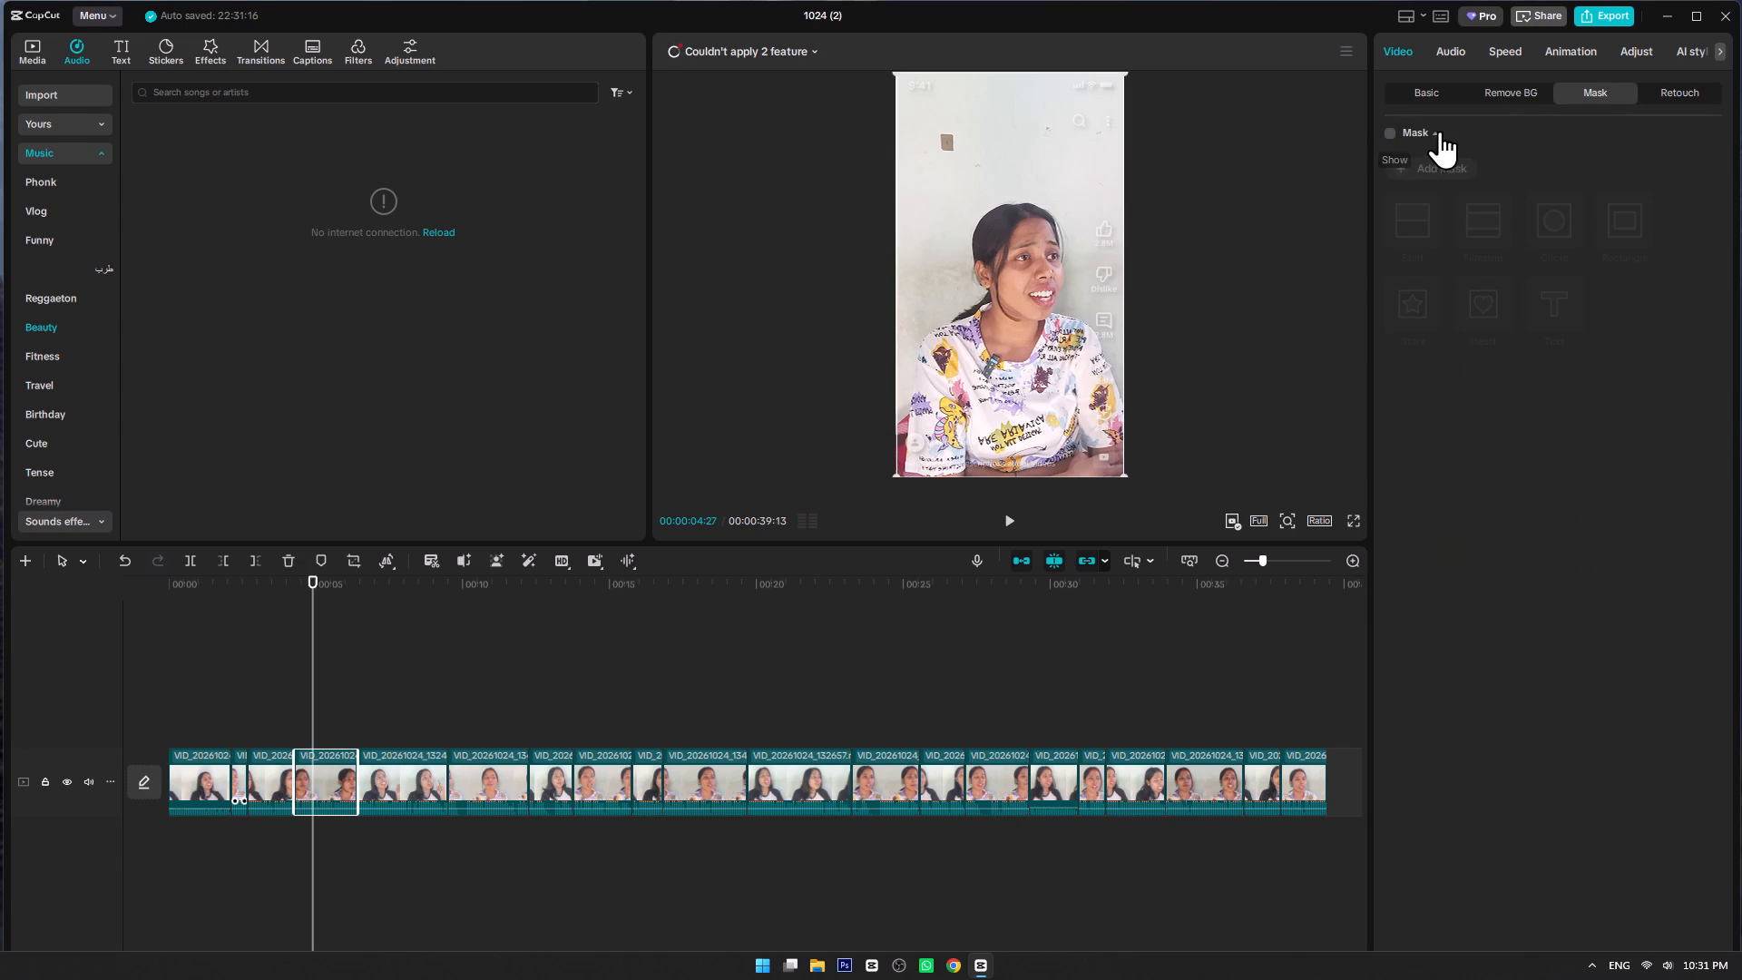
Check the fourth clip's Basic video settings and the fifth clip's Audio, Speed and Basic video settings for enabled Pro features.
click(1434, 85)
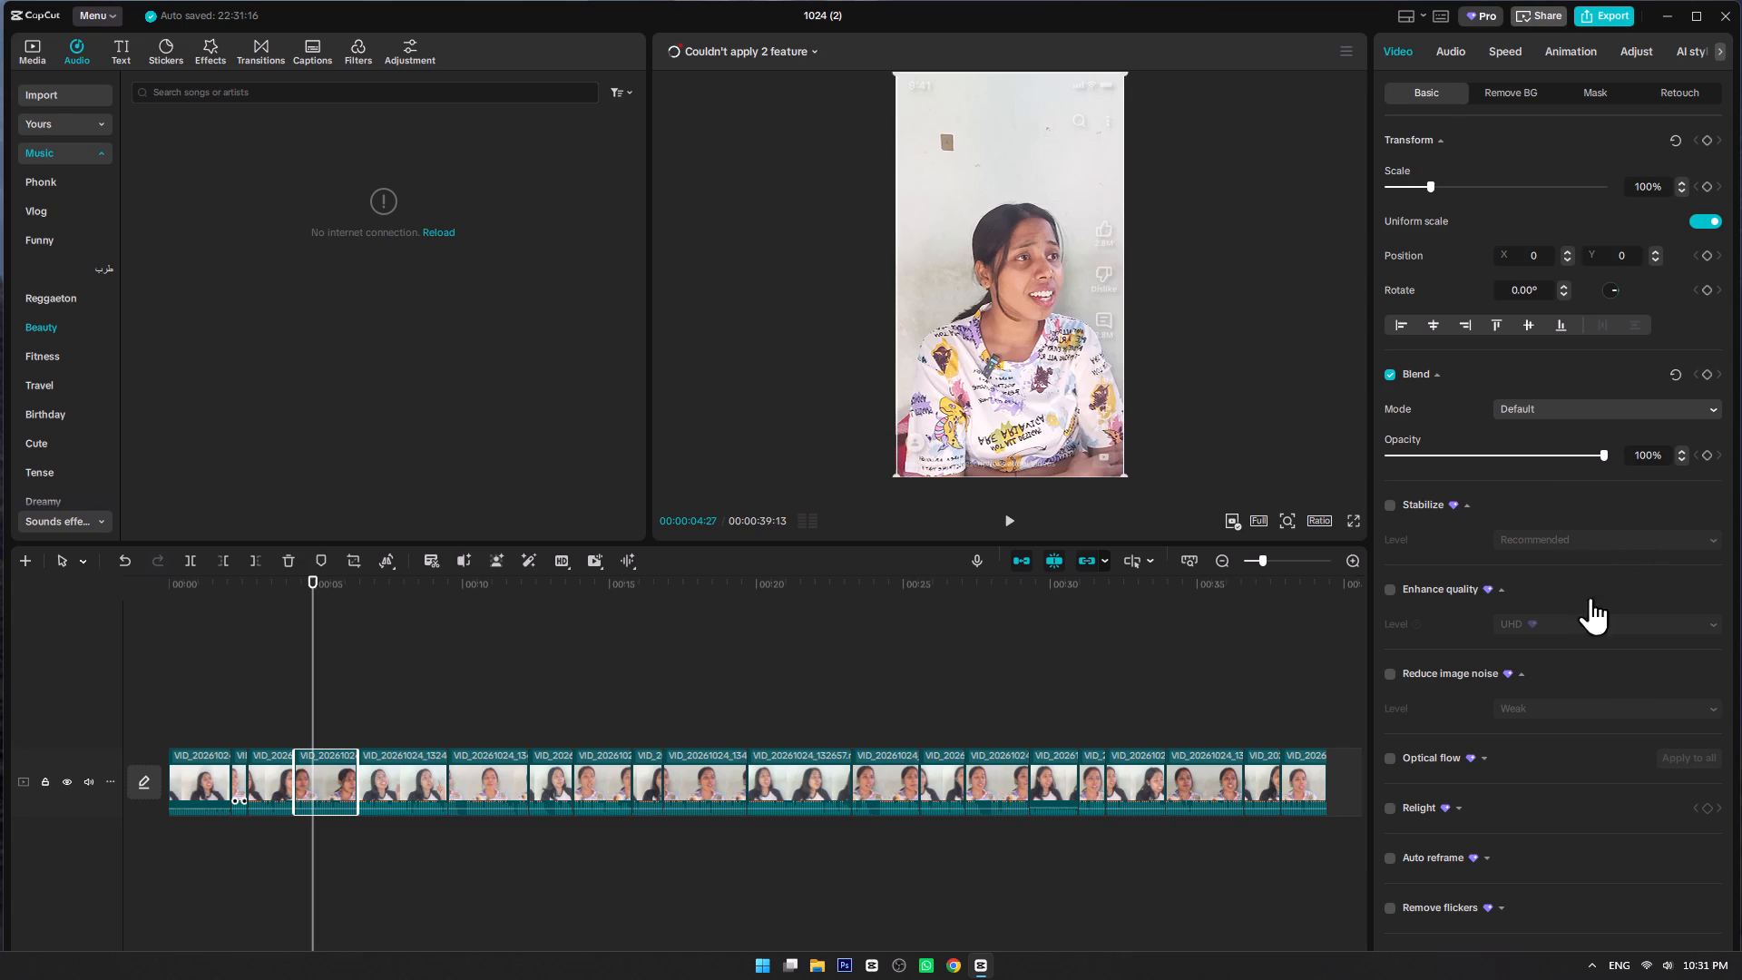
click(1688, 708)
click(377, 782)
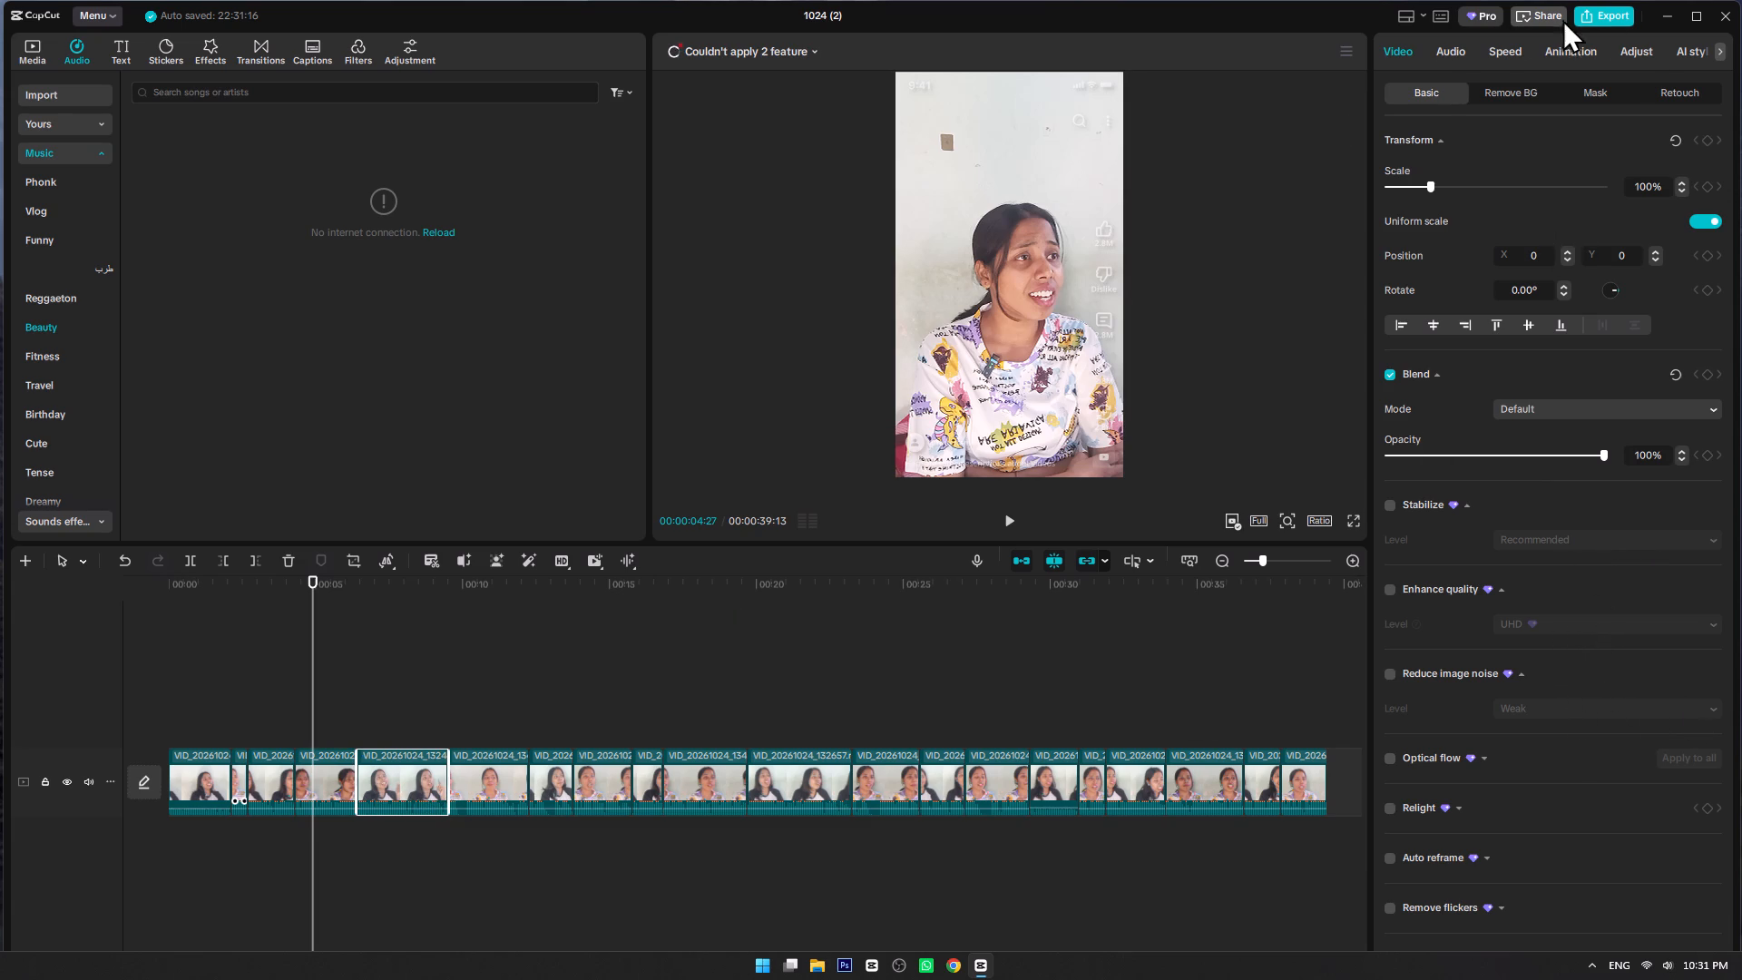
click(1457, 52)
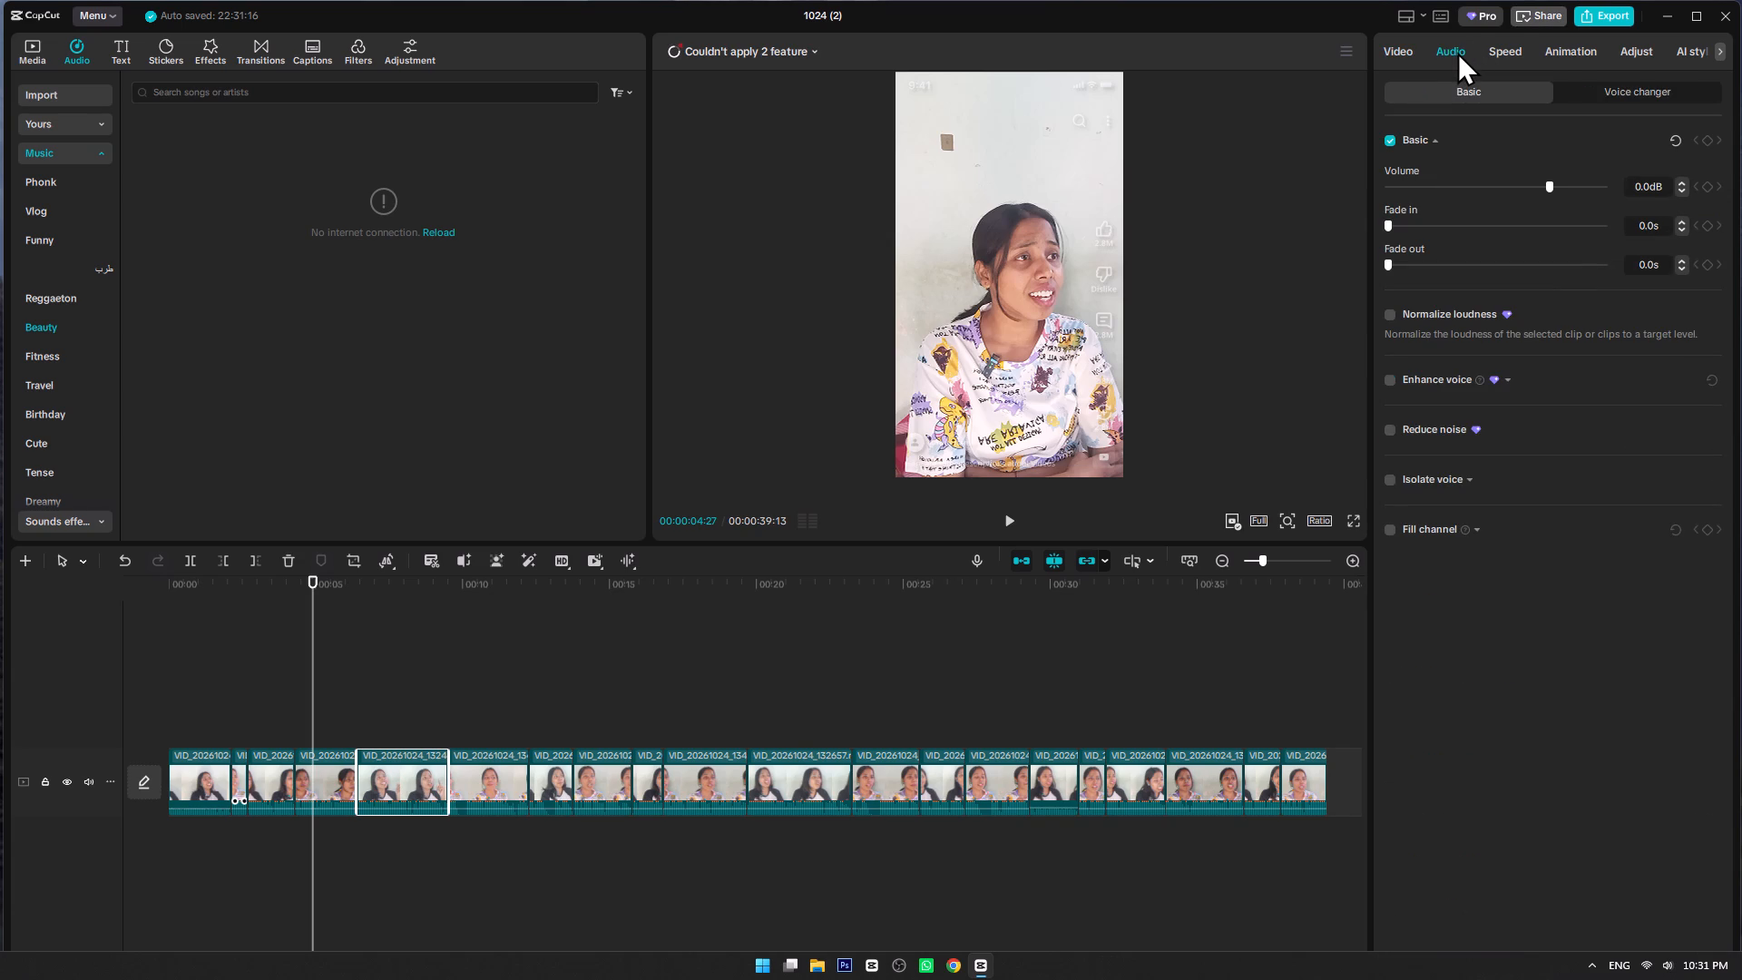
click(1514, 52)
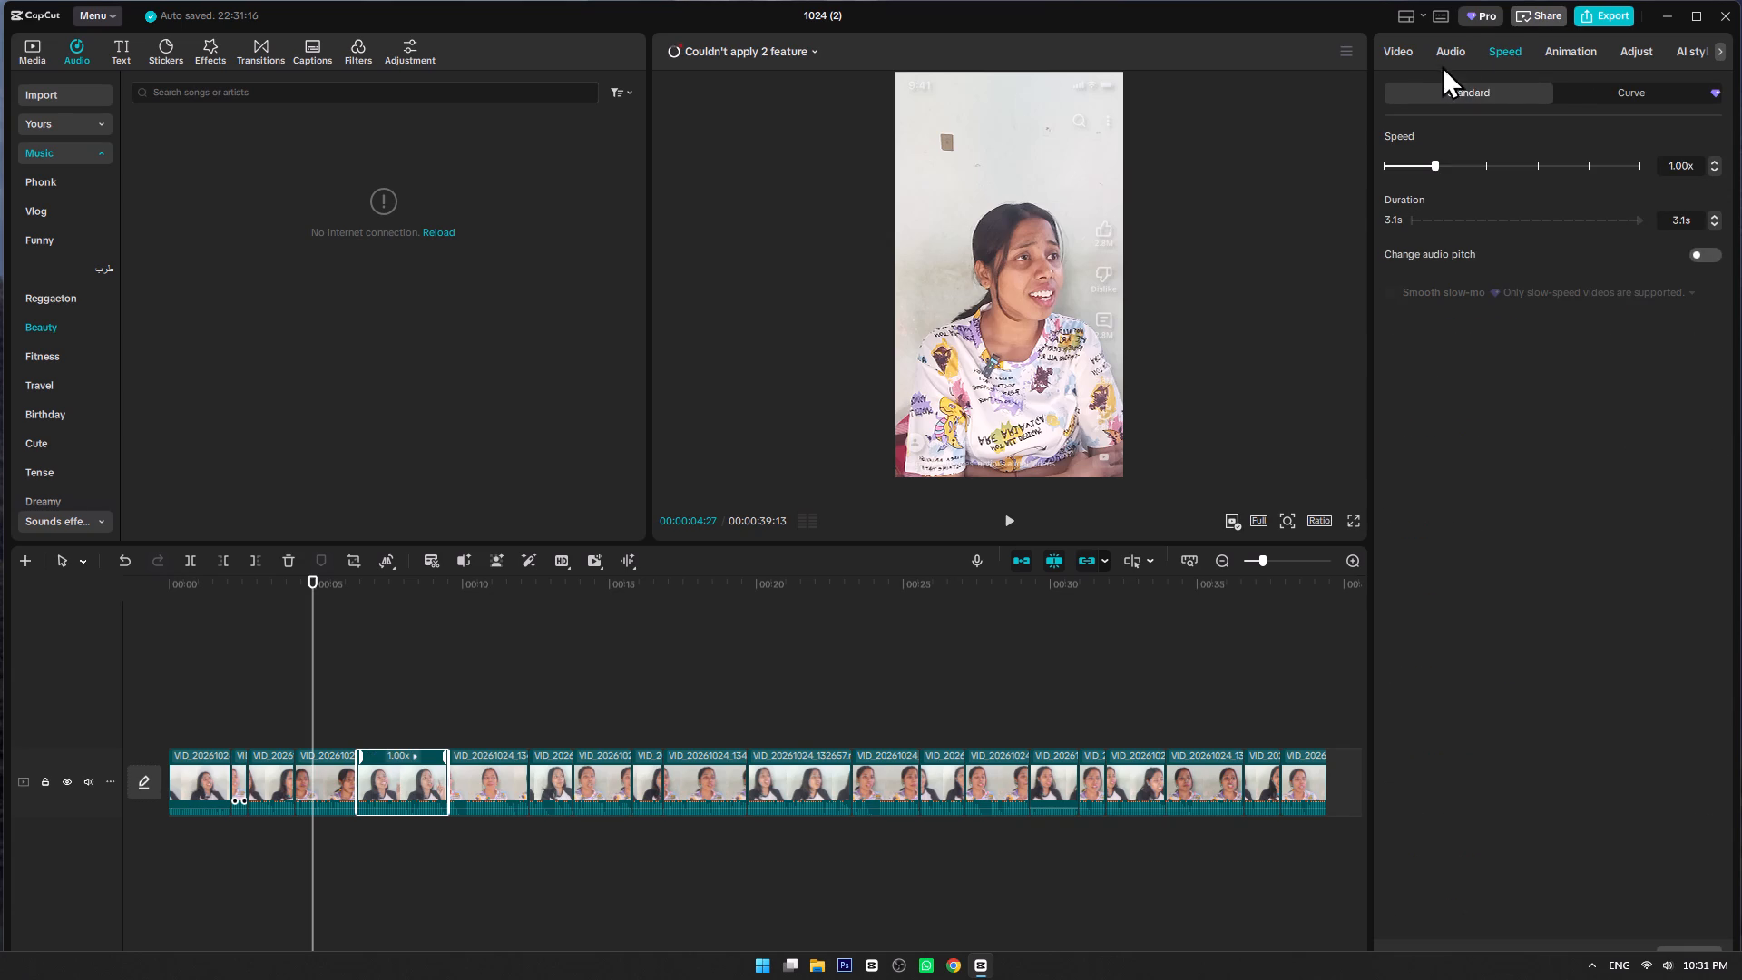
click(1391, 53)
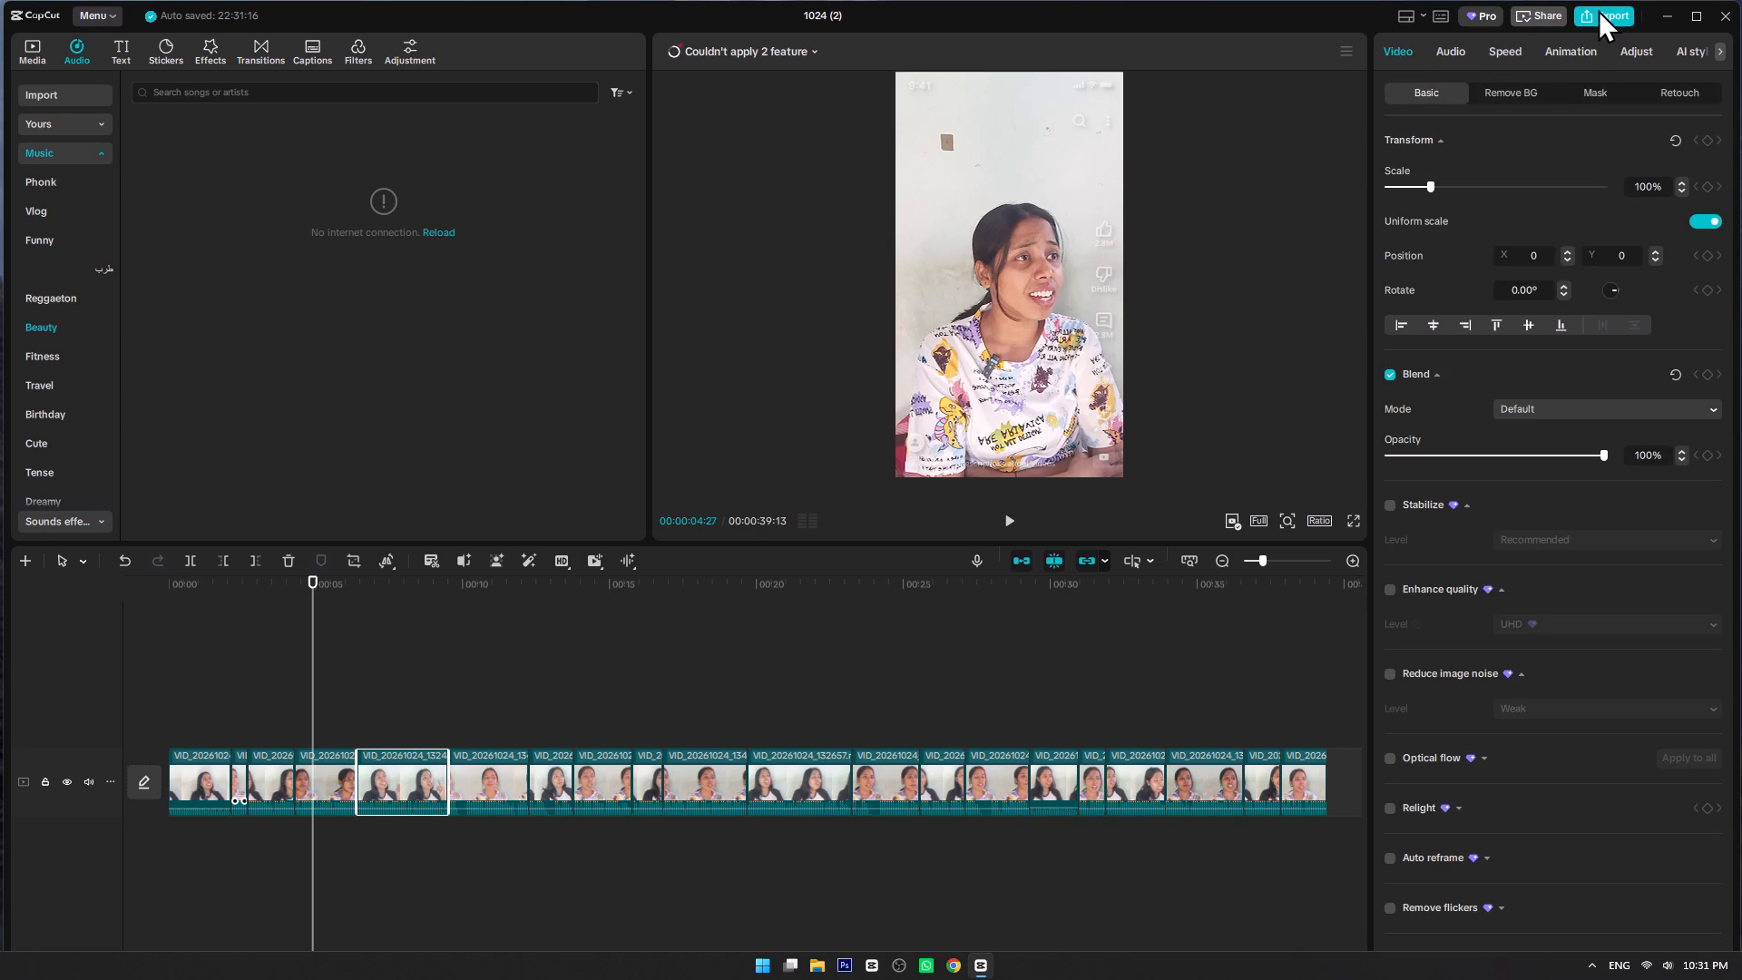
Try exporting the video again to review the Pro features still in use.
click(1598, 9)
scroll(809, 497, down, 3)
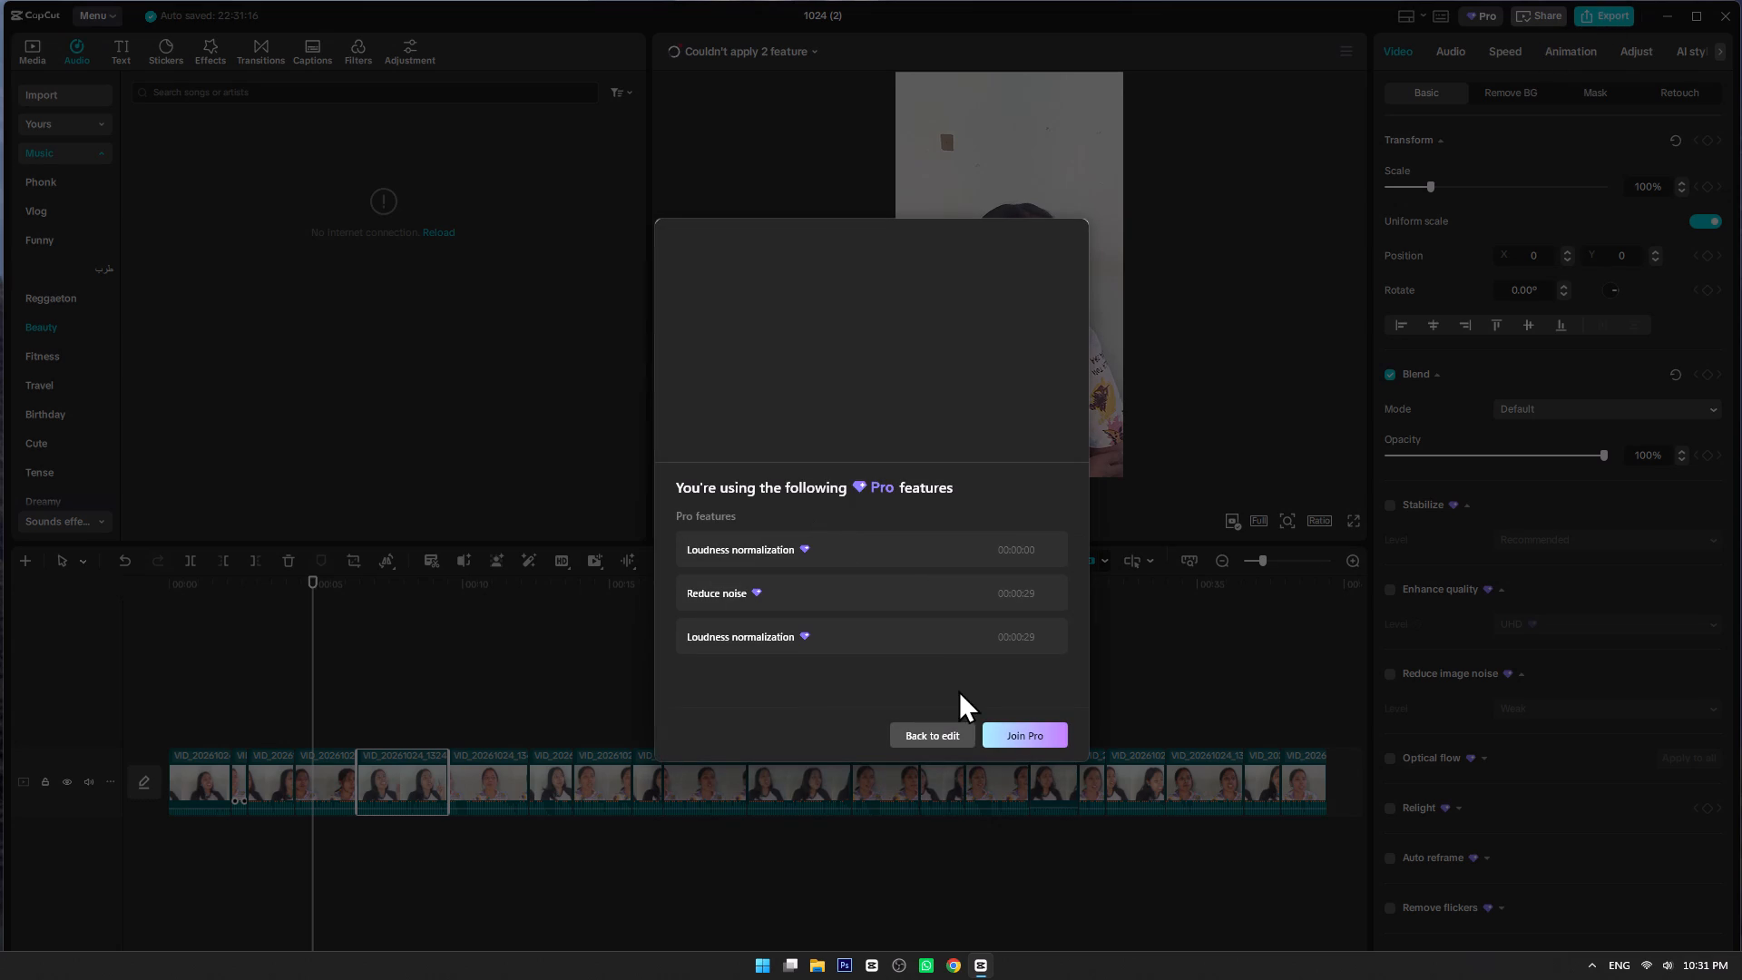
Return to editing and check the fourth and fifth clips' Audio, Speed, Animation and Basic video settings for enabled Pro features.
click(931, 730)
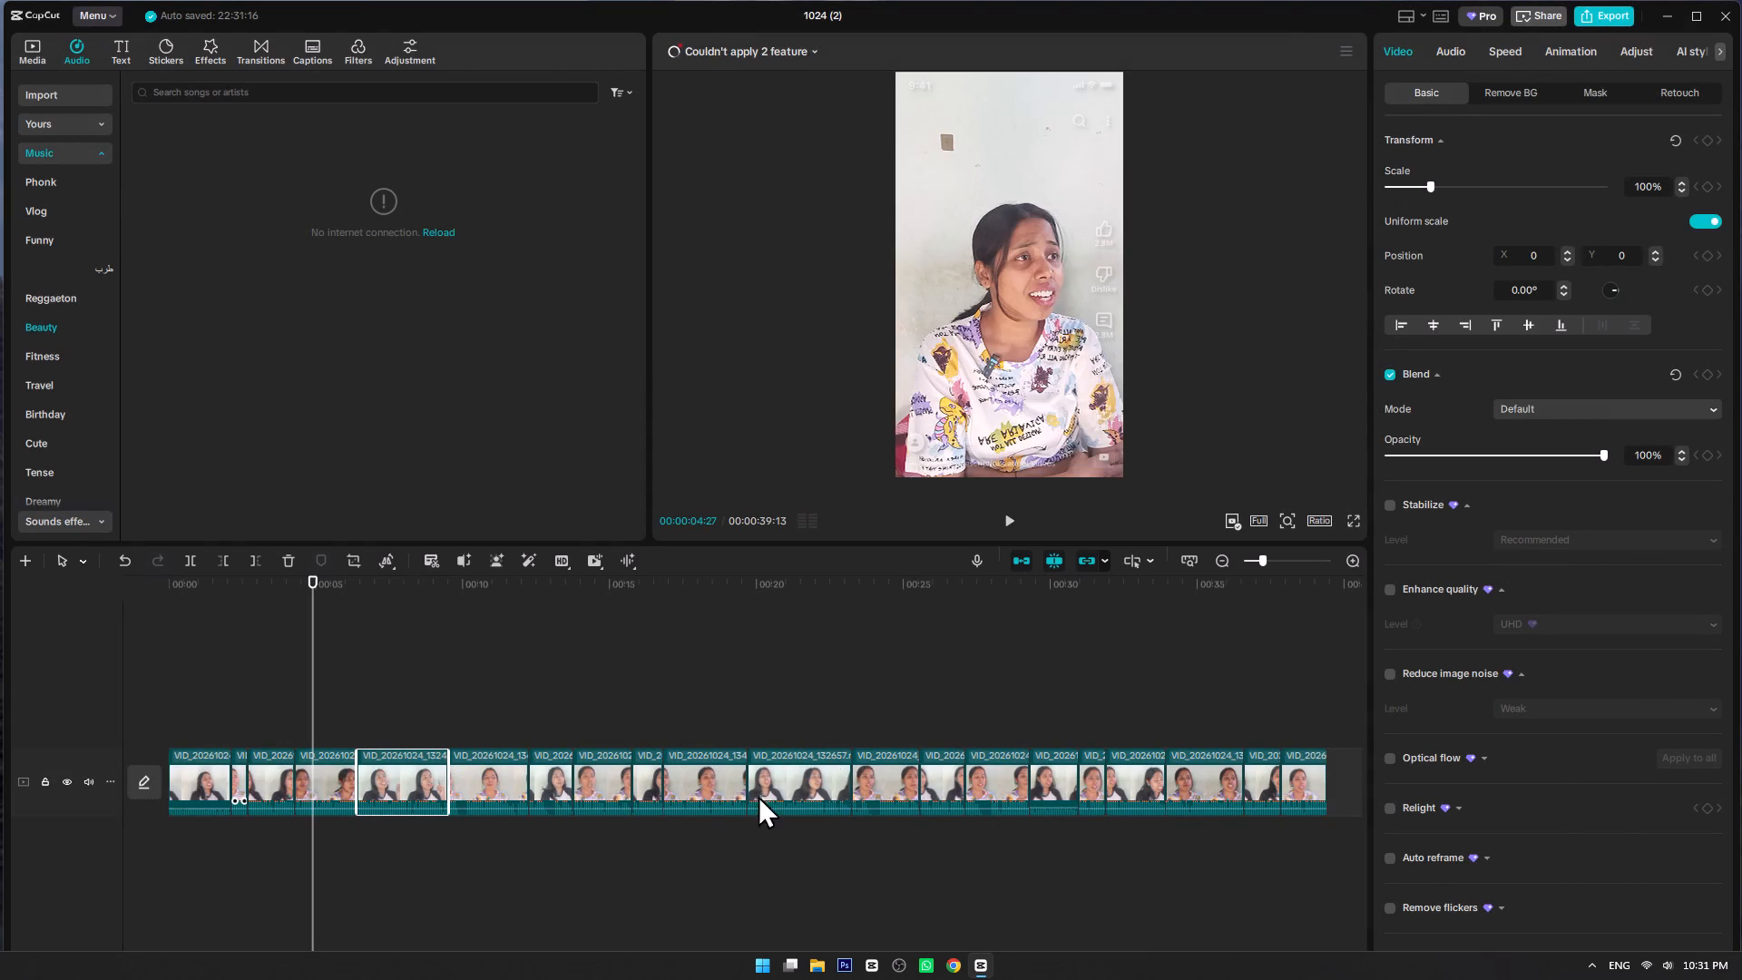
click(493, 780)
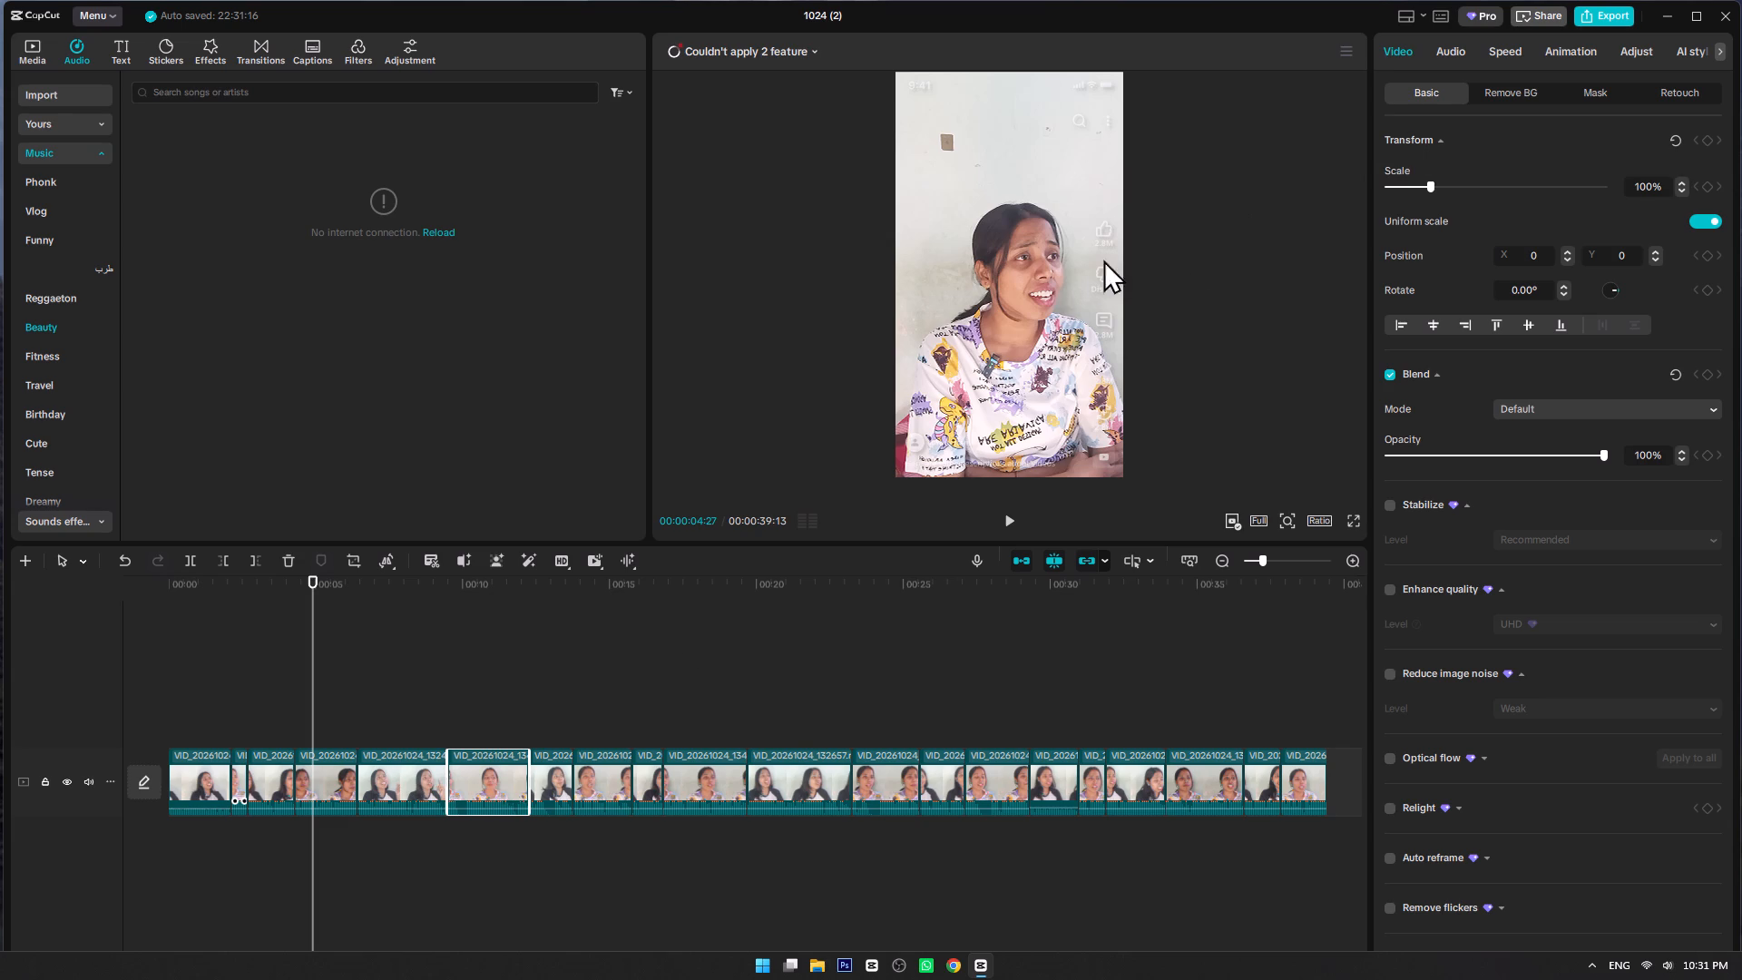
click(1060, 289)
click(1060, 289)
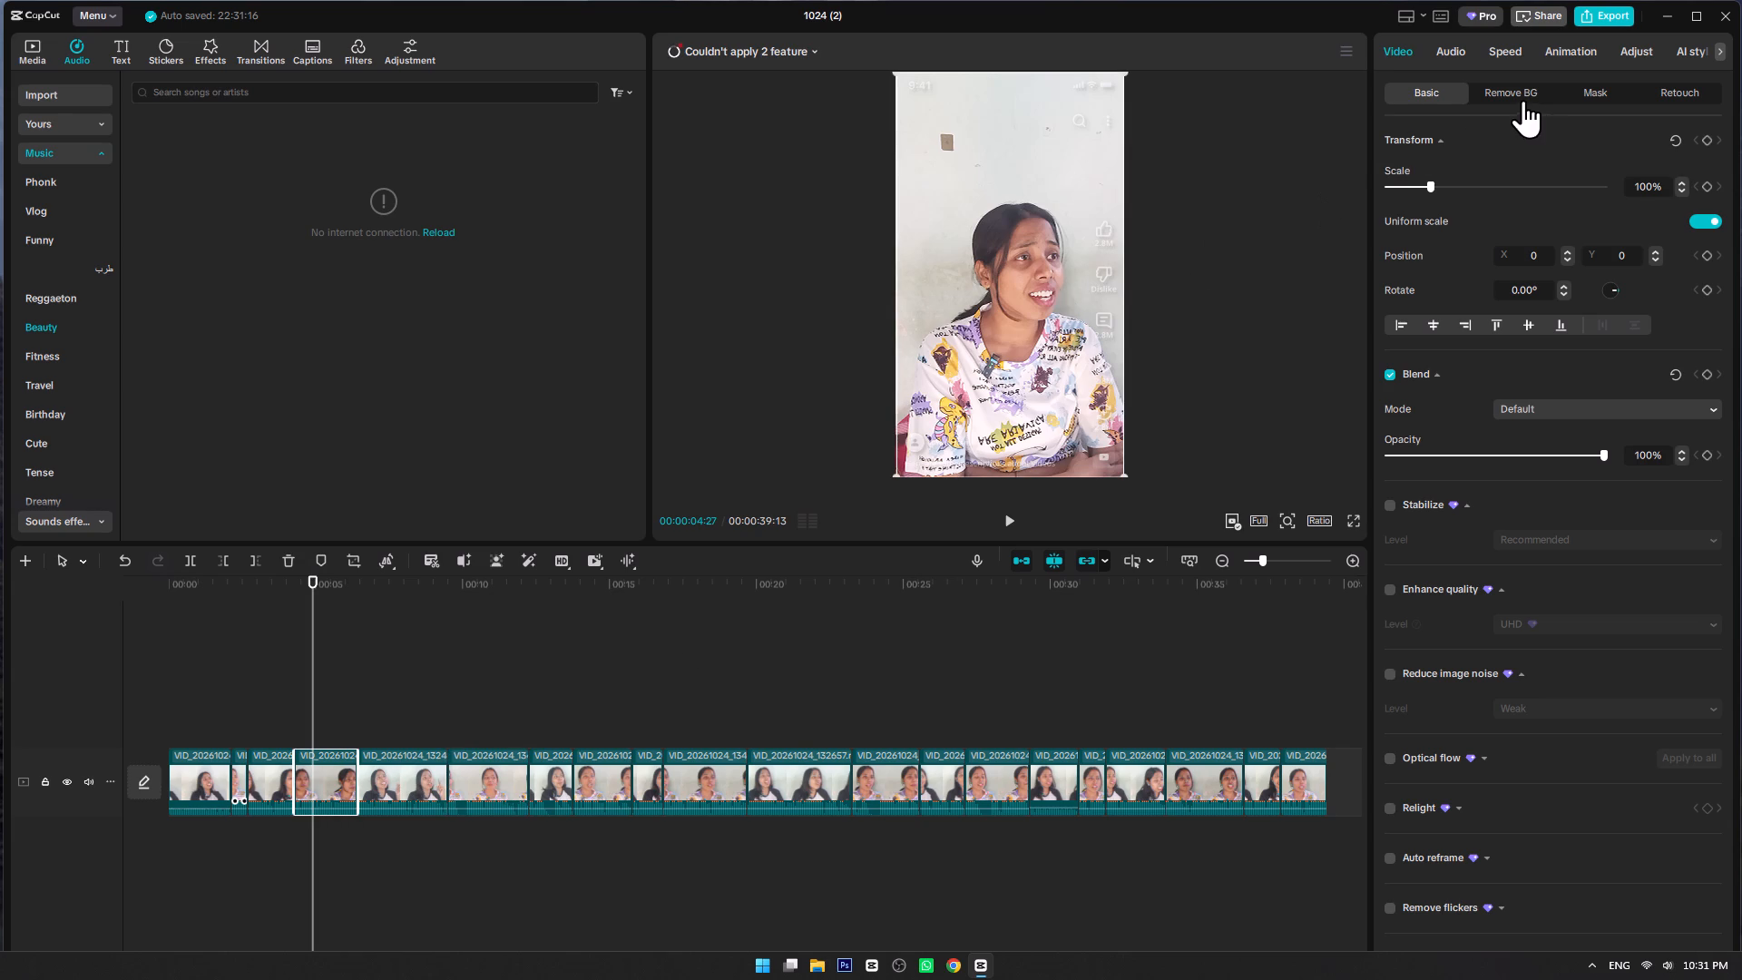
click(1456, 42)
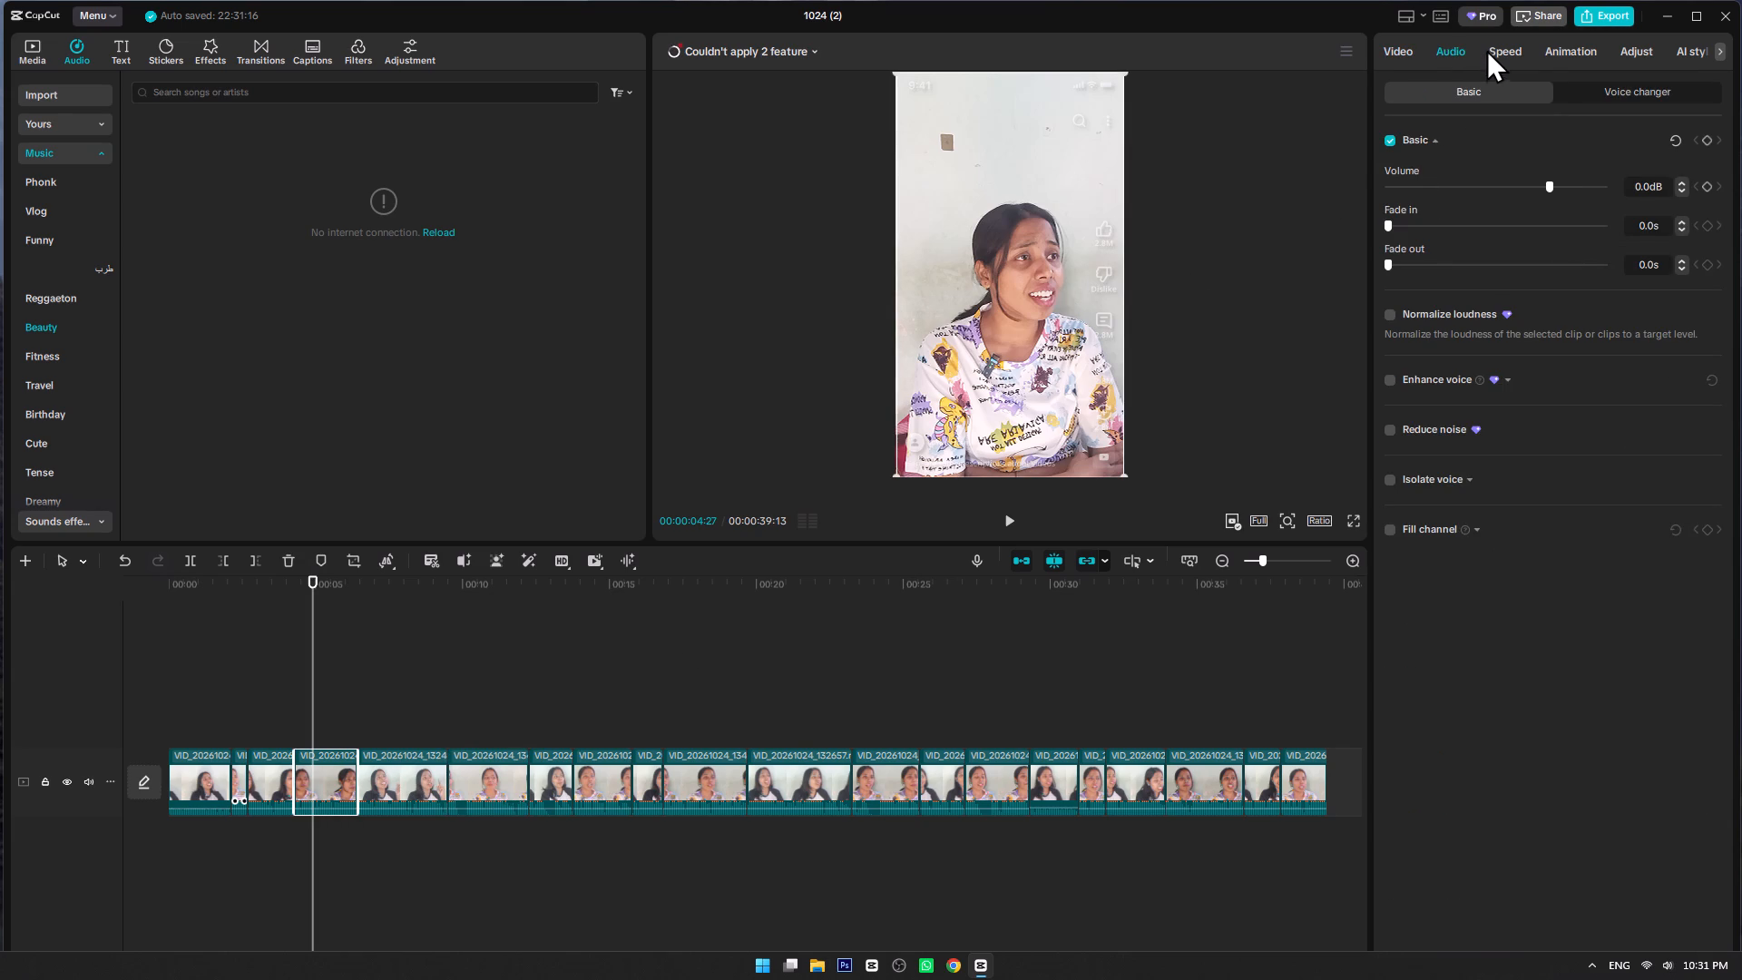
click(1503, 46)
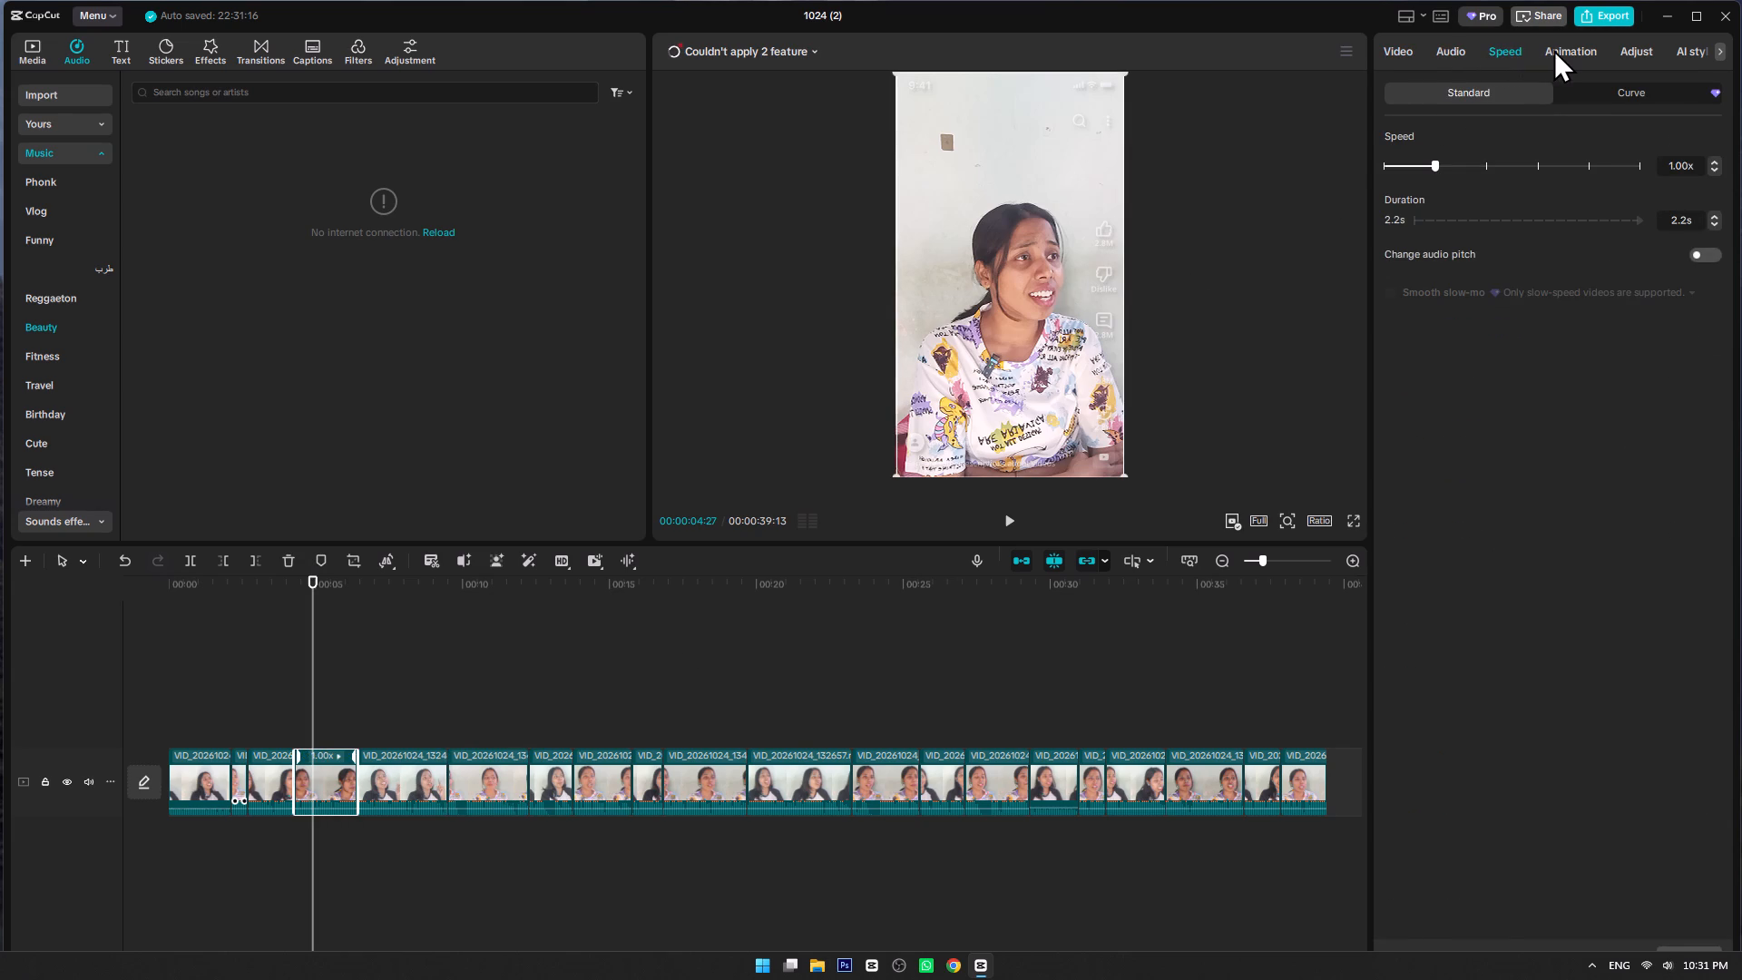
click(1553, 49)
click(1401, 48)
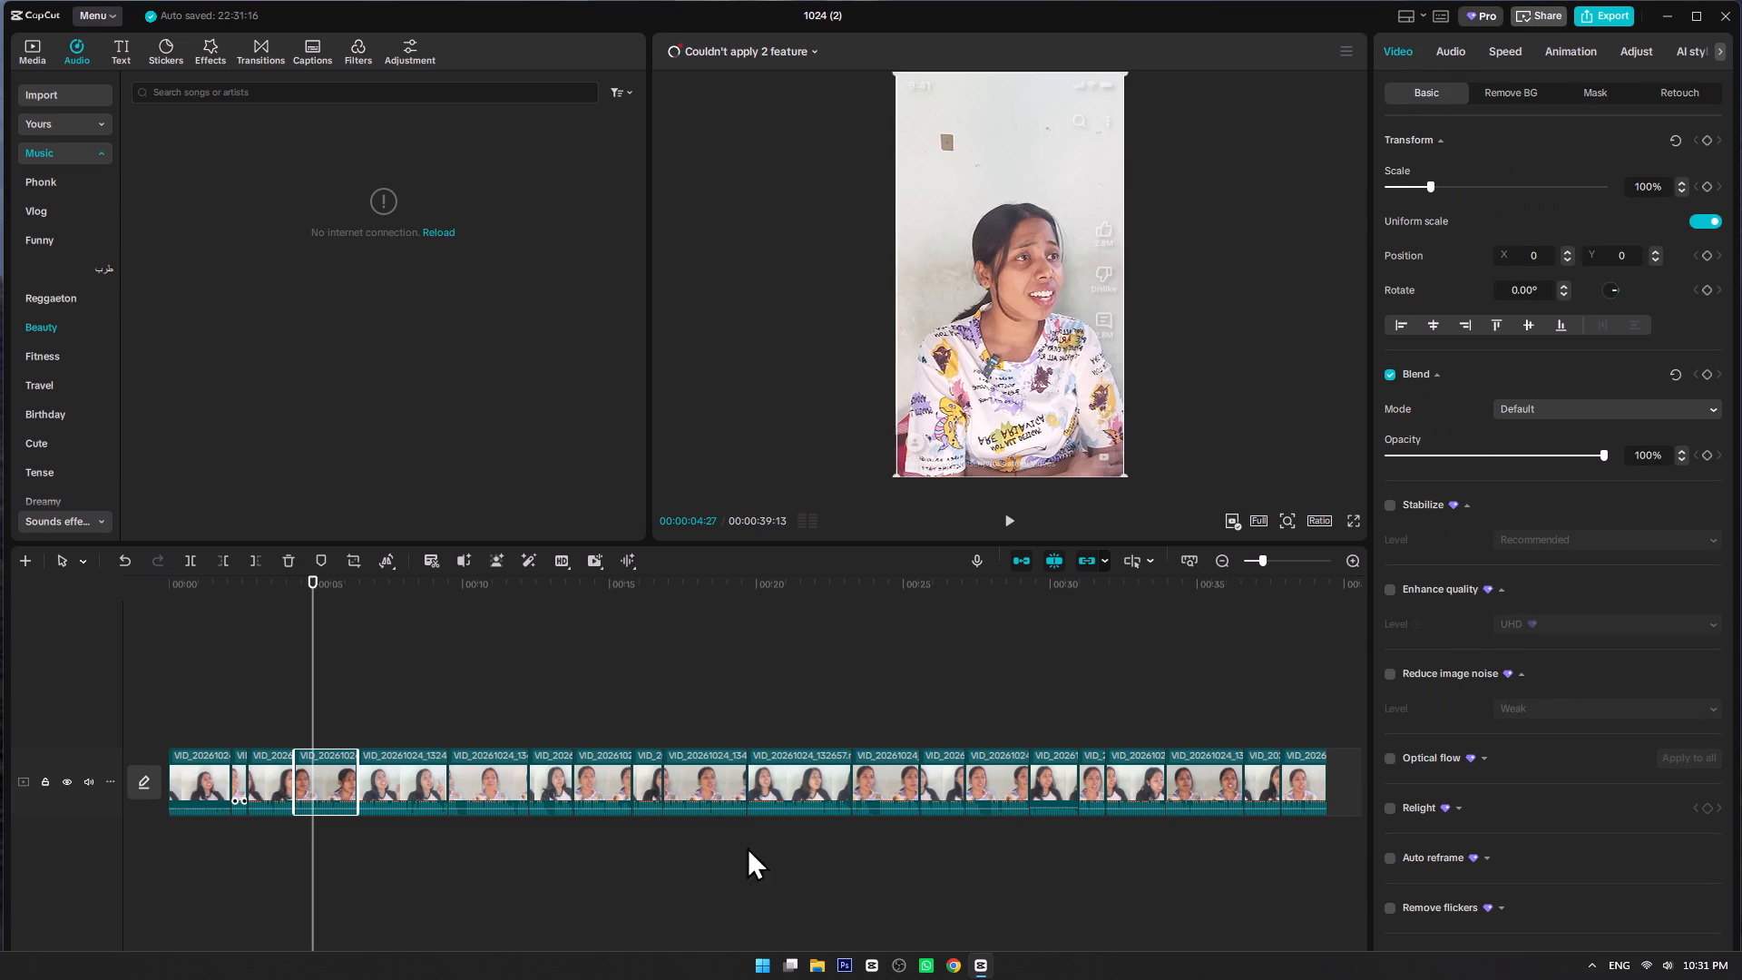
click(390, 791)
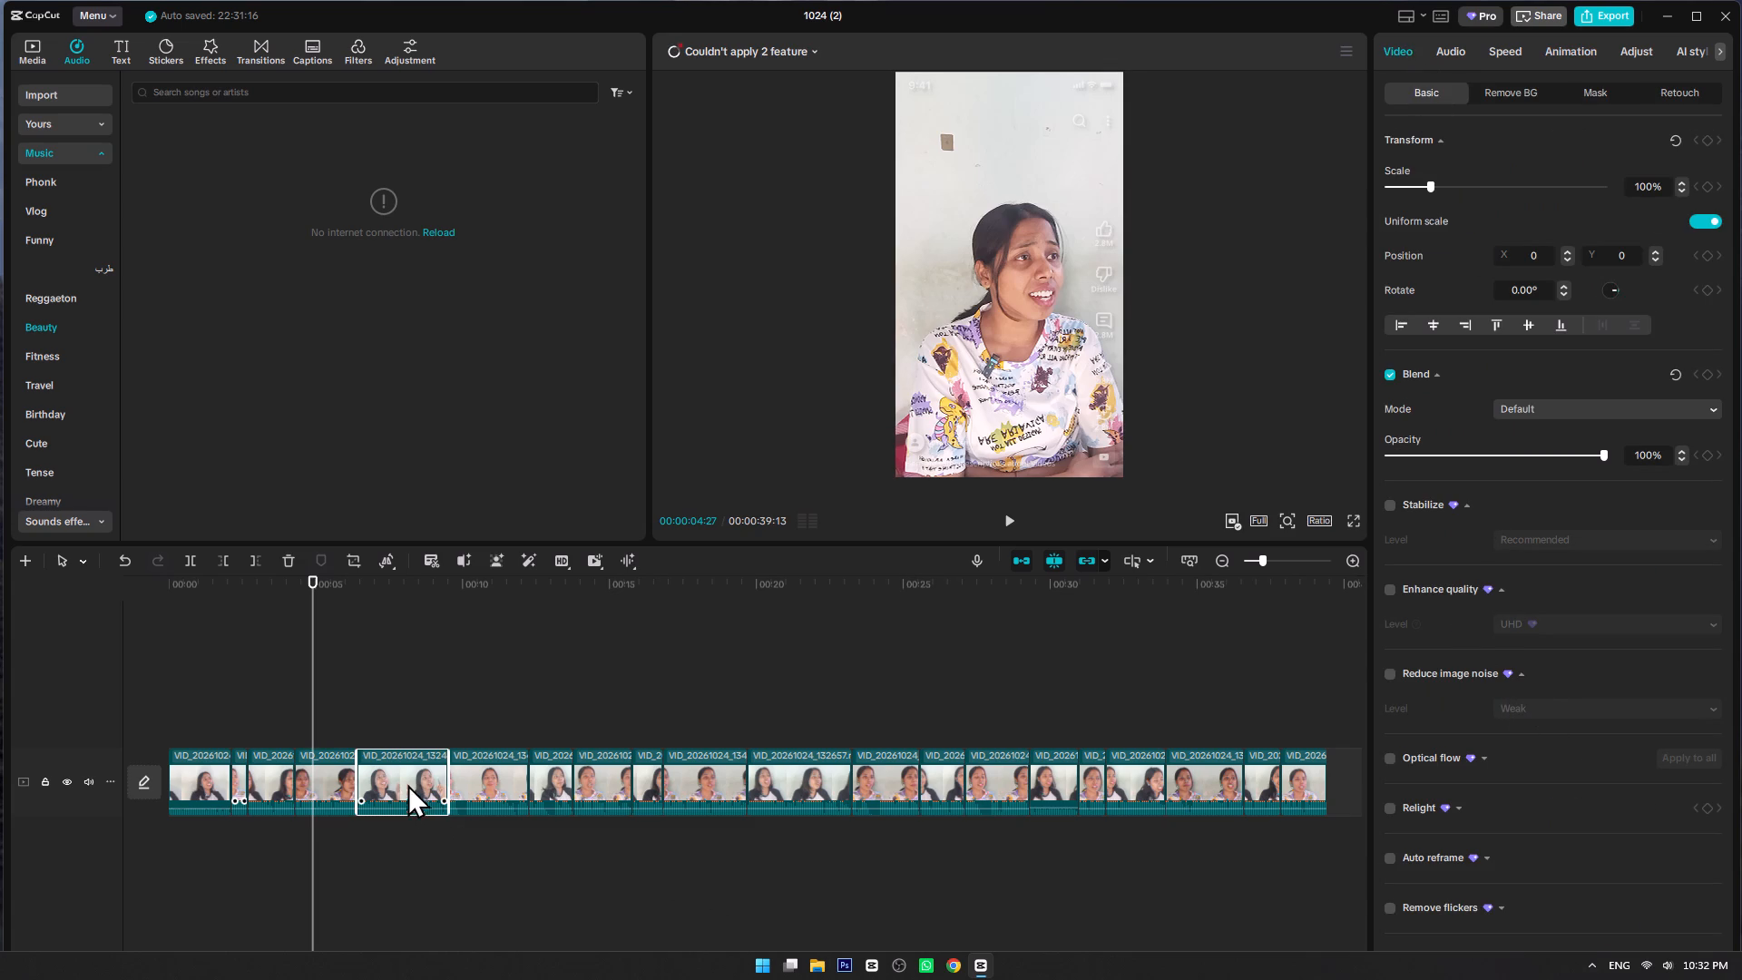
click(1466, 49)
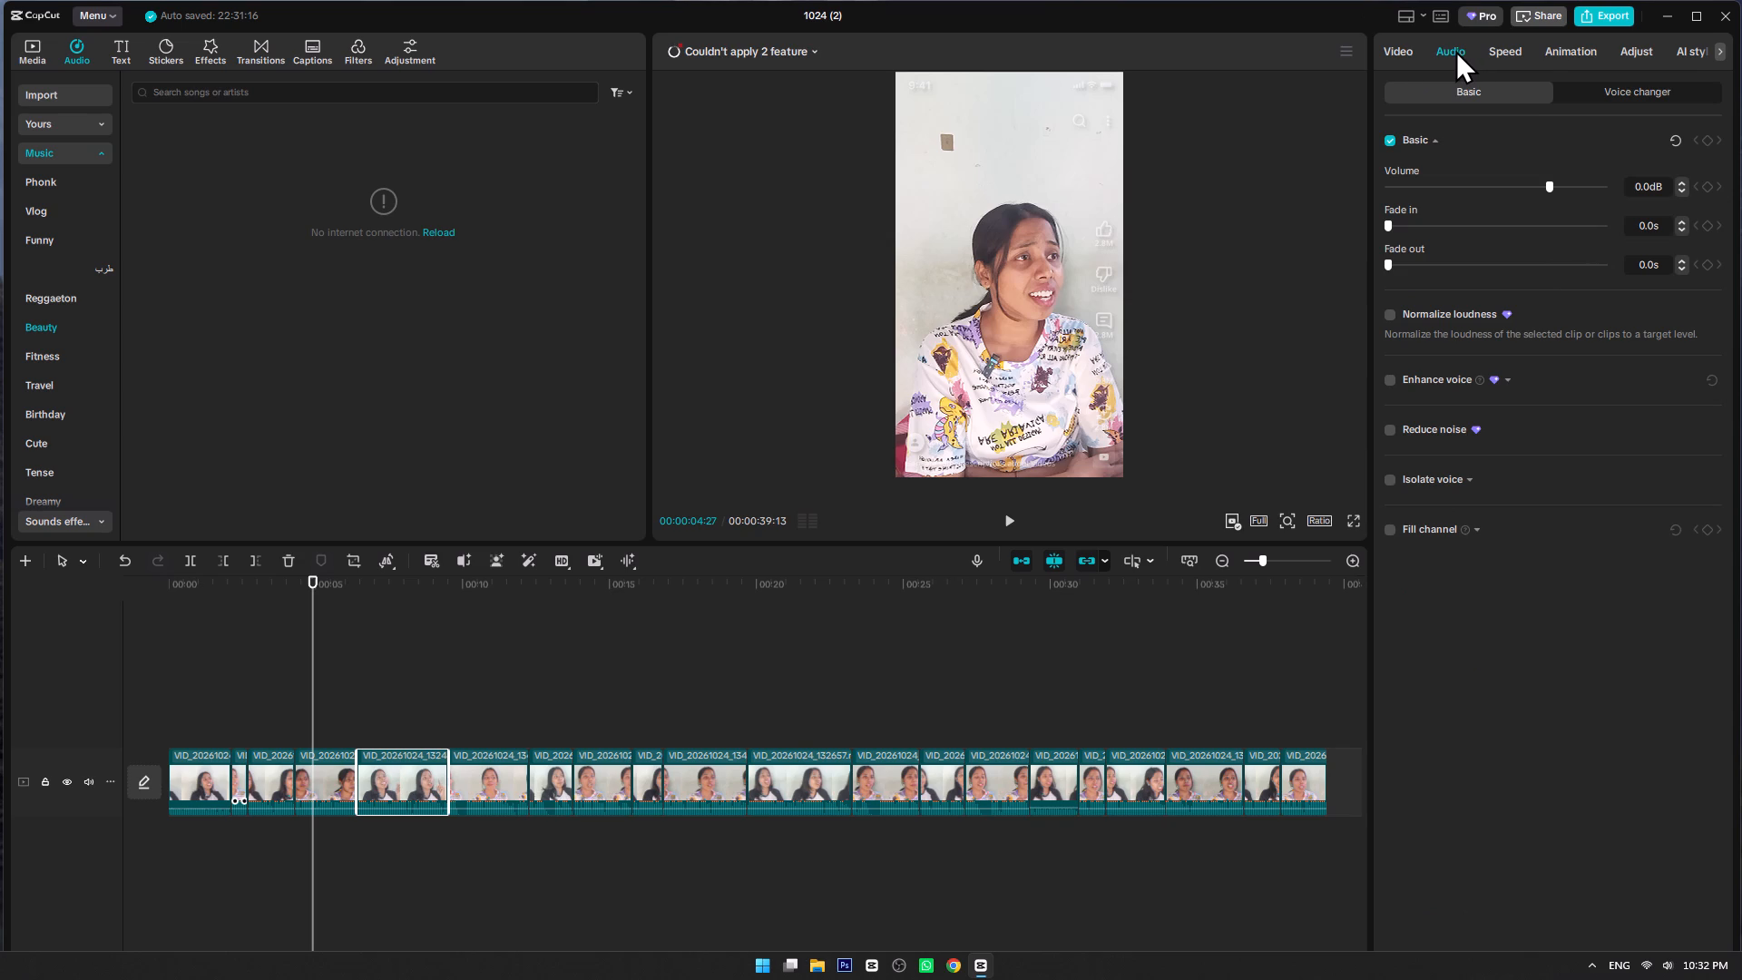
click(1509, 49)
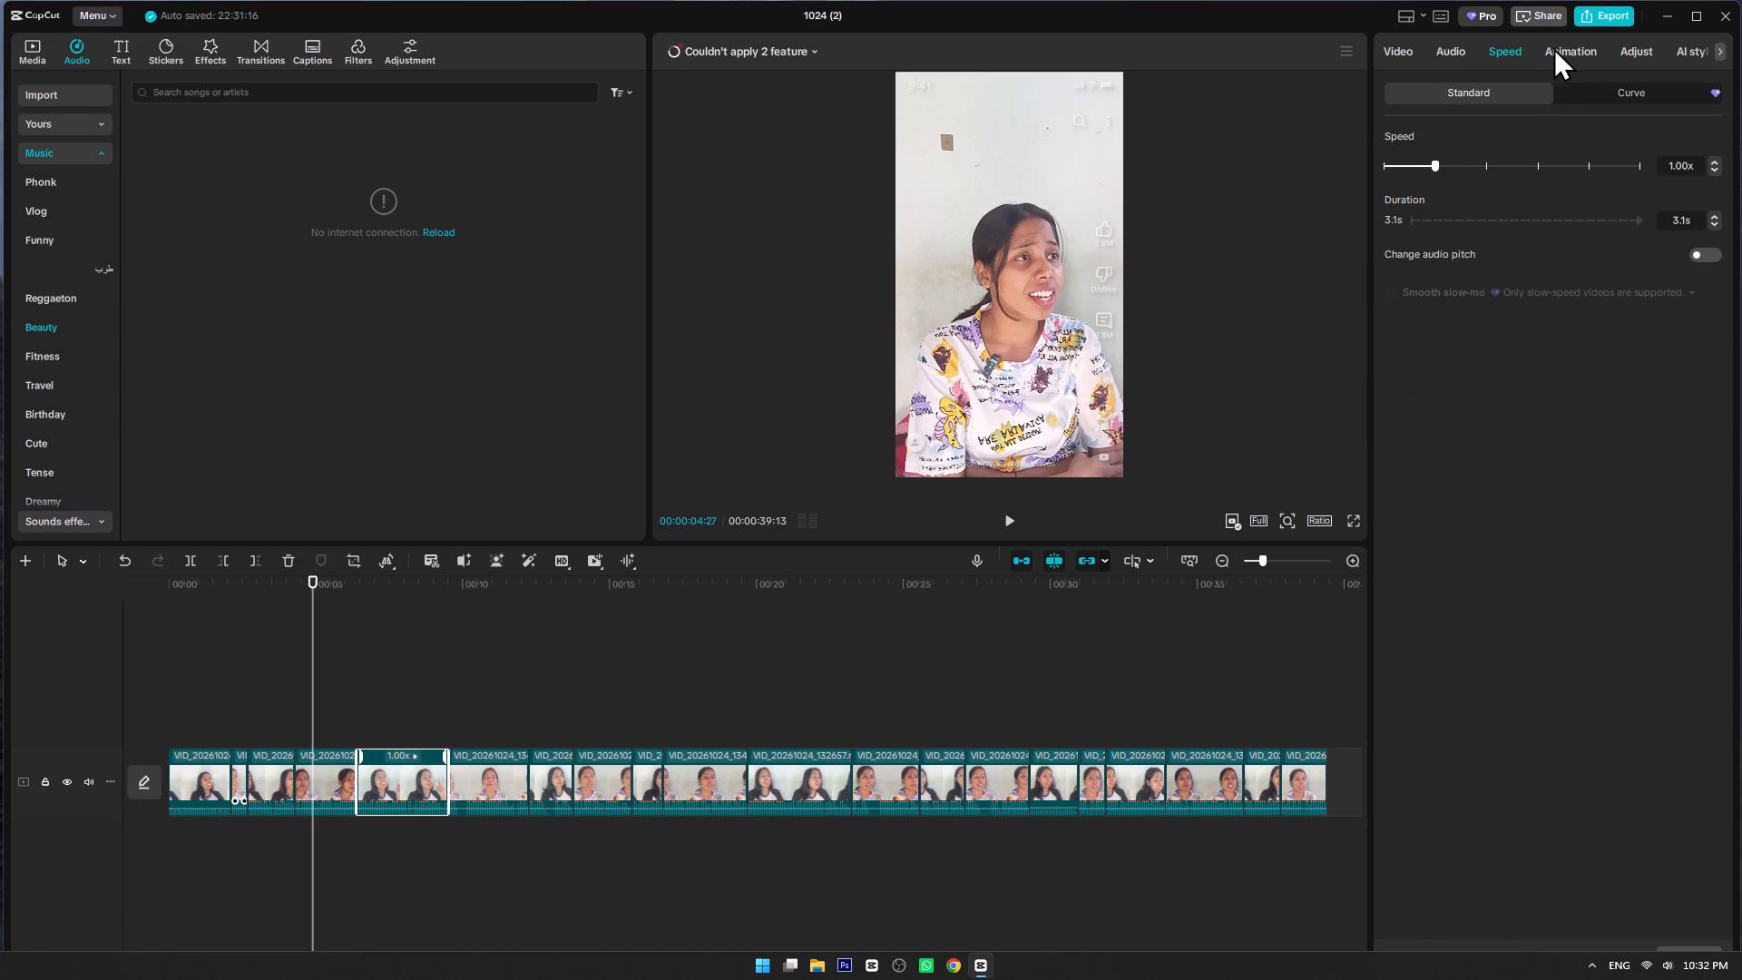
click(1553, 47)
click(1401, 47)
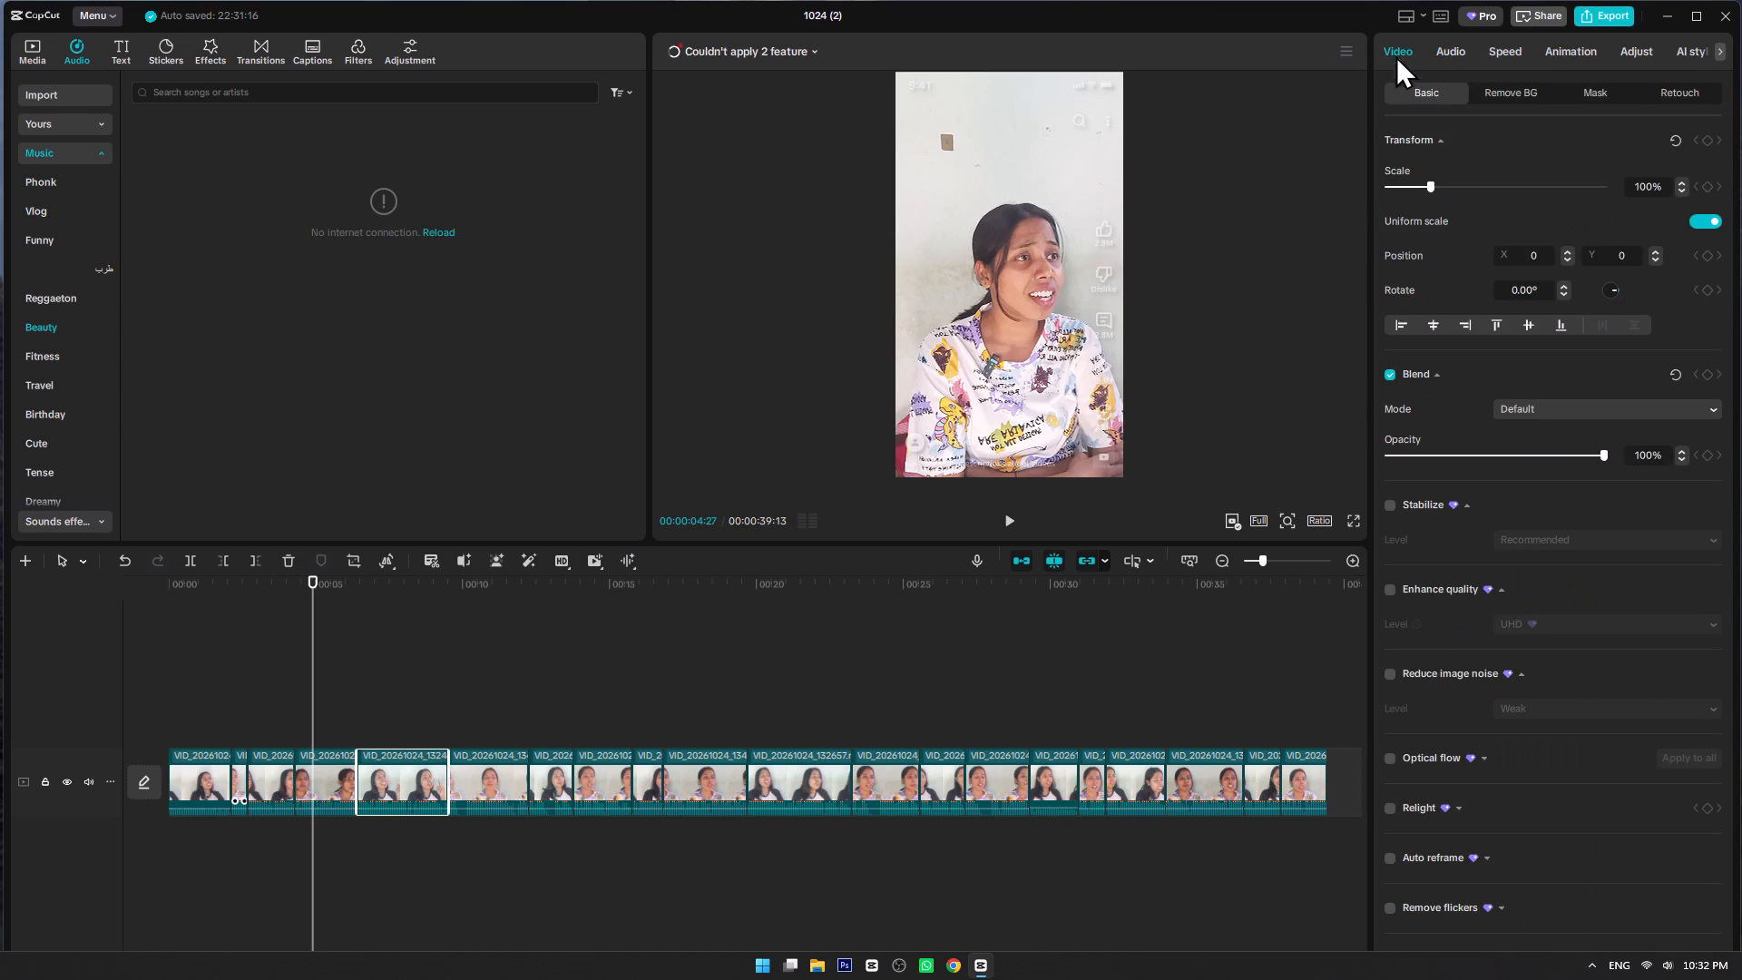
Check the Basic video settings of the sixth through eleventh clips for enabled Pro features.
click(500, 771)
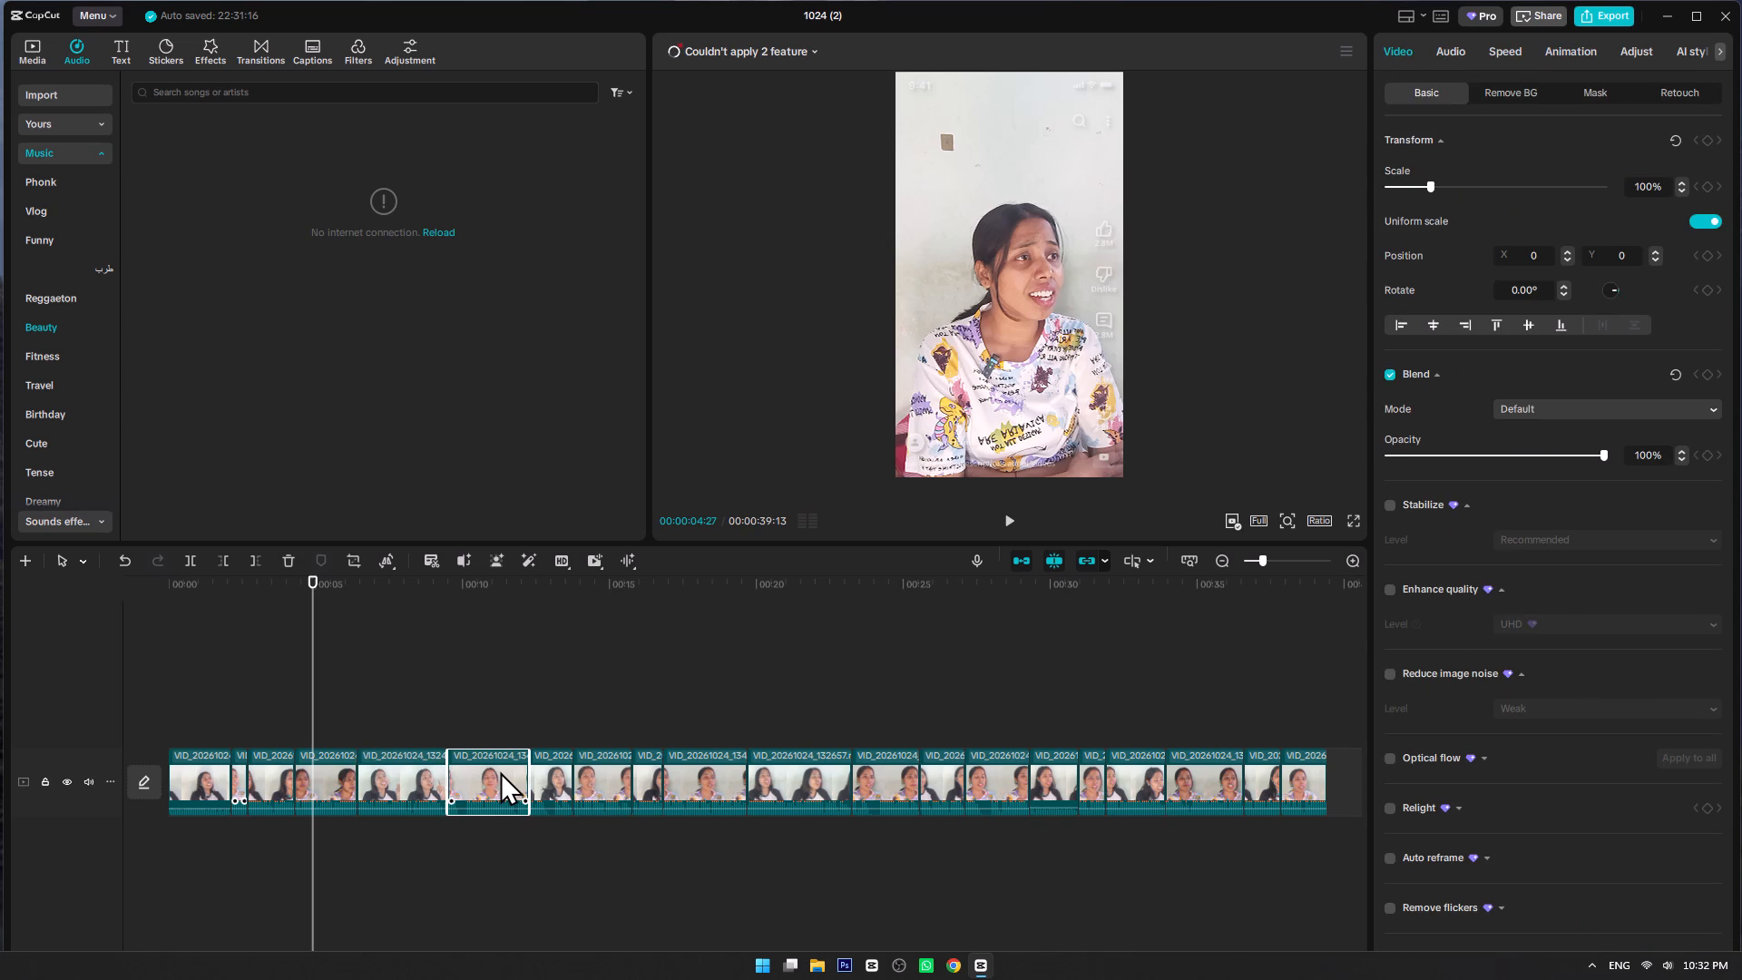
click(554, 781)
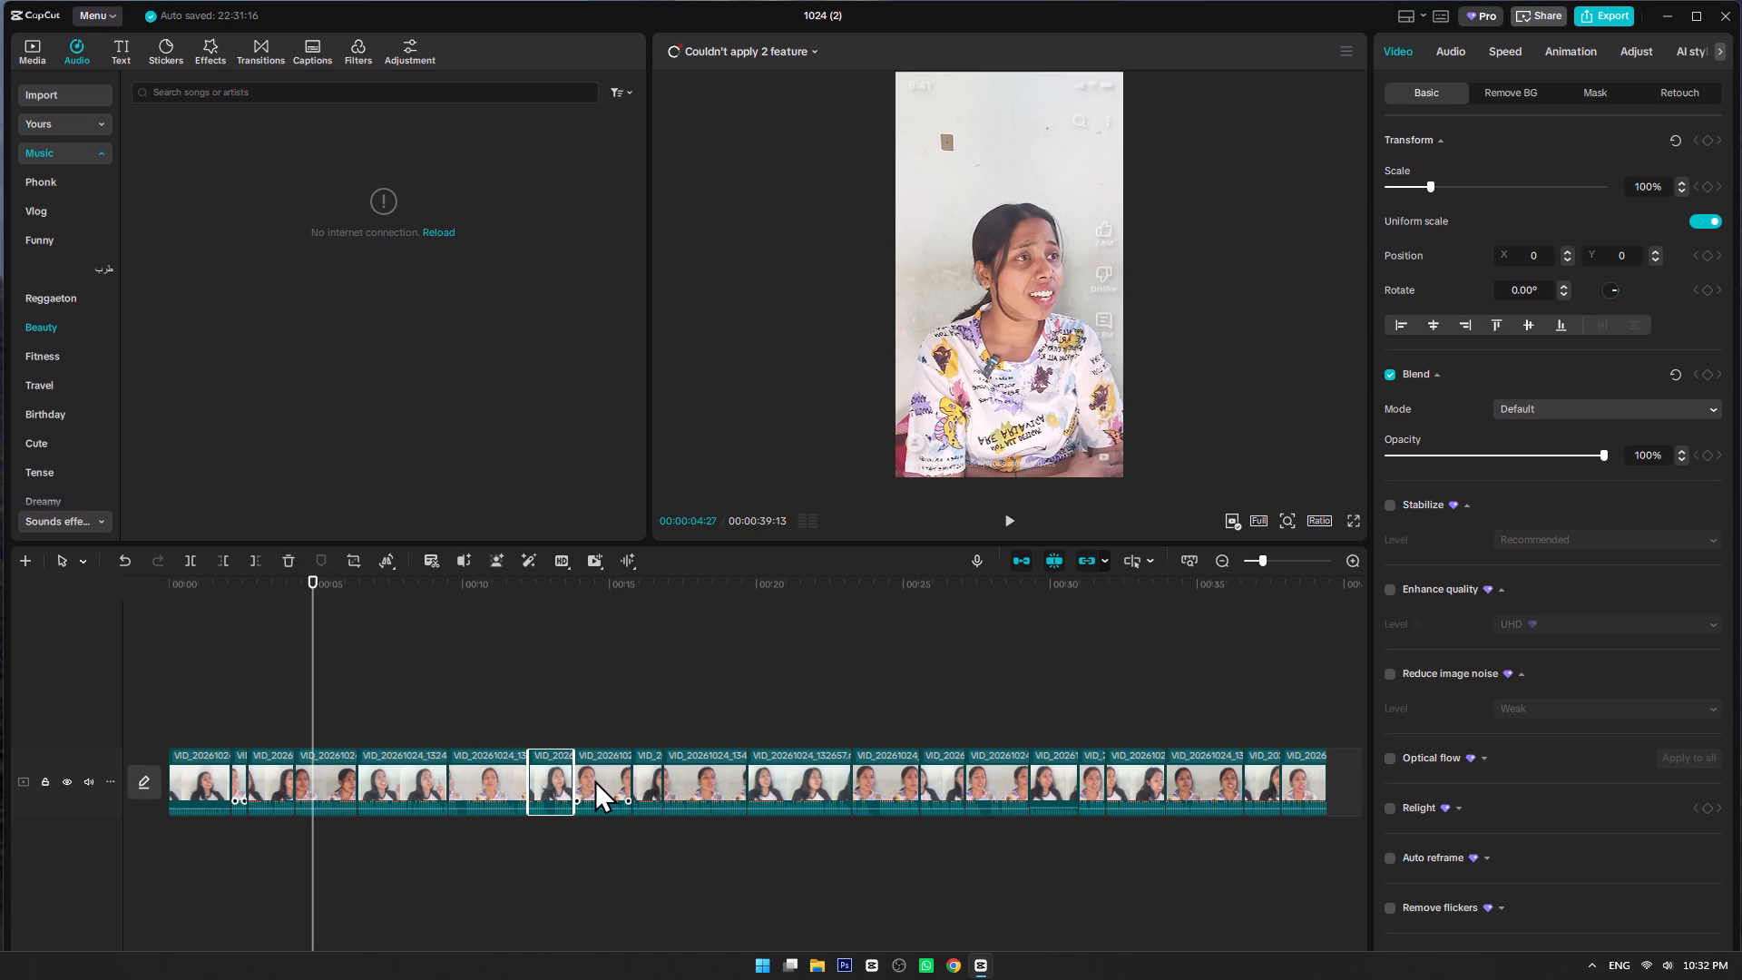
click(594, 779)
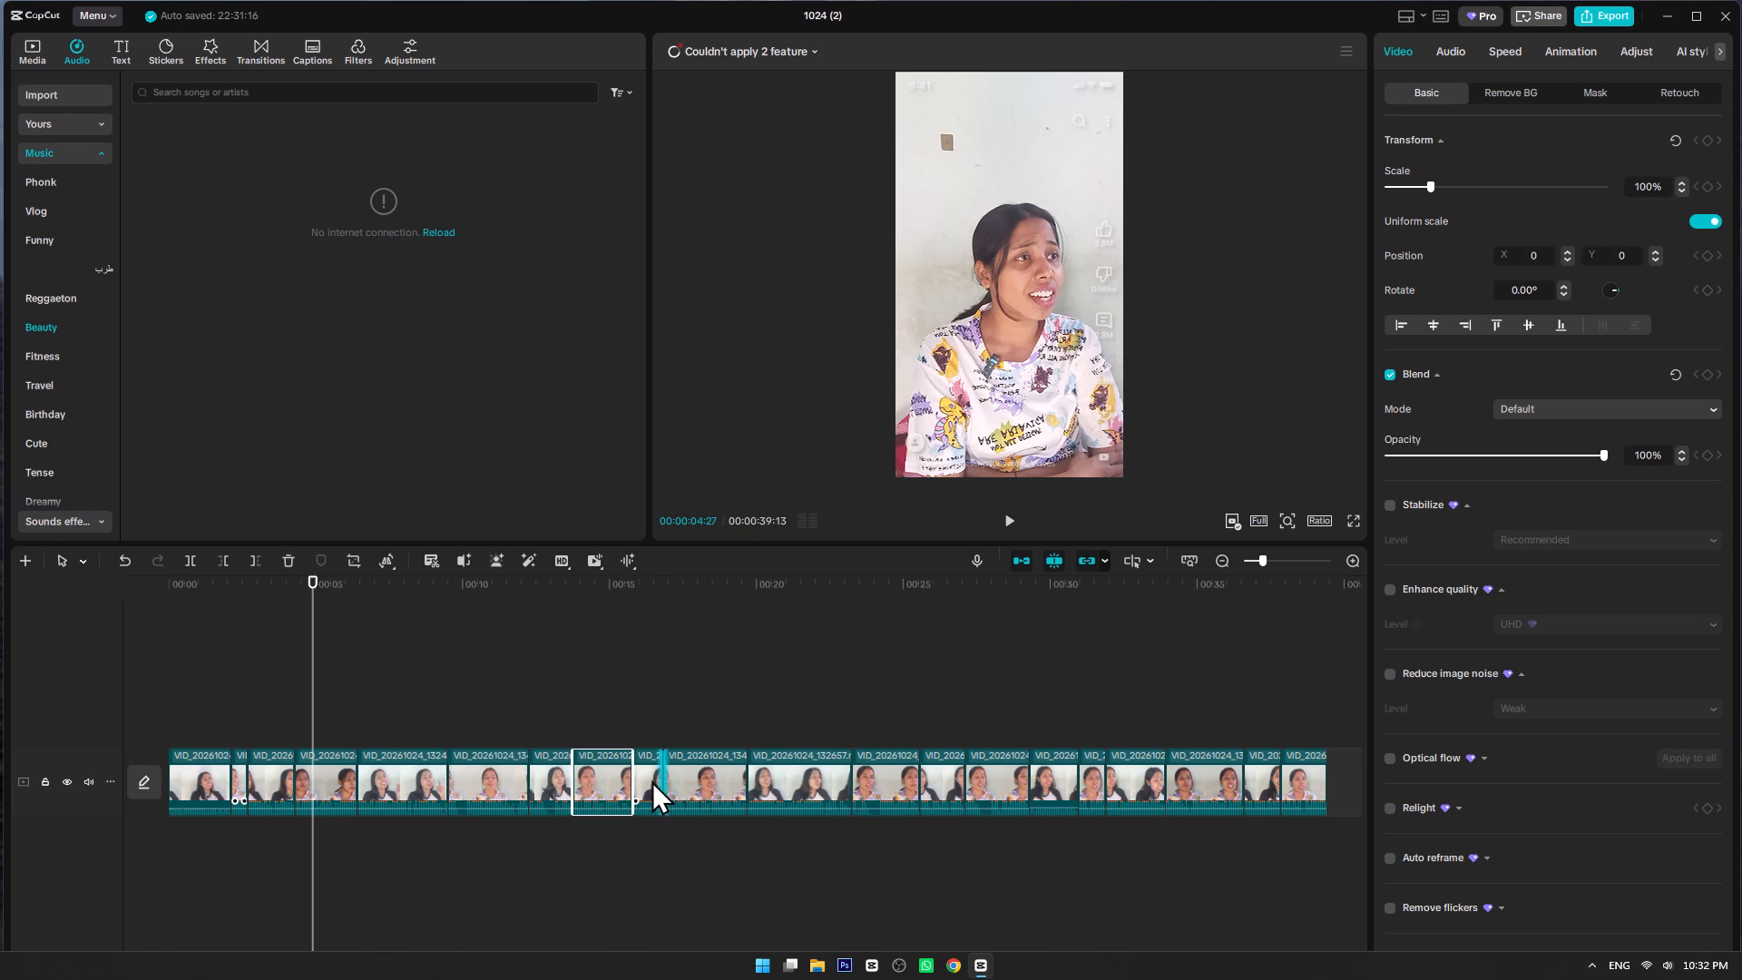
click(646, 780)
click(758, 685)
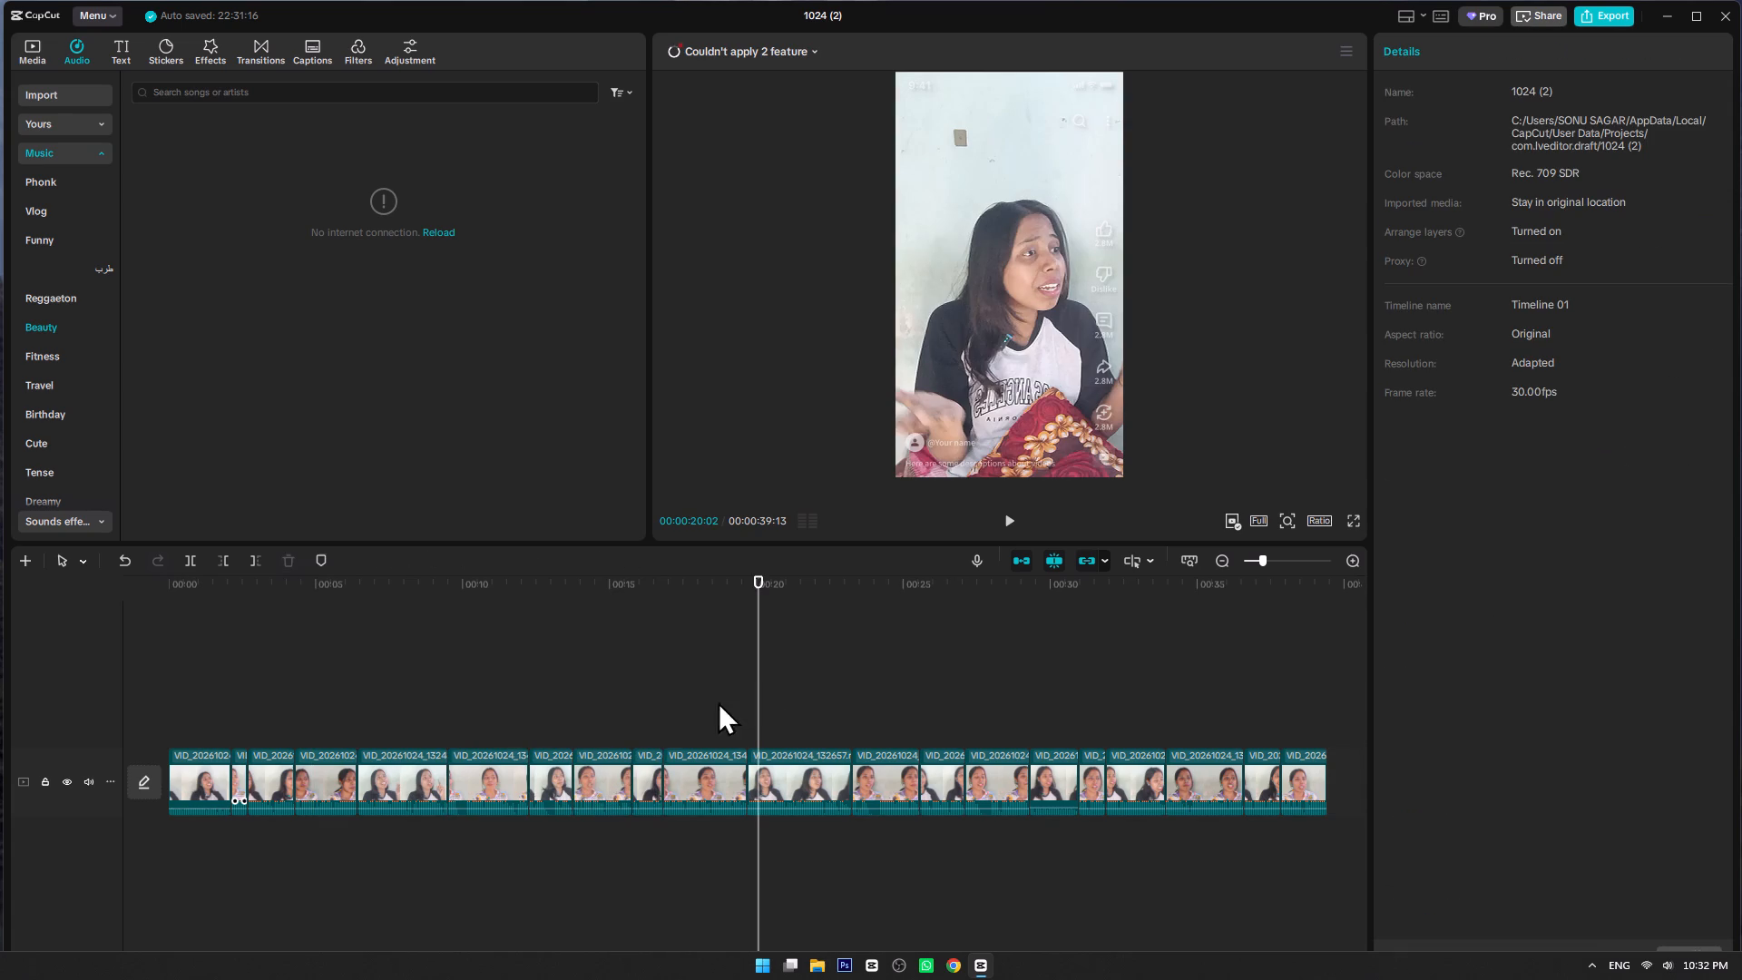
click(695, 783)
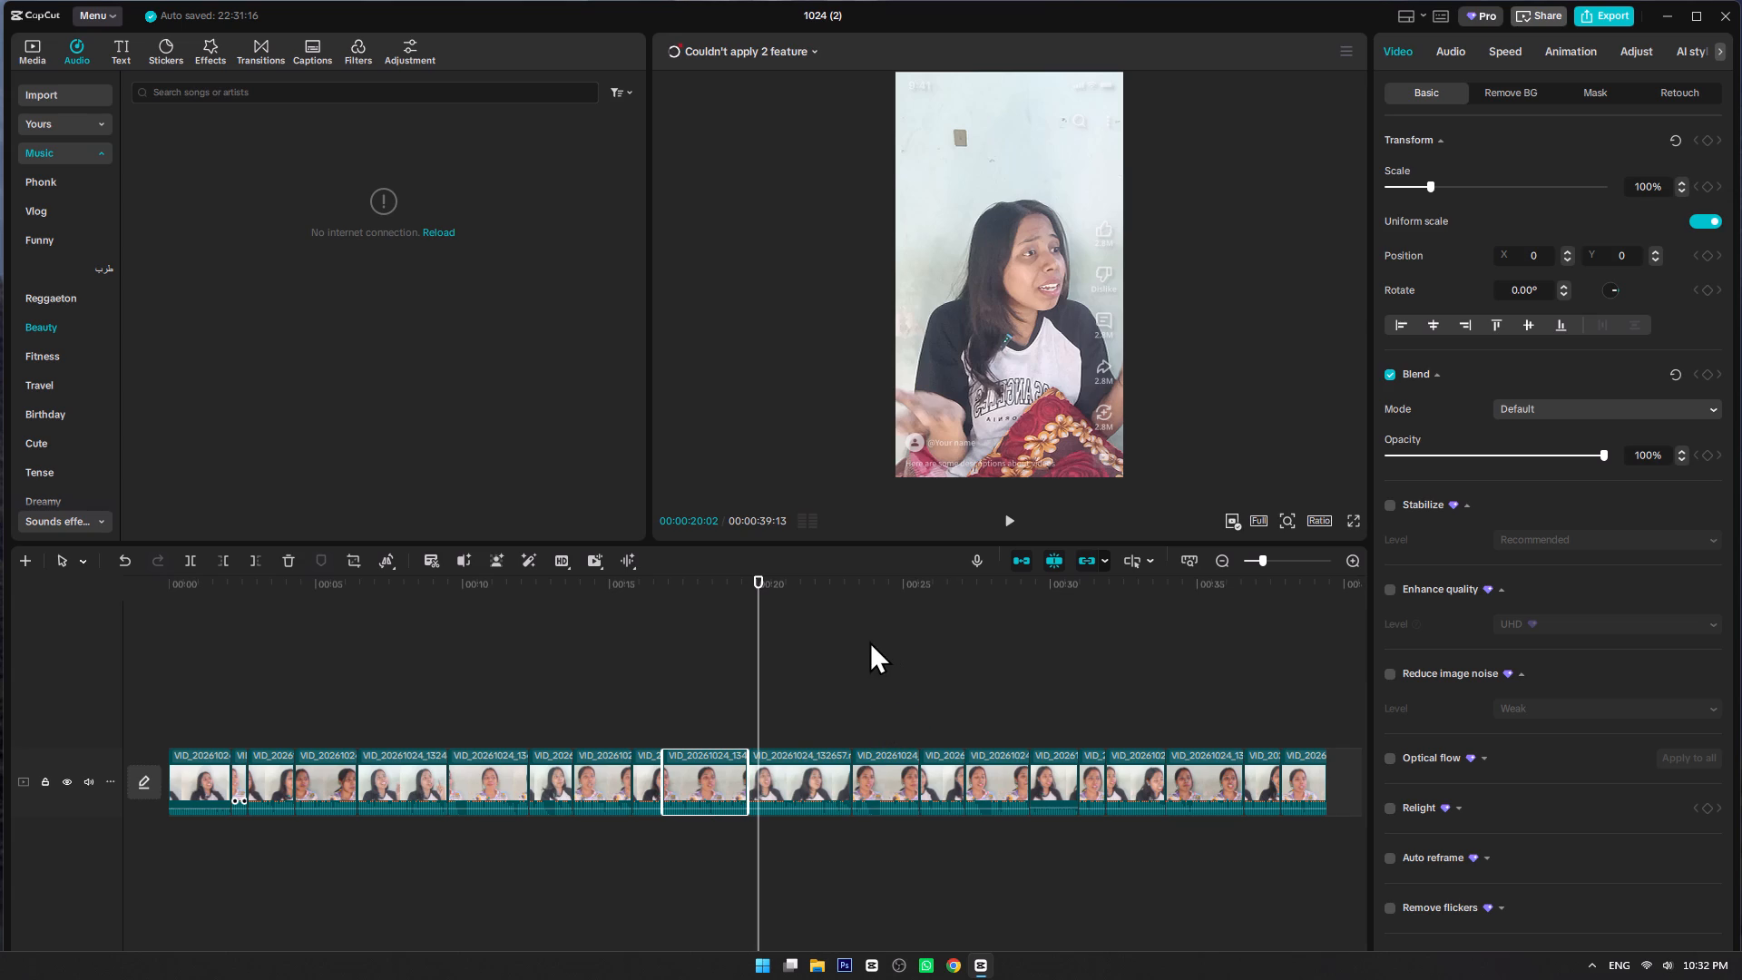
click(835, 674)
click(788, 770)
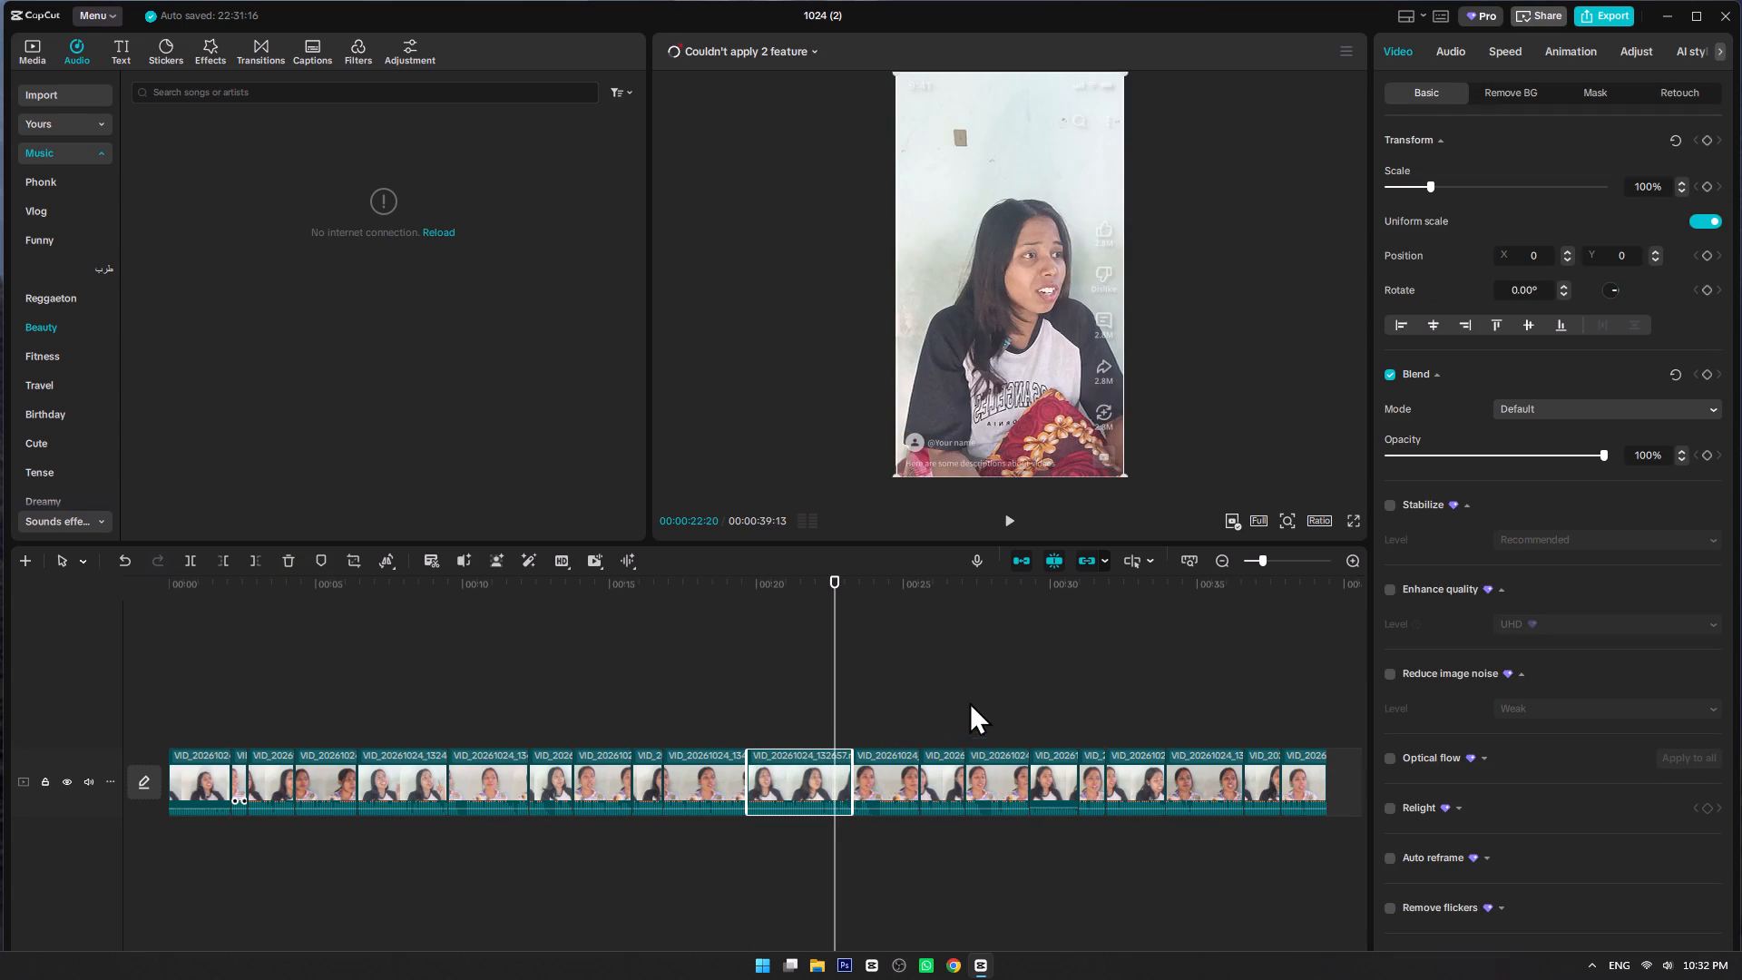
Check the Audio settings of the ninth through eleventh clips for enabled loudness normalization or noise reduction.
click(1456, 43)
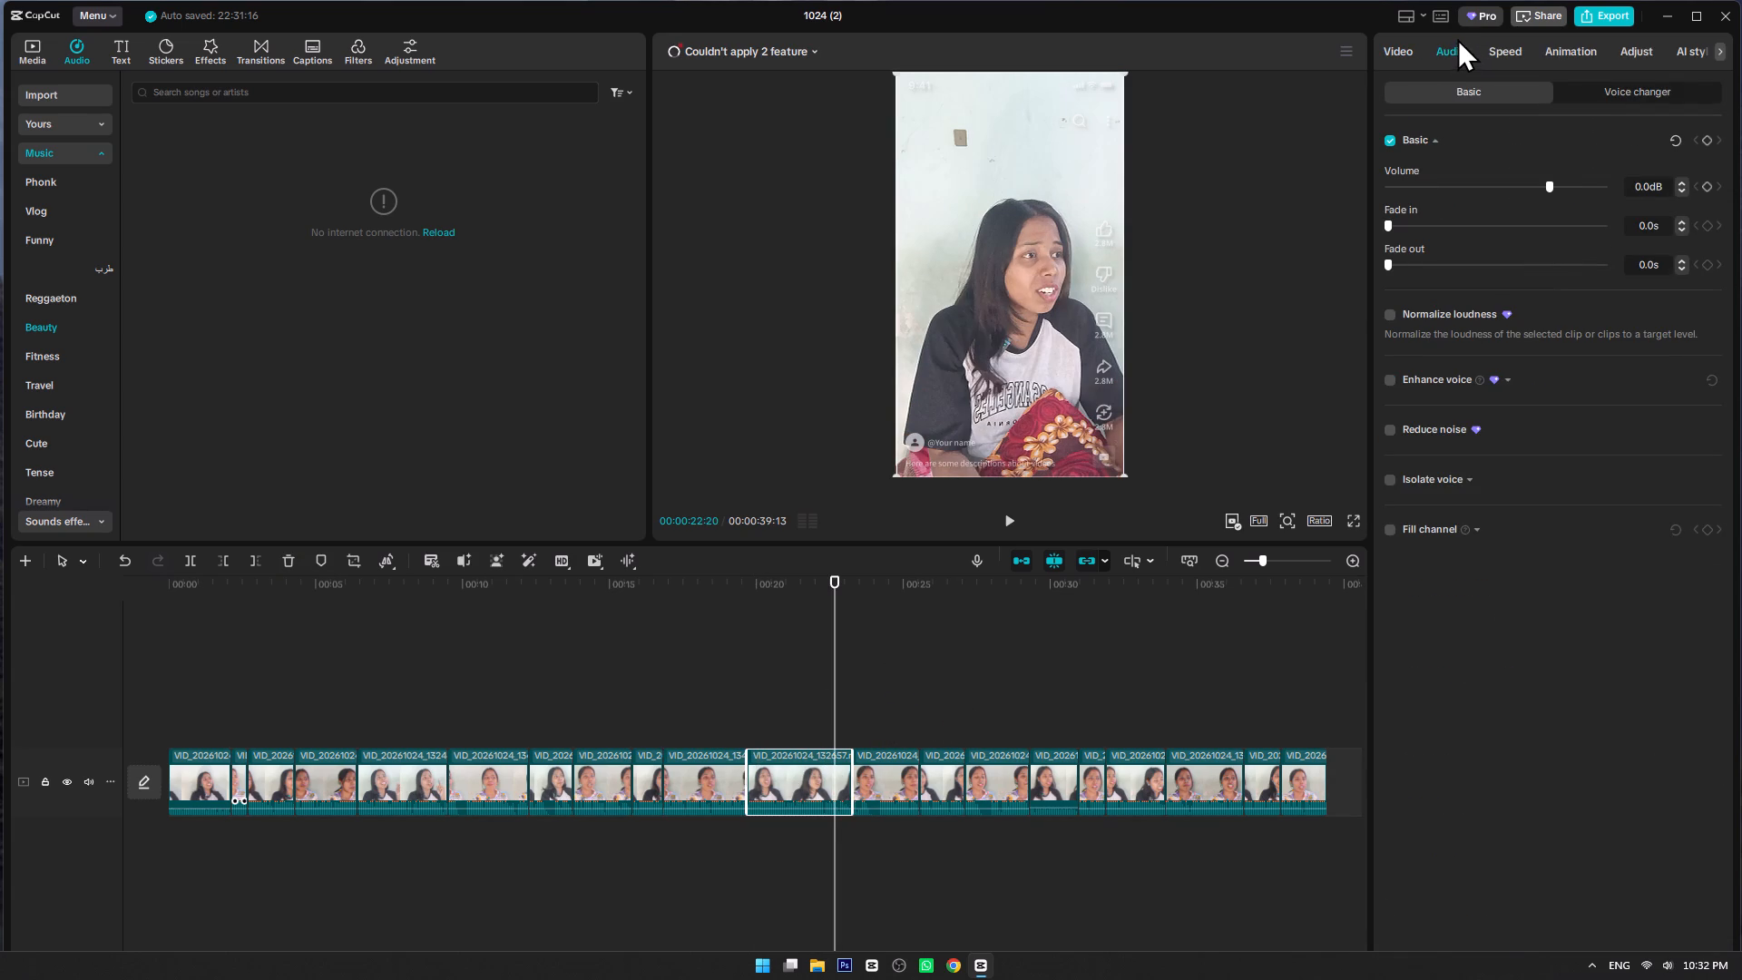
click(697, 788)
click(708, 721)
click(645, 789)
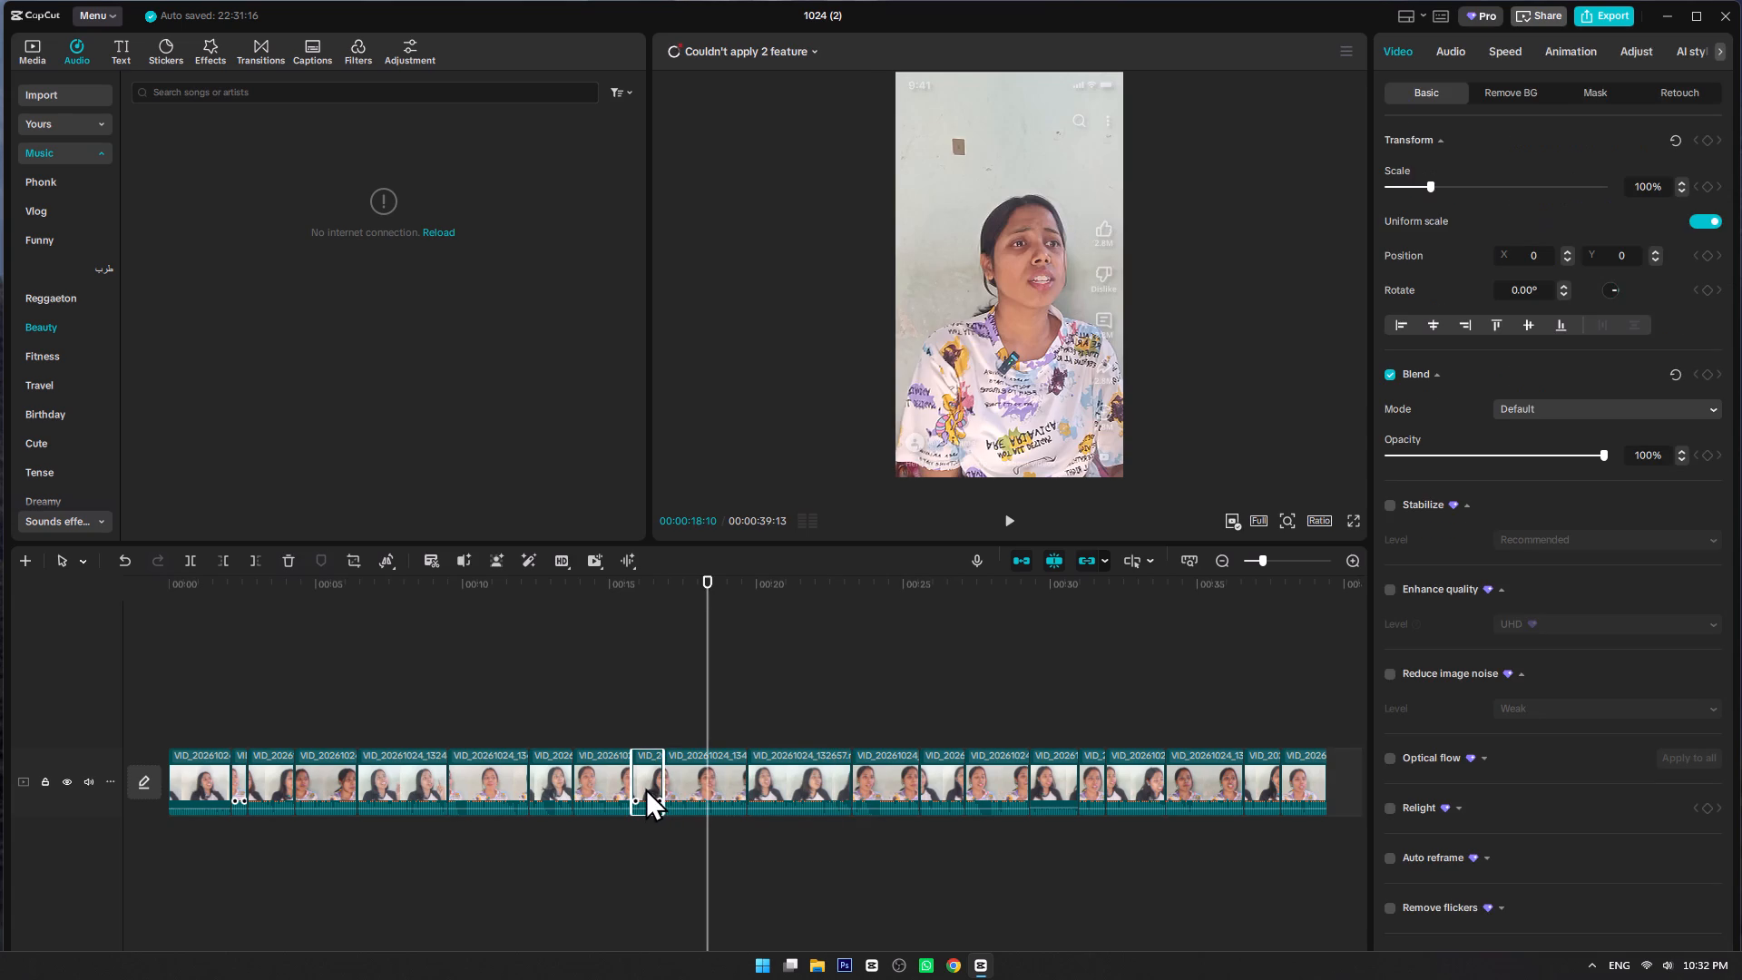
click(1446, 31)
click(1446, 43)
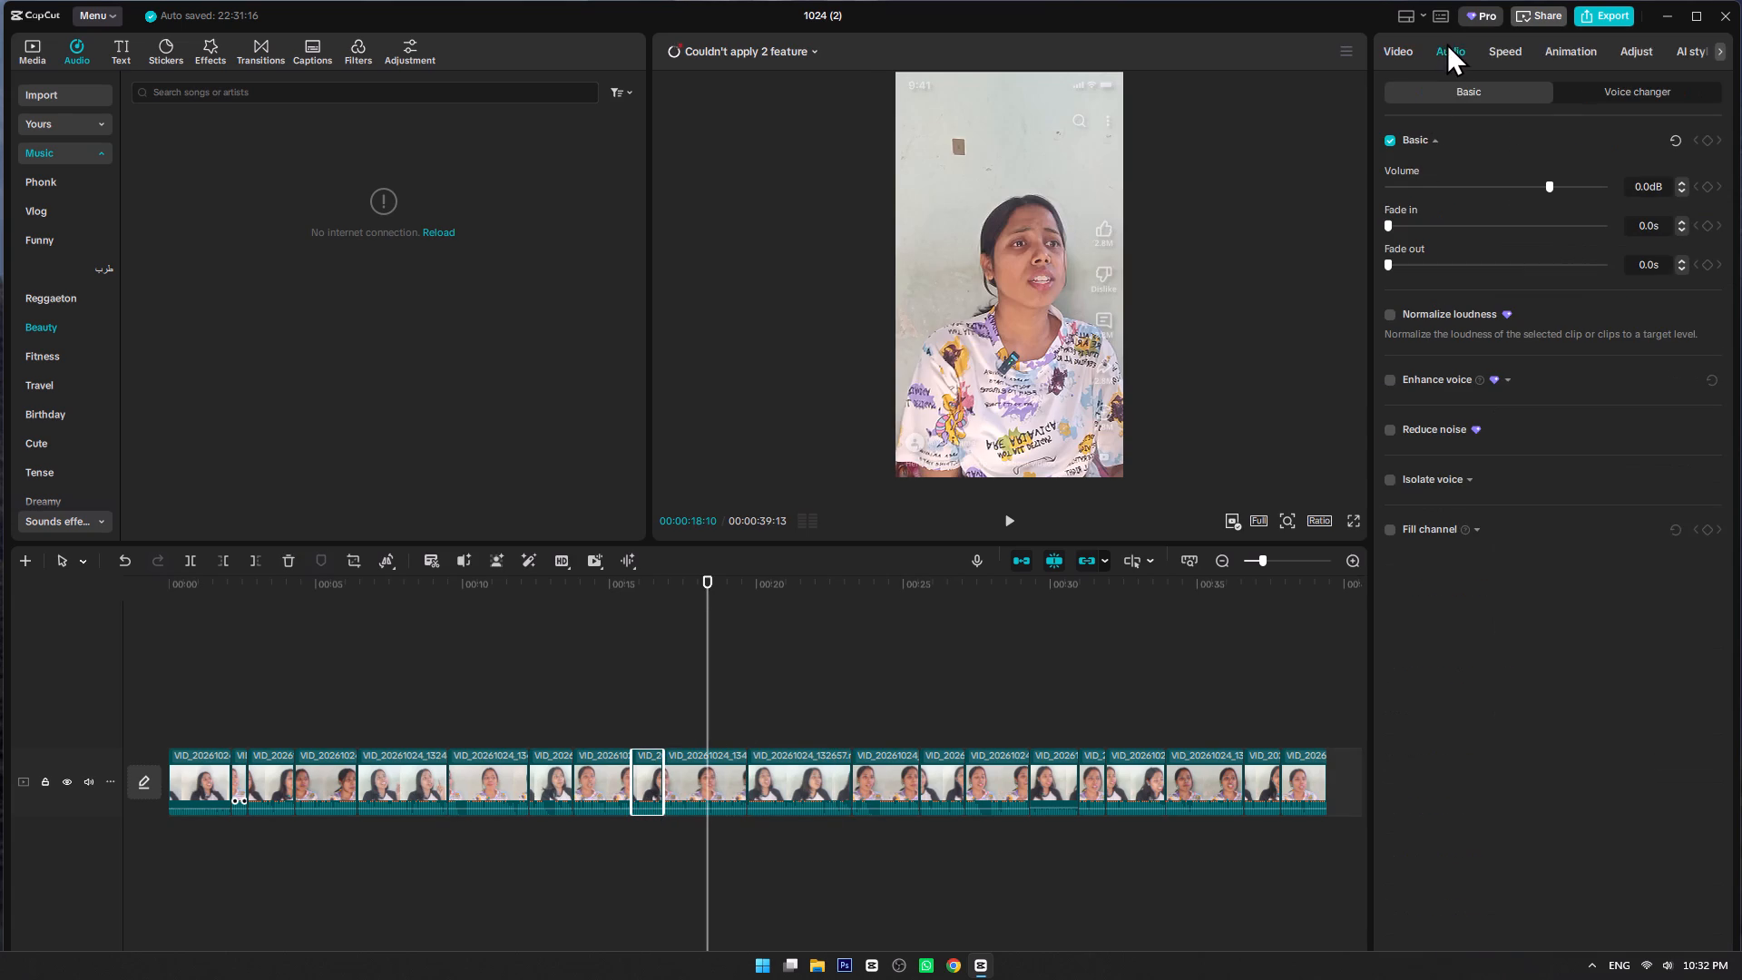
click(670, 661)
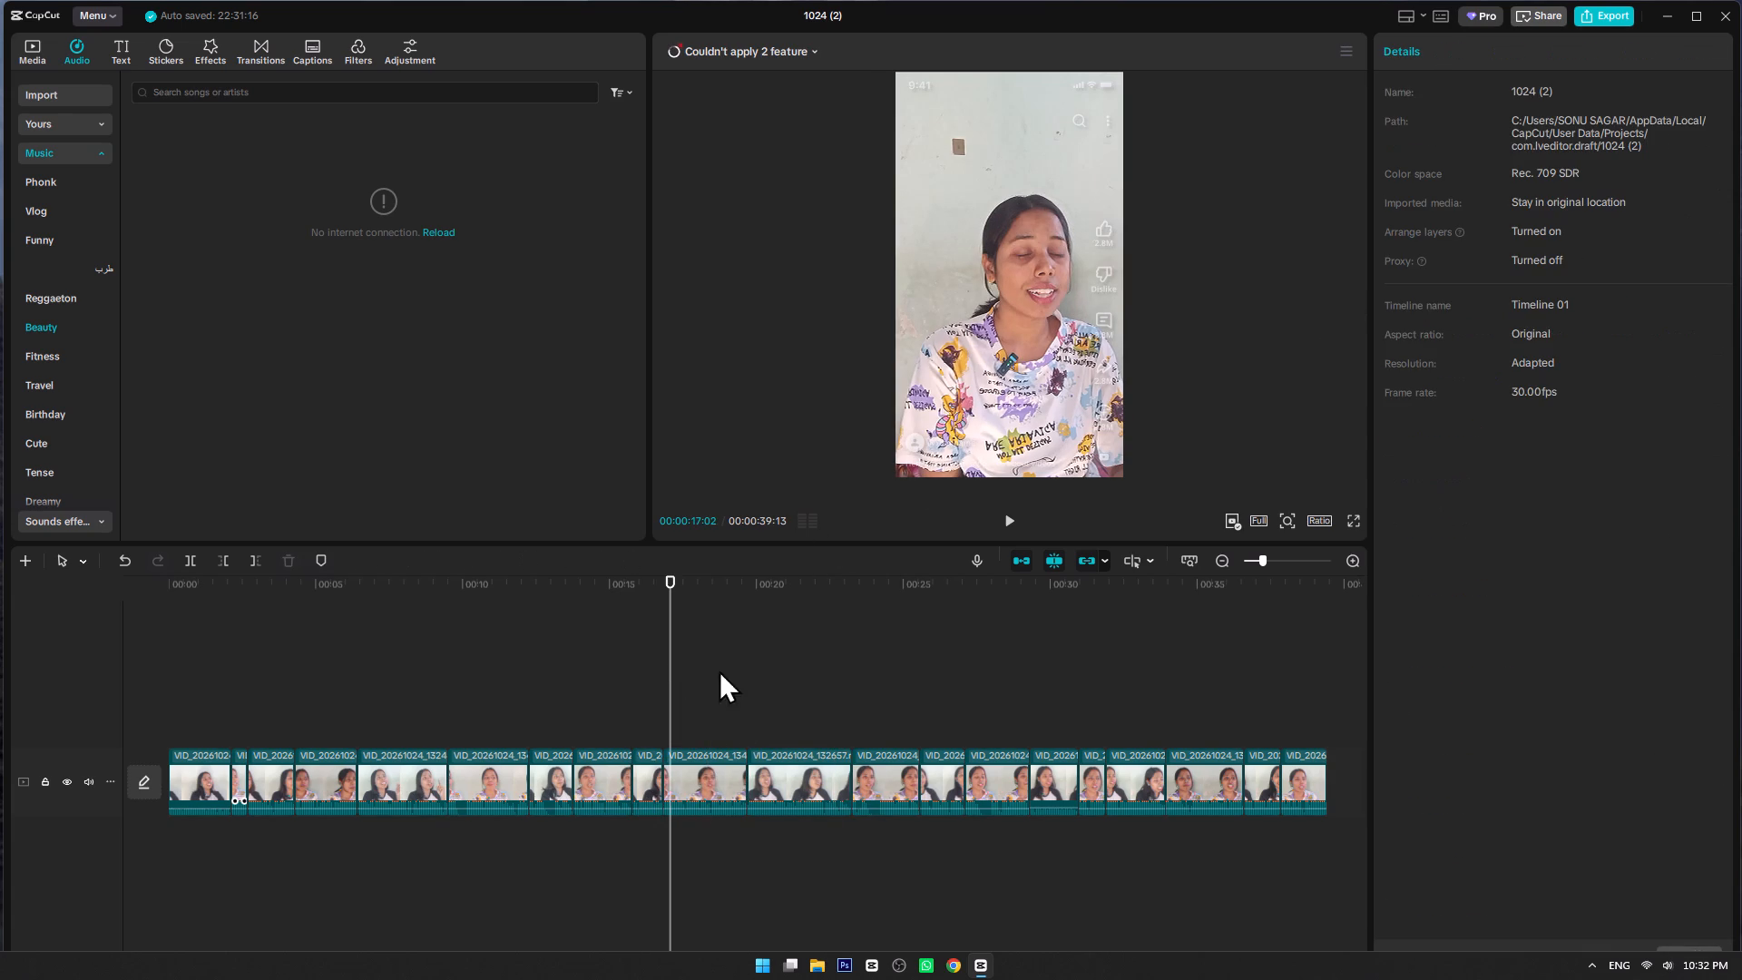
click(786, 783)
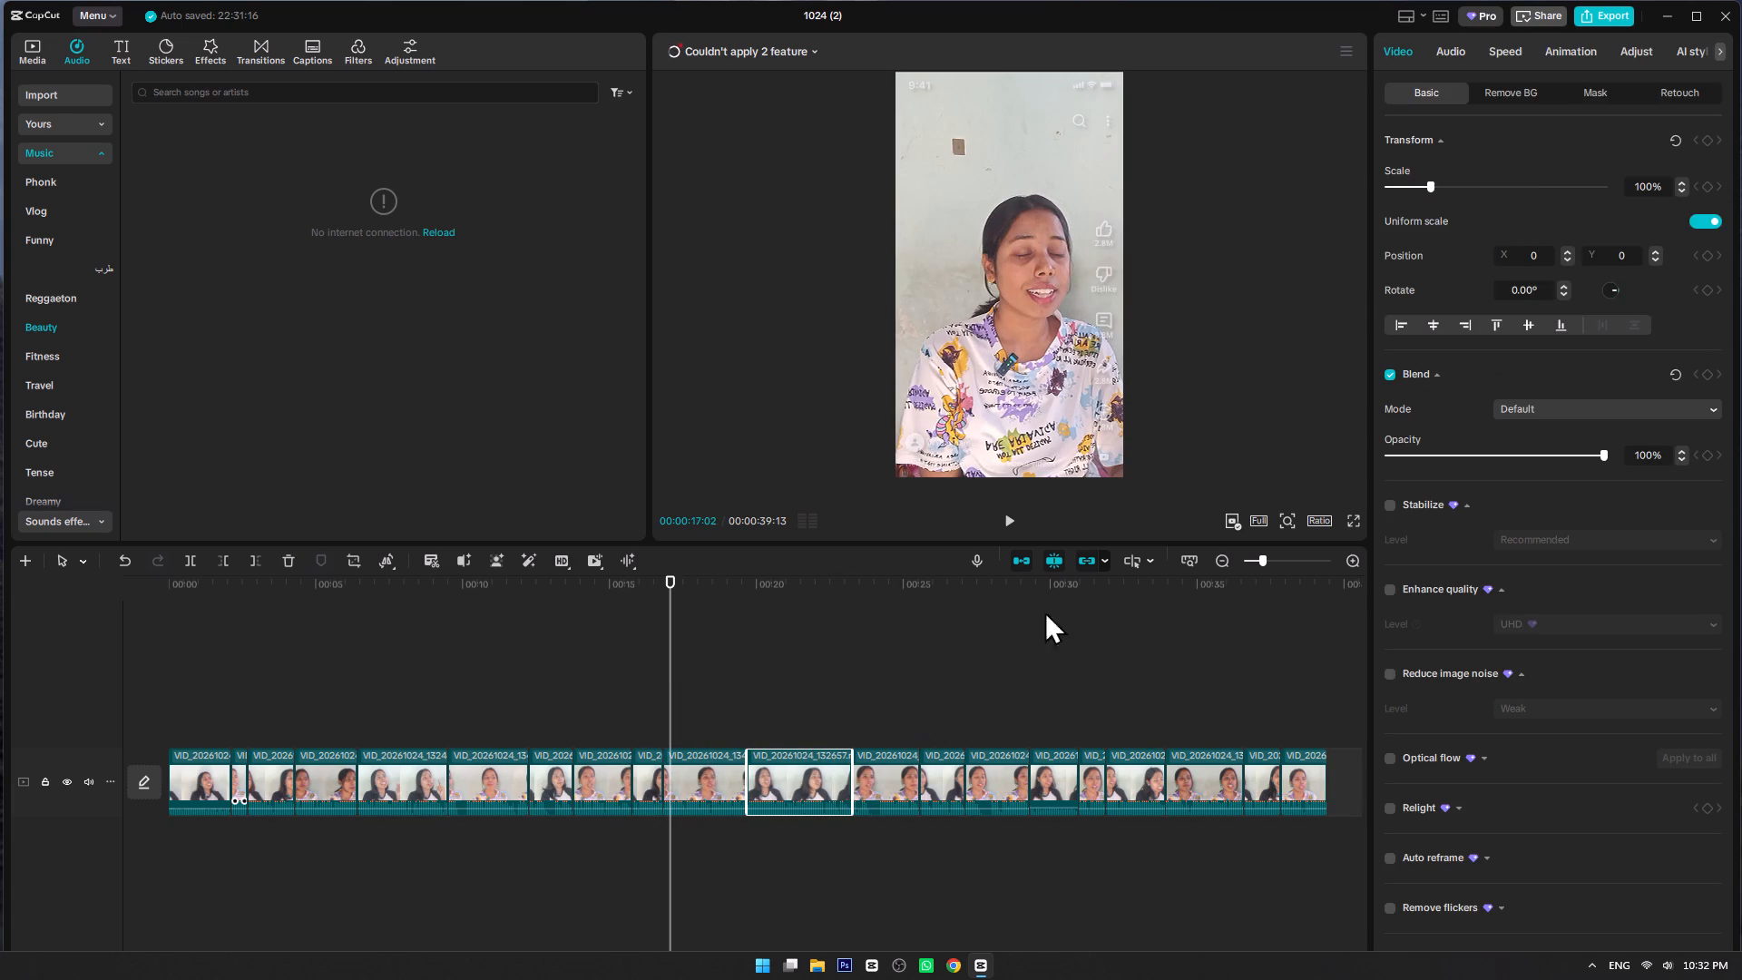
click(1446, 39)
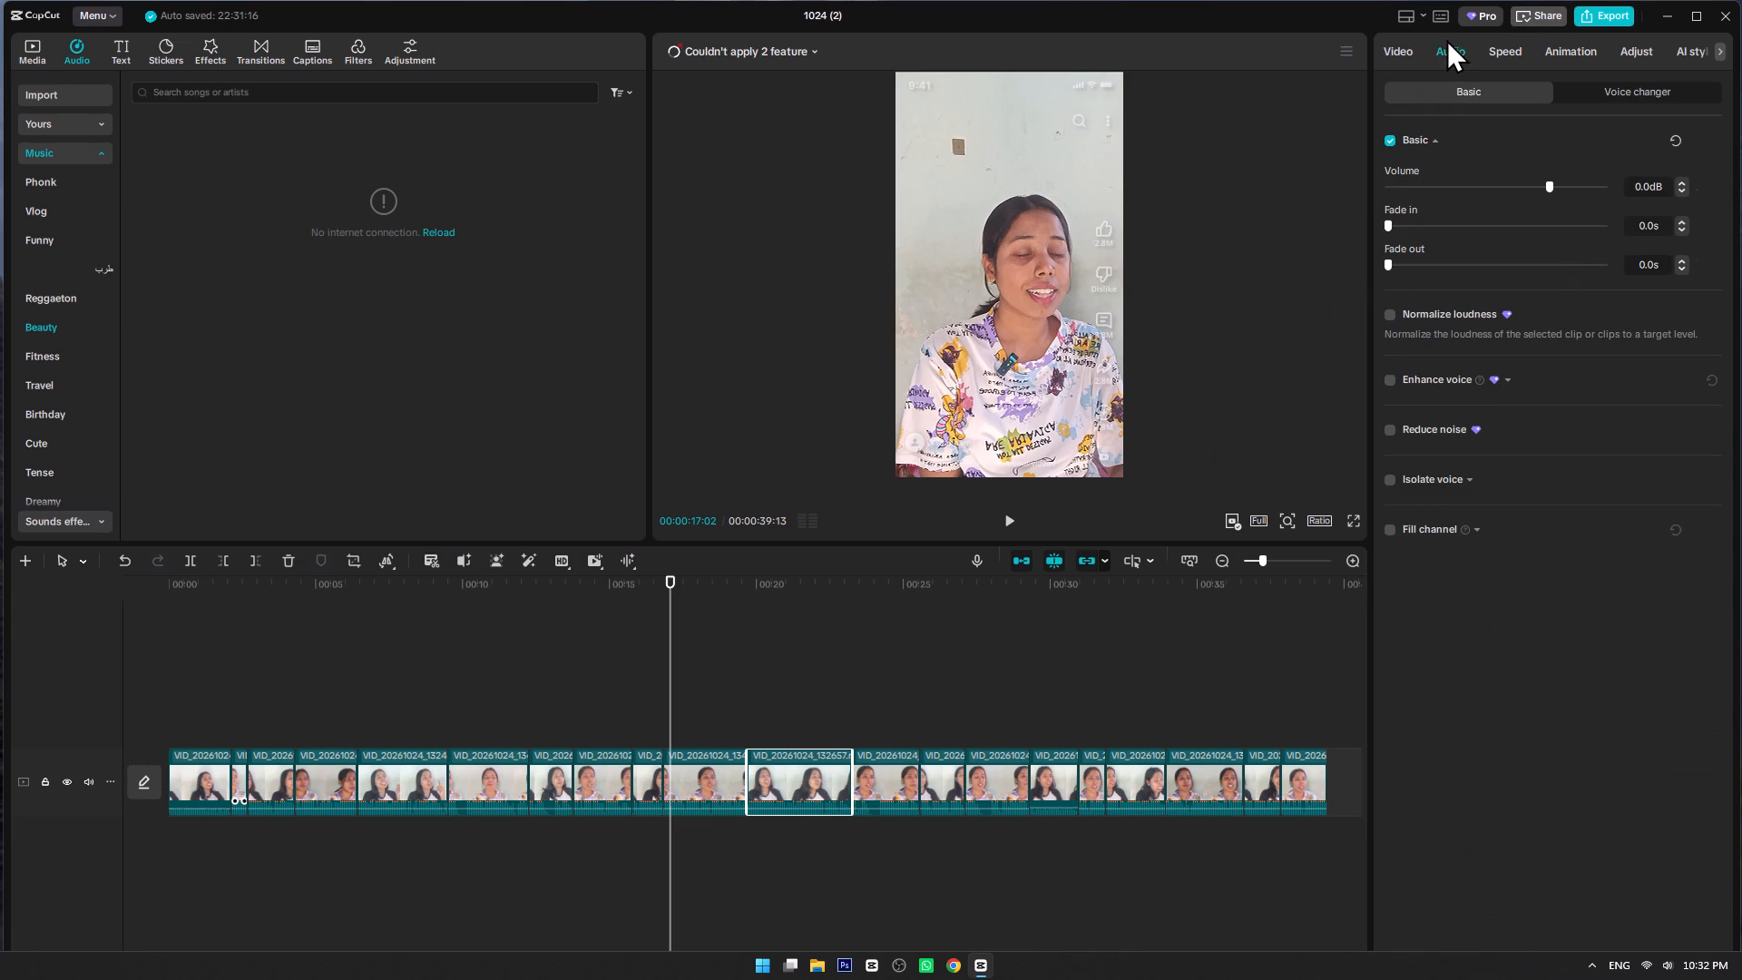
Check the Audio settings of the twelfth and thirteenth clips for enabled loudness normalization or noise reduction.
click(920, 694)
click(887, 778)
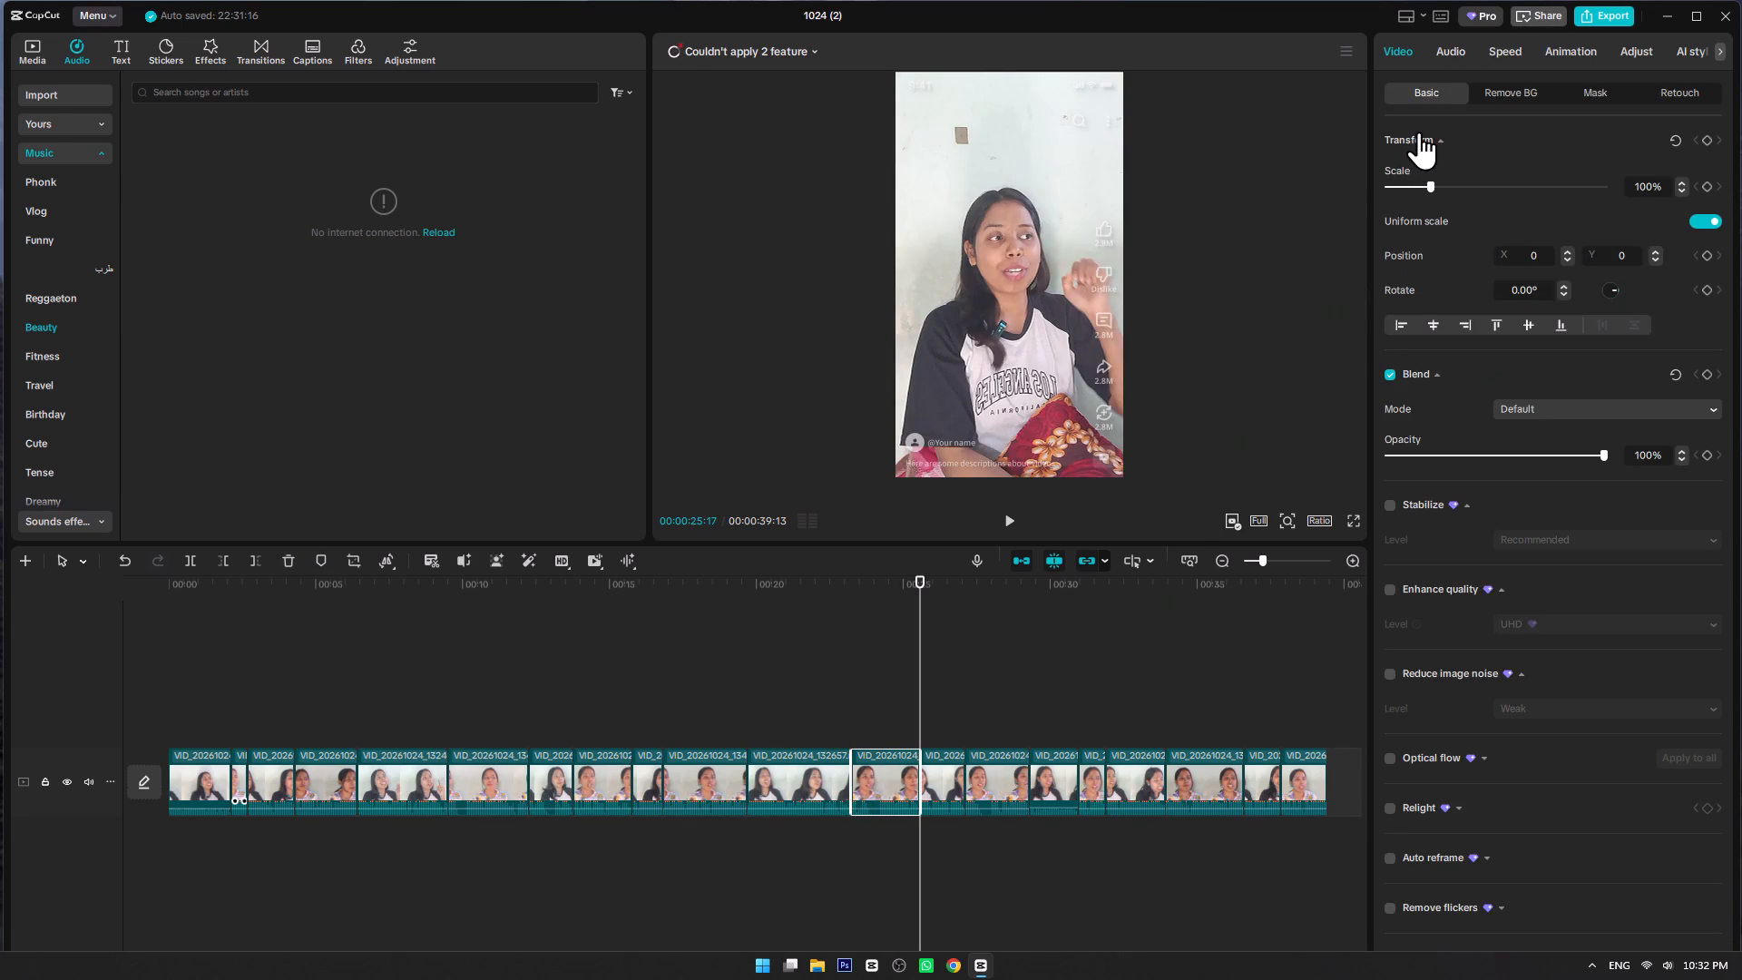
click(1462, 53)
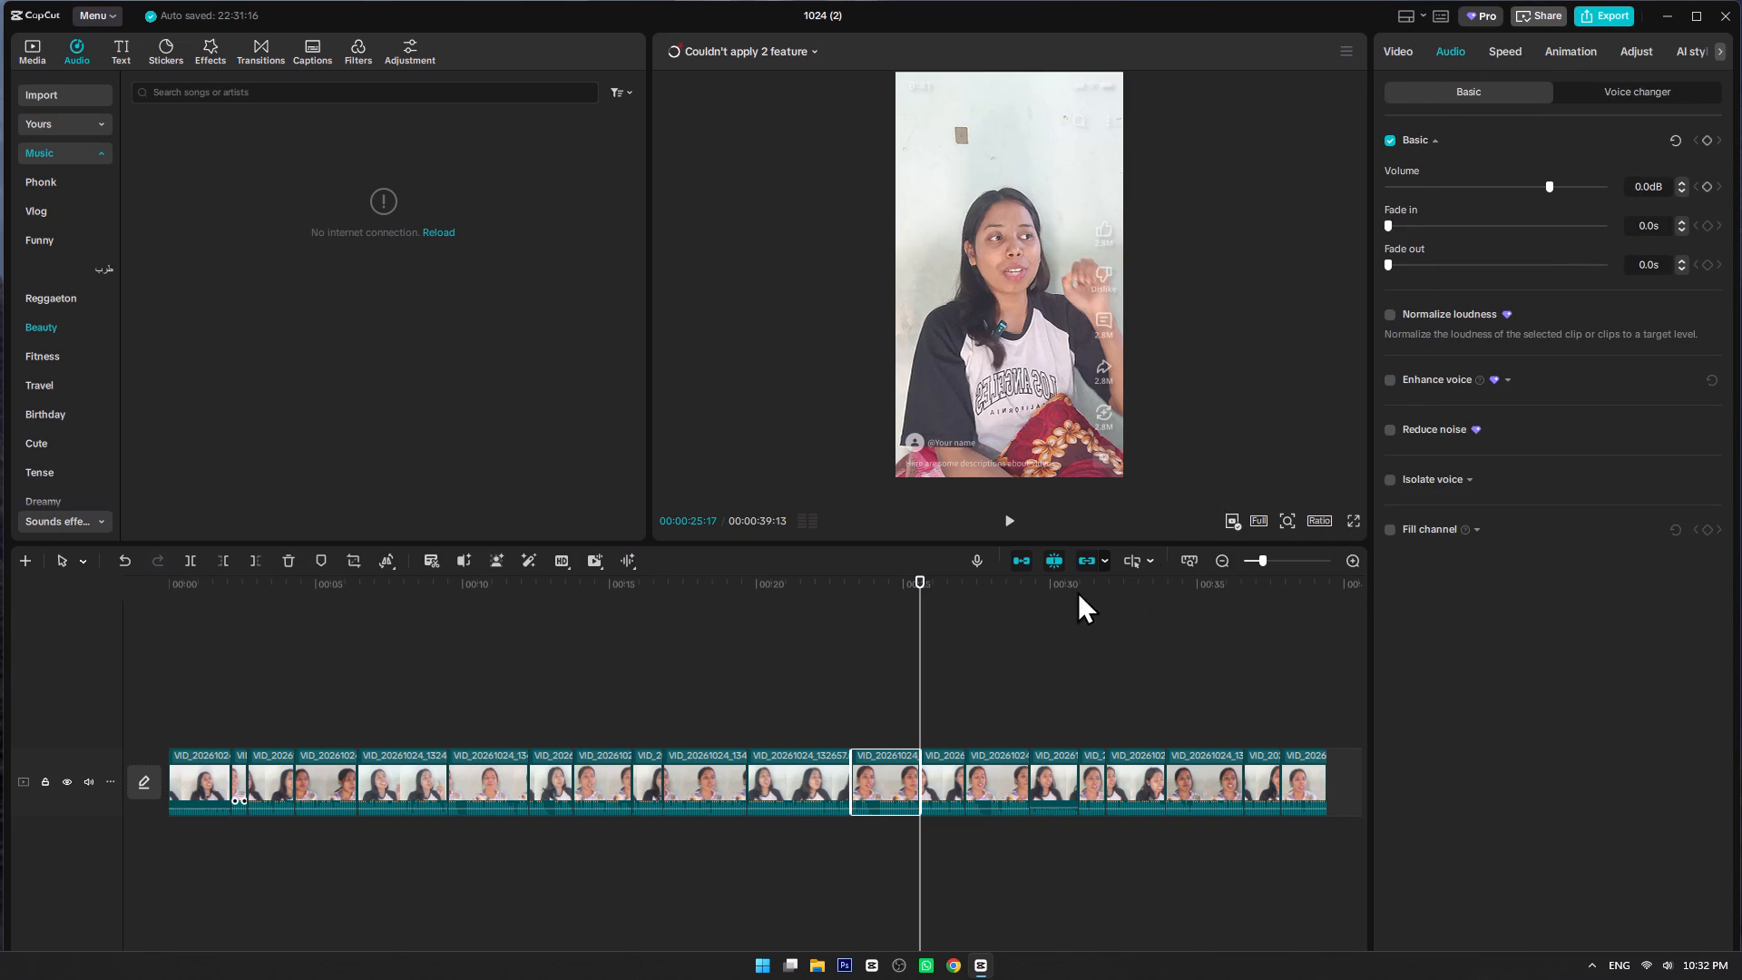
click(933, 773)
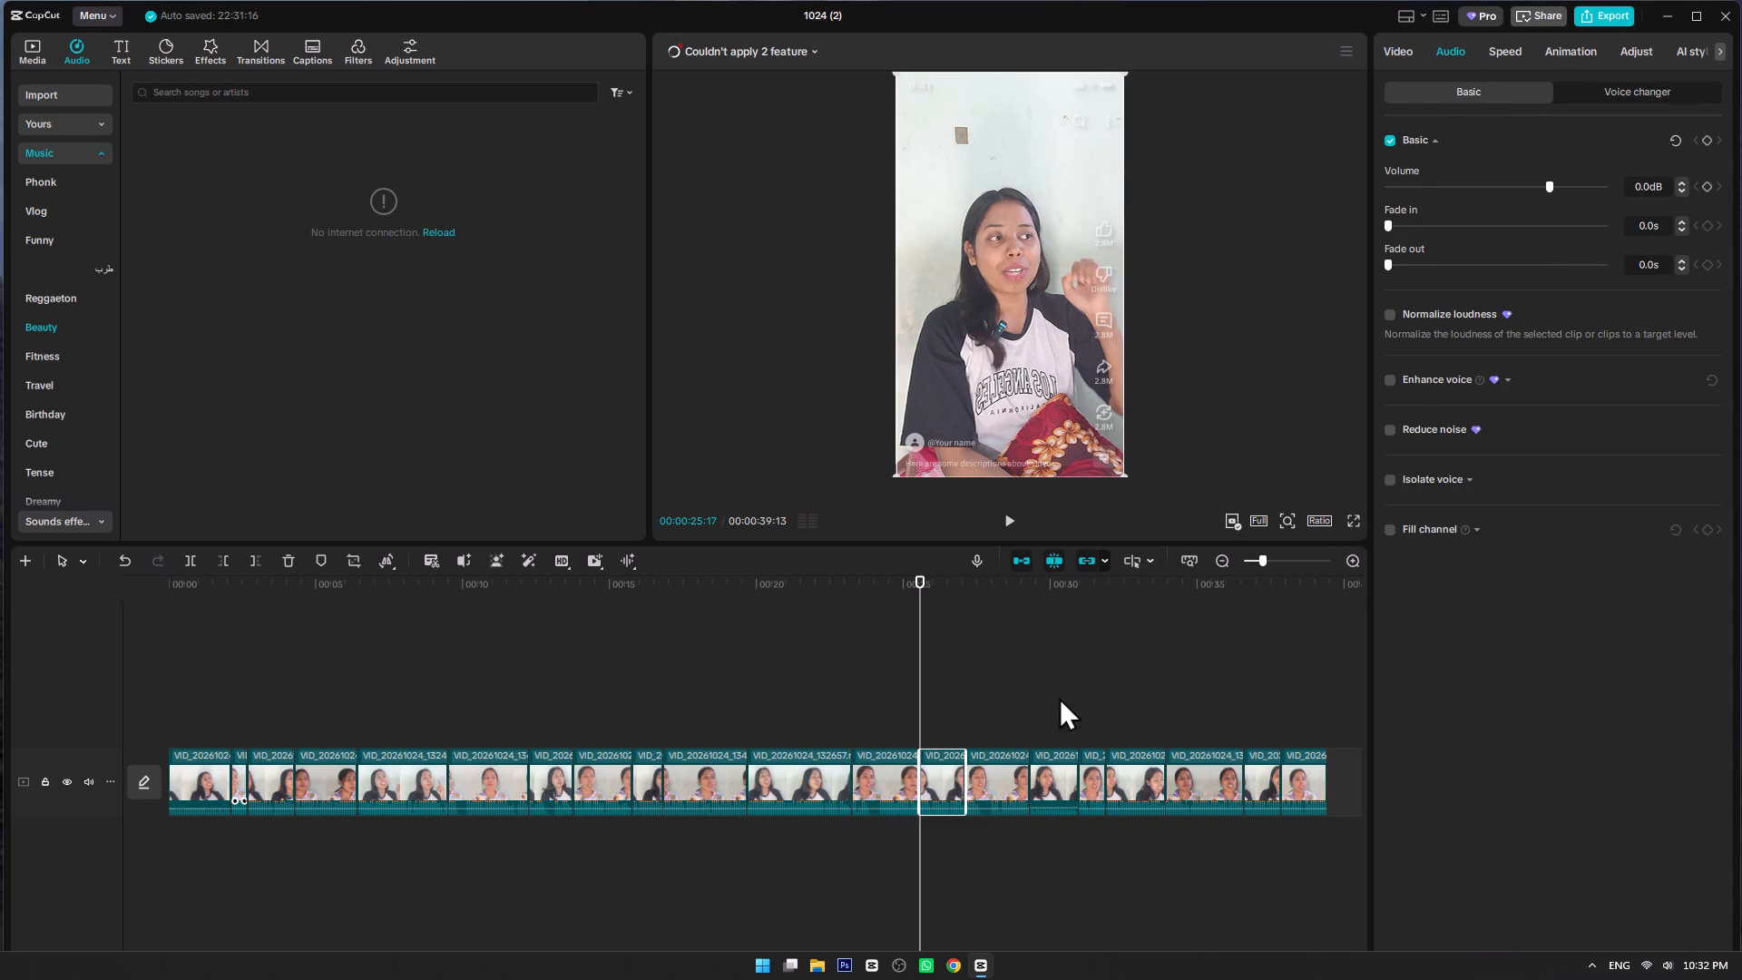
click(1062, 691)
Turn off the thirteenth clip's Mask option and check its Remove BG, Retouch and Audio settings for Pro features.
click(946, 778)
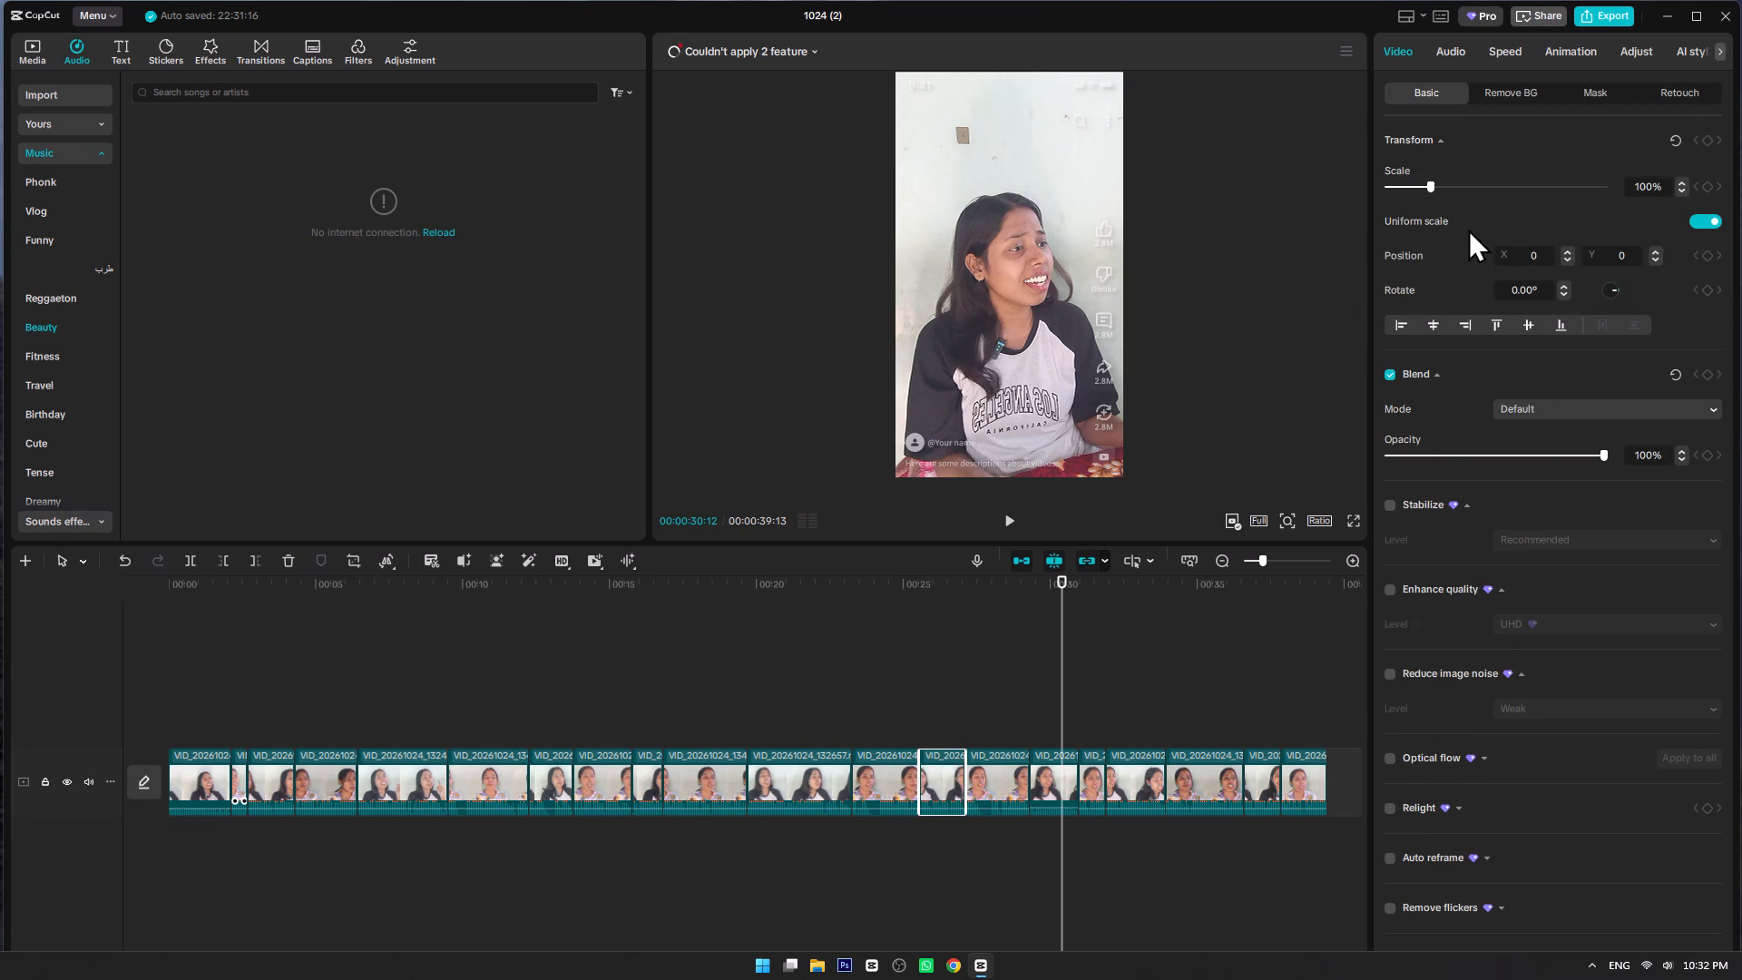
click(1502, 83)
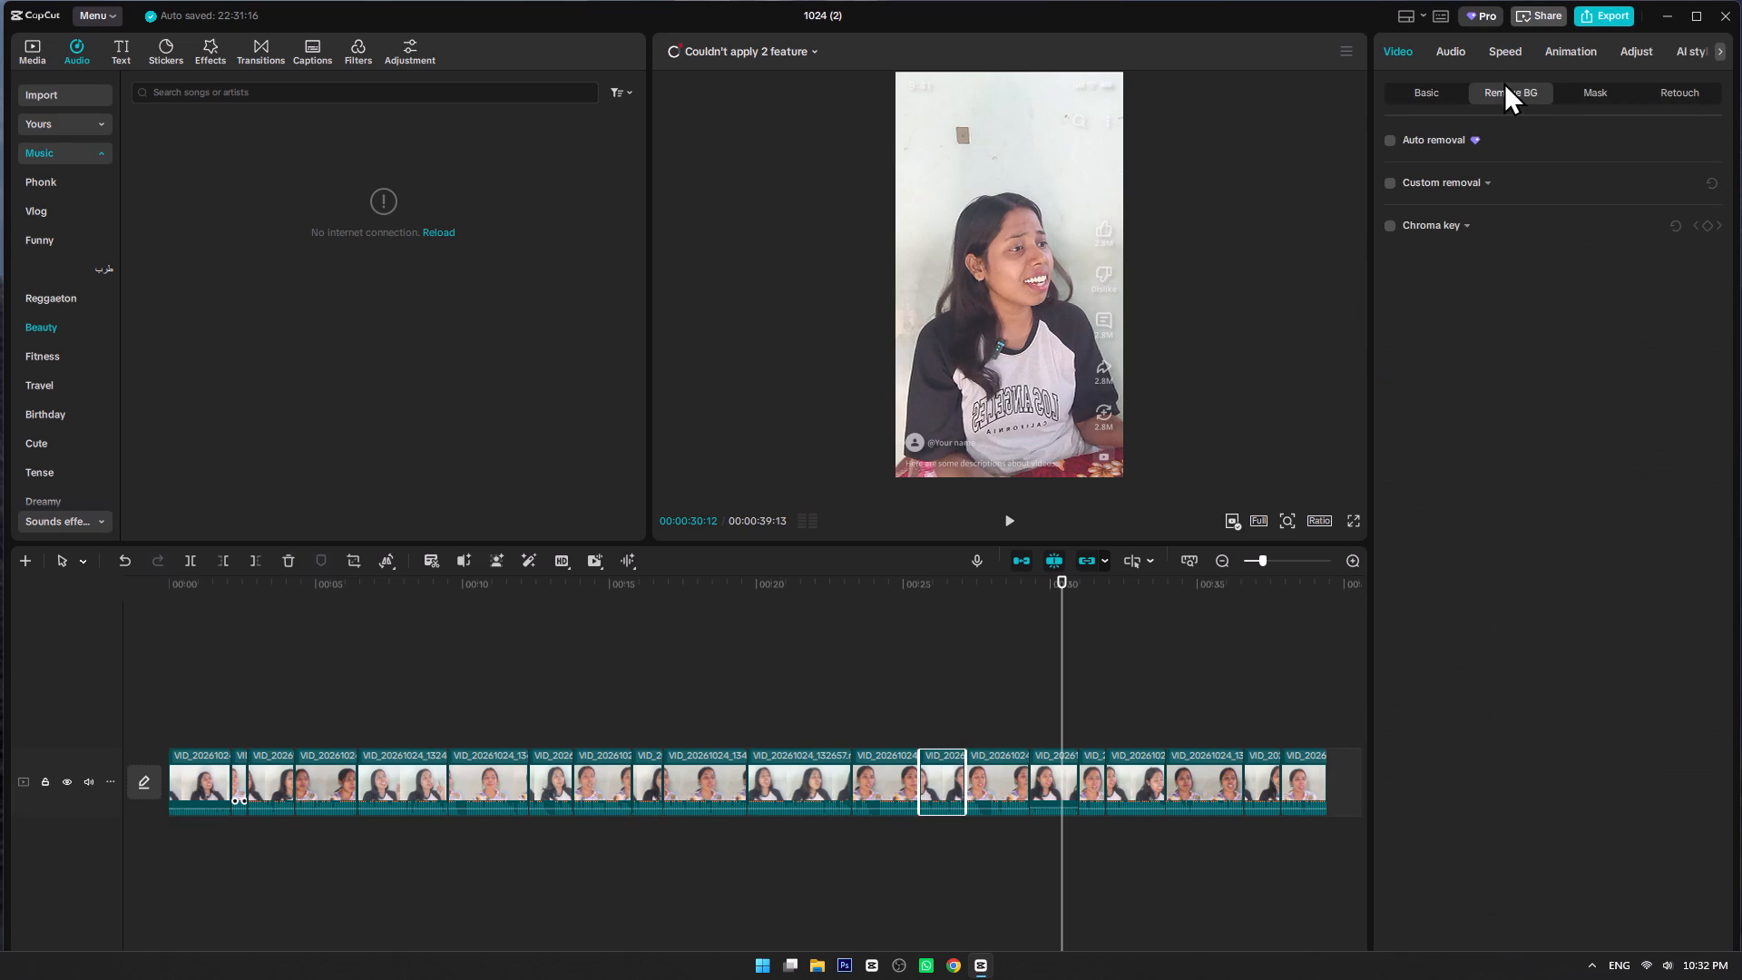
click(1593, 97)
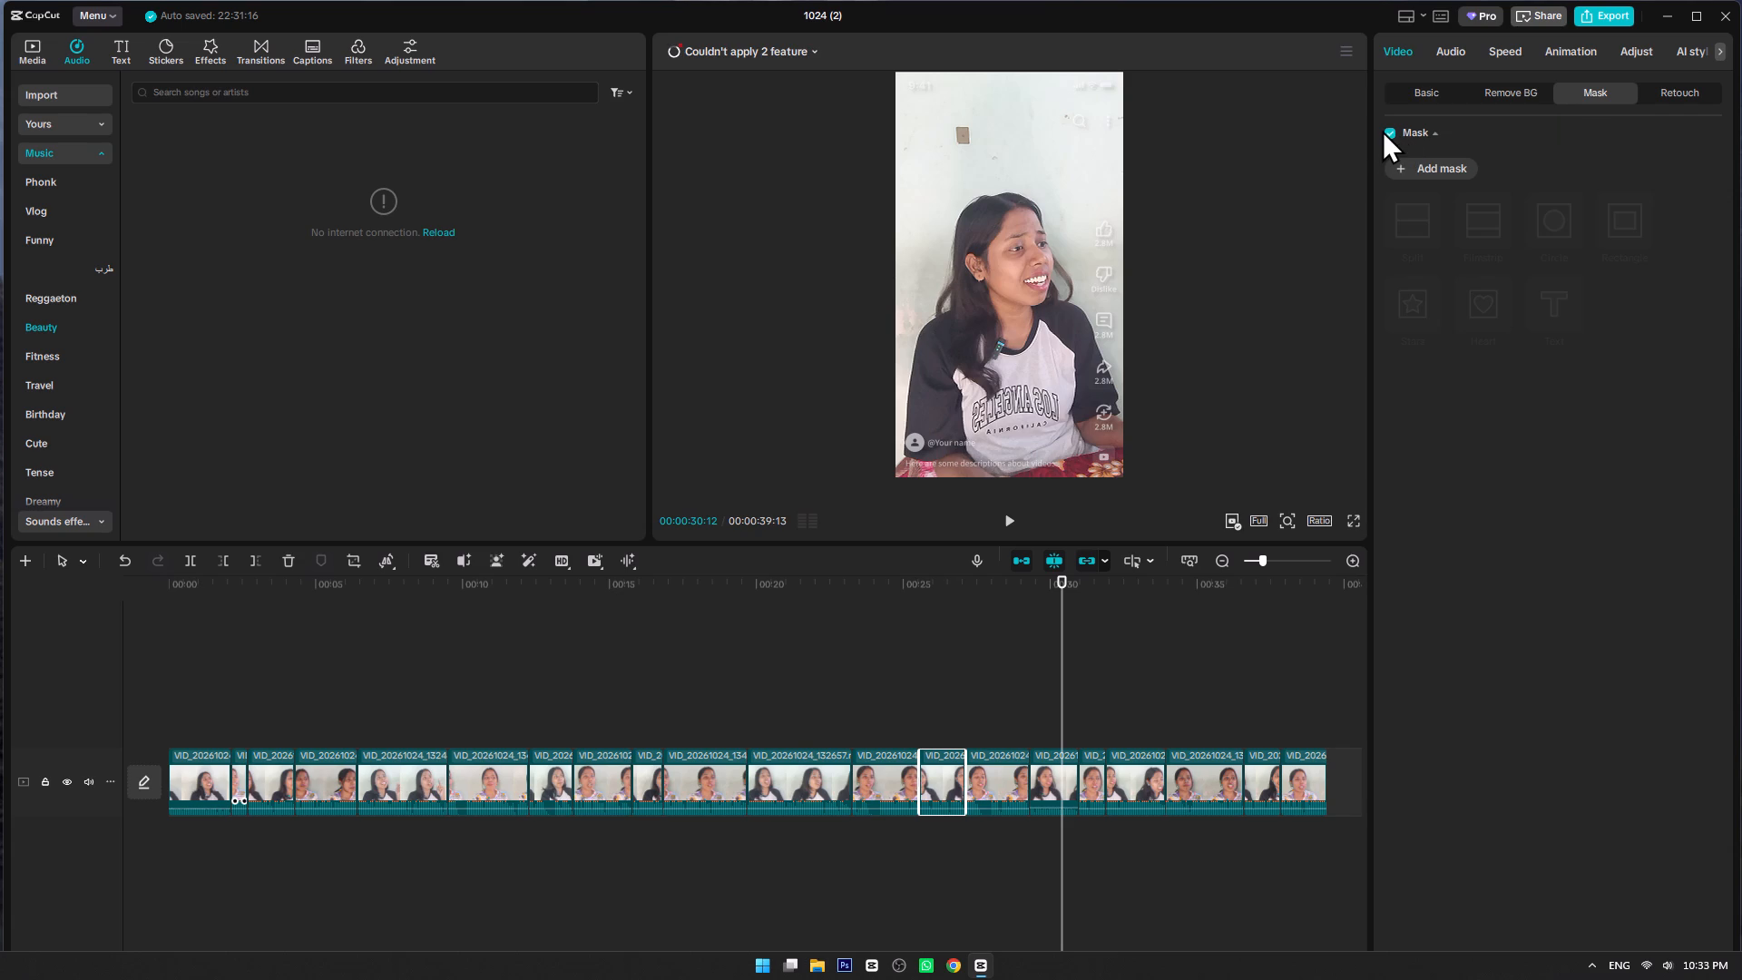
click(1382, 130)
click(1387, 129)
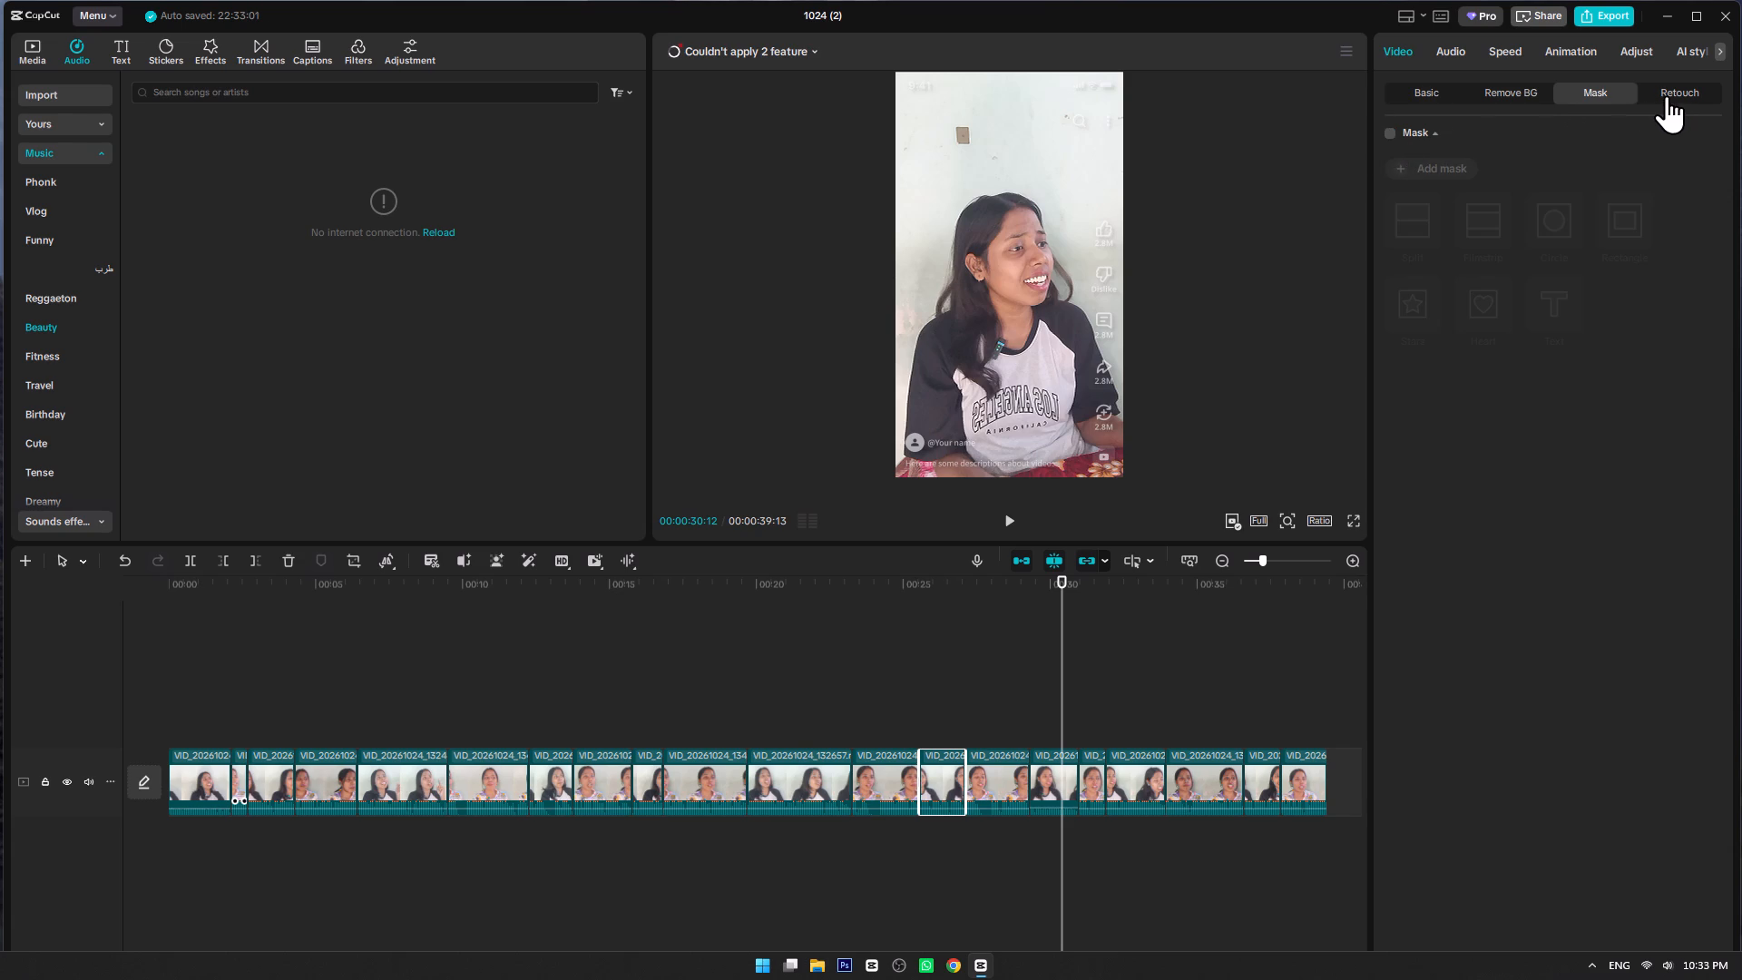
click(1668, 95)
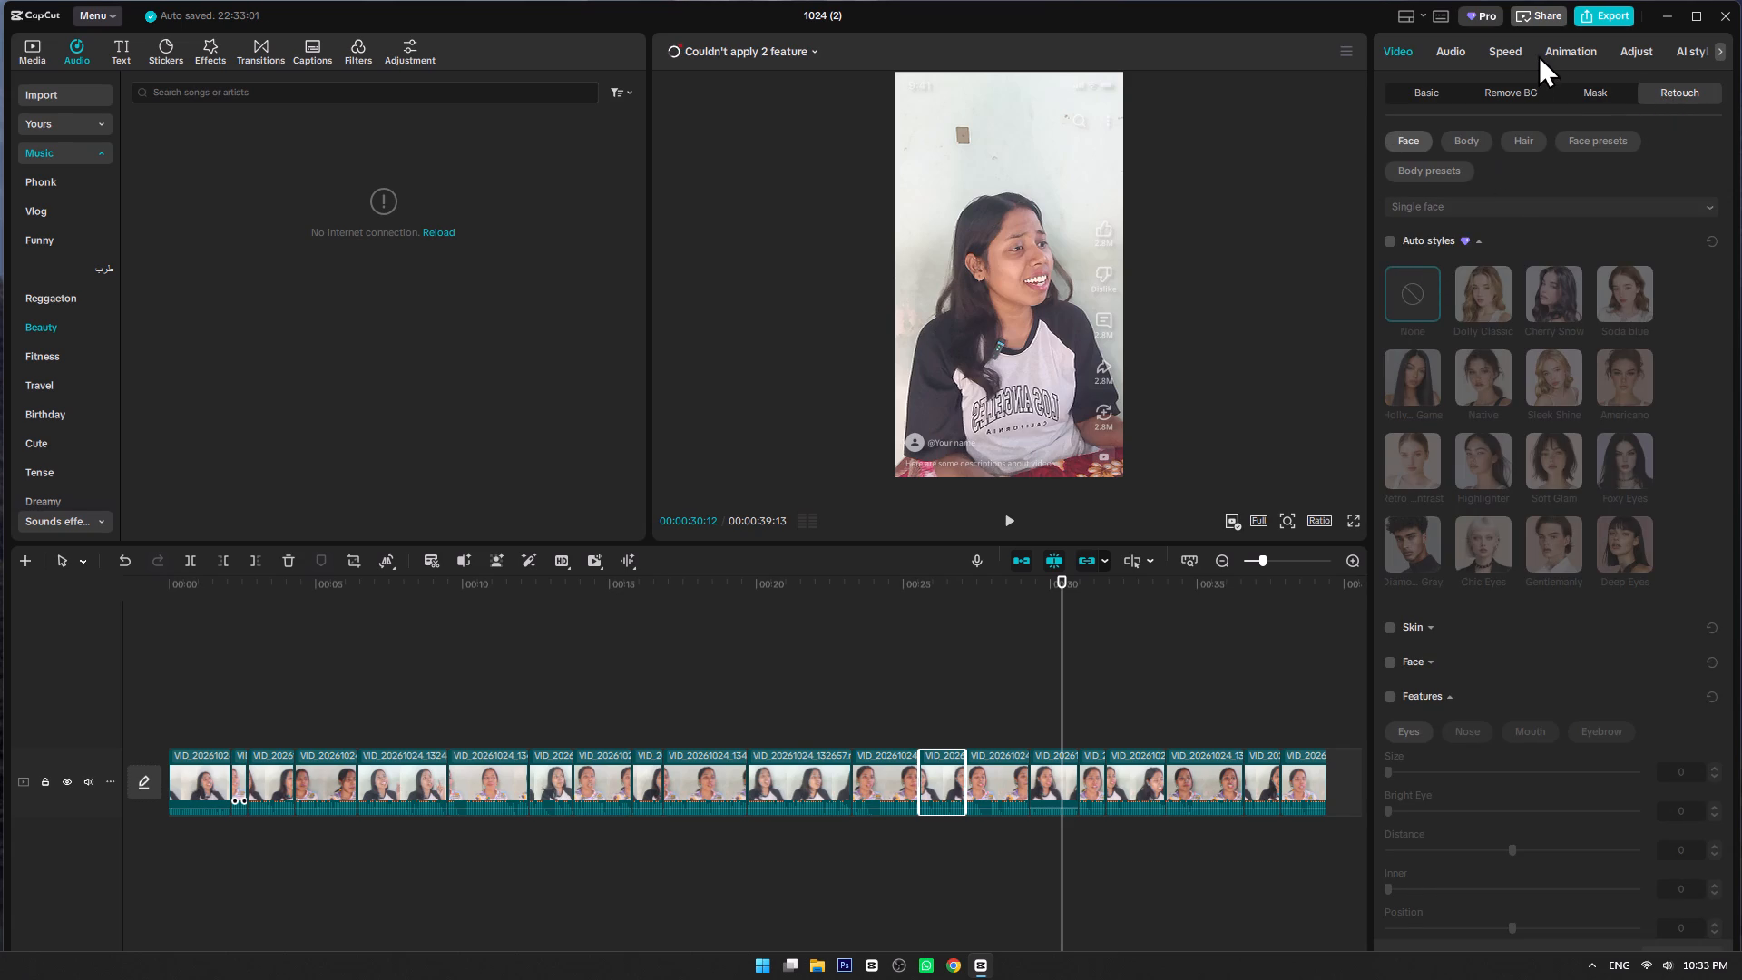
click(1451, 49)
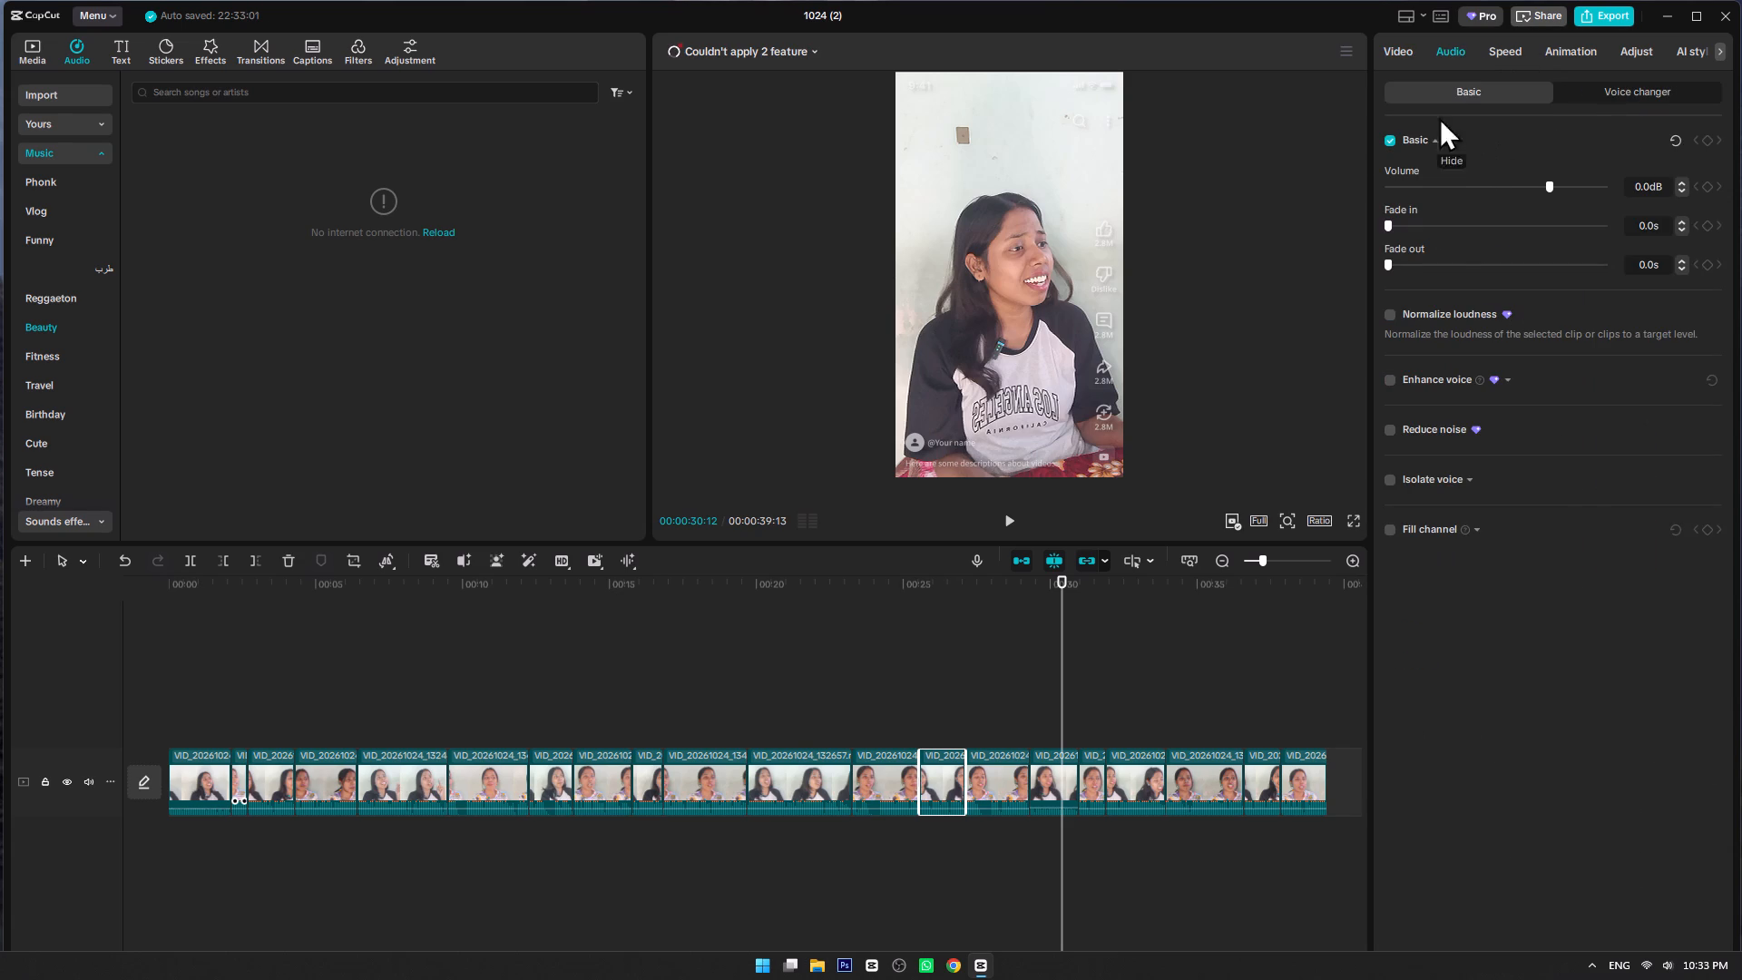
click(1407, 49)
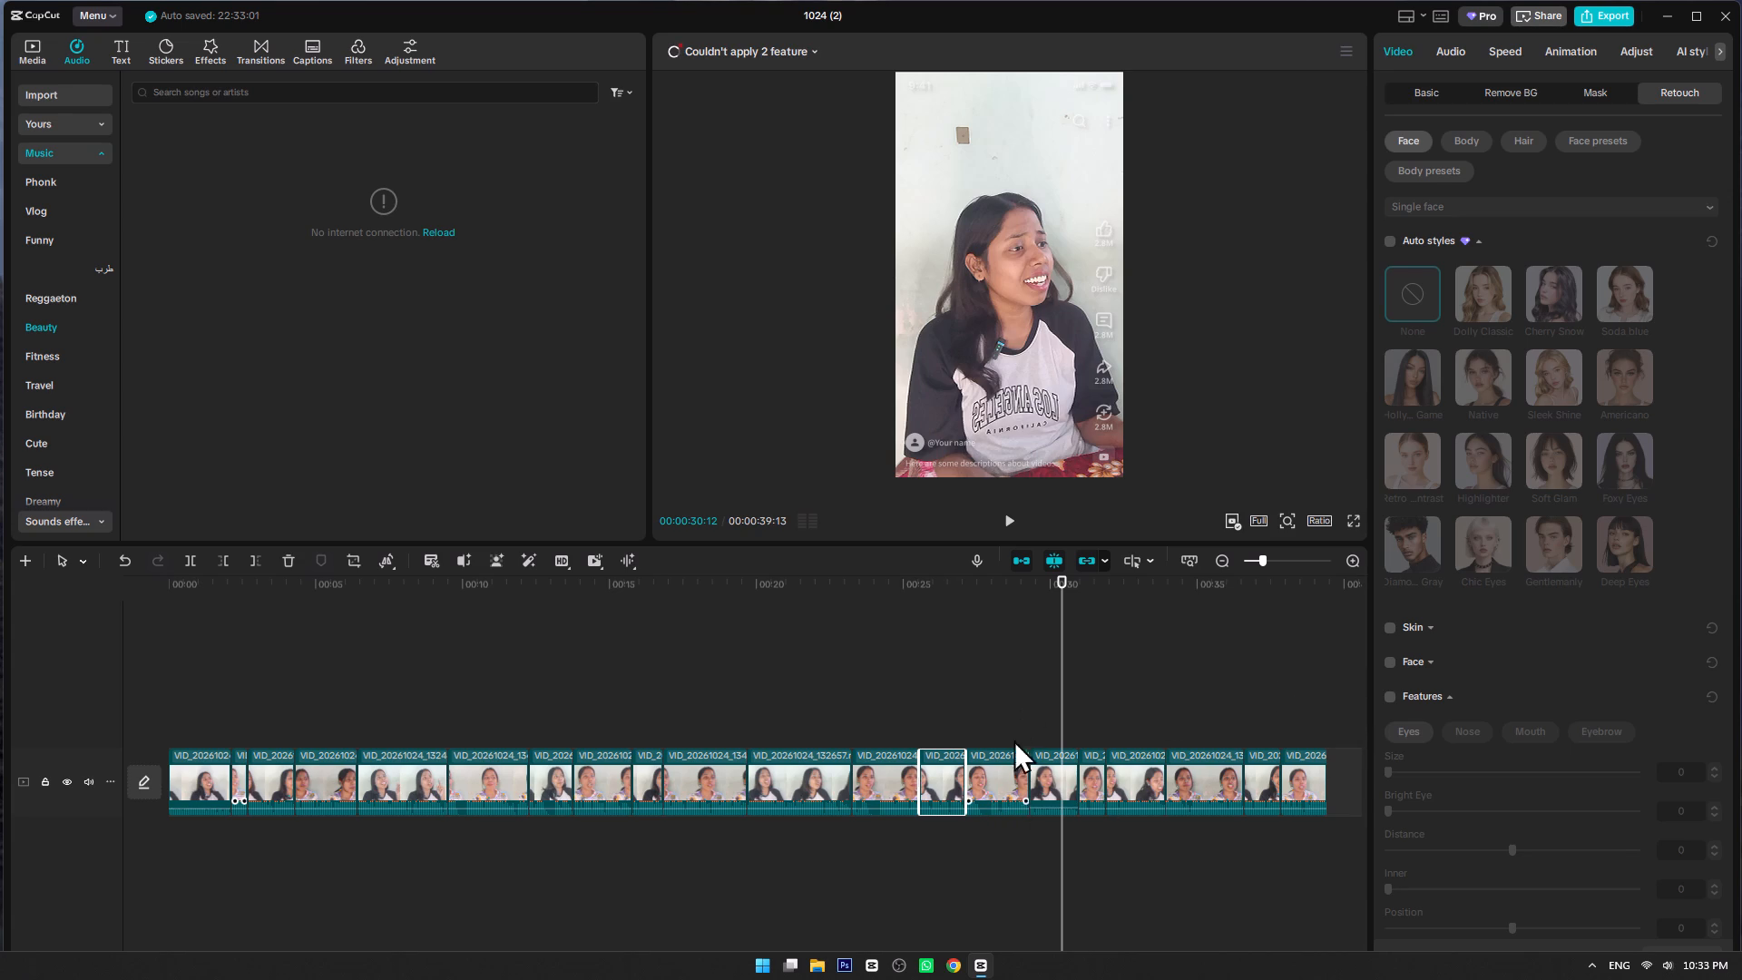
Check the fourteenth clip's Audio, Speed and Animation settings for Pro features and turn off its Curves adjustment.
click(1012, 702)
click(995, 776)
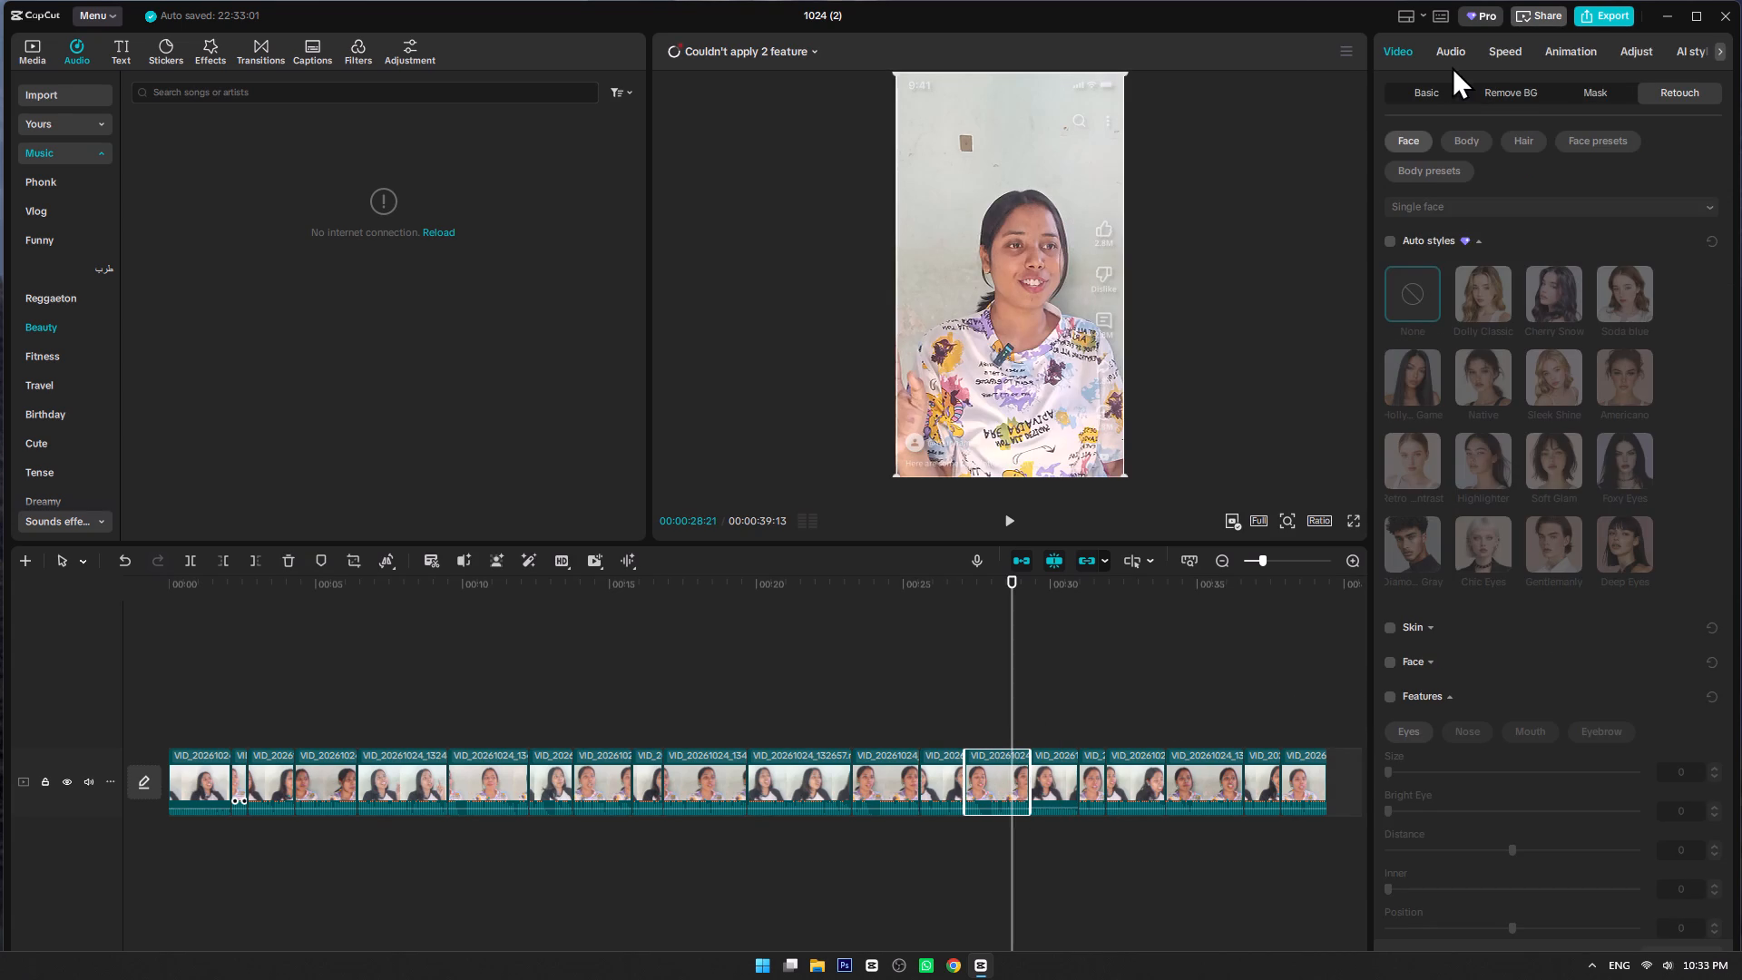
click(1446, 47)
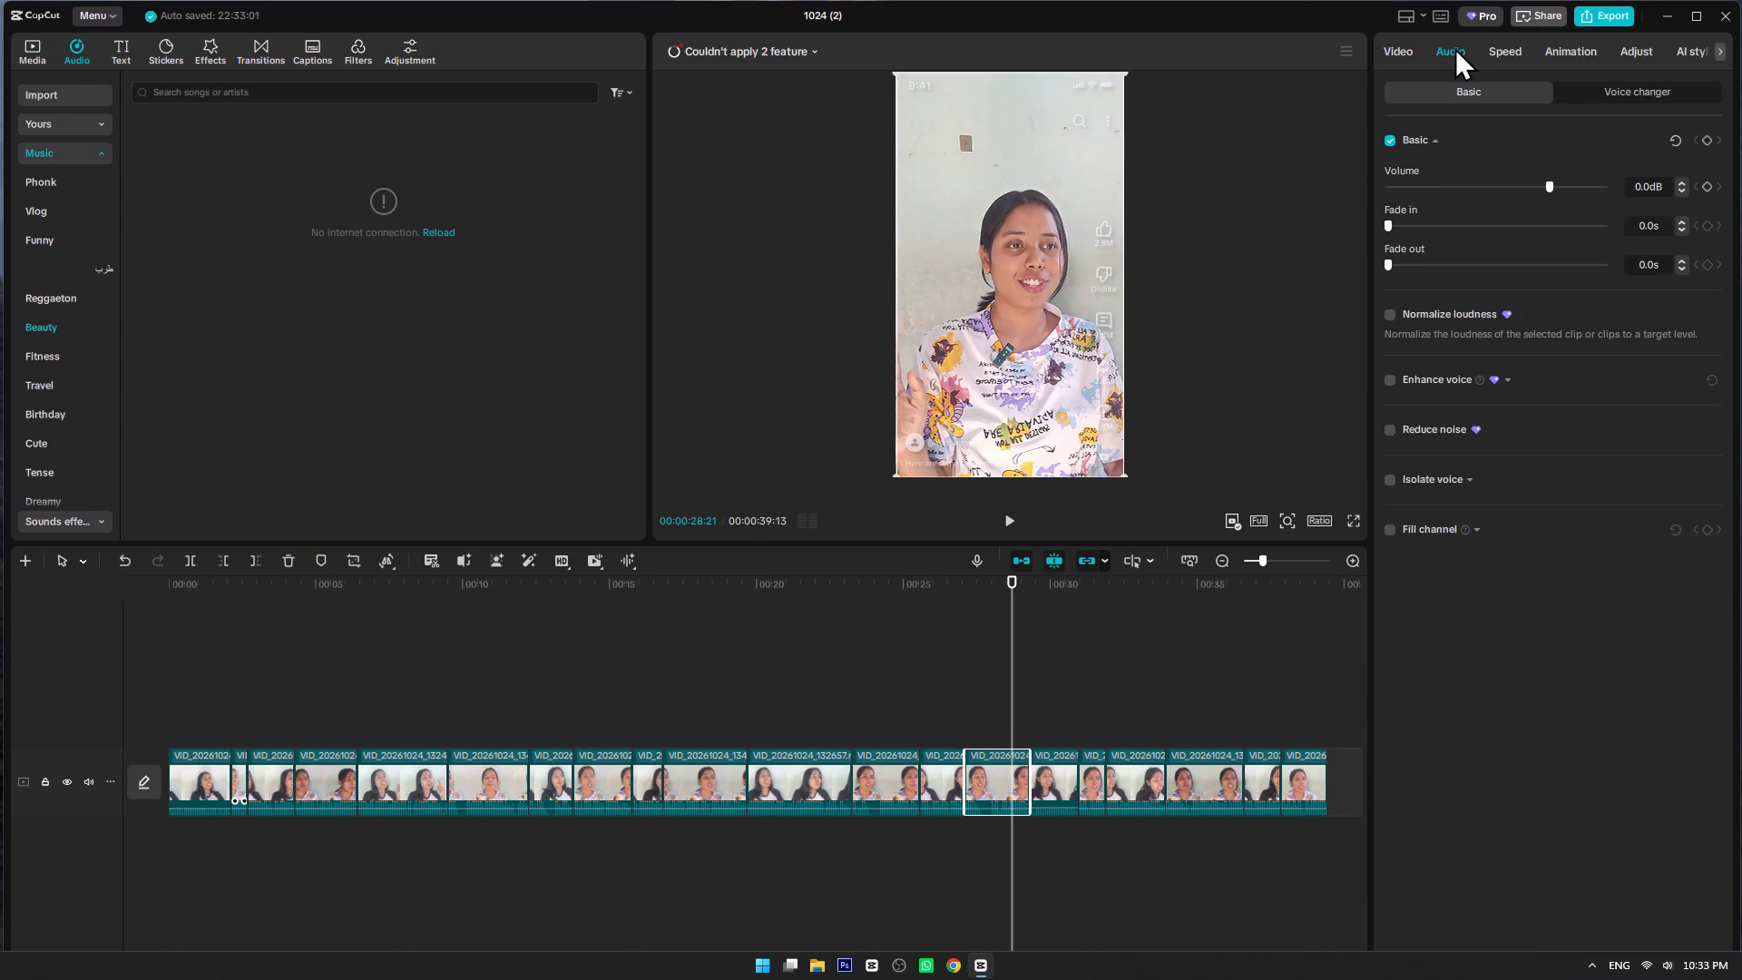
click(1495, 49)
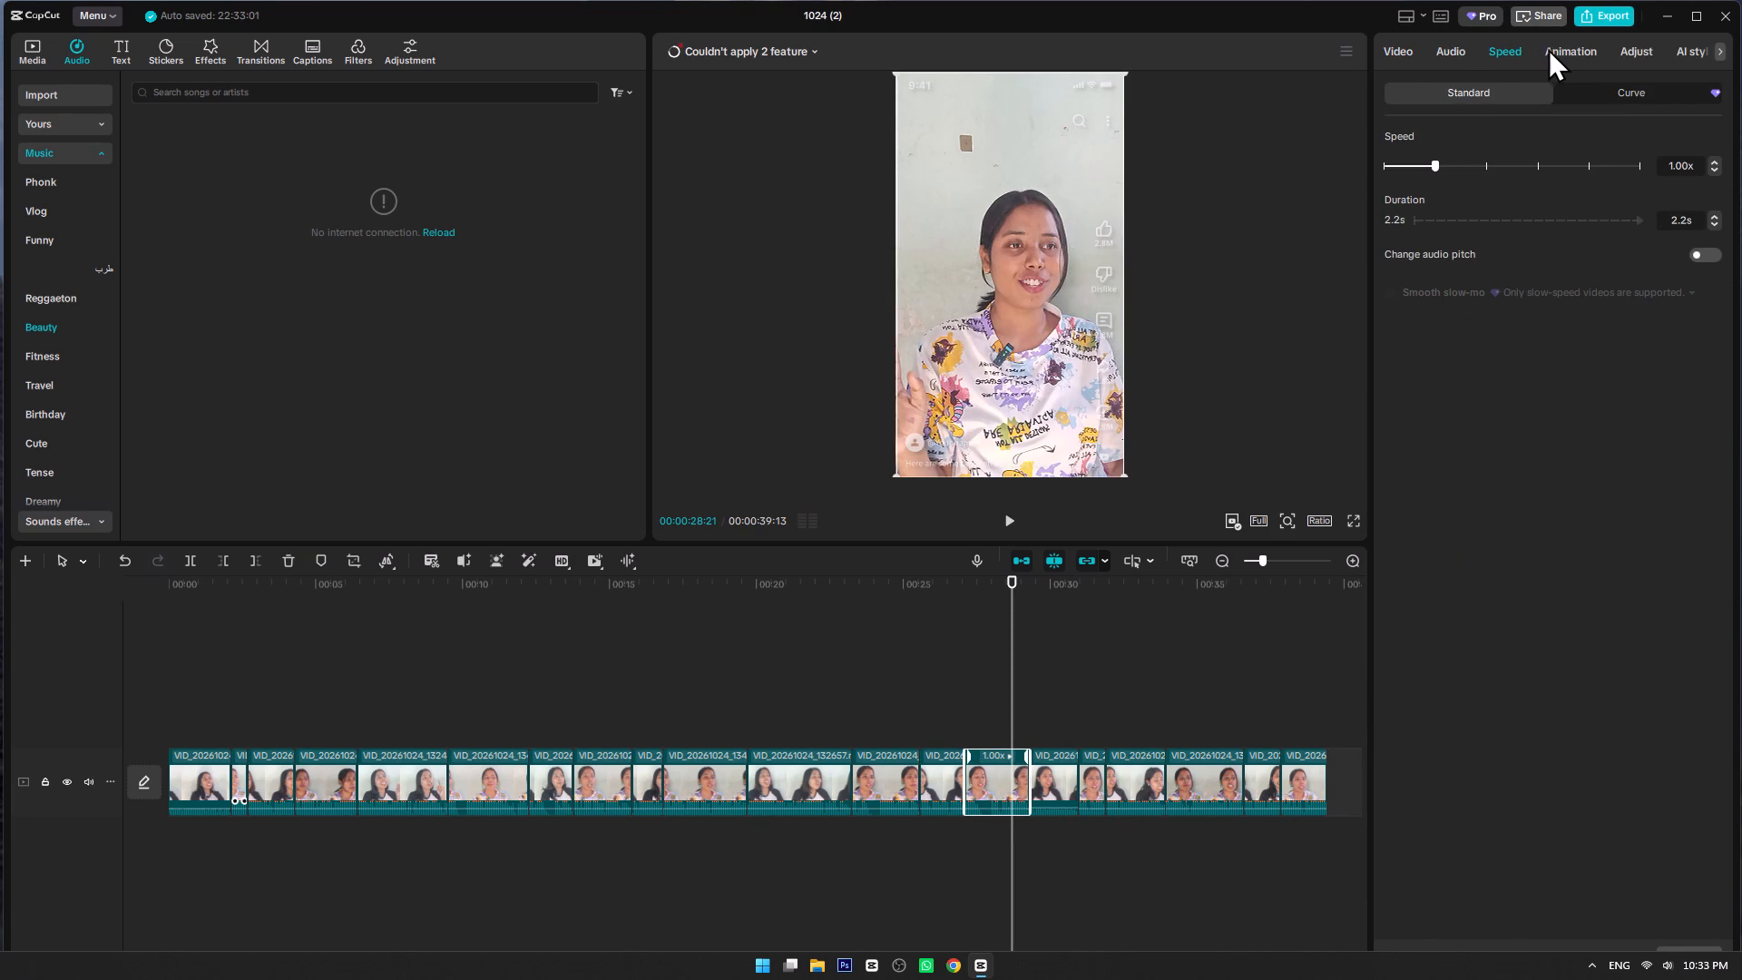
click(1550, 48)
click(1636, 50)
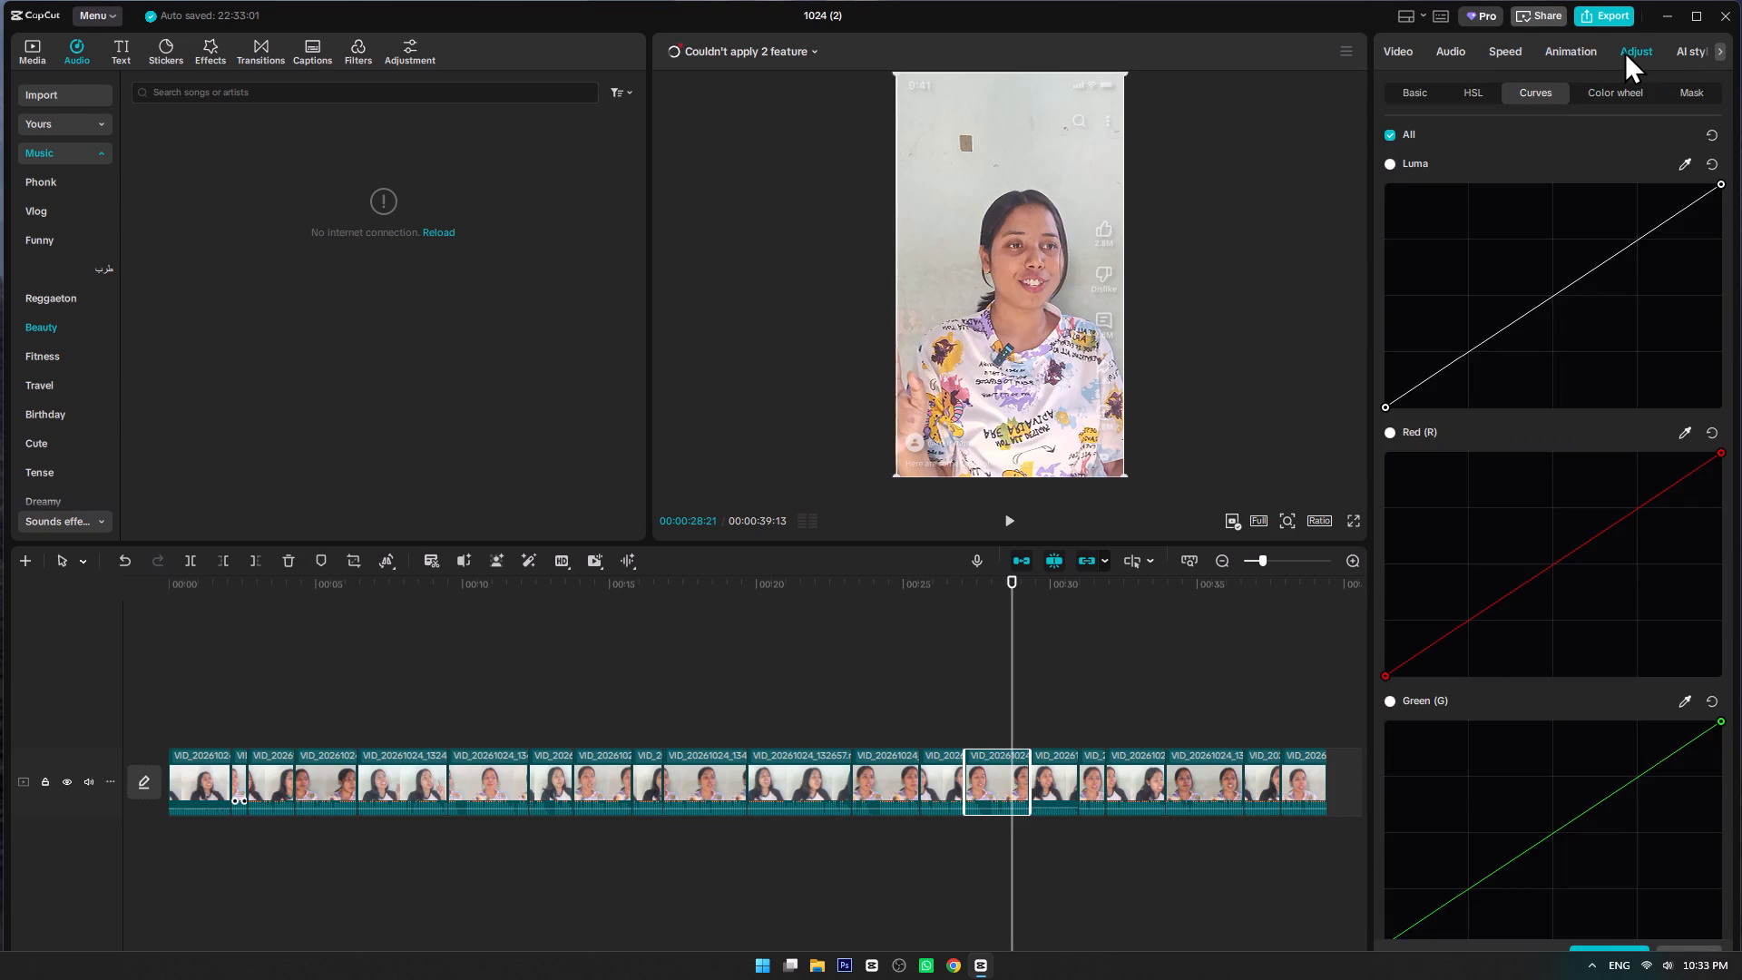
click(1386, 132)
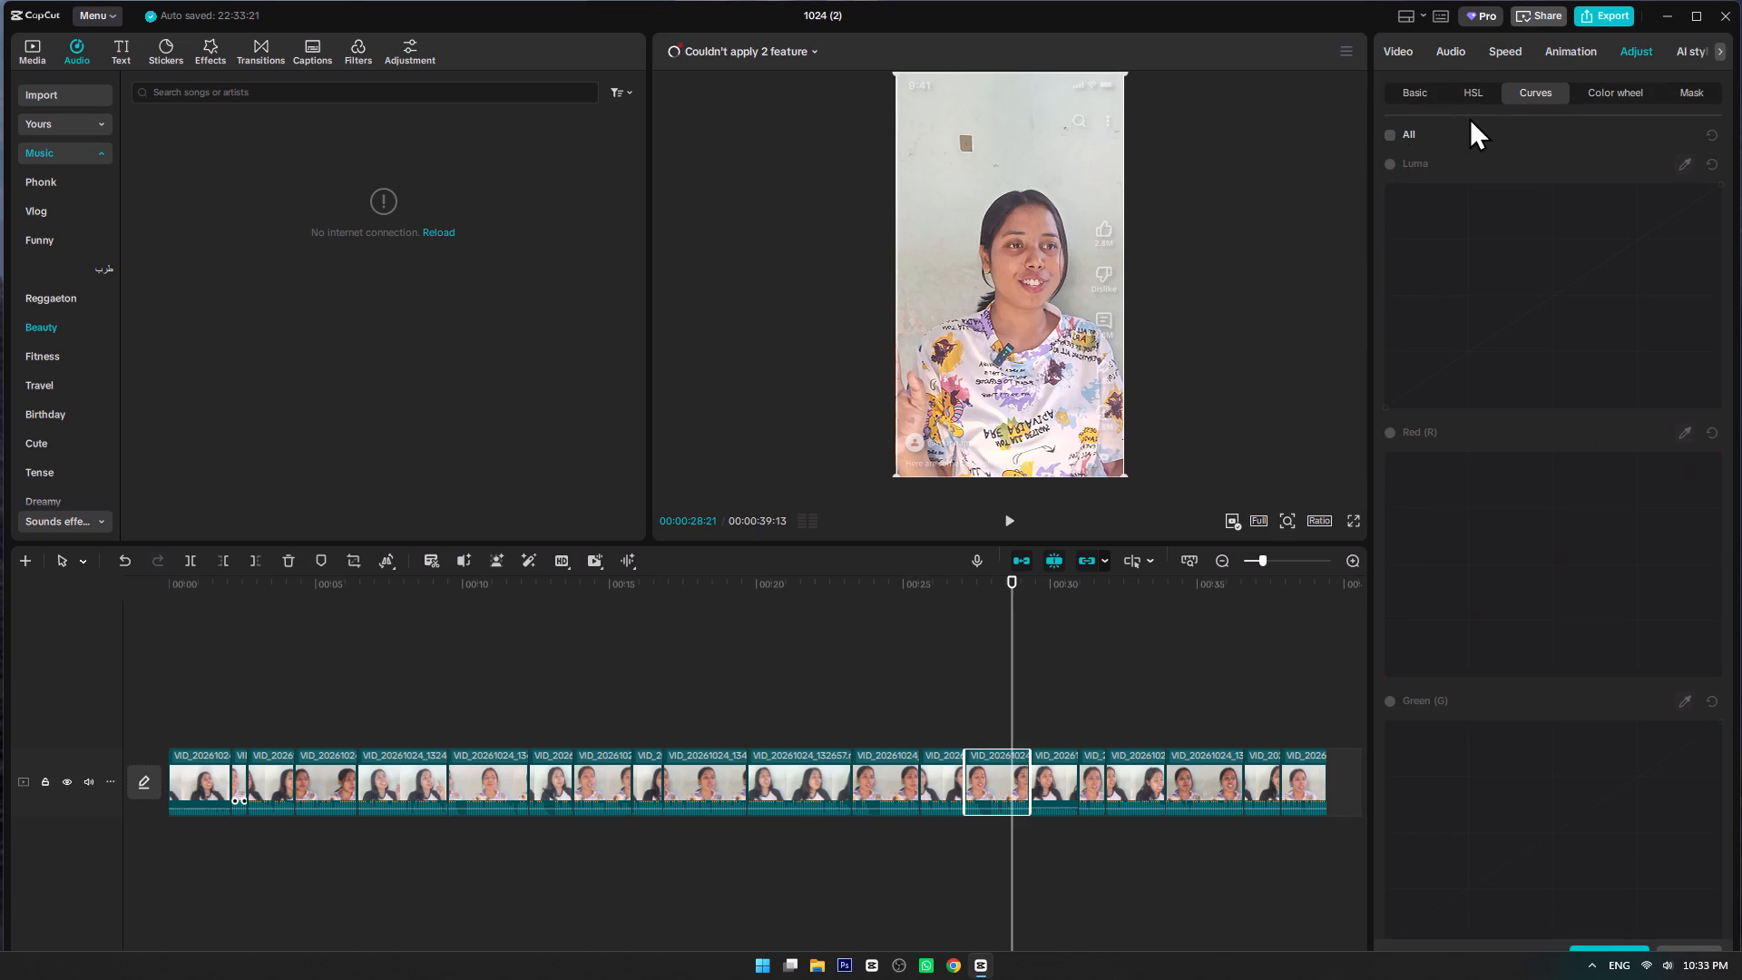
Turn off the fourteenth clip's Mask option and check its Audio, Speed, Remove BG and Basic settings for Pro features.
click(1458, 48)
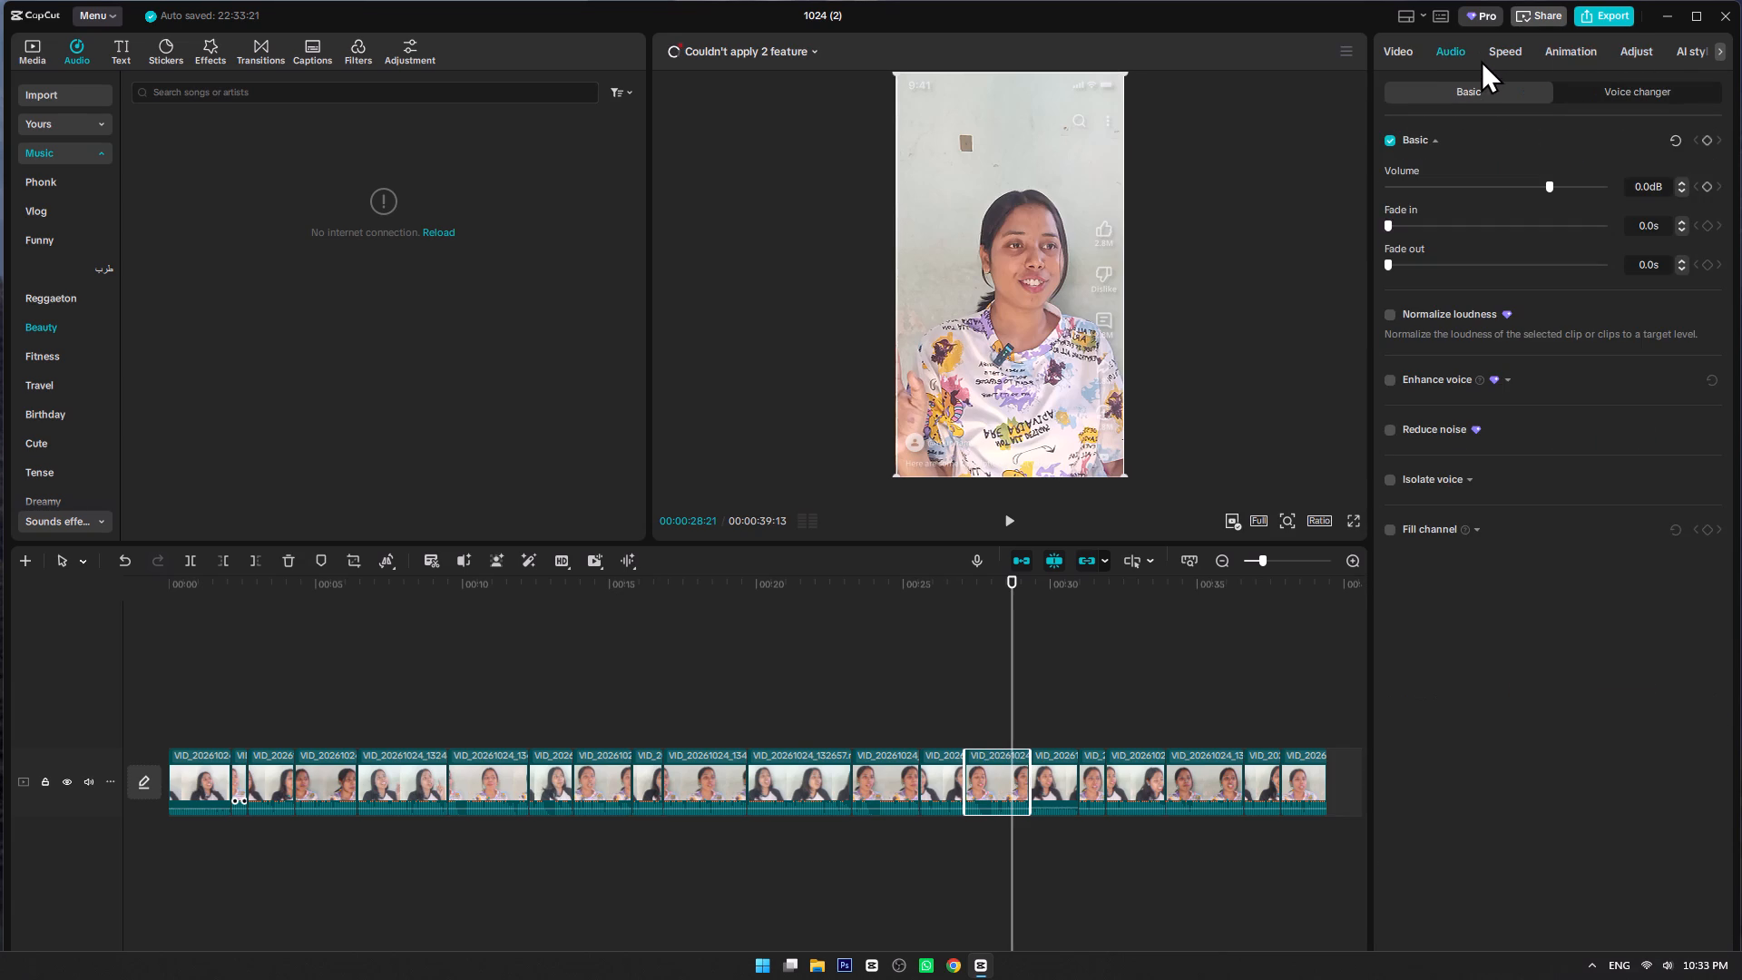
click(1502, 44)
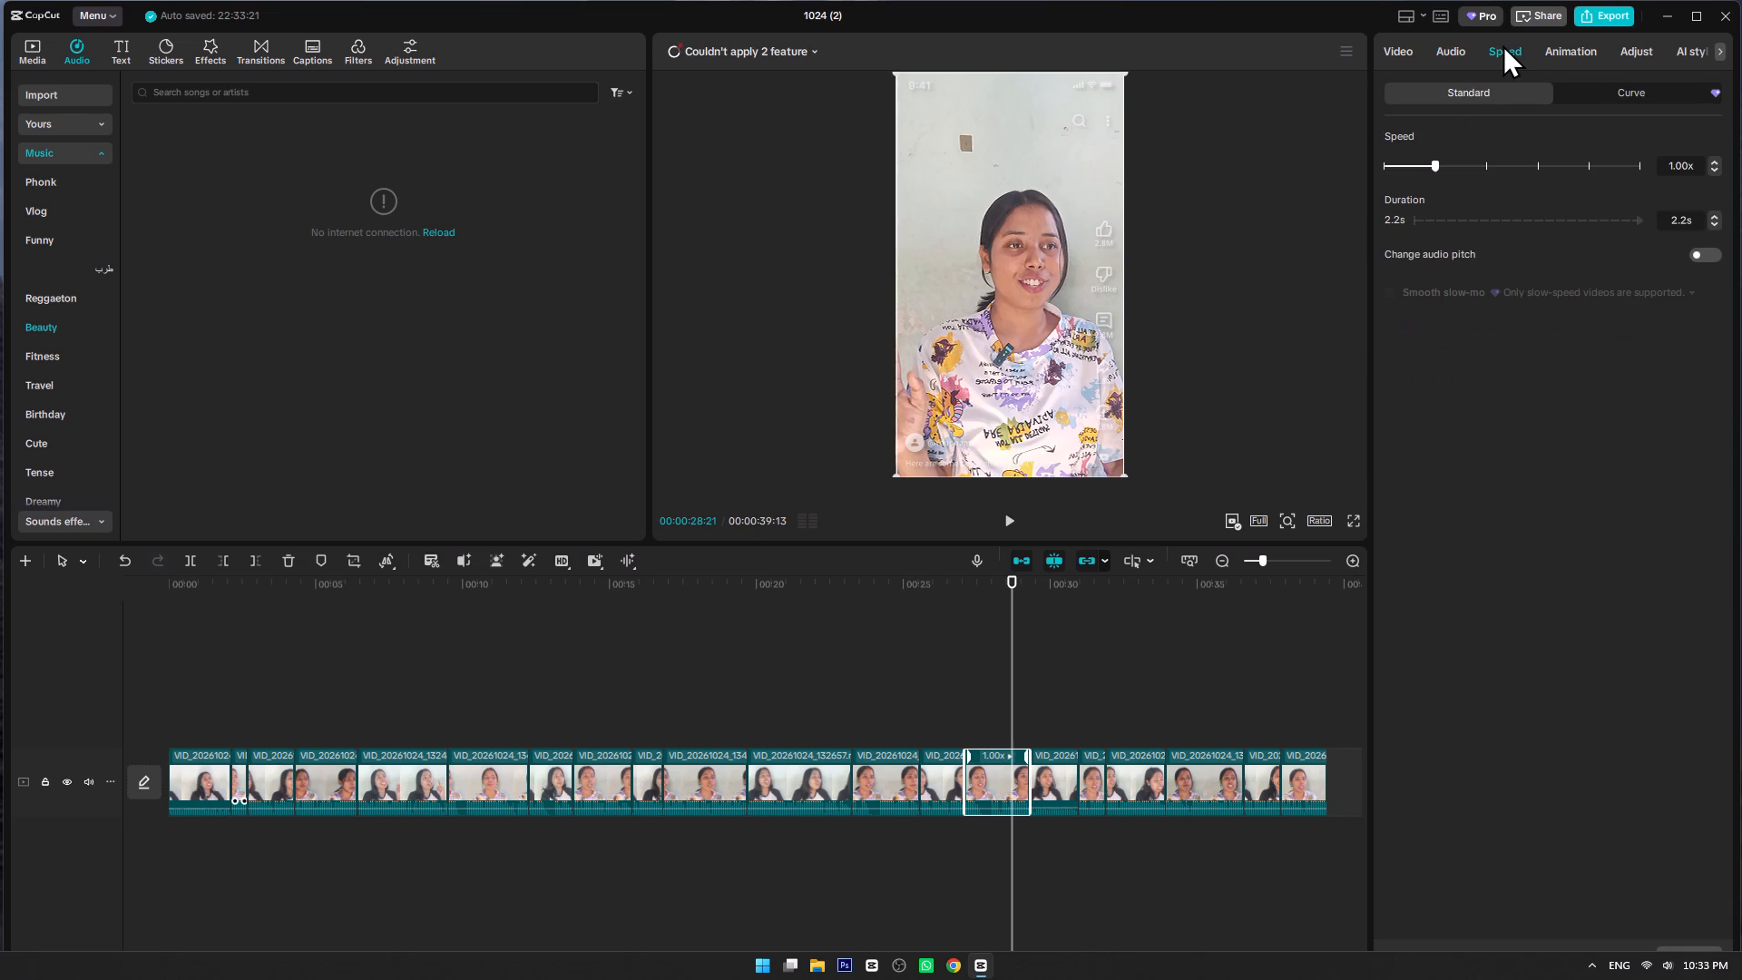
click(1400, 39)
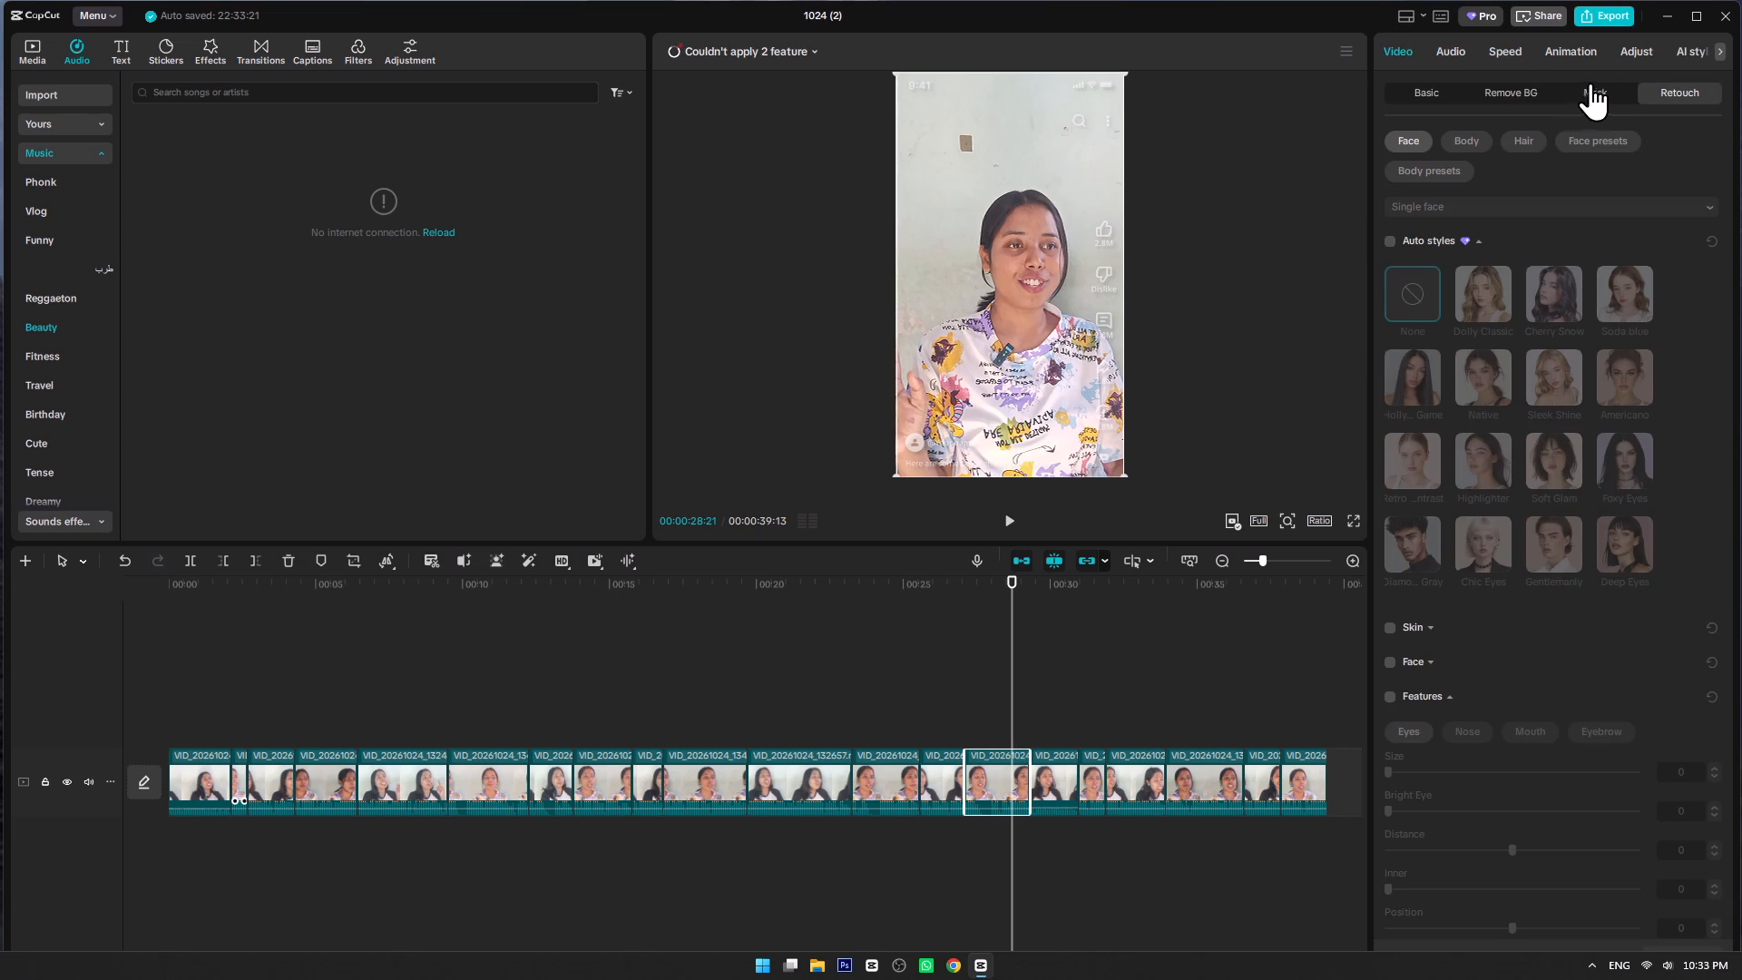
click(1593, 83)
click(1396, 128)
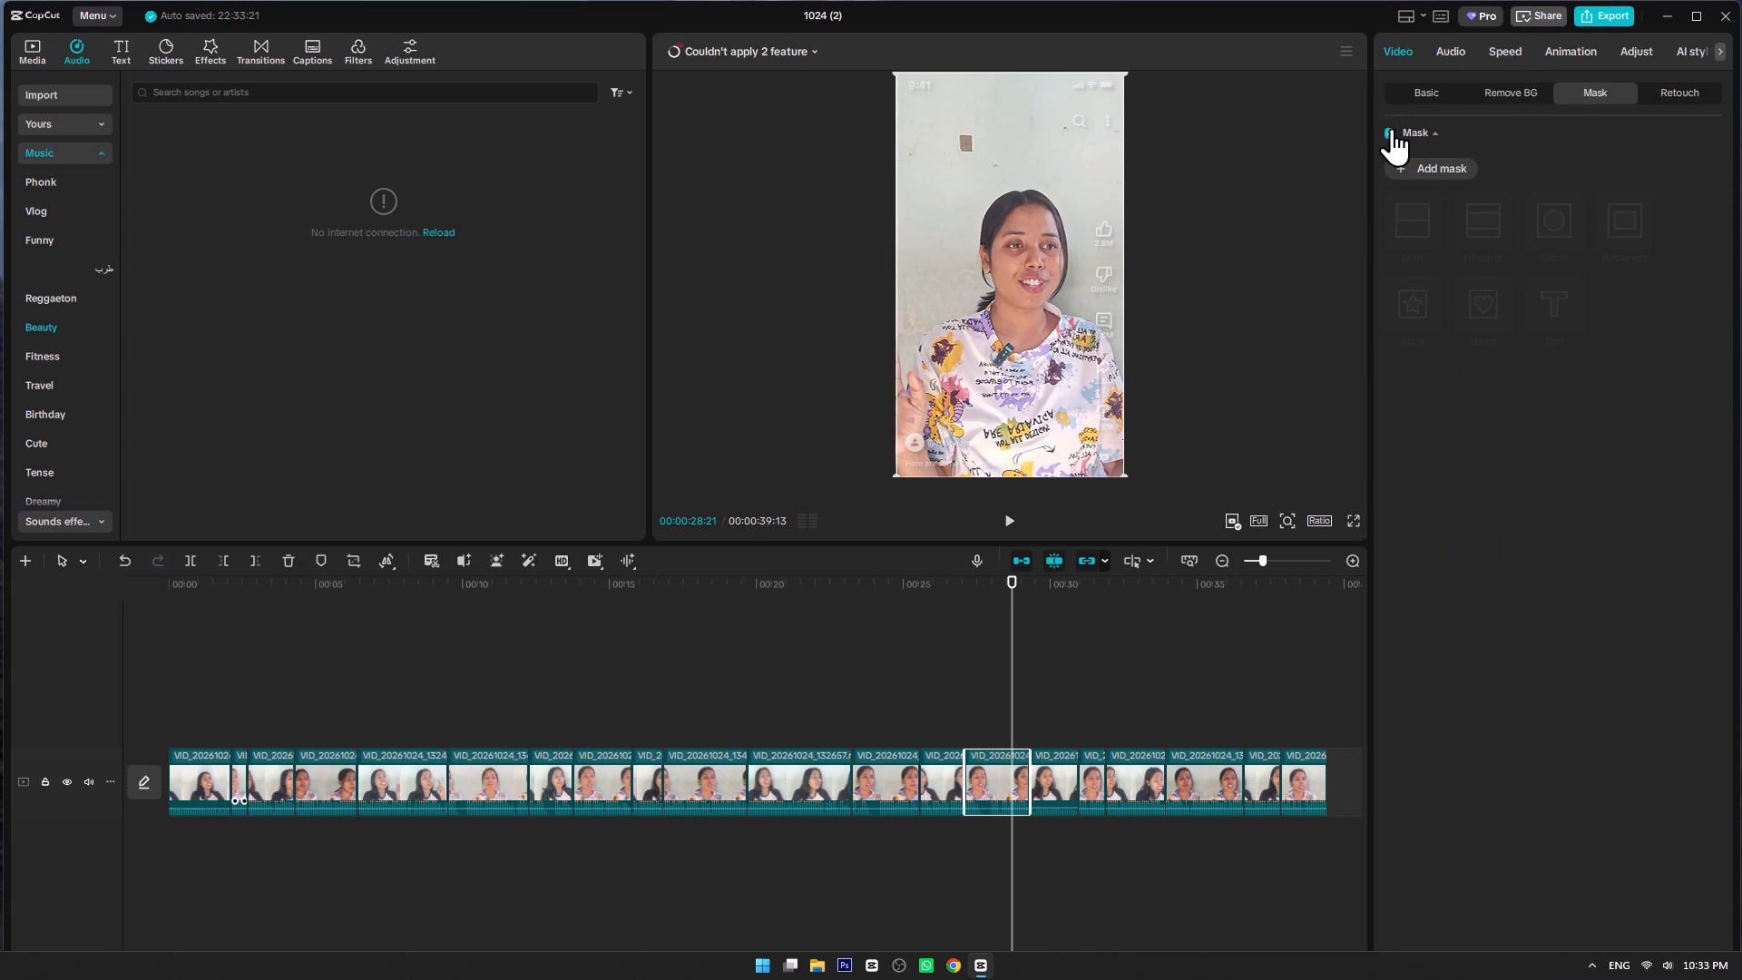
click(1390, 128)
click(1505, 91)
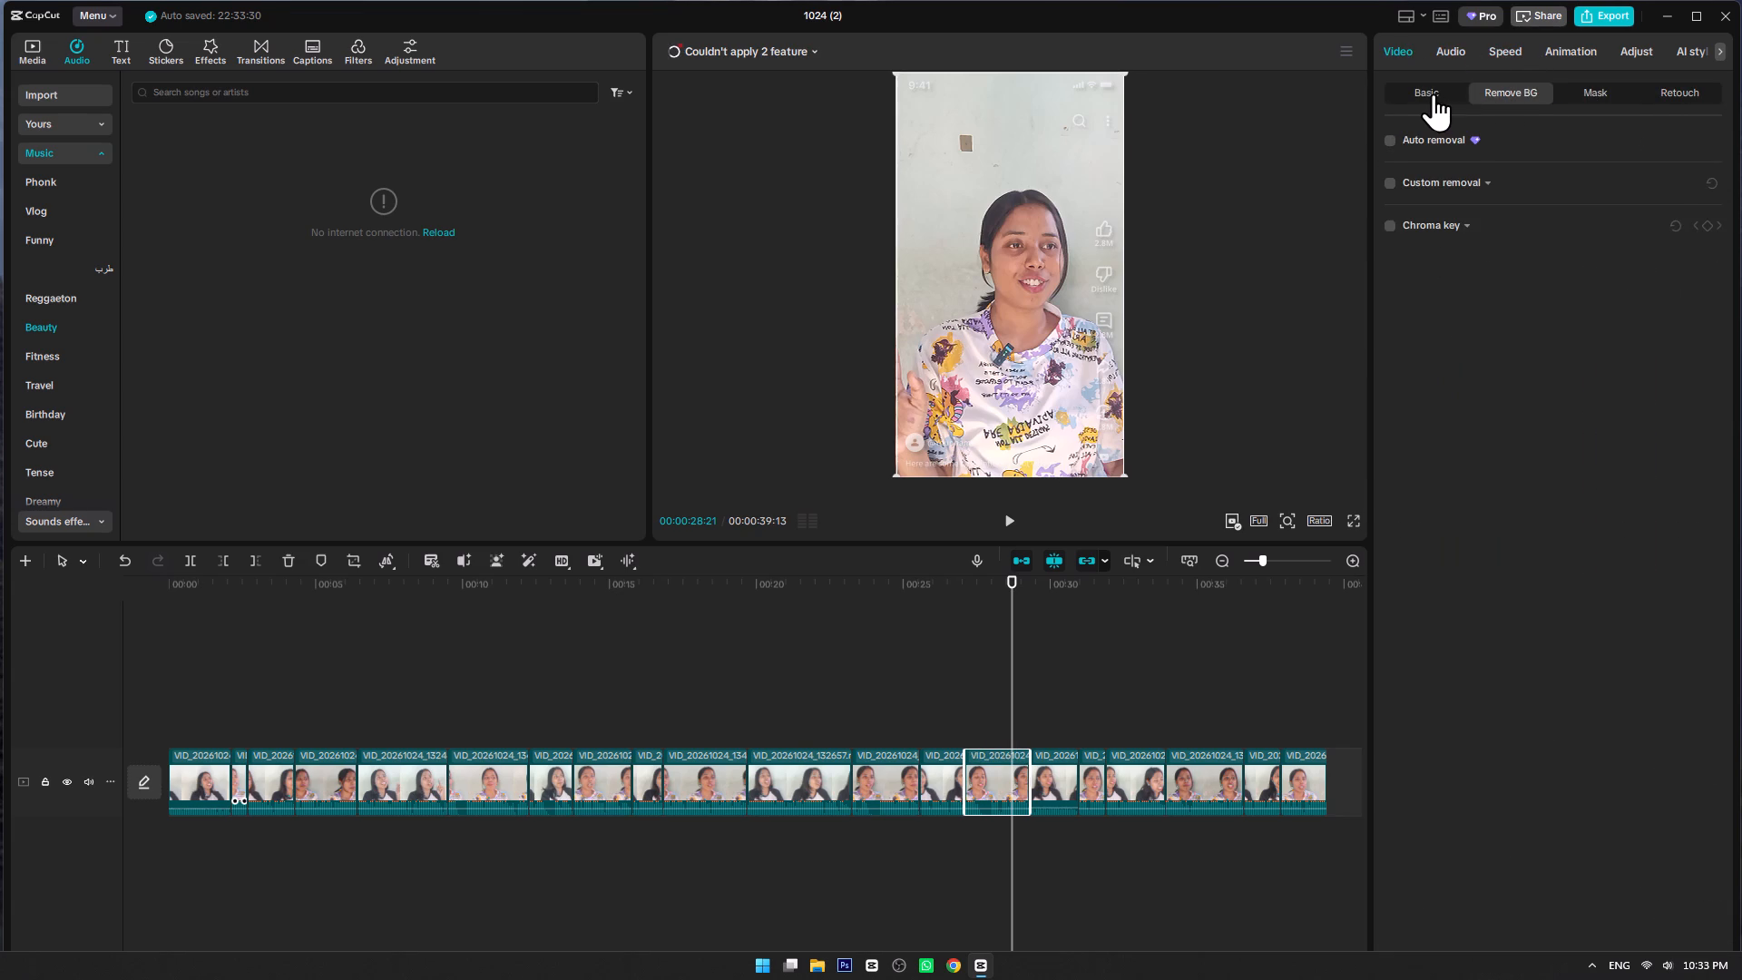
click(1432, 93)
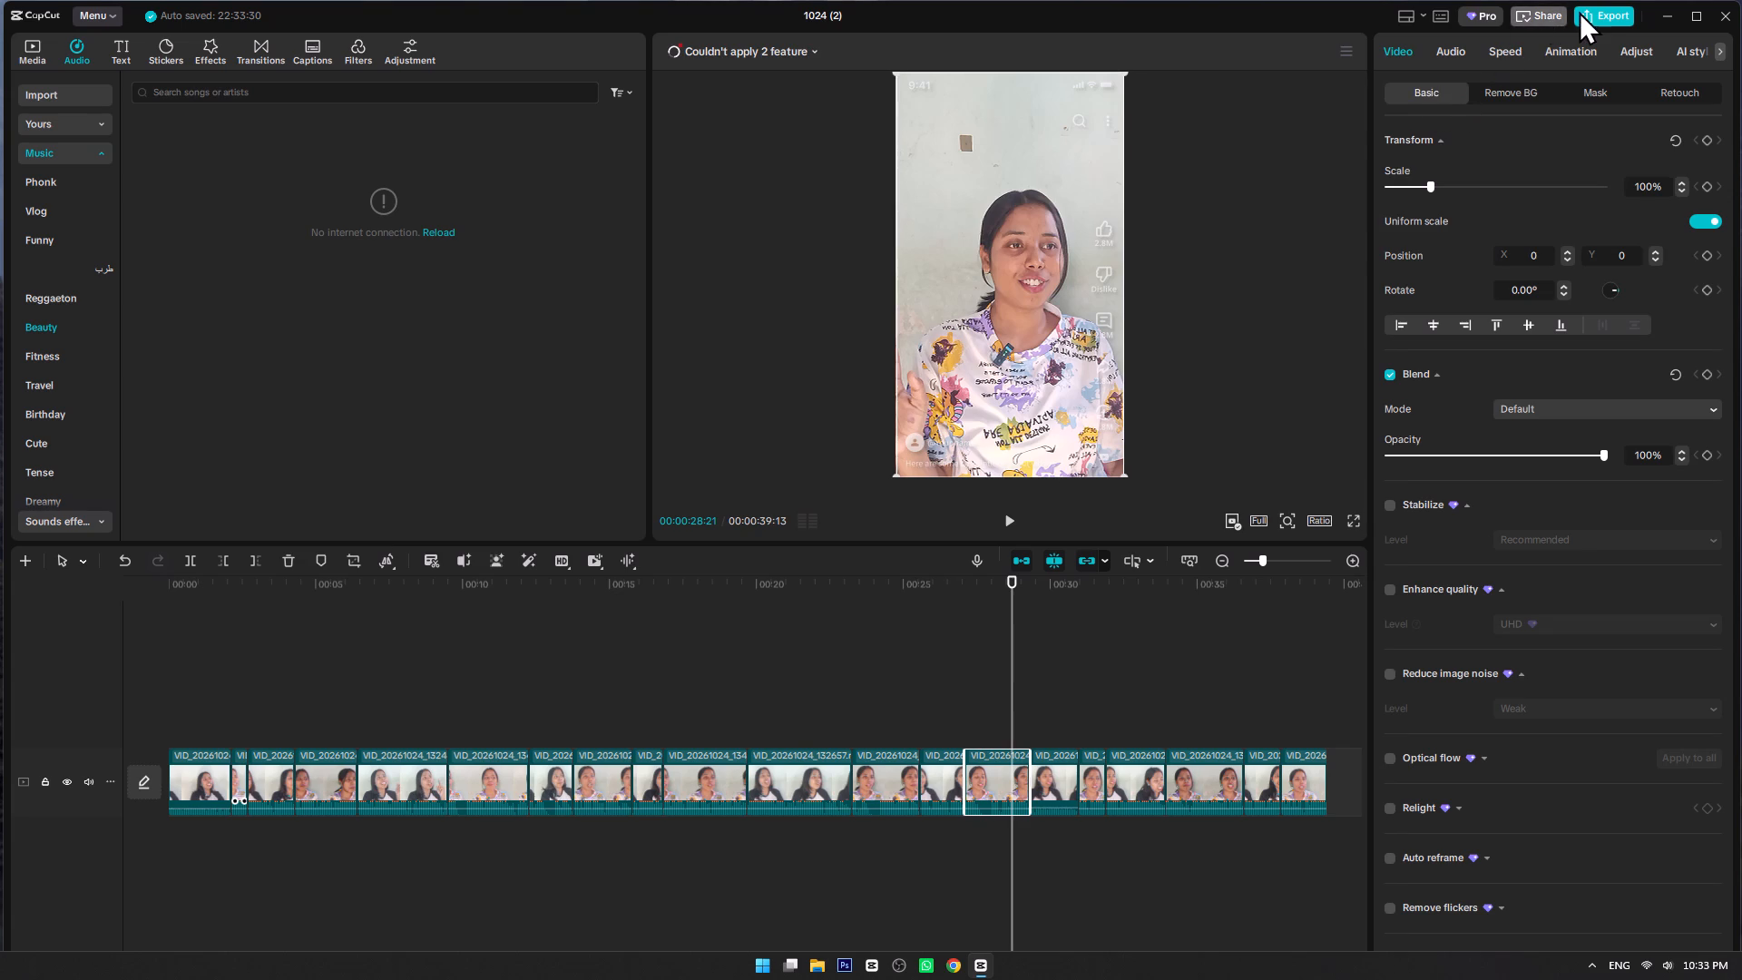
Attempt the export to review which Pro features are still in use and at what times, and return to editing.
click(1589, 11)
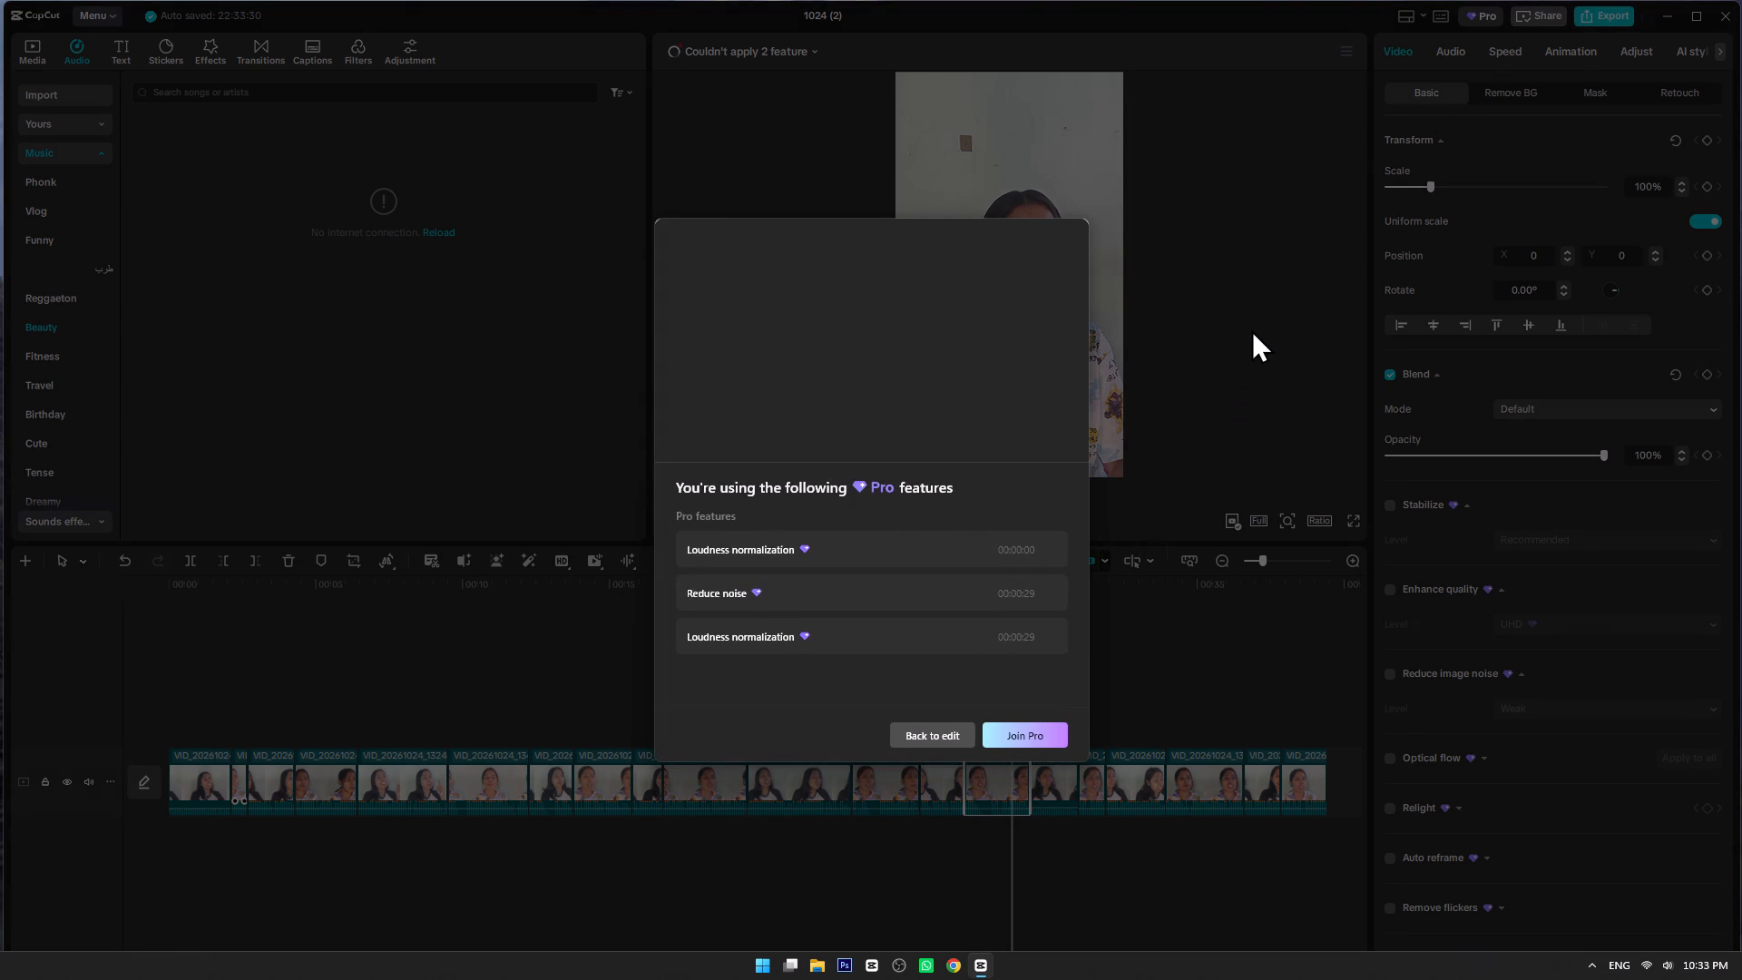
click(1251, 329)
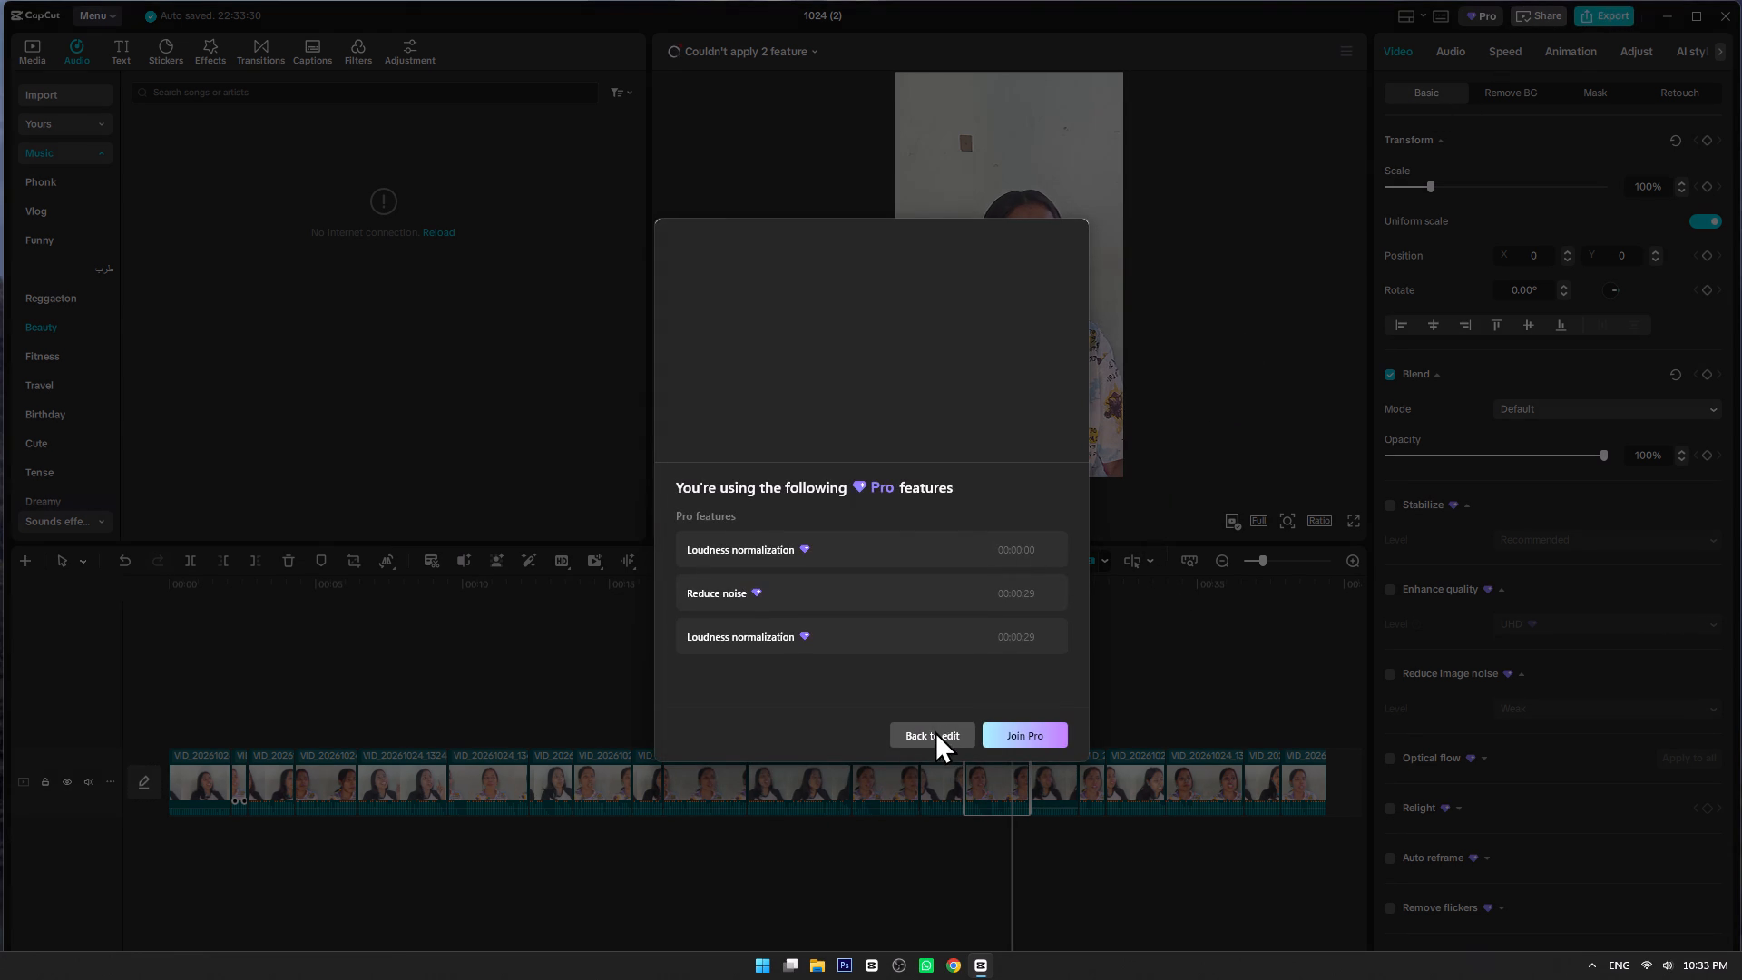
click(935, 730)
Turn off the fifteenth clip's Mask option and check its Basic and Retouch settings for Pro features.
click(1062, 773)
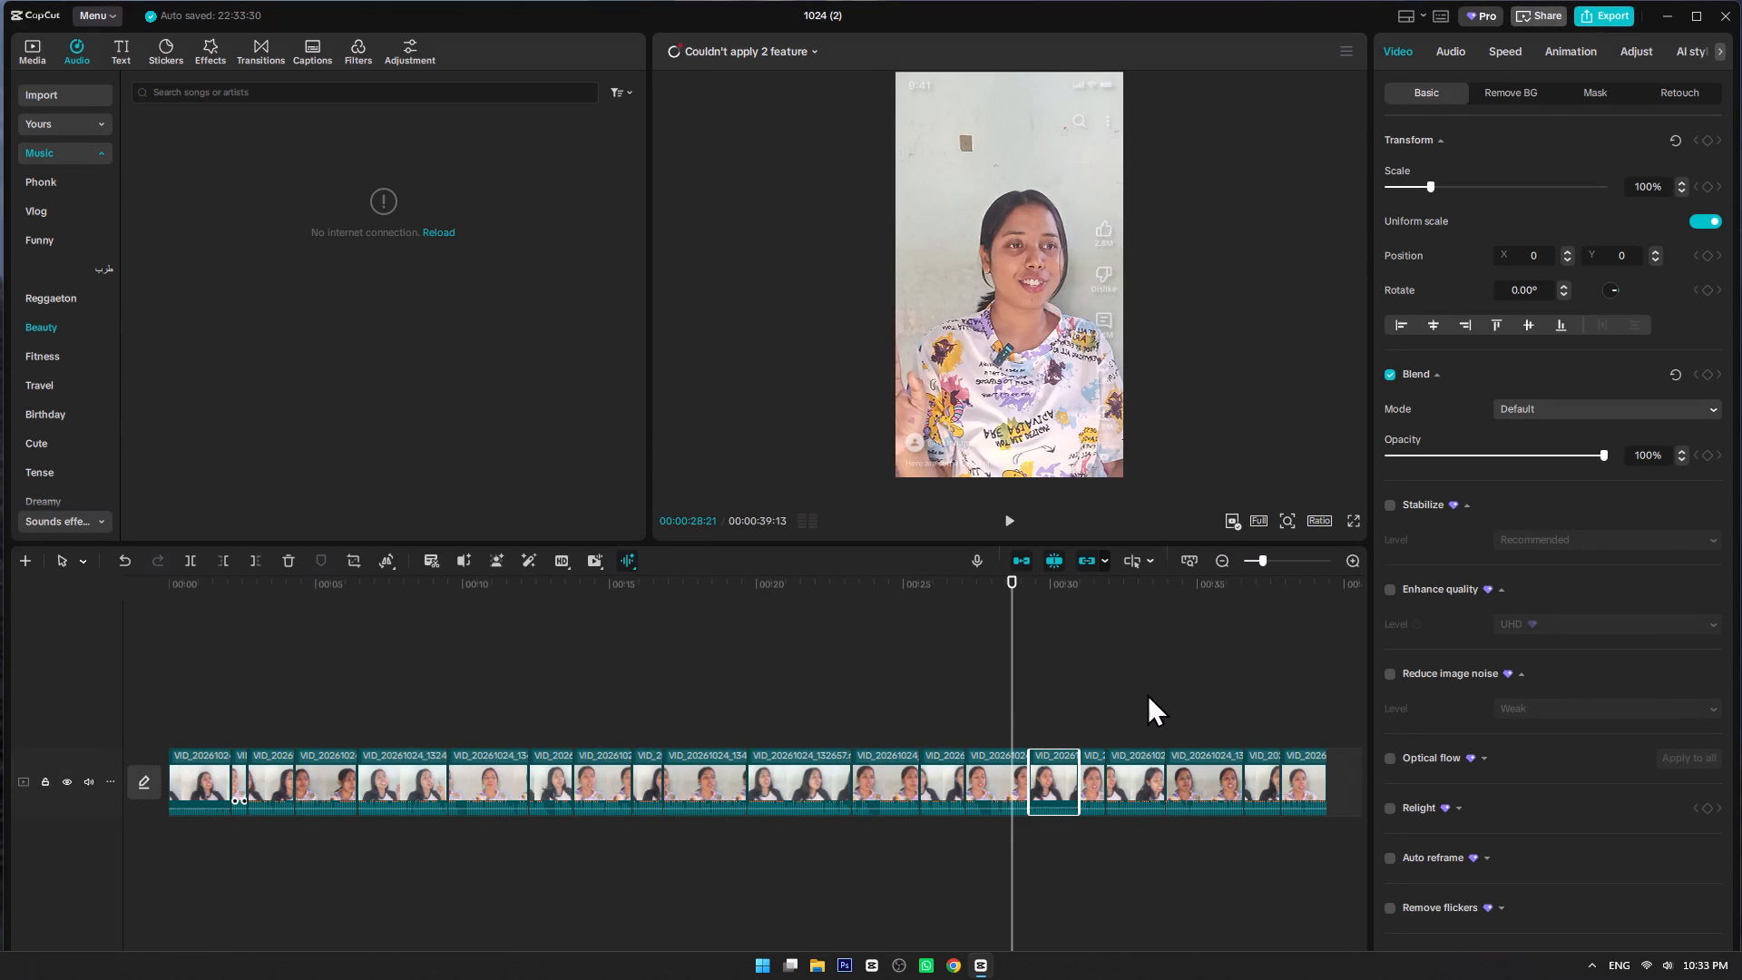
click(1189, 636)
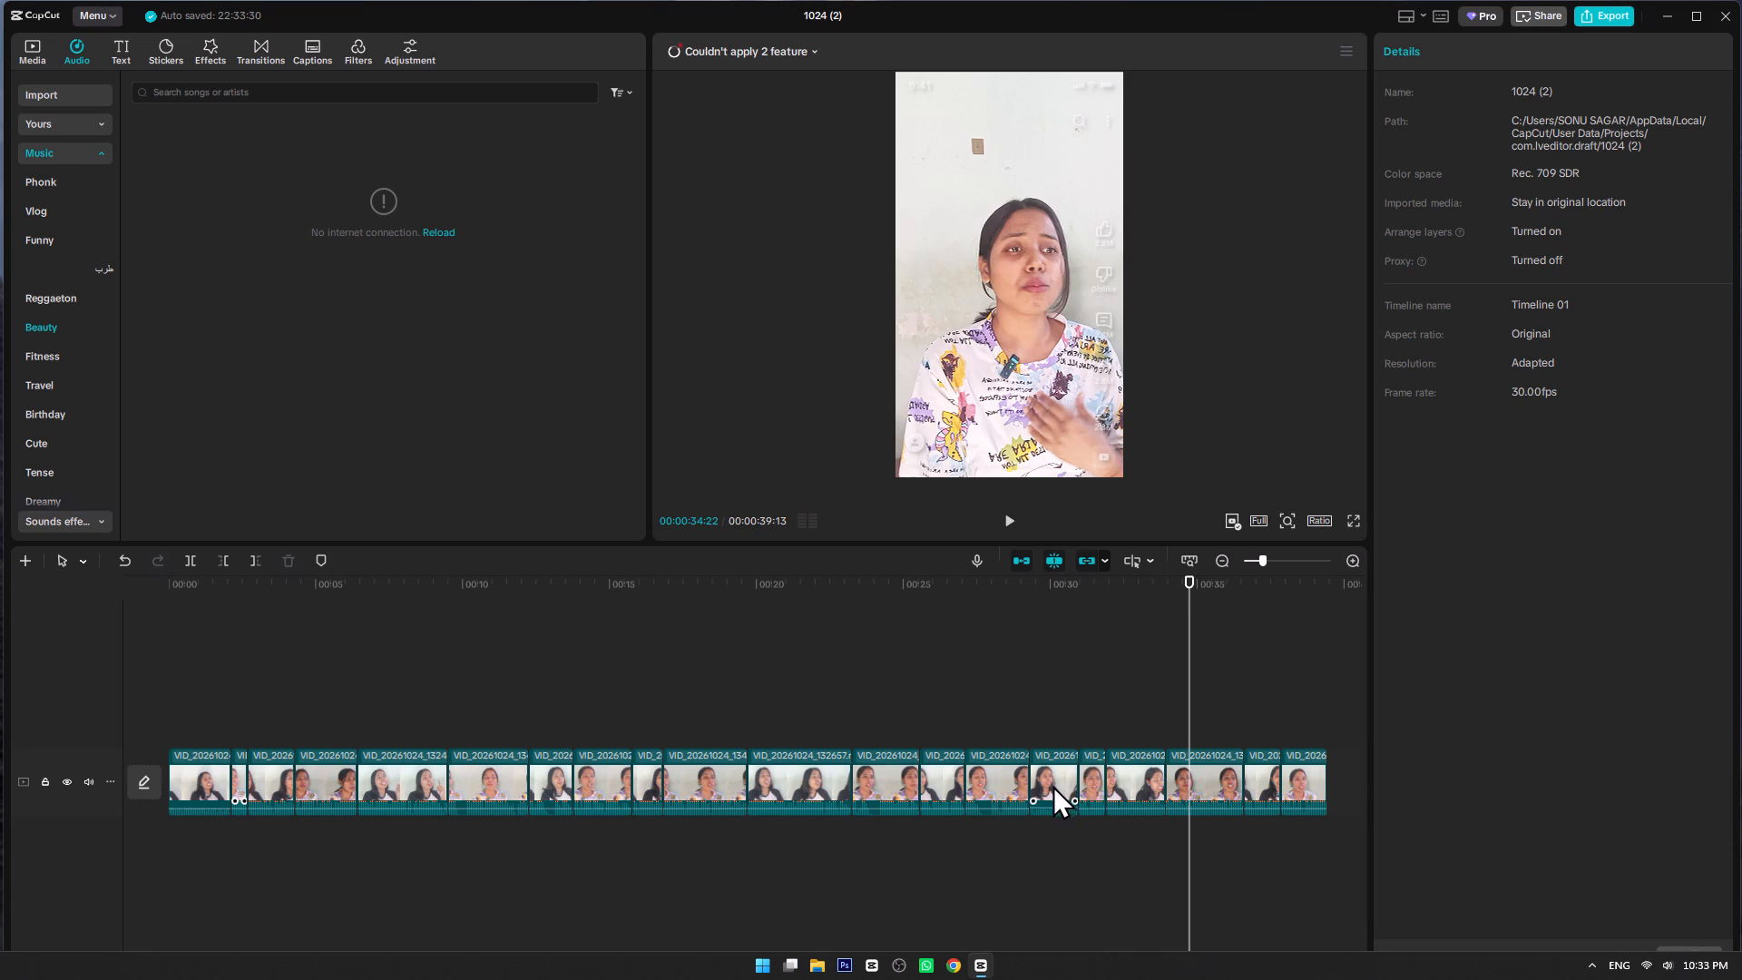
click(1052, 783)
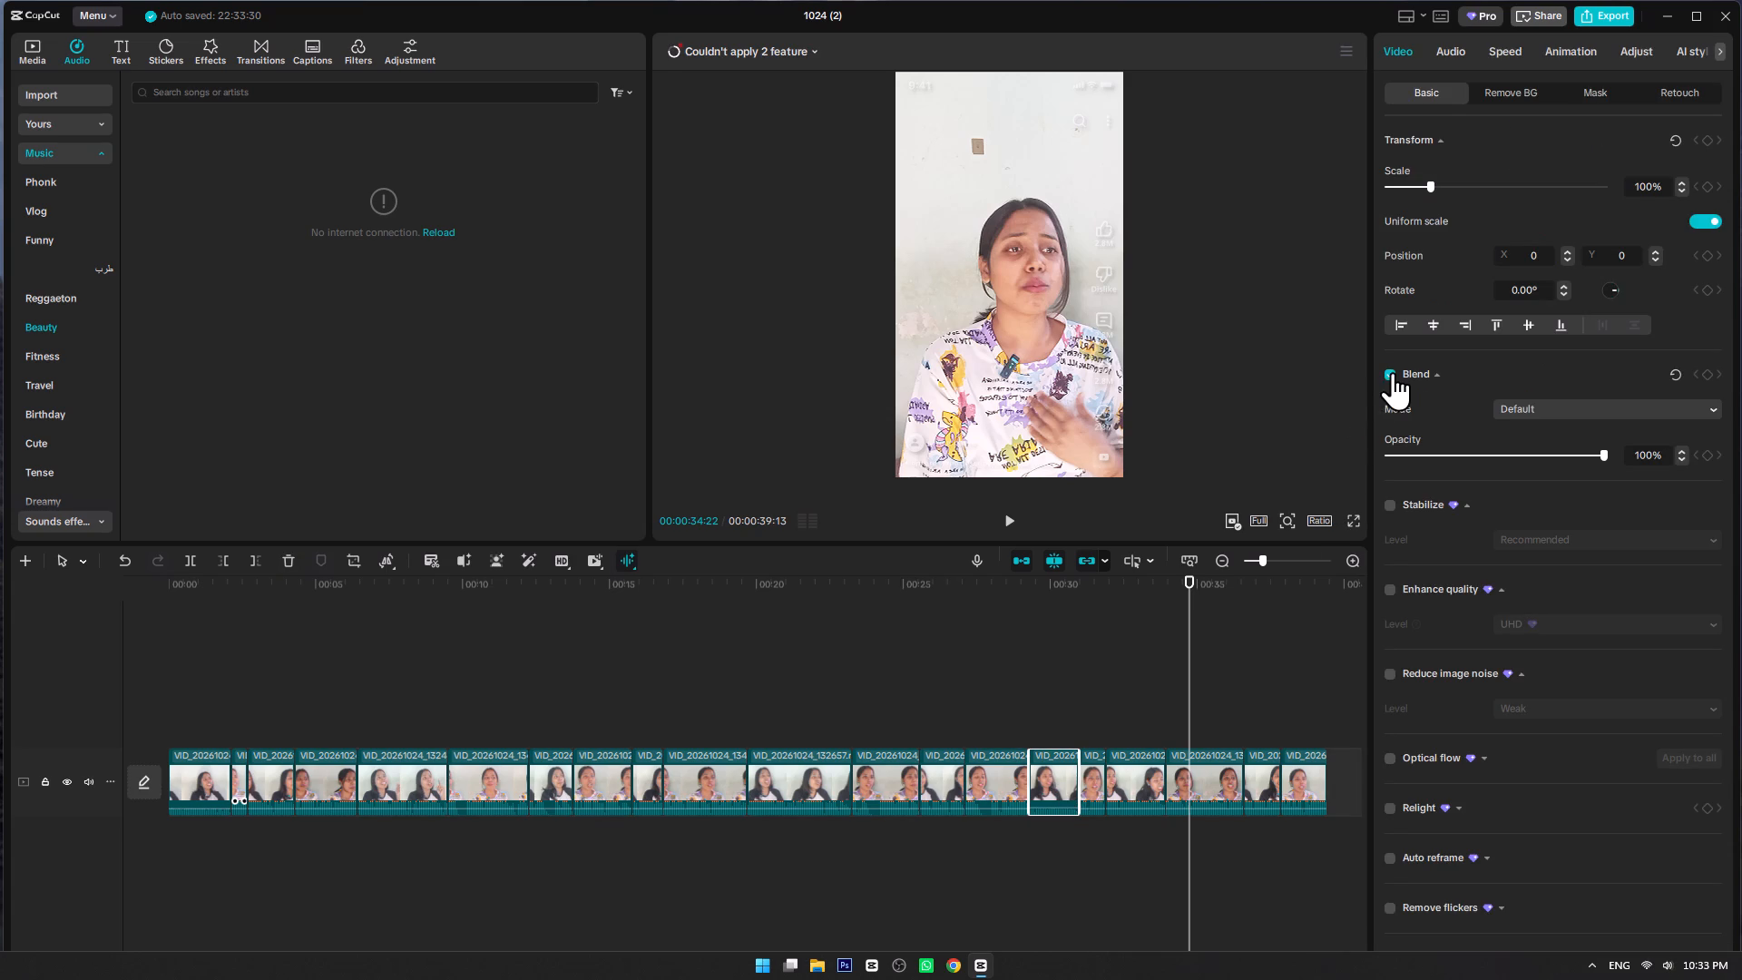
click(1393, 372)
click(1394, 371)
click(1510, 93)
click(1603, 96)
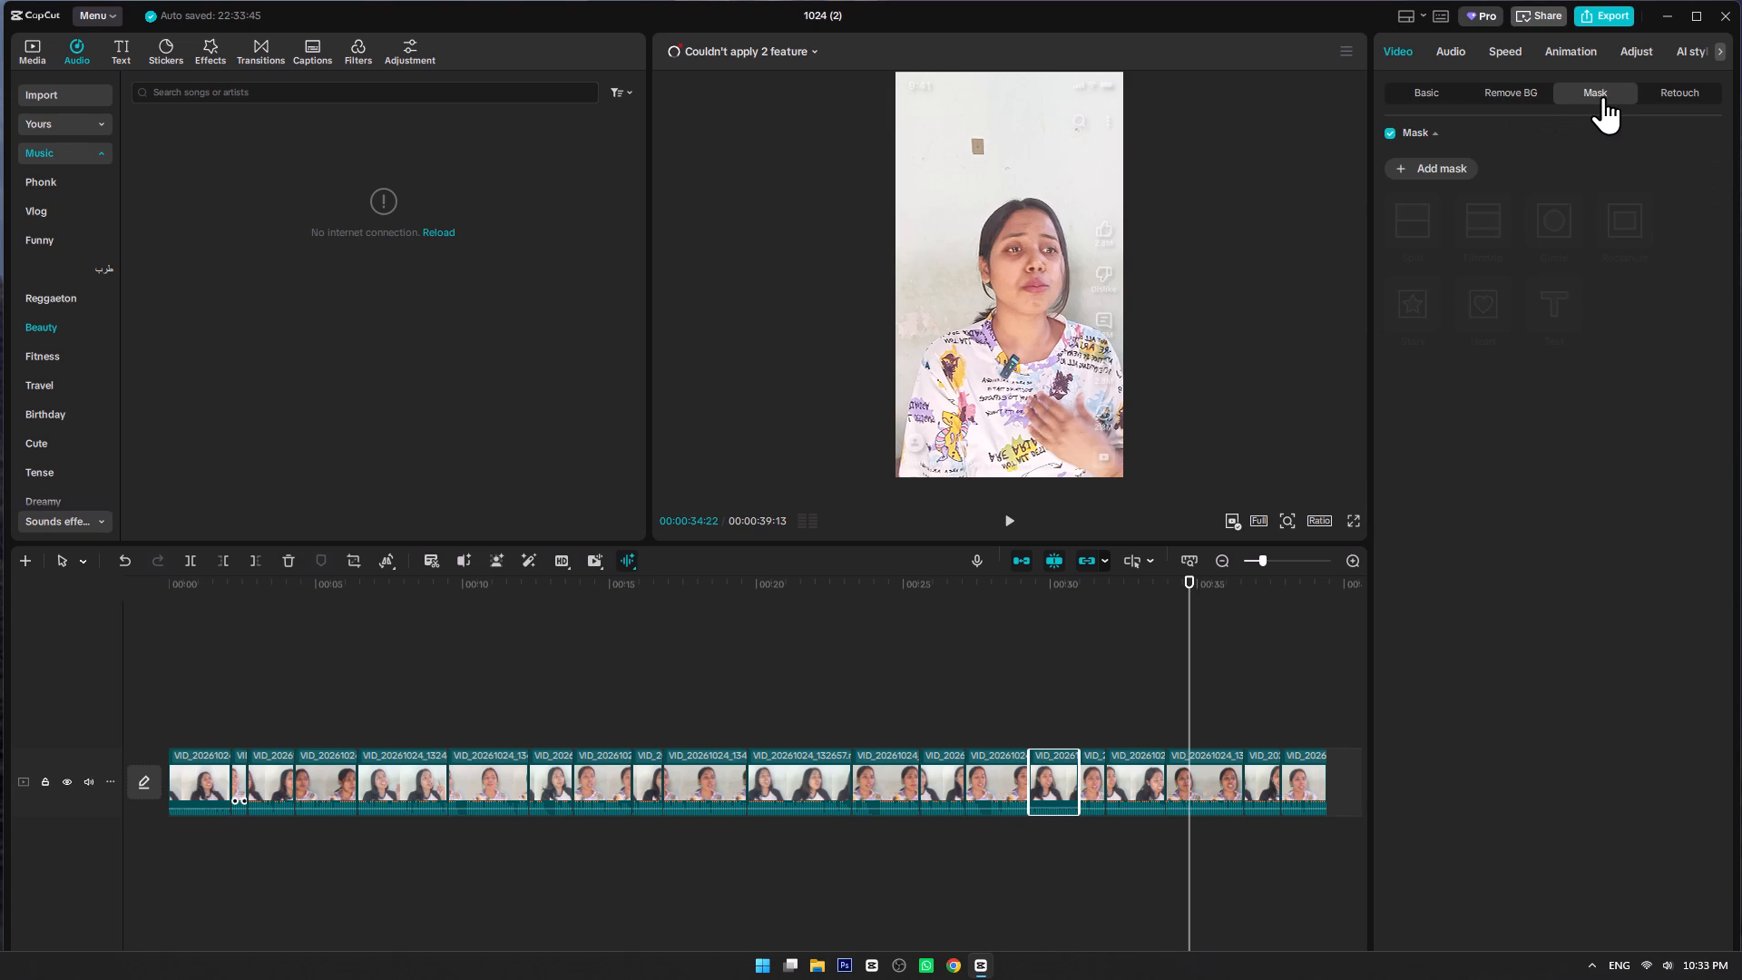
click(1391, 128)
click(1678, 88)
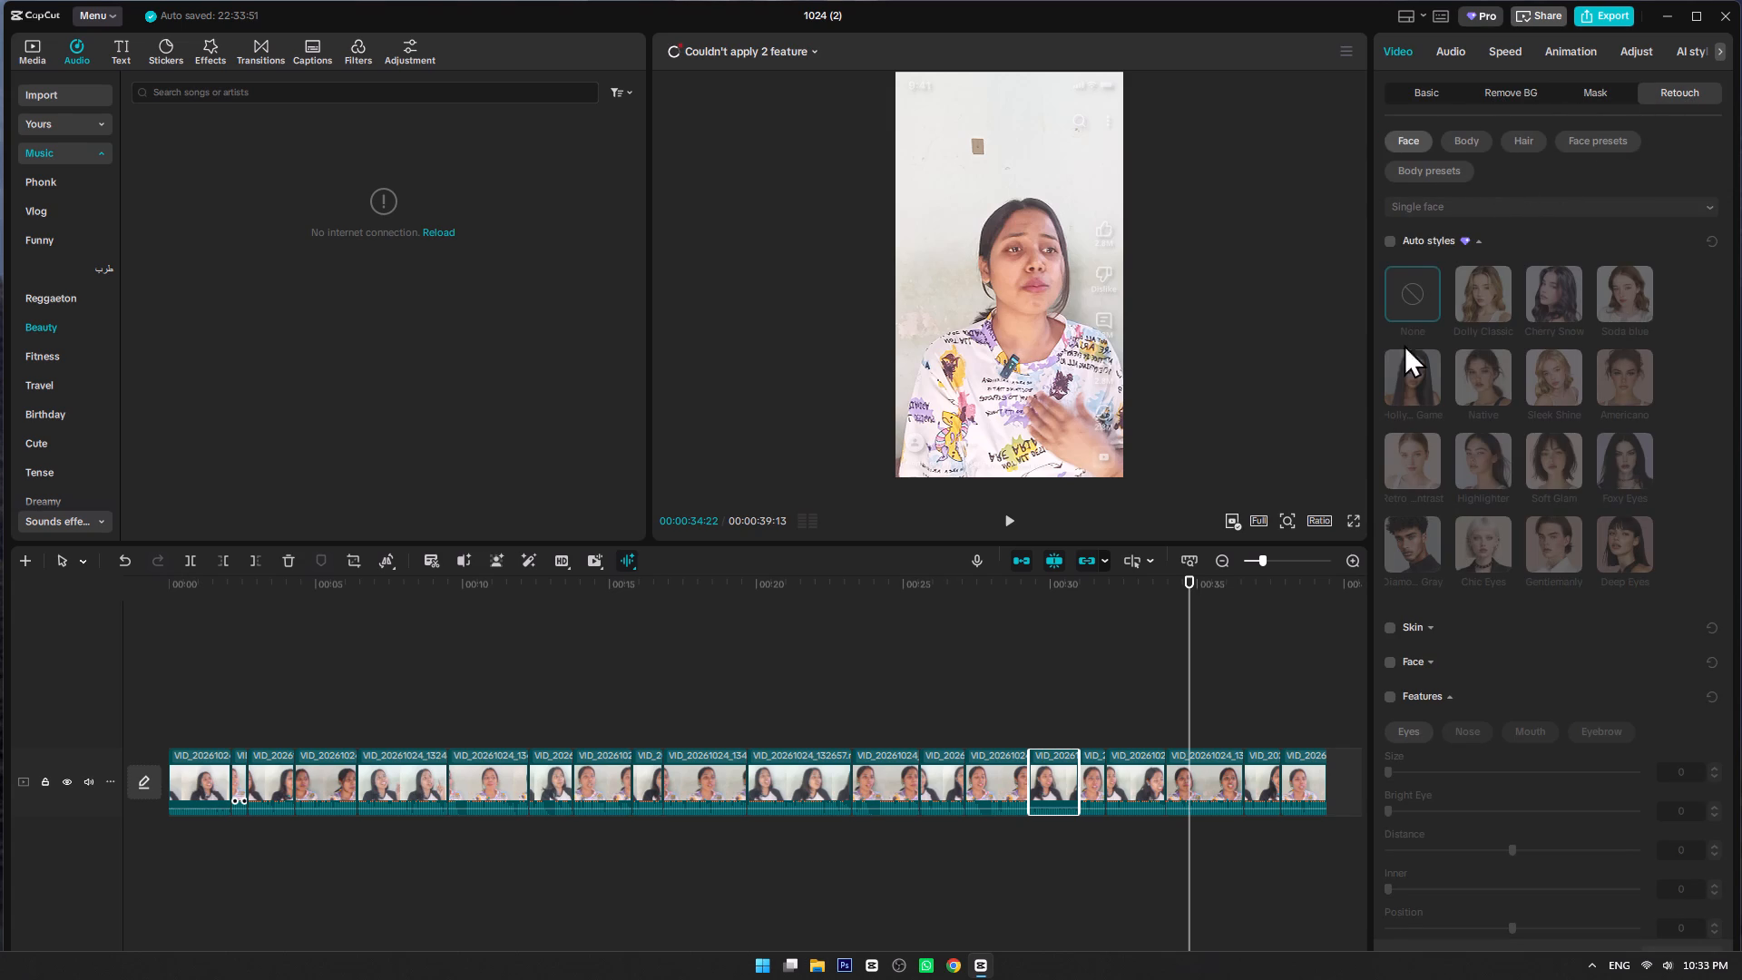
Turn off Reduce noise and Normalize loudness in the fifteenth clip's audio settings.
click(1447, 42)
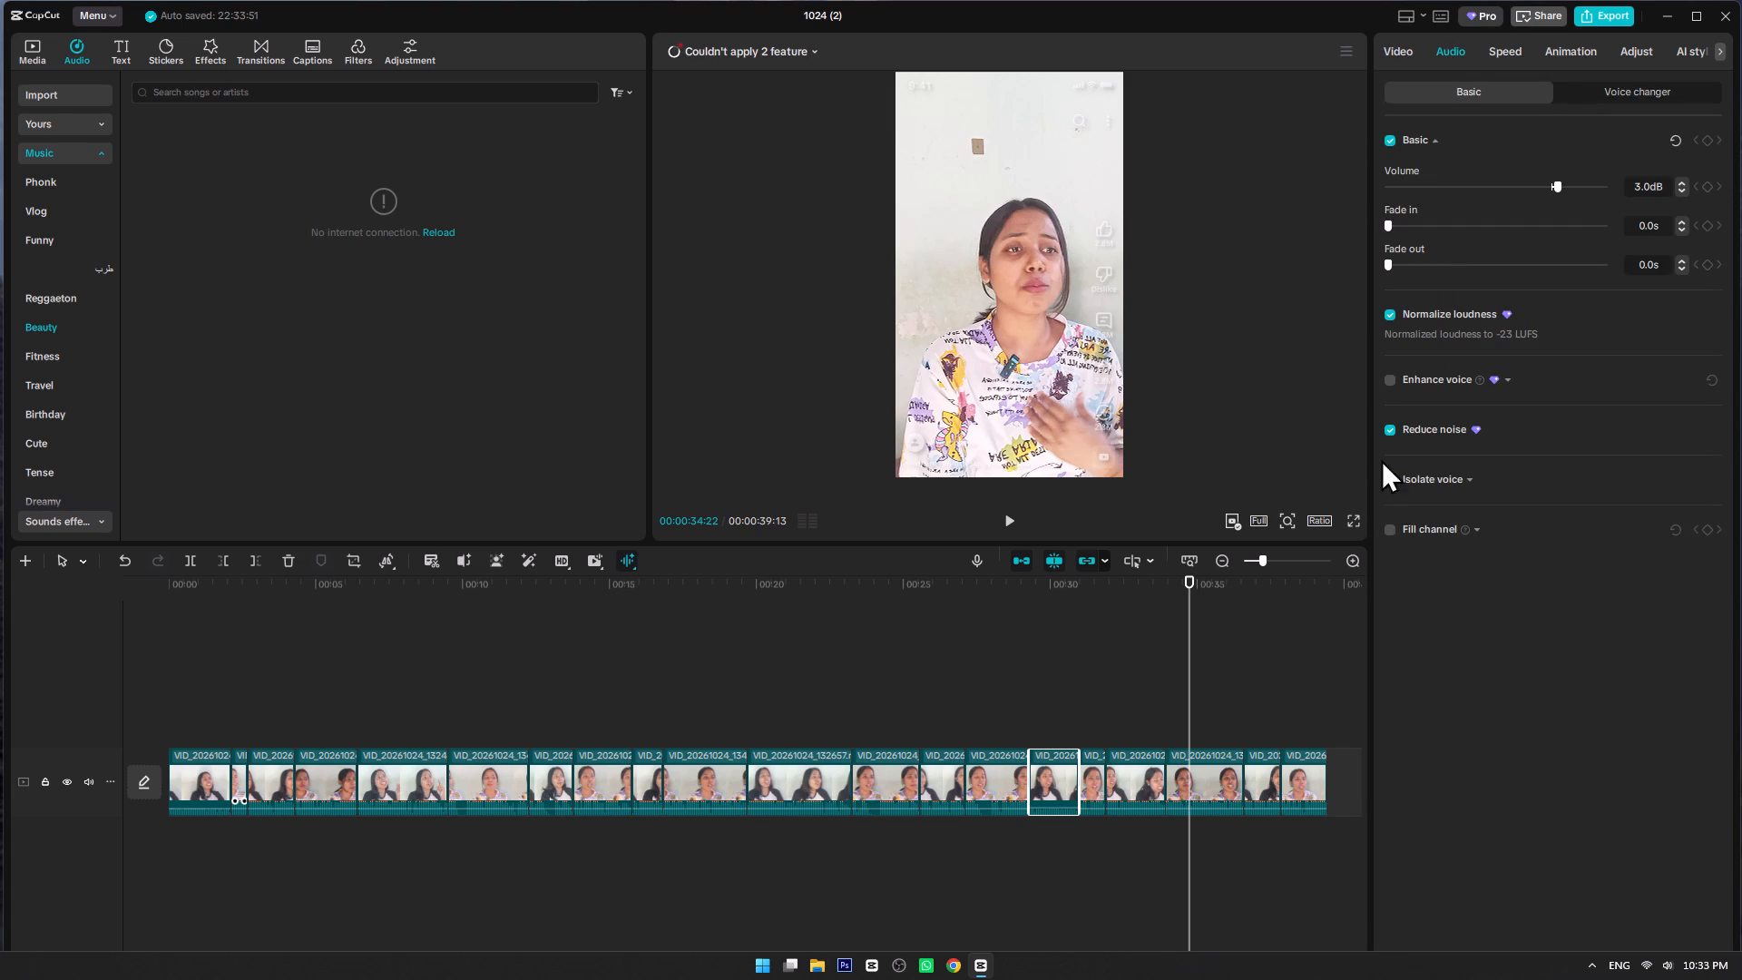
click(1386, 428)
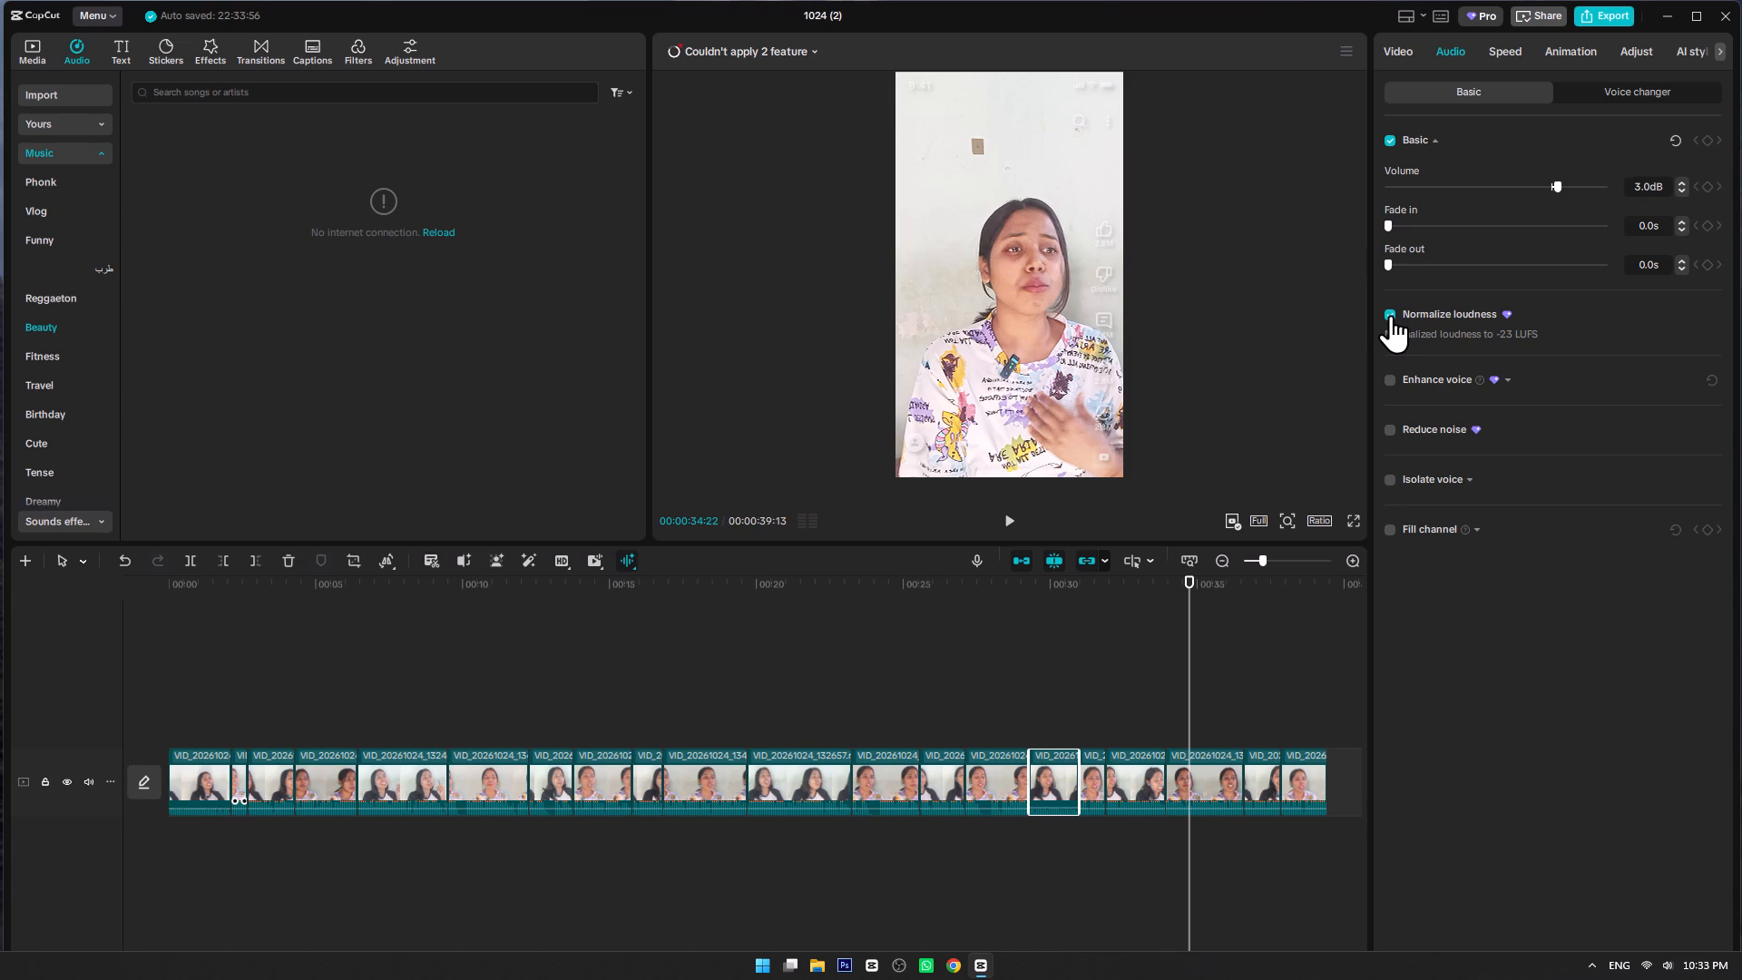
click(1391, 315)
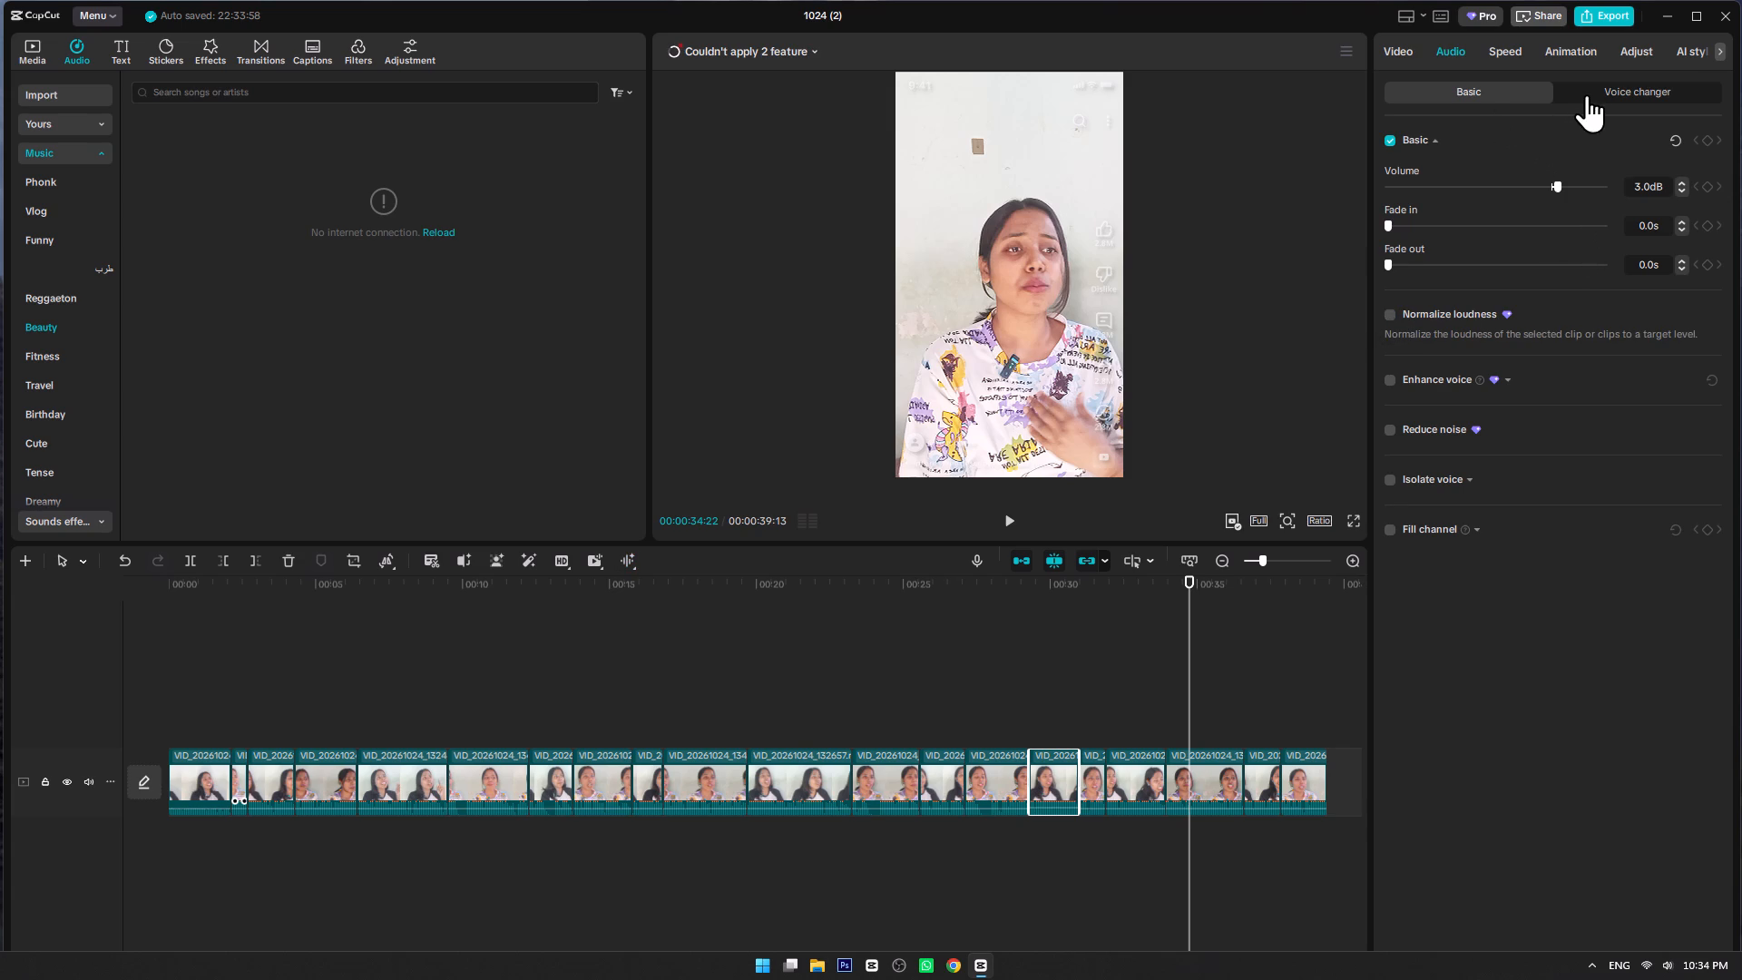
Check the sixteenth clip's Audio, Speed, Basic and Remove BG settings for Pro features and turn off its Mask option.
click(1091, 781)
click(1131, 691)
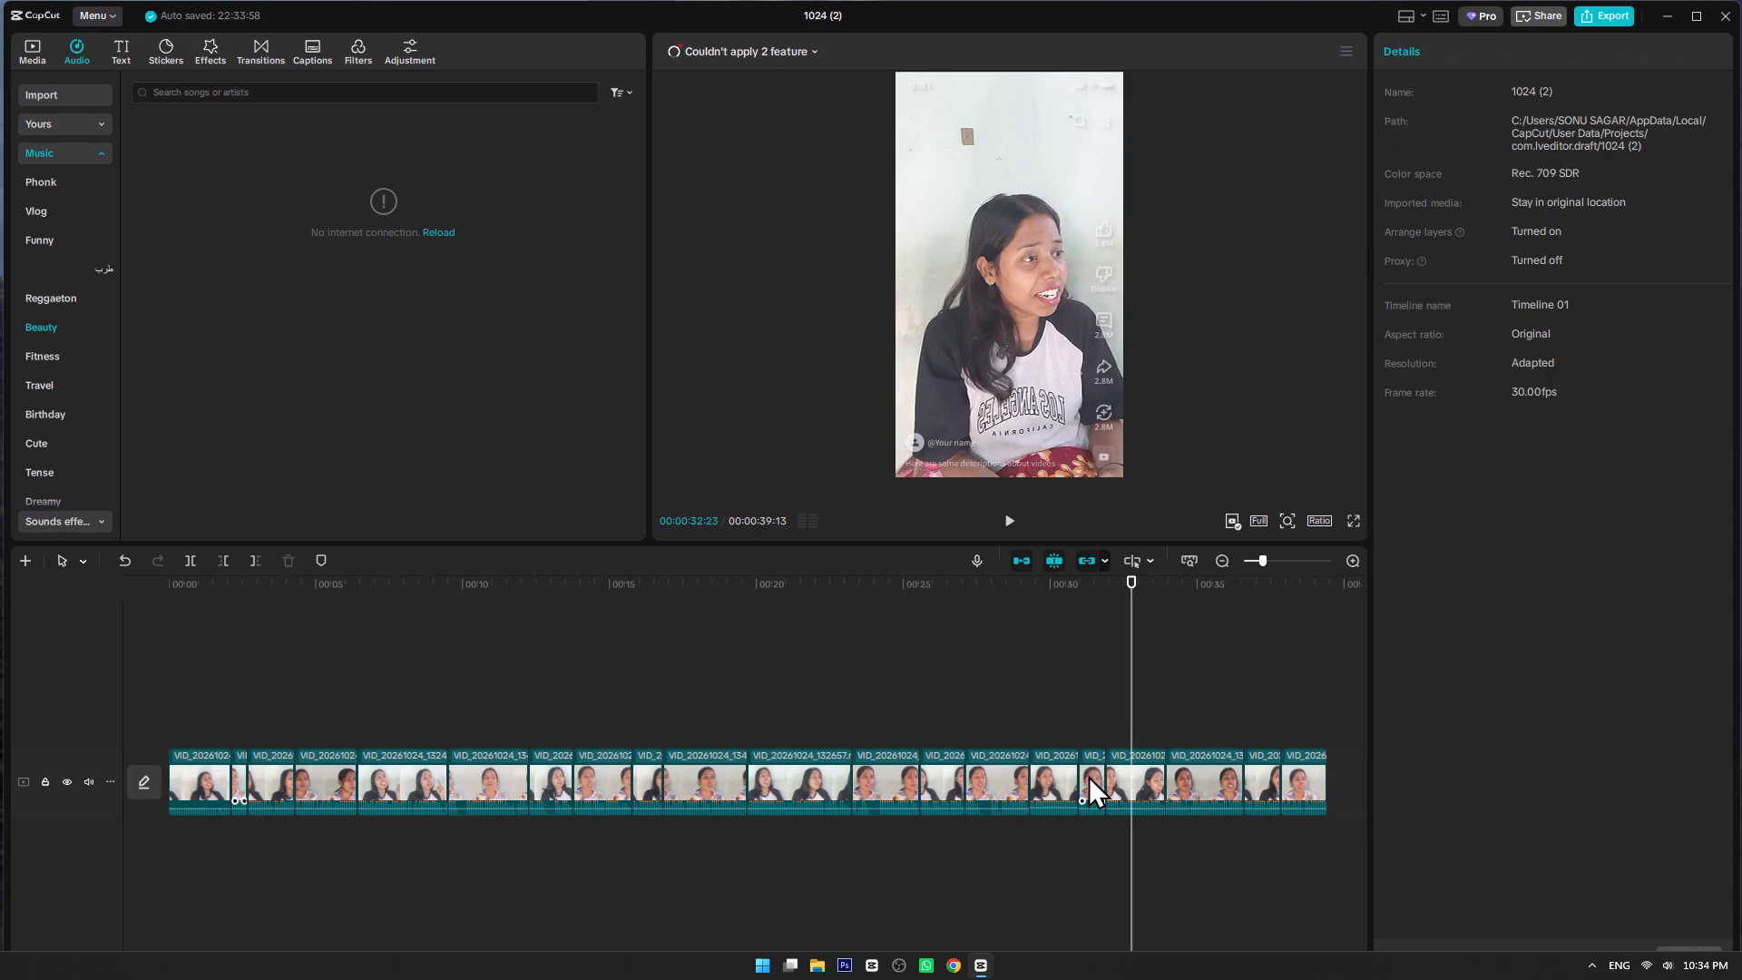
click(1088, 776)
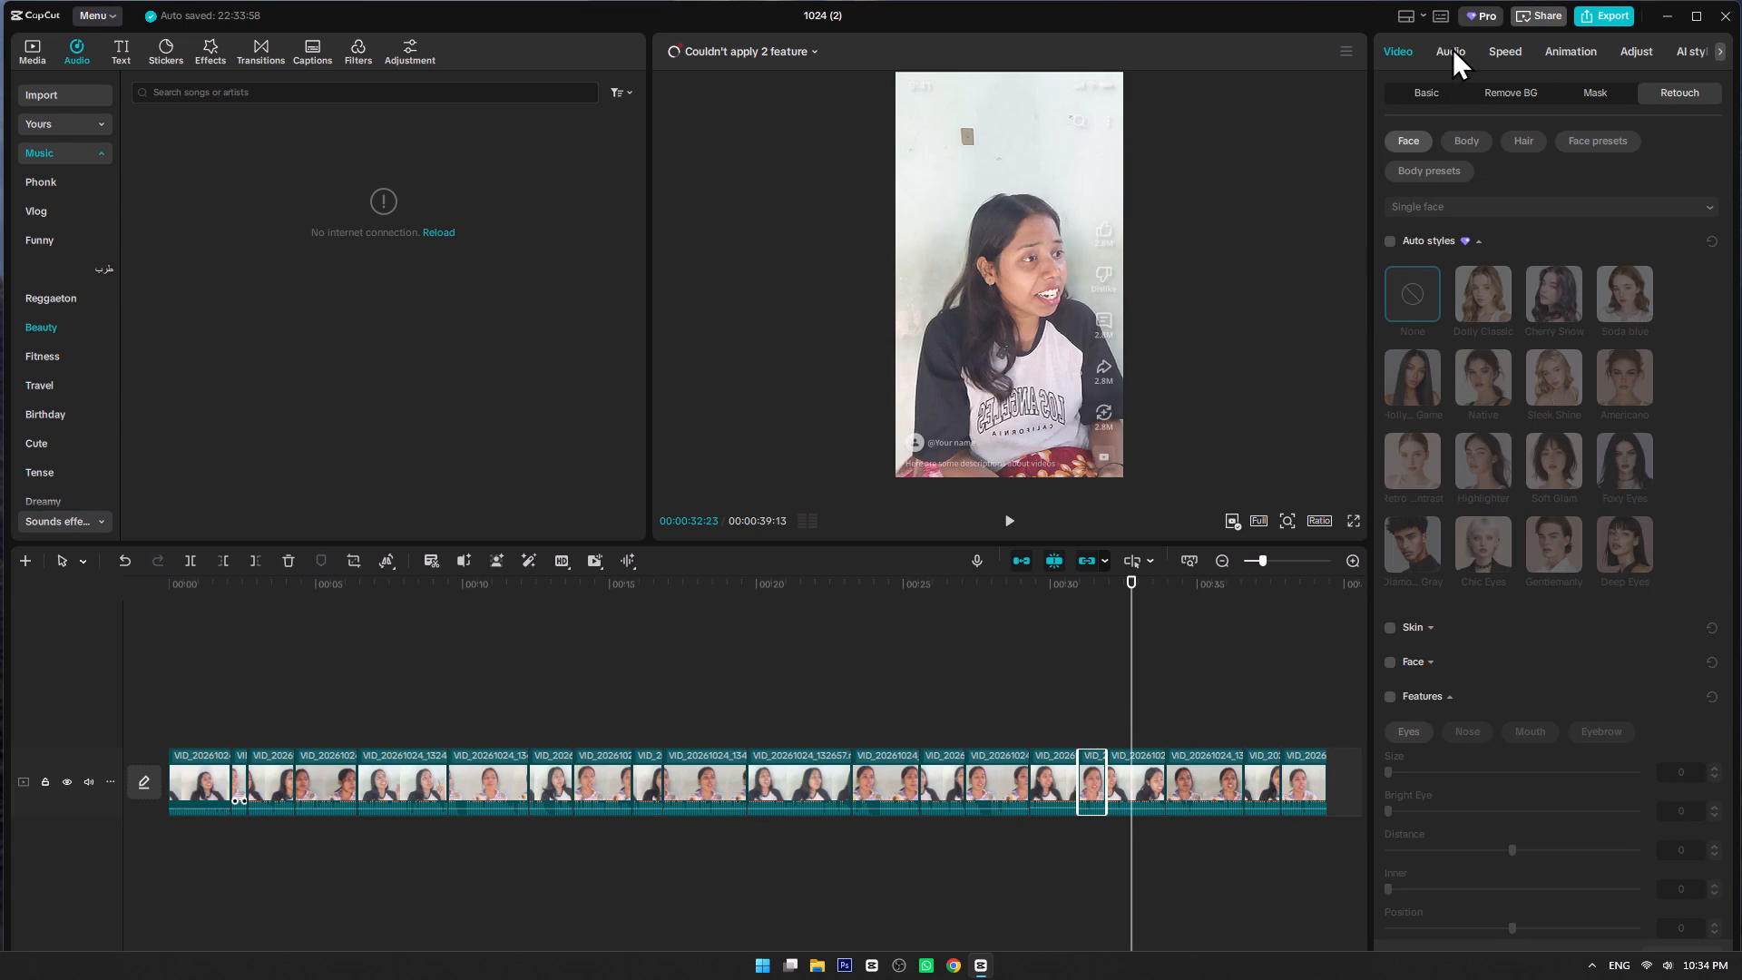
click(1452, 46)
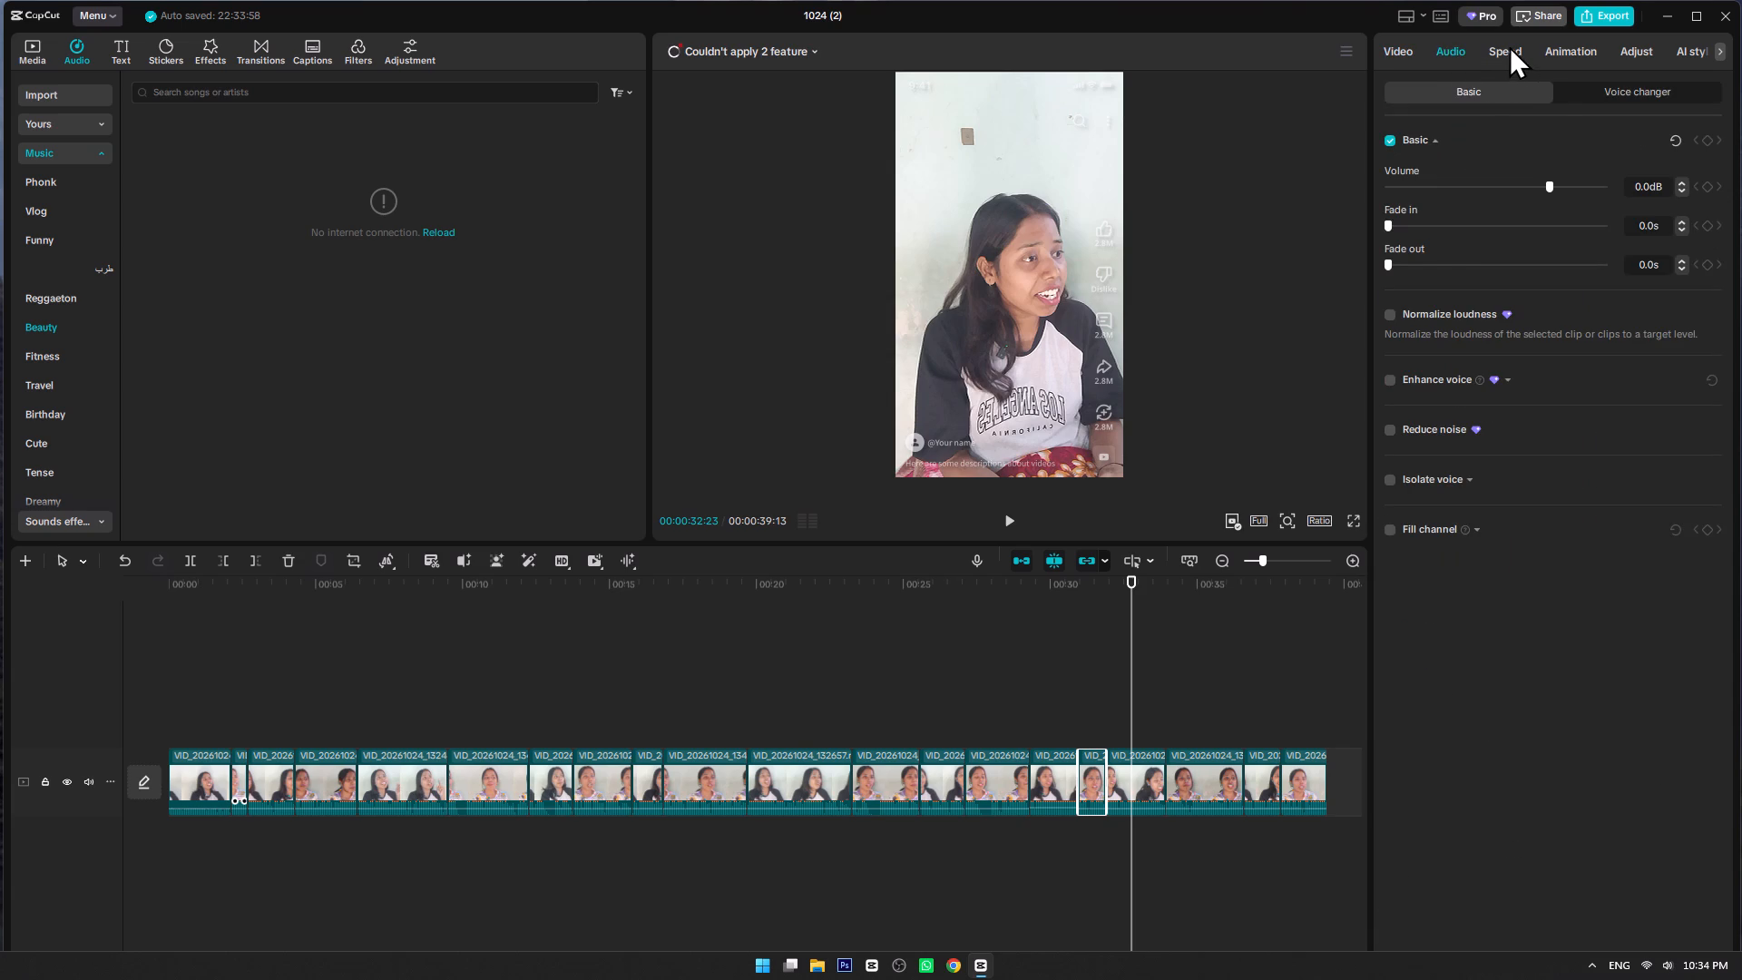
click(1509, 45)
click(1396, 45)
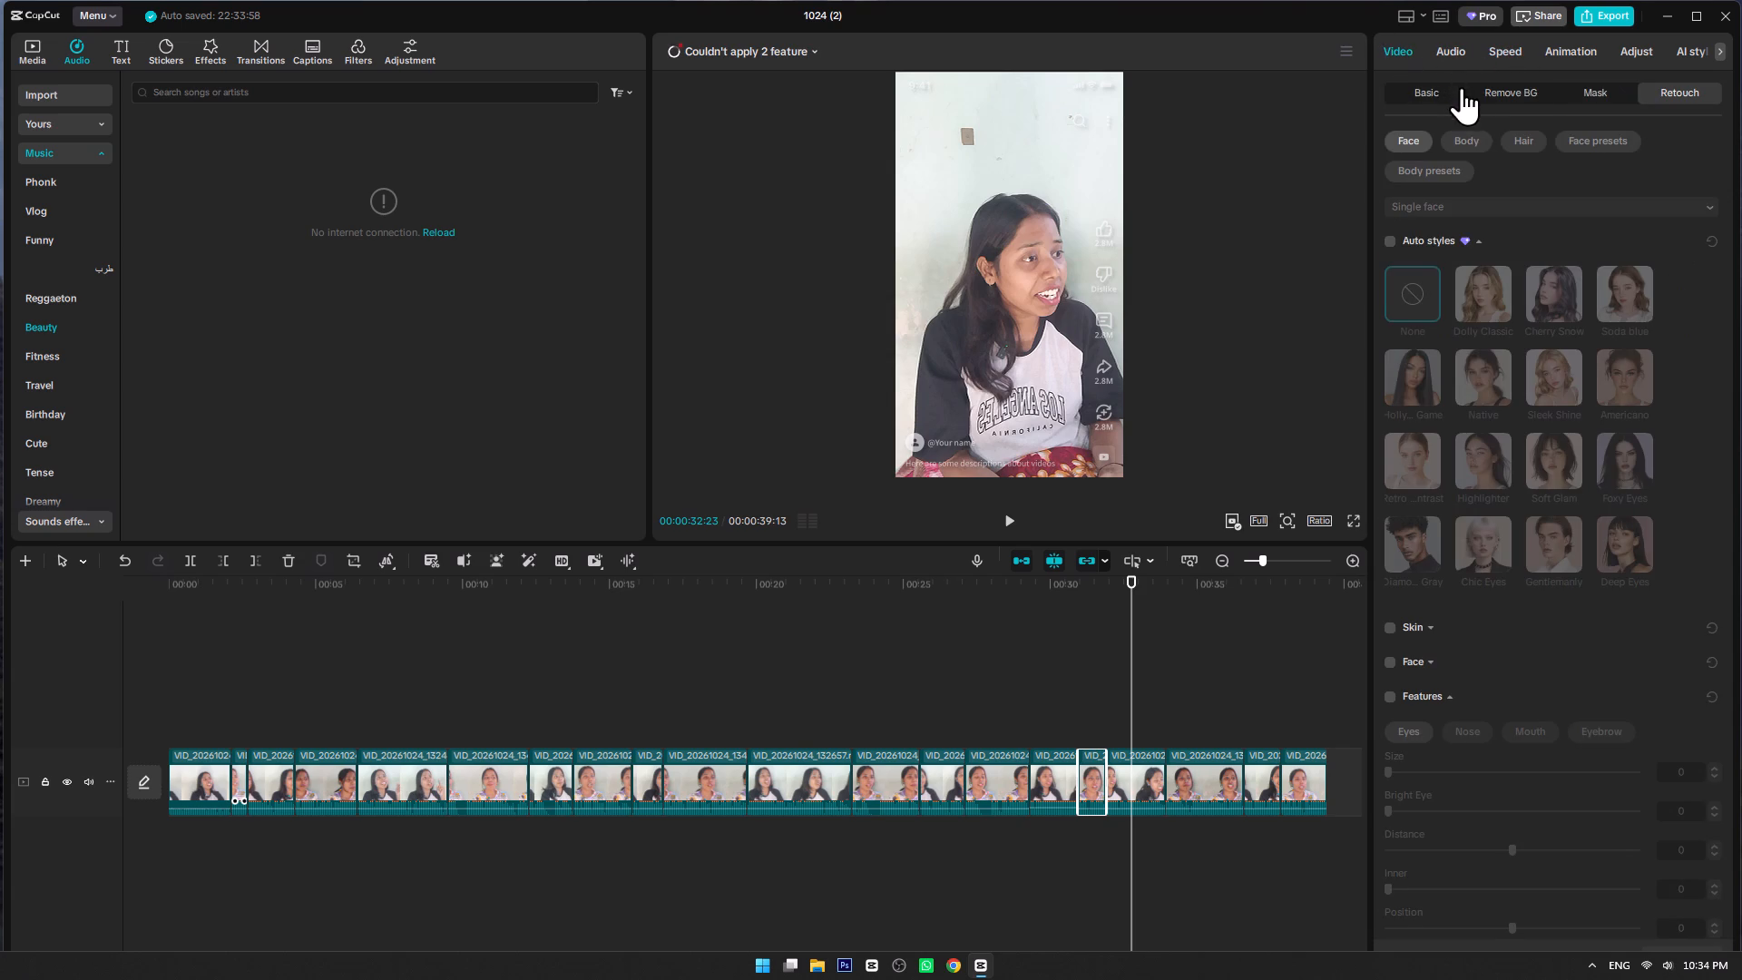
click(1429, 87)
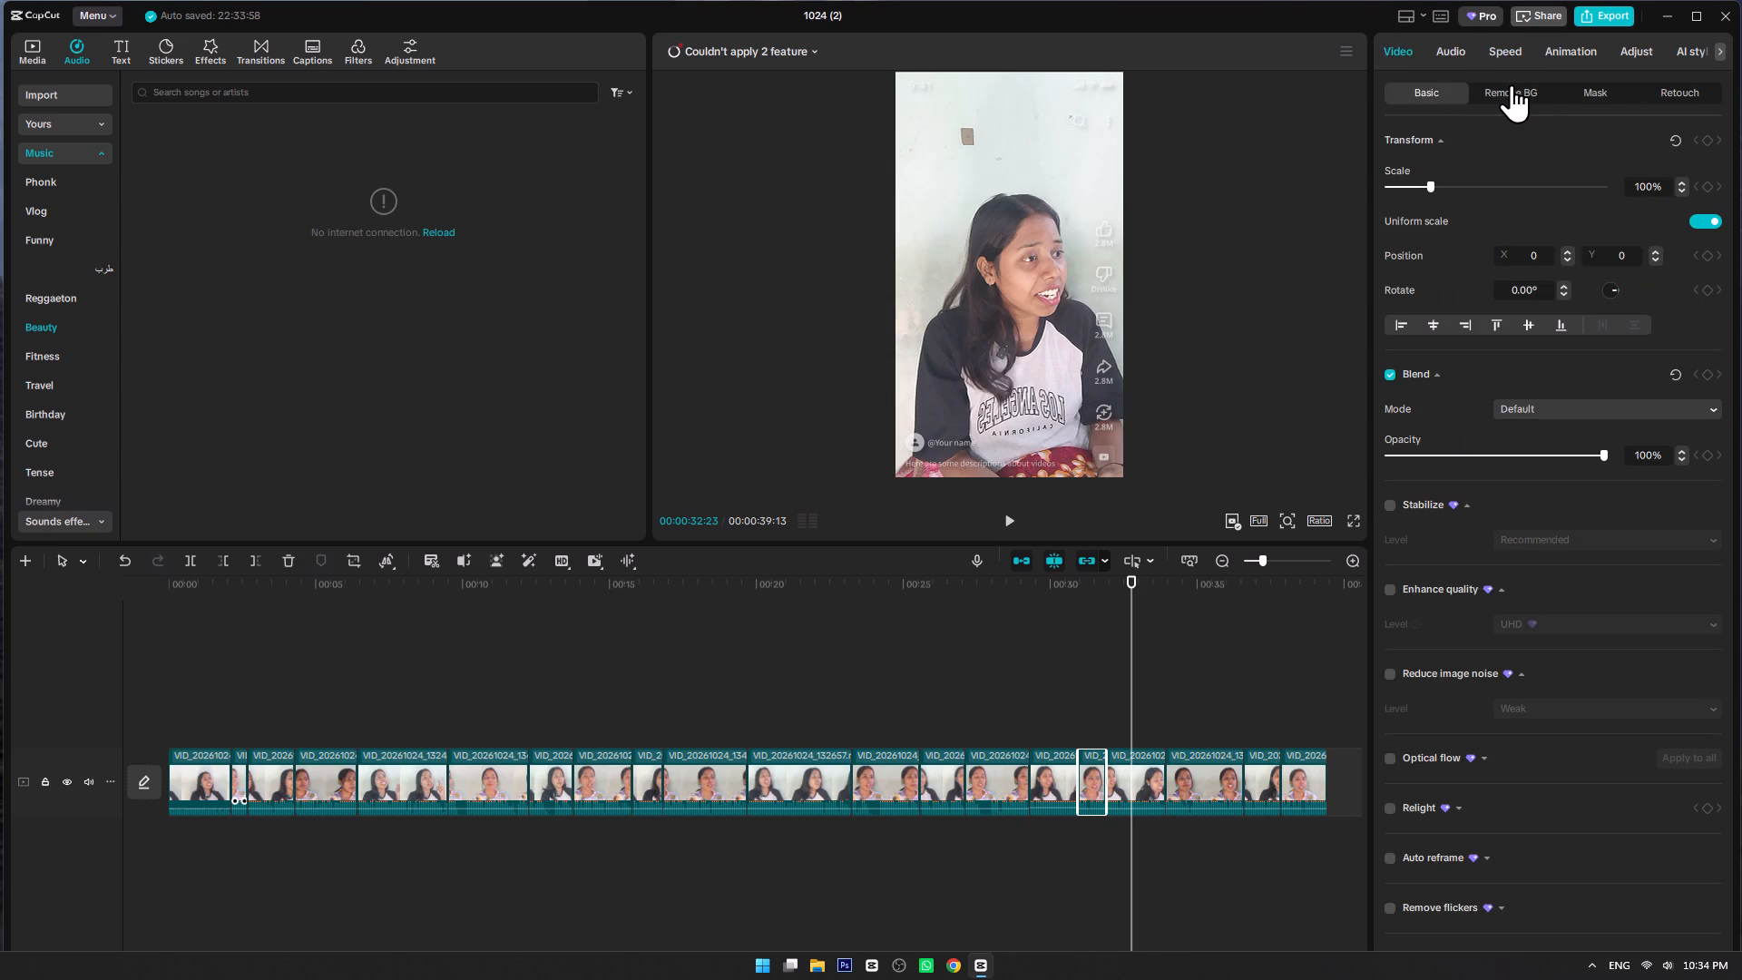
click(1512, 84)
click(1587, 90)
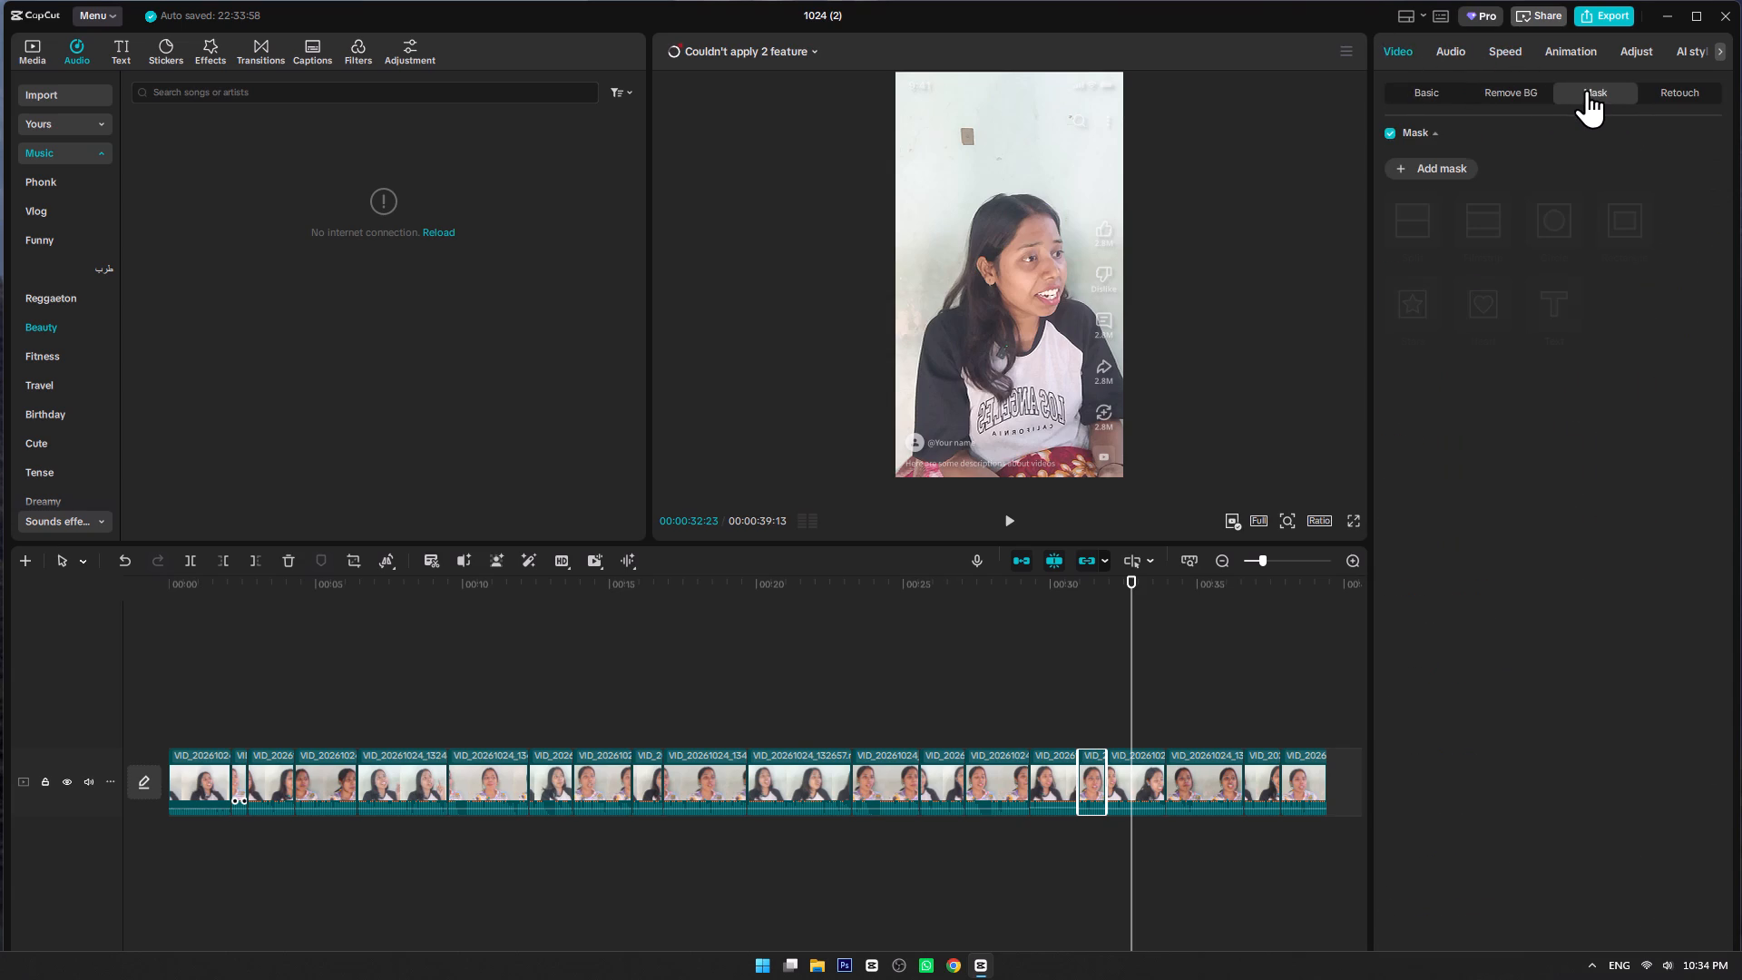
click(1390, 134)
Check the sixteenth clip's Retouch and Animation settings for Pro features and turn off its Curves adjustment.
click(1680, 92)
click(1562, 44)
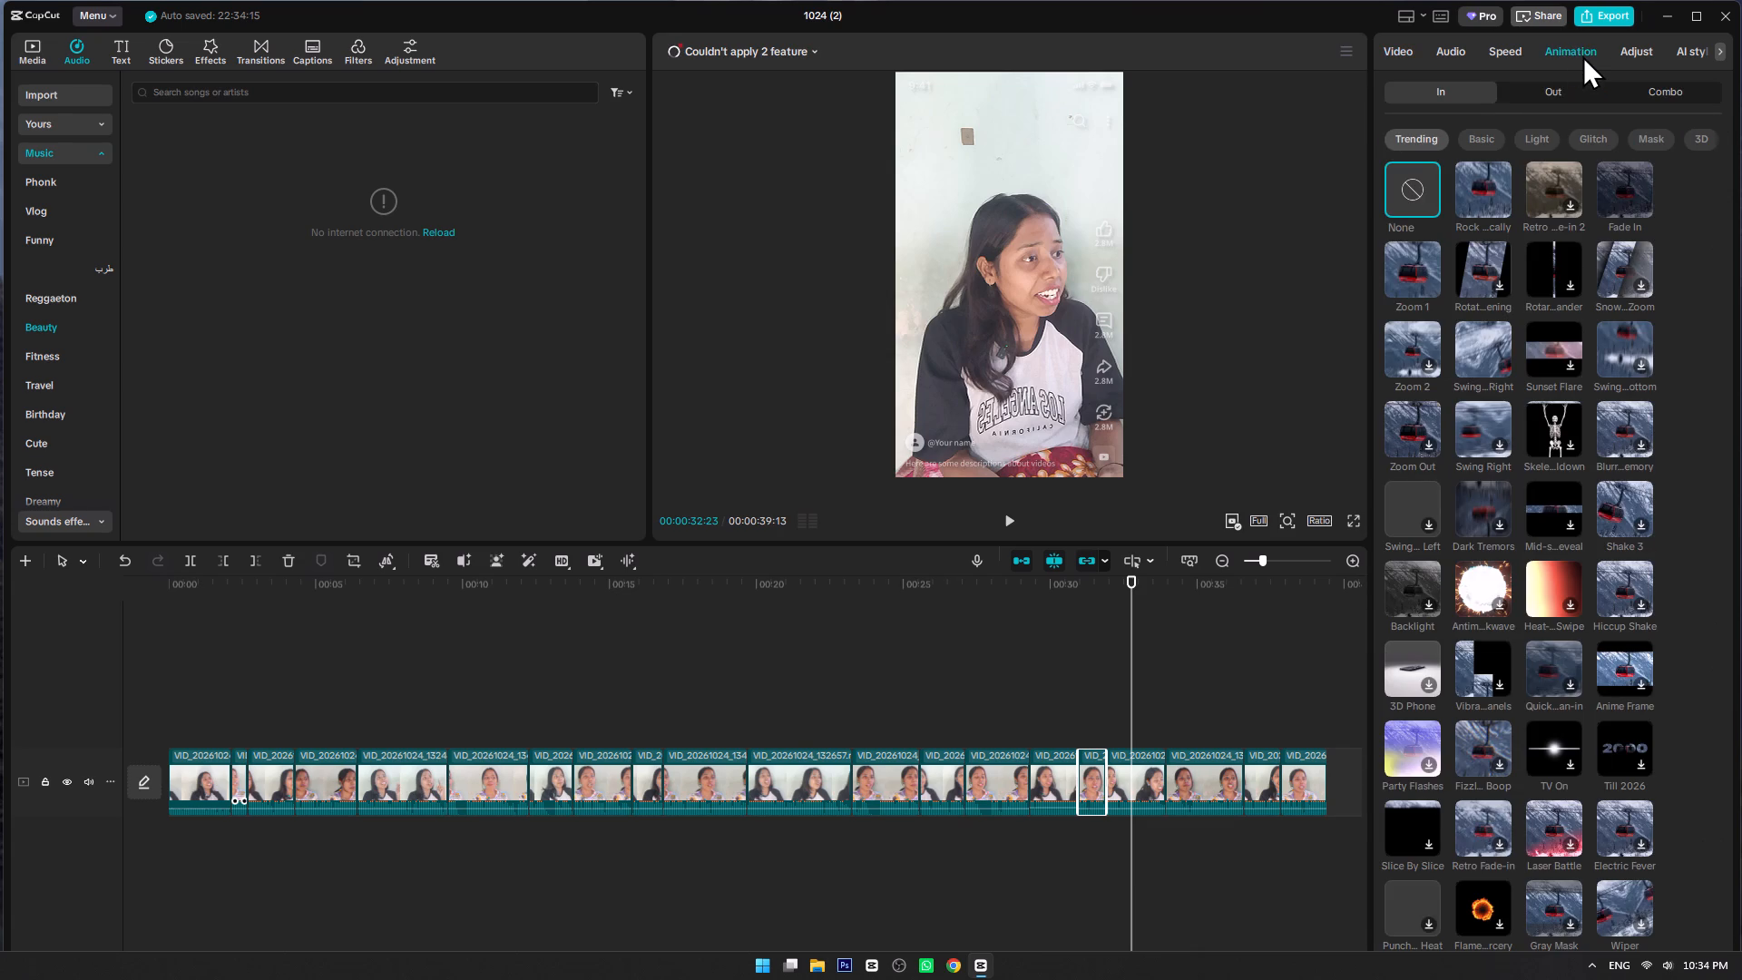
click(1631, 50)
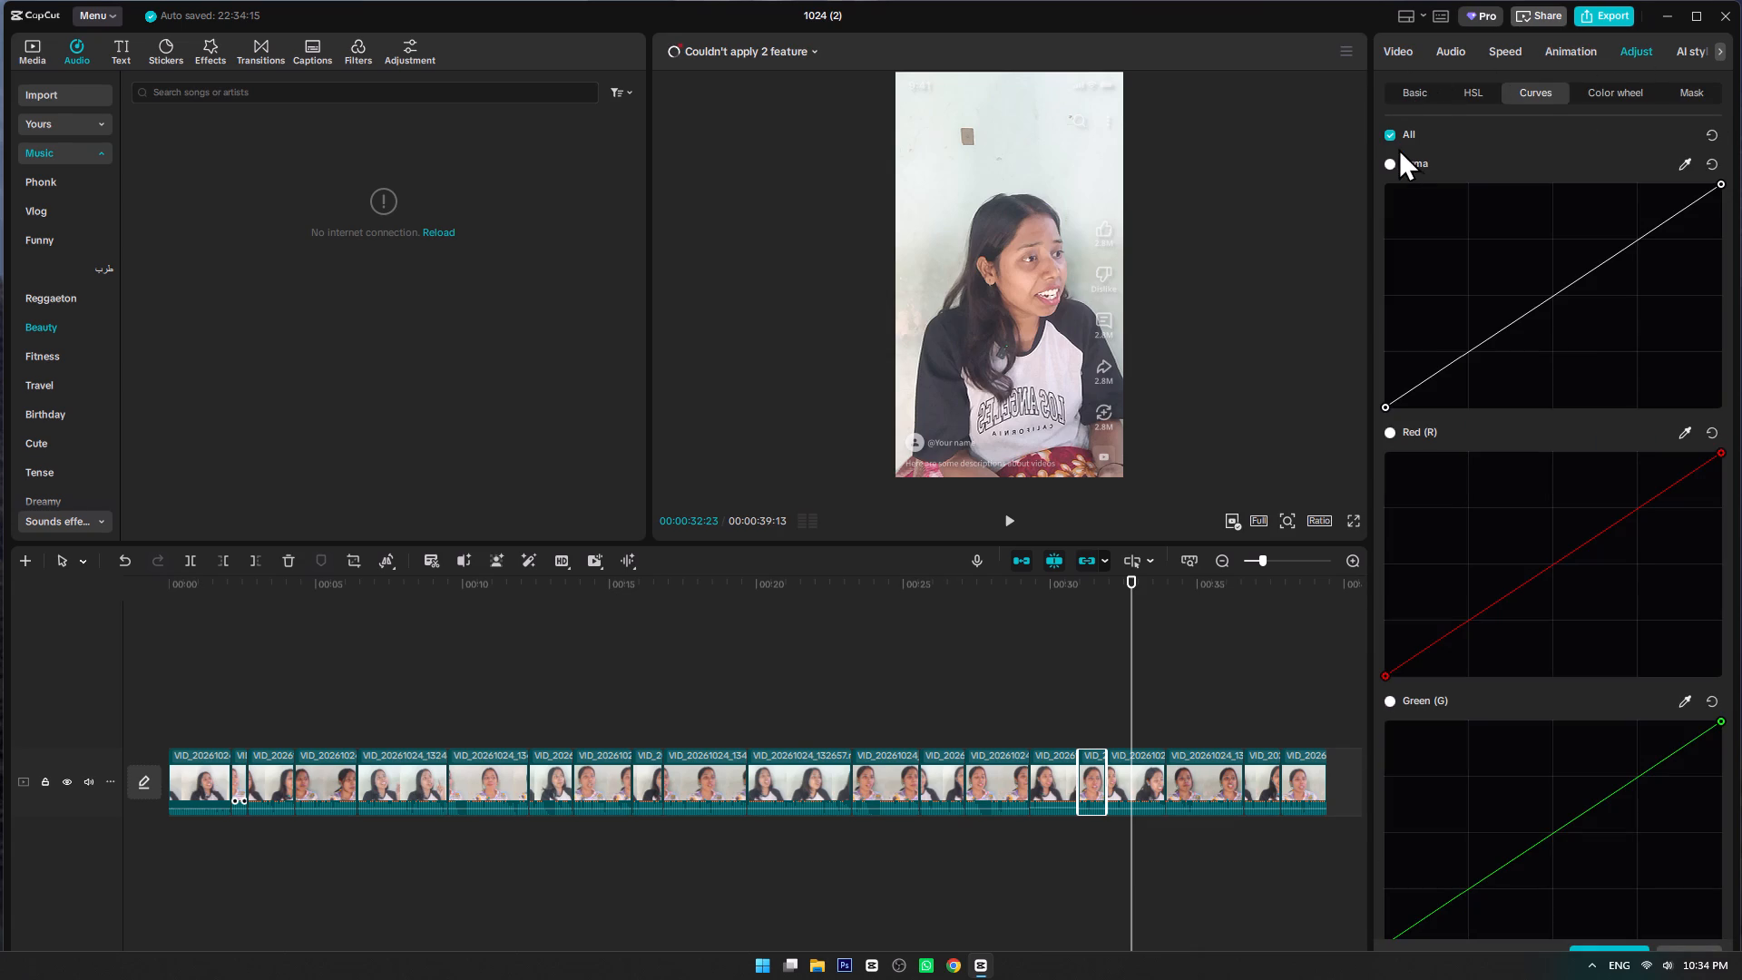
click(1392, 135)
click(1406, 51)
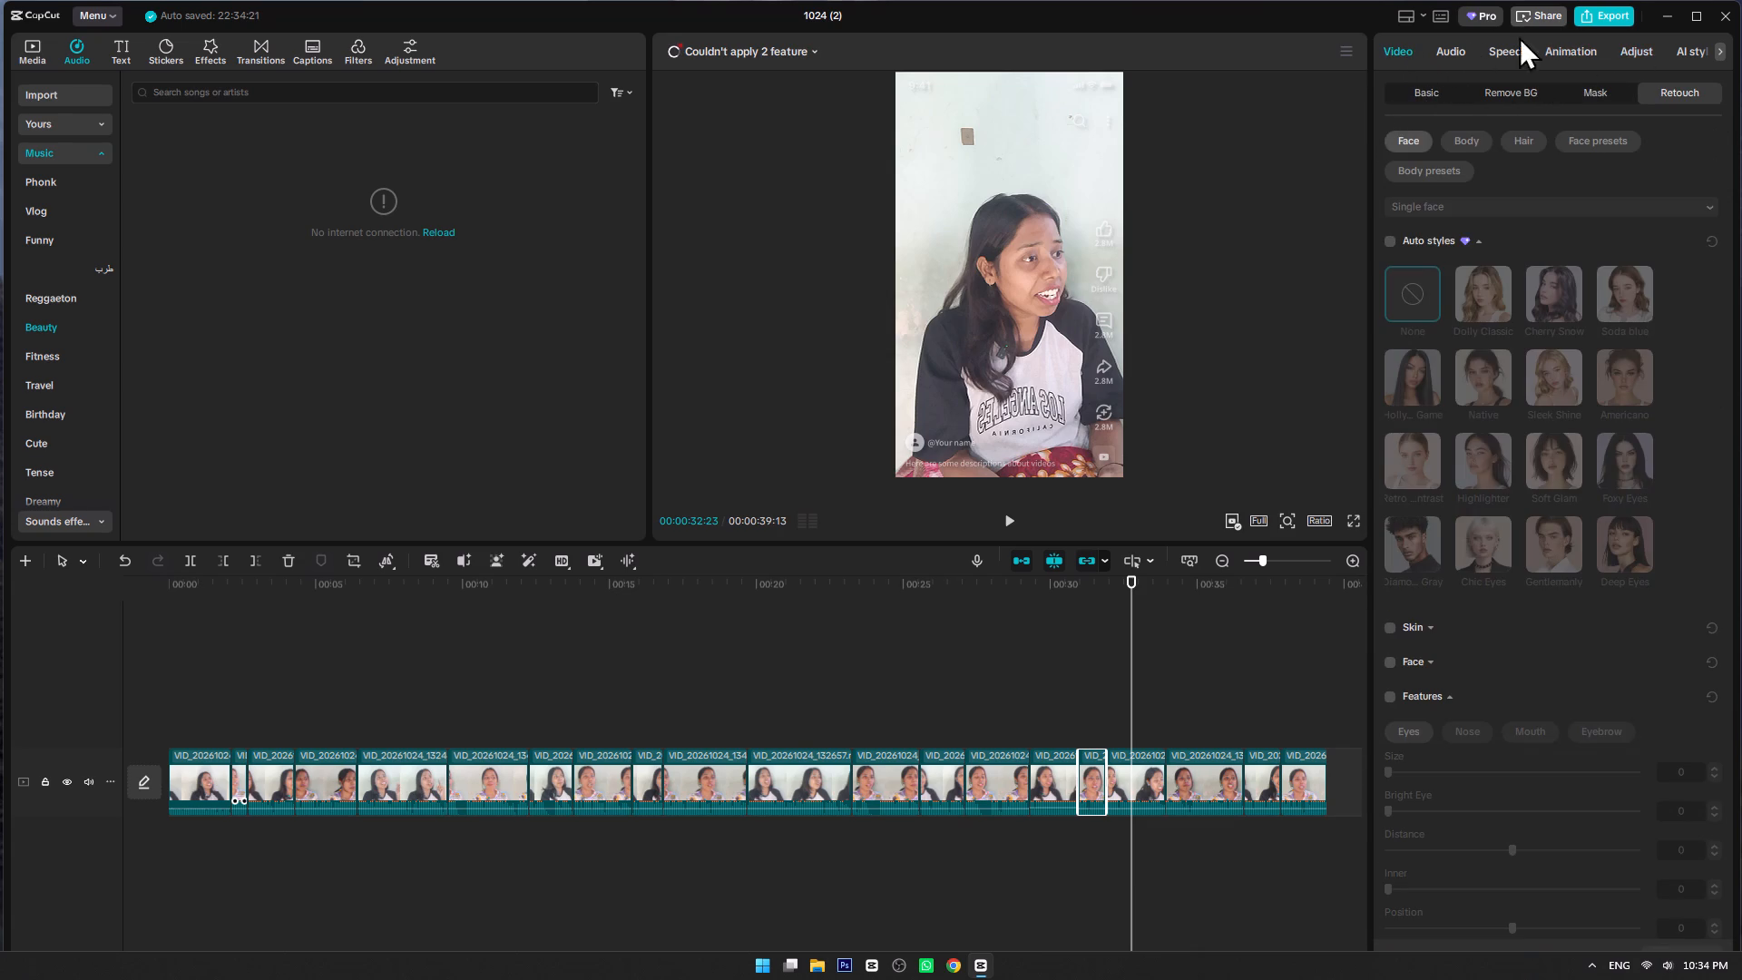
Try to export the video to see which Pro features are still in use, and return to editing.
click(1620, 10)
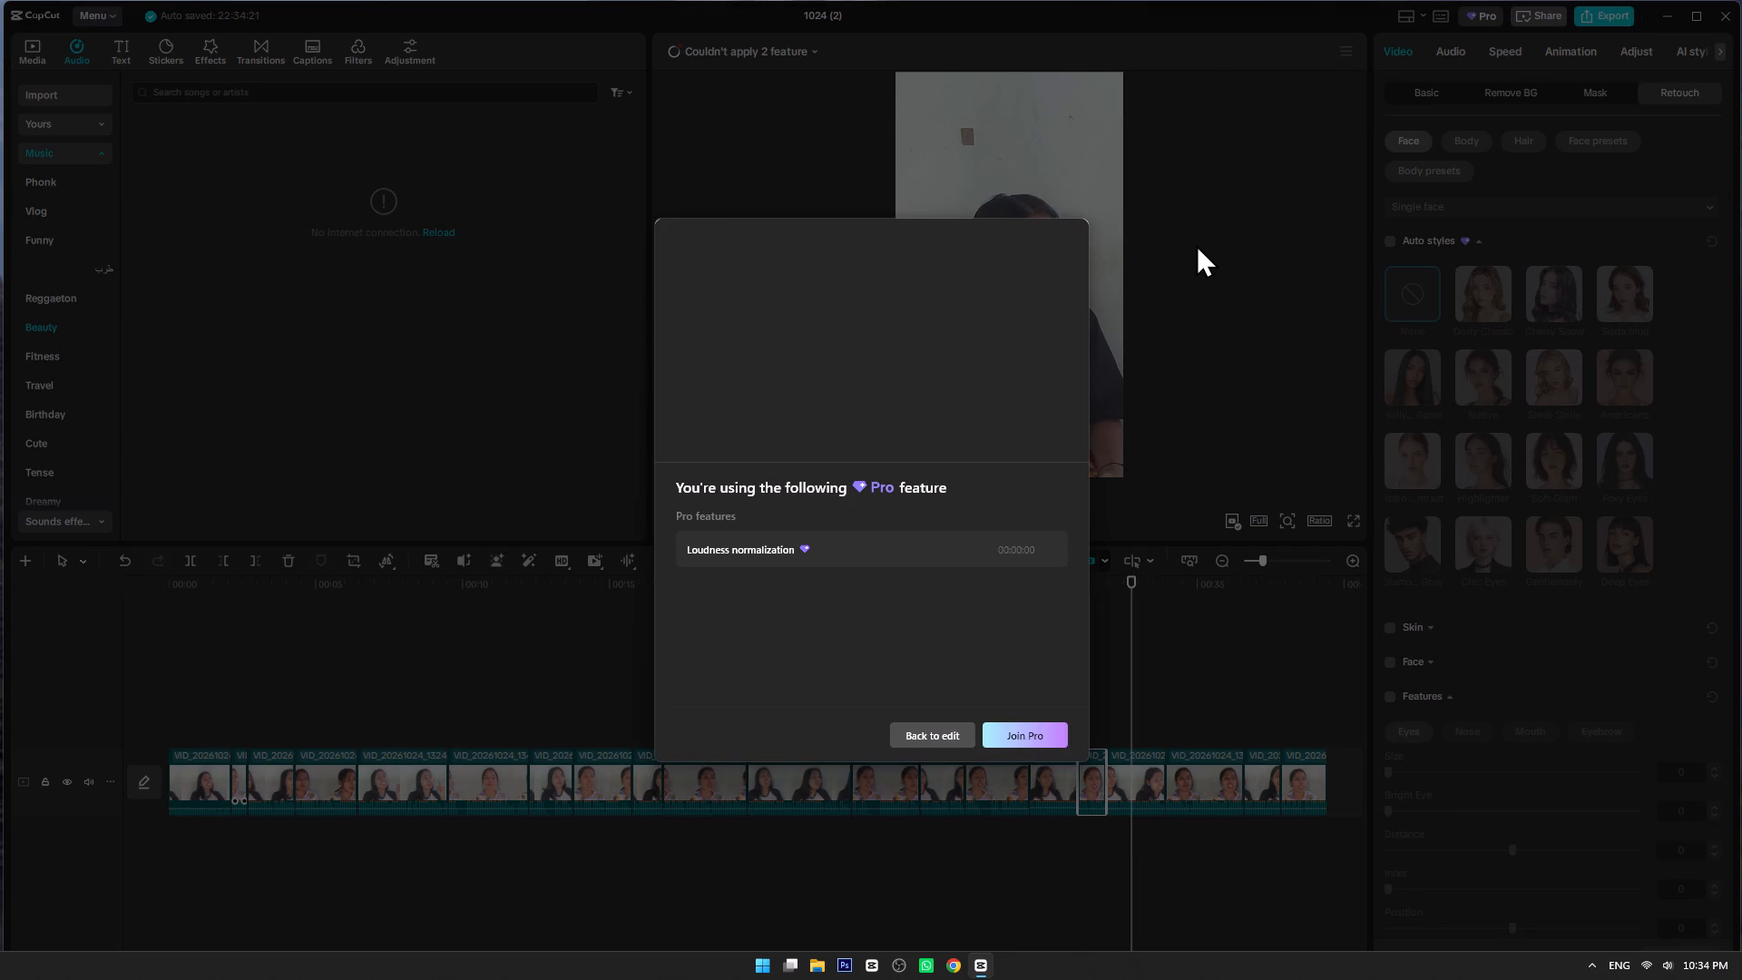
click(1196, 244)
click(926, 733)
Check the seventeenth clip's Basic, Remove BG and Retouch settings for Pro features and turn off its Mask option.
click(1197, 695)
click(1140, 779)
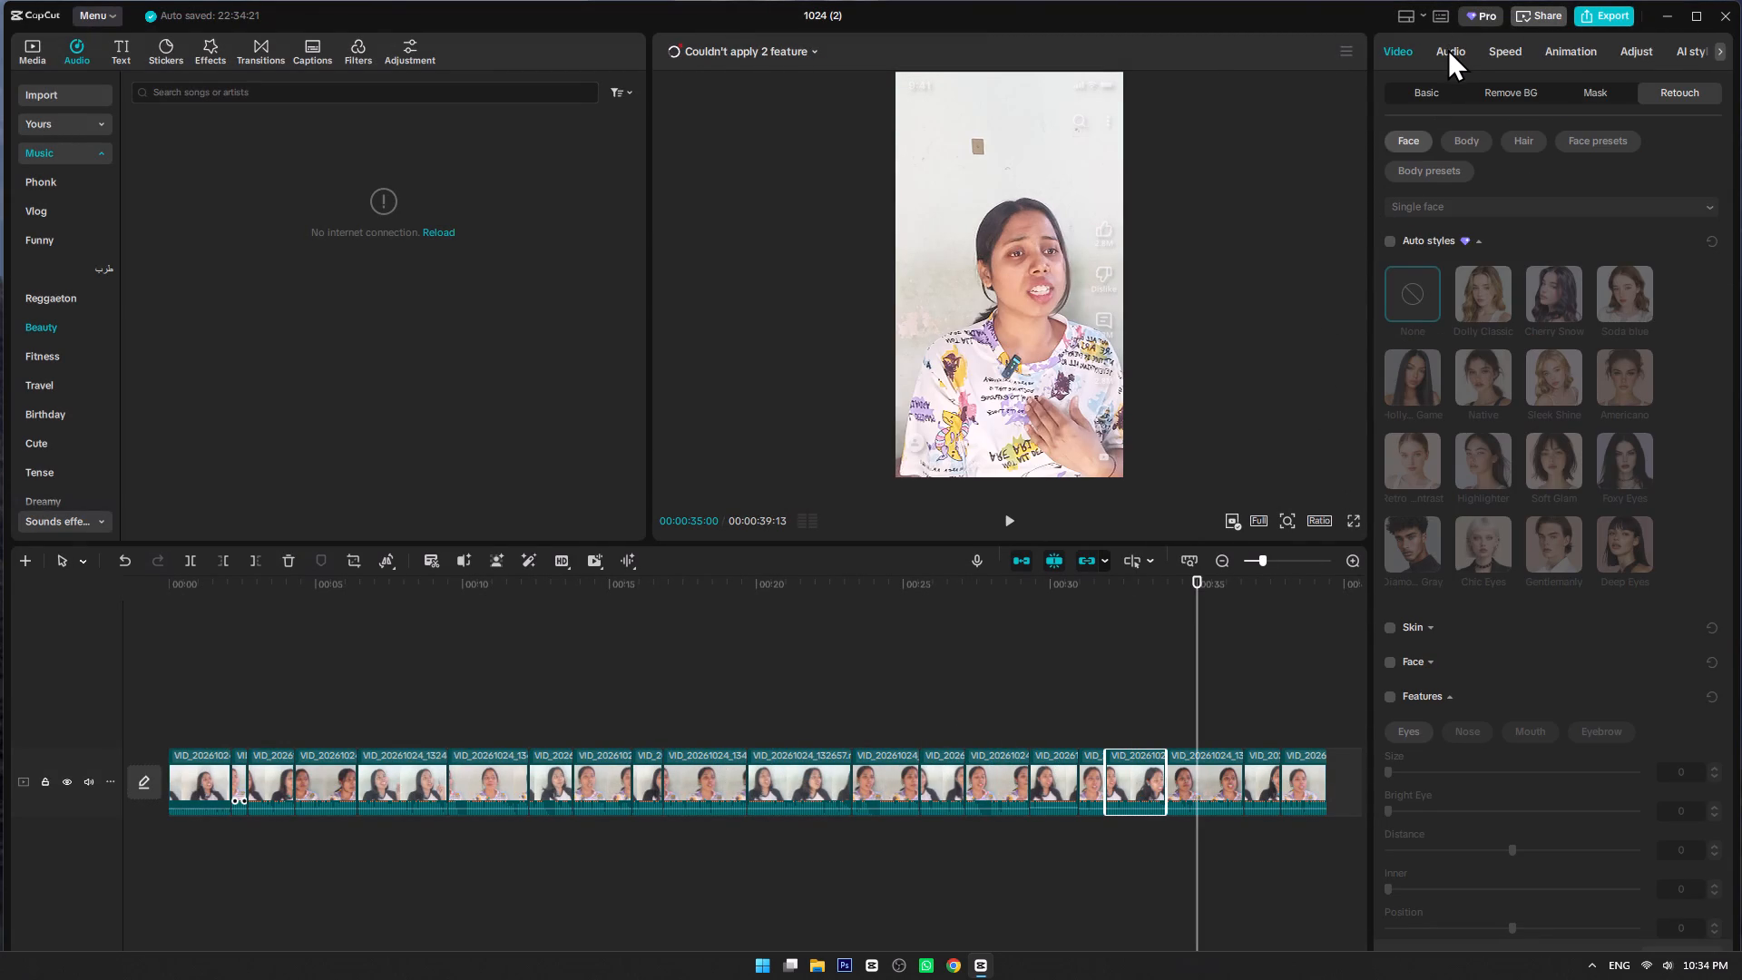
click(1442, 95)
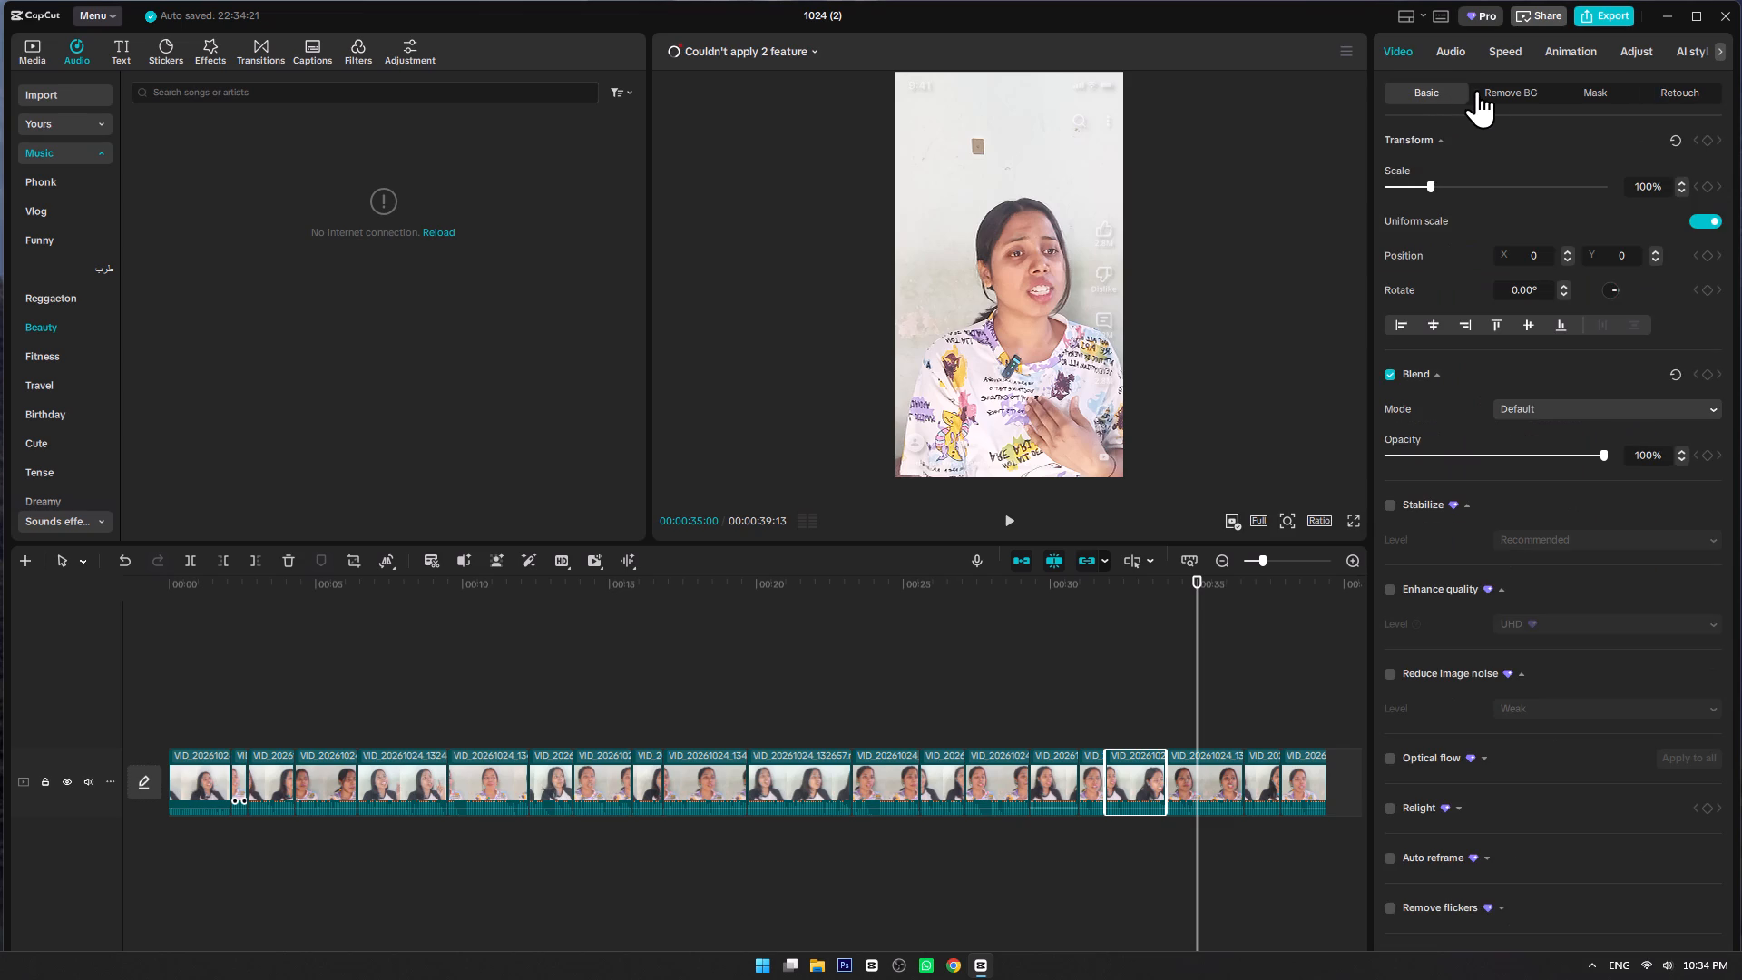
click(1387, 375)
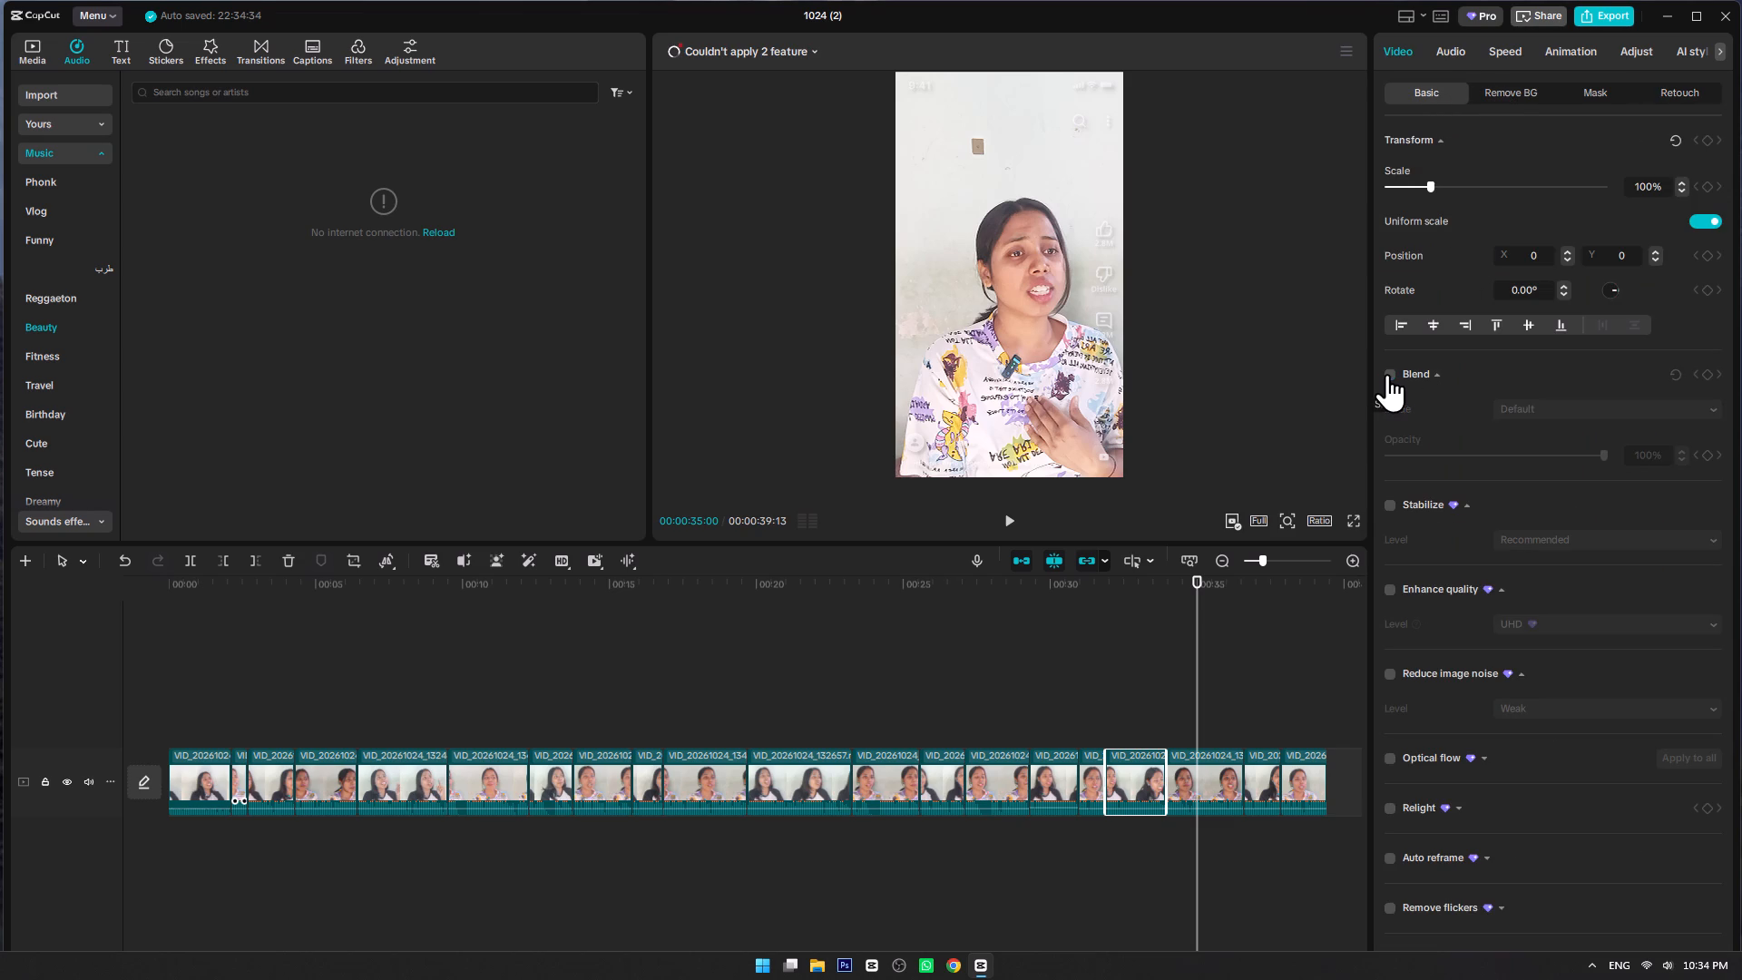
click(1387, 374)
click(1492, 85)
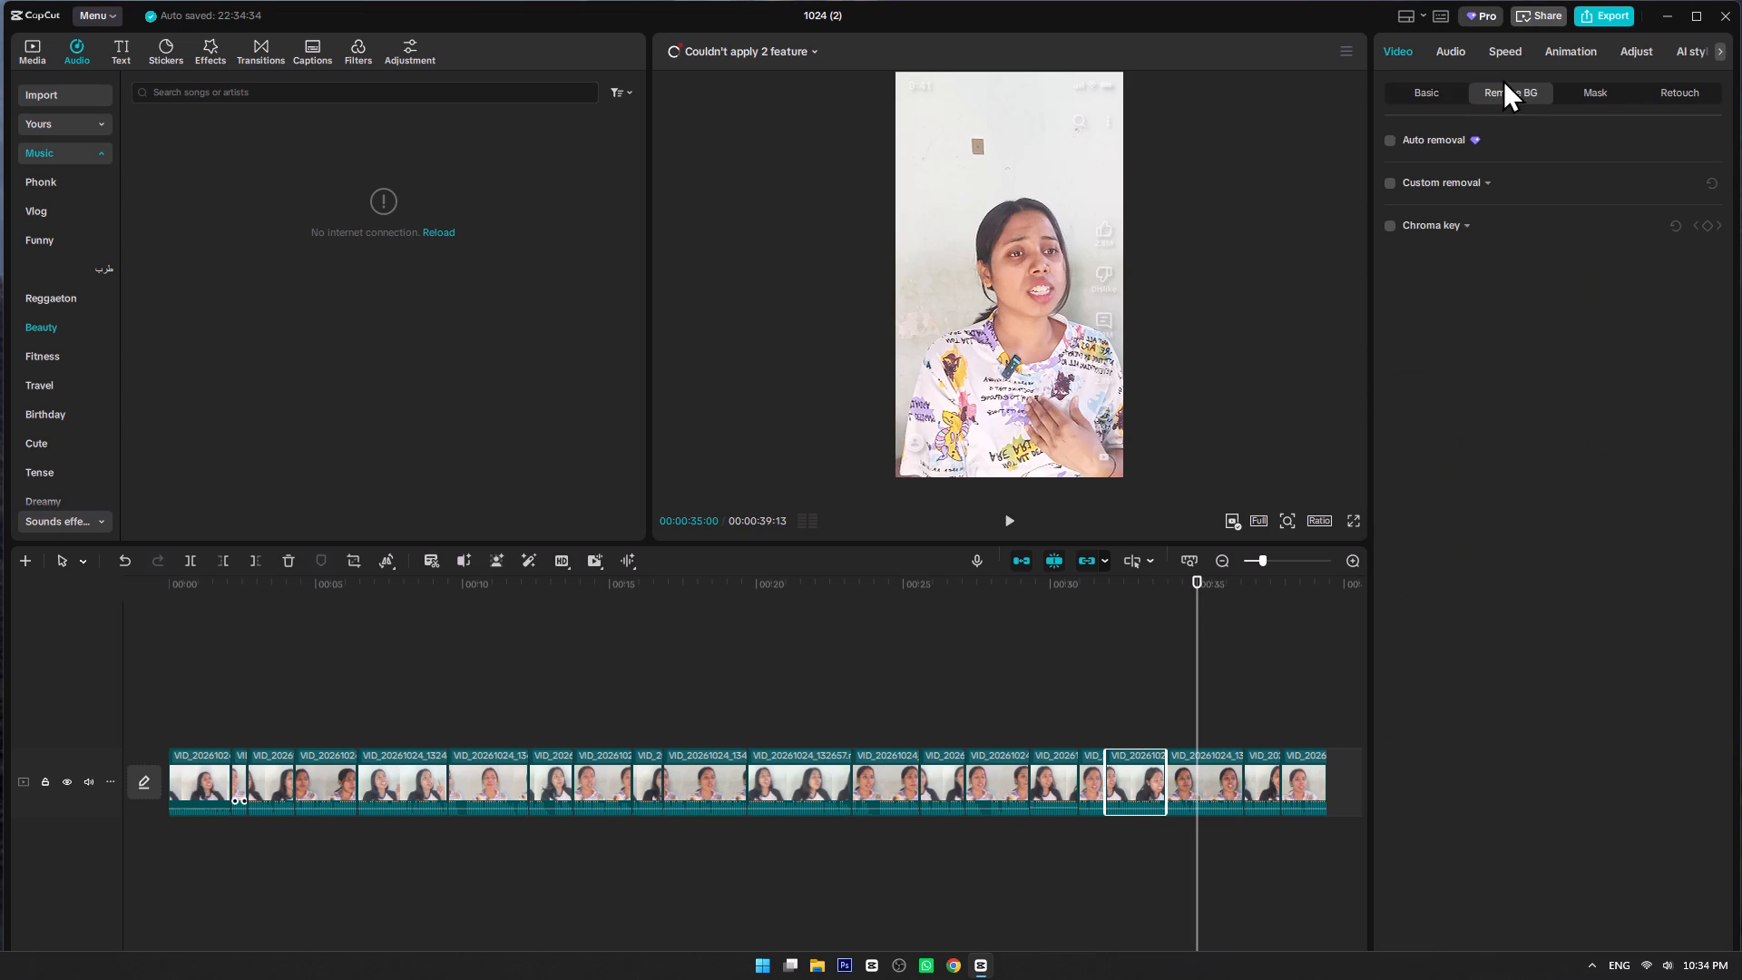
click(1593, 83)
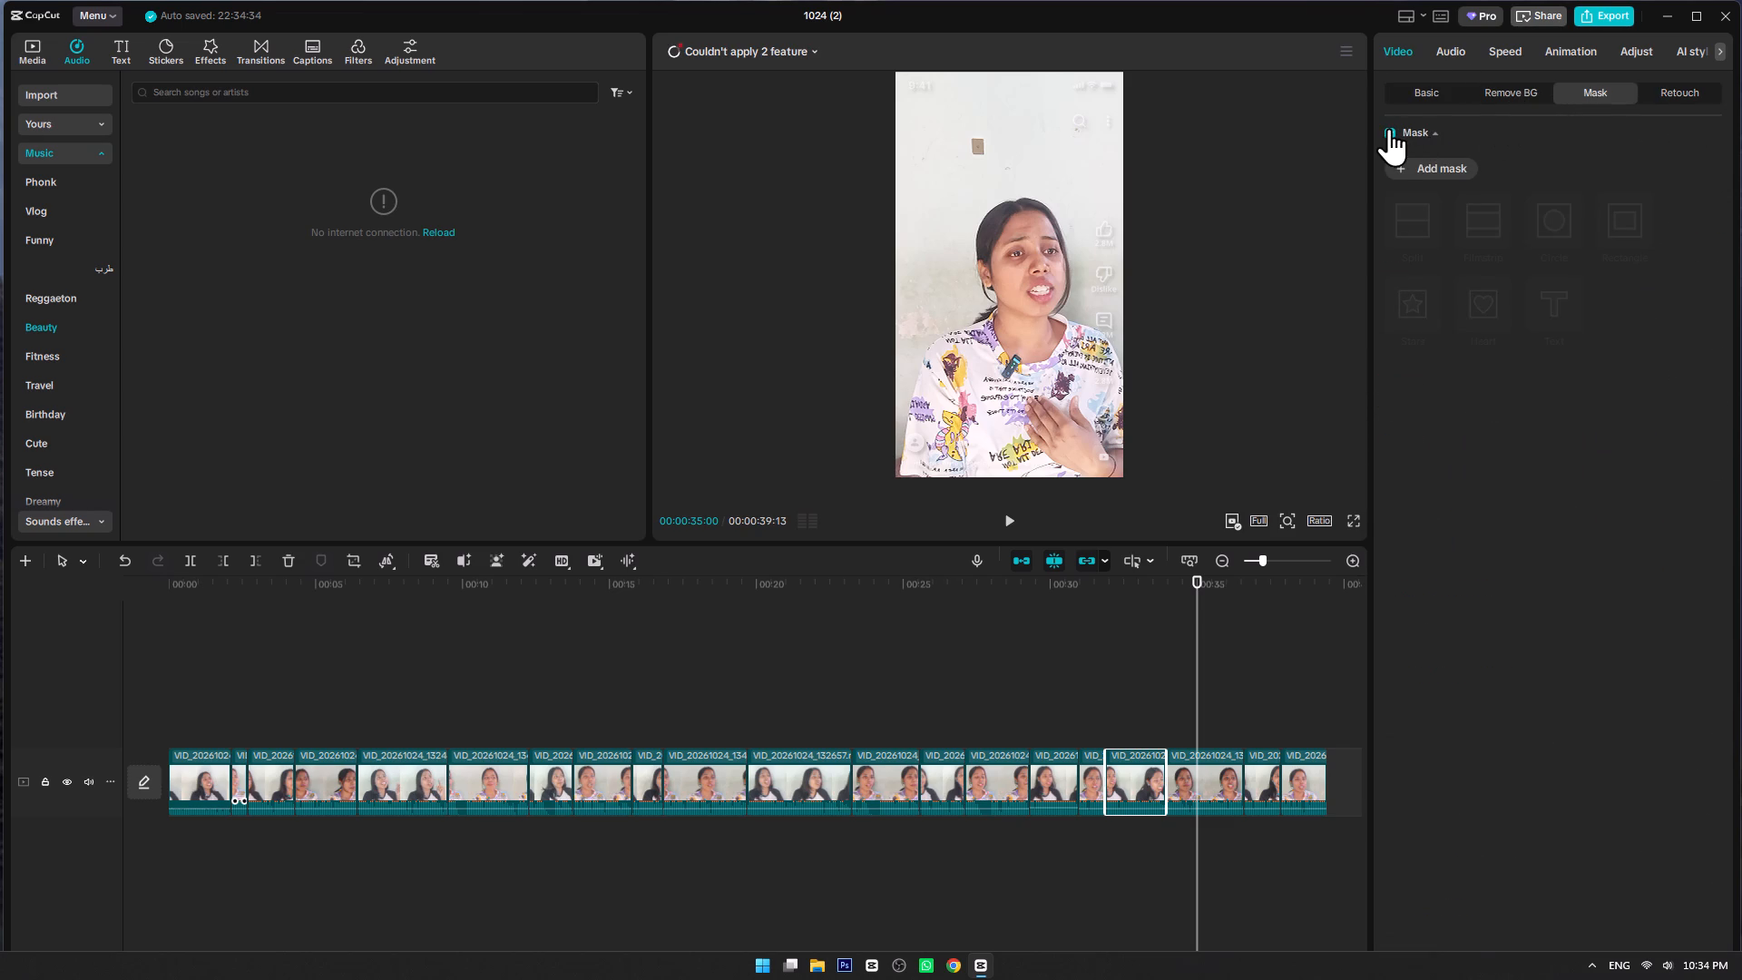
click(1389, 128)
click(1671, 90)
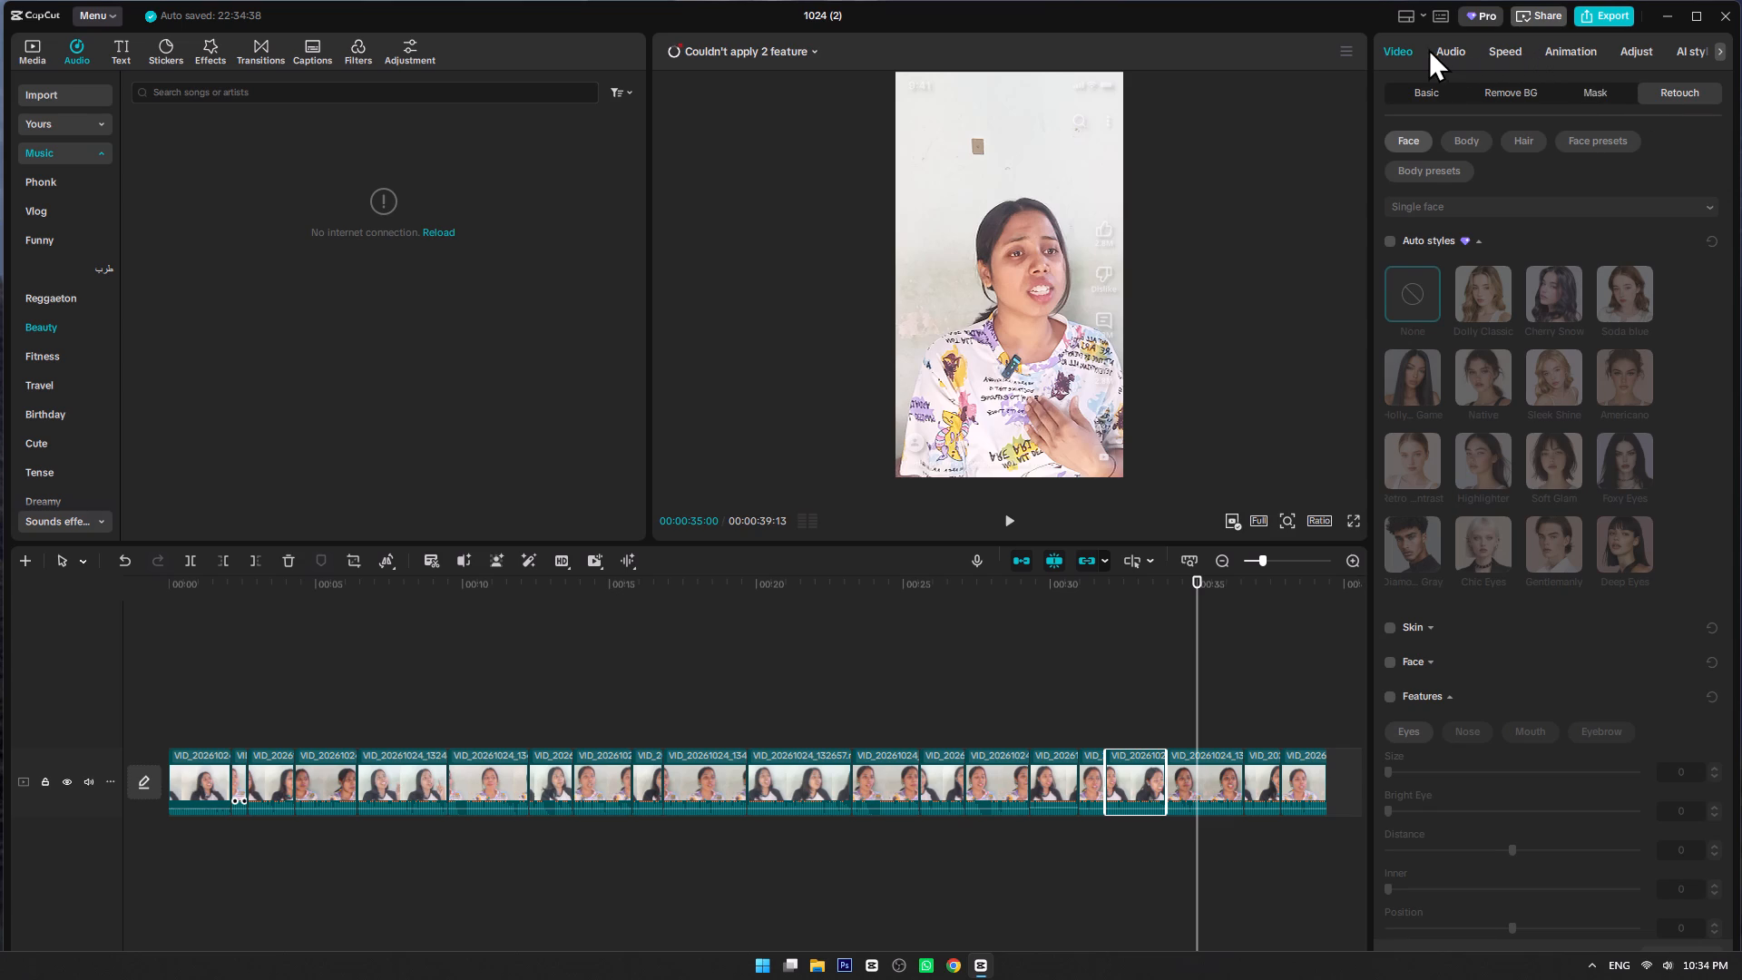
Turn off the seventeenth clip's Basic audio settings and Curves adjustment, checking its Speed and Animation settings for Pro features.
click(1437, 45)
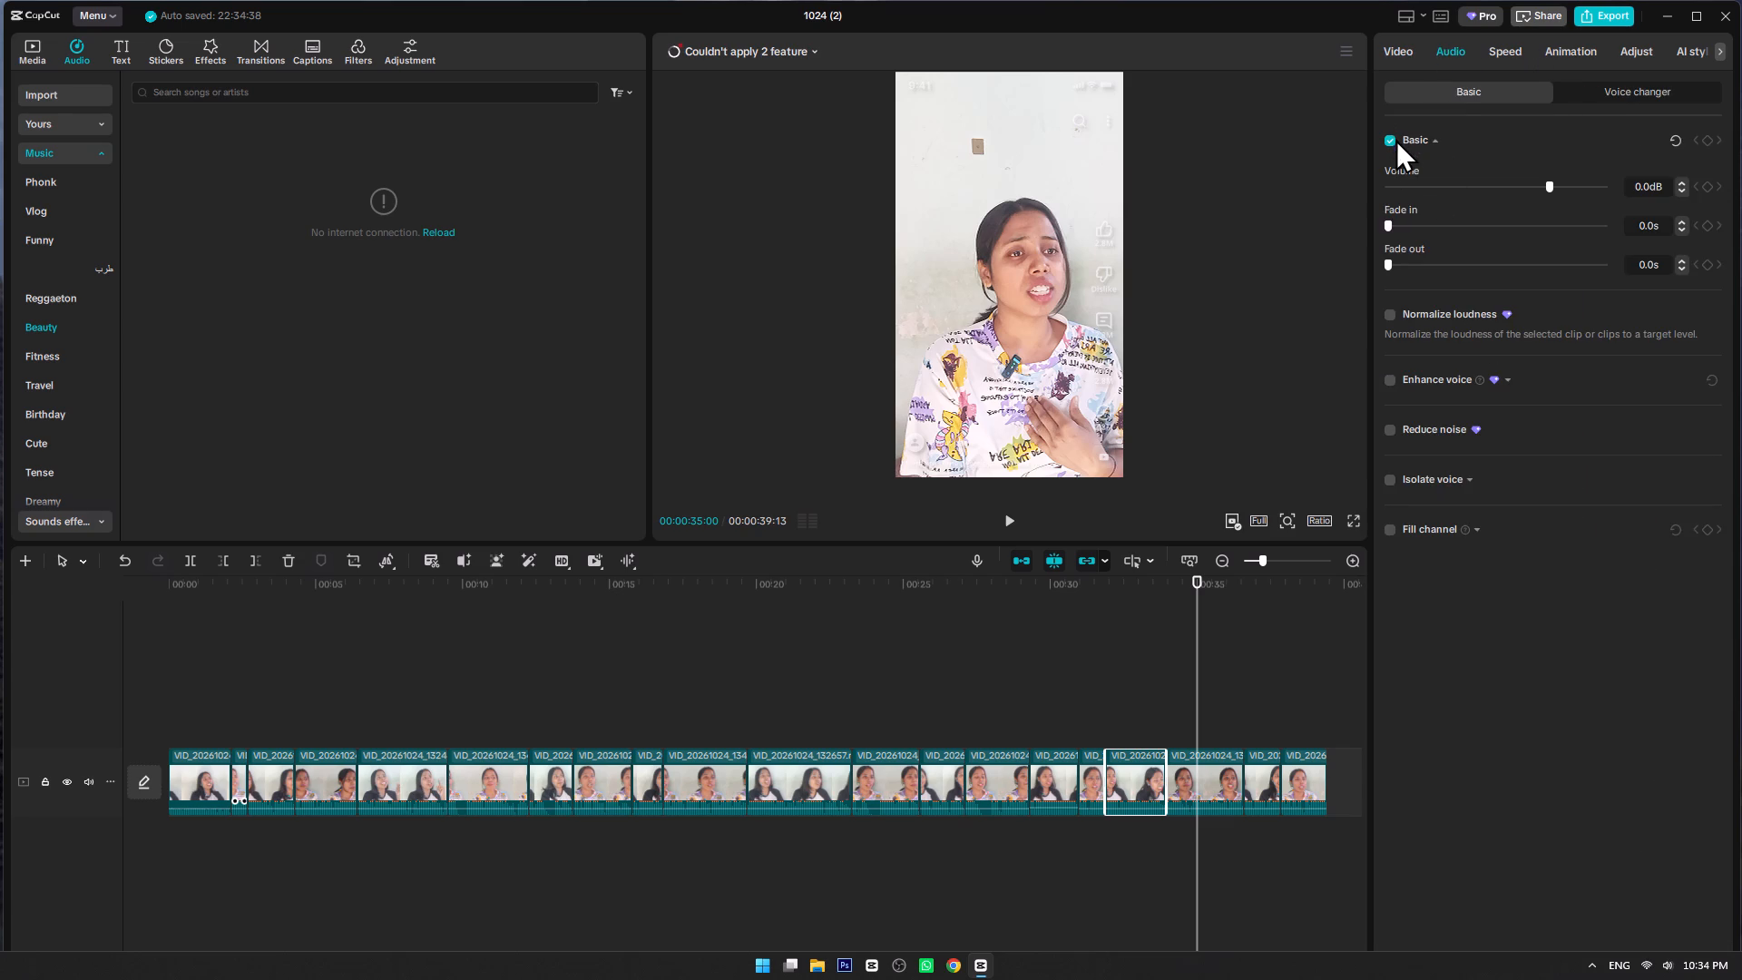
click(1395, 139)
click(1393, 139)
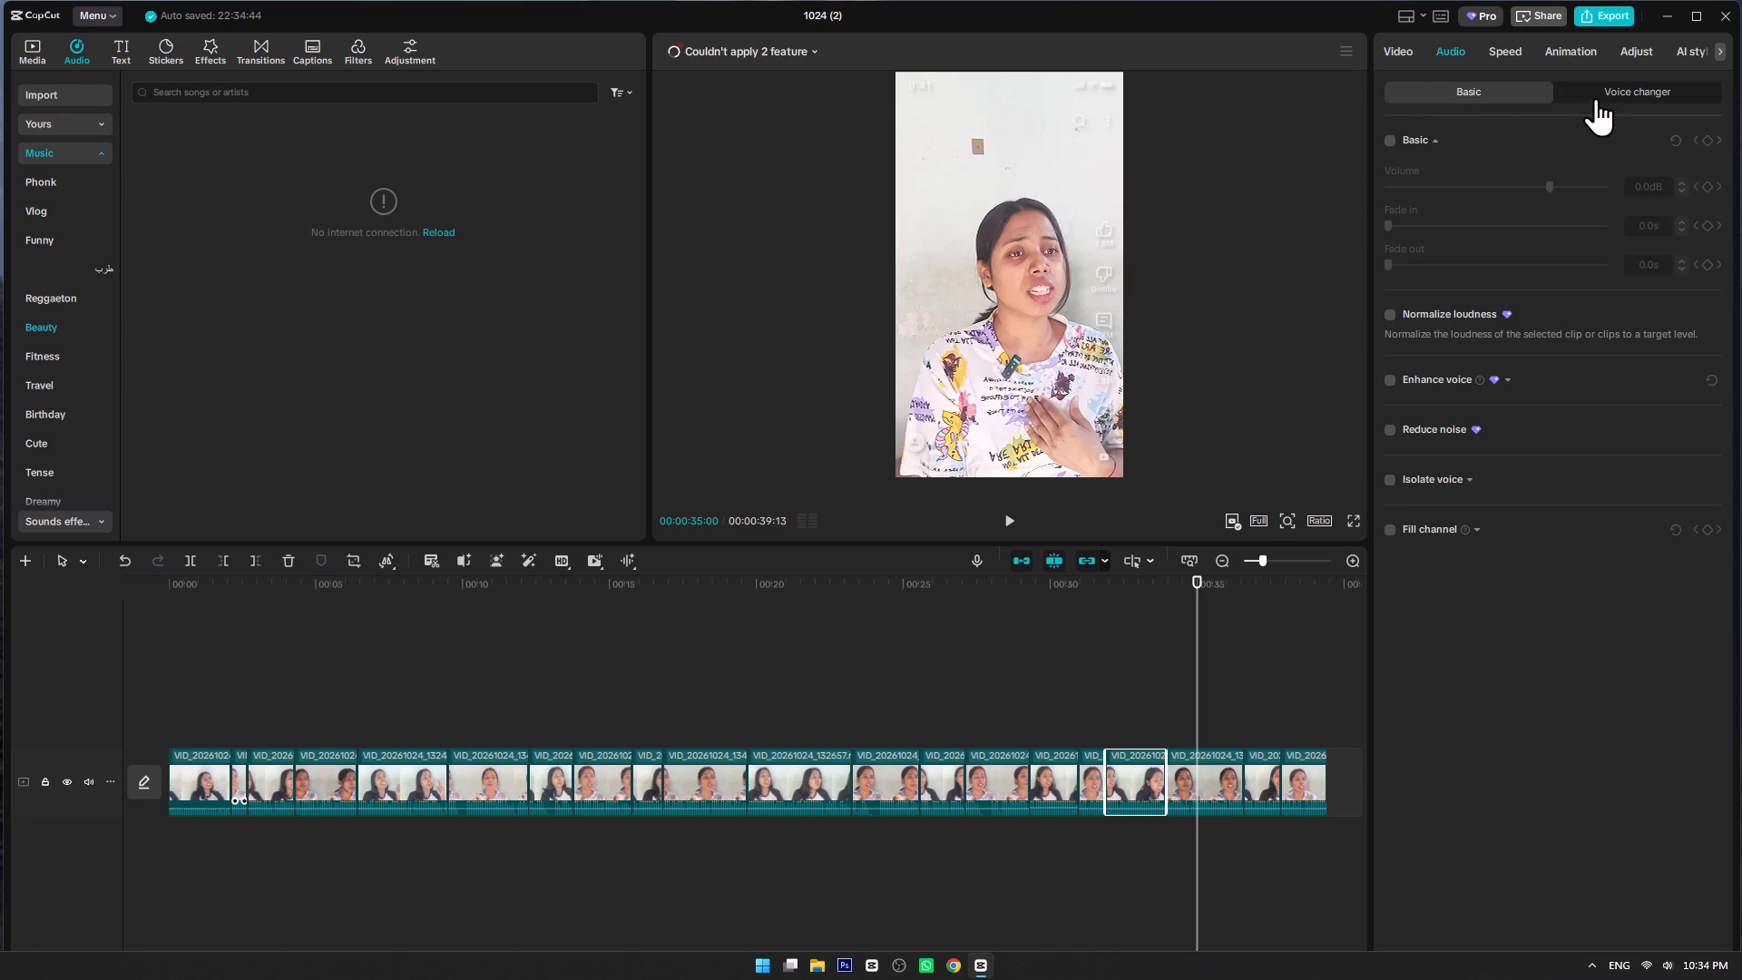
click(1507, 52)
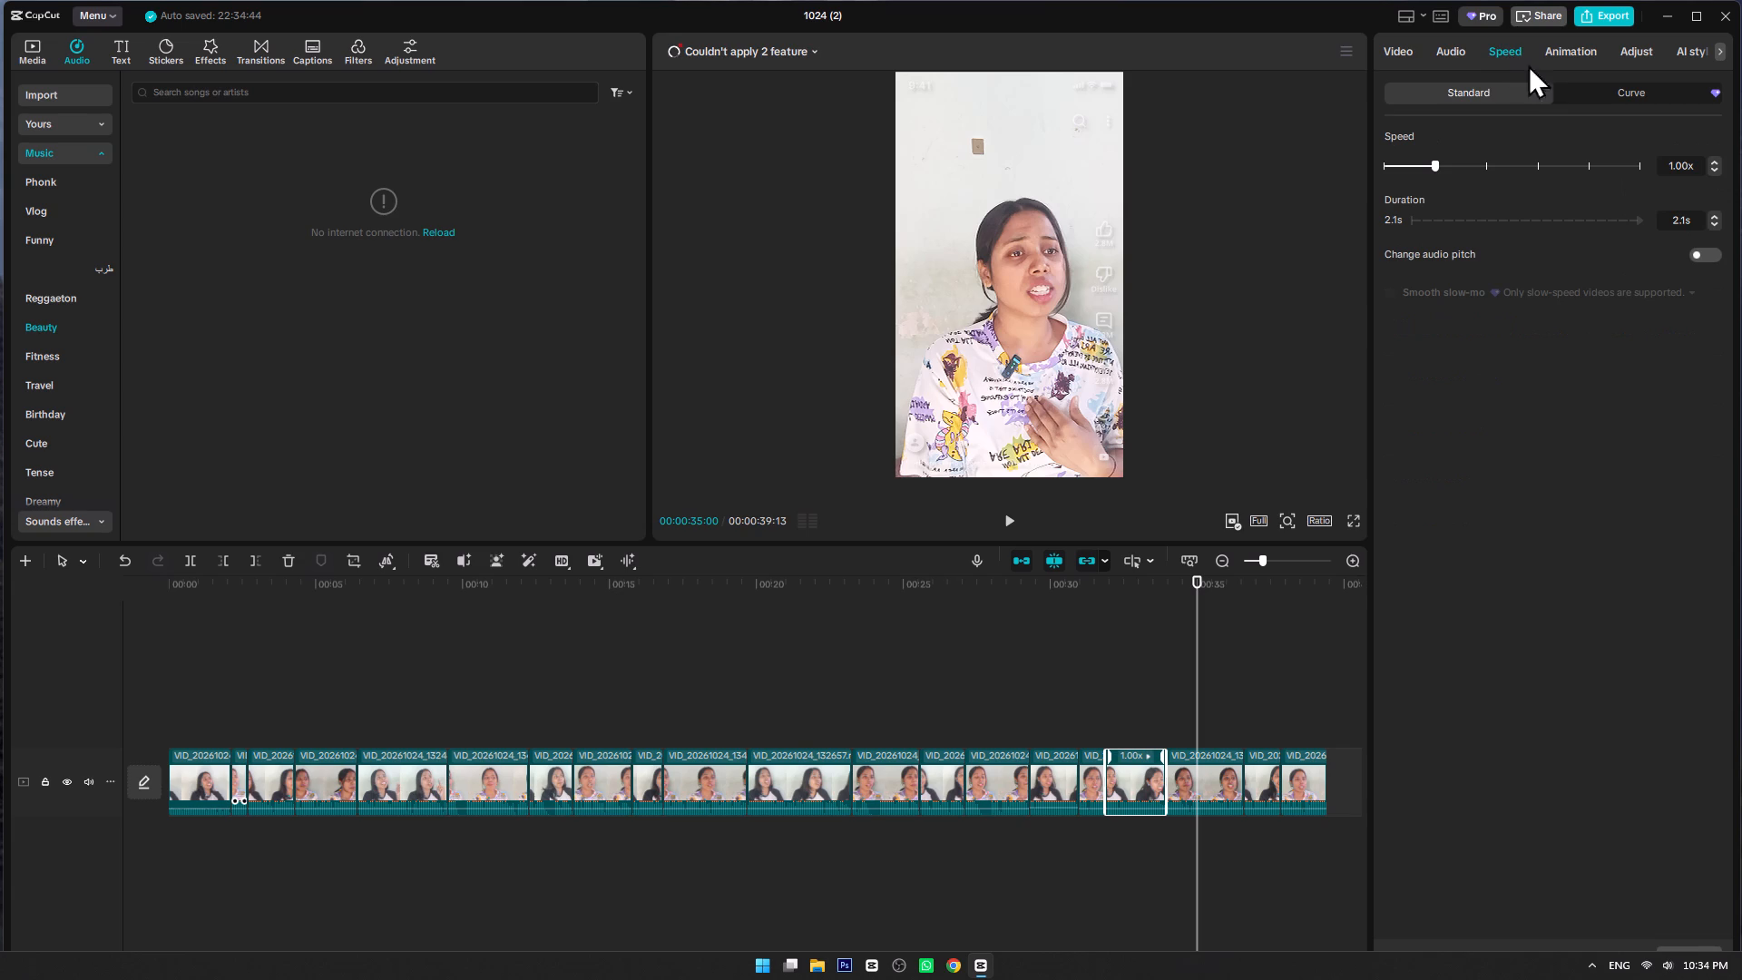
click(1566, 44)
click(1631, 45)
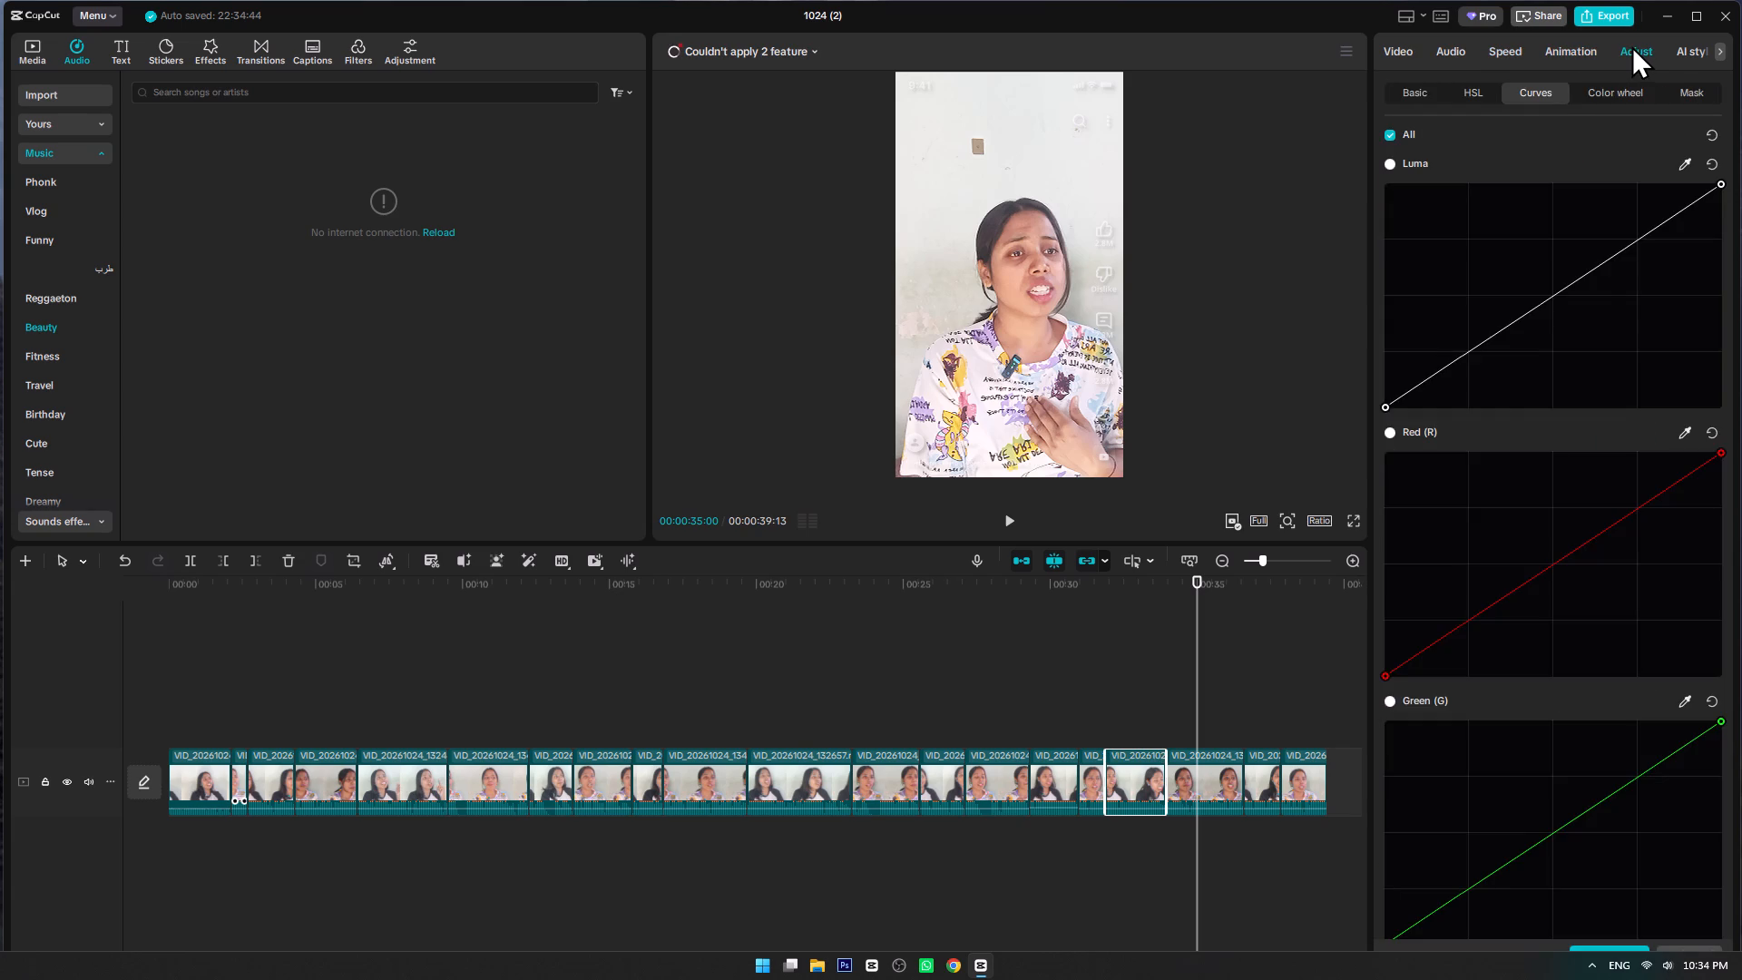
click(1393, 132)
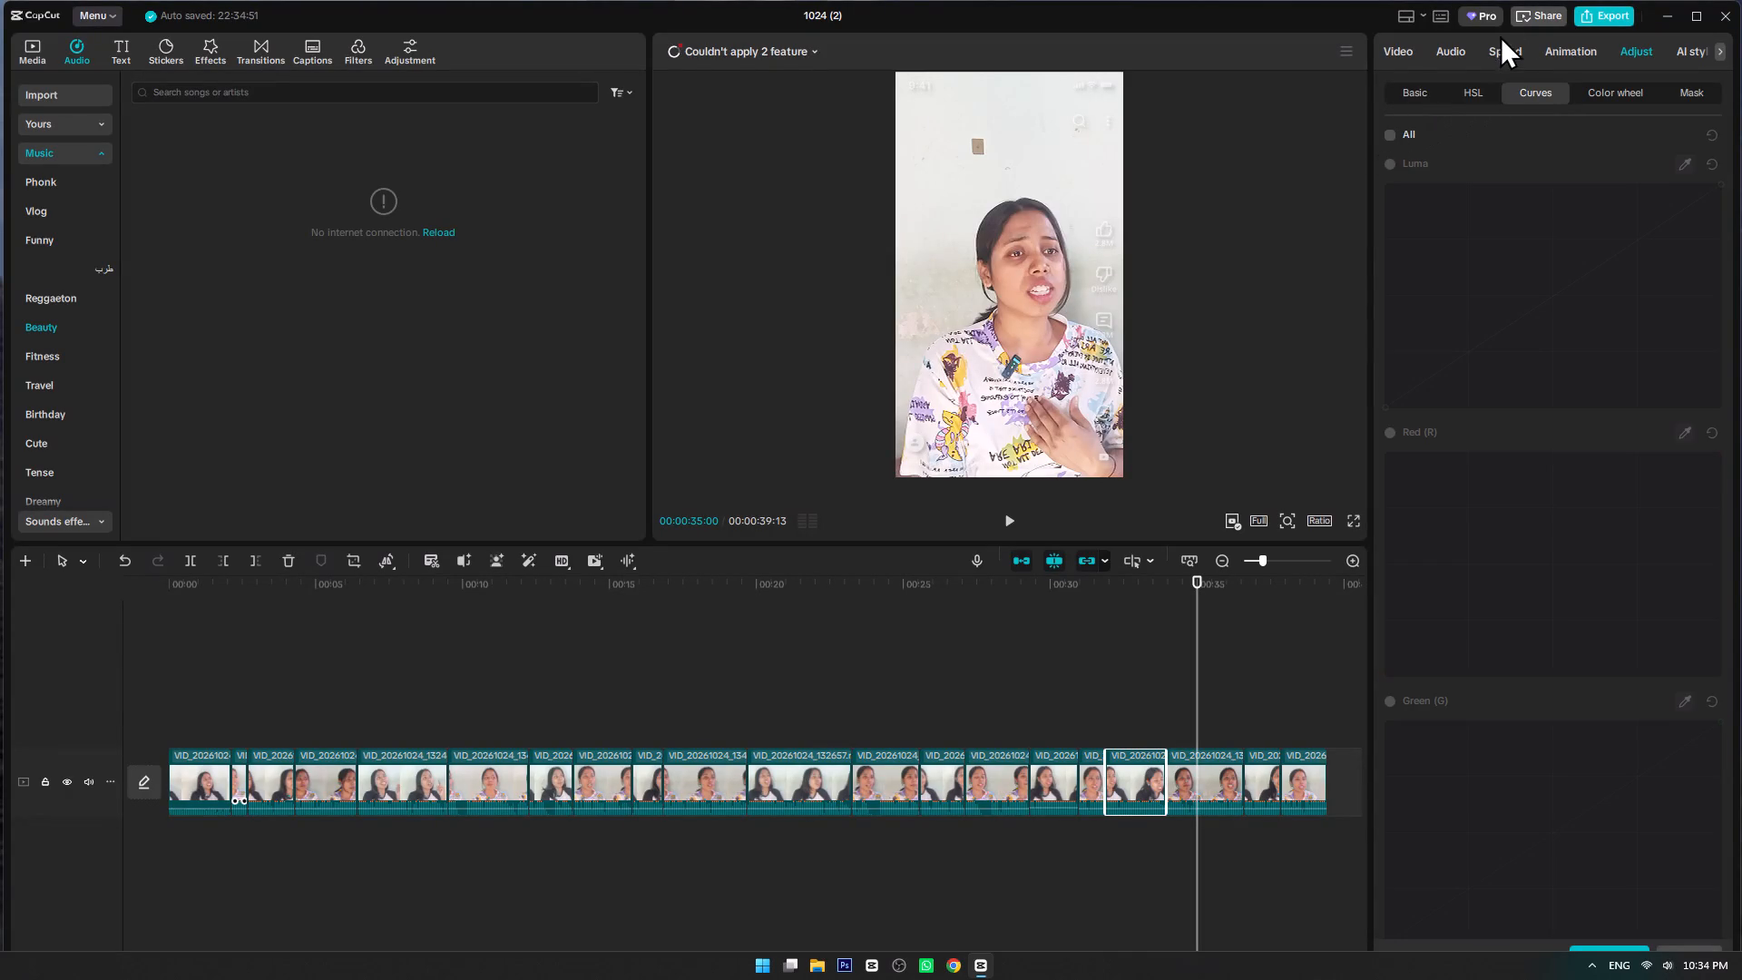
click(1389, 48)
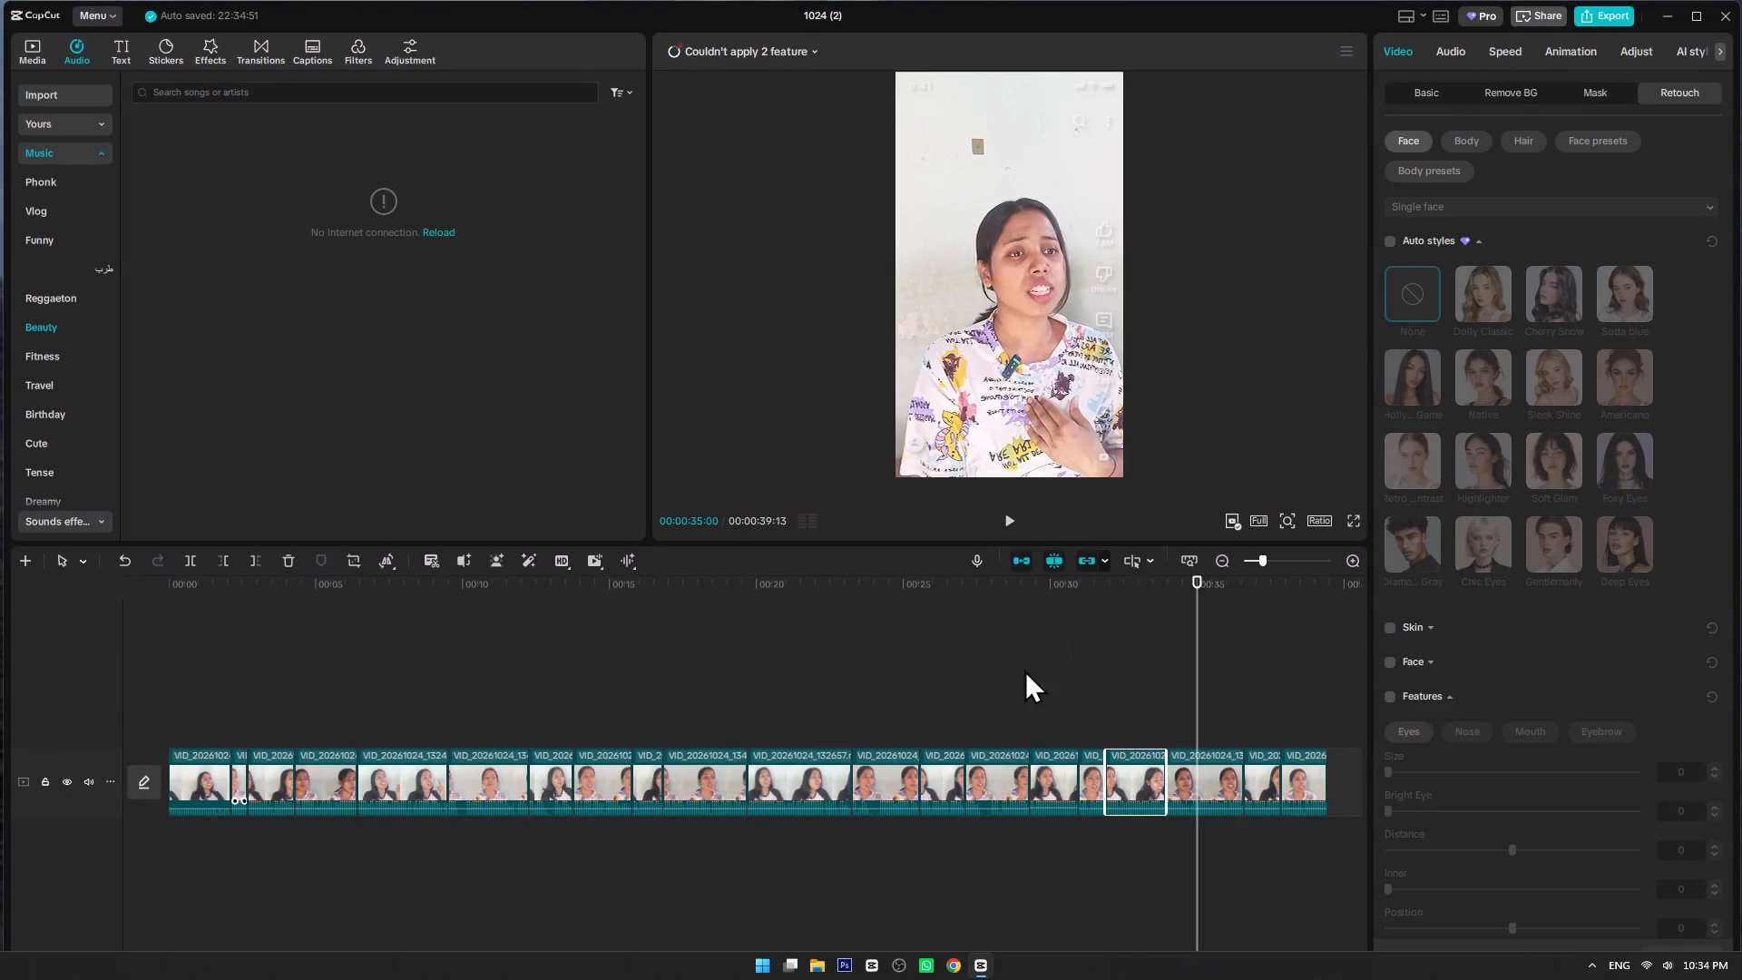
Check the eighteenth clip's Basic, Remove BG, Retouch and Audio settings for Pro features and turn off its Mask option.
click(1085, 635)
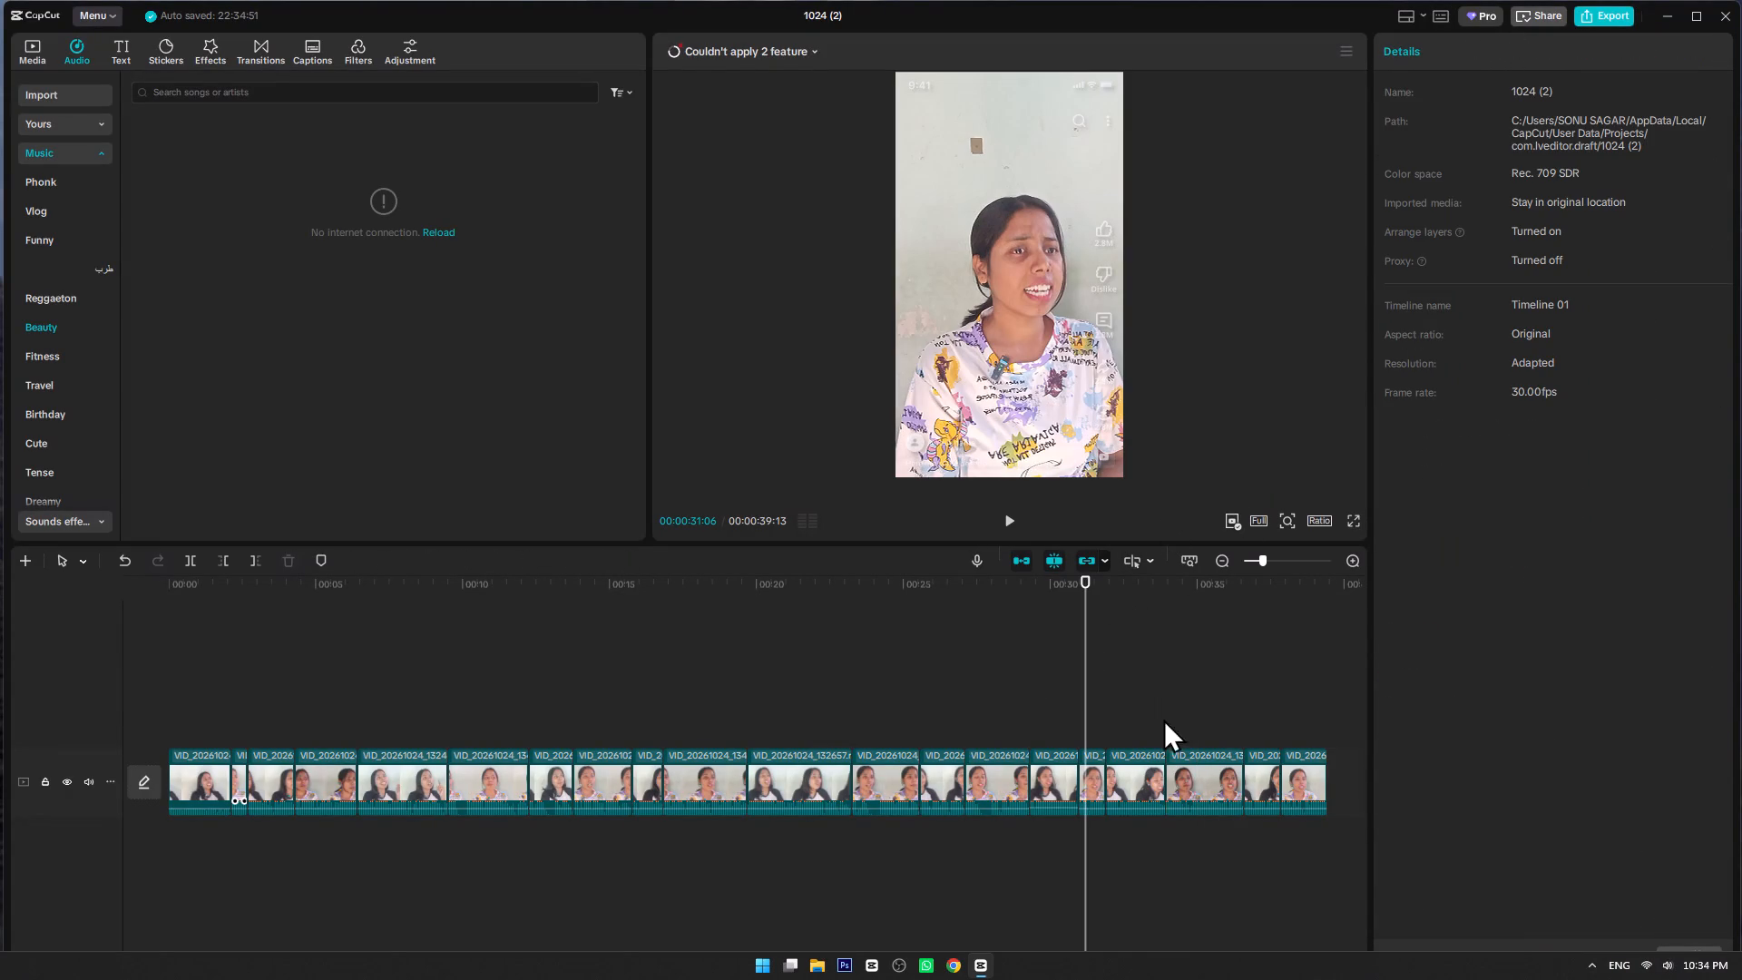
click(1207, 782)
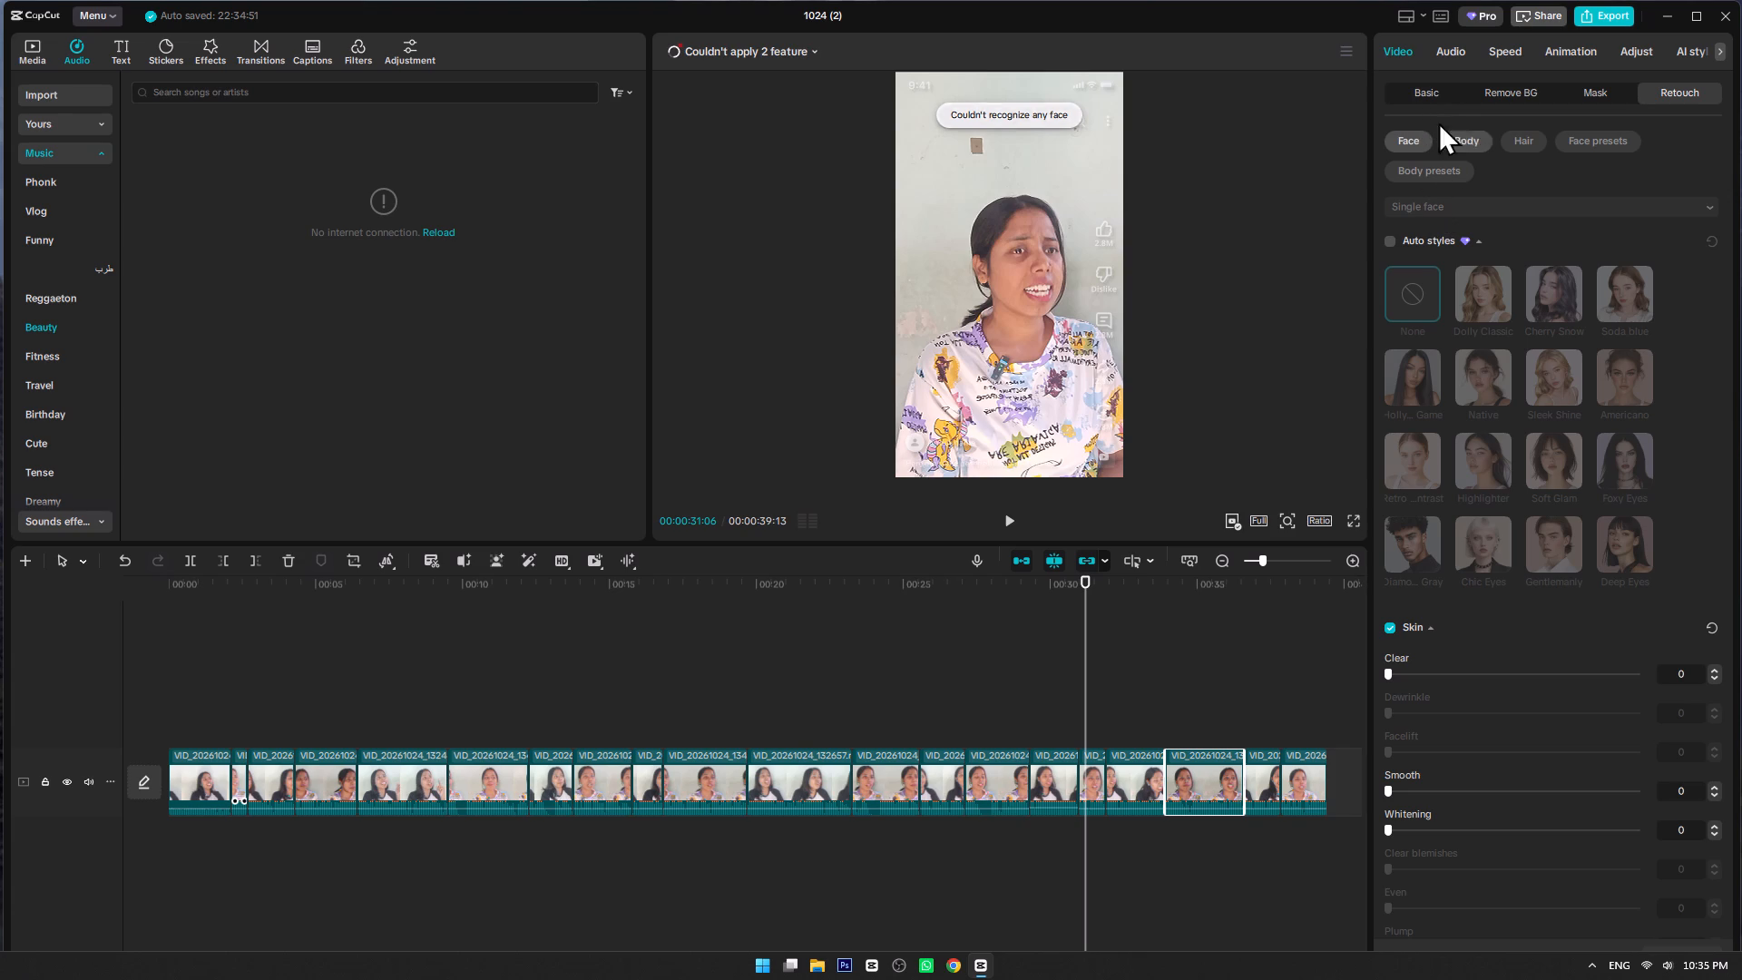
click(1425, 95)
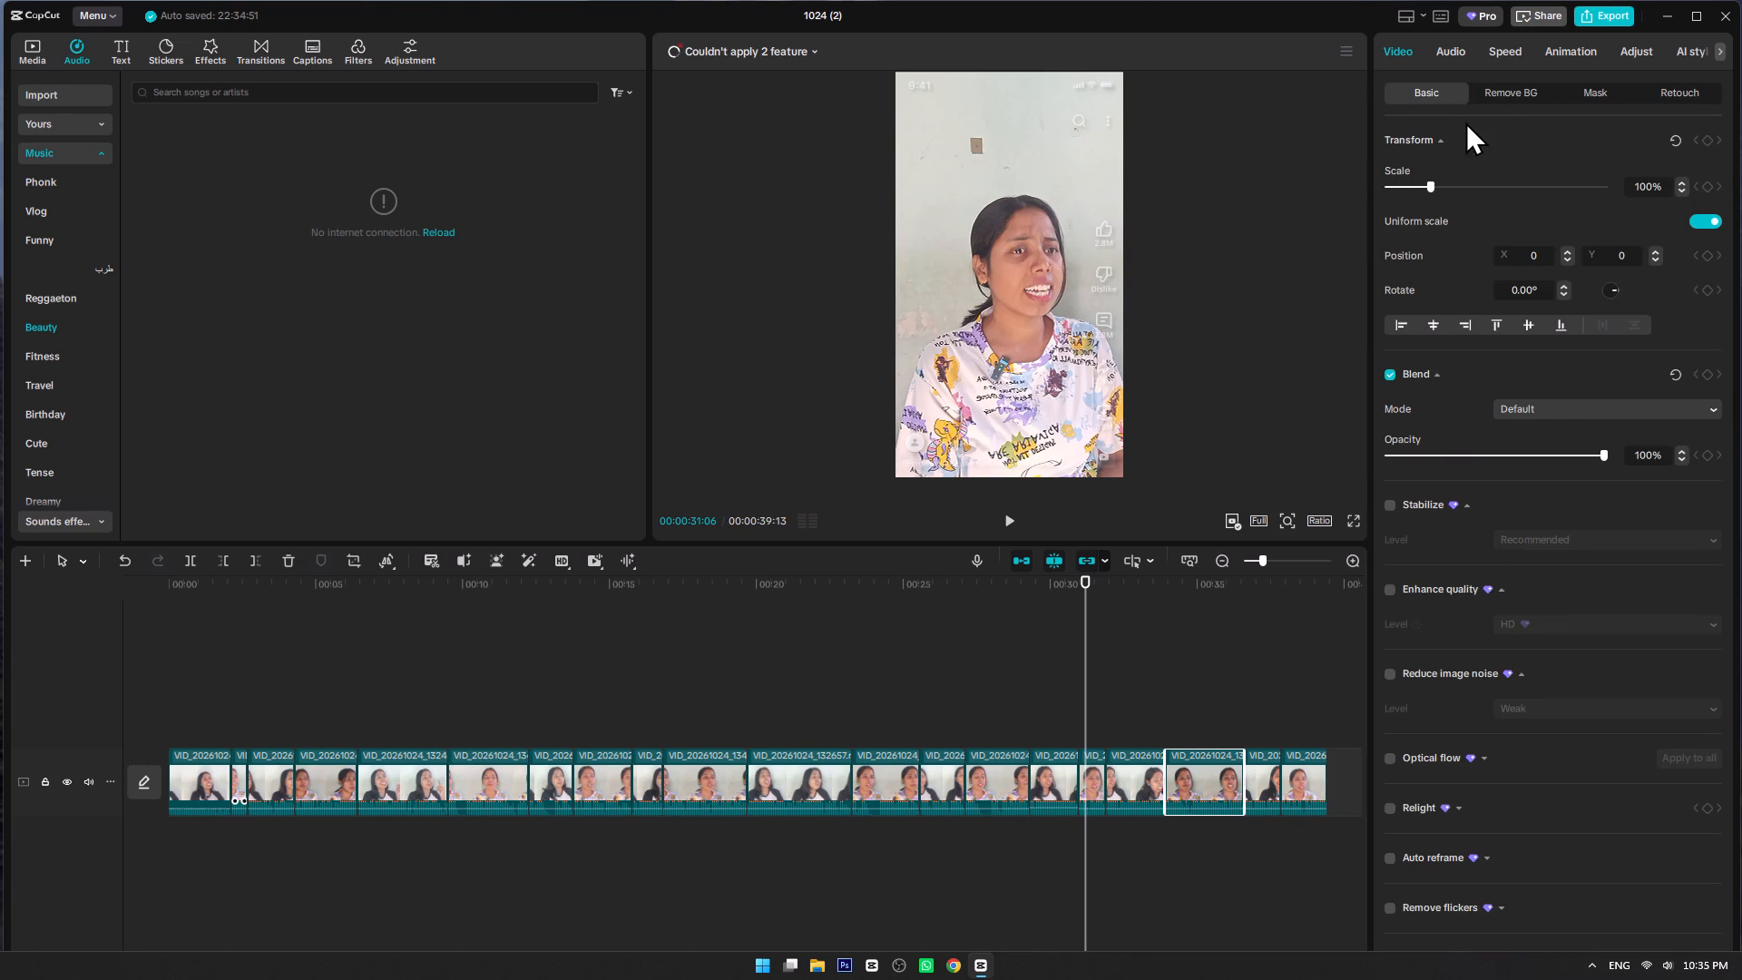
click(1495, 88)
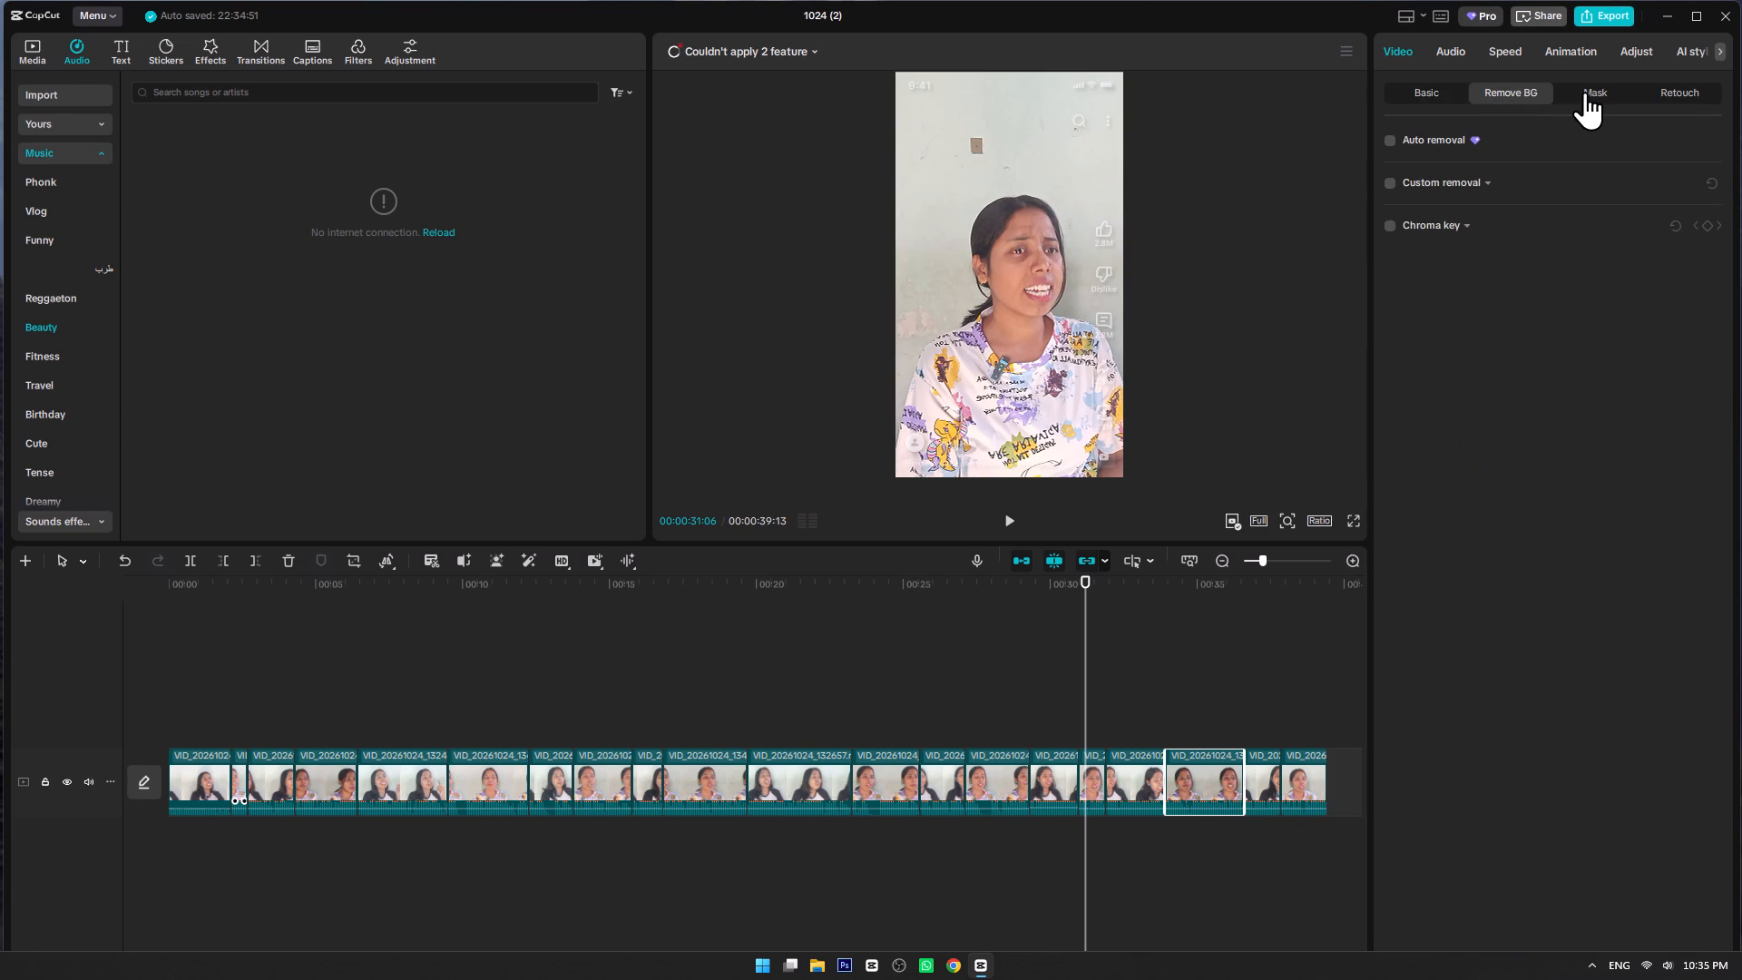
click(1590, 91)
click(1392, 132)
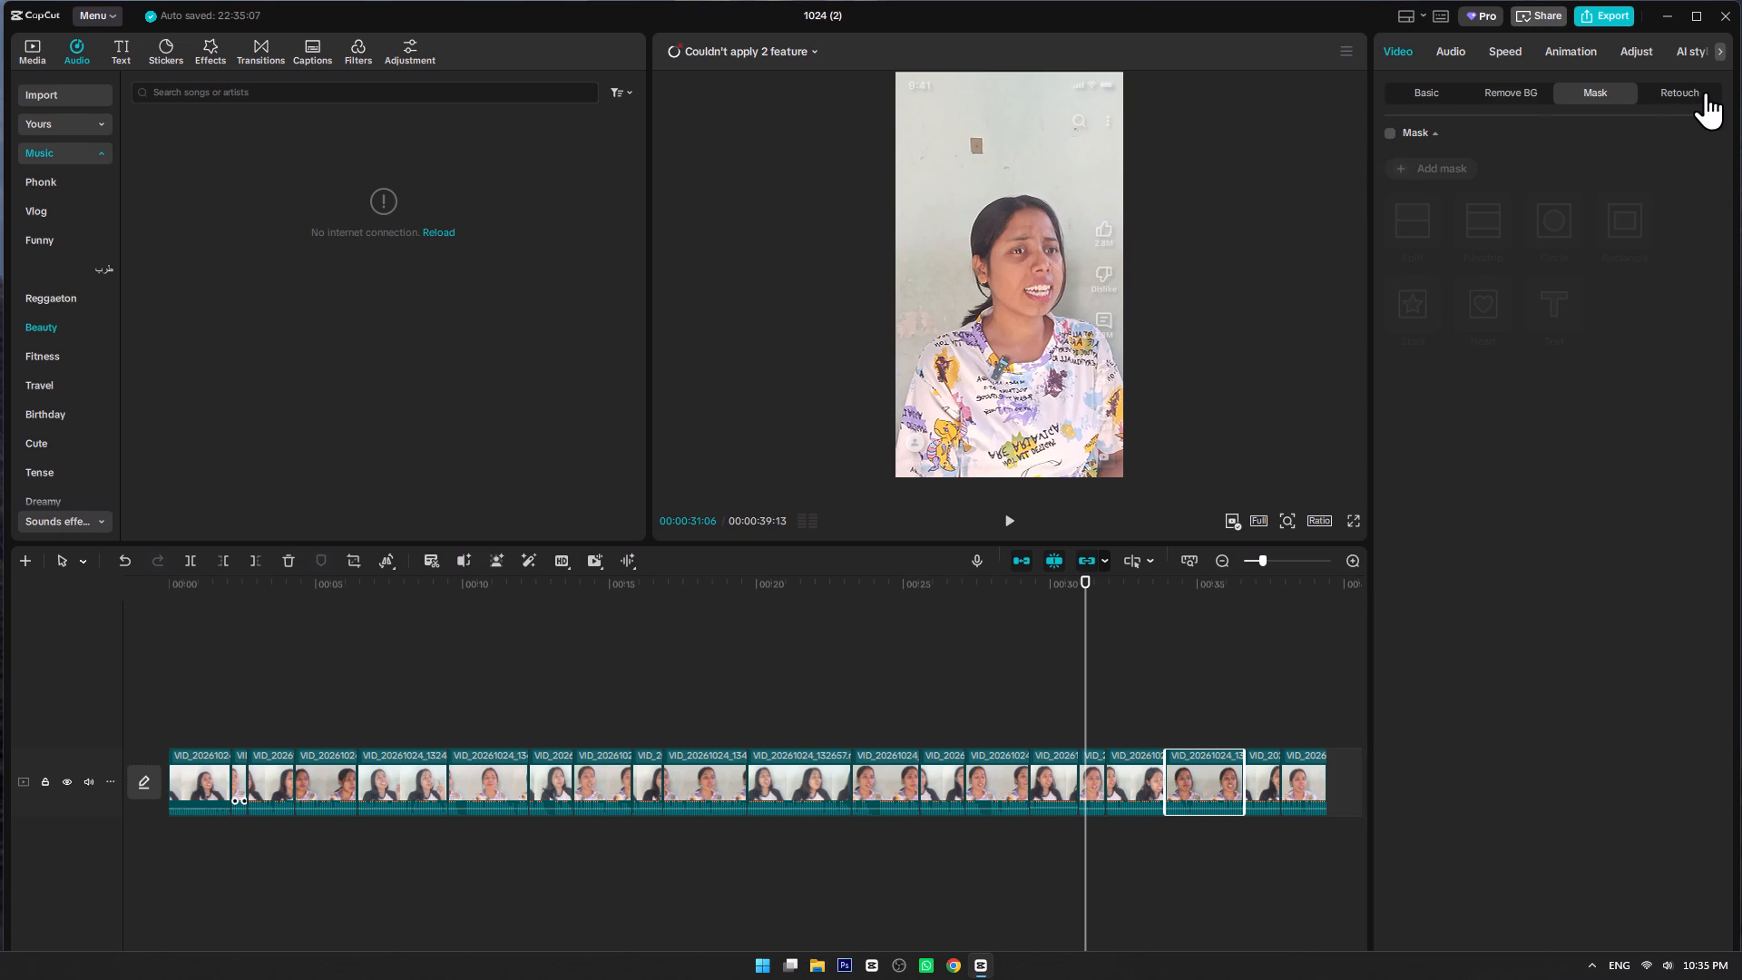
click(1698, 92)
click(1457, 53)
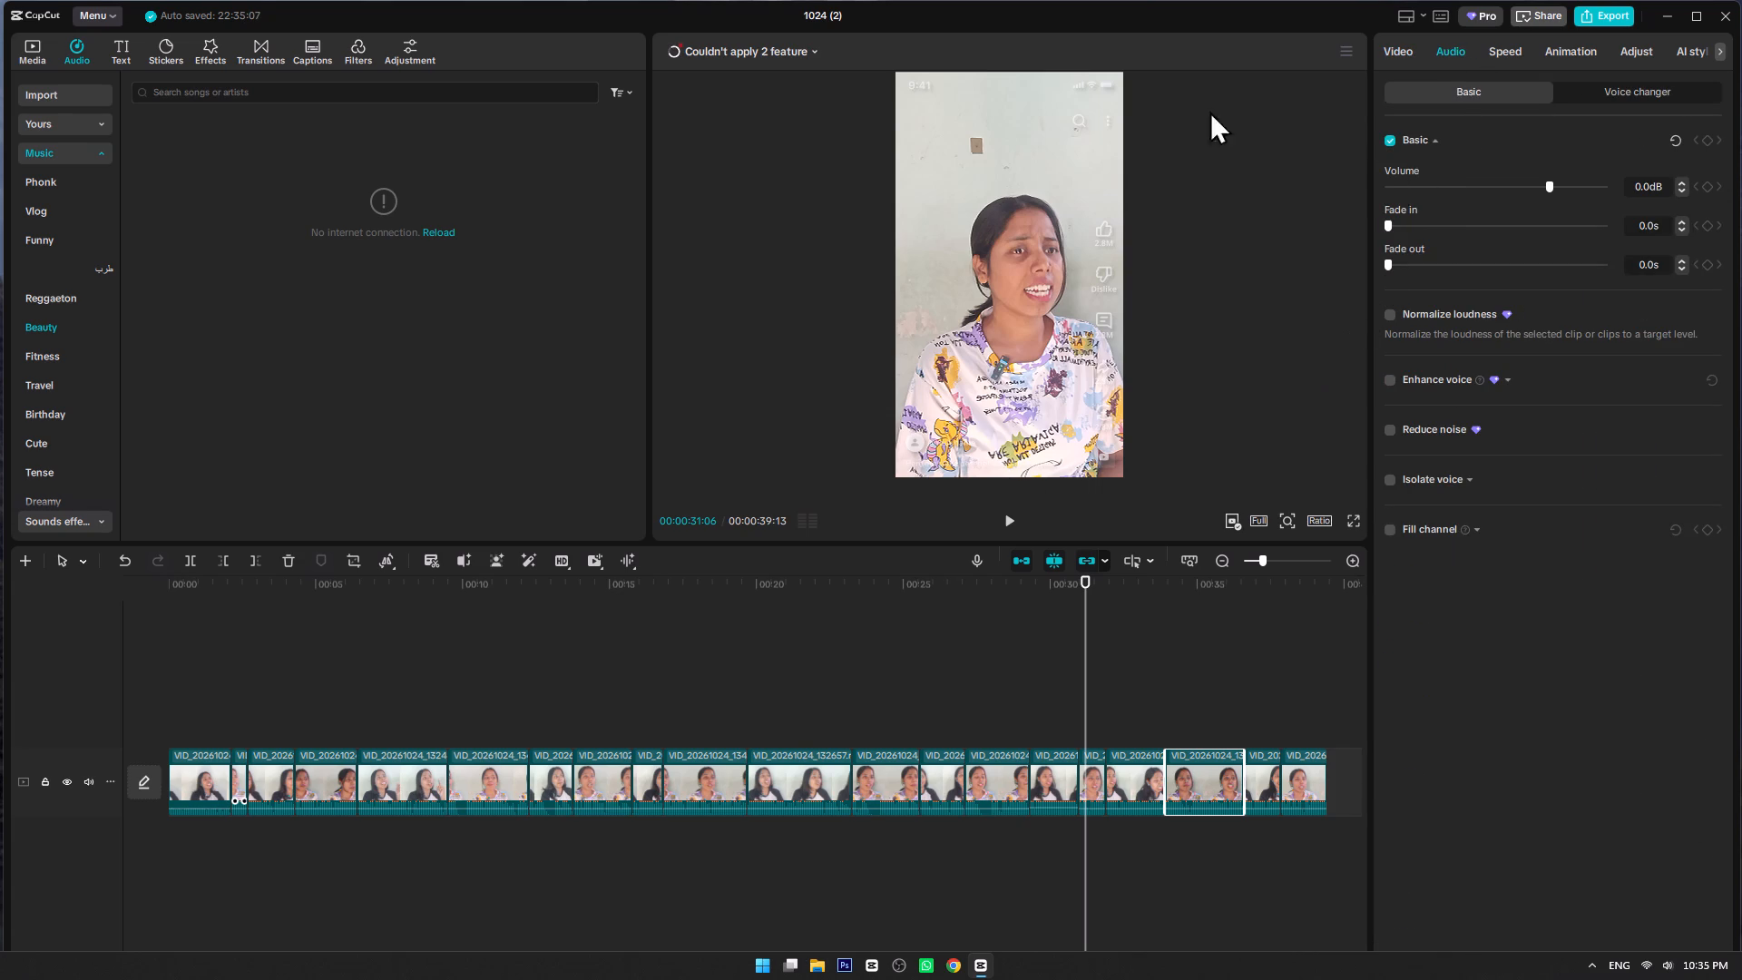
Try exporting the video again to see which Pro features are still in use, and return to editing.
click(1607, 15)
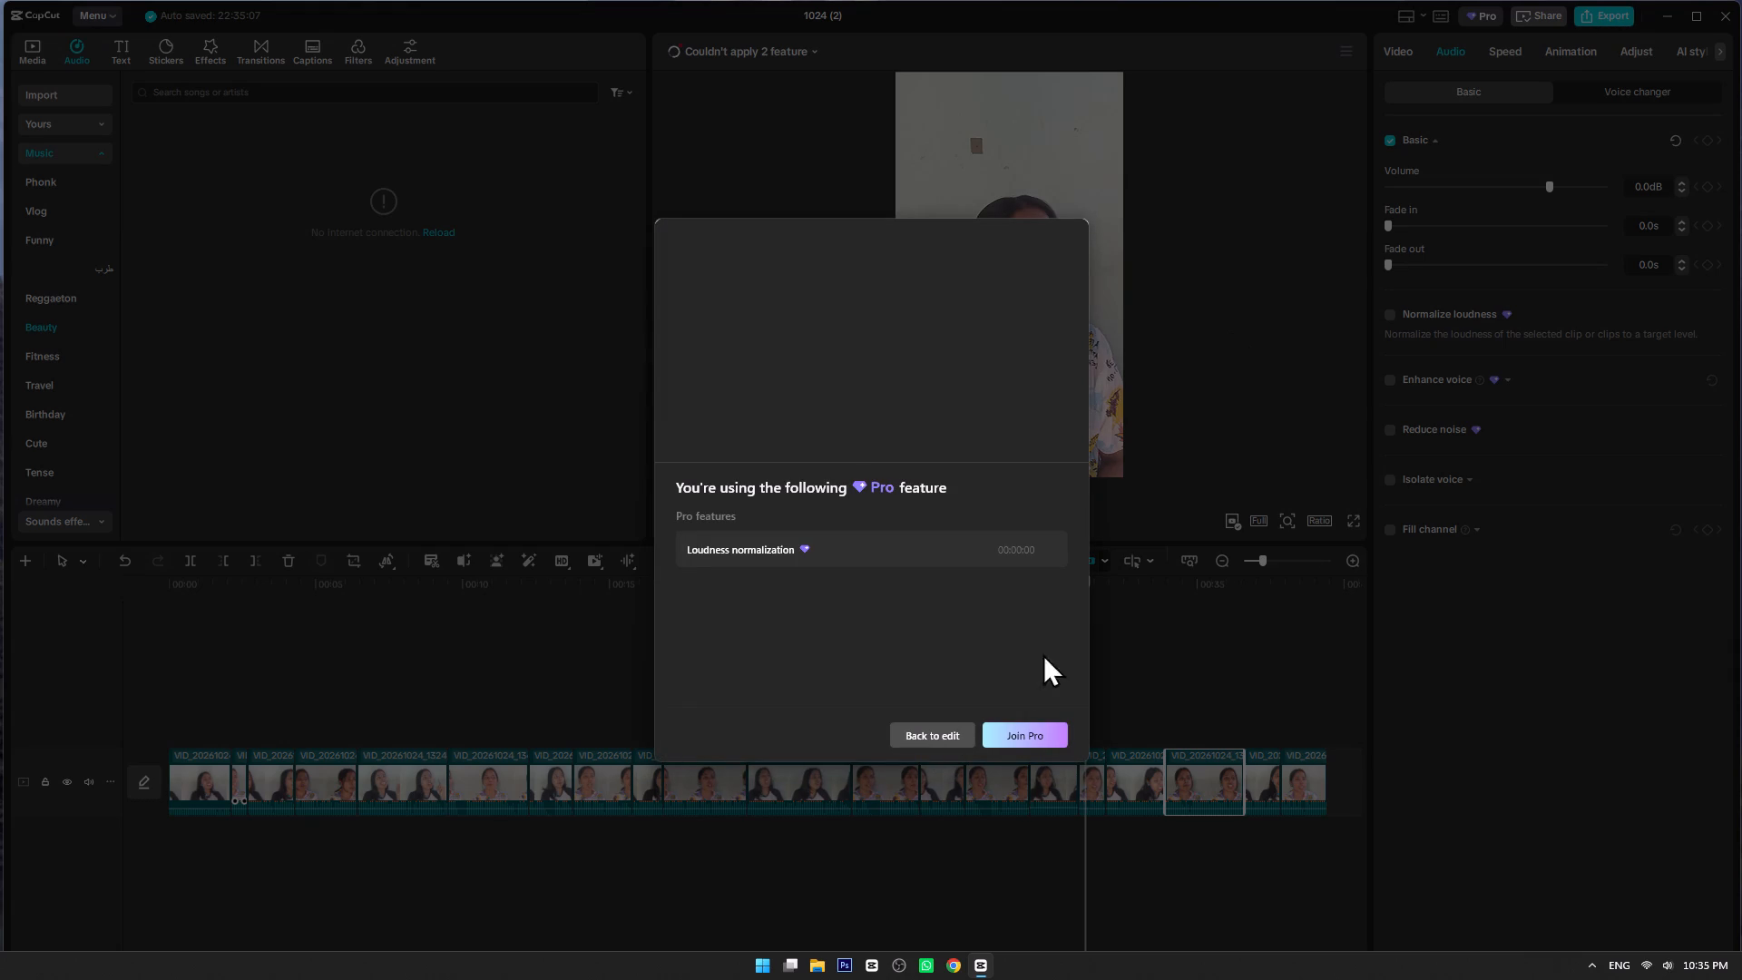
click(1164, 630)
click(1218, 638)
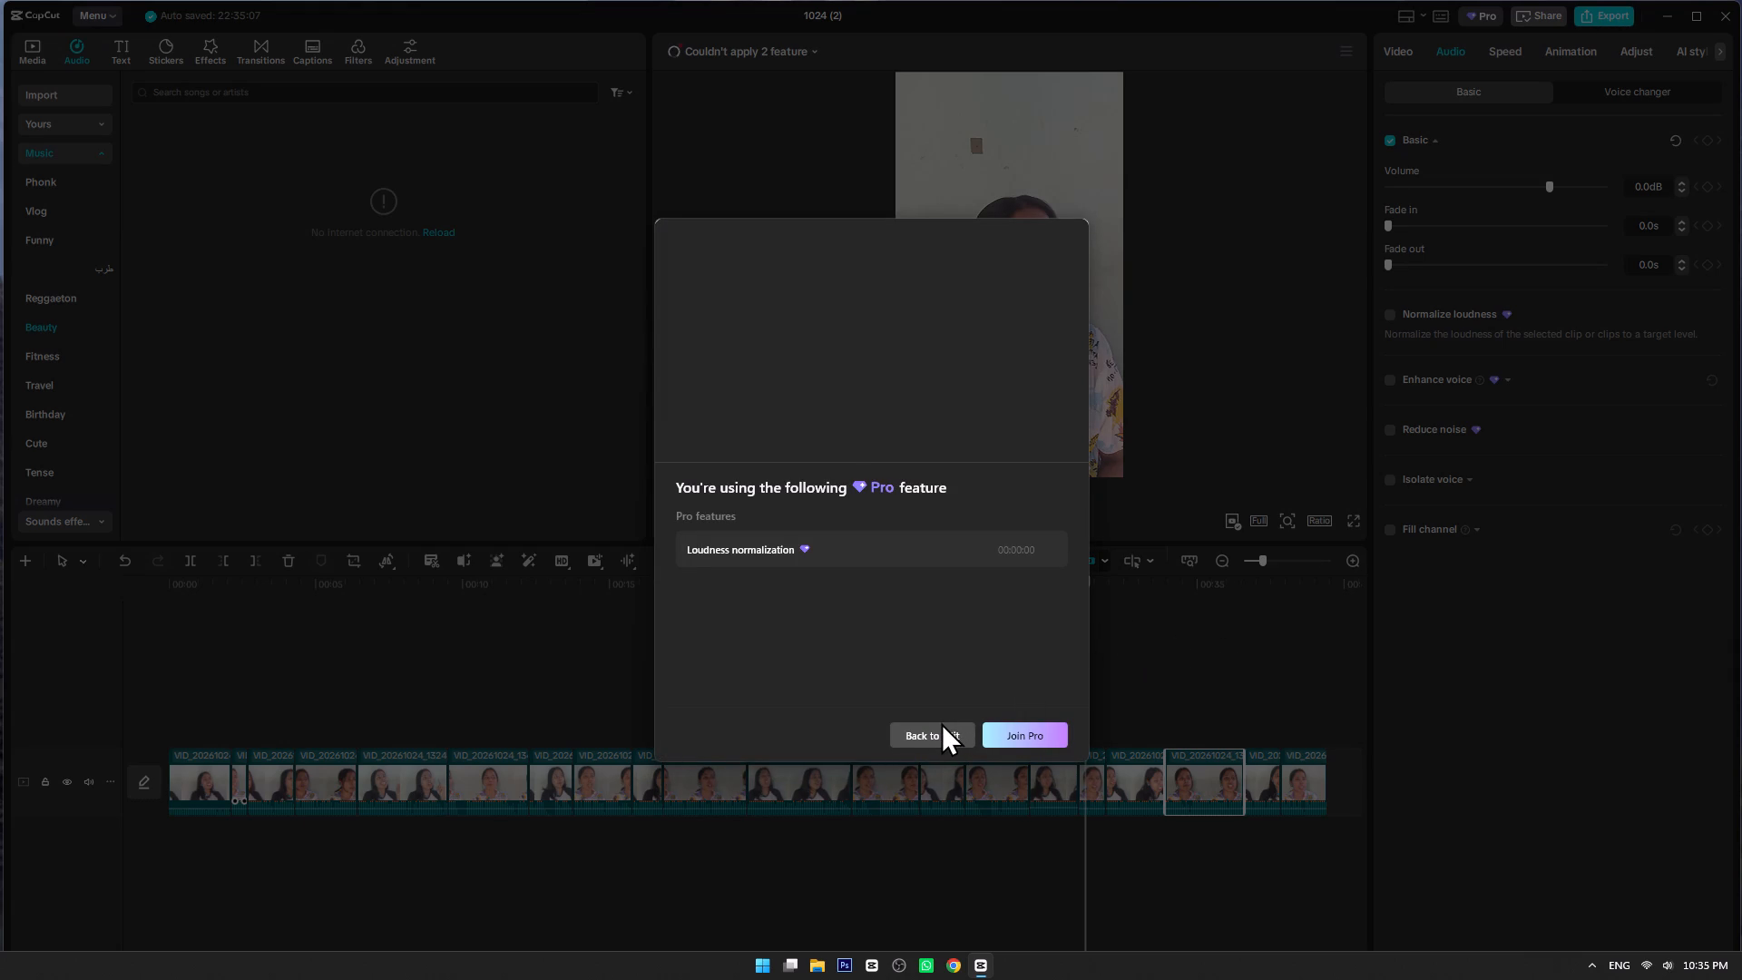
click(941, 725)
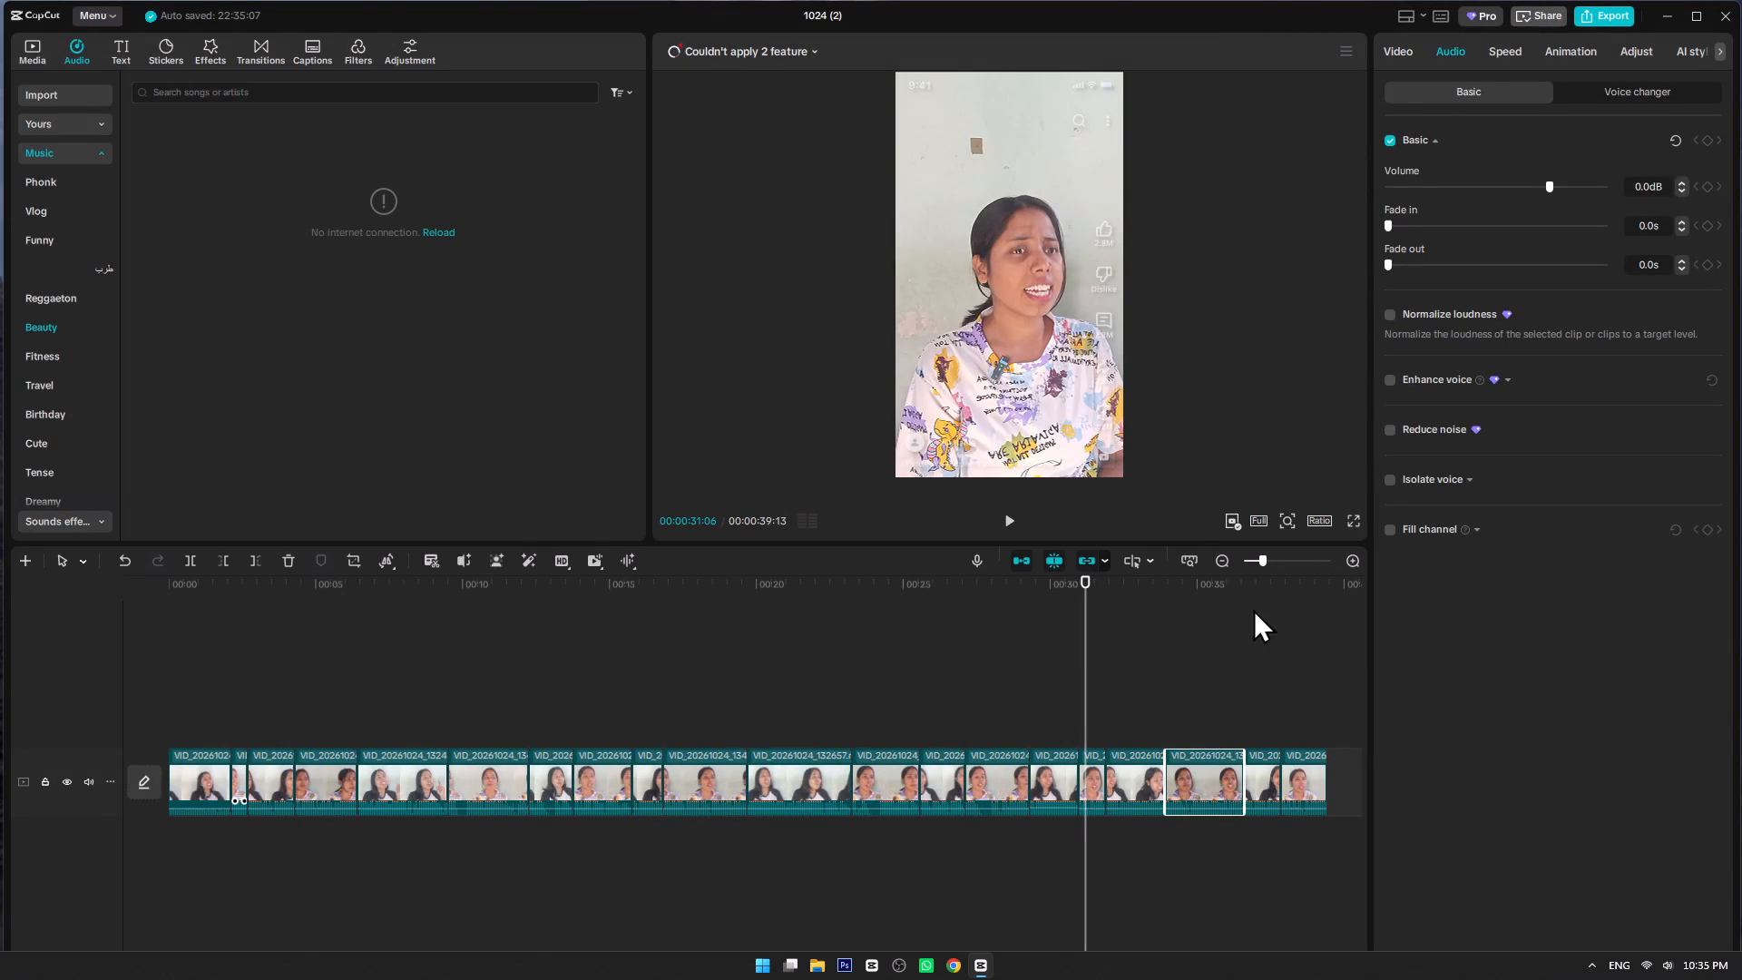
Turn off the nineteenth clip's Blend and Mask options, checking its Remove BG and Retouch settings for Pro features.
click(1169, 661)
click(1265, 772)
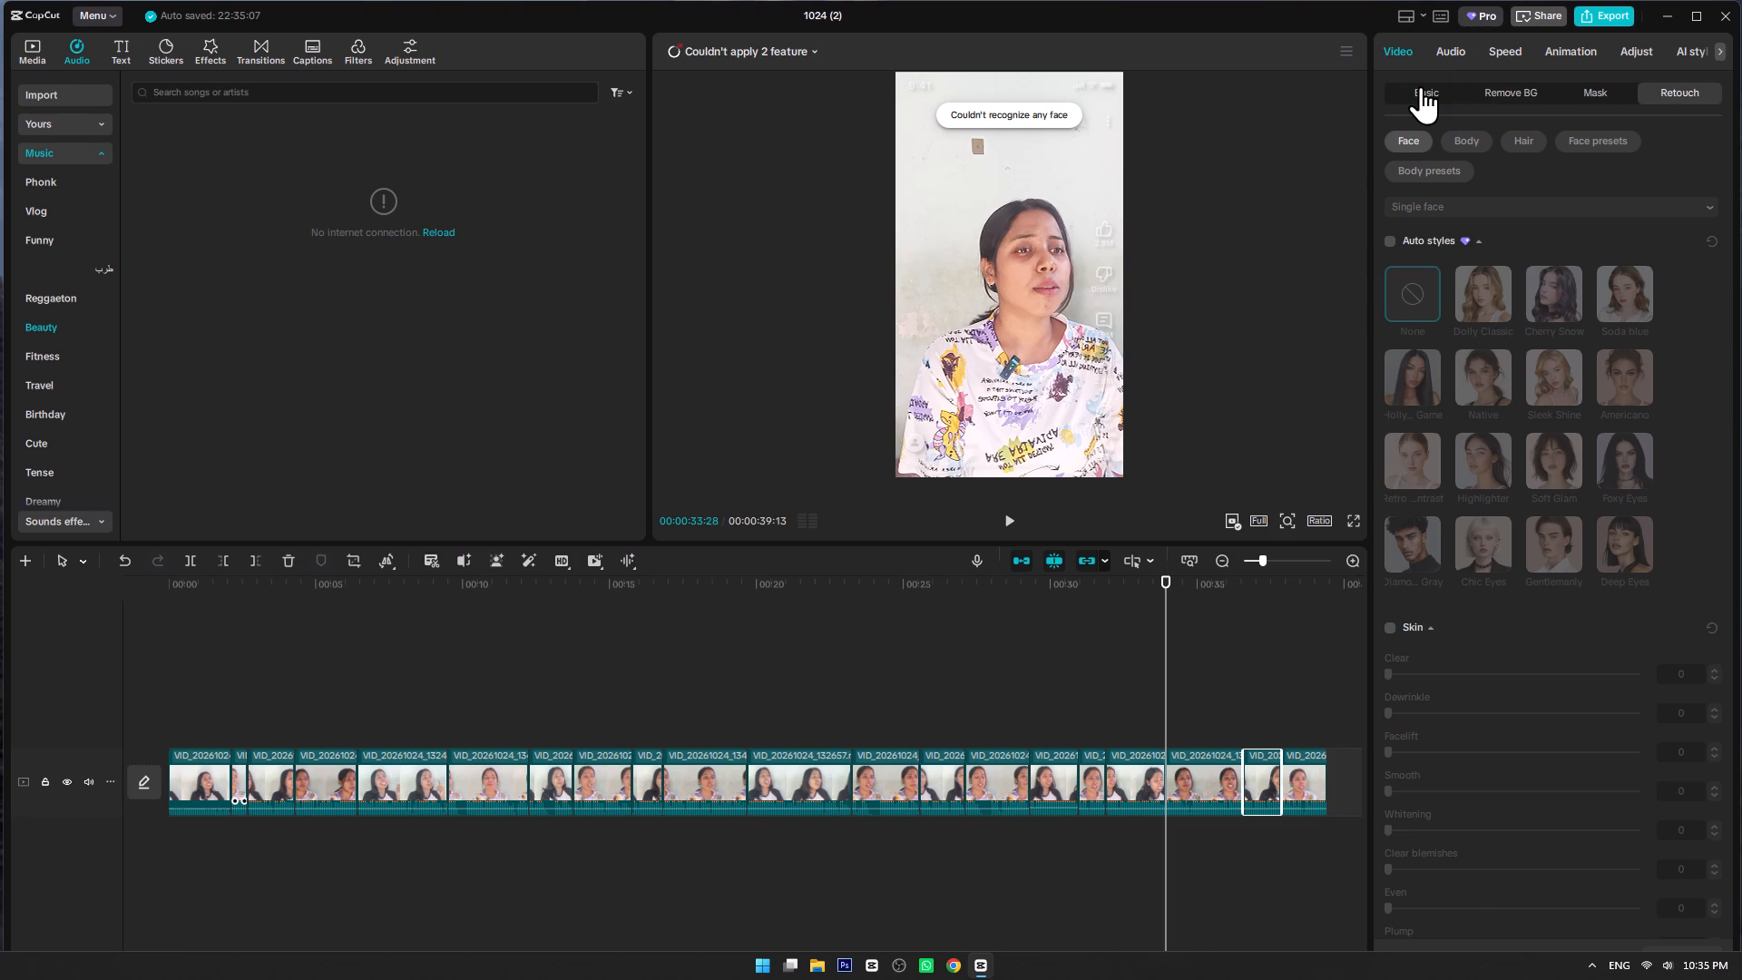
click(1421, 86)
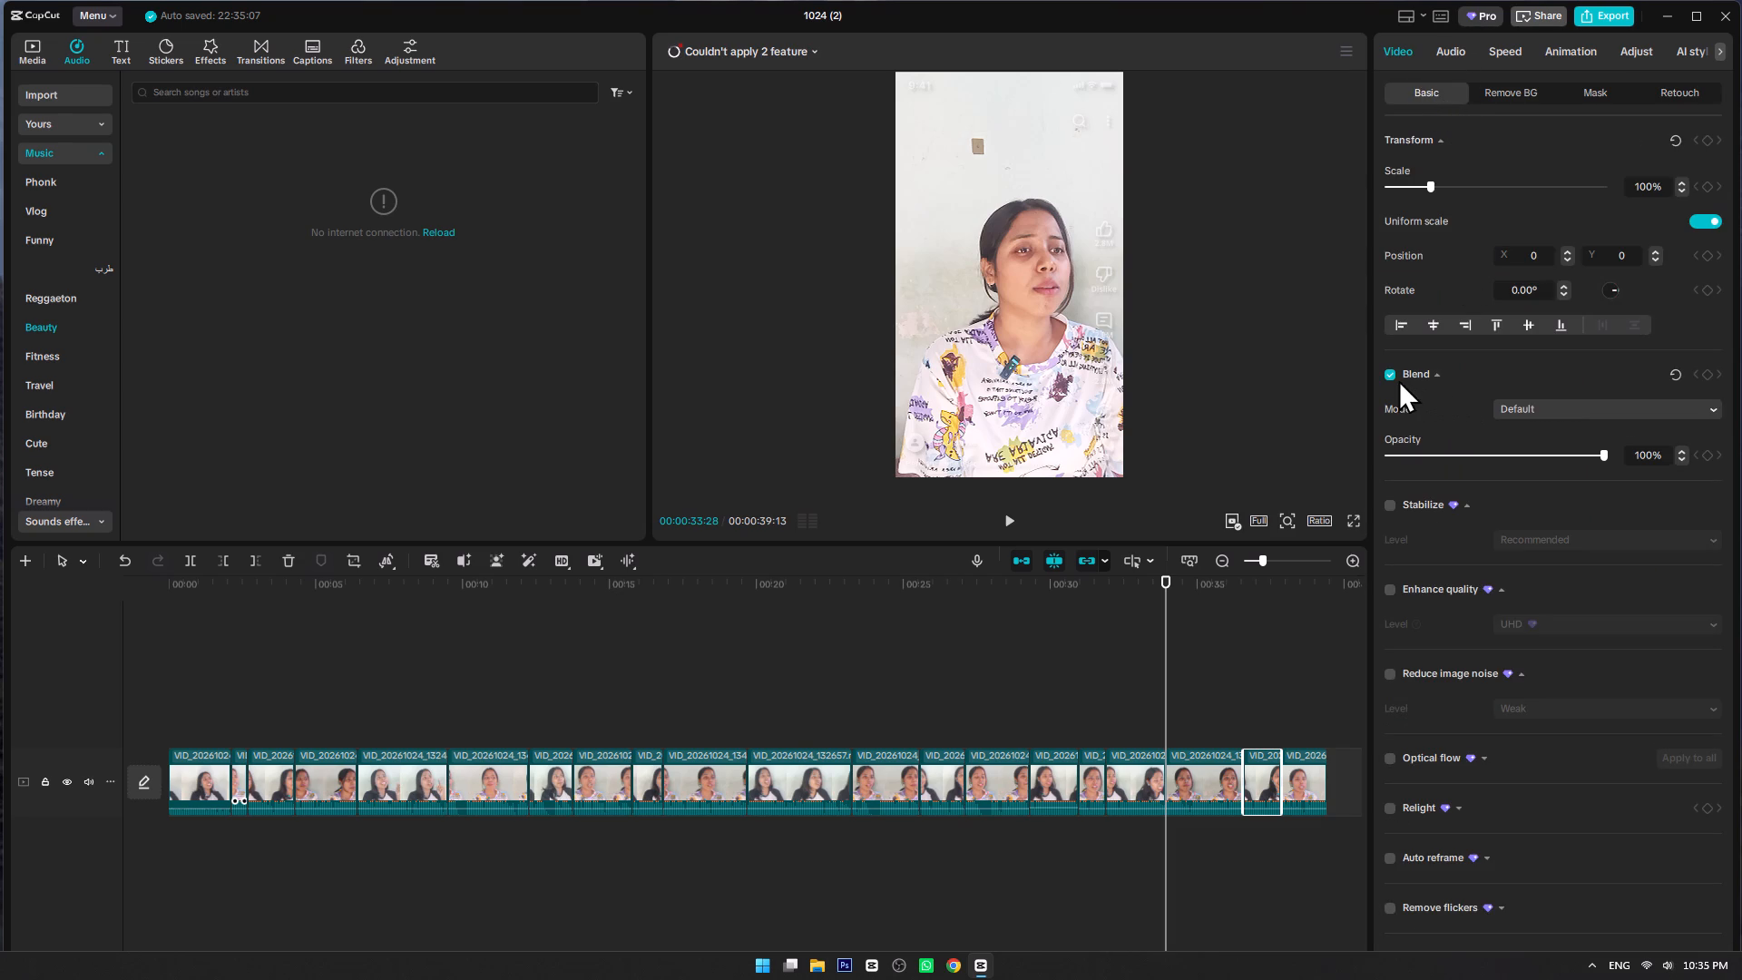
click(1392, 374)
click(1503, 94)
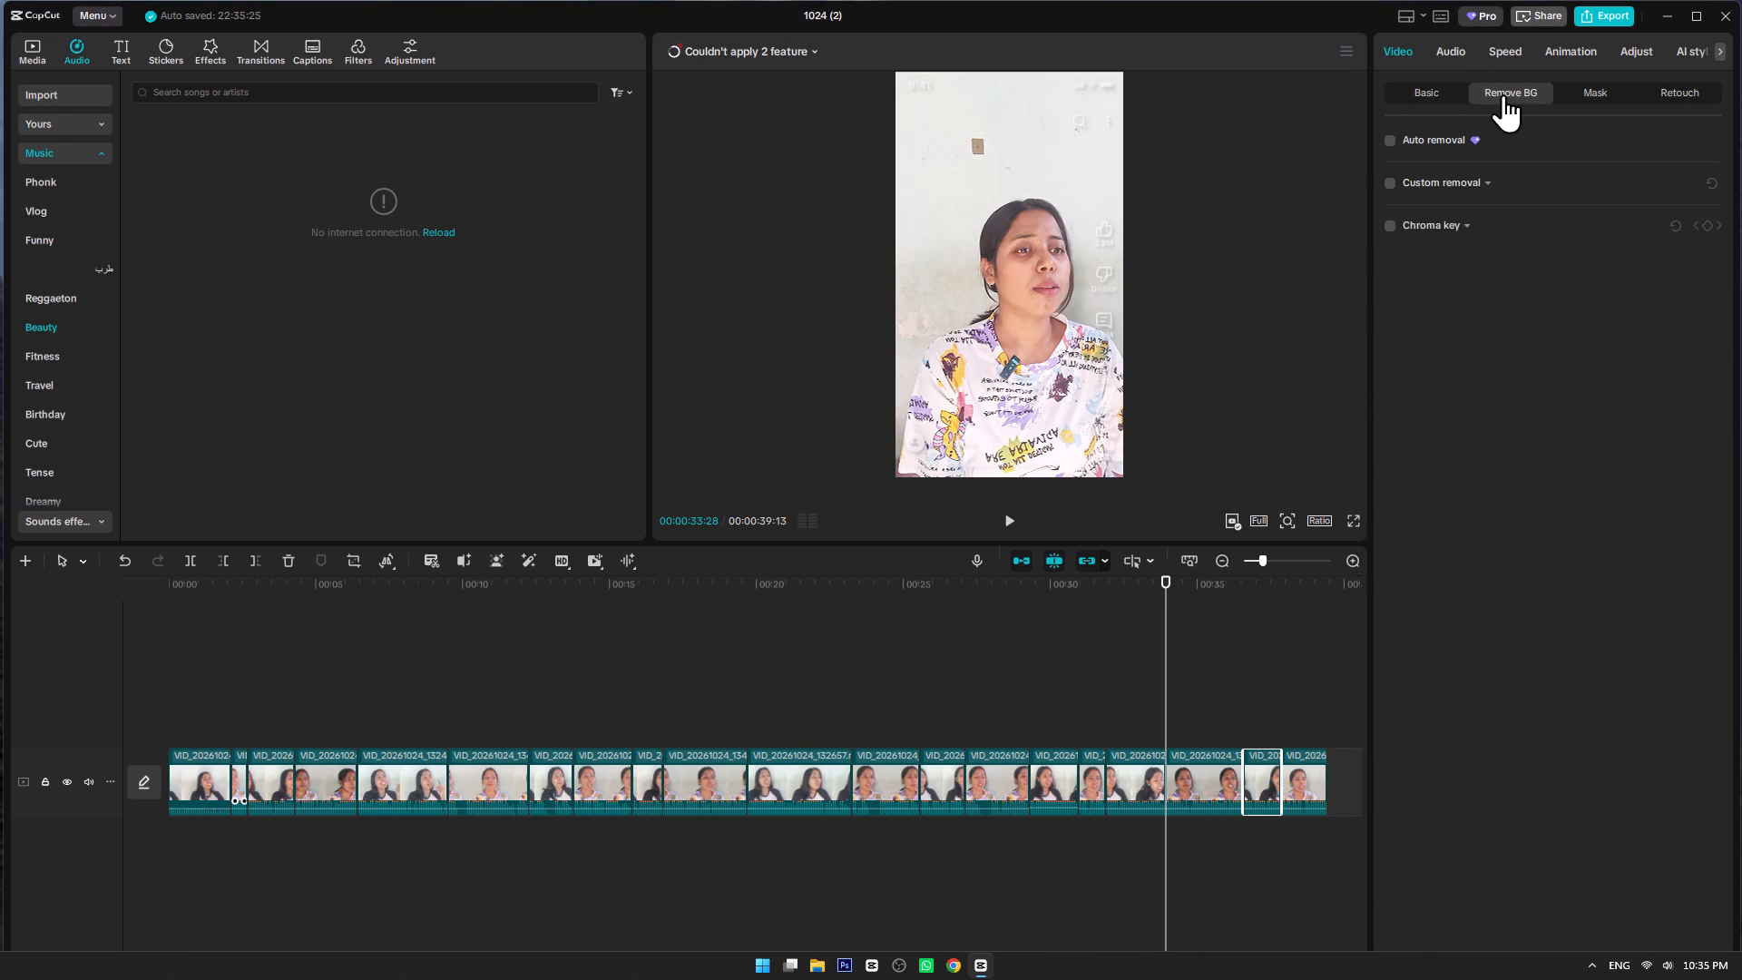
click(1595, 86)
click(1394, 129)
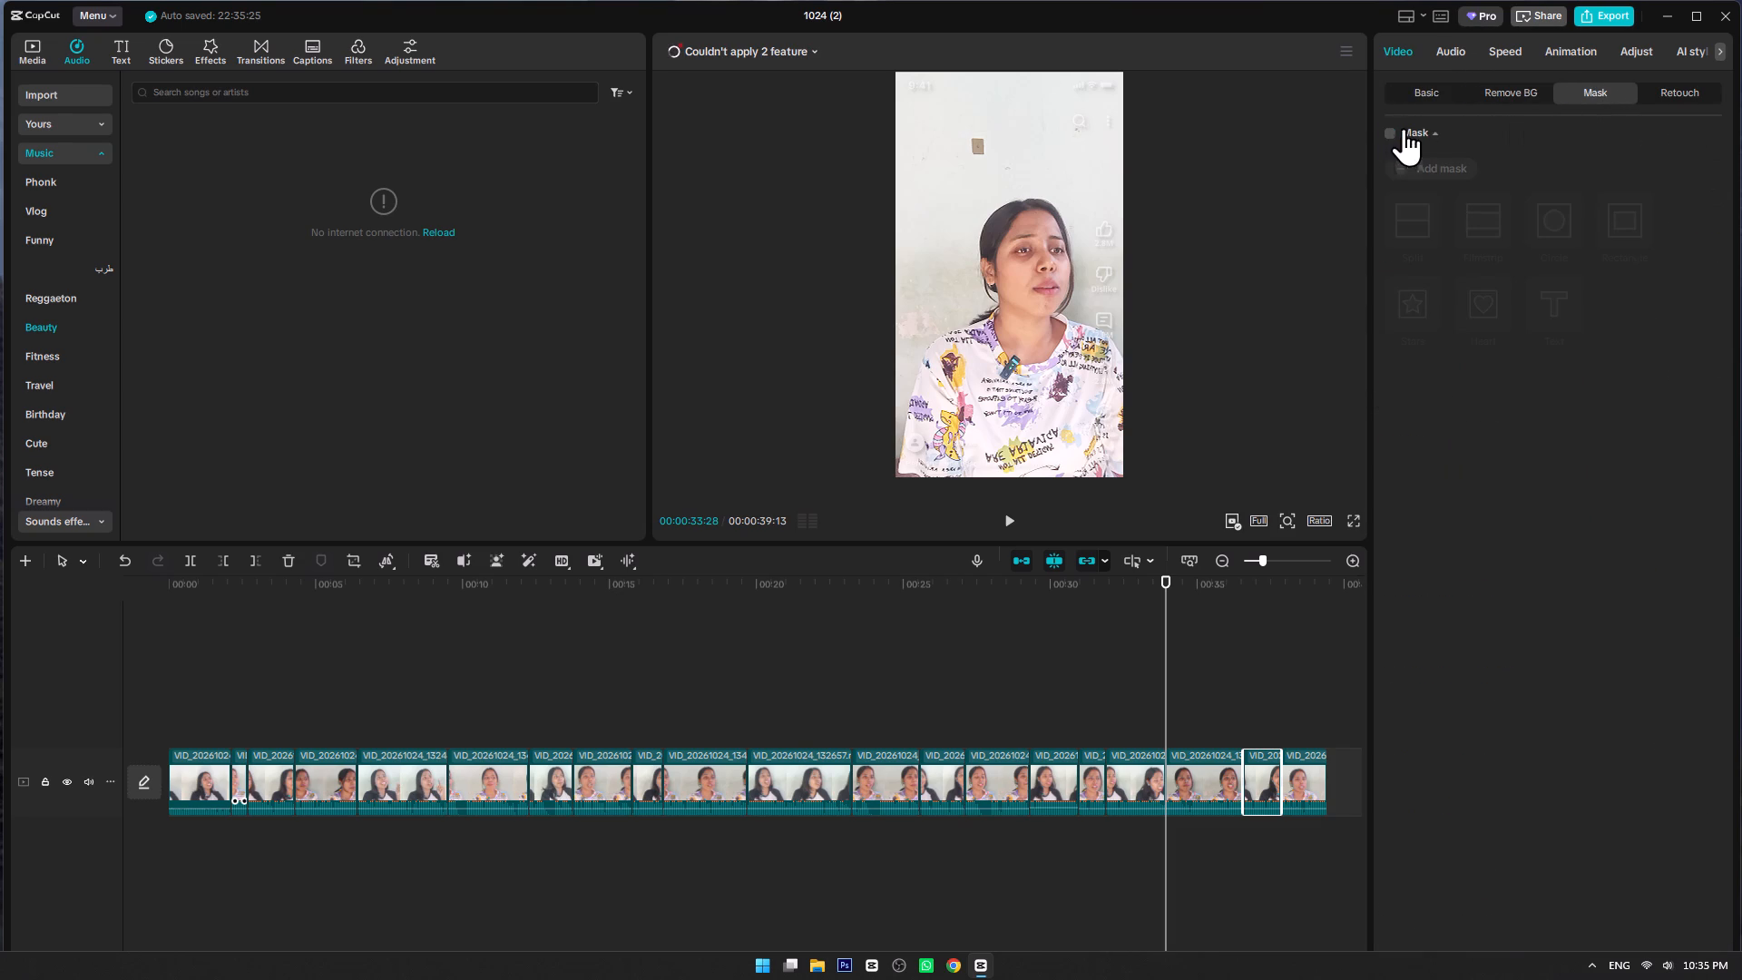
click(1676, 87)
Turn off the nineteenth clip's Basic audio settings and Curves adjustment, checking its Speed and Animation settings for Pro features.
click(1447, 51)
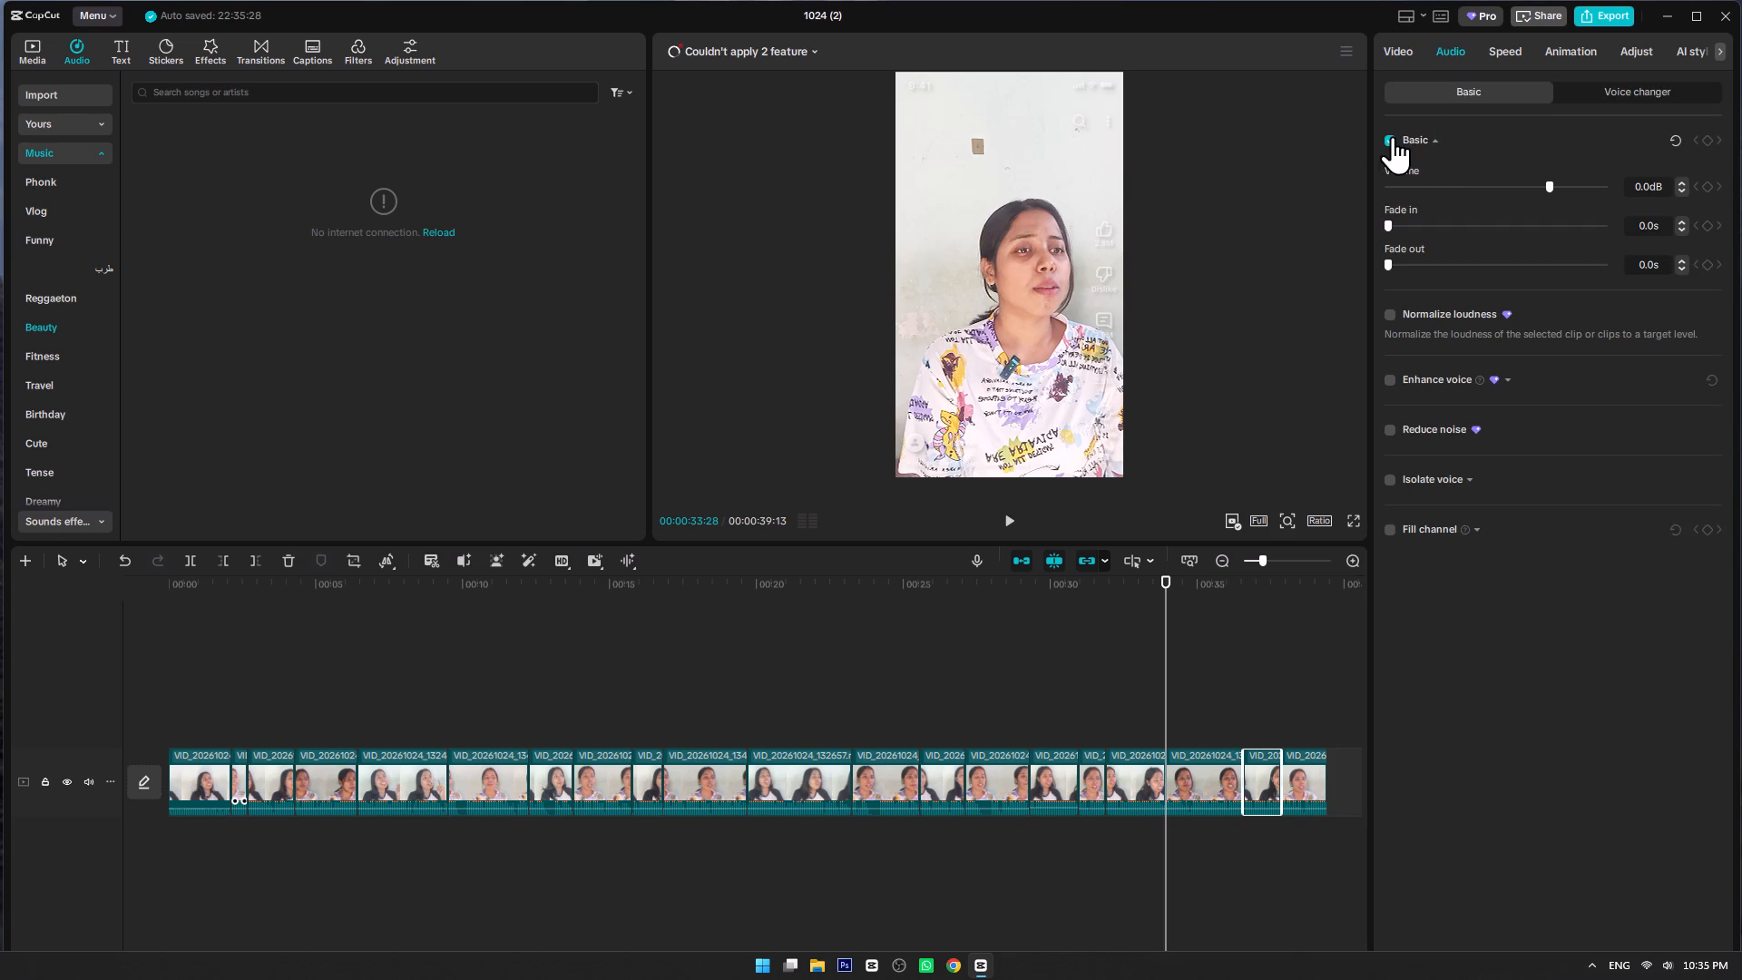
click(1393, 136)
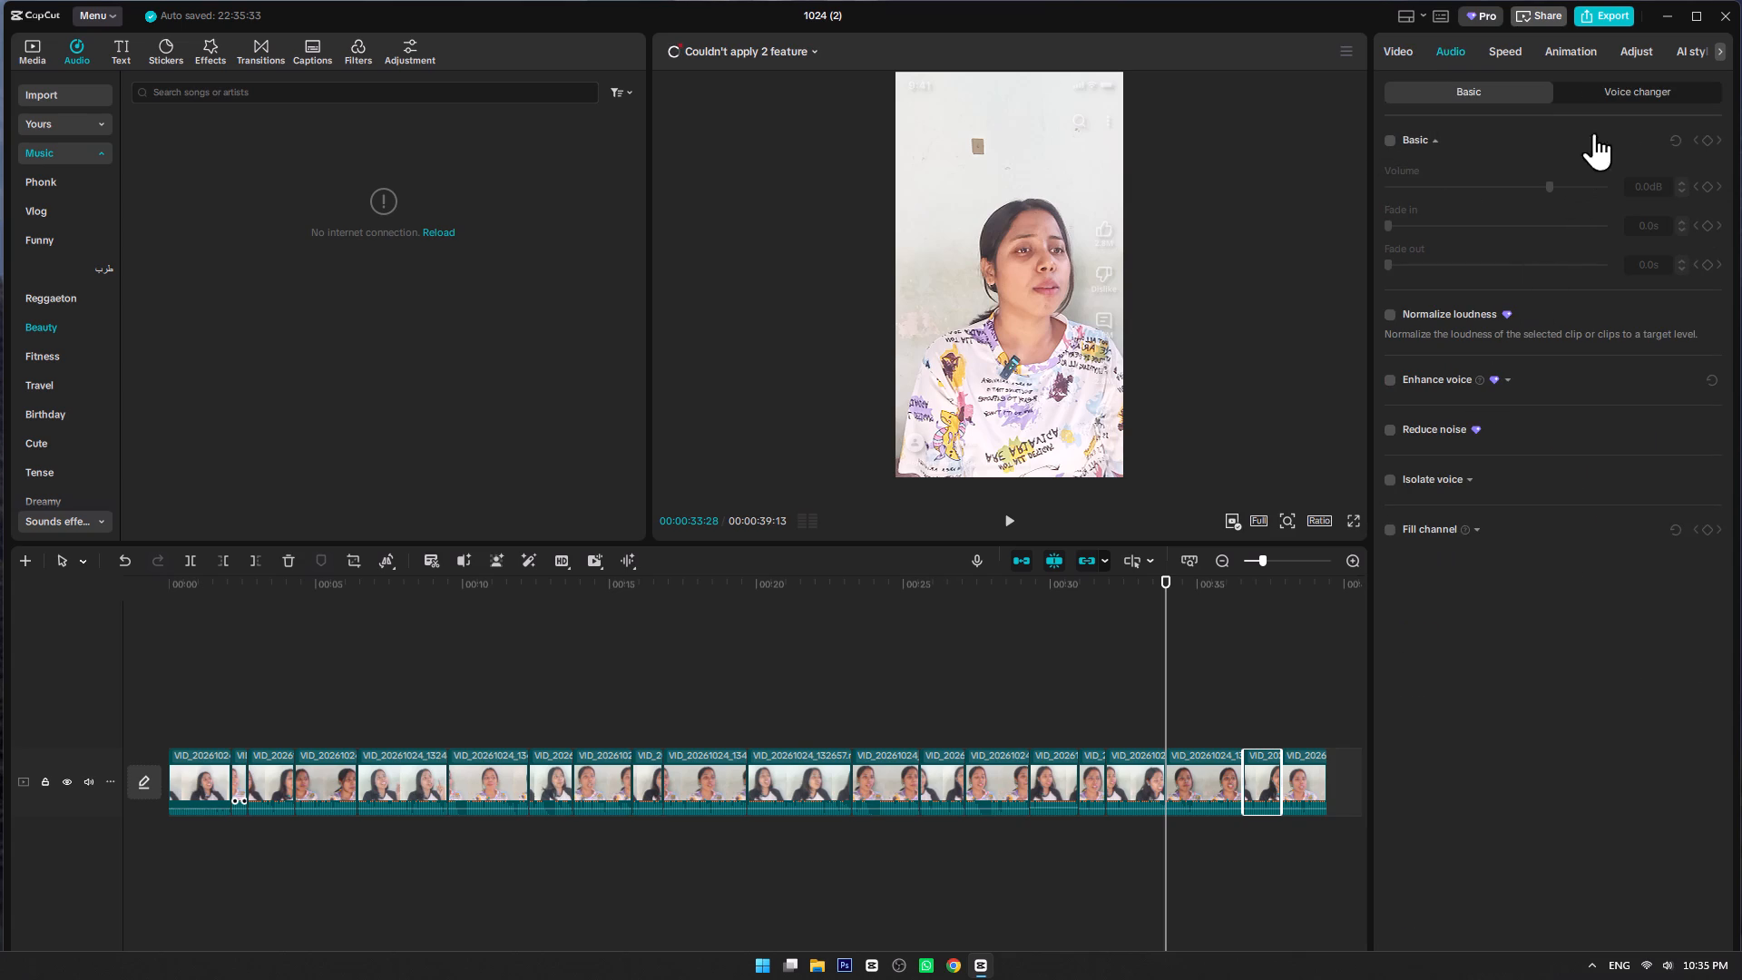
click(1506, 39)
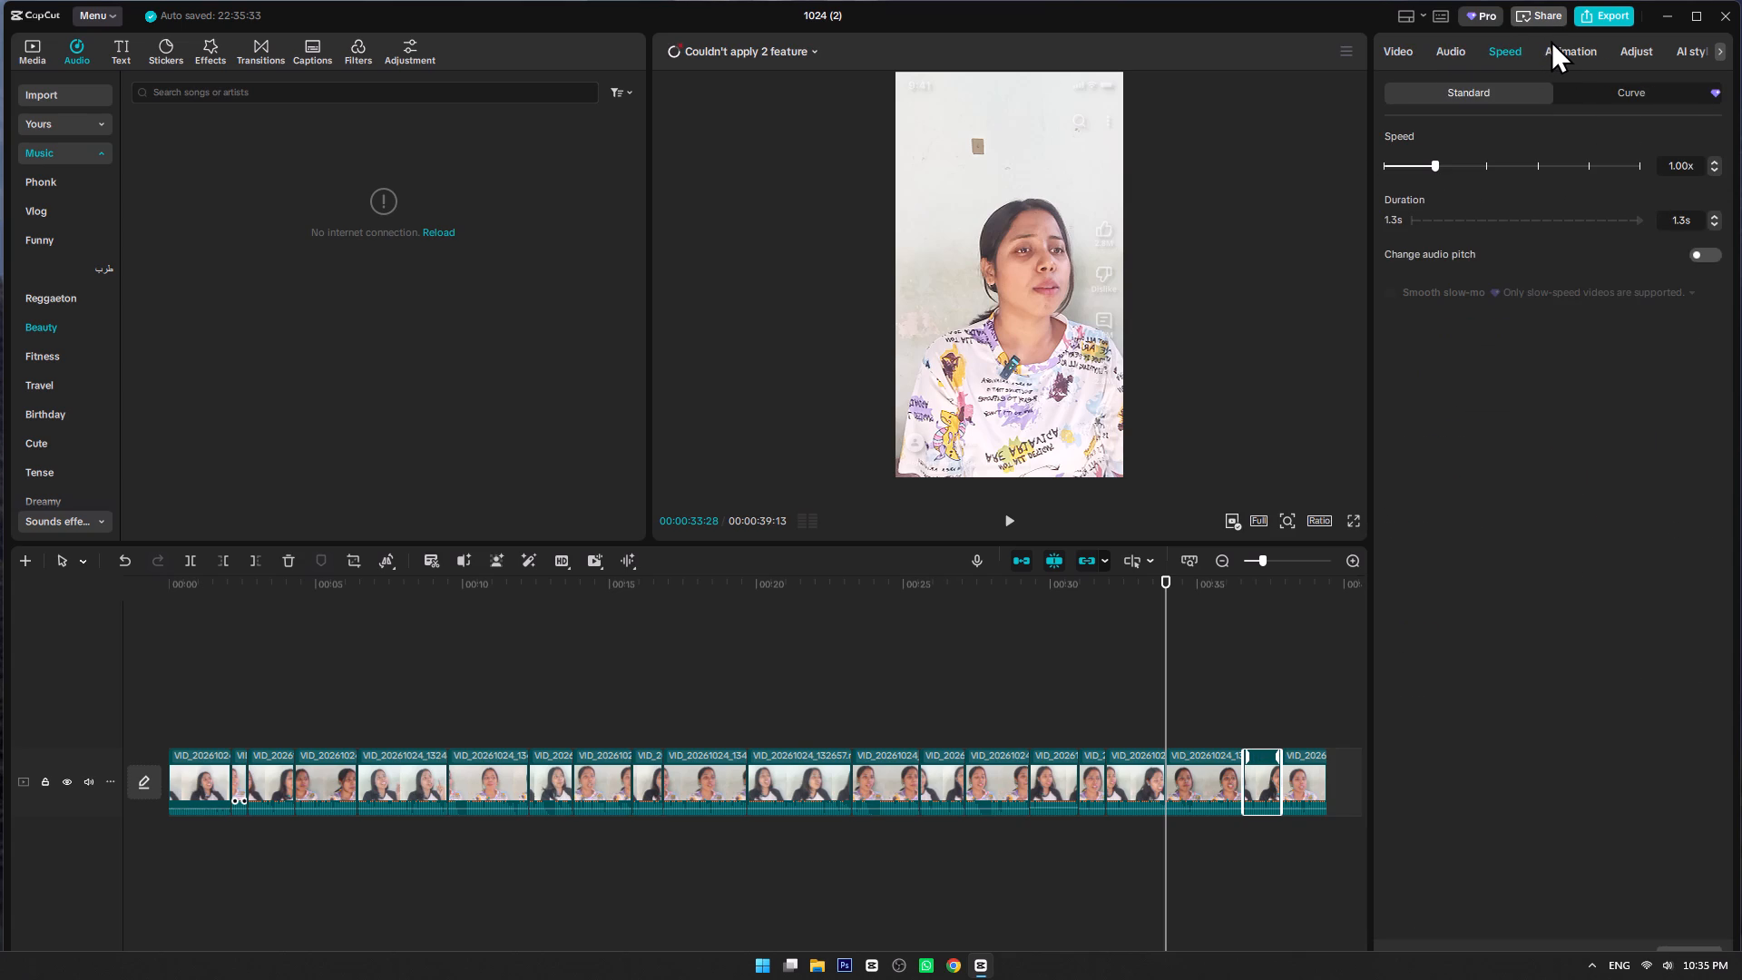
click(1552, 41)
click(1637, 38)
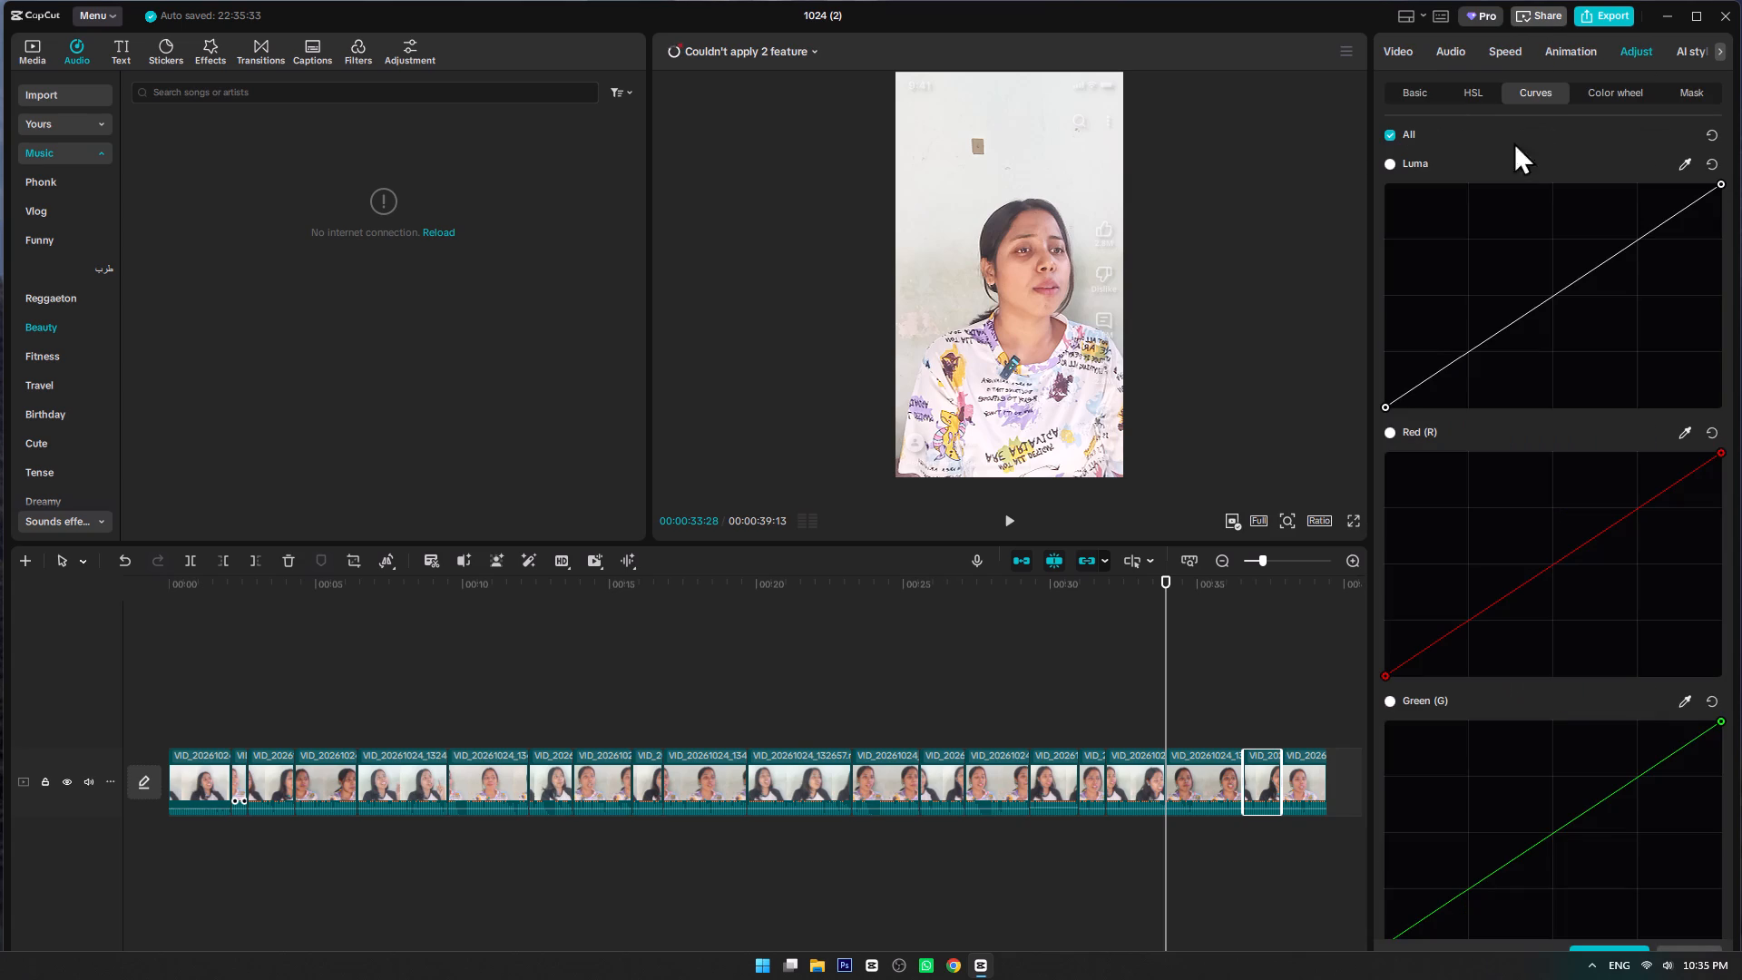
click(1388, 132)
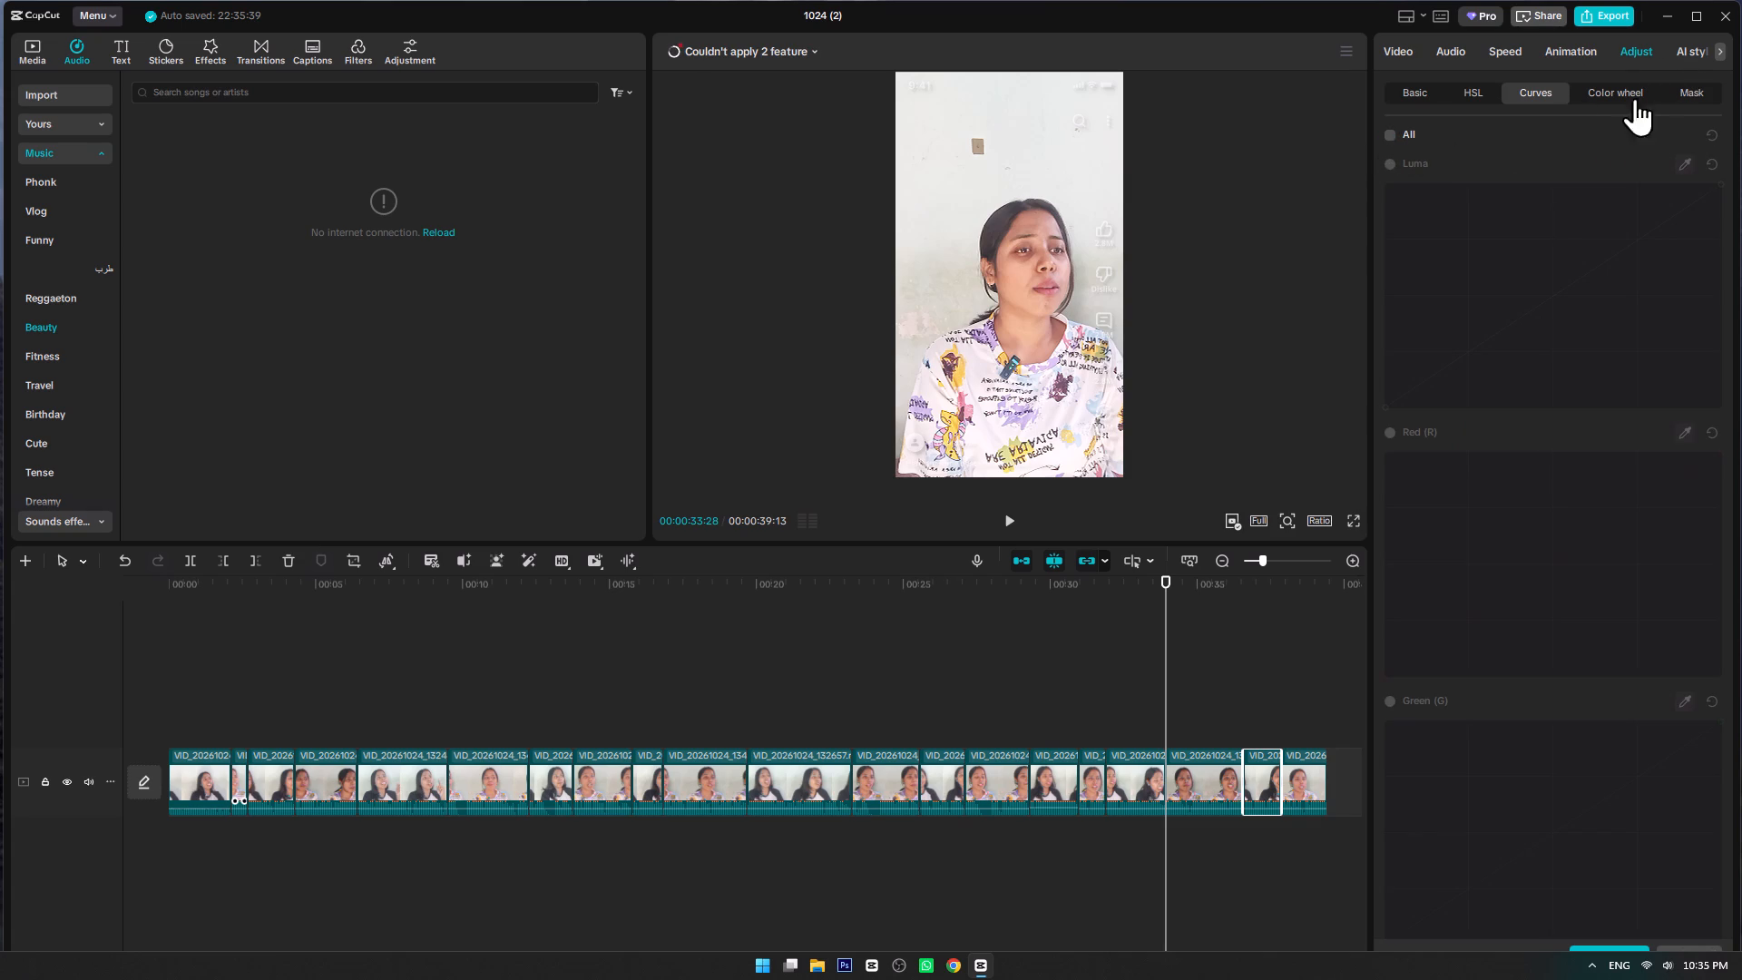
Turn off the last clip's Curves adjustment and Basic audio settings, checking its Animation and Speed settings for Pro features.
click(1294, 690)
click(1305, 779)
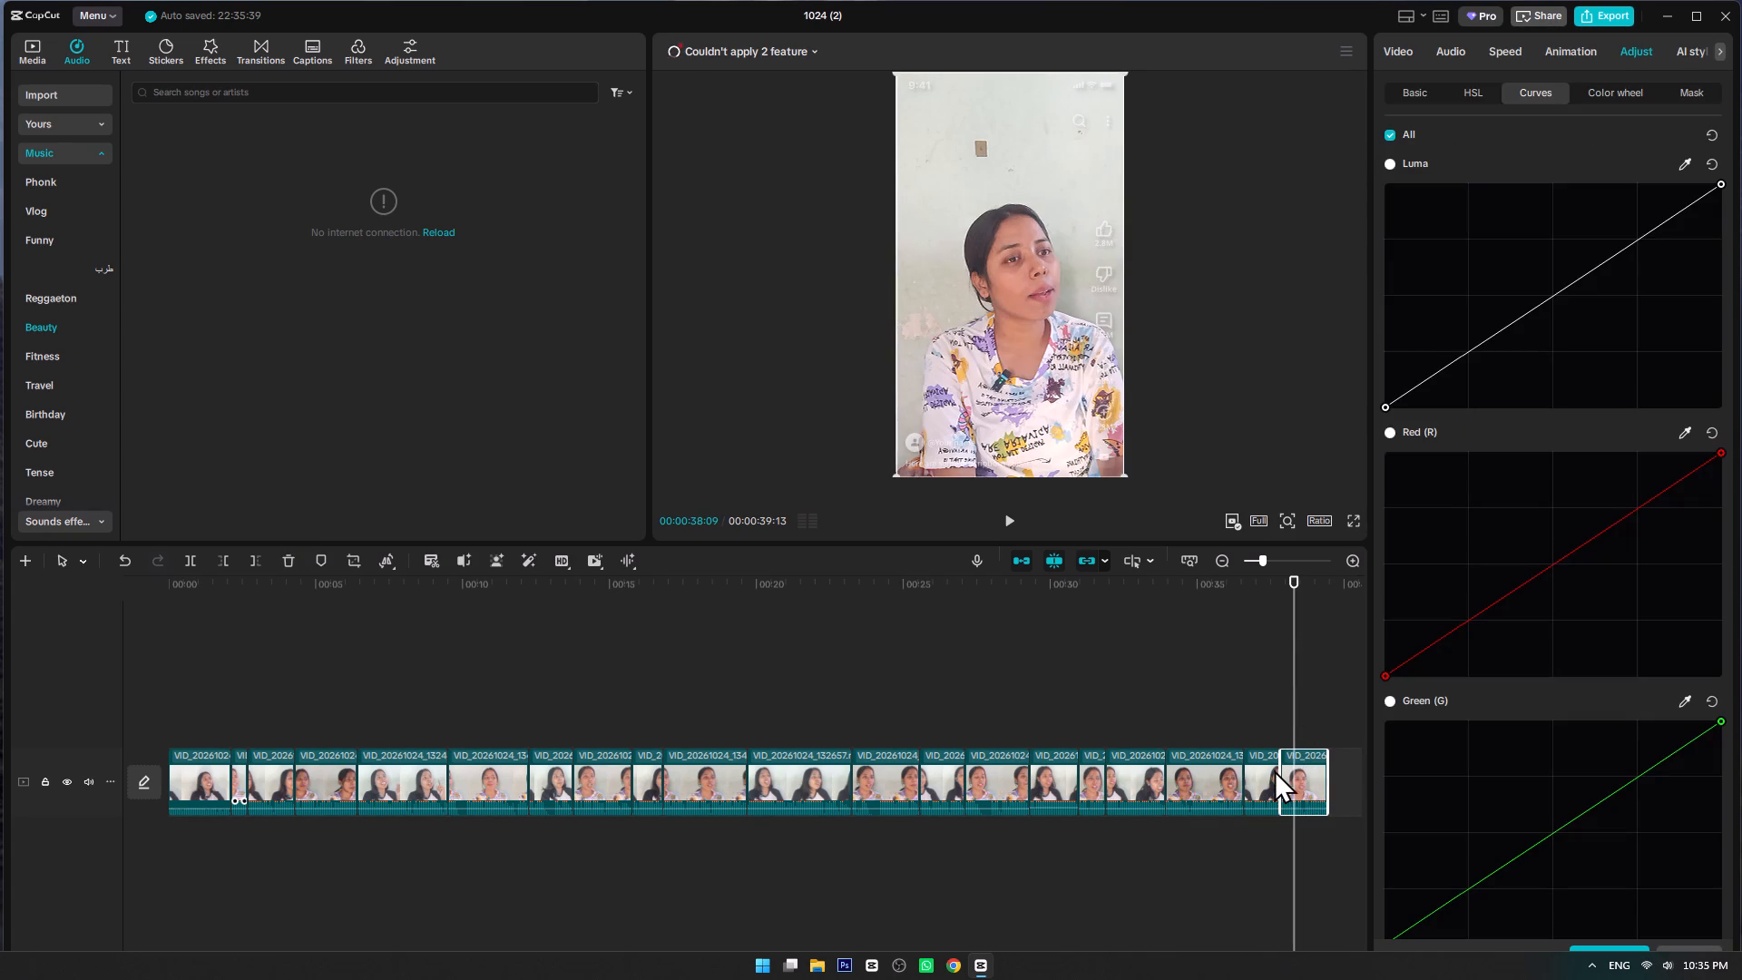
click(1231, 661)
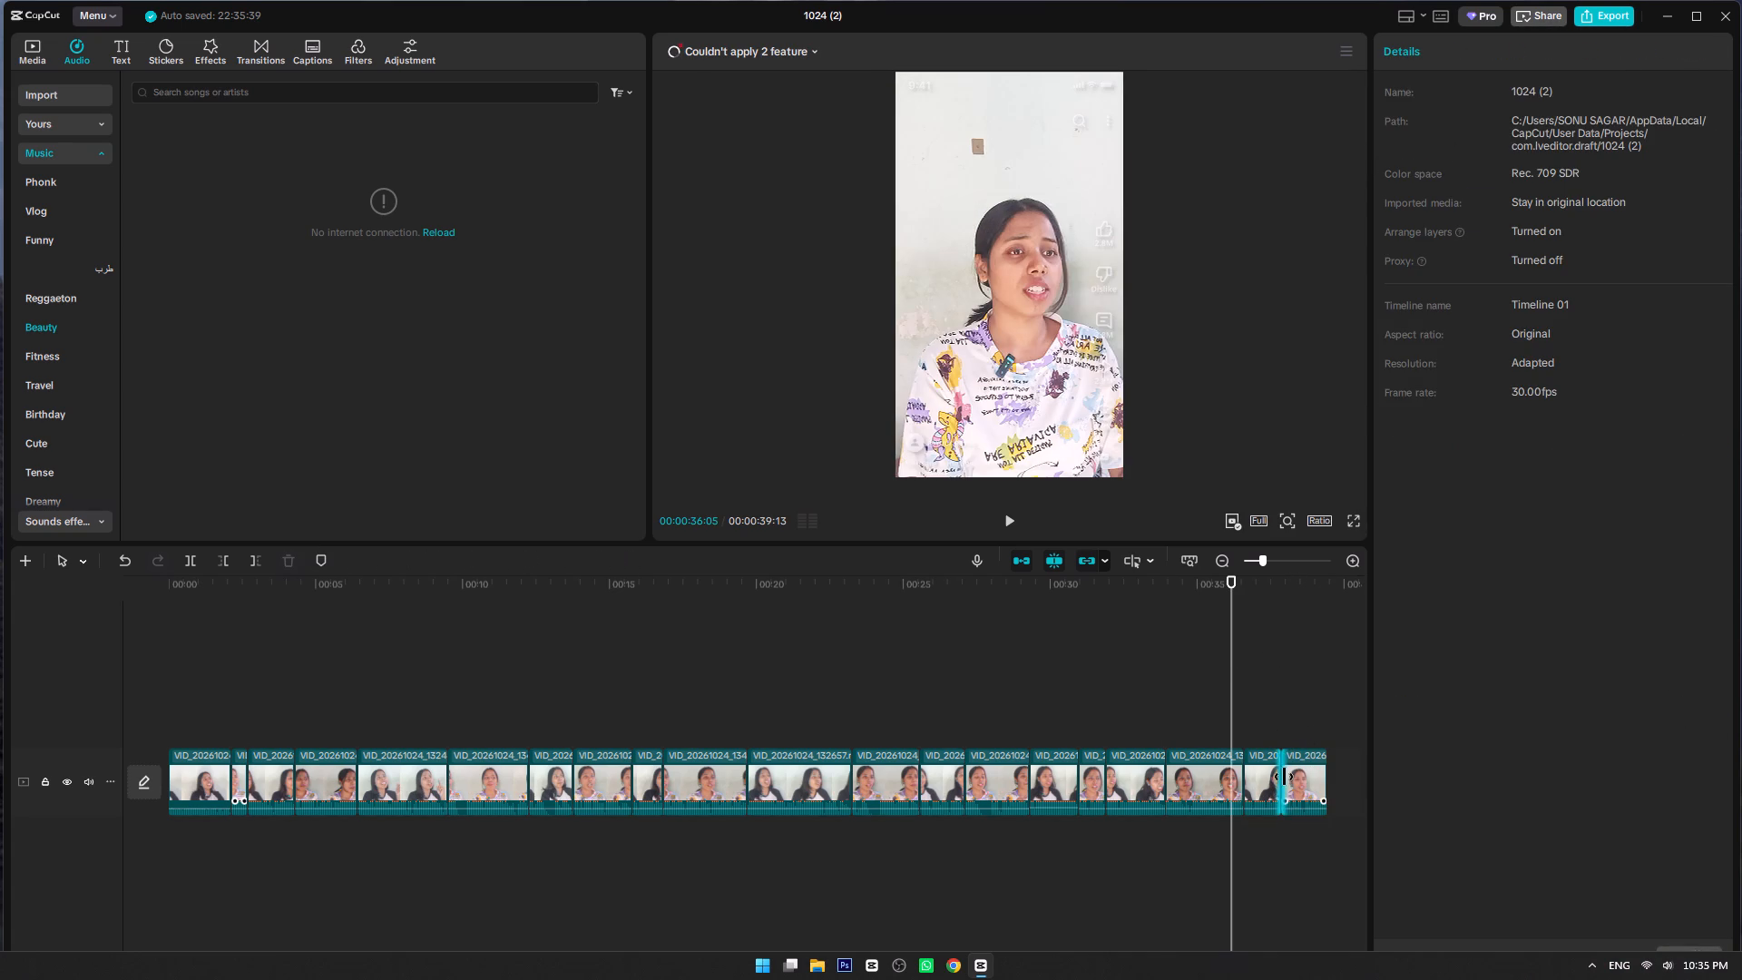
click(1309, 777)
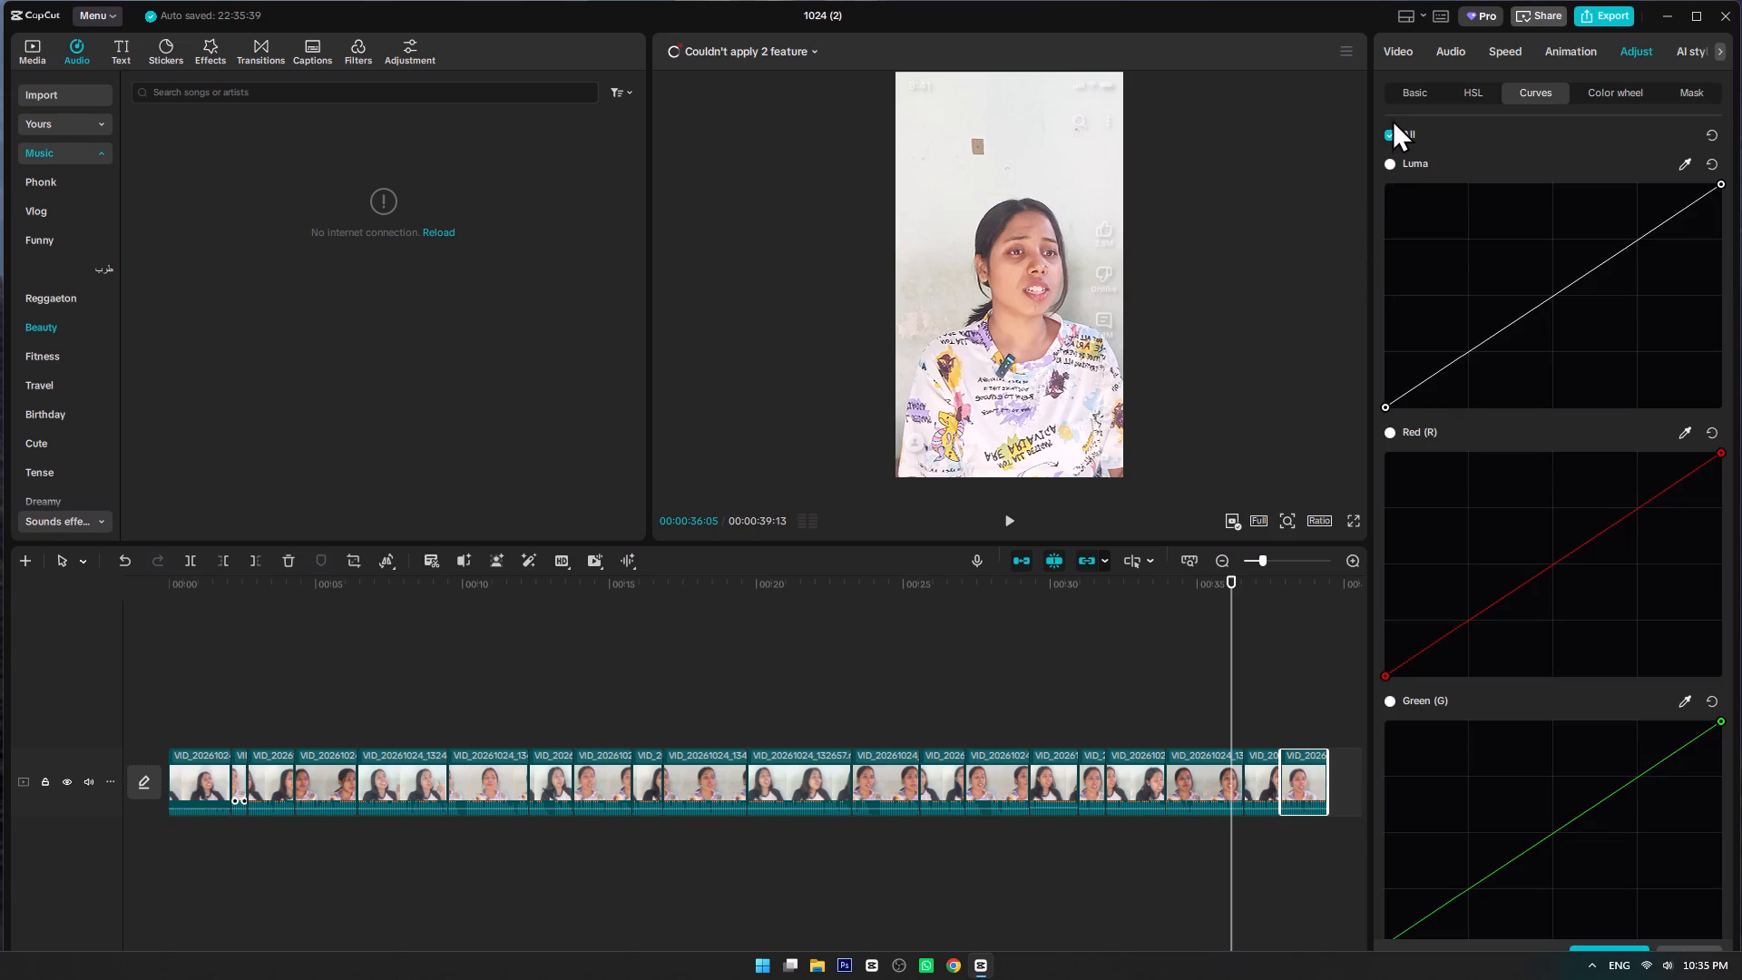
click(1389, 130)
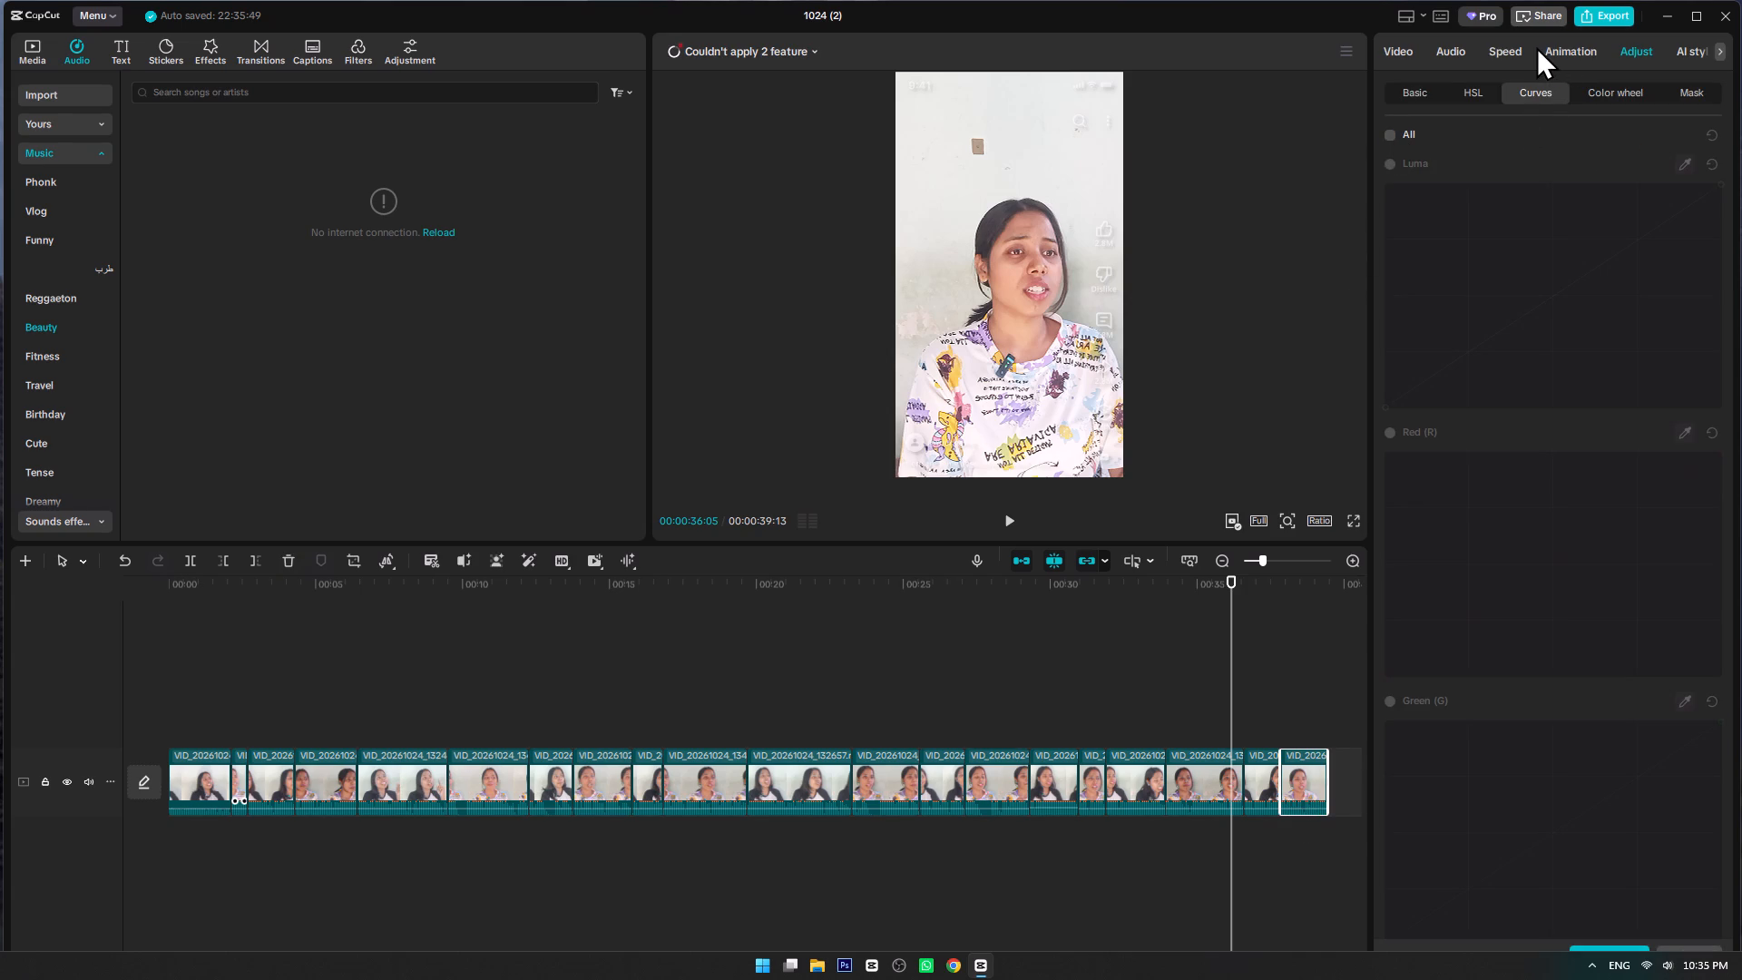
click(1574, 44)
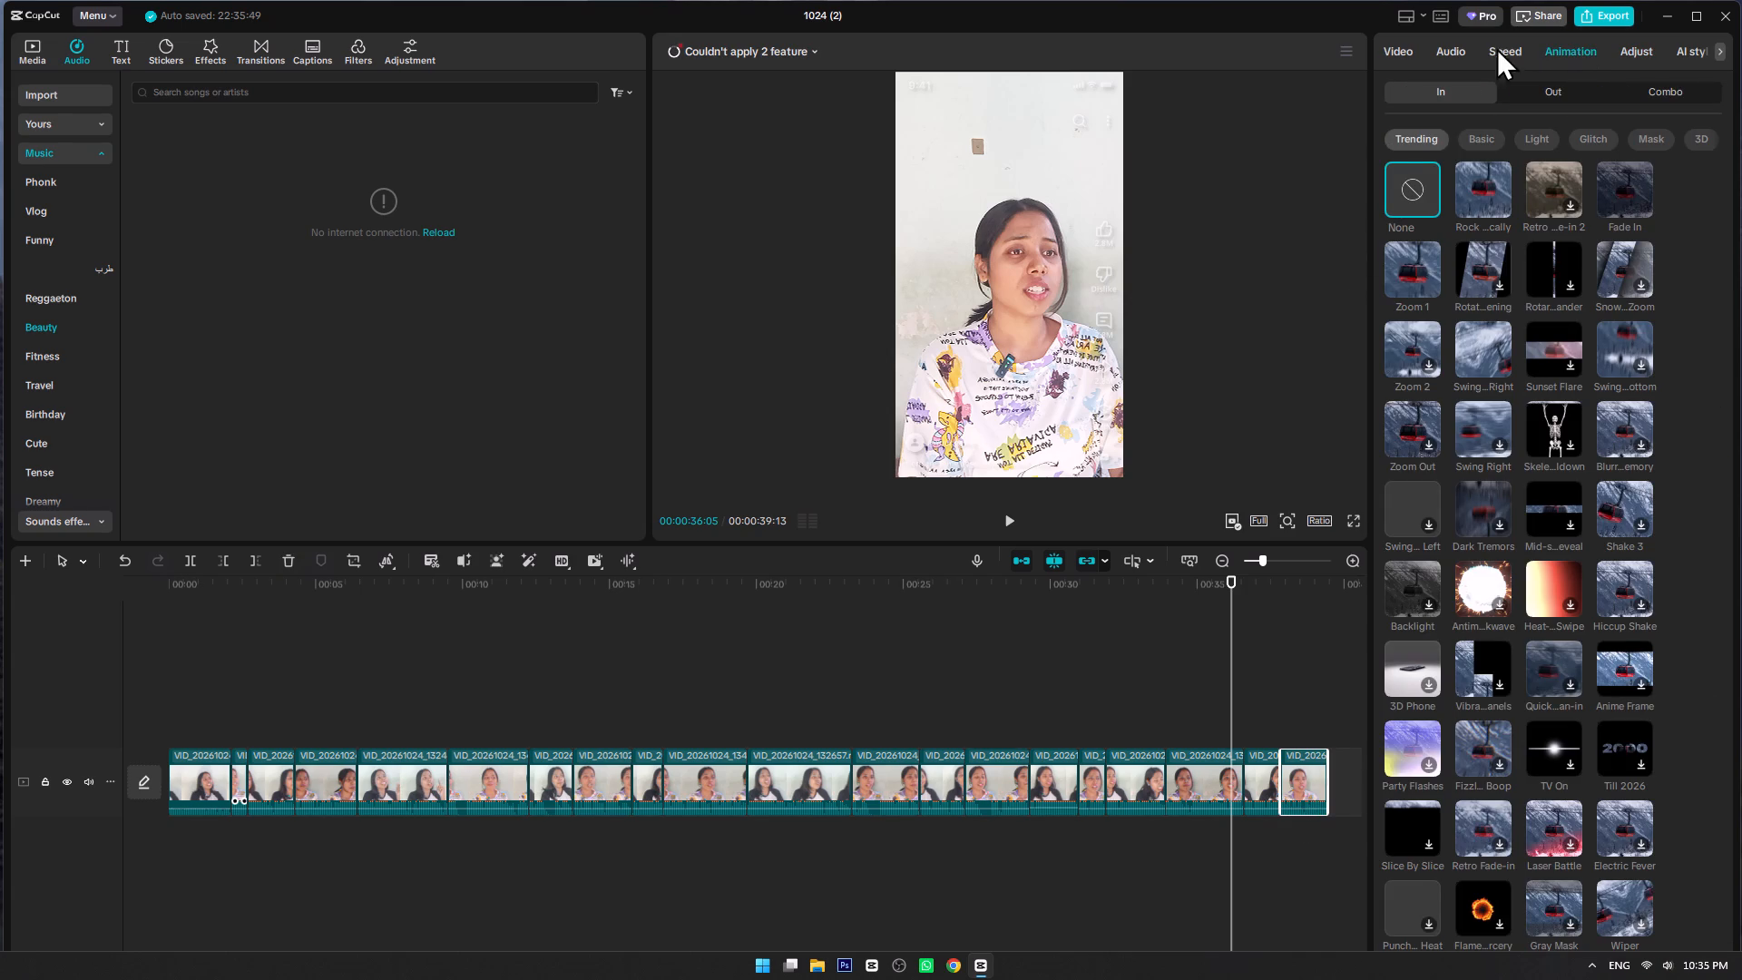
click(1512, 46)
click(1444, 54)
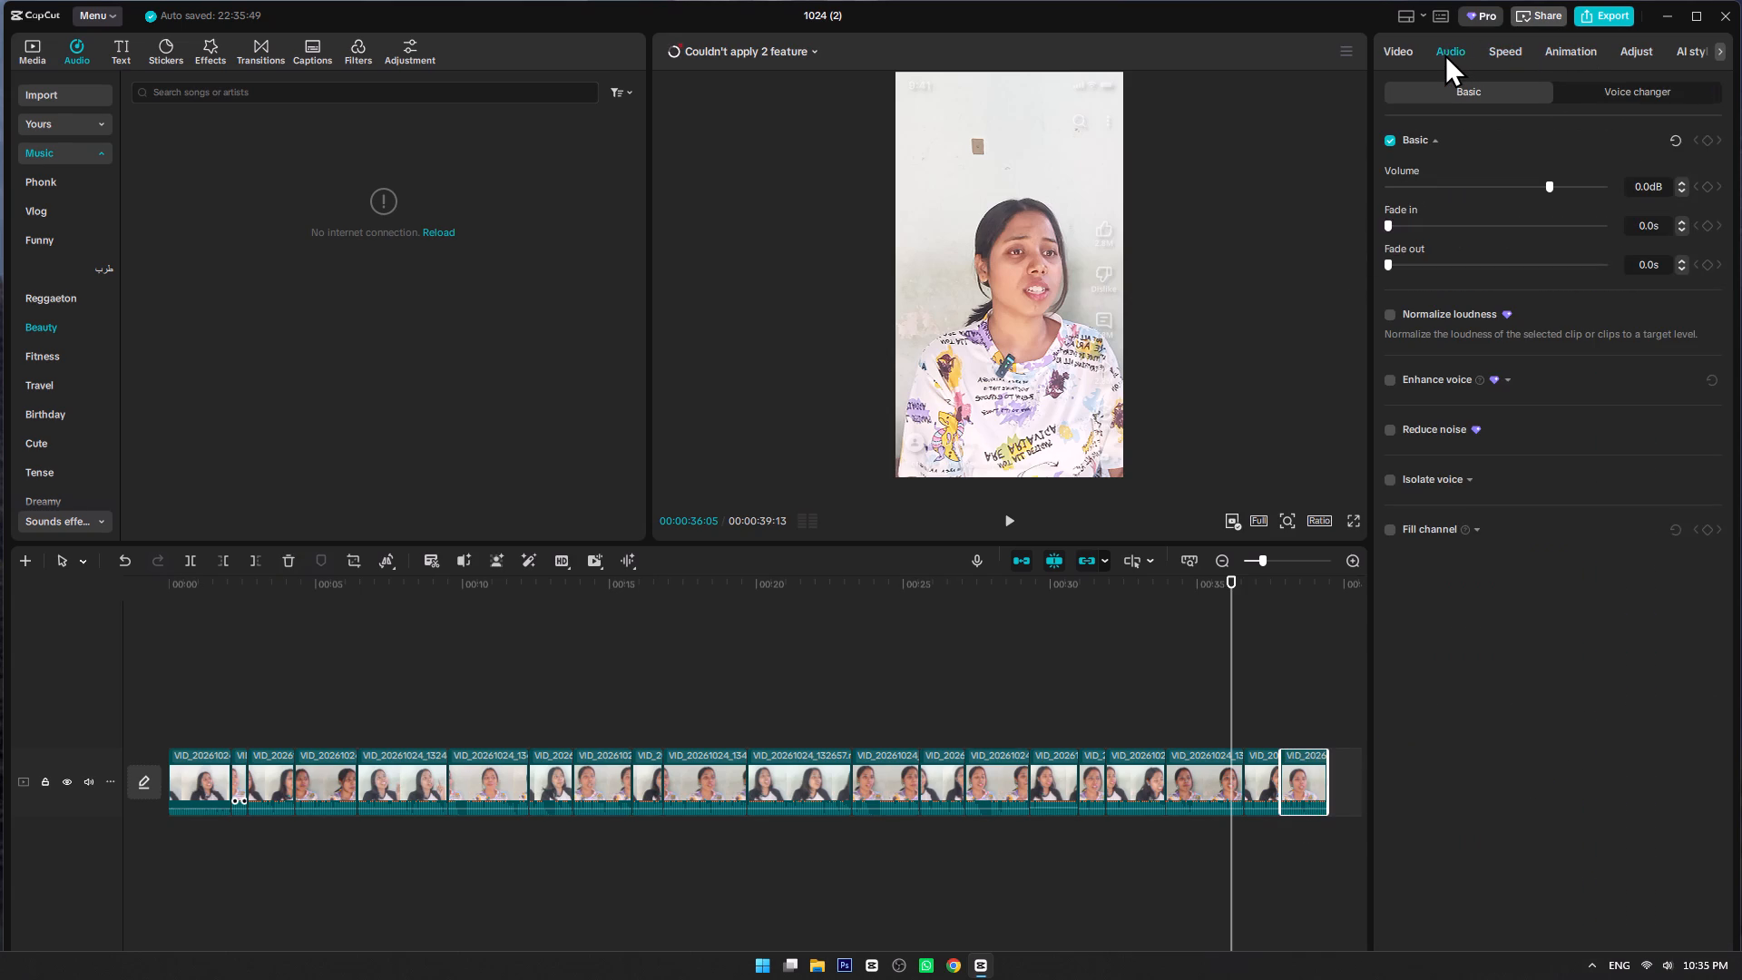
click(1391, 139)
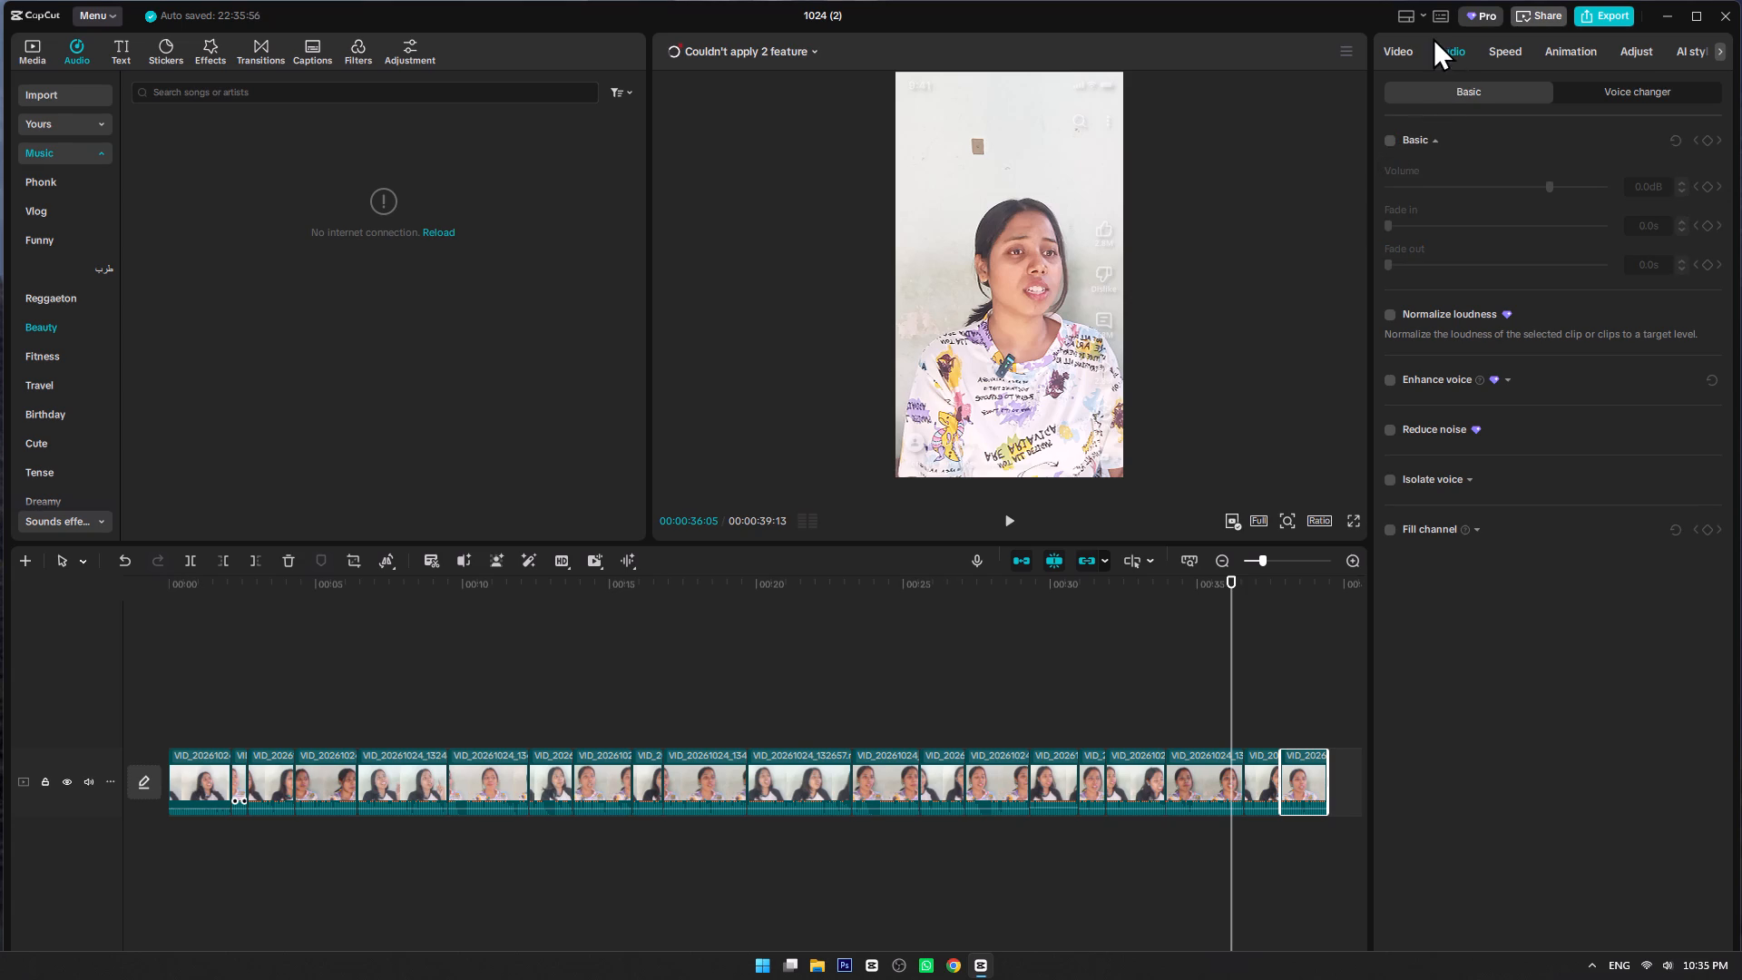
Turn off the last clip's Mask option, checking its Basic, Remove BG and Retouch settings for Pro features.
click(1397, 51)
click(1444, 92)
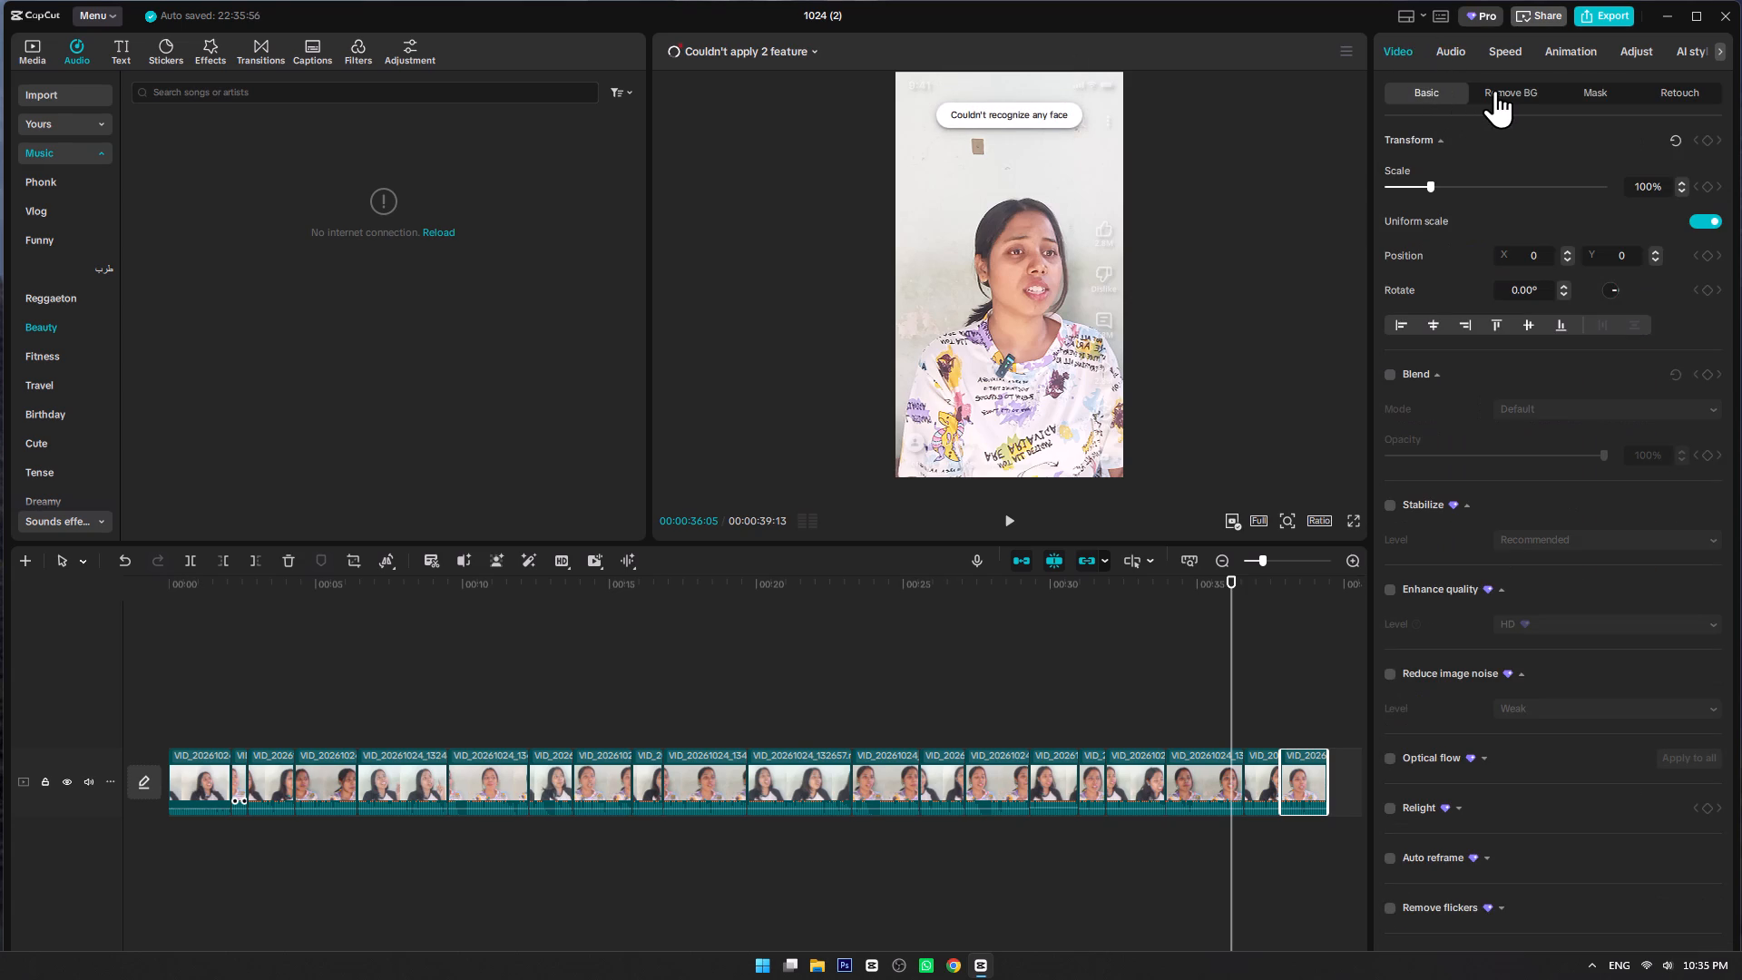
click(1502, 89)
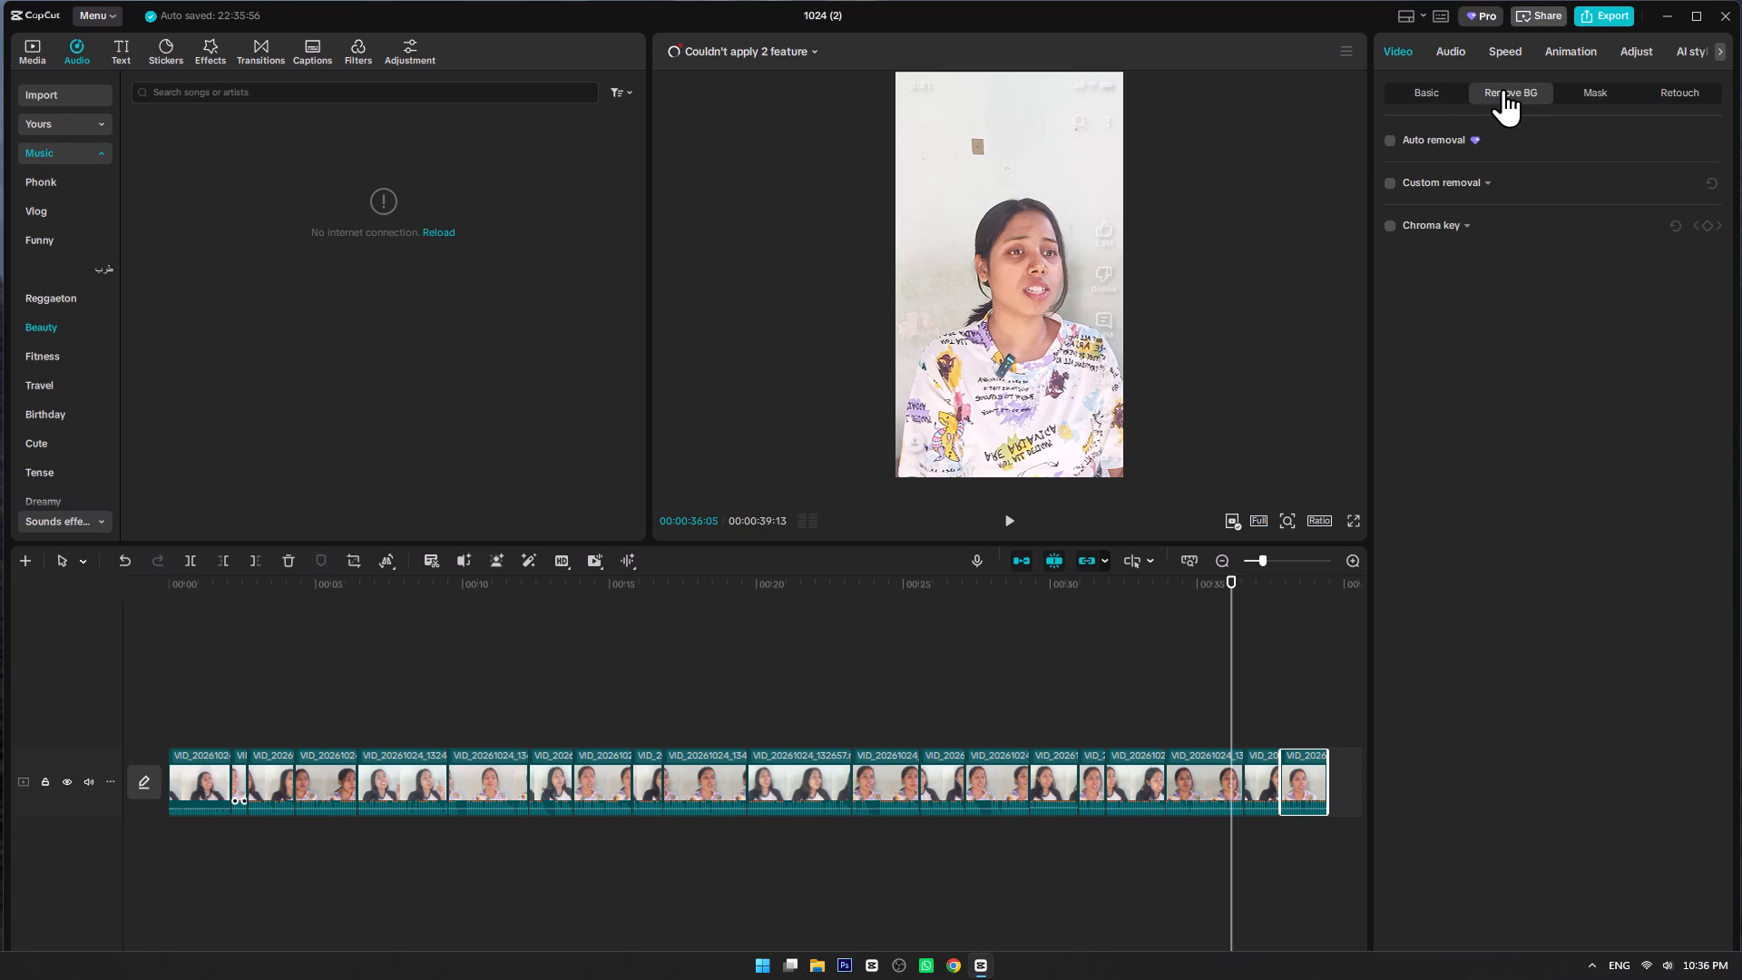
click(1588, 88)
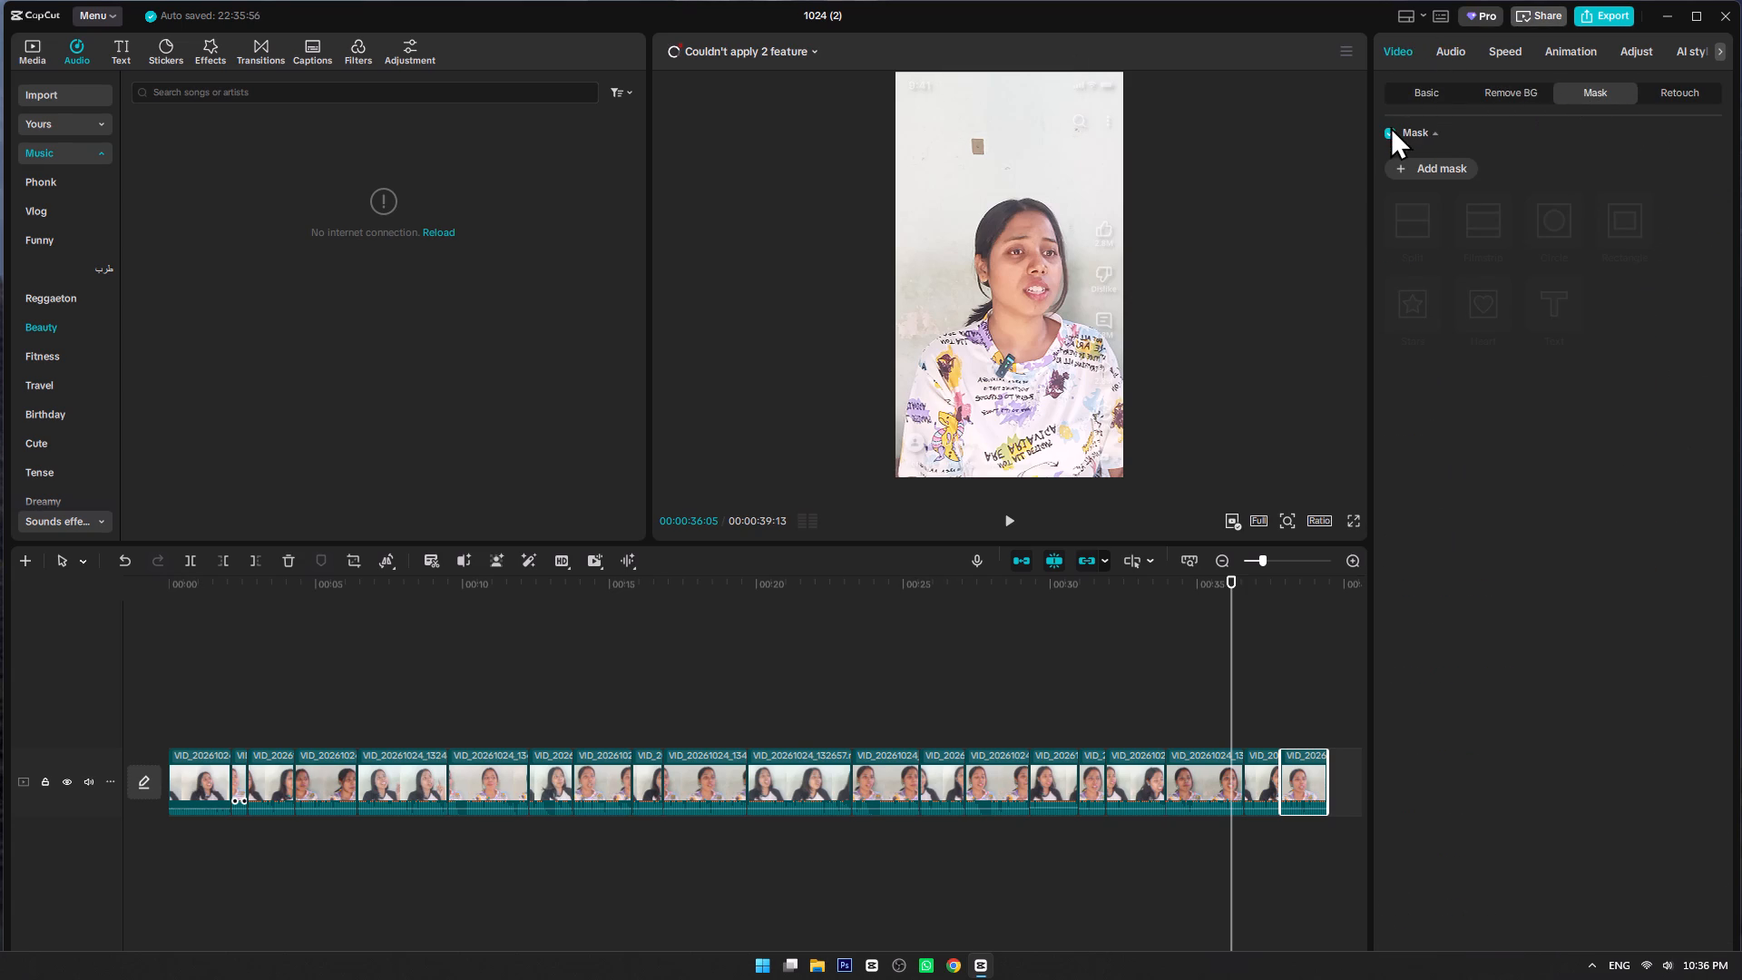
click(1390, 128)
click(1669, 84)
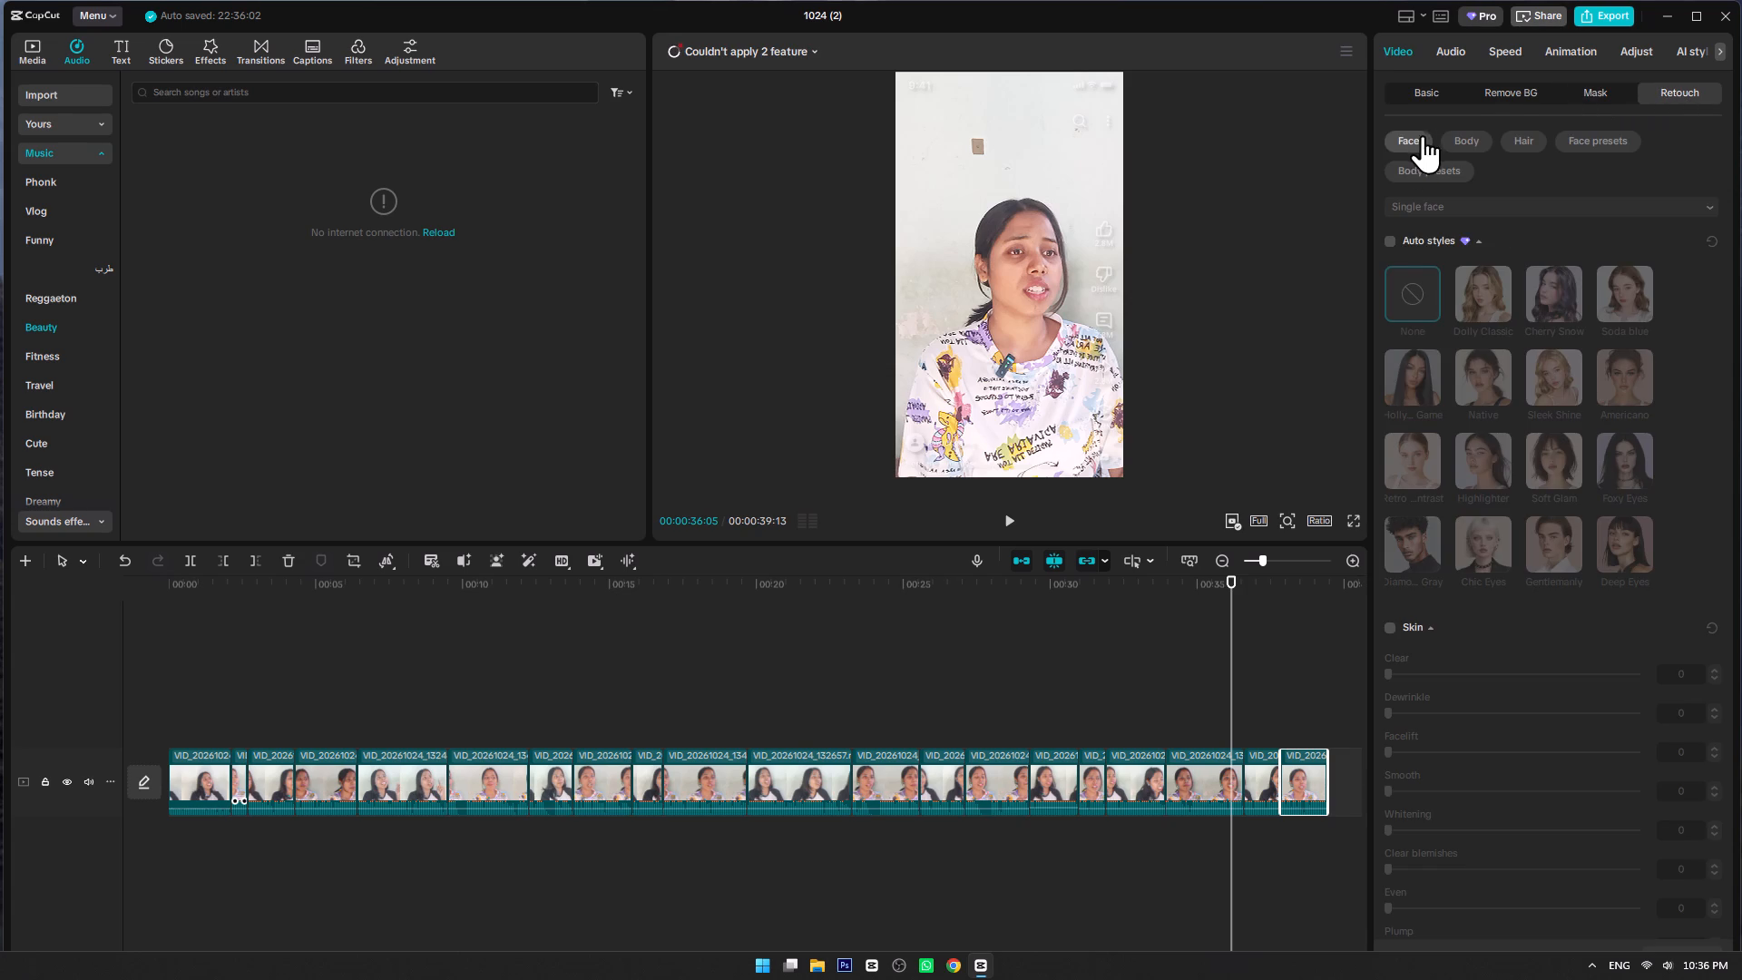
Try exporting the video again to see which Pro features are still in use, and return to editing.
click(1599, 9)
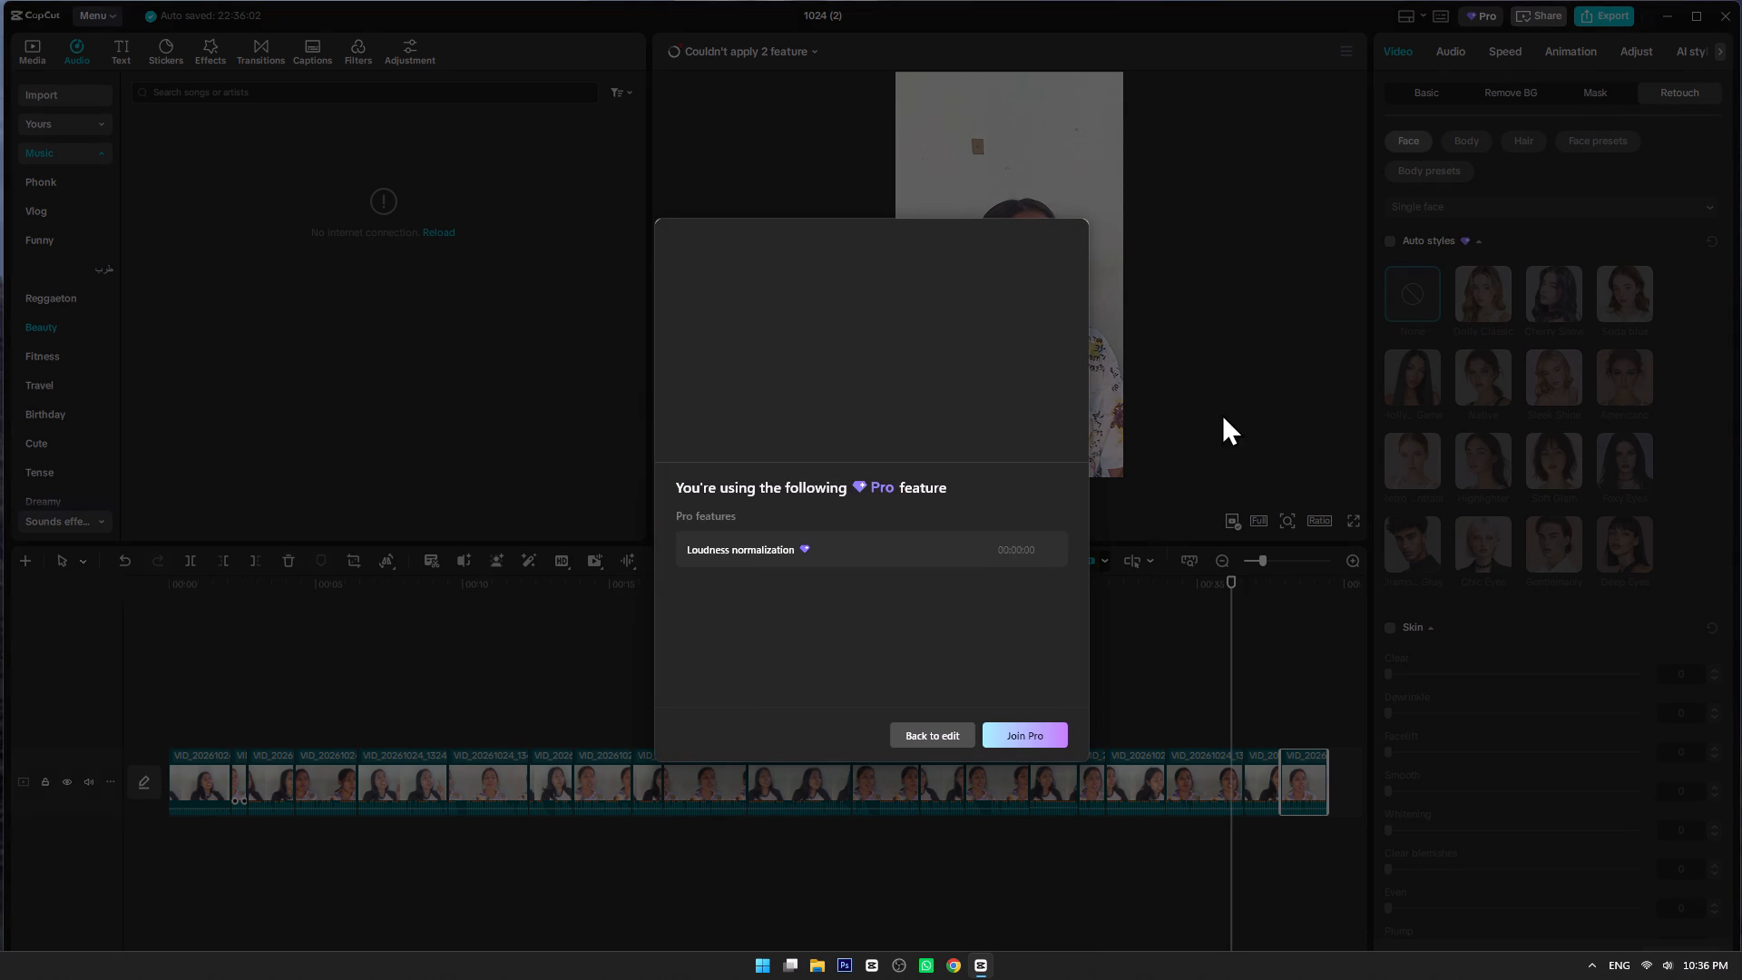
click(1222, 413)
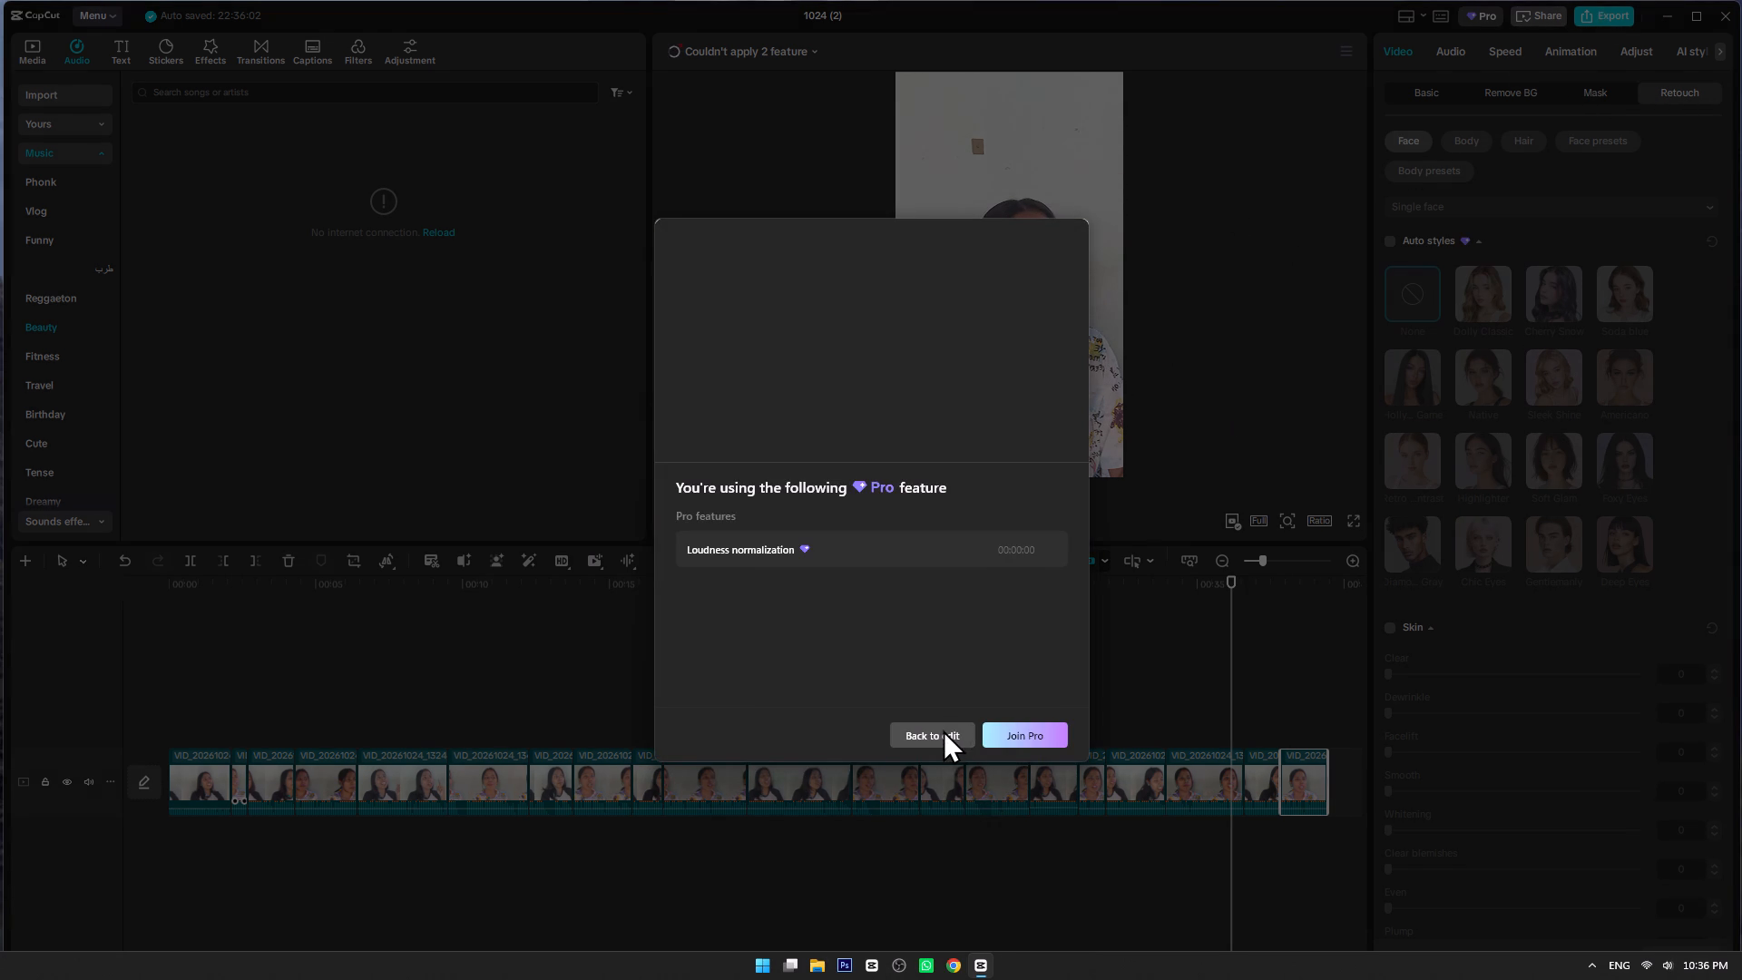
click(943, 730)
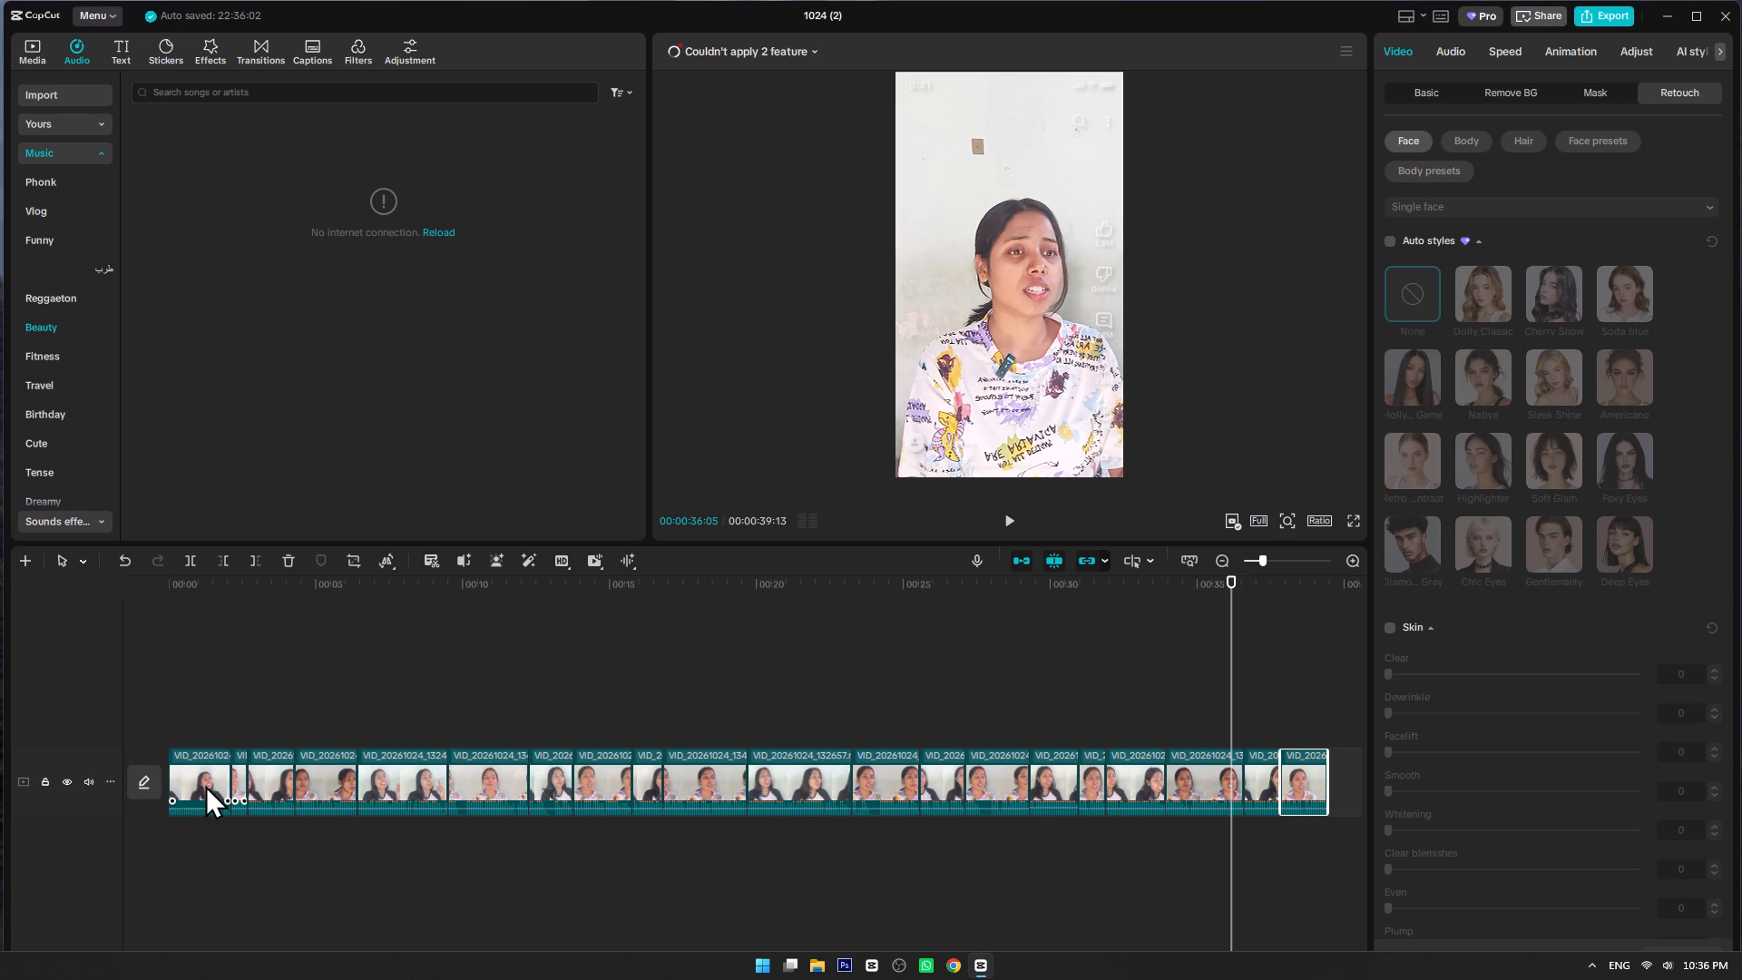
Turn off Normalize loudness in the first clip's audio settings.
click(205, 785)
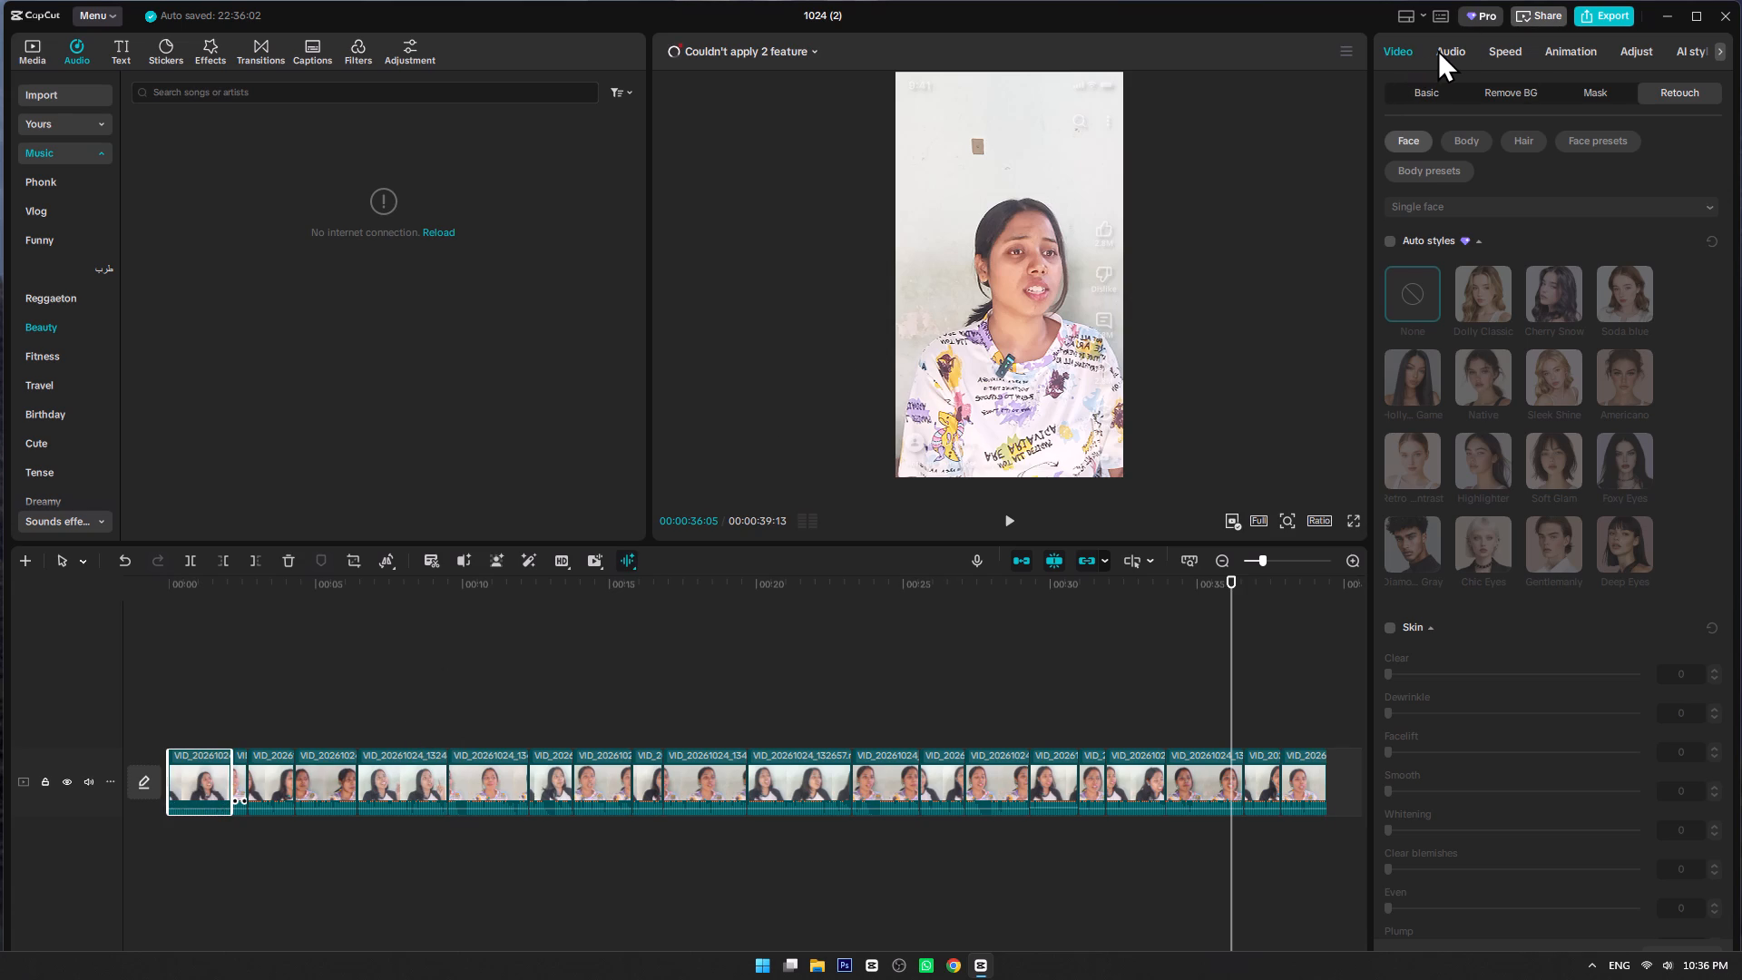
click(1437, 49)
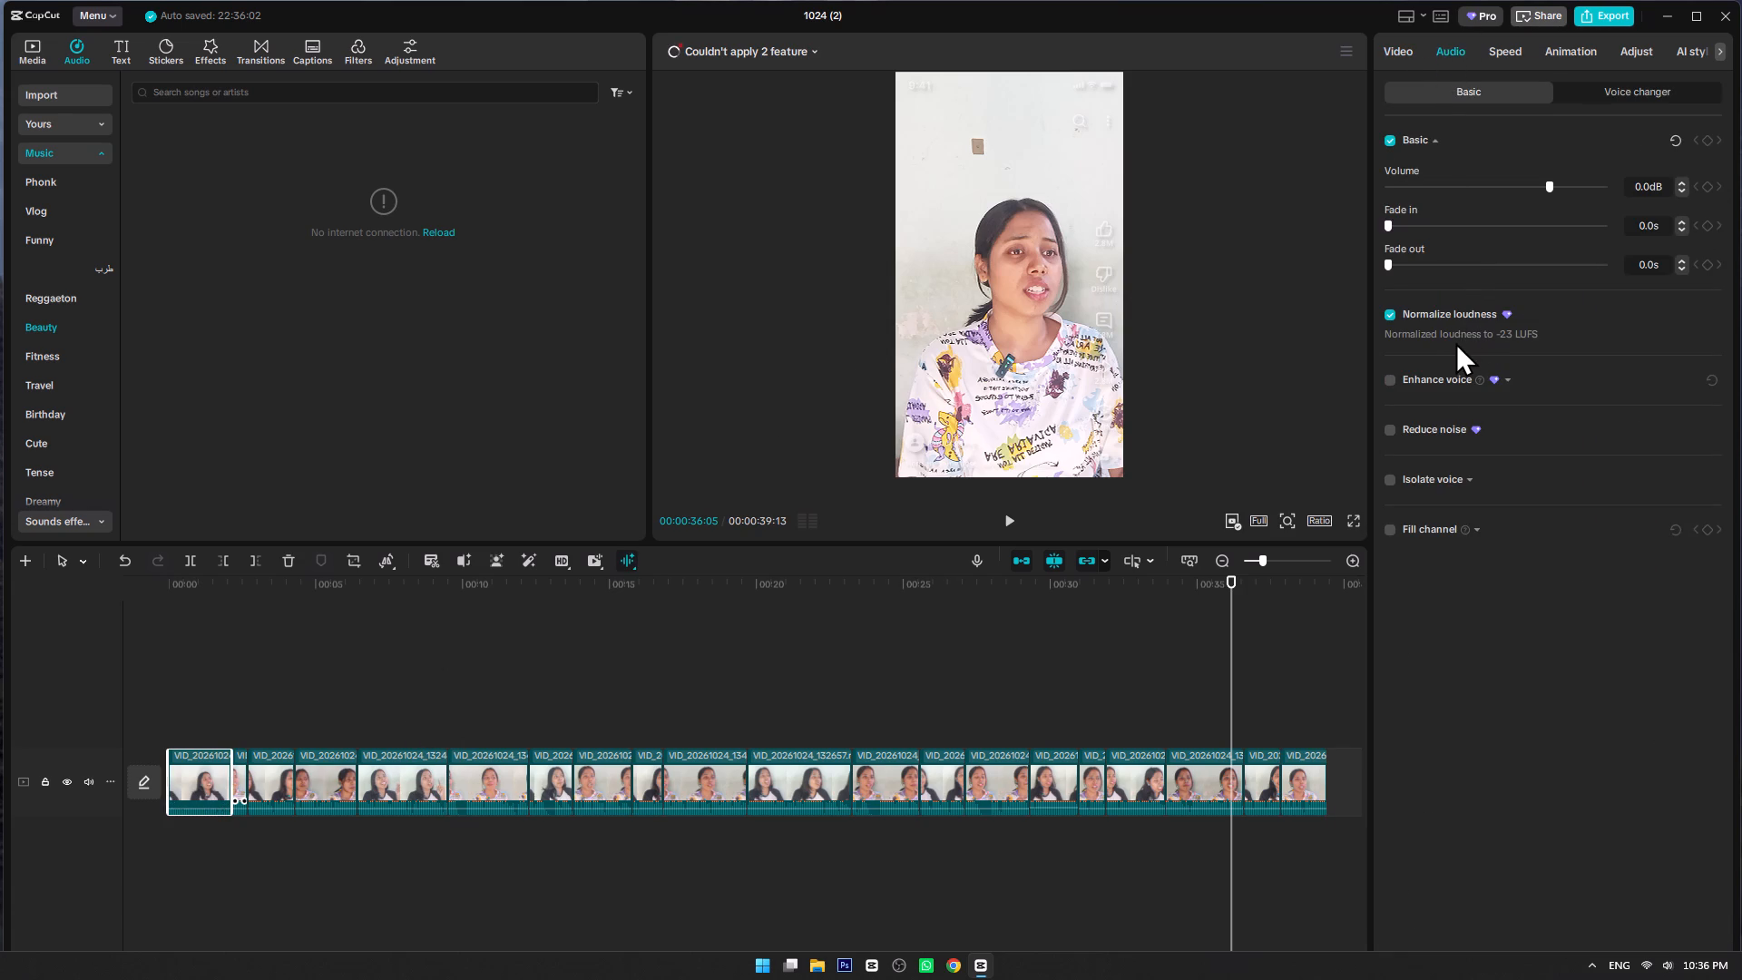
click(1386, 315)
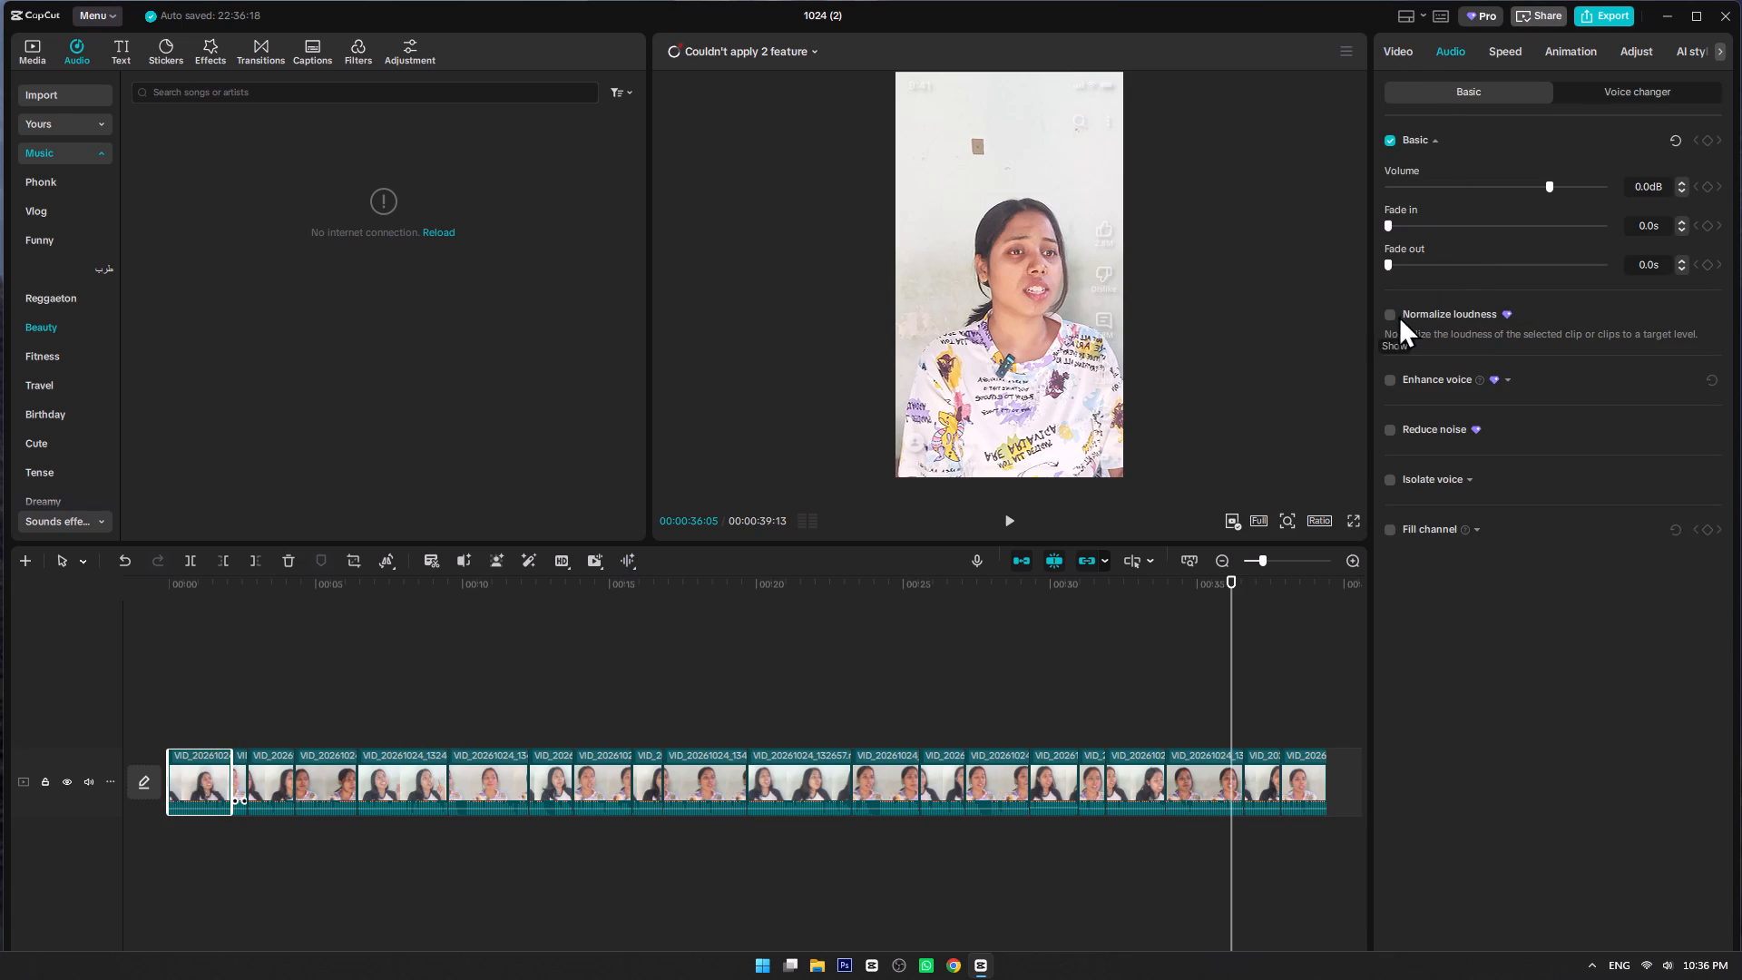
Try the export again to check whether Pro features still block it, and close the export settings without exporting.
click(1601, 12)
click(490, 631)
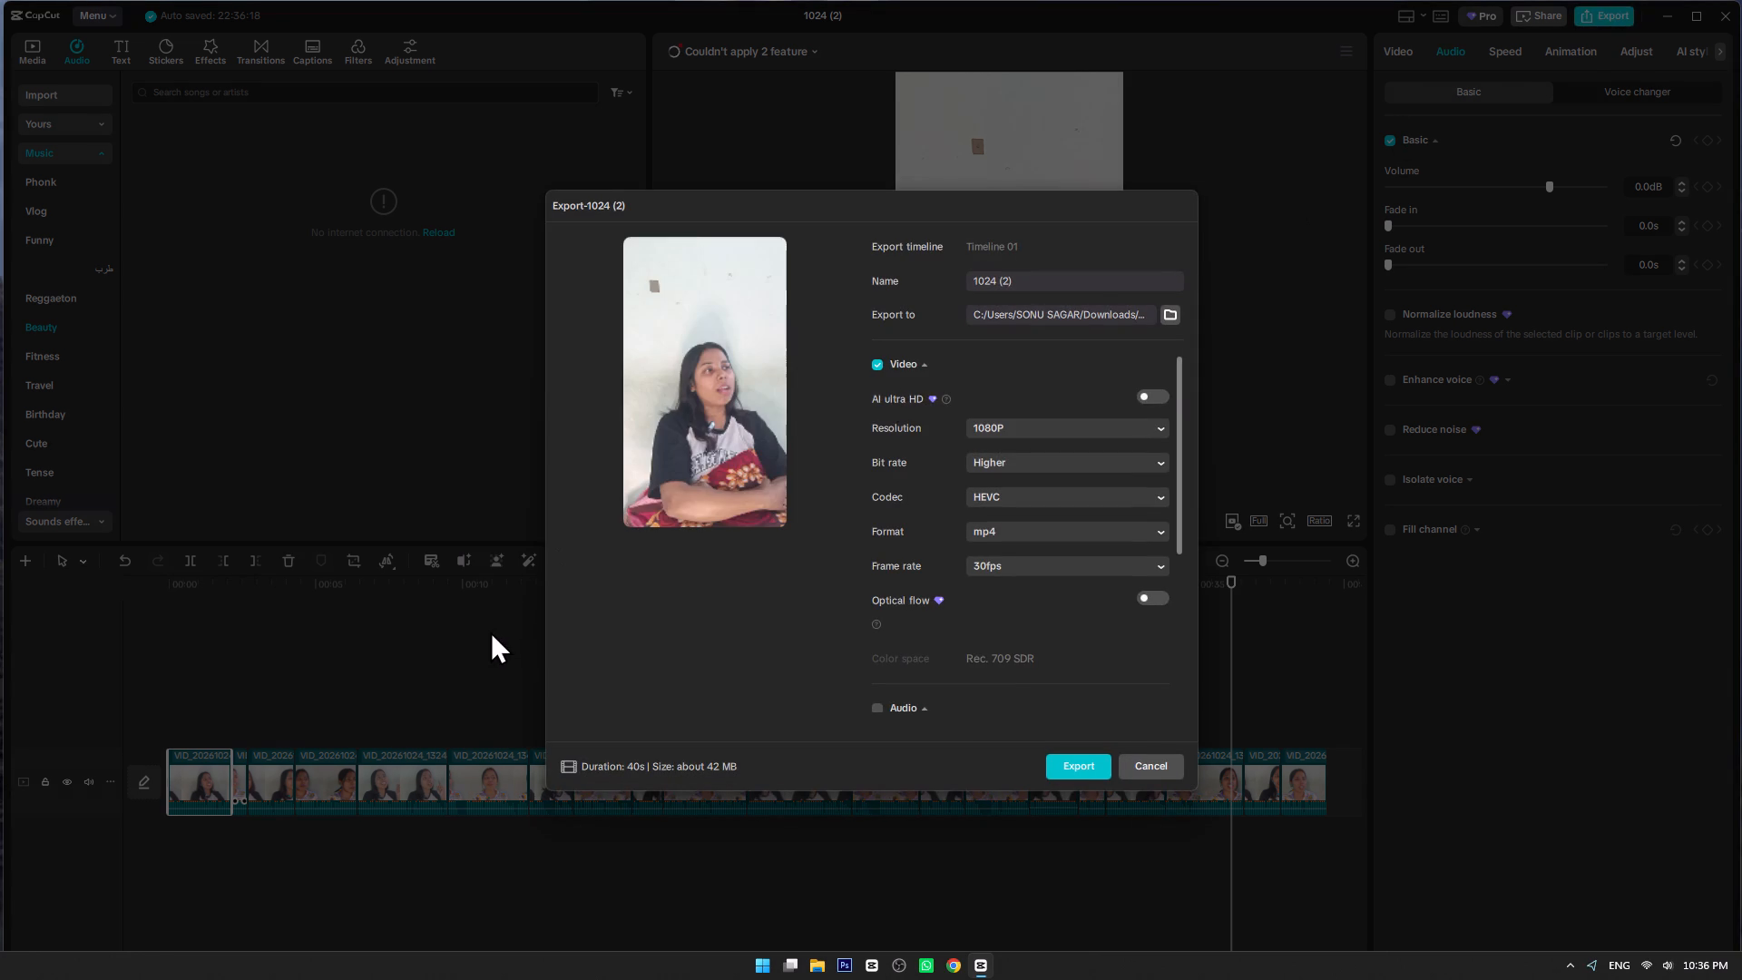
click(1147, 767)
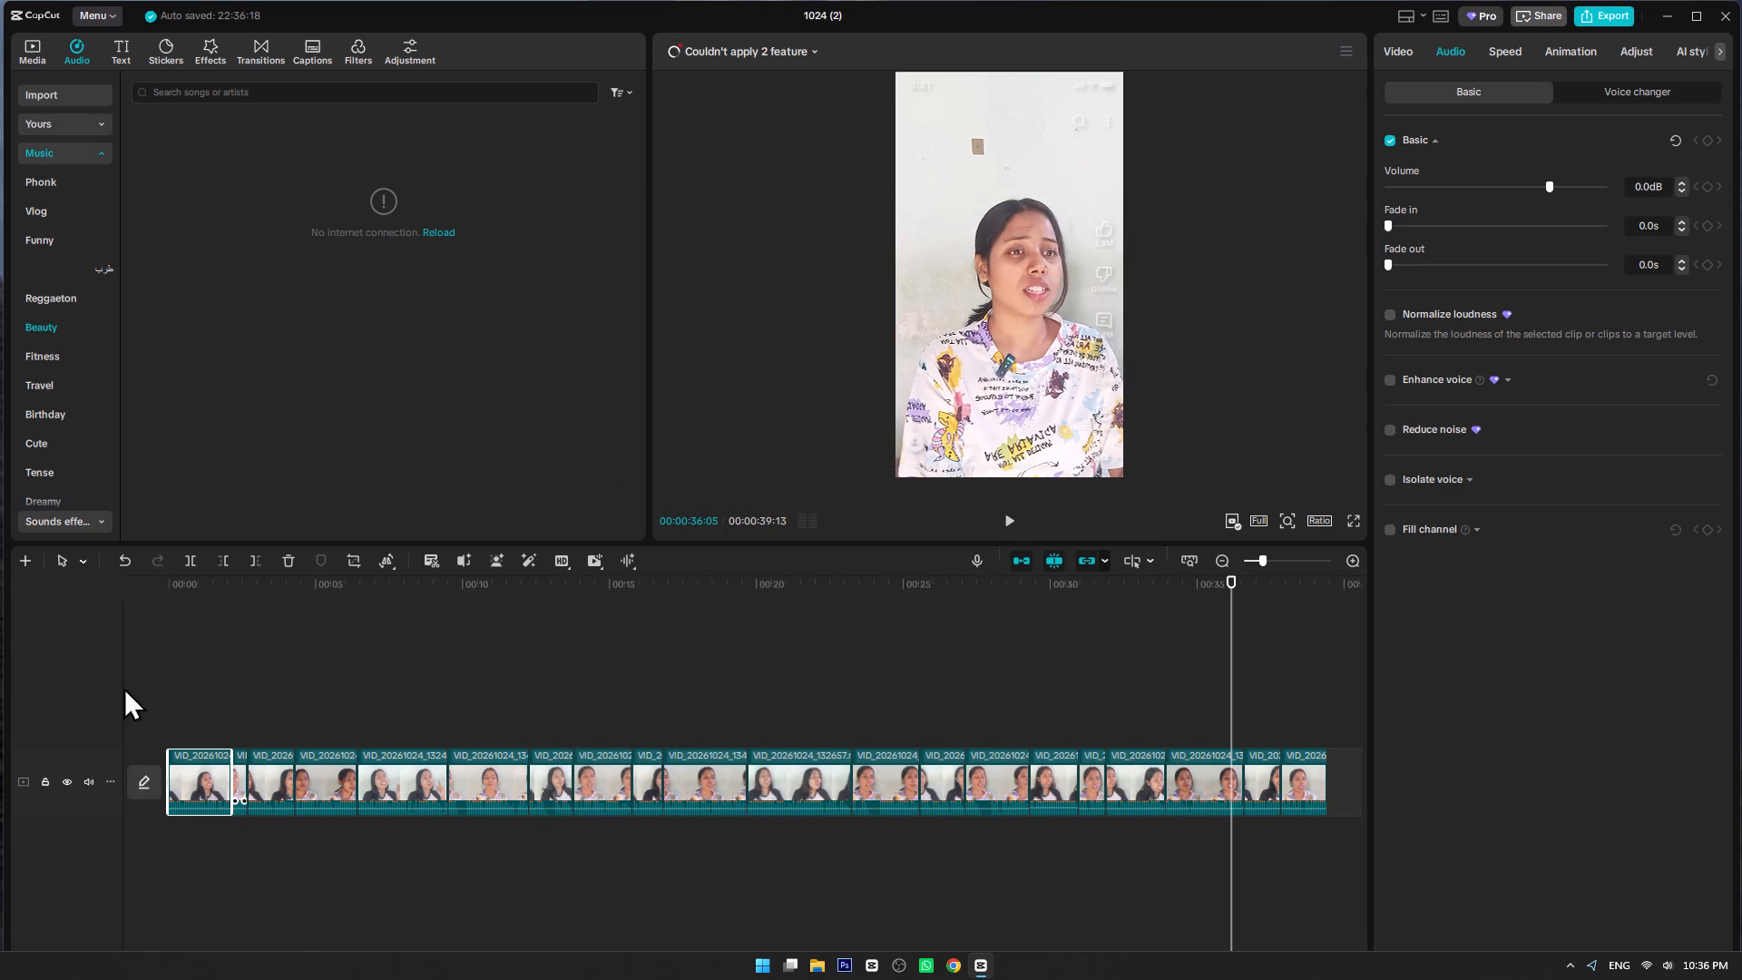
Play the timeline from the very beginning to review the edited video.
click(165, 679)
click(196, 680)
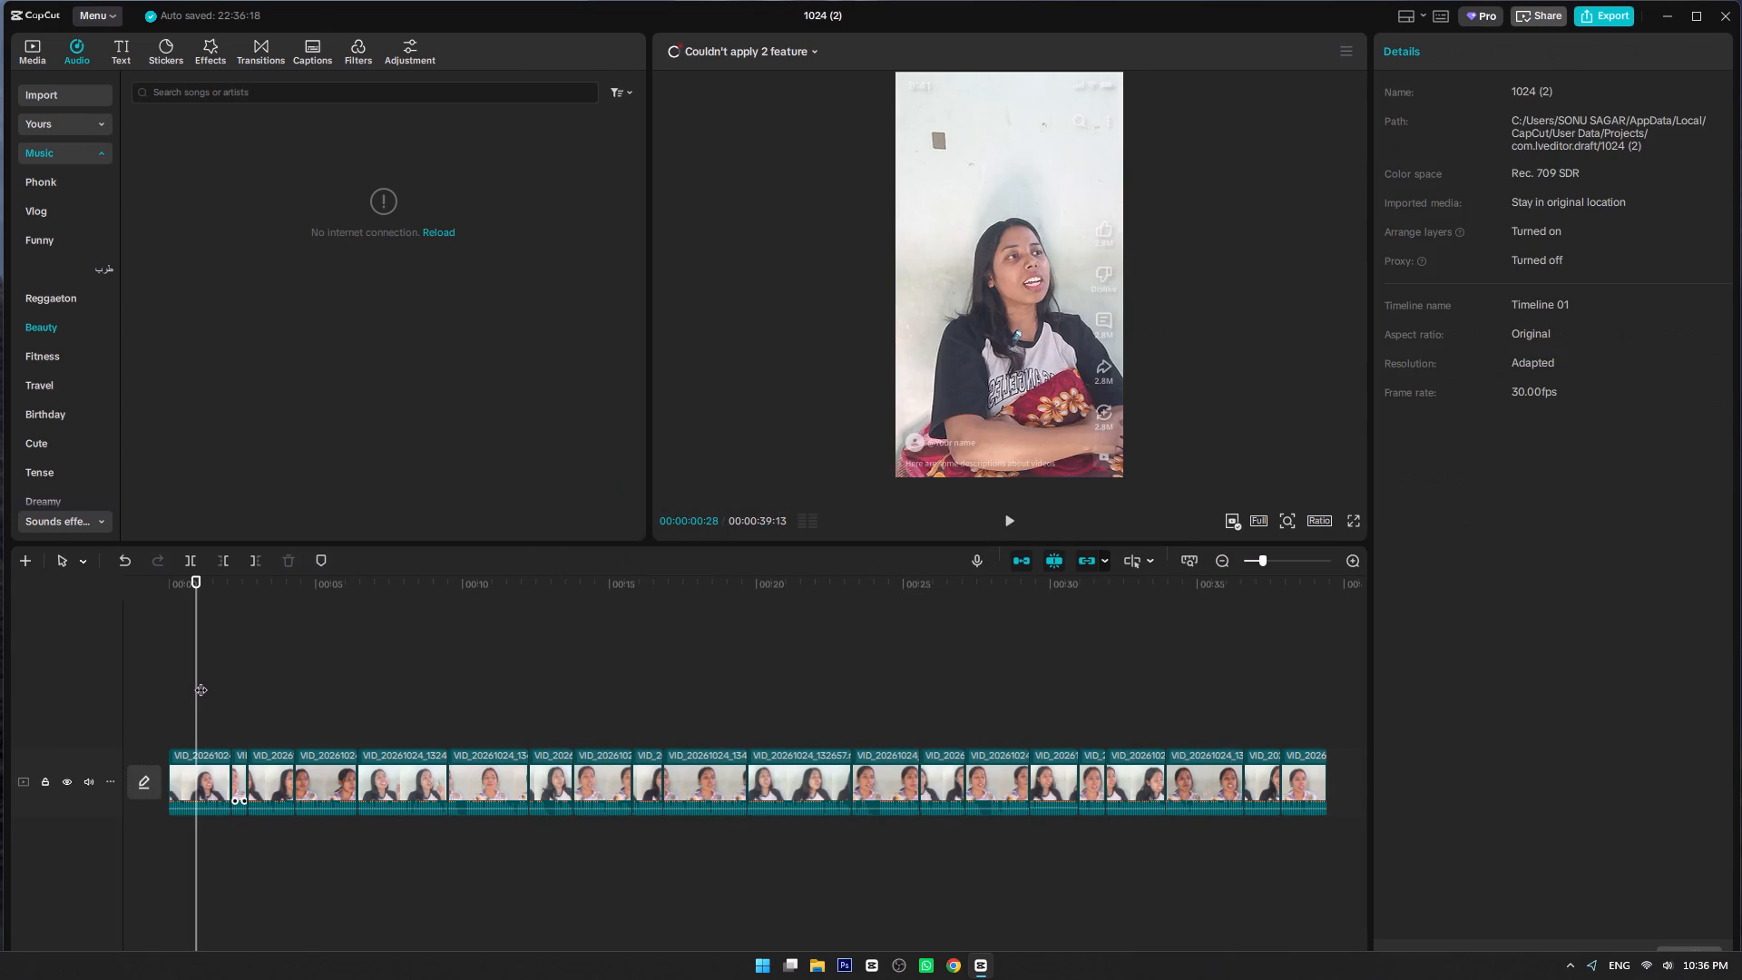
click(171, 676)
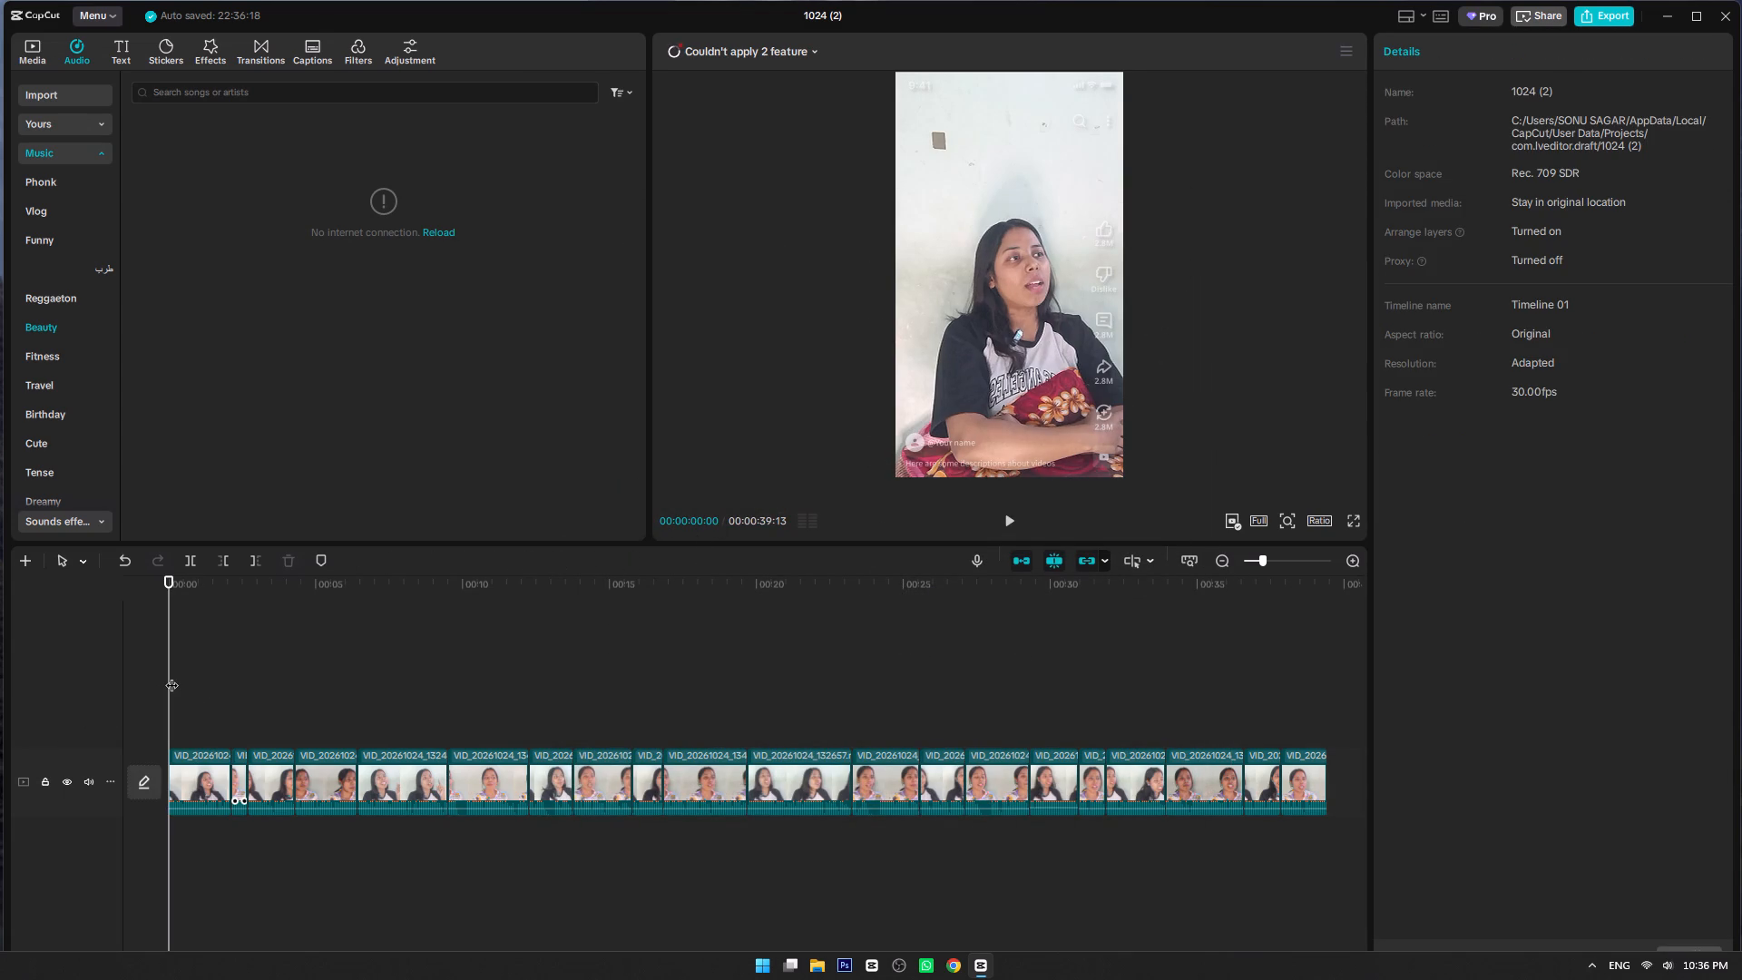
key(space)
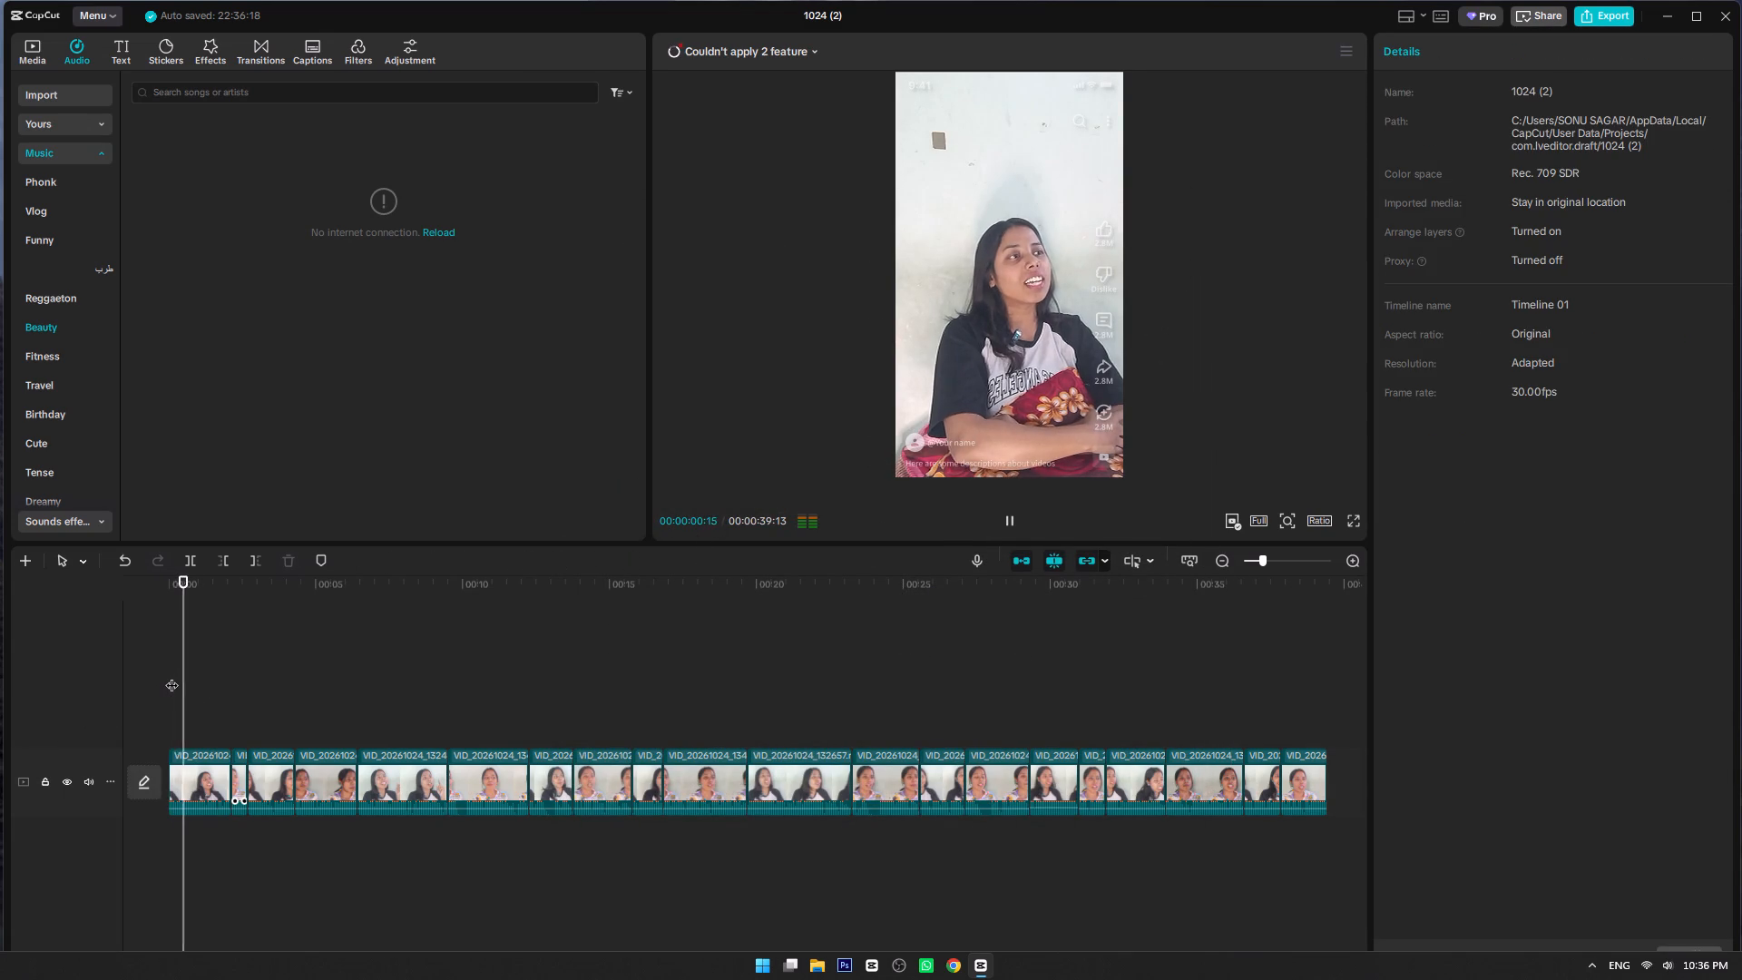
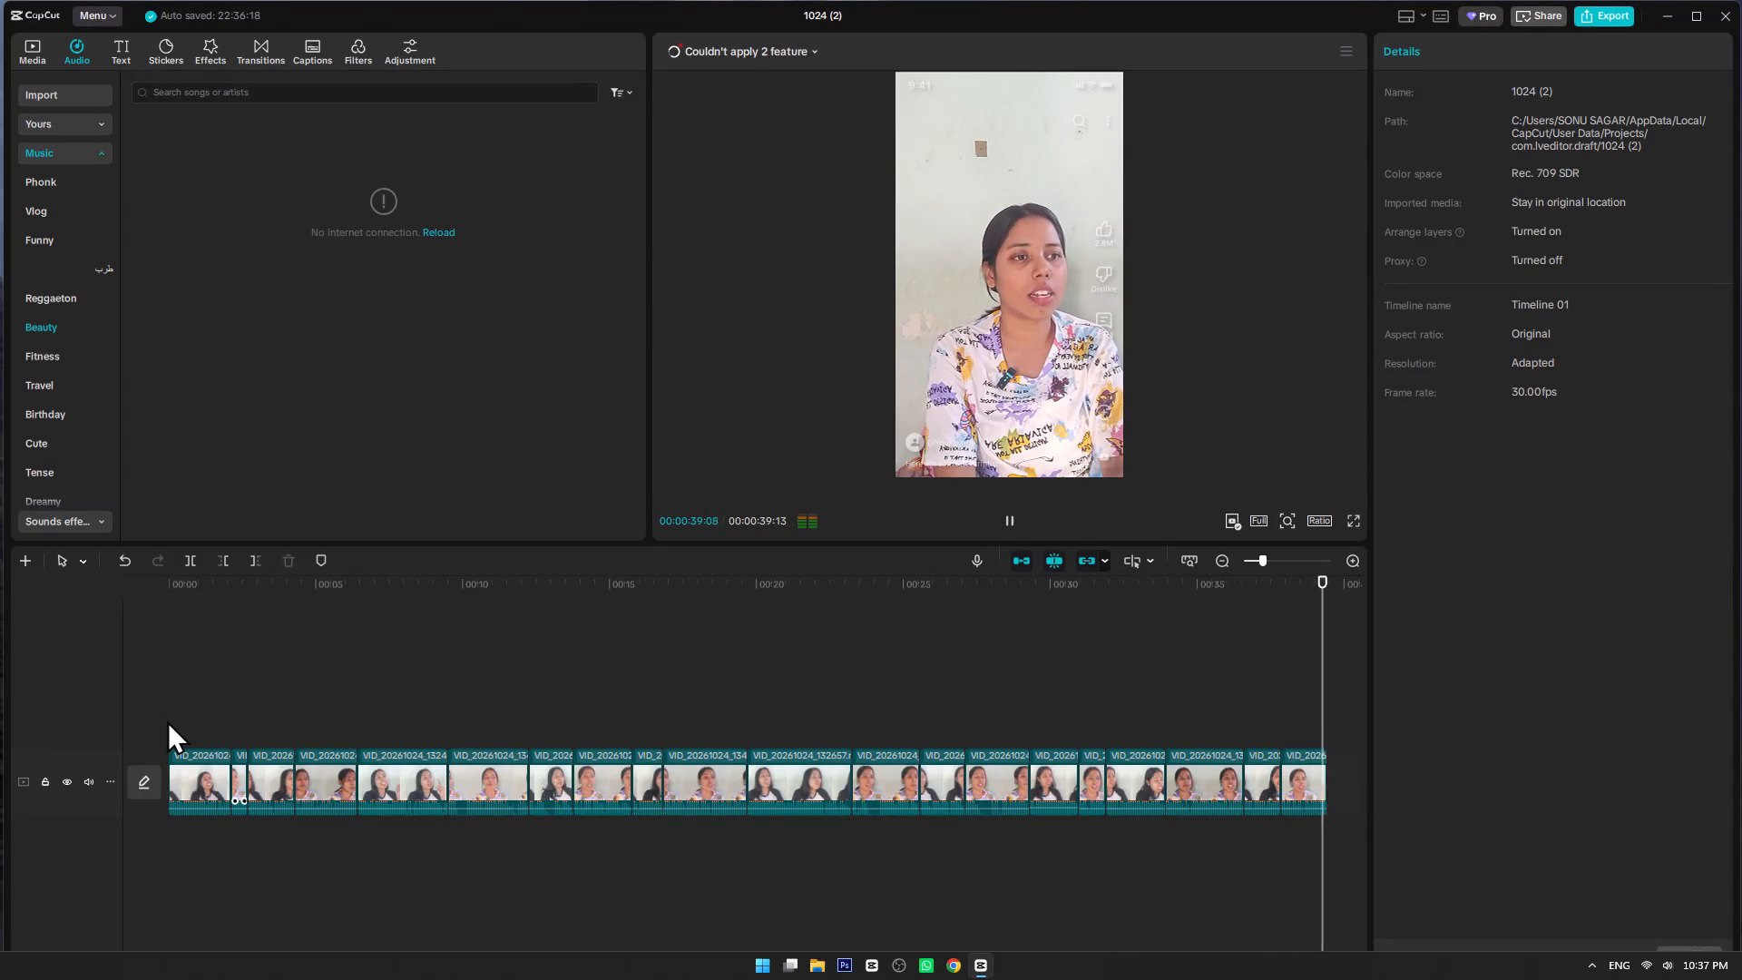
Export the video 1024 (2) to Downloads as a 1080P HEVC mp4 at 30fps, and pause the exported video's preview.
click(1600, 14)
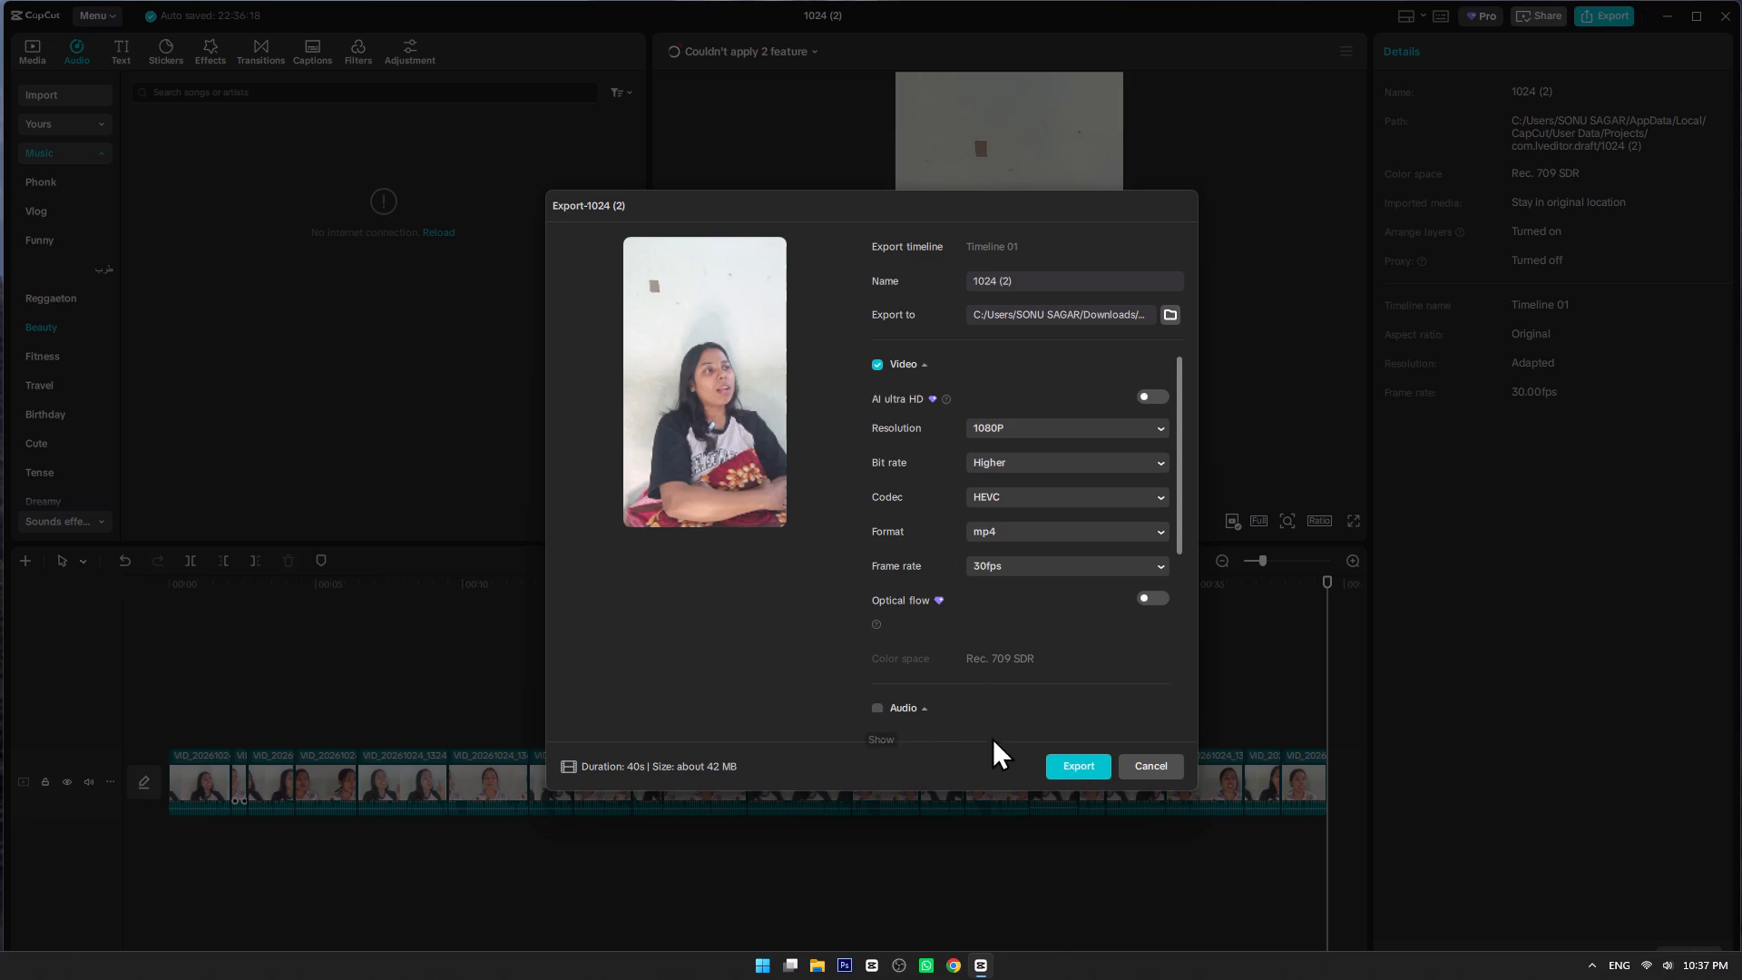
click(1067, 766)
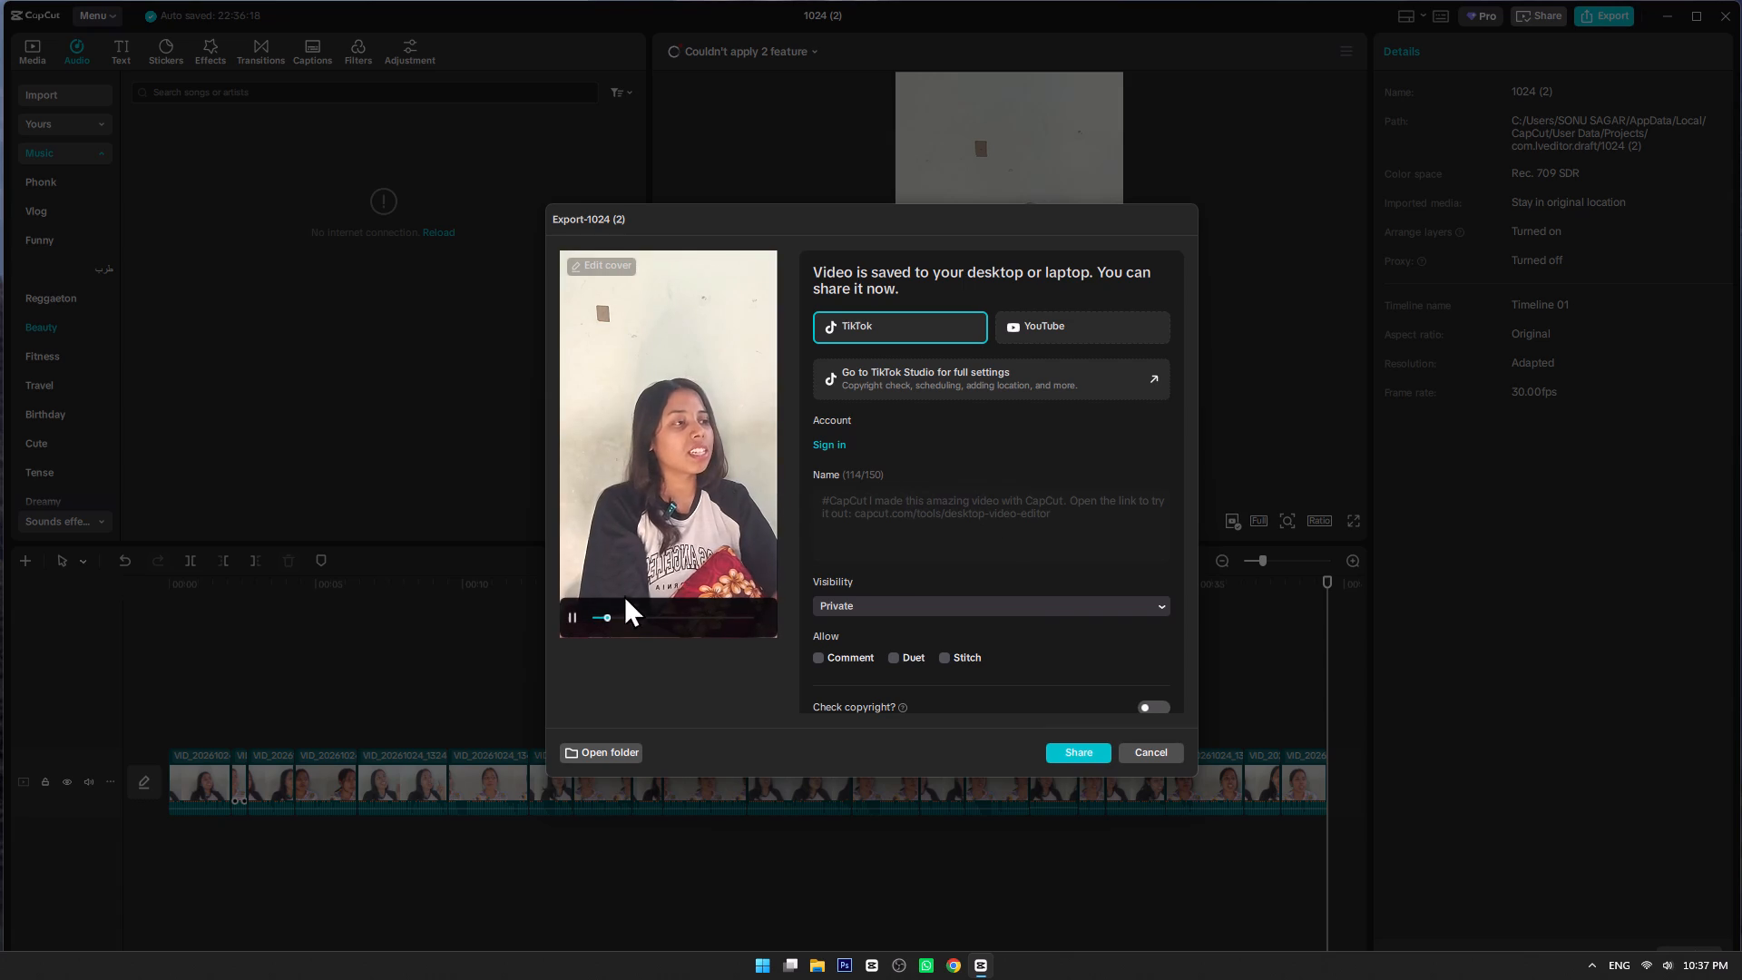
click(574, 618)
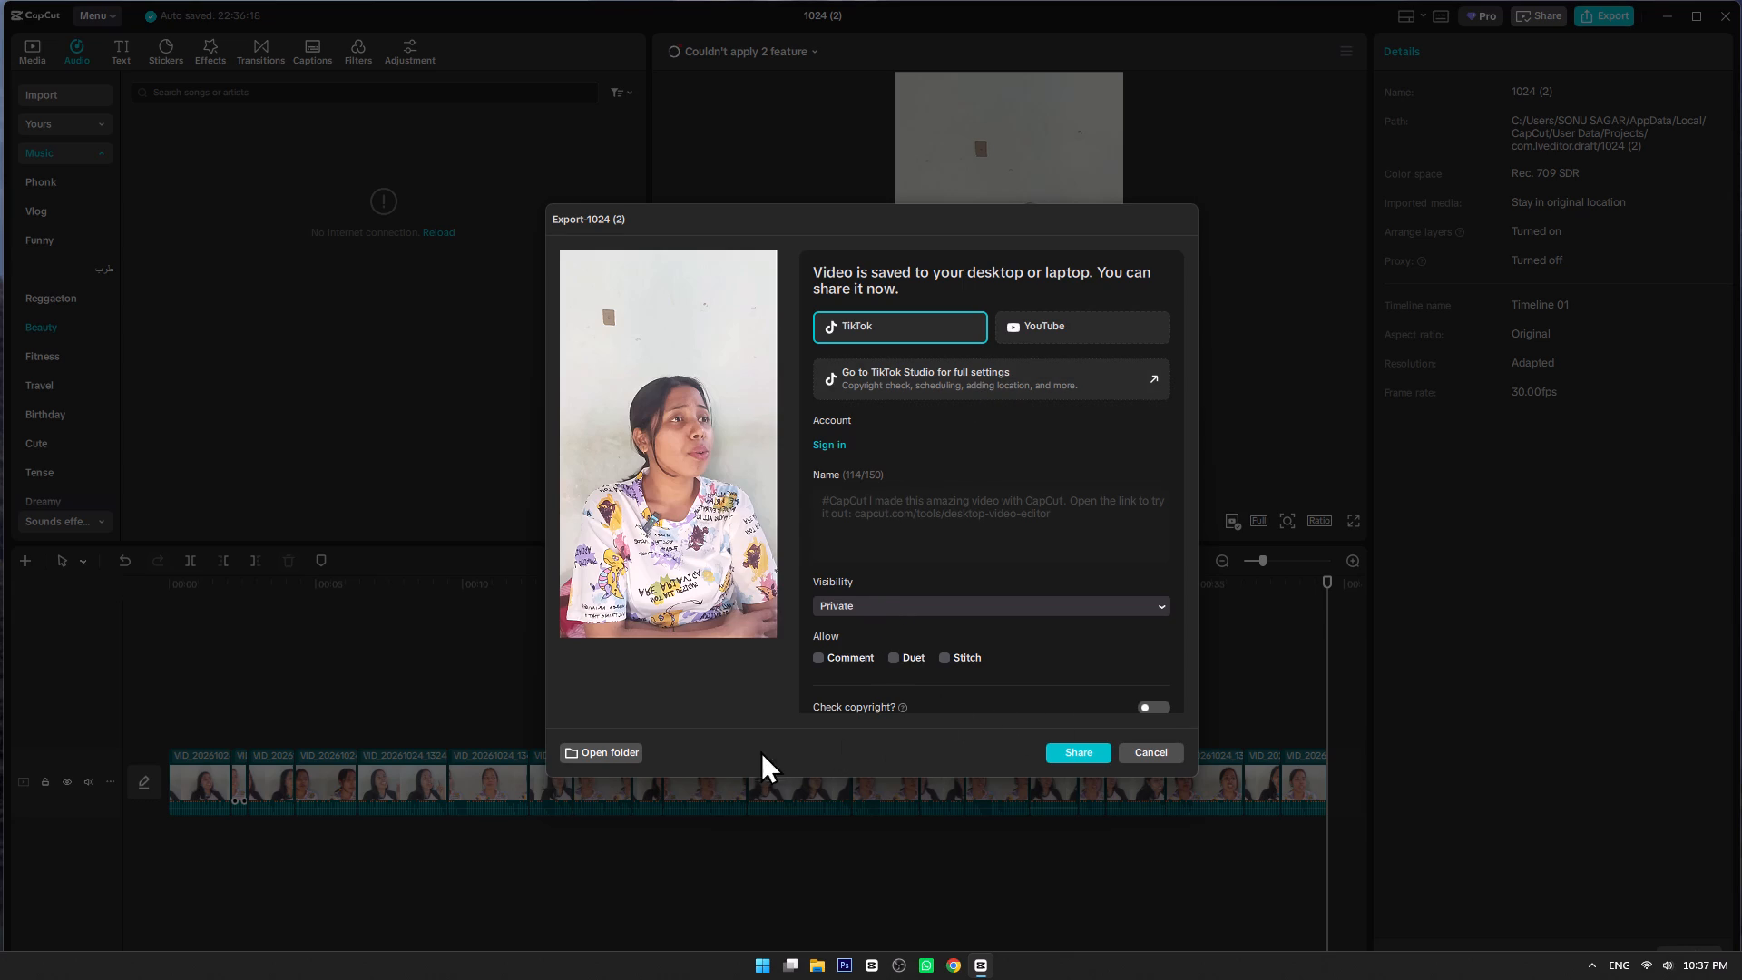
Open the folder containing the exported video and look through the files in Downloads.
click(596, 756)
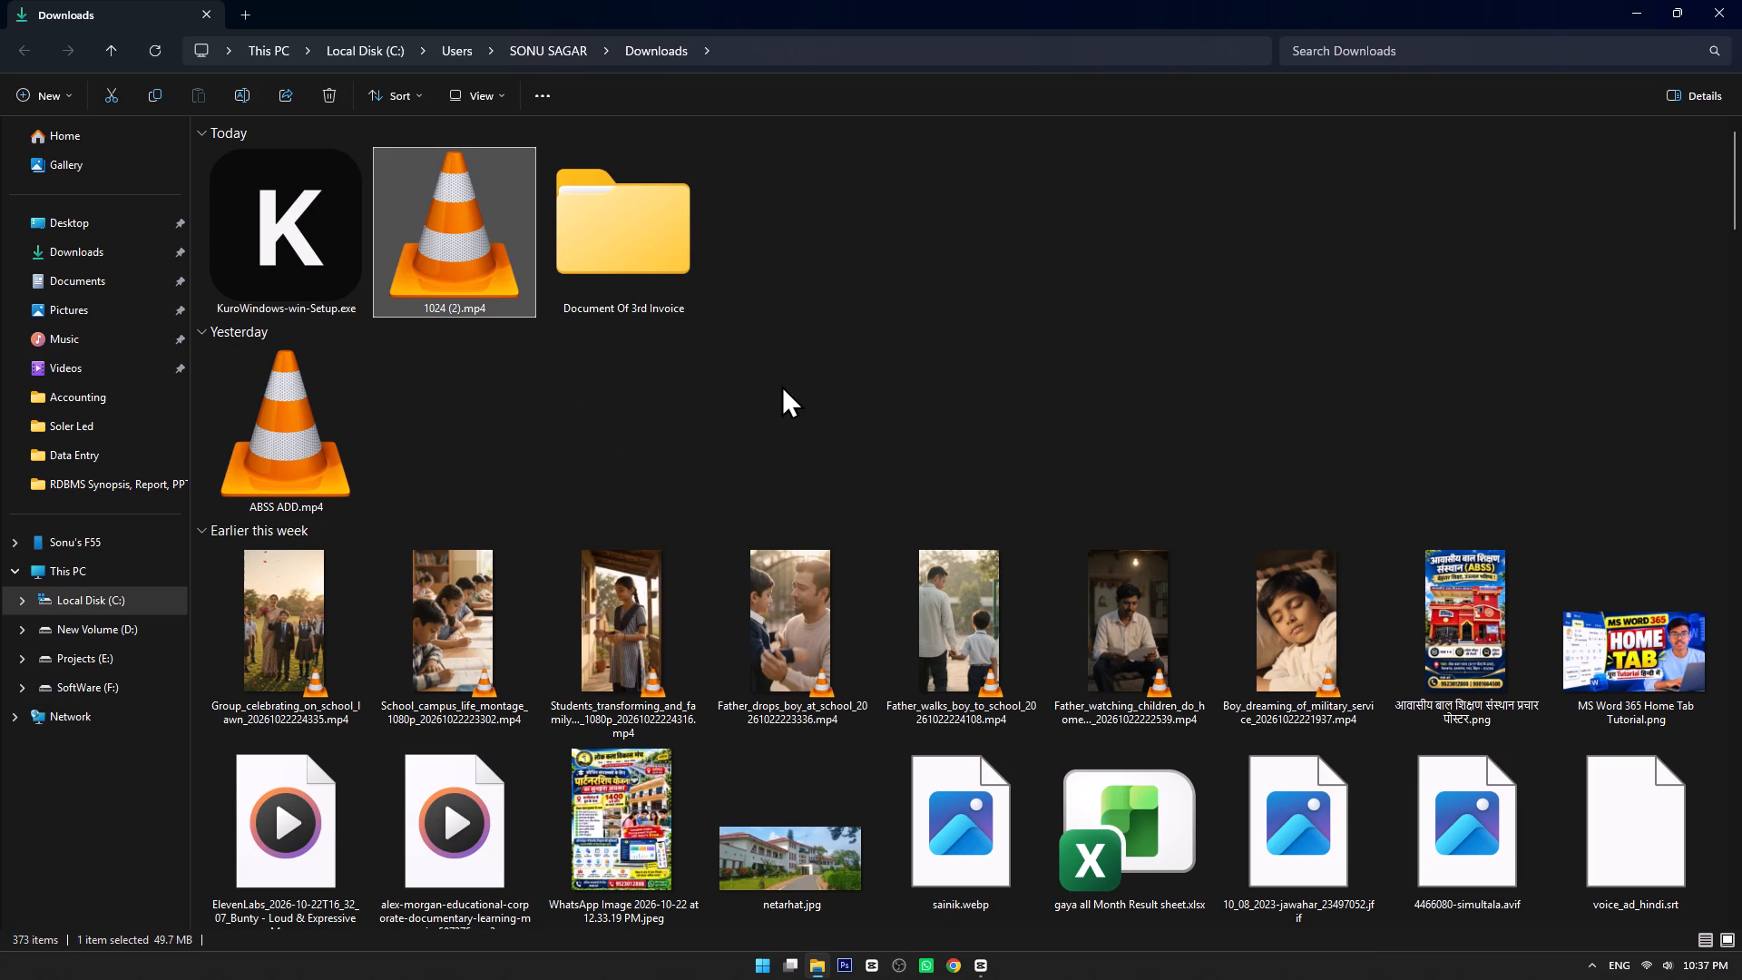
scroll(781, 385, down, 3)
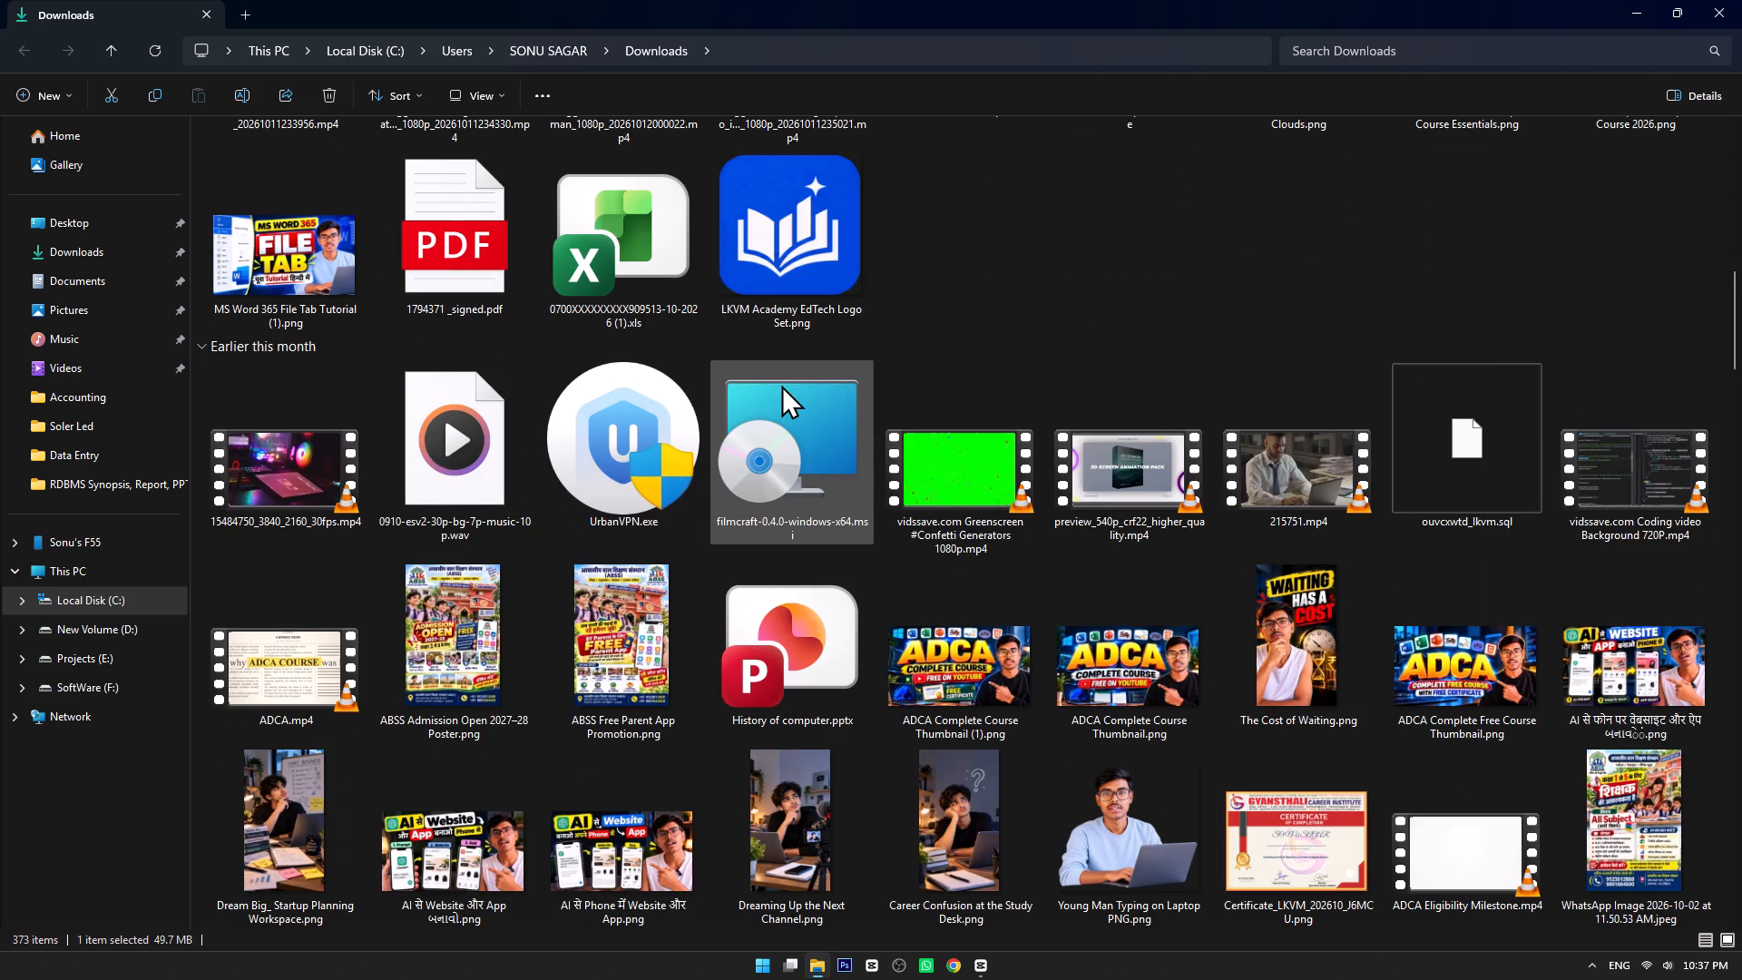
scroll(781, 385, up, 10)
scroll(781, 385, down, 20)
scroll(781, 385, down, 15)
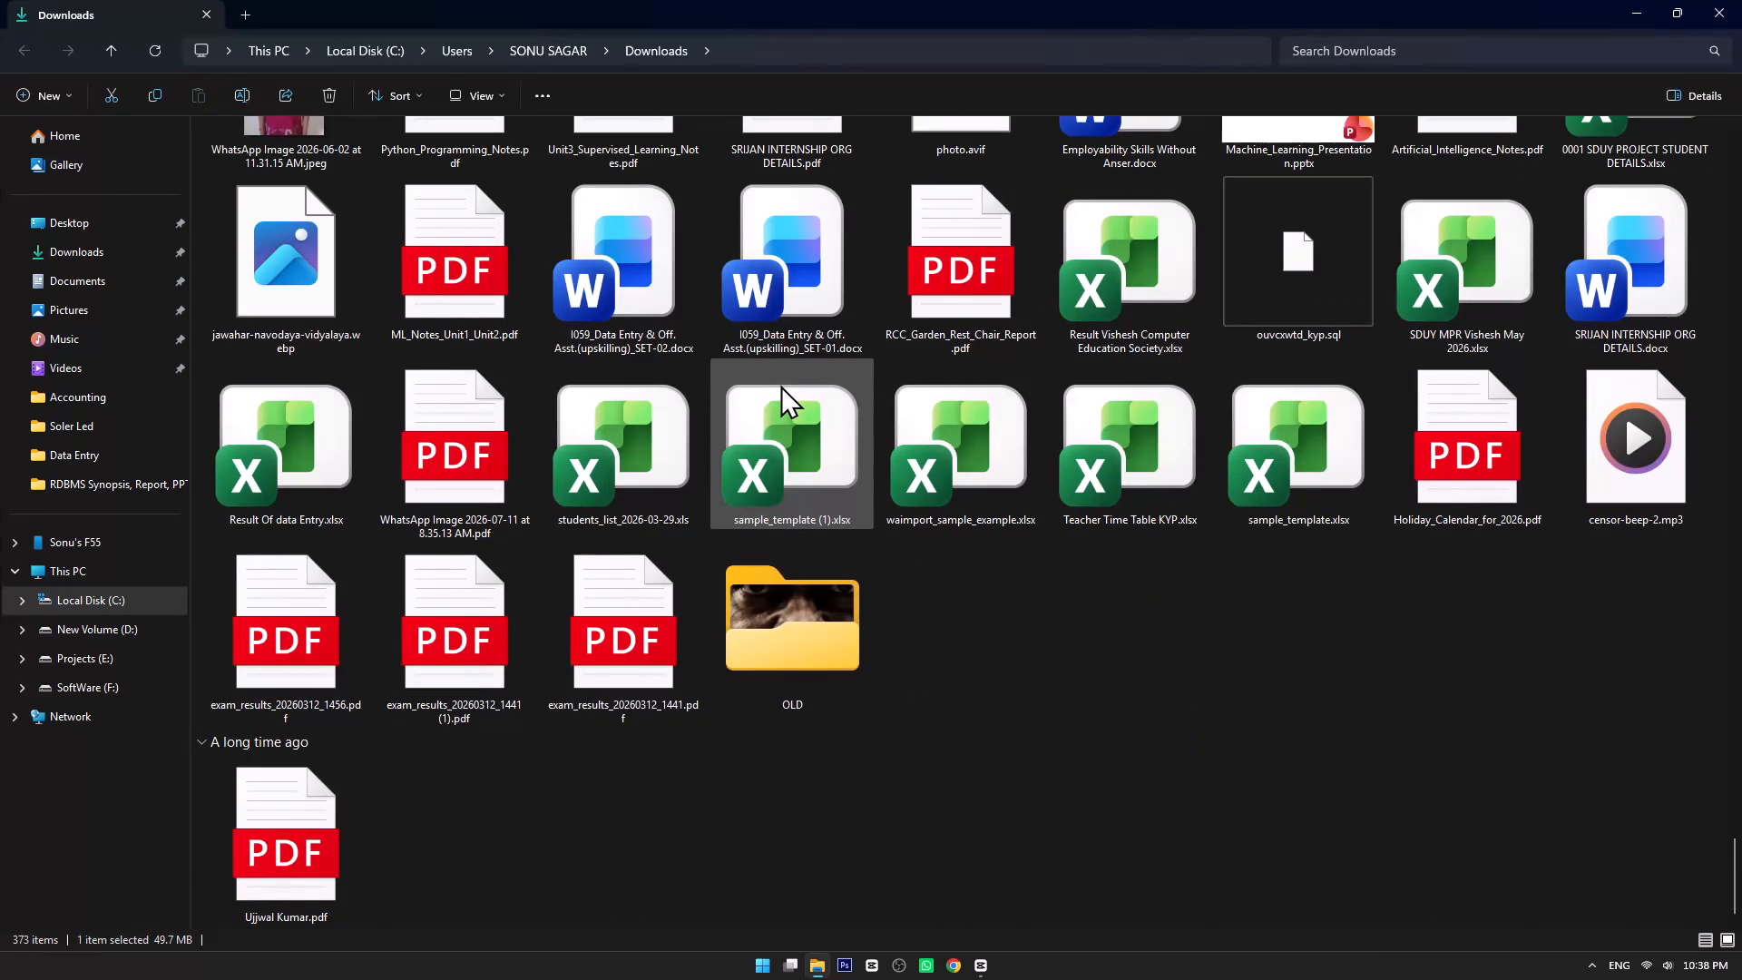
scroll(780, 385, down, 4)
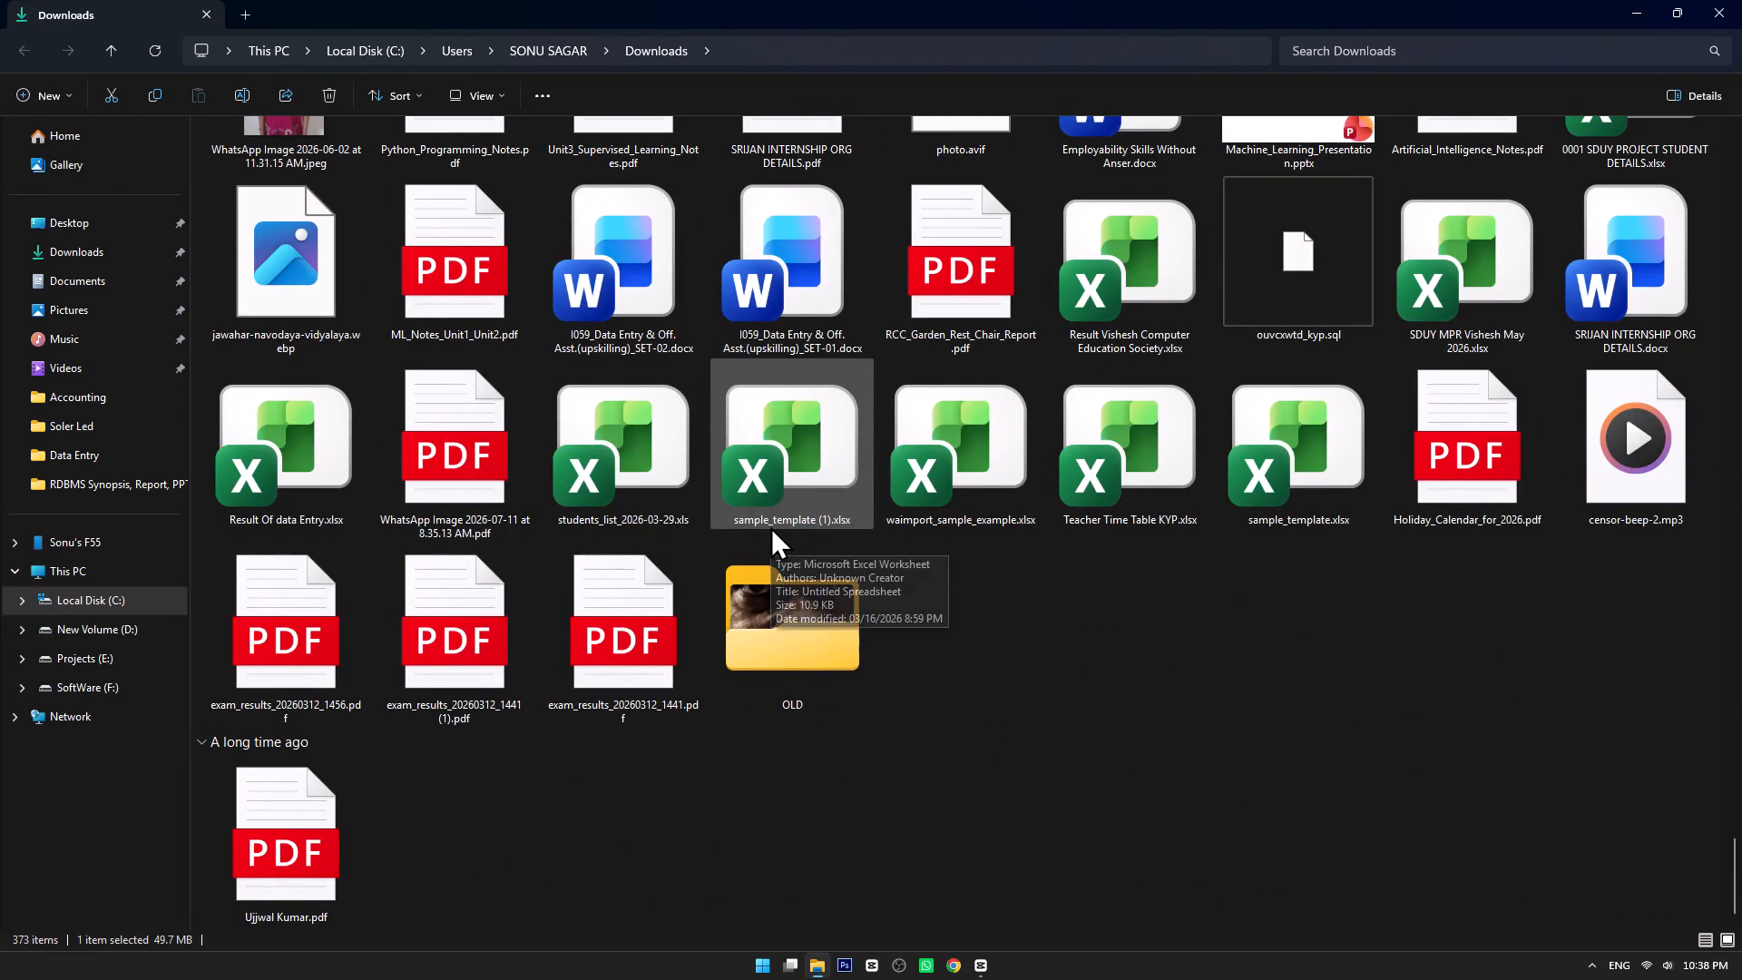
scroll(770, 526, up, 16)
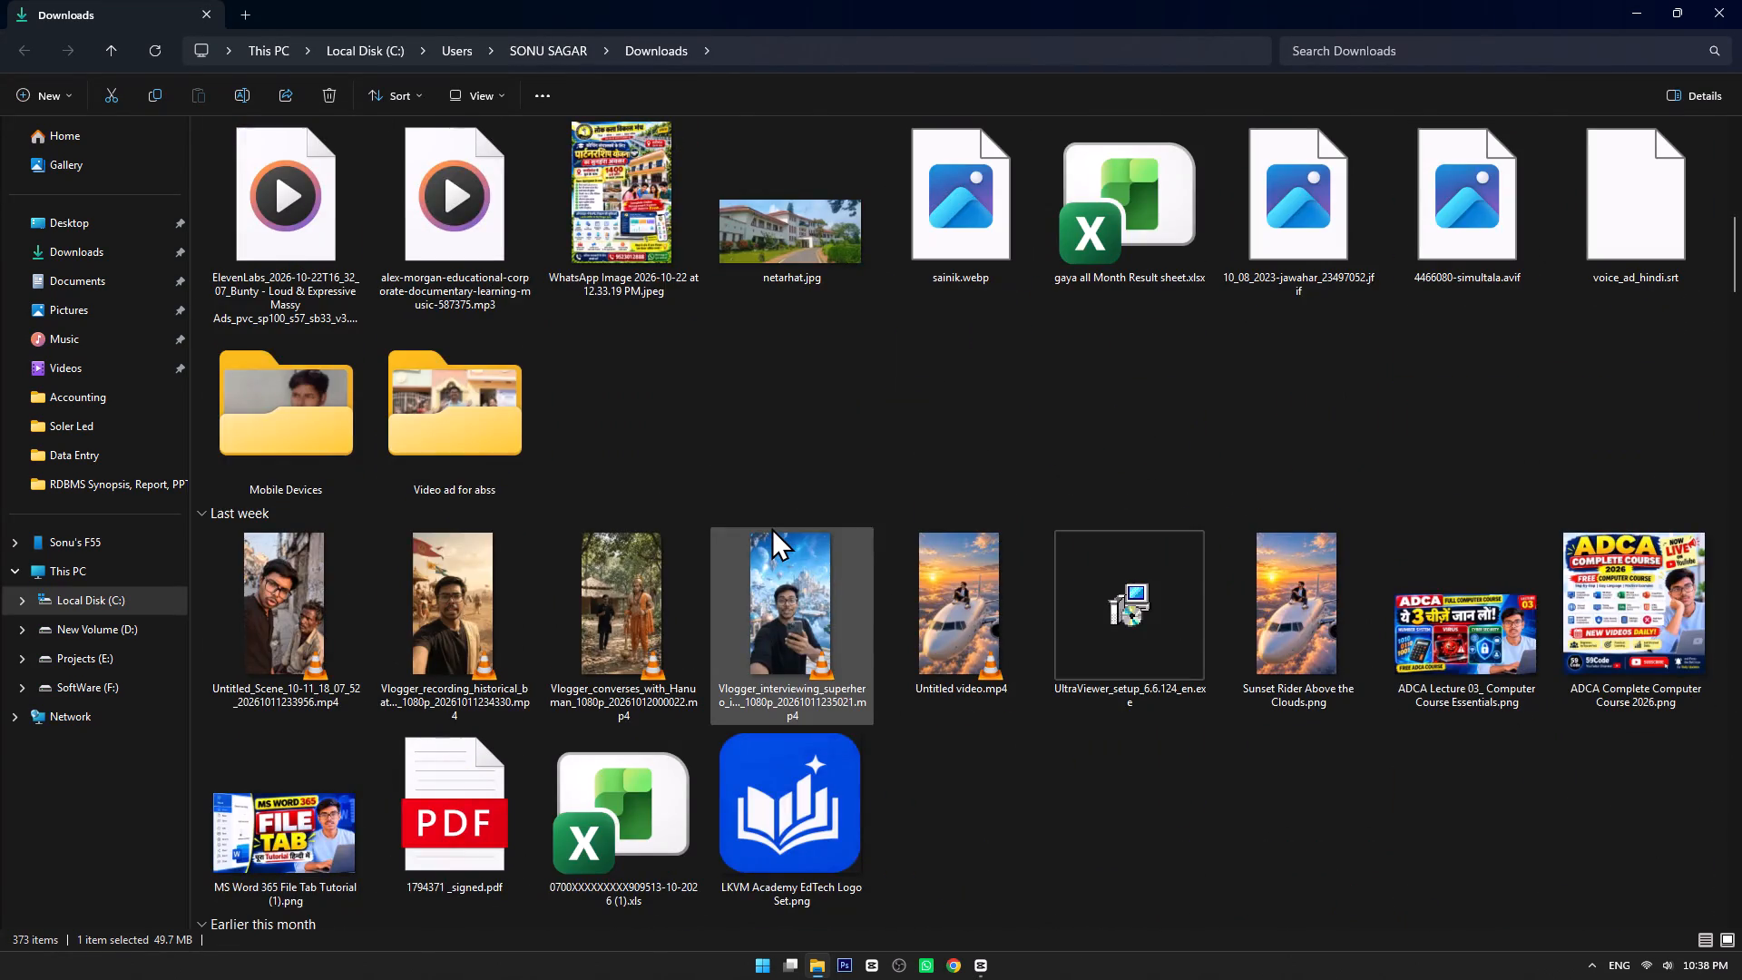
scroll(771, 527, up, 7)
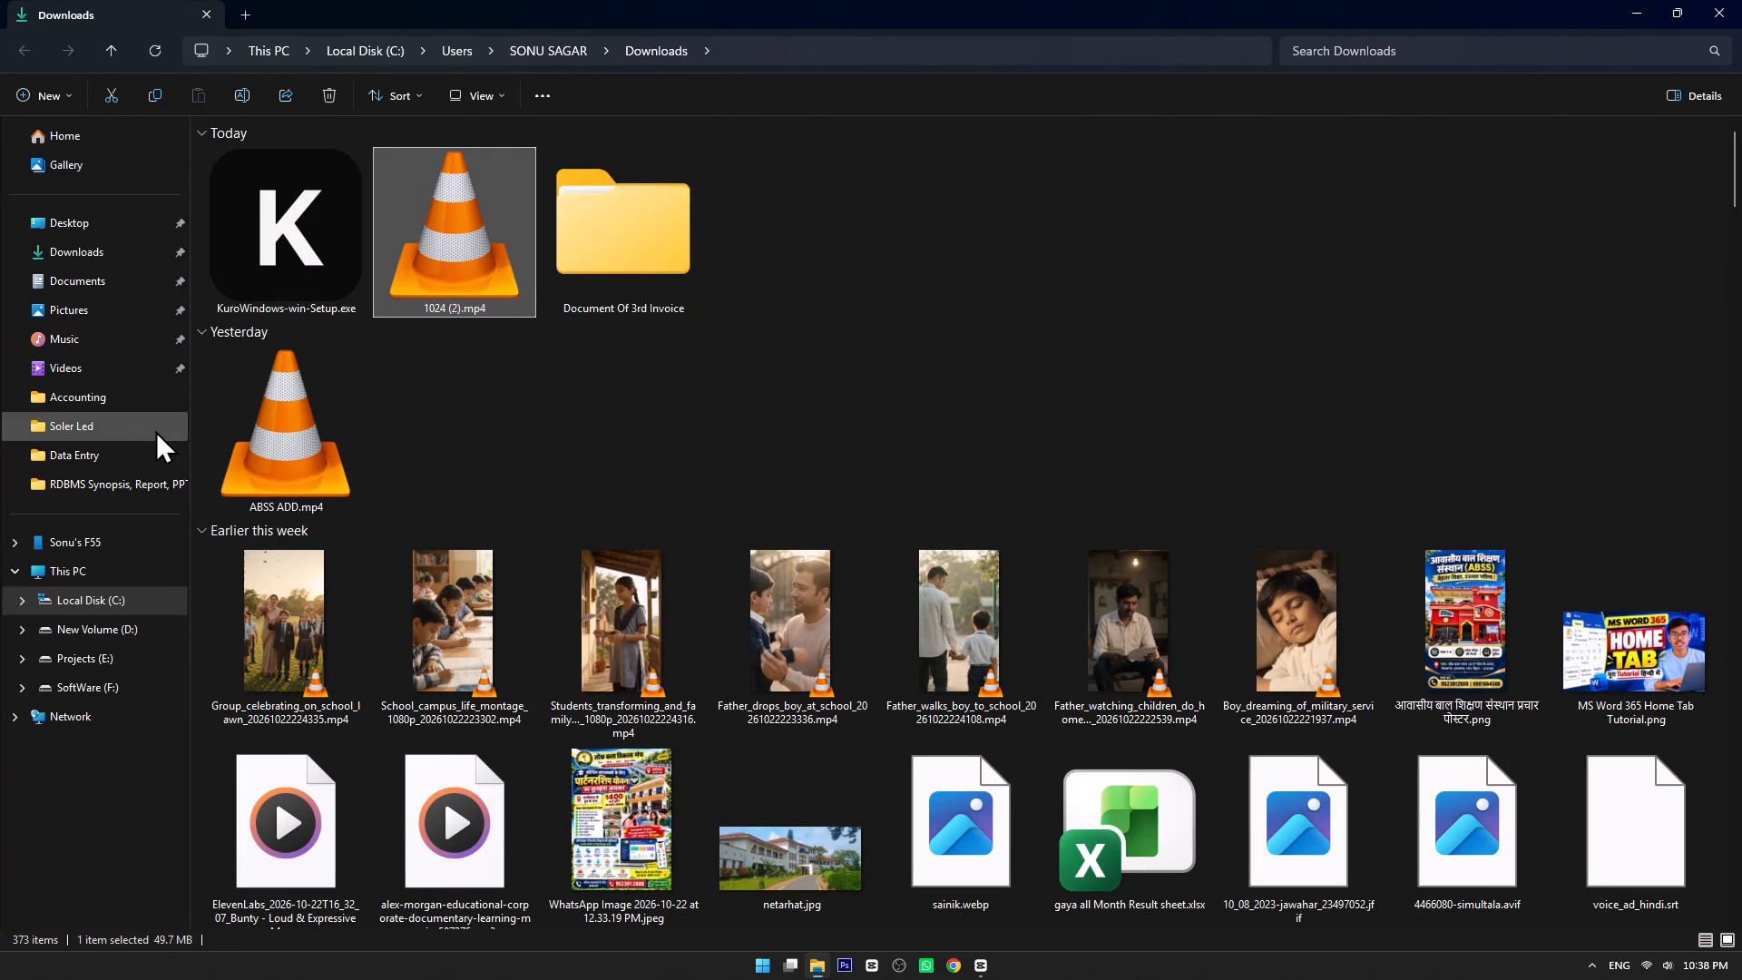
Play the exported 1024 (2).mp4 in VLC media player to check the result, and close the player.
click(73, 9)
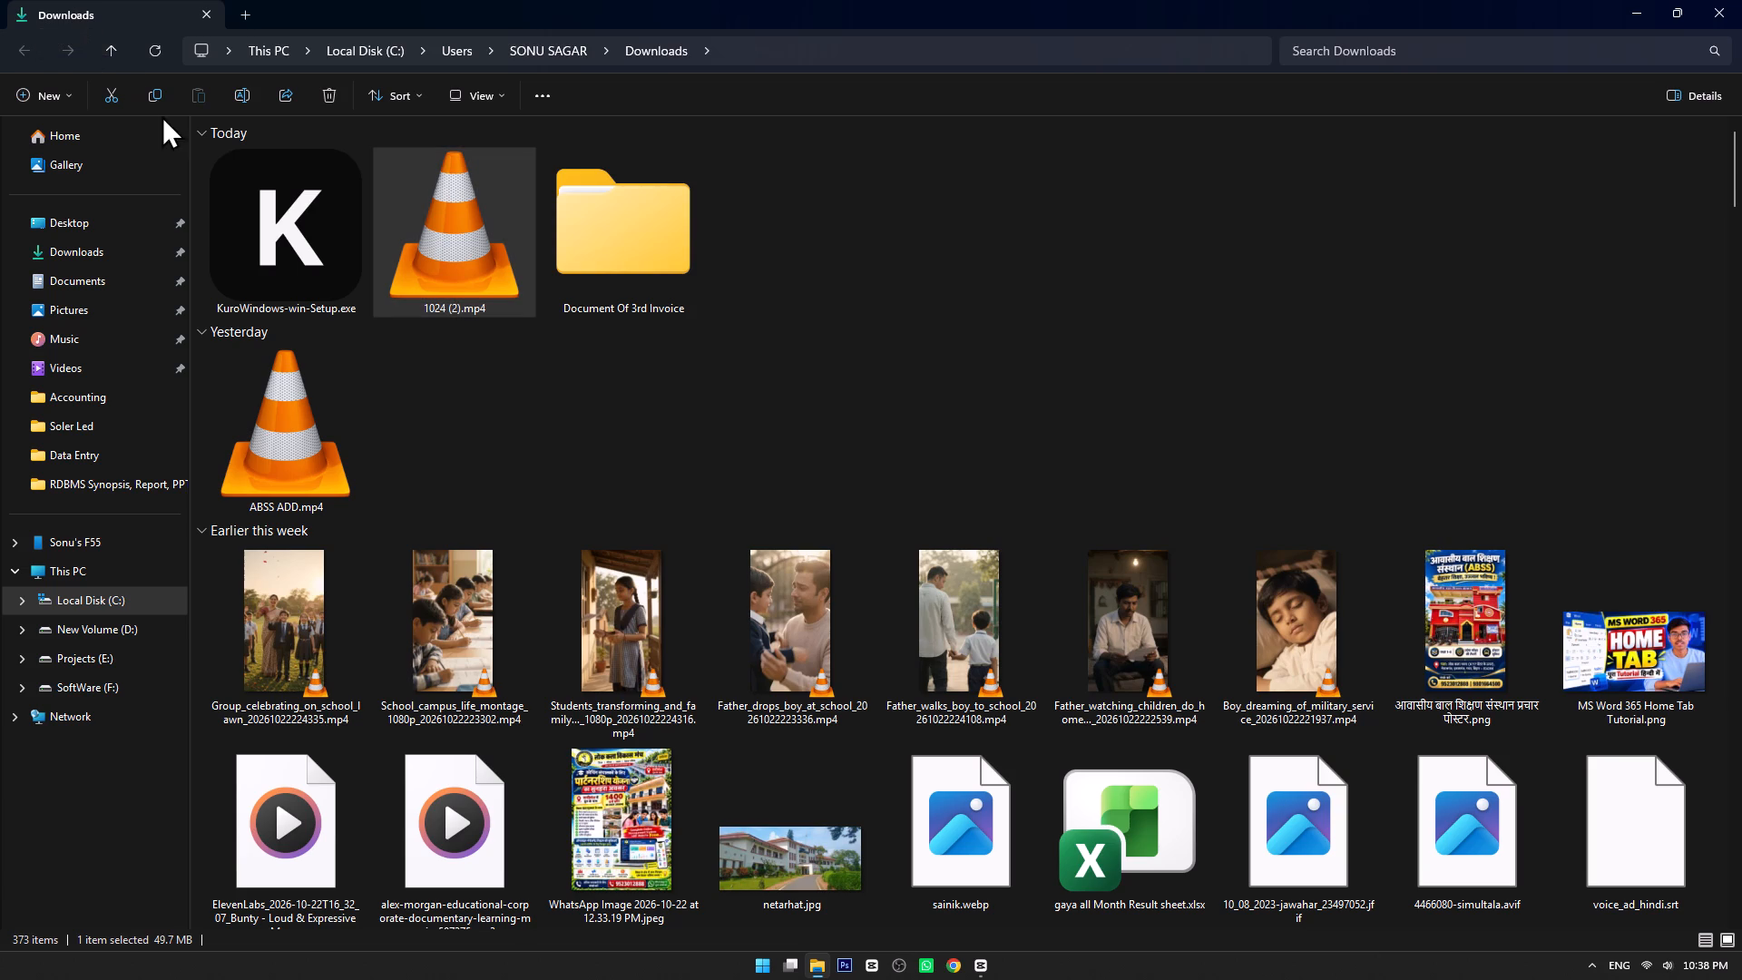
click(59, 12)
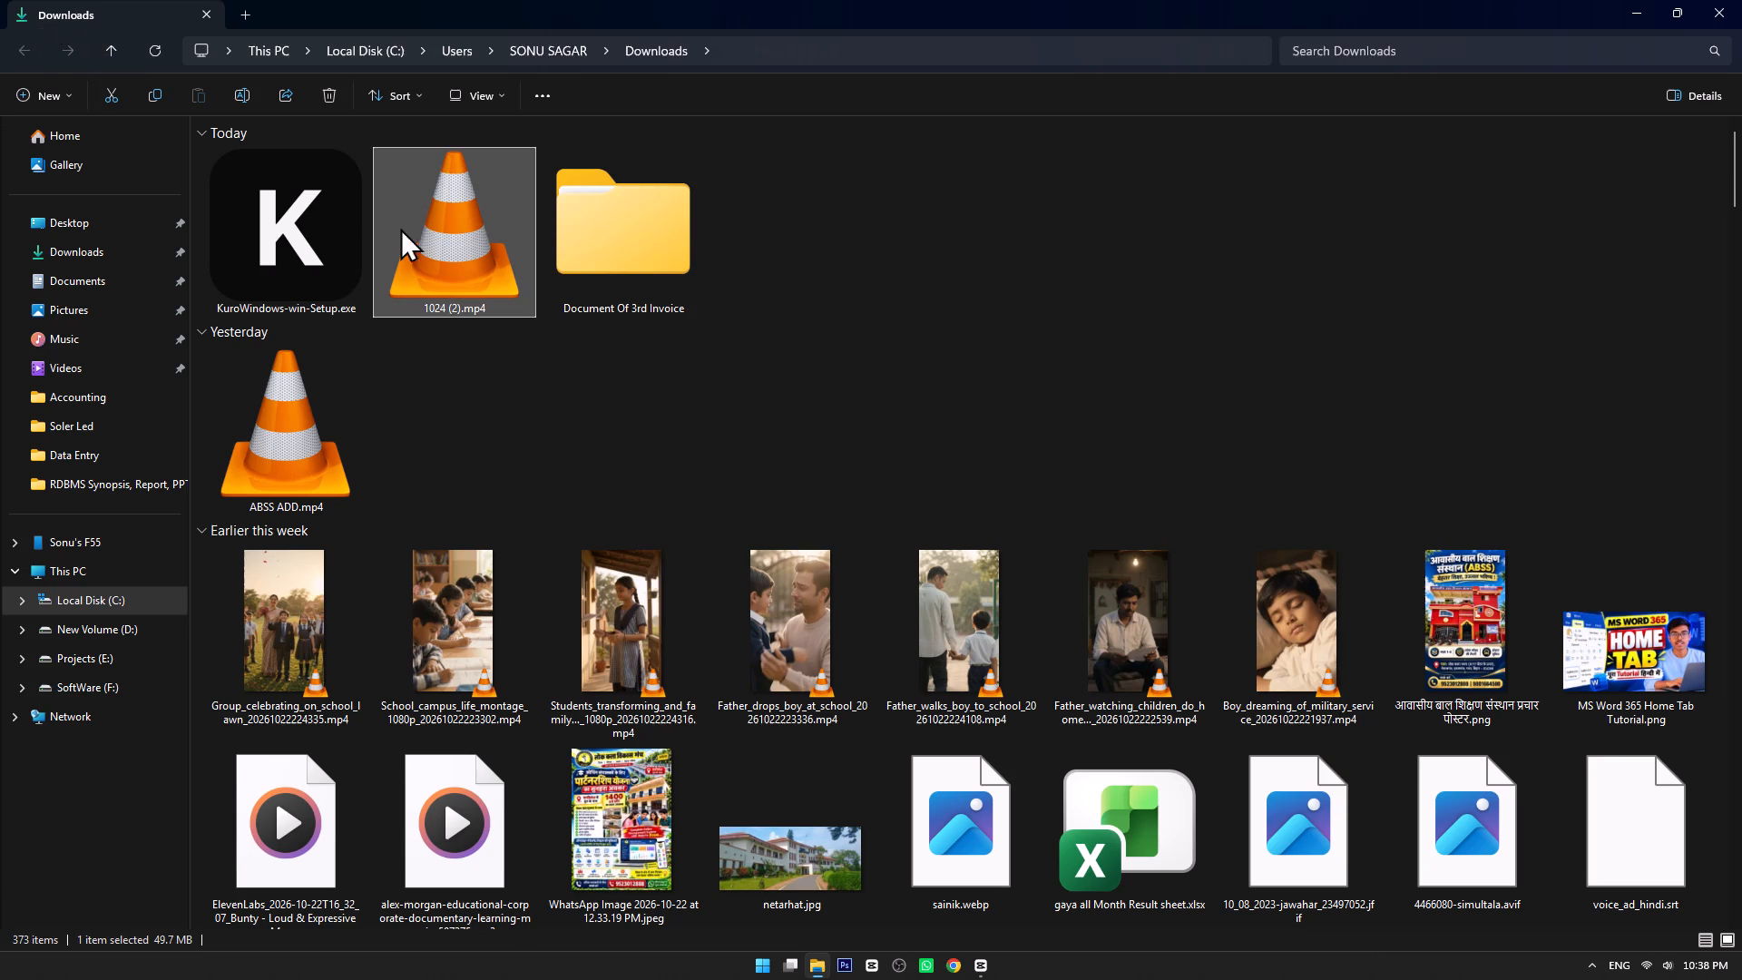
double_click(447, 241)
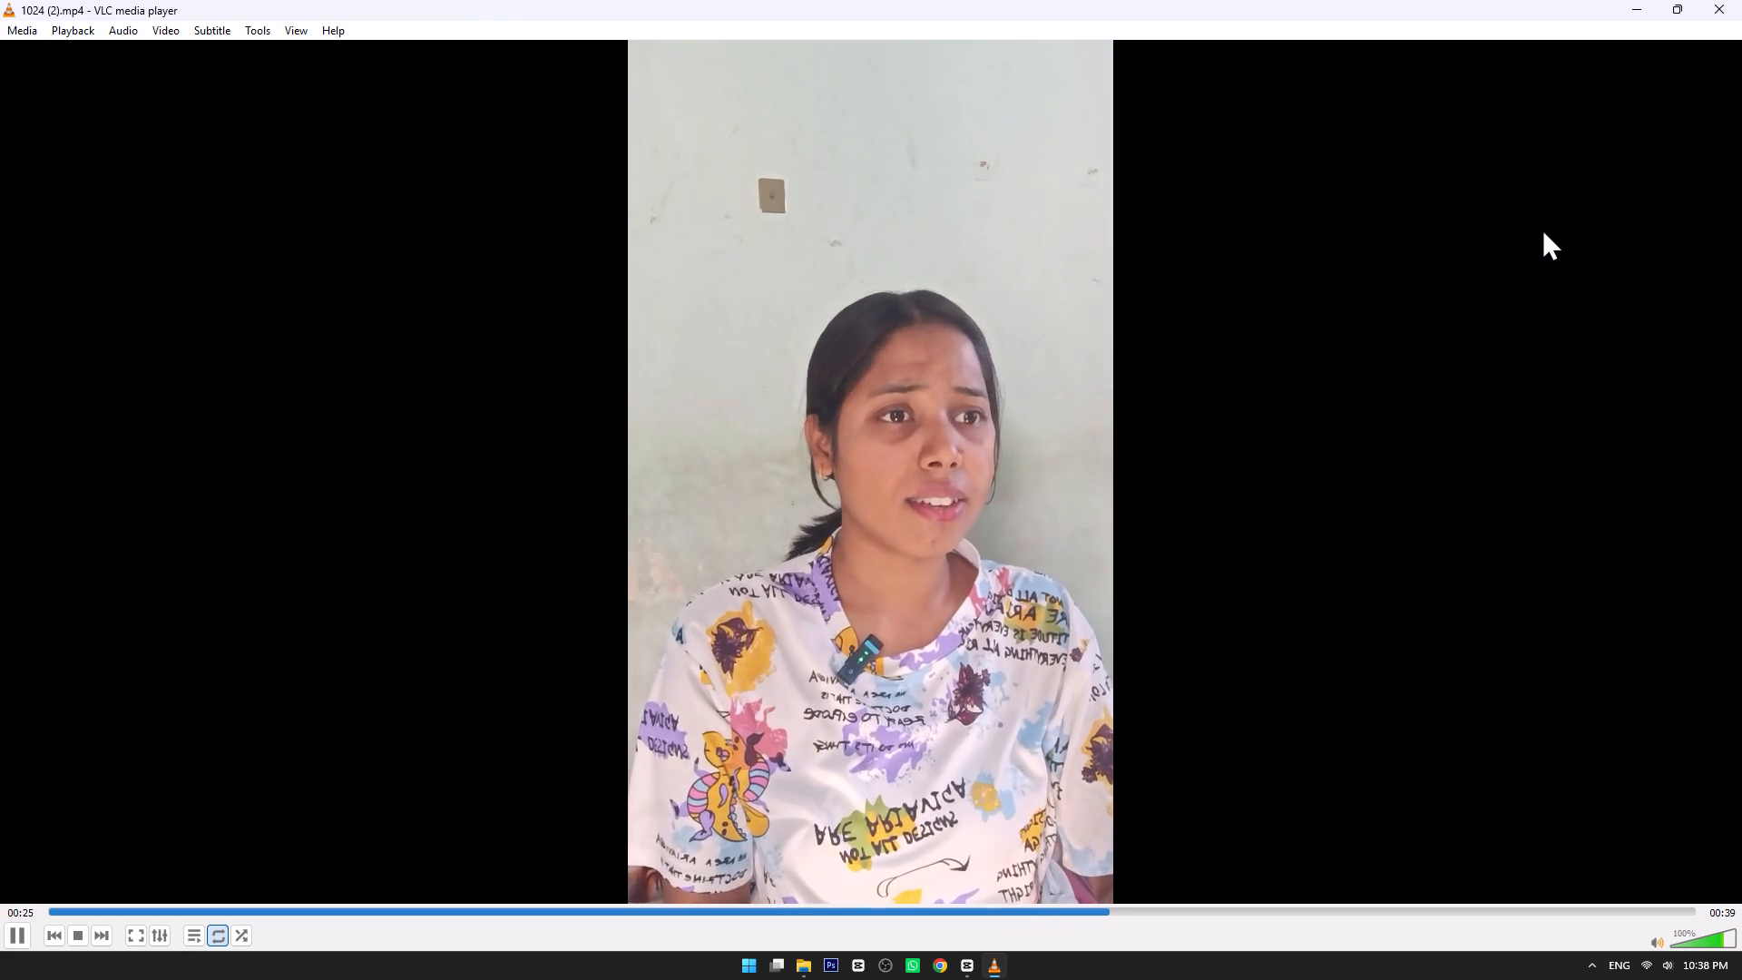
click(1718, 7)
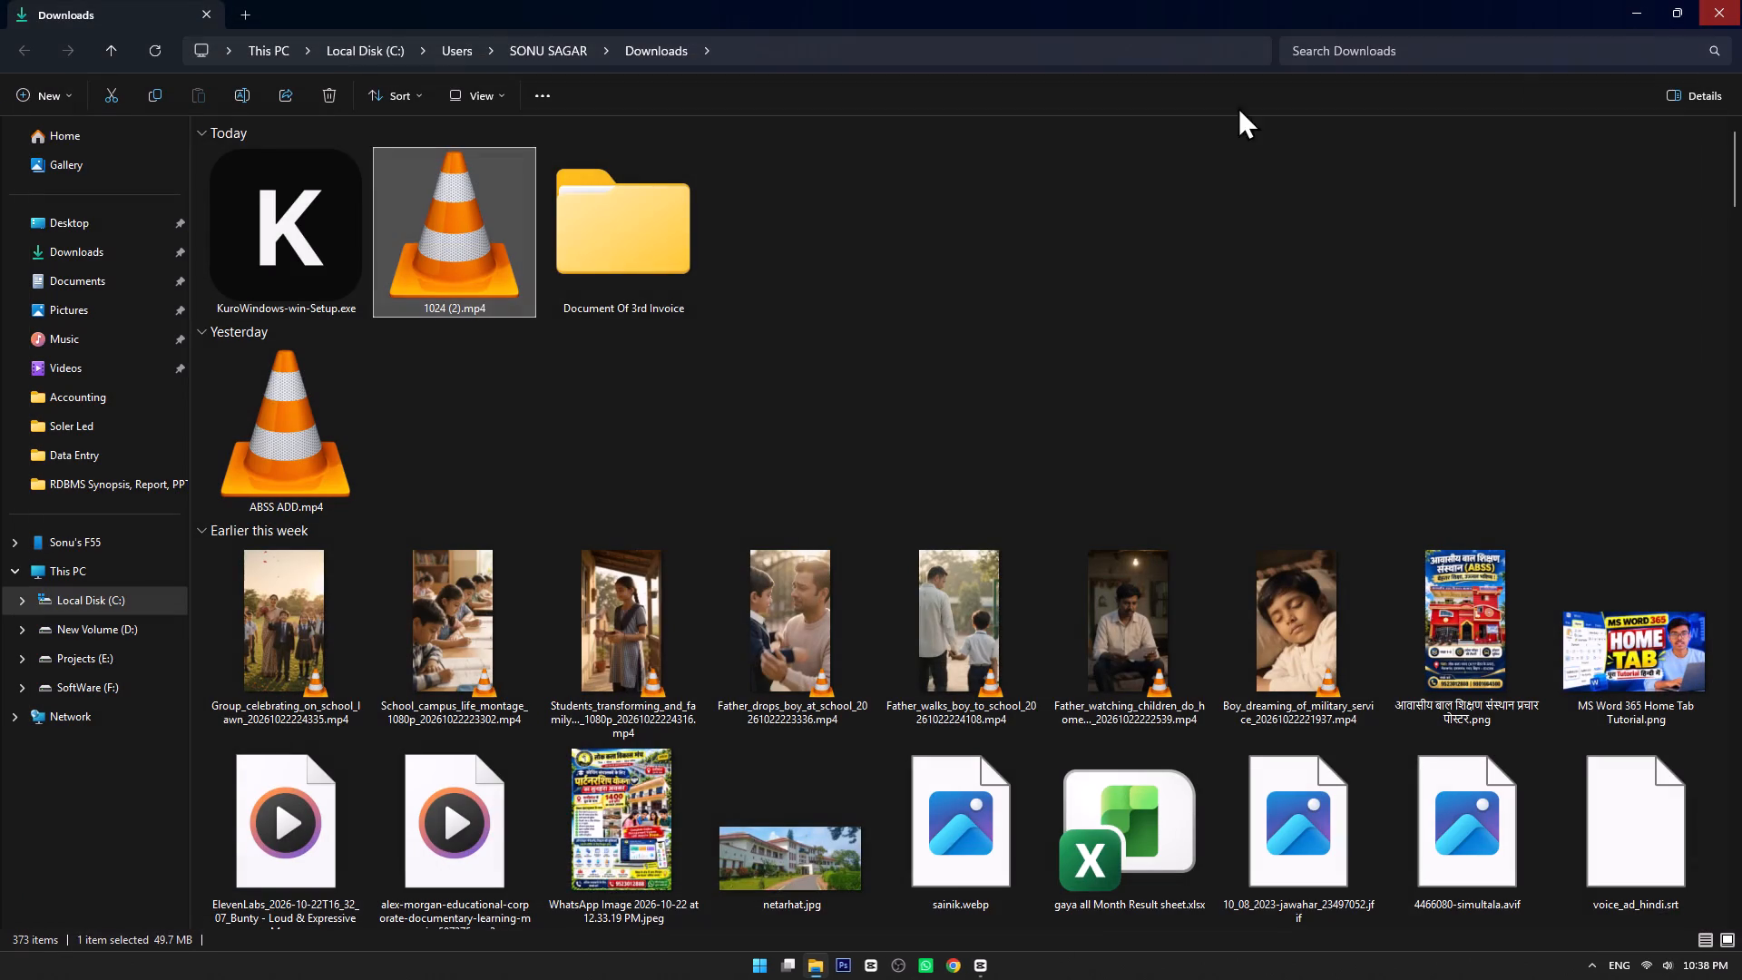
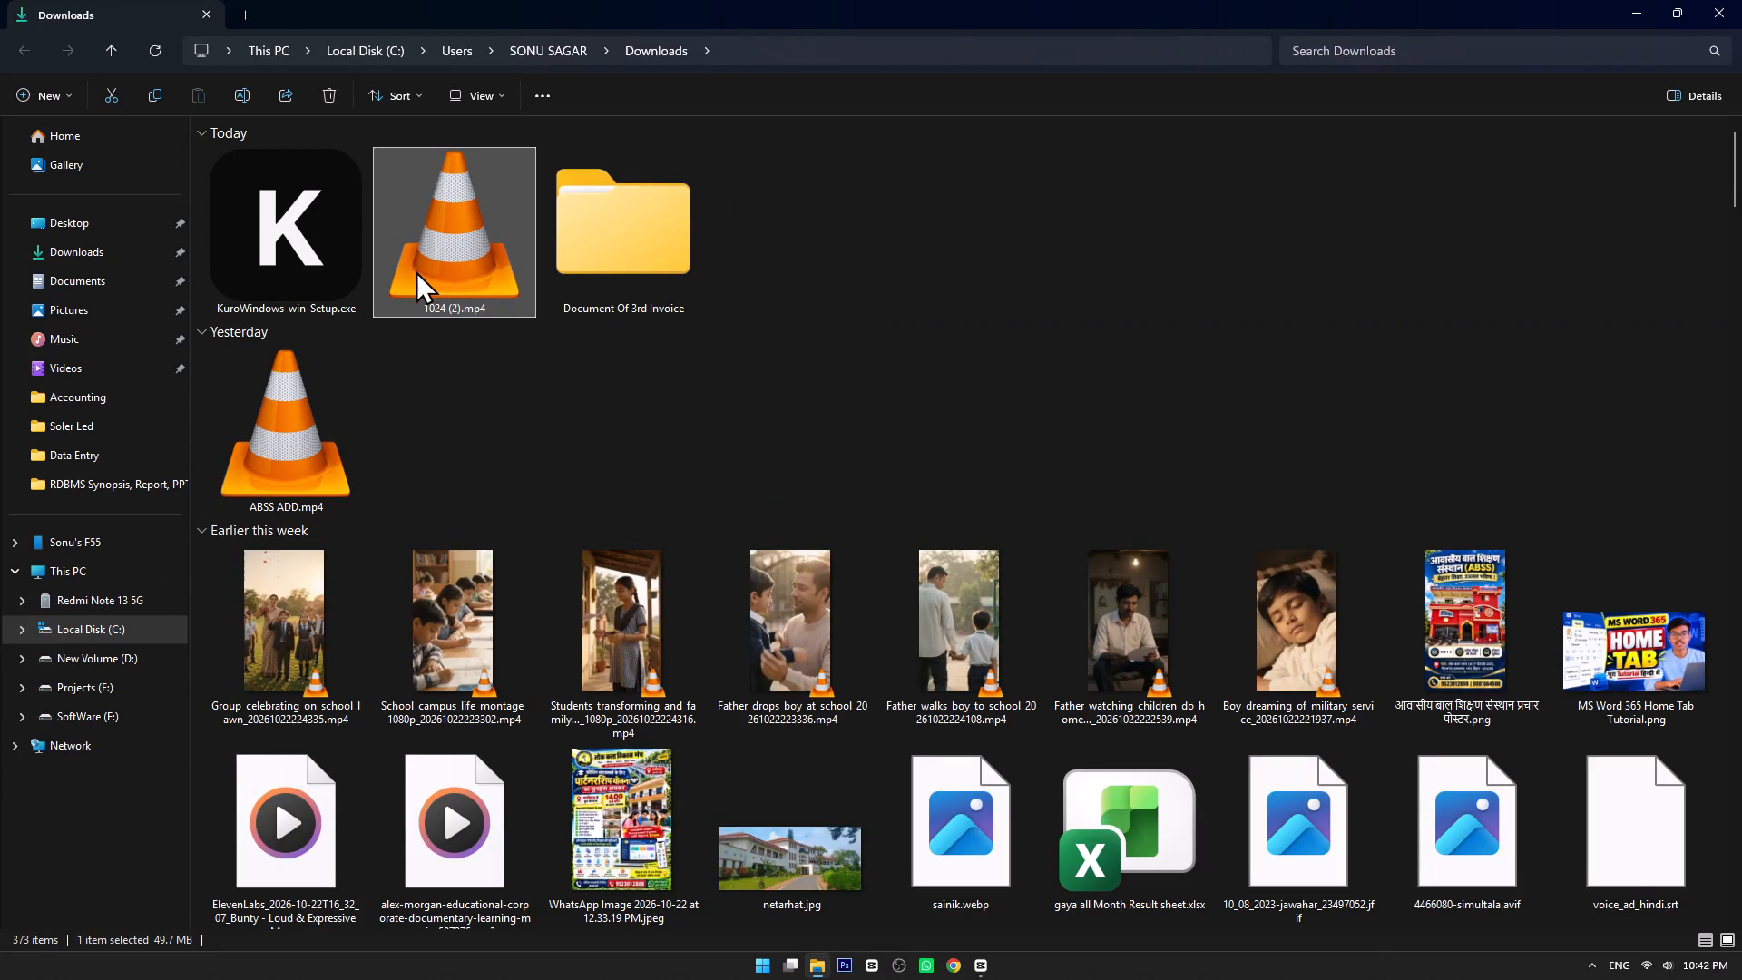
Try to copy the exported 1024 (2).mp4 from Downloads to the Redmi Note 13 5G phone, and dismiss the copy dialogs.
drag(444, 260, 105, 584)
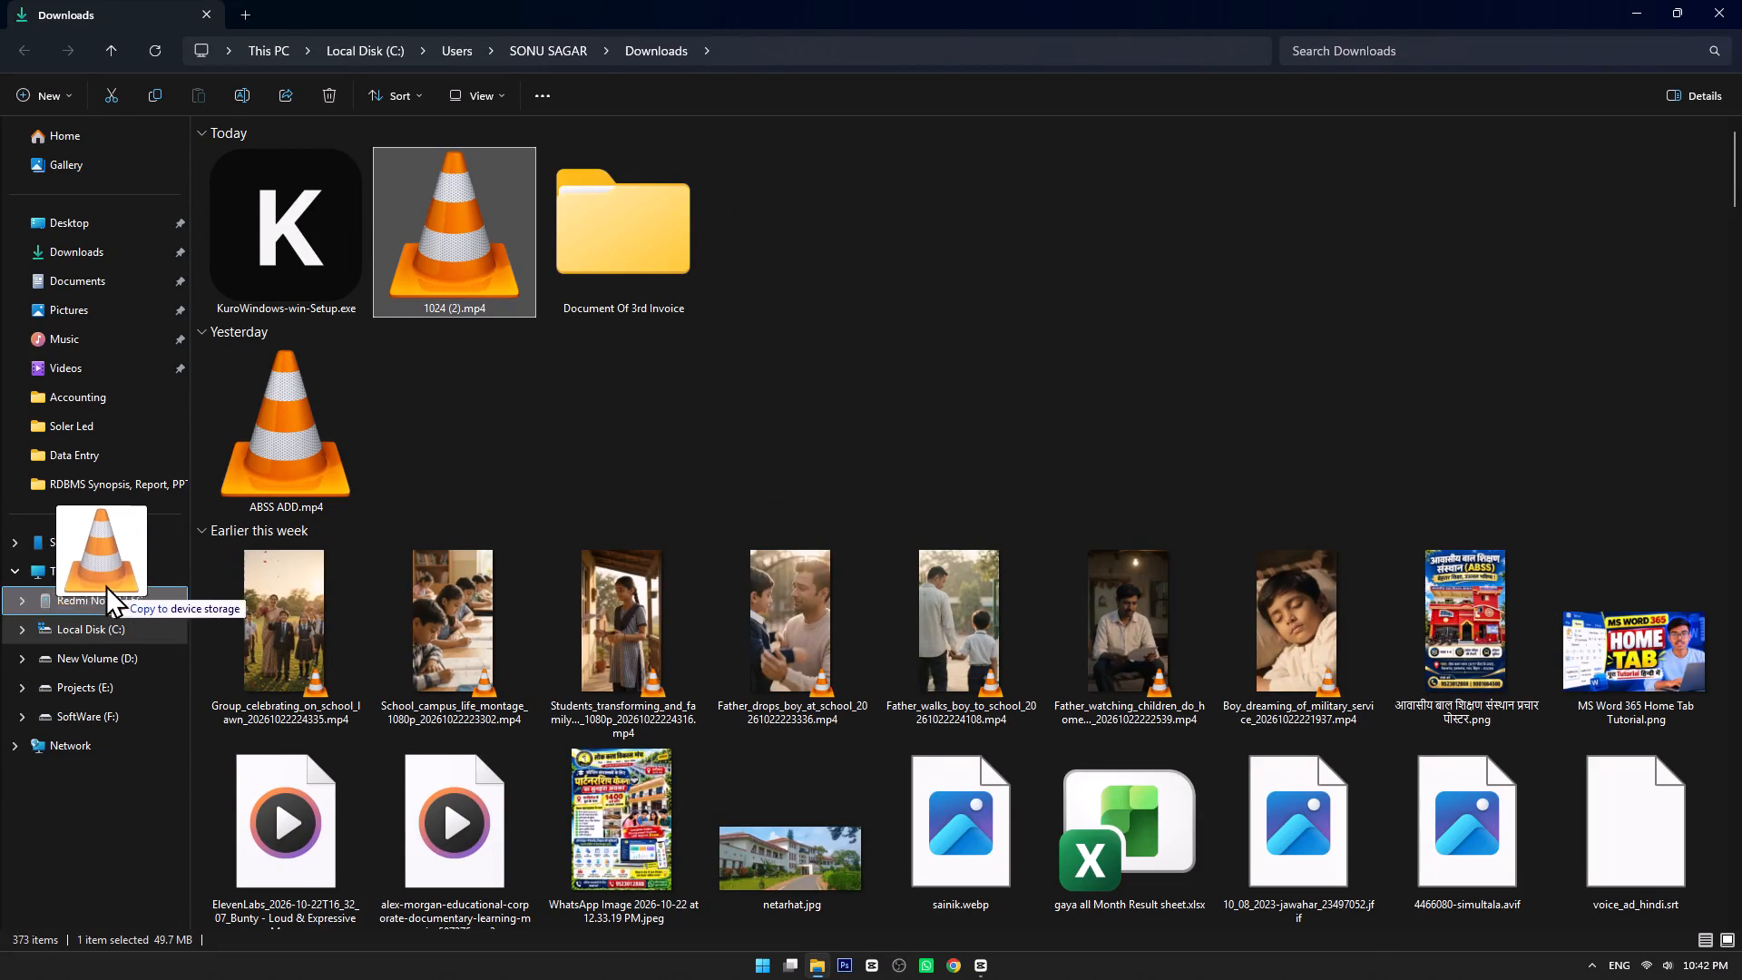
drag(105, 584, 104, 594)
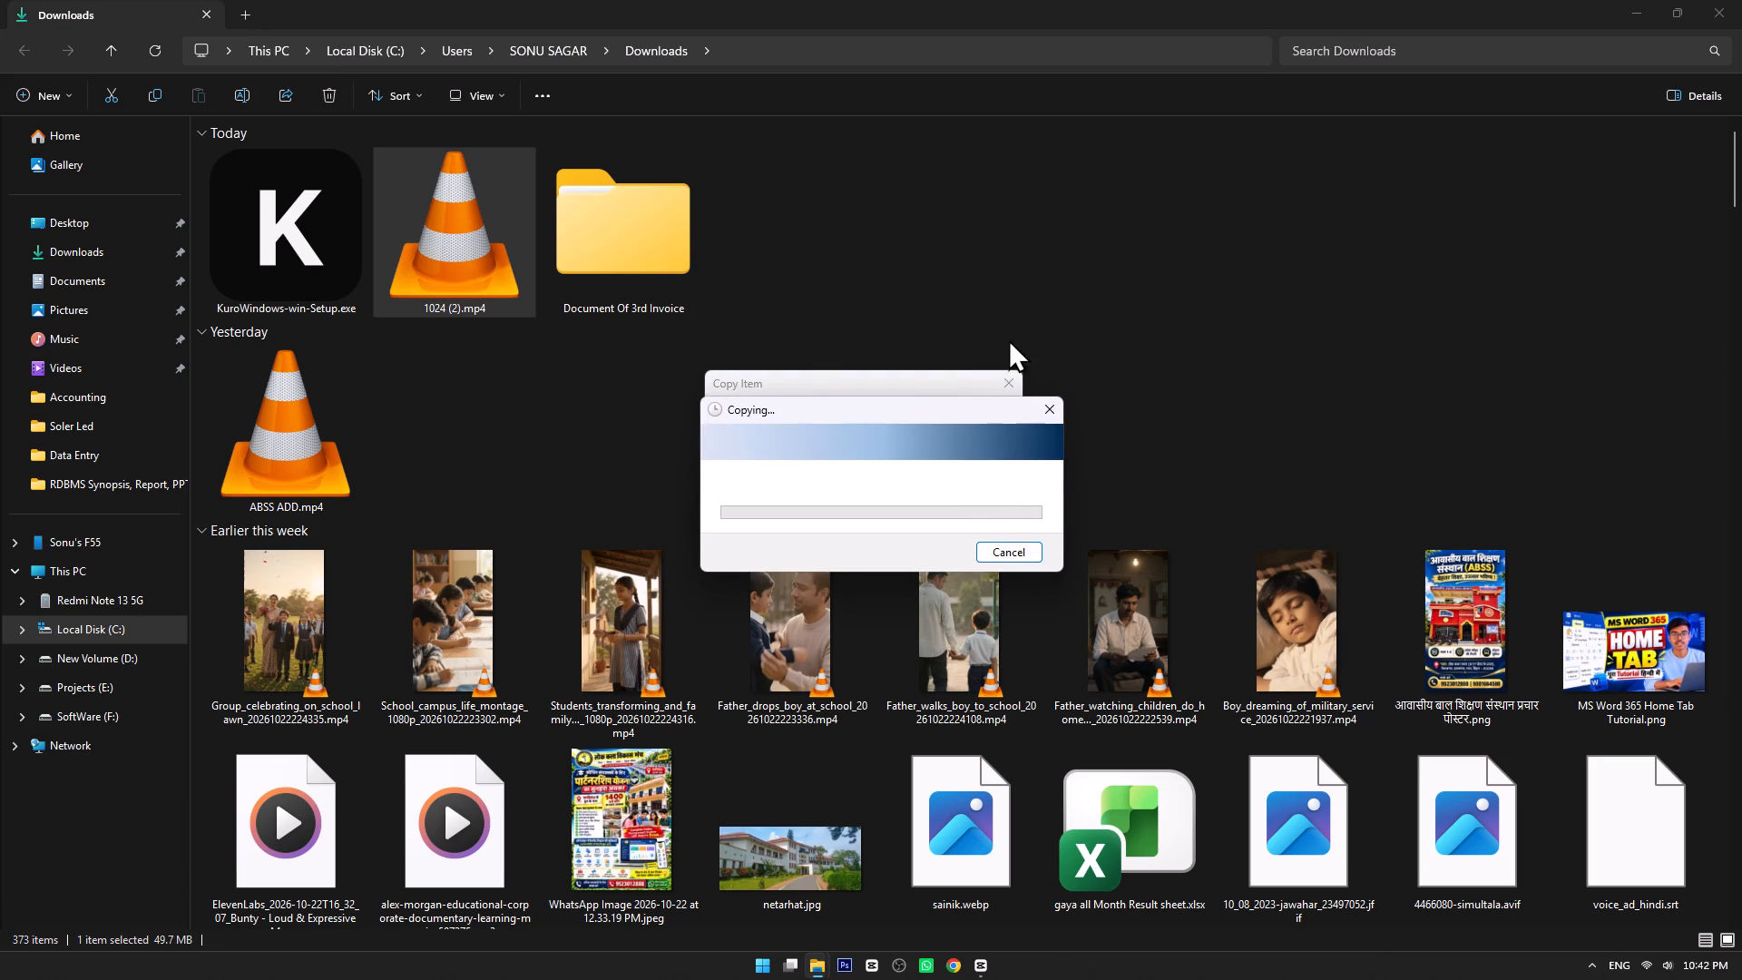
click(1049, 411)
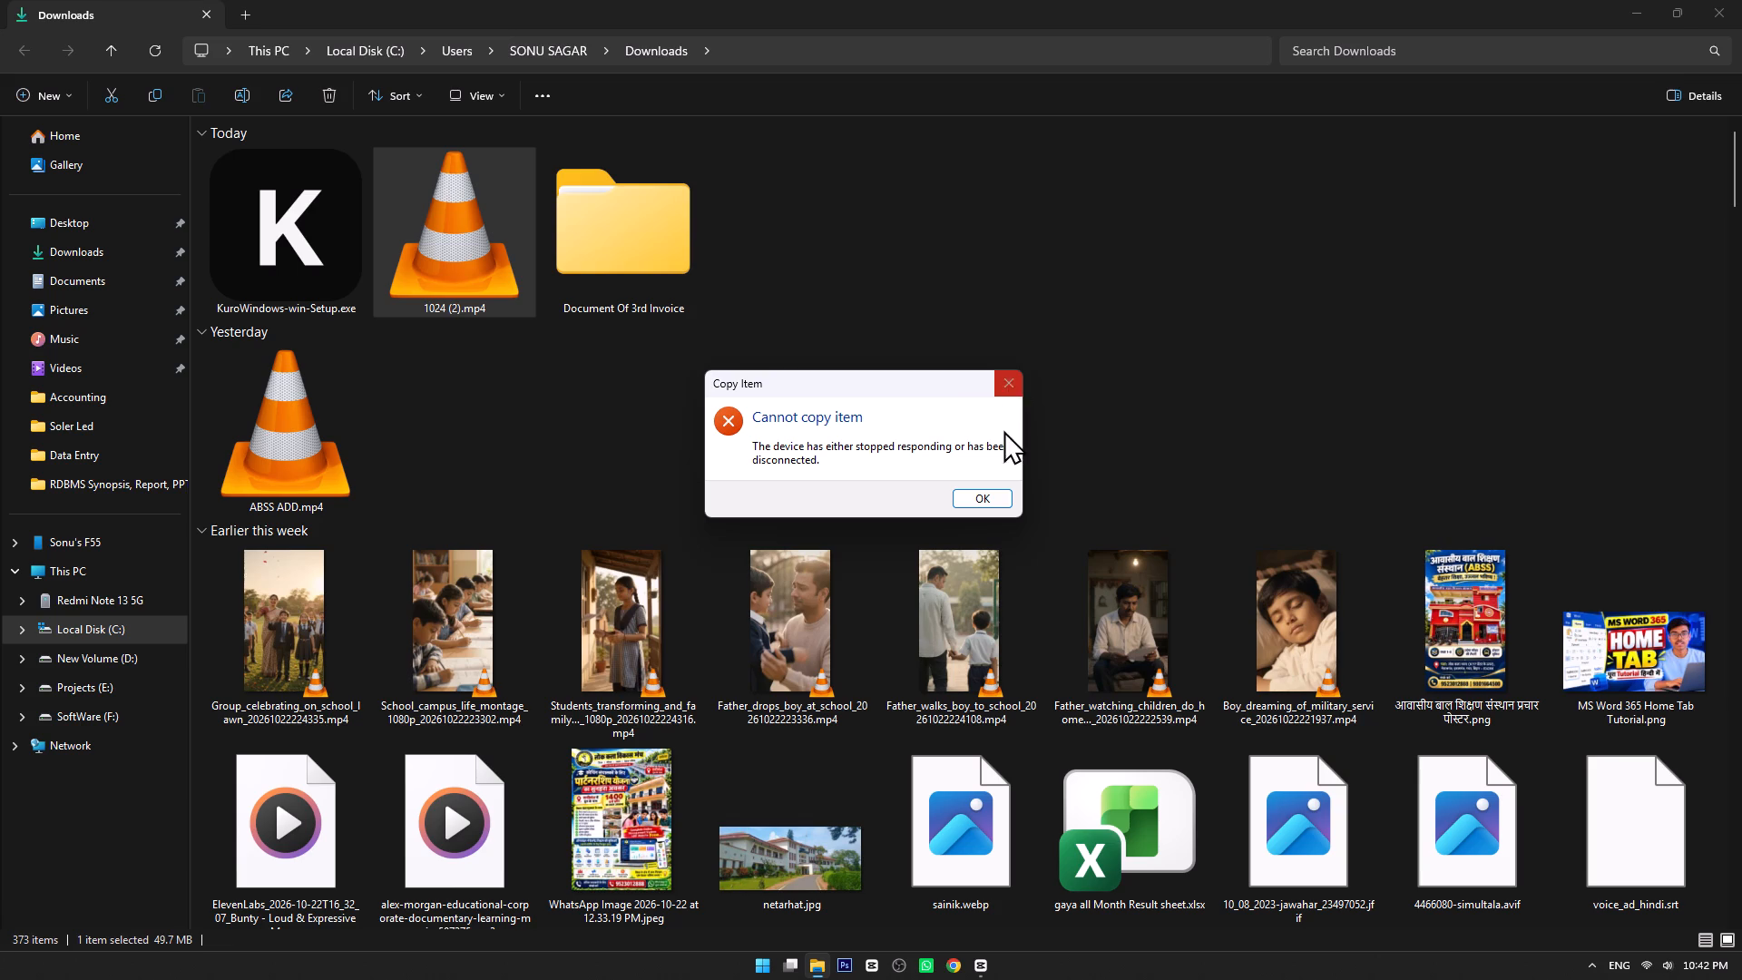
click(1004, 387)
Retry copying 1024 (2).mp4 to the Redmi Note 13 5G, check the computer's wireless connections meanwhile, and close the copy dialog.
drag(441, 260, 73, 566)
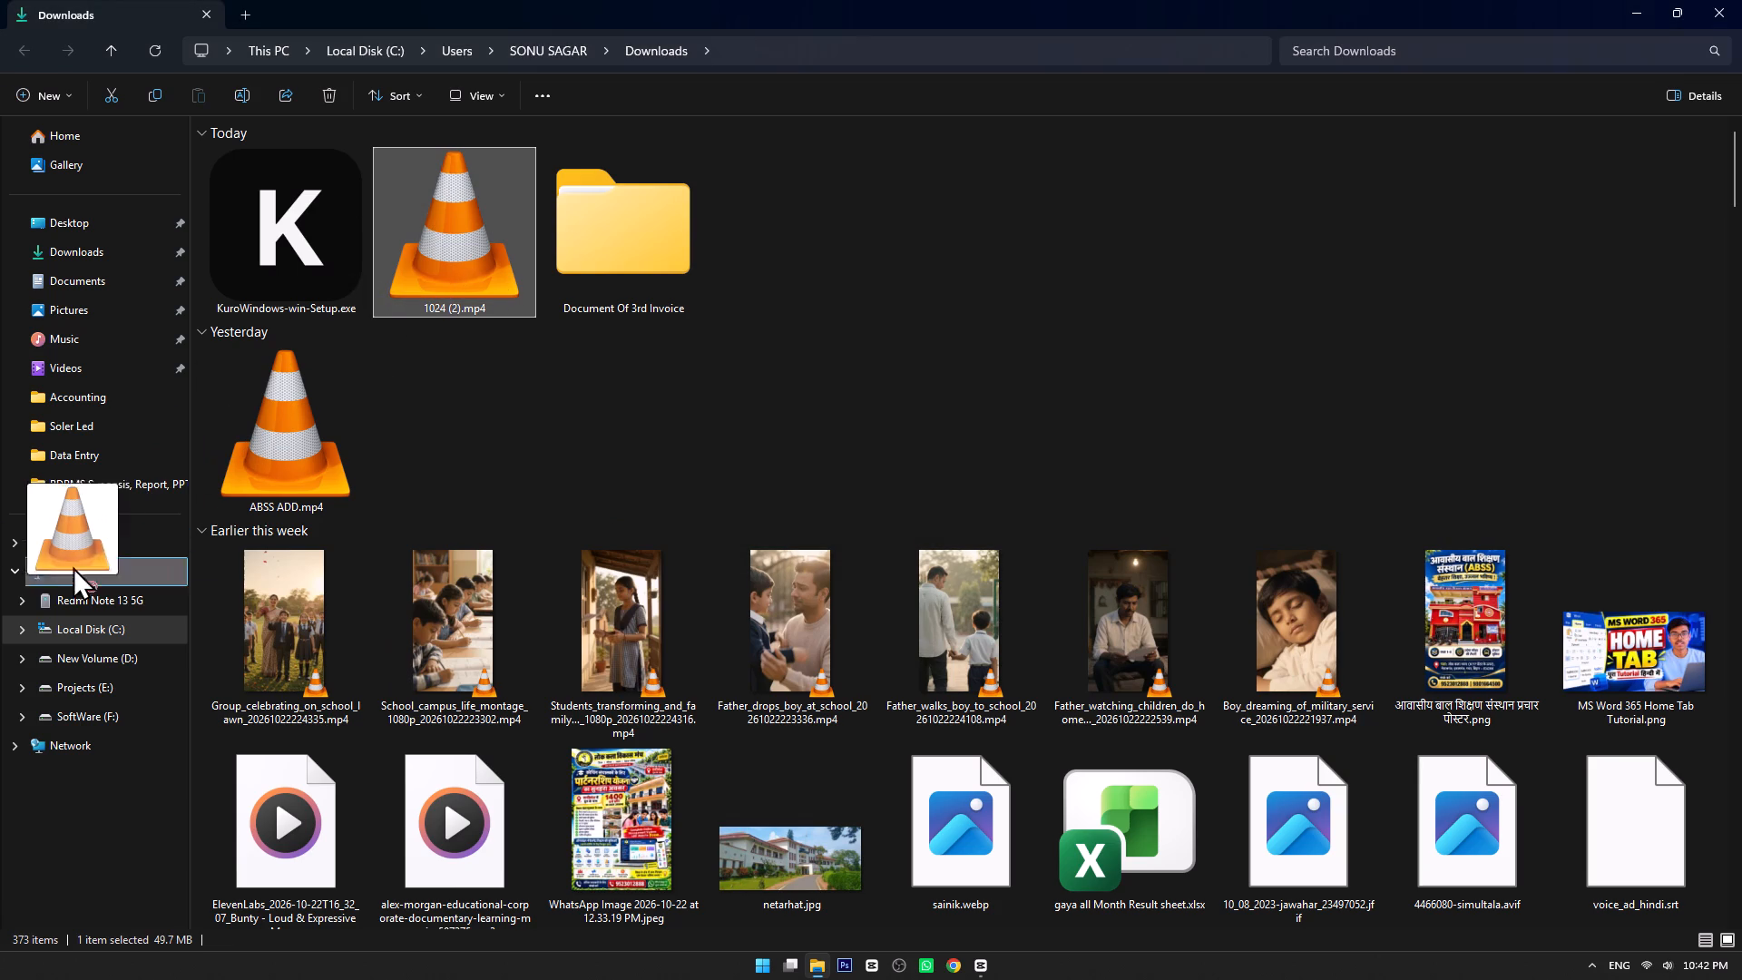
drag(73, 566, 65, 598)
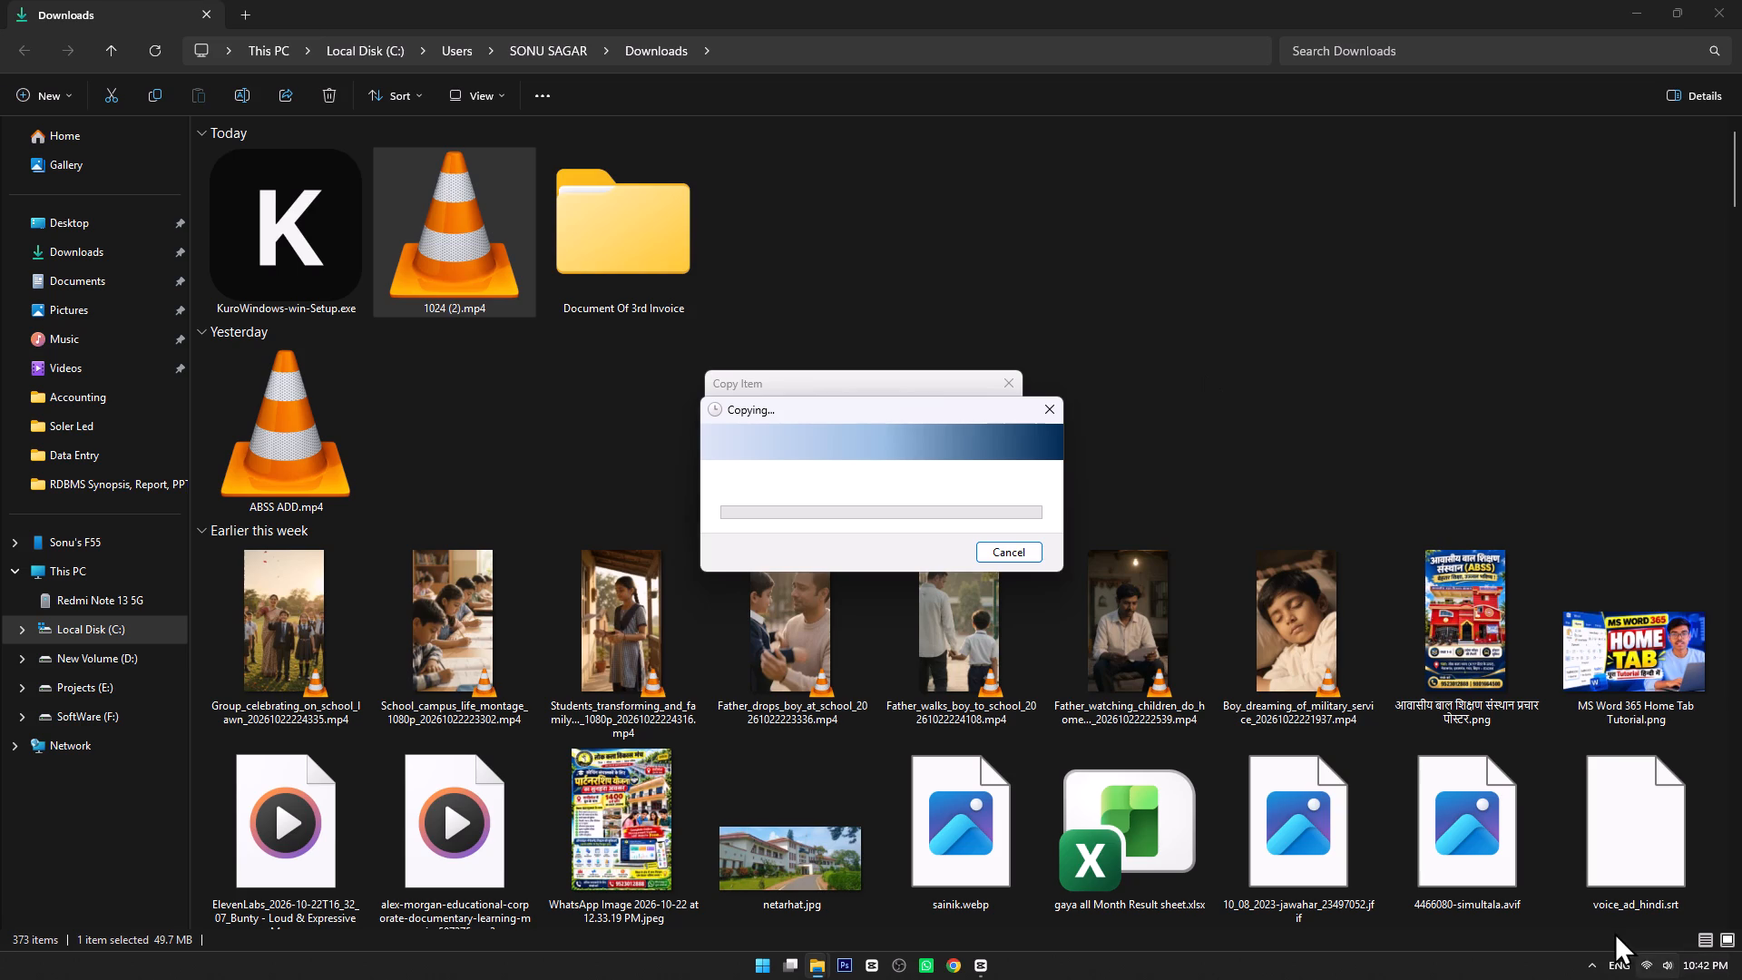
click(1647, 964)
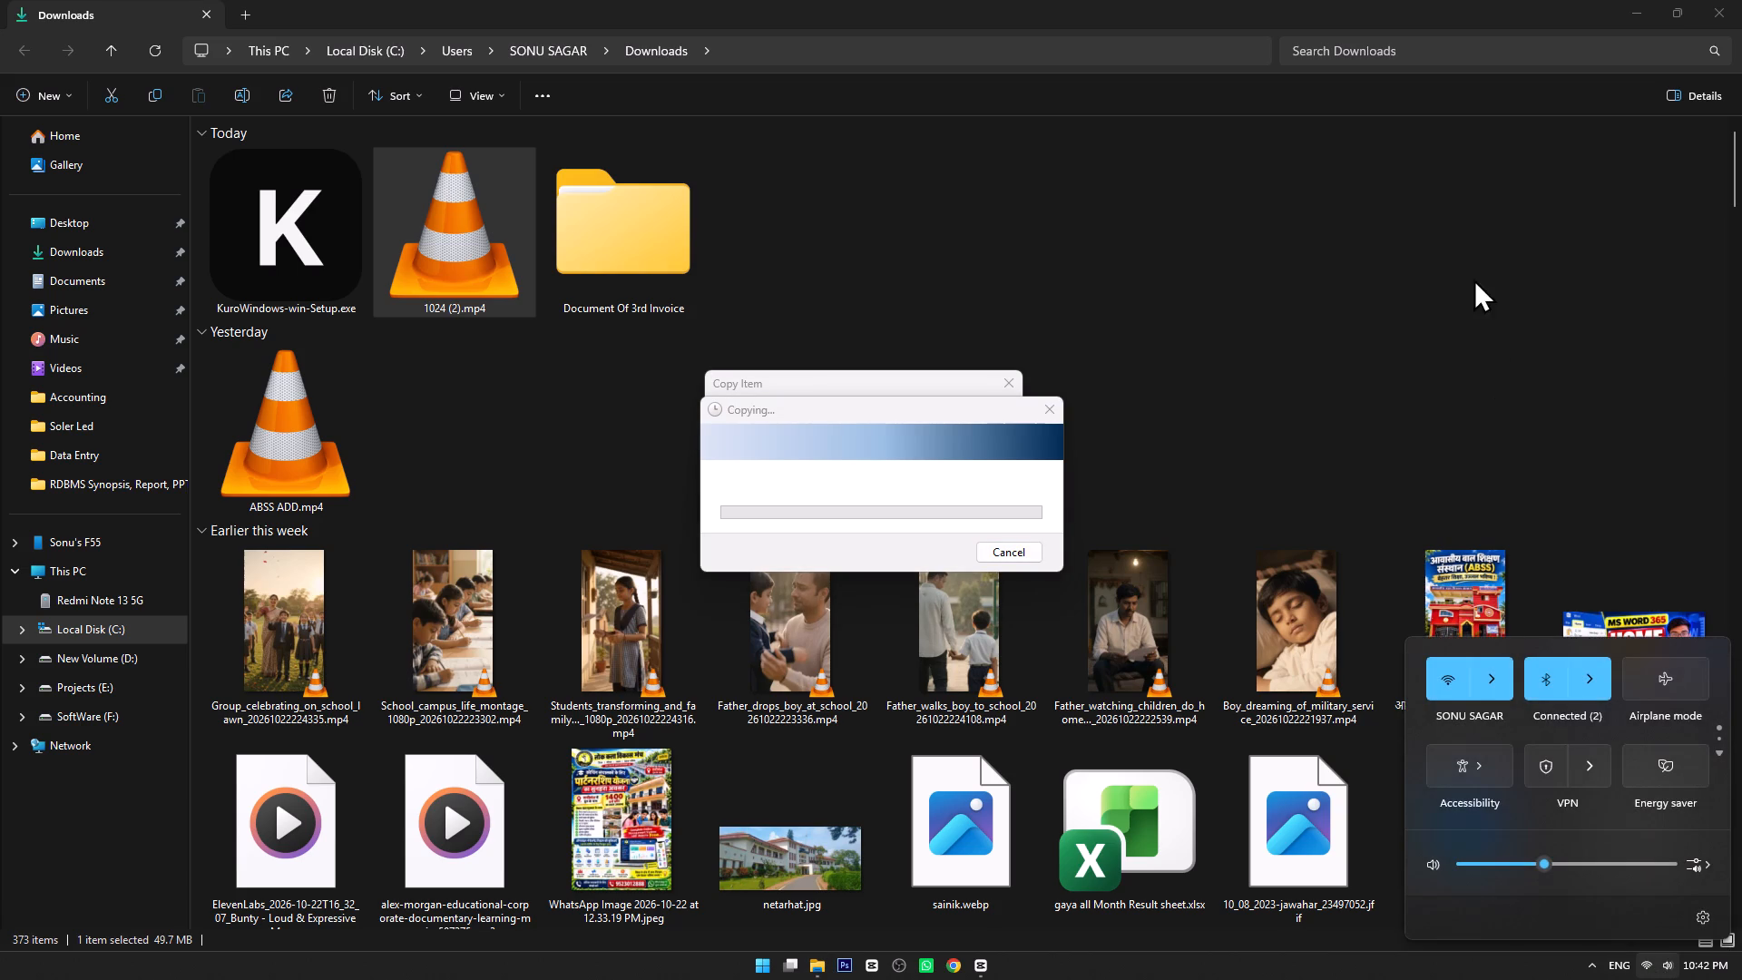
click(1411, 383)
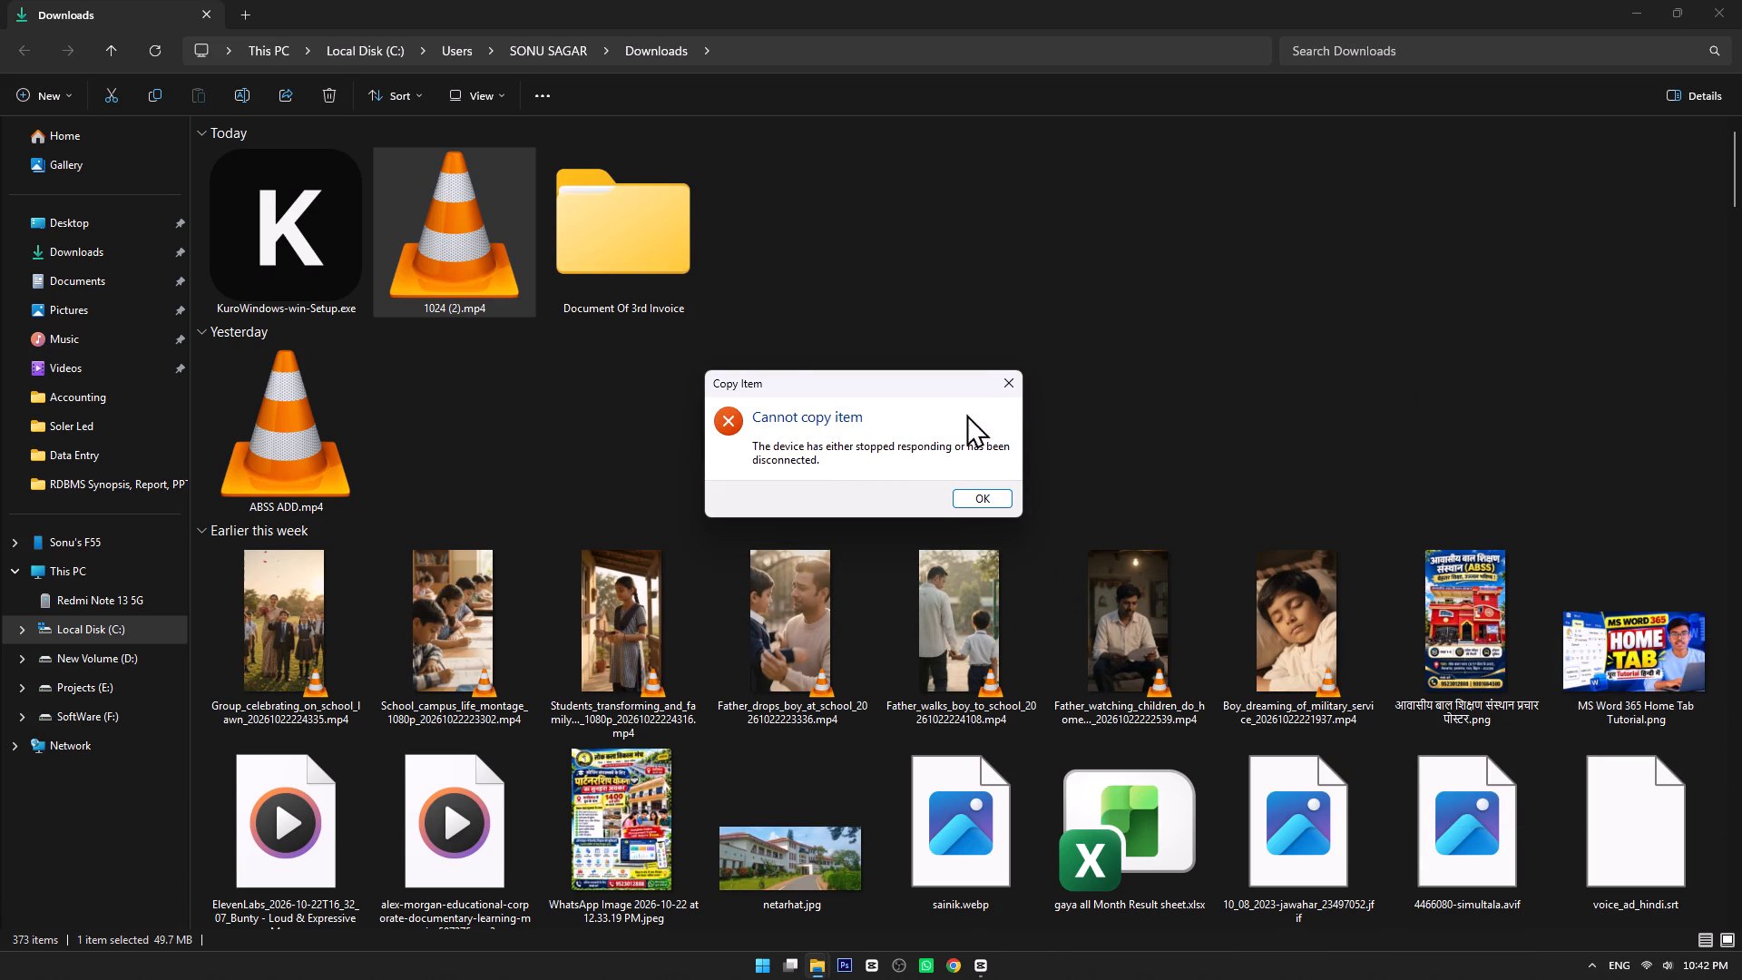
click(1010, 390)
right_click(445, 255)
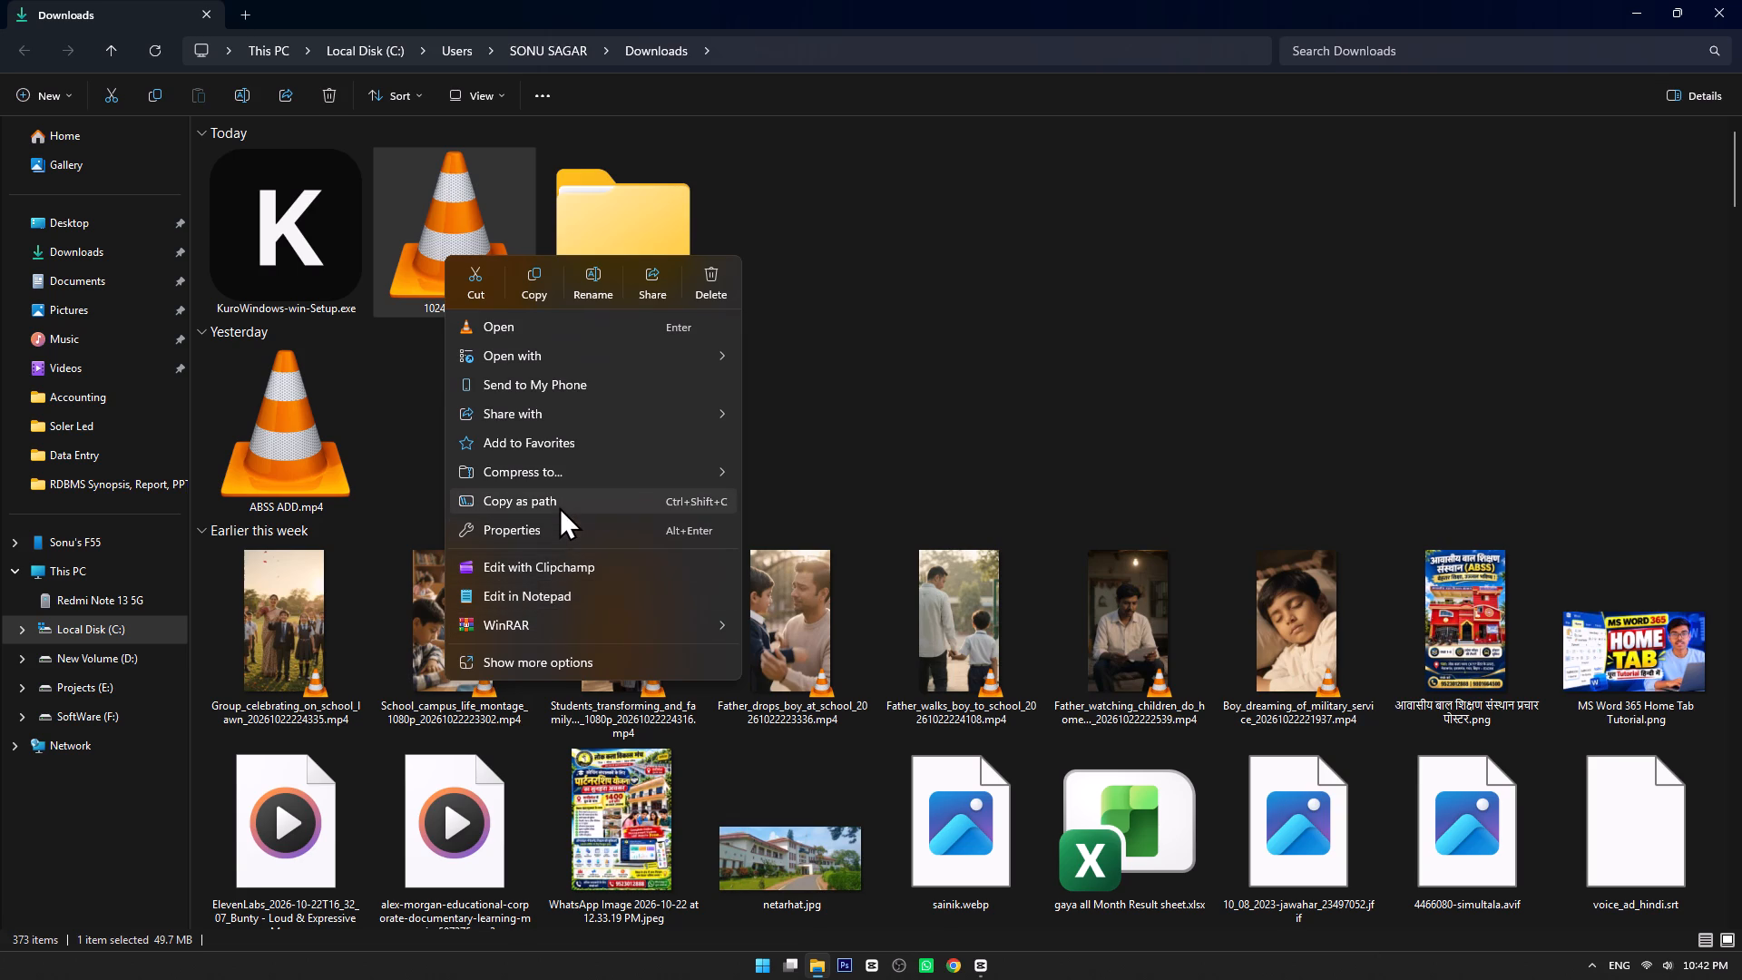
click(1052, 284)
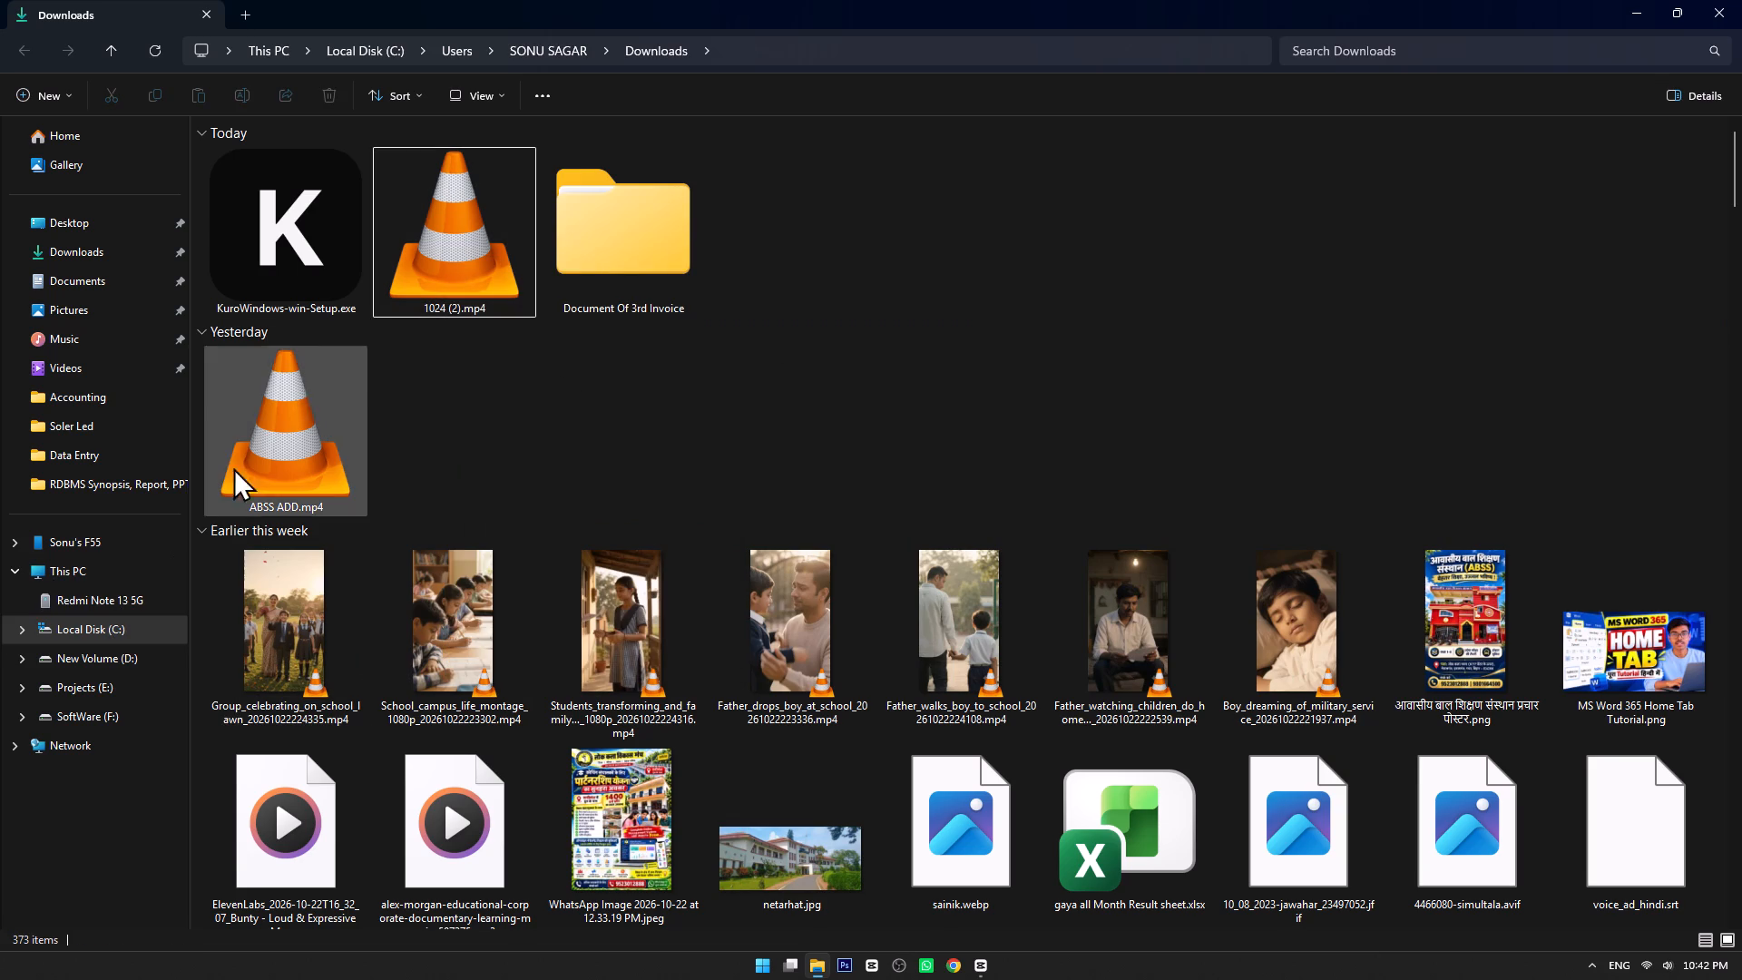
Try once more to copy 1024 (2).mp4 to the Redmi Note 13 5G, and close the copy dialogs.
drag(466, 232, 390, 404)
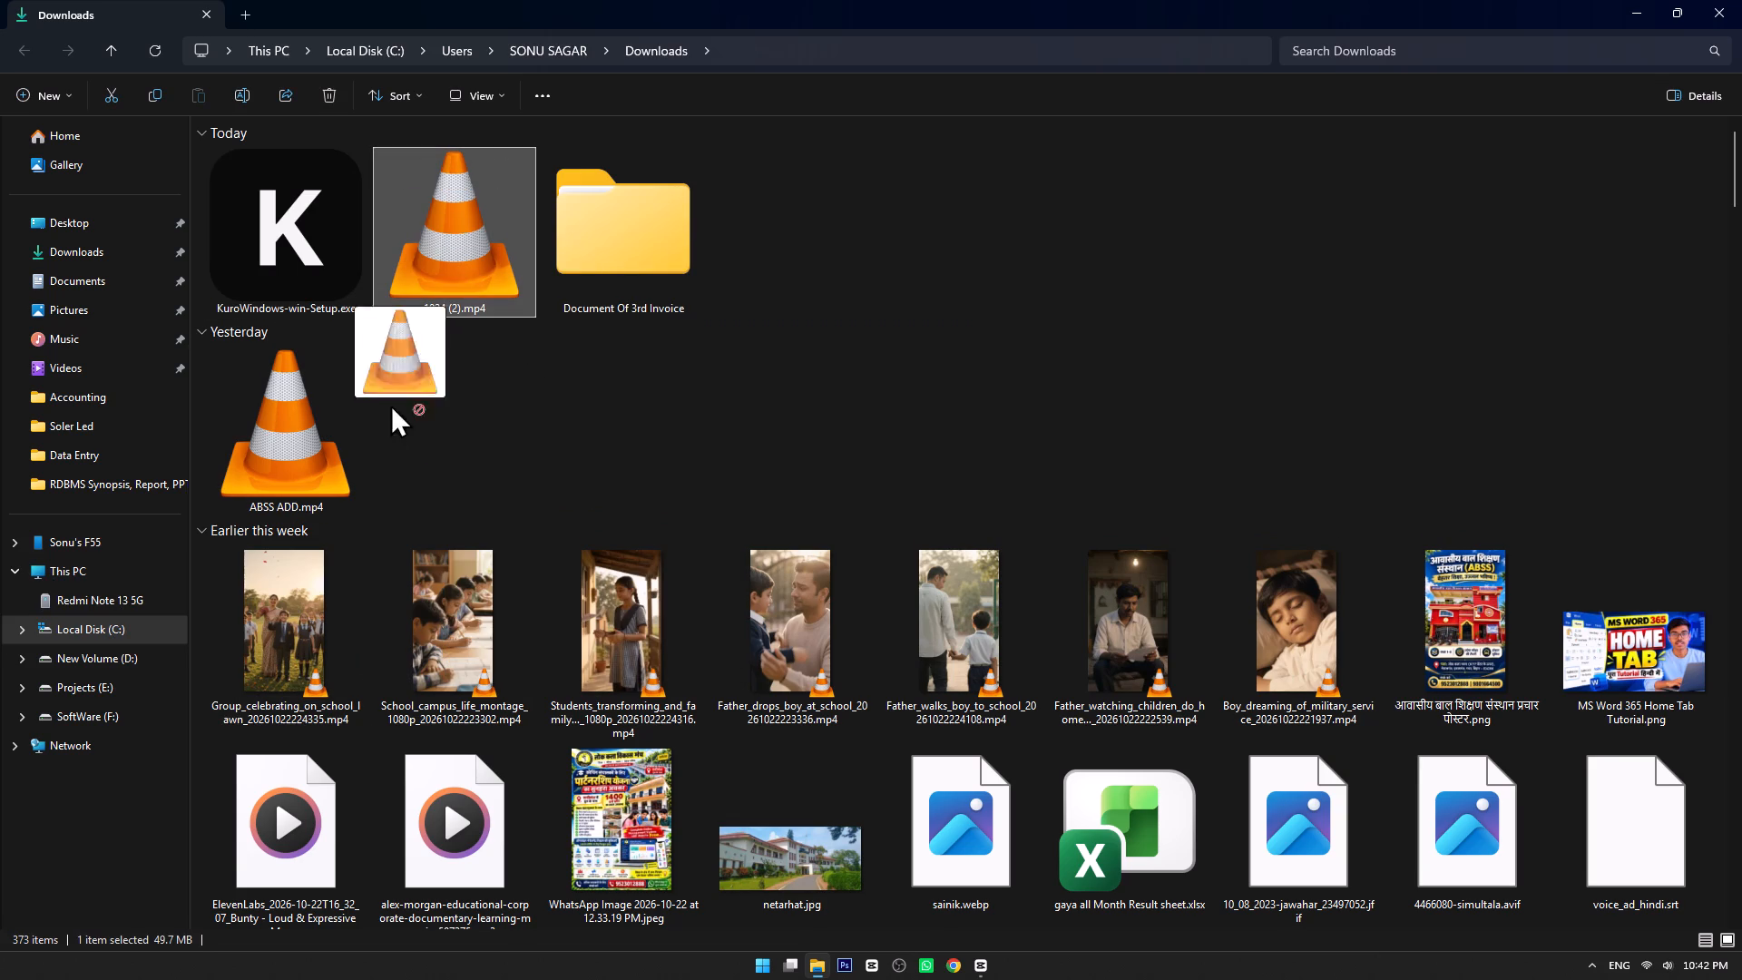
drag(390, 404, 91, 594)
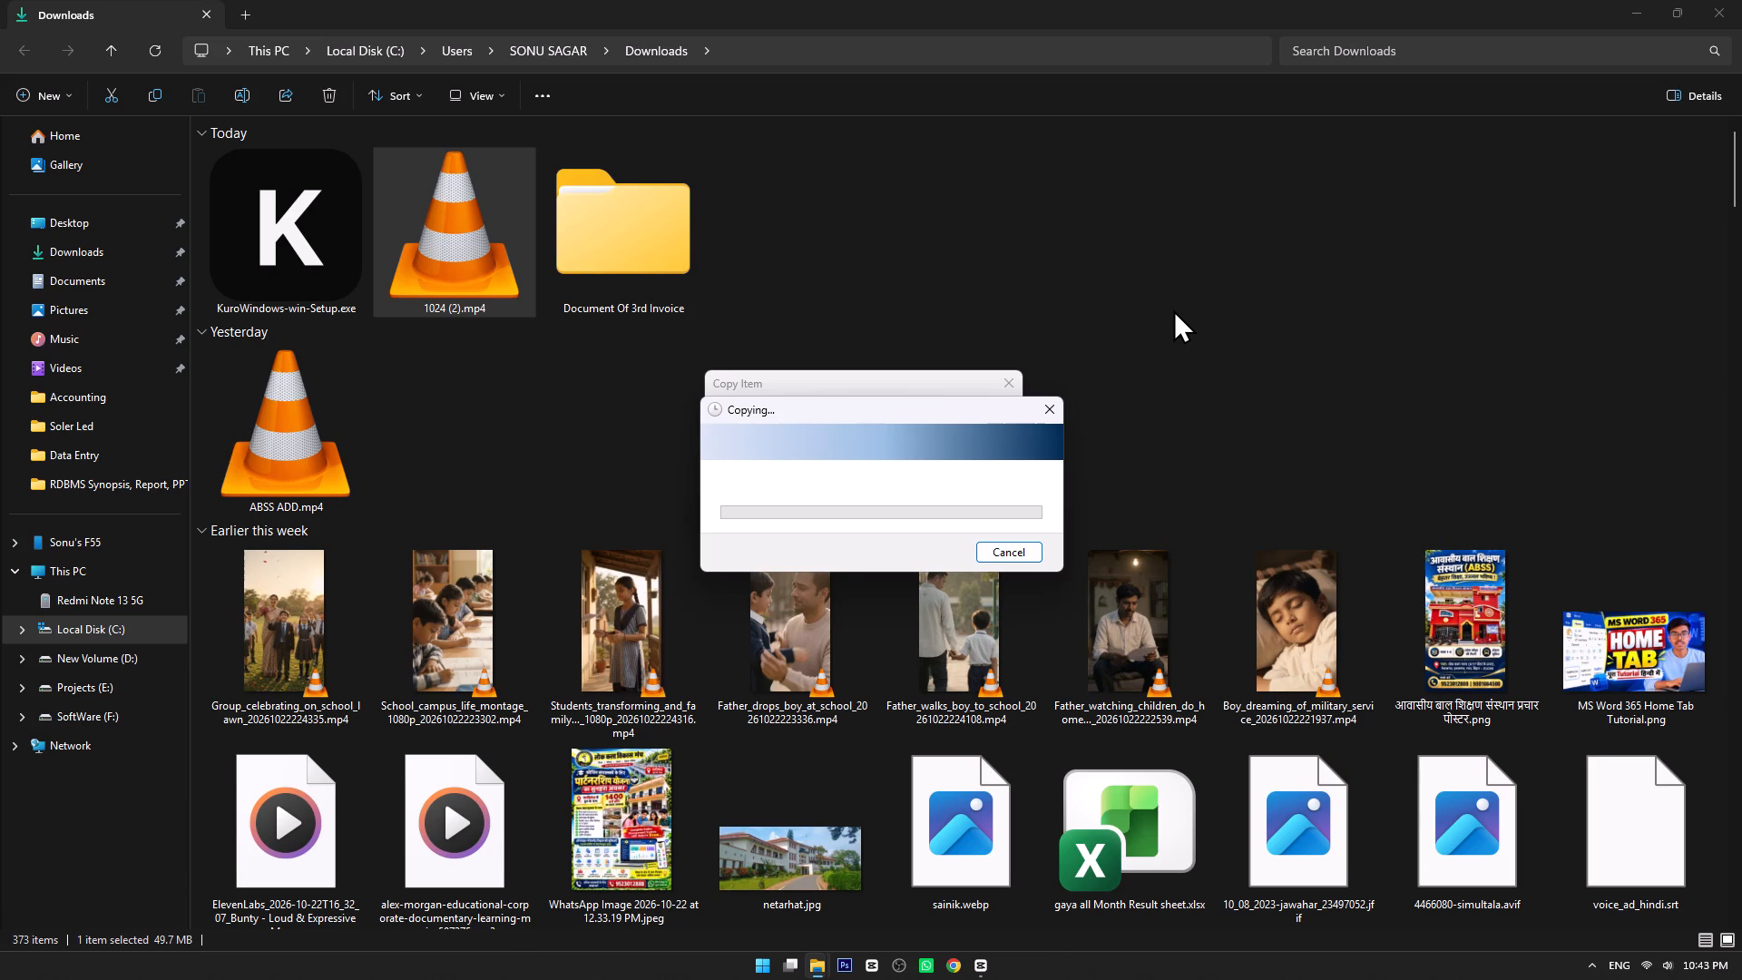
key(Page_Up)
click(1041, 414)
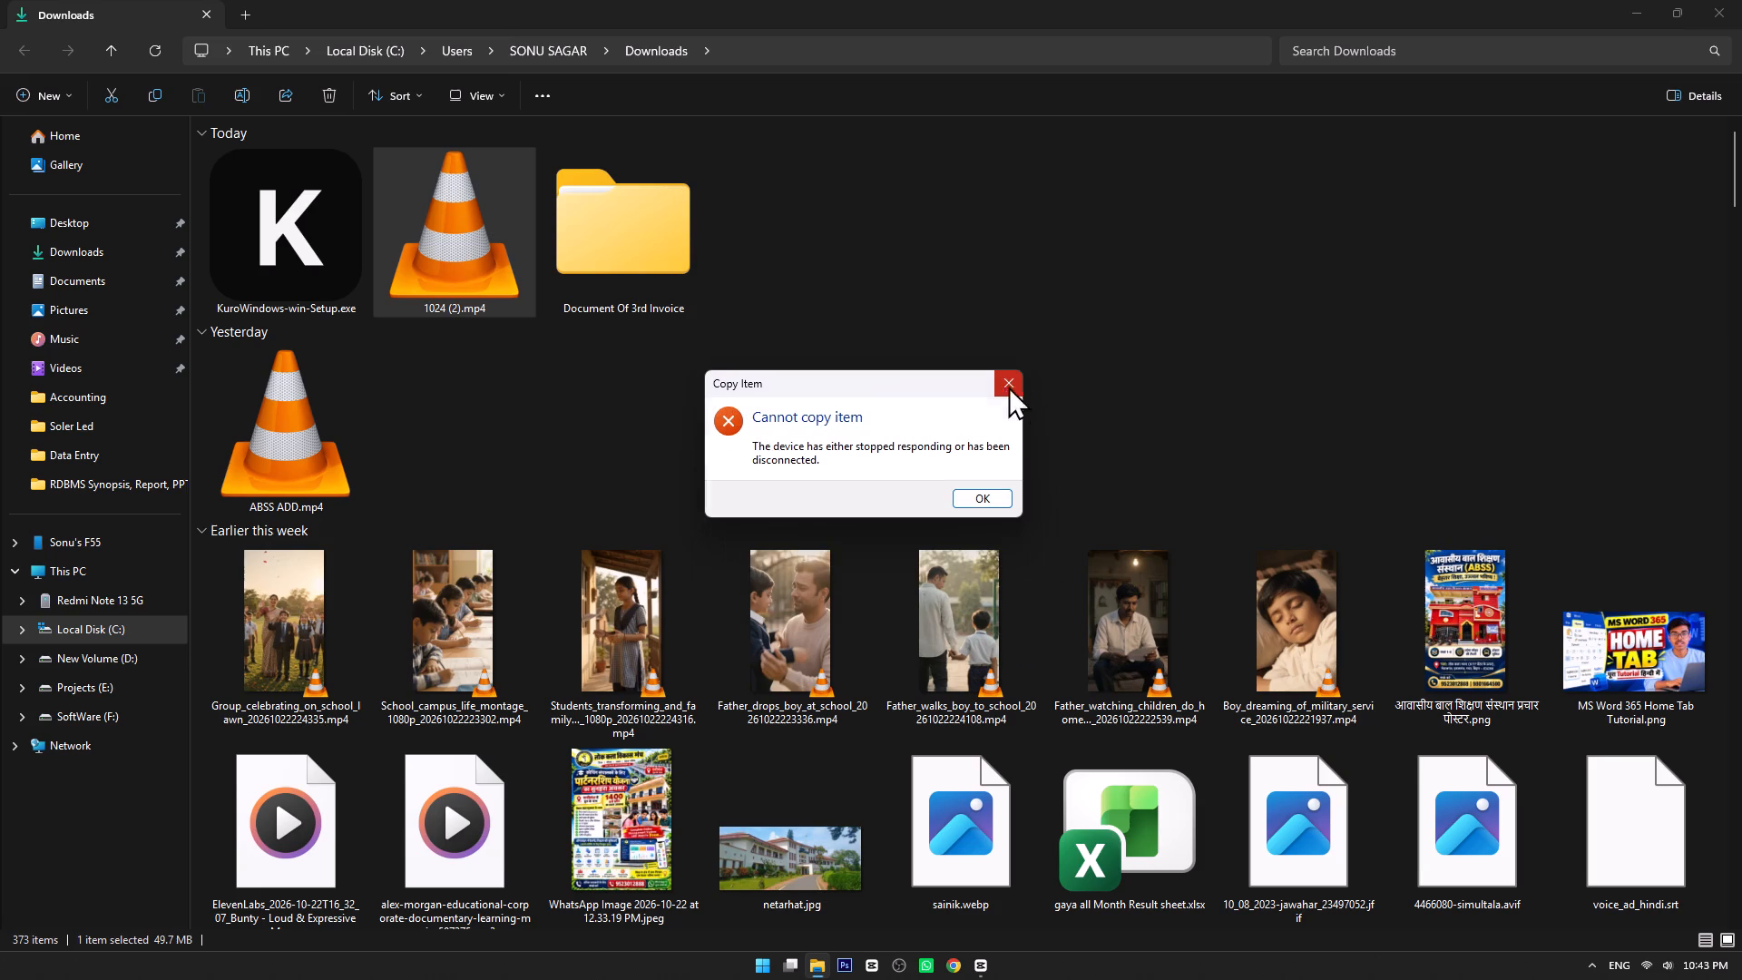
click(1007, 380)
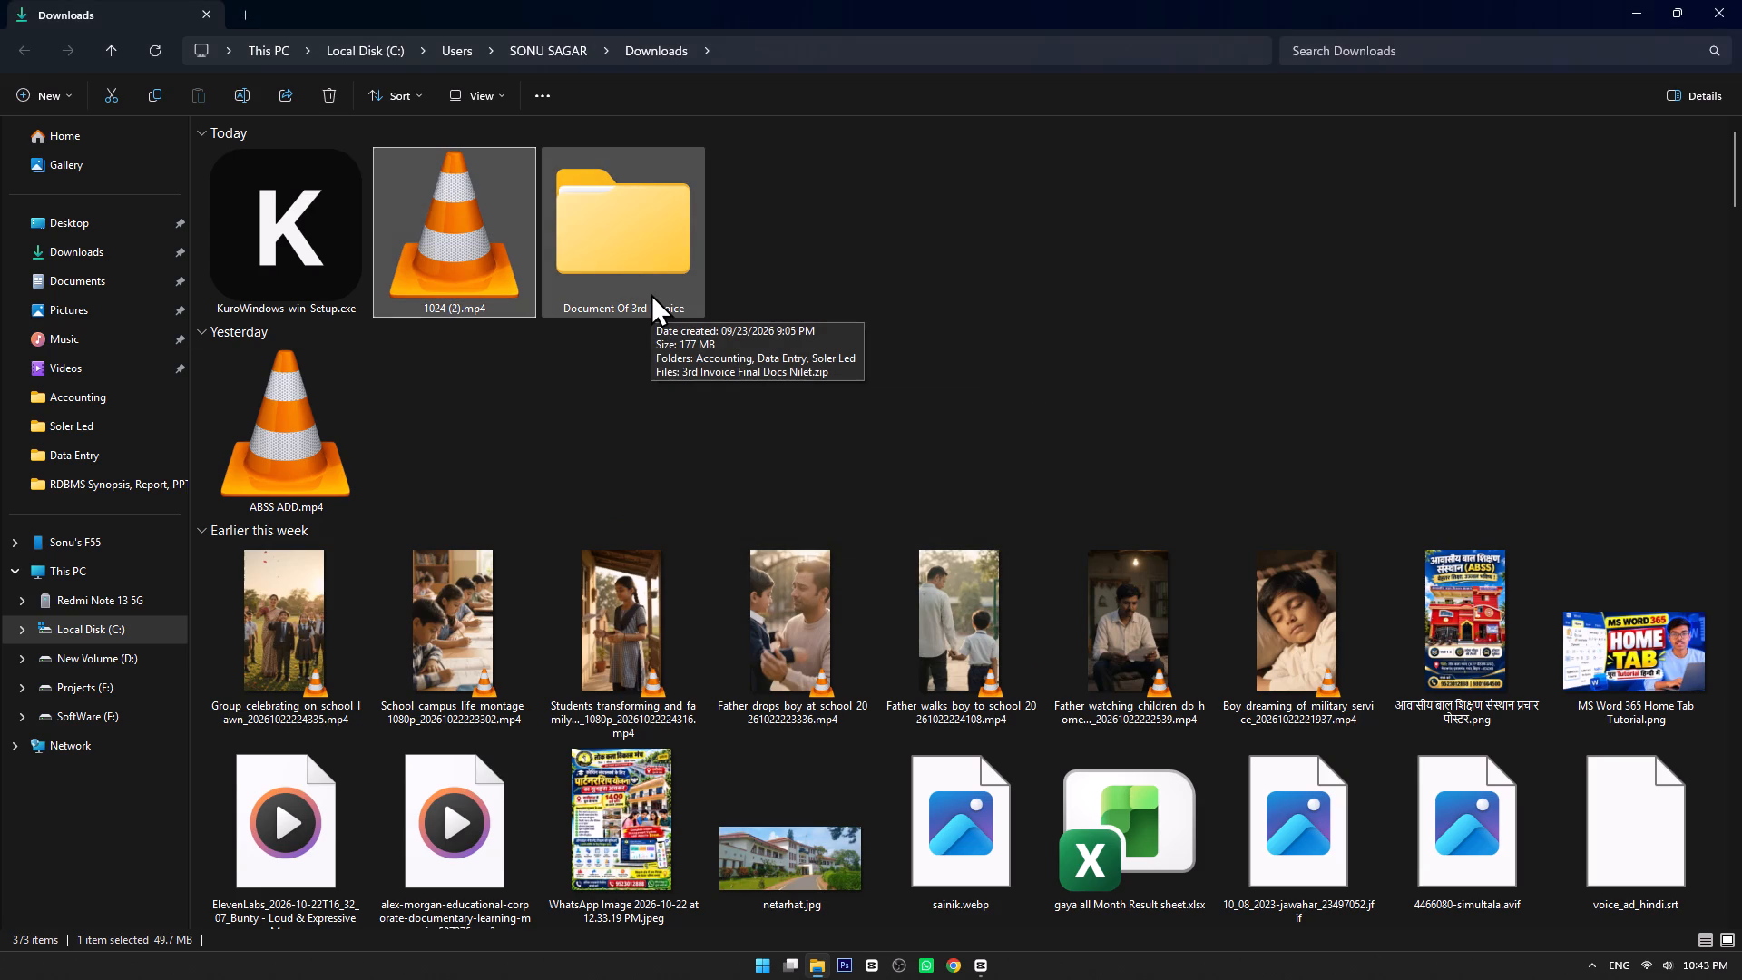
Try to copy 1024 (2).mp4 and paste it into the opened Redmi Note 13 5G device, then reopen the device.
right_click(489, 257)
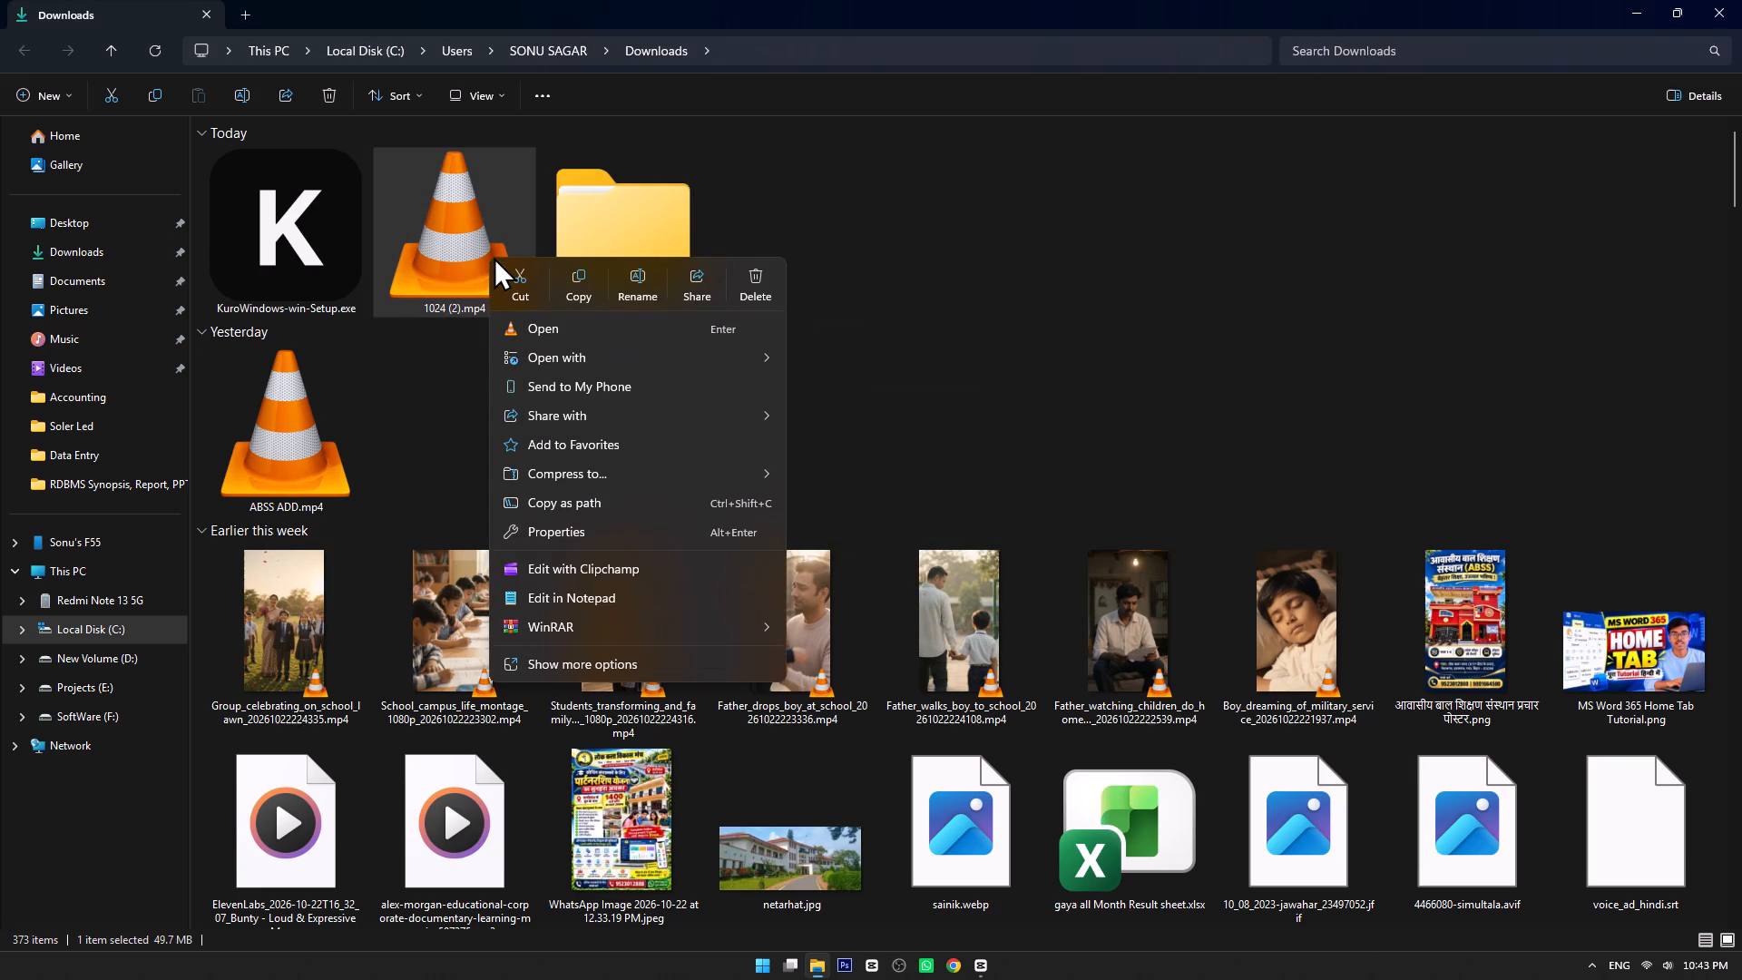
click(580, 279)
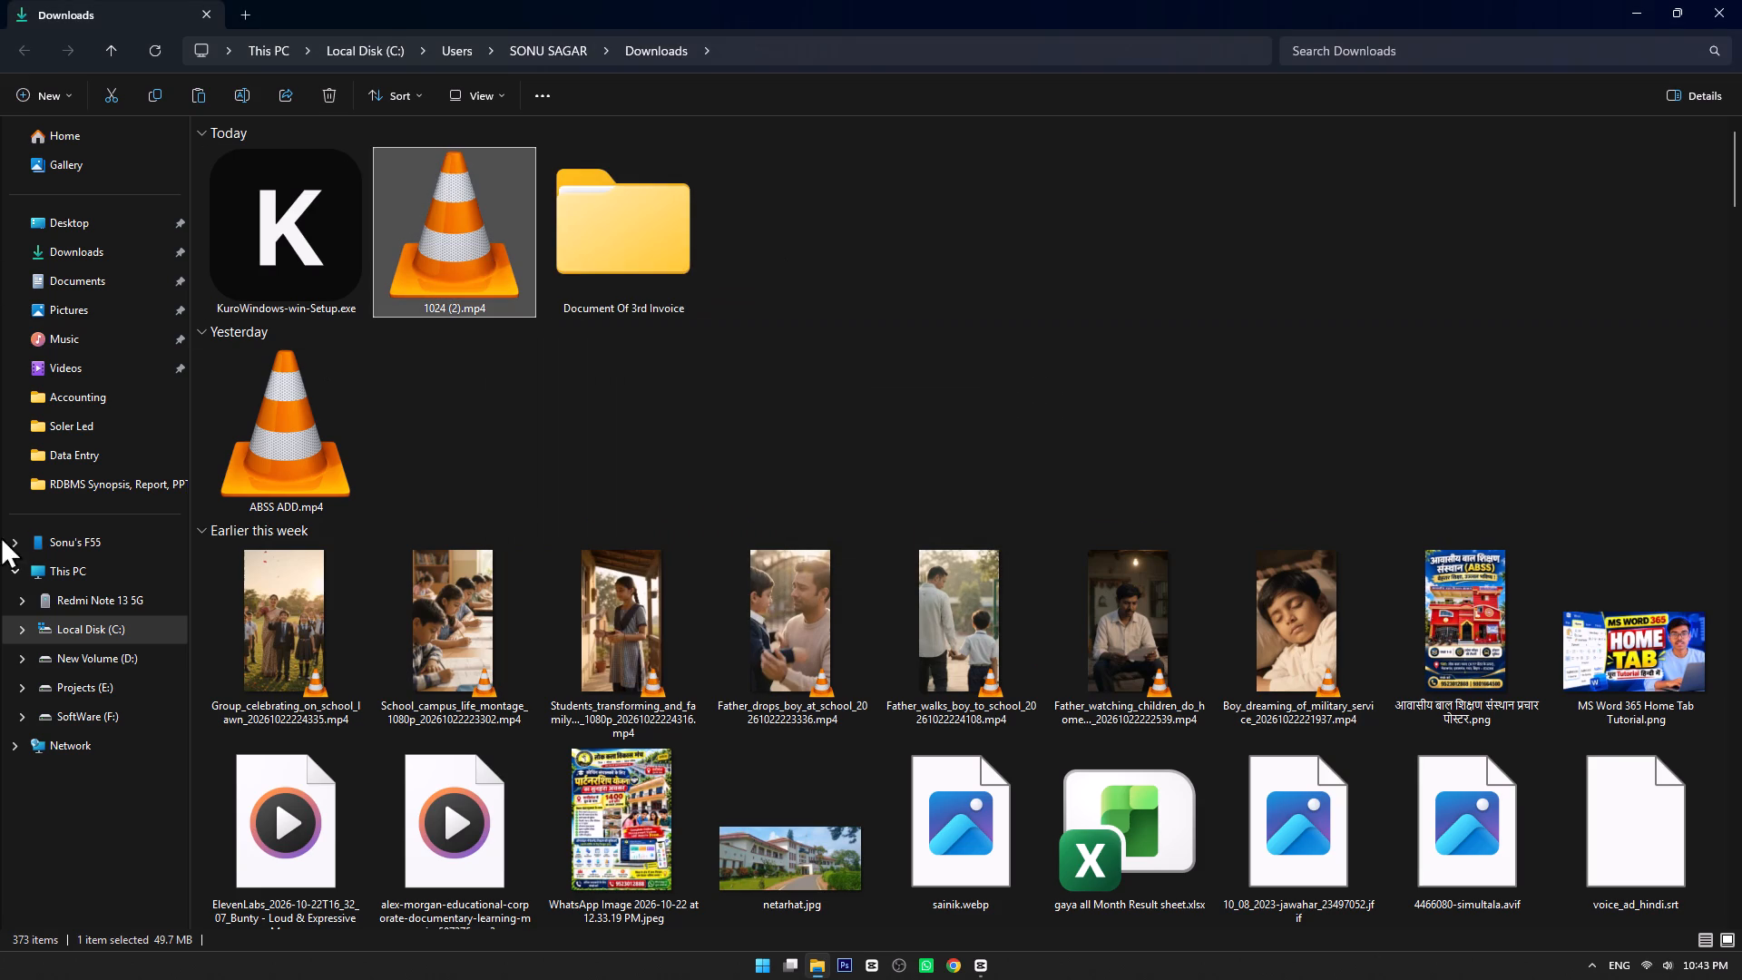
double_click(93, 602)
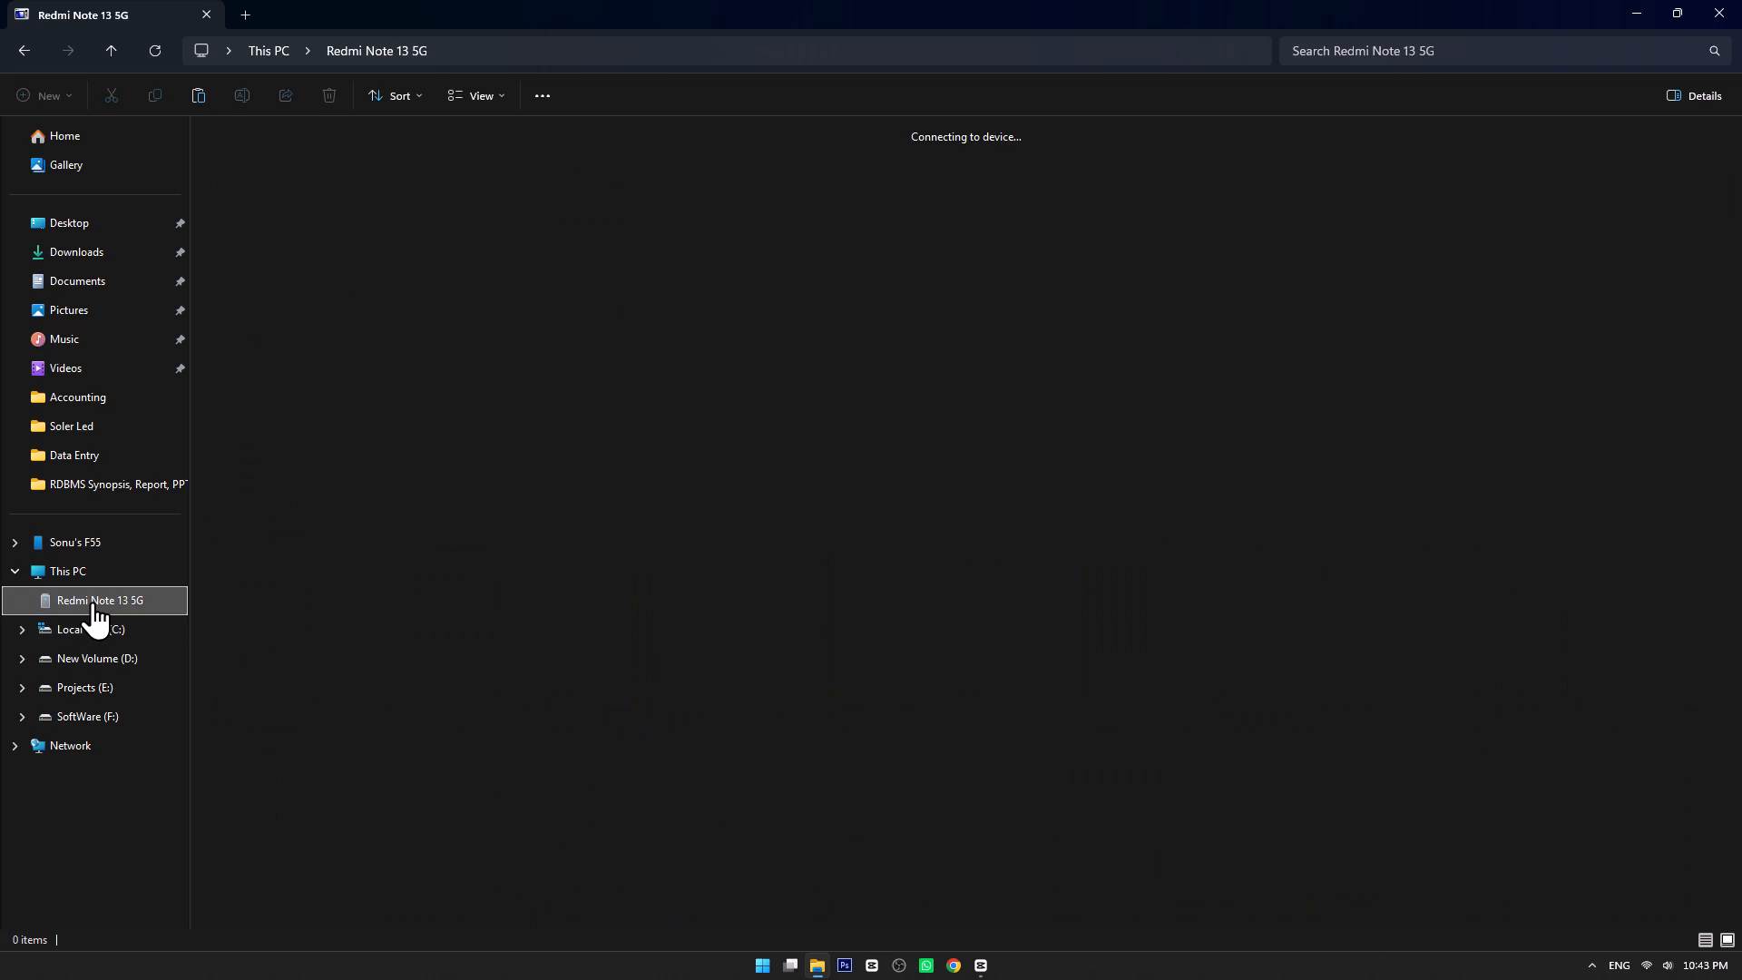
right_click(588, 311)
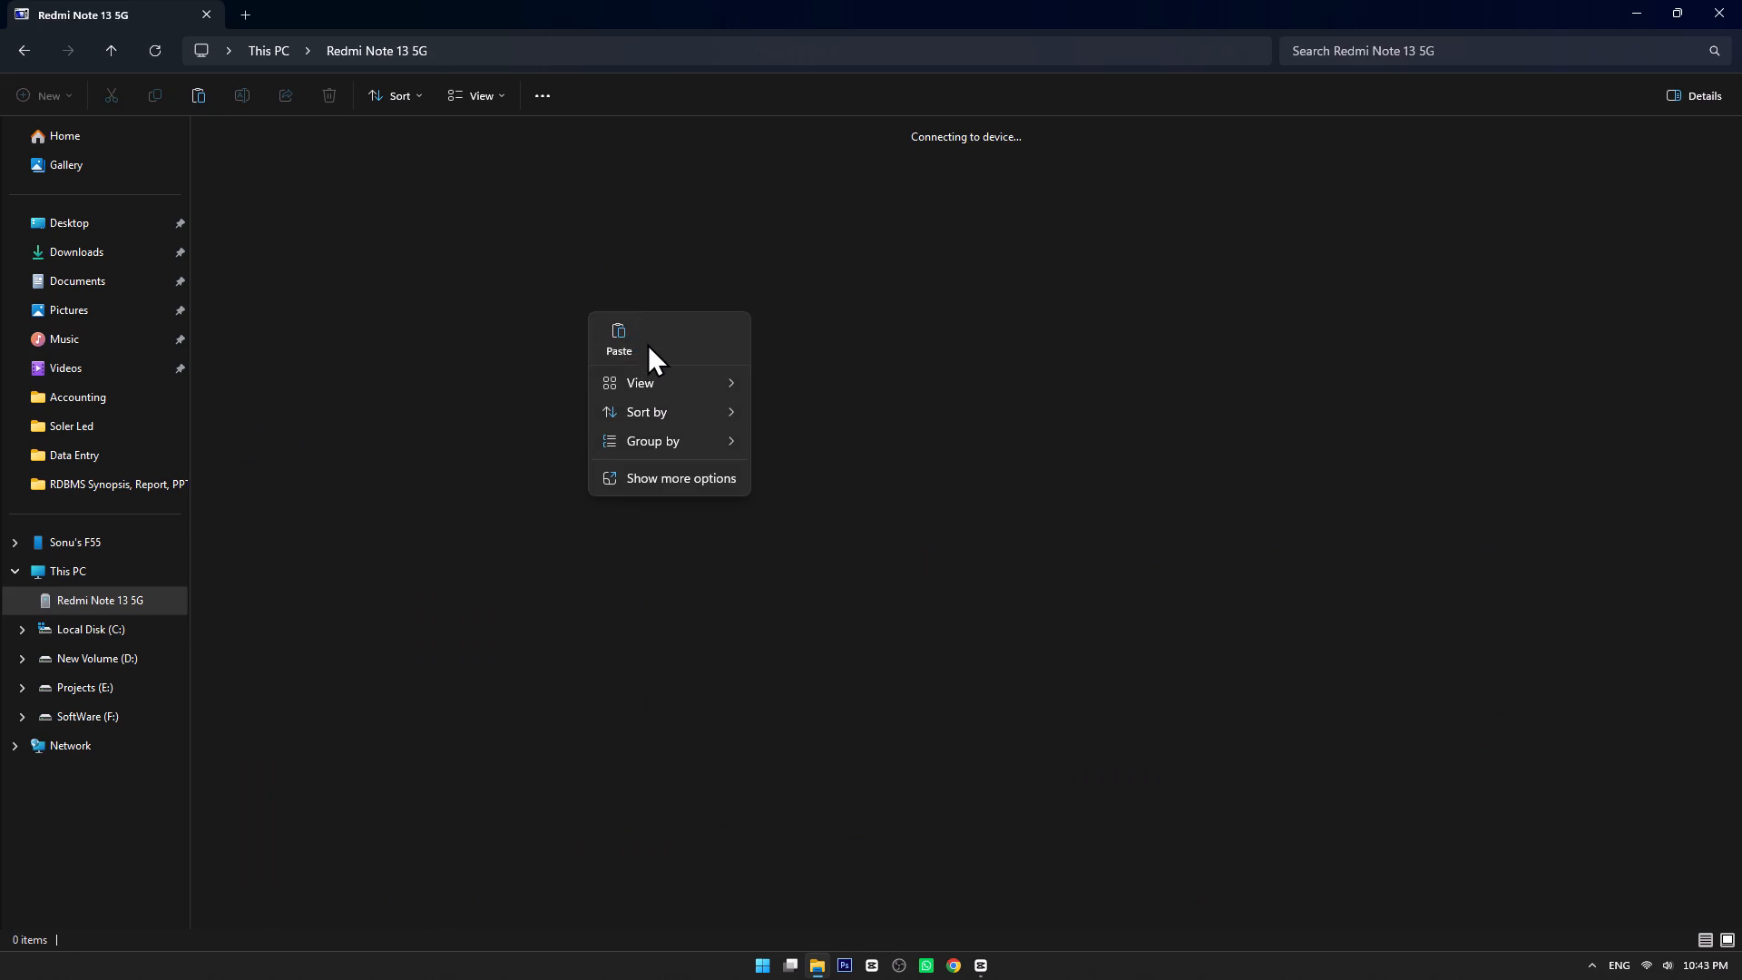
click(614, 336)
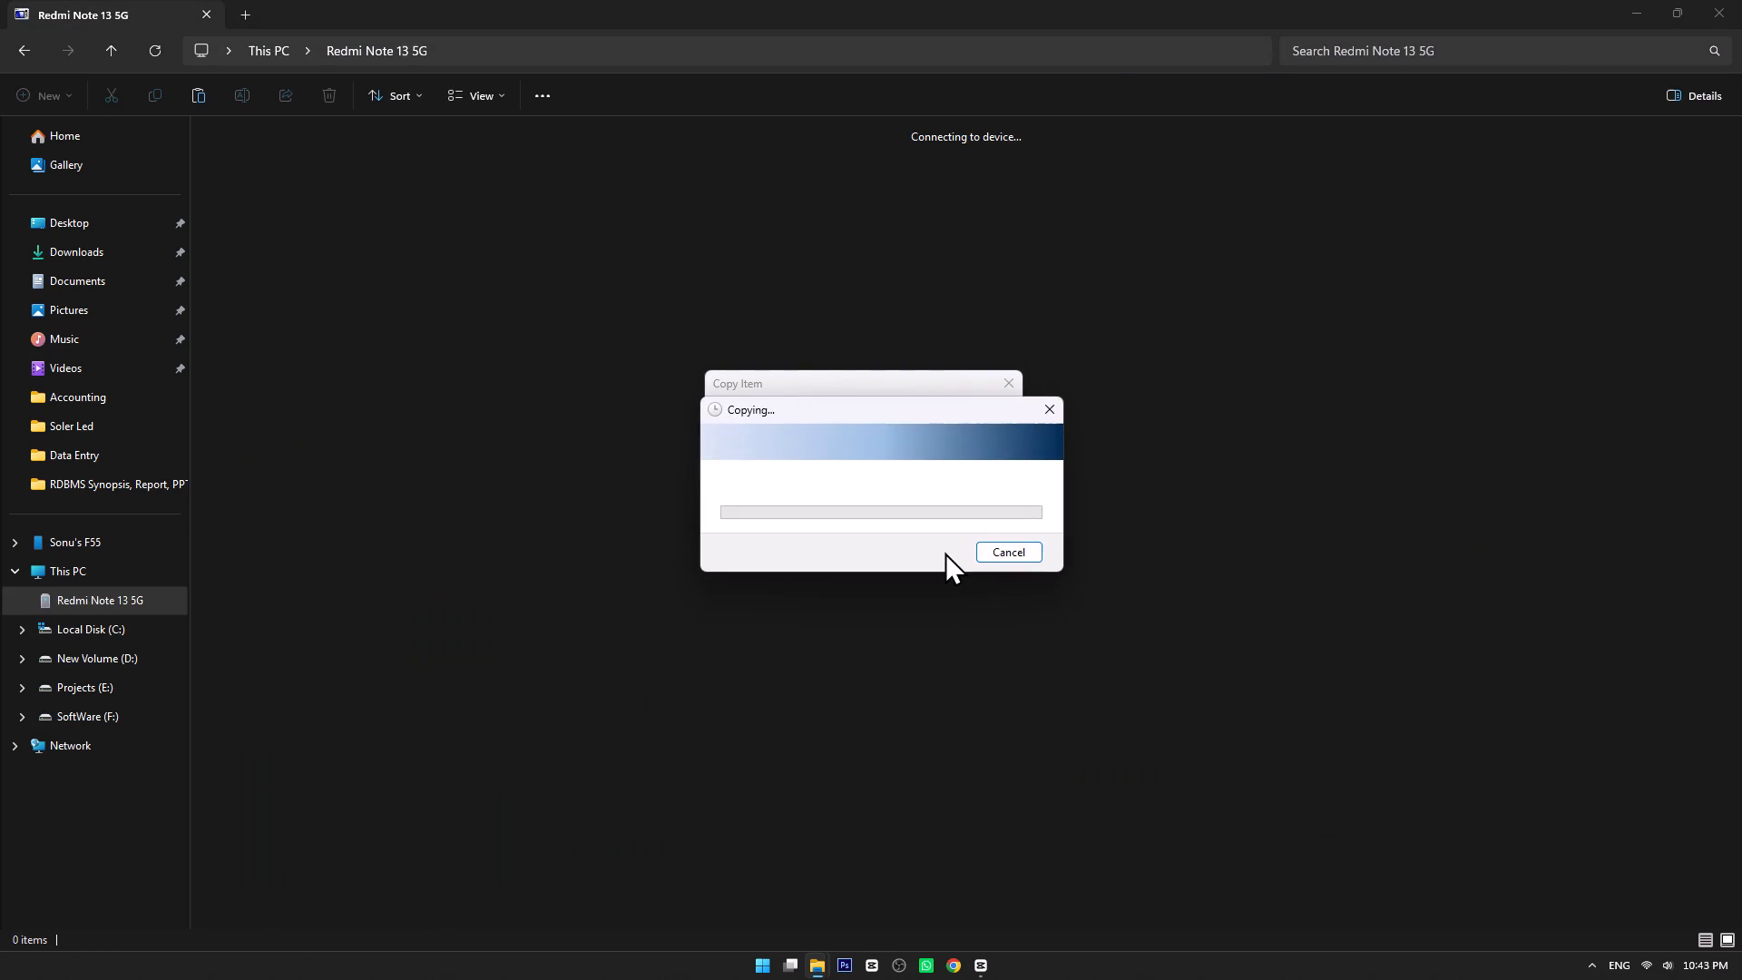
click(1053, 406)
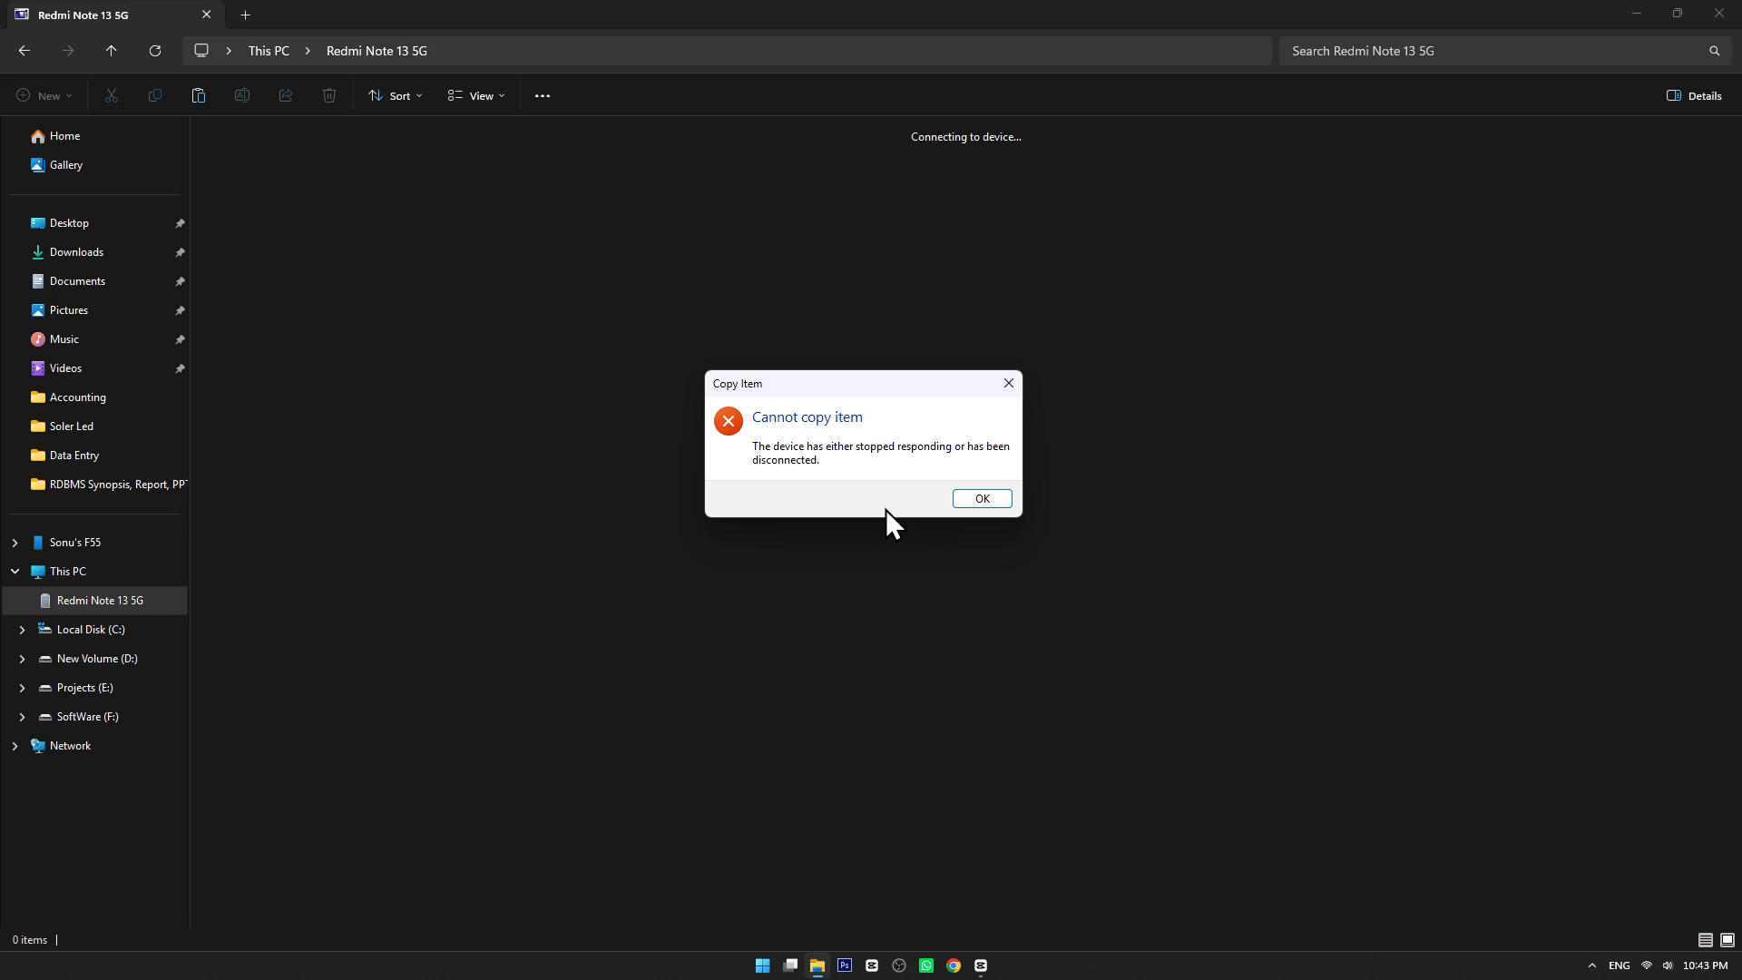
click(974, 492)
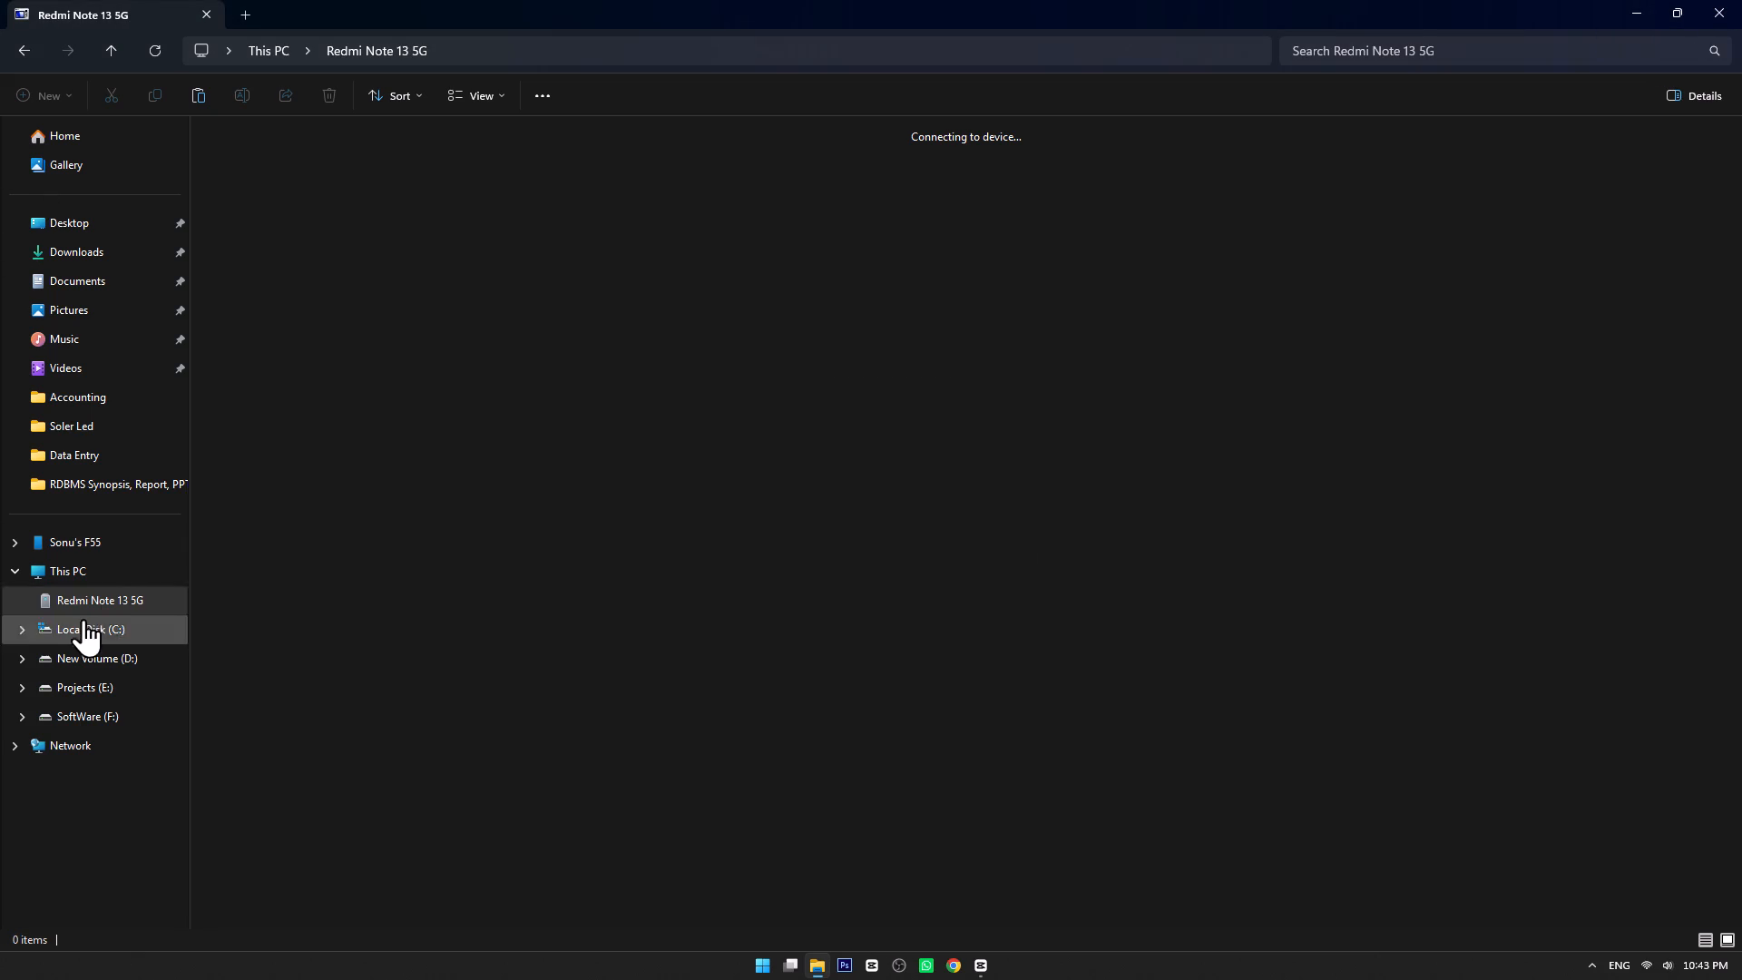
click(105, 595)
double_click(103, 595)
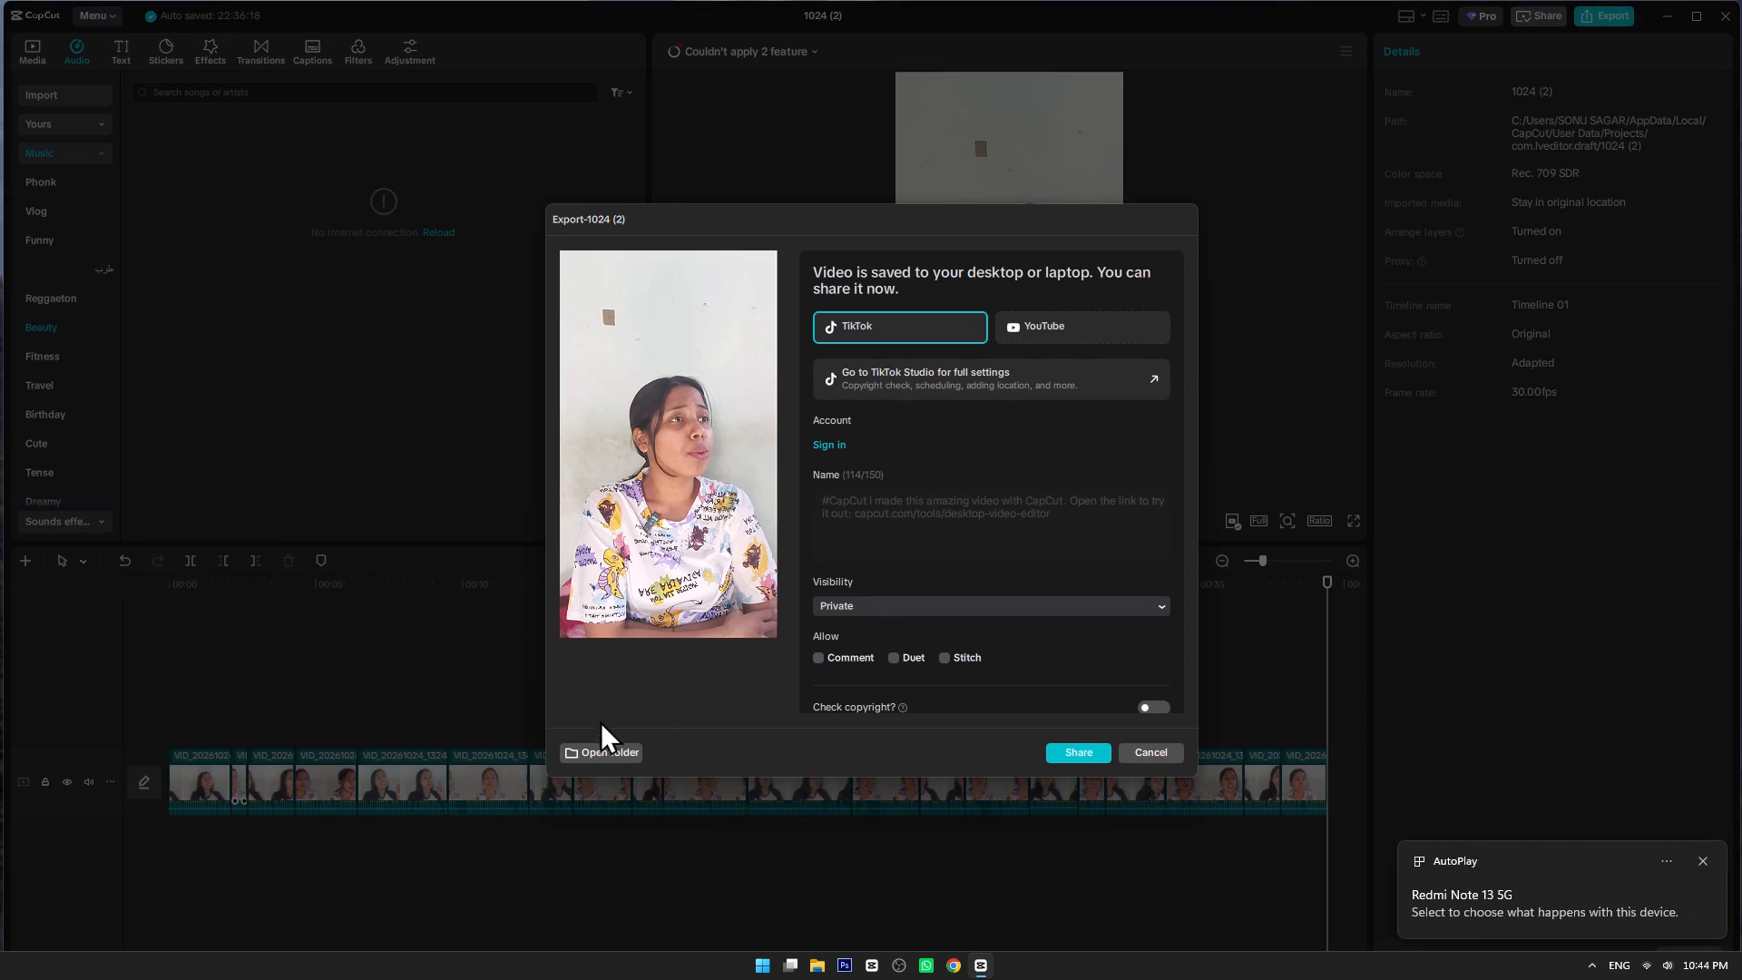
Copy 1024 (2).mp4 from the export folder into DCIM's Camera folder in the Redmi Note 13 5G's internal shared storage.
click(601, 750)
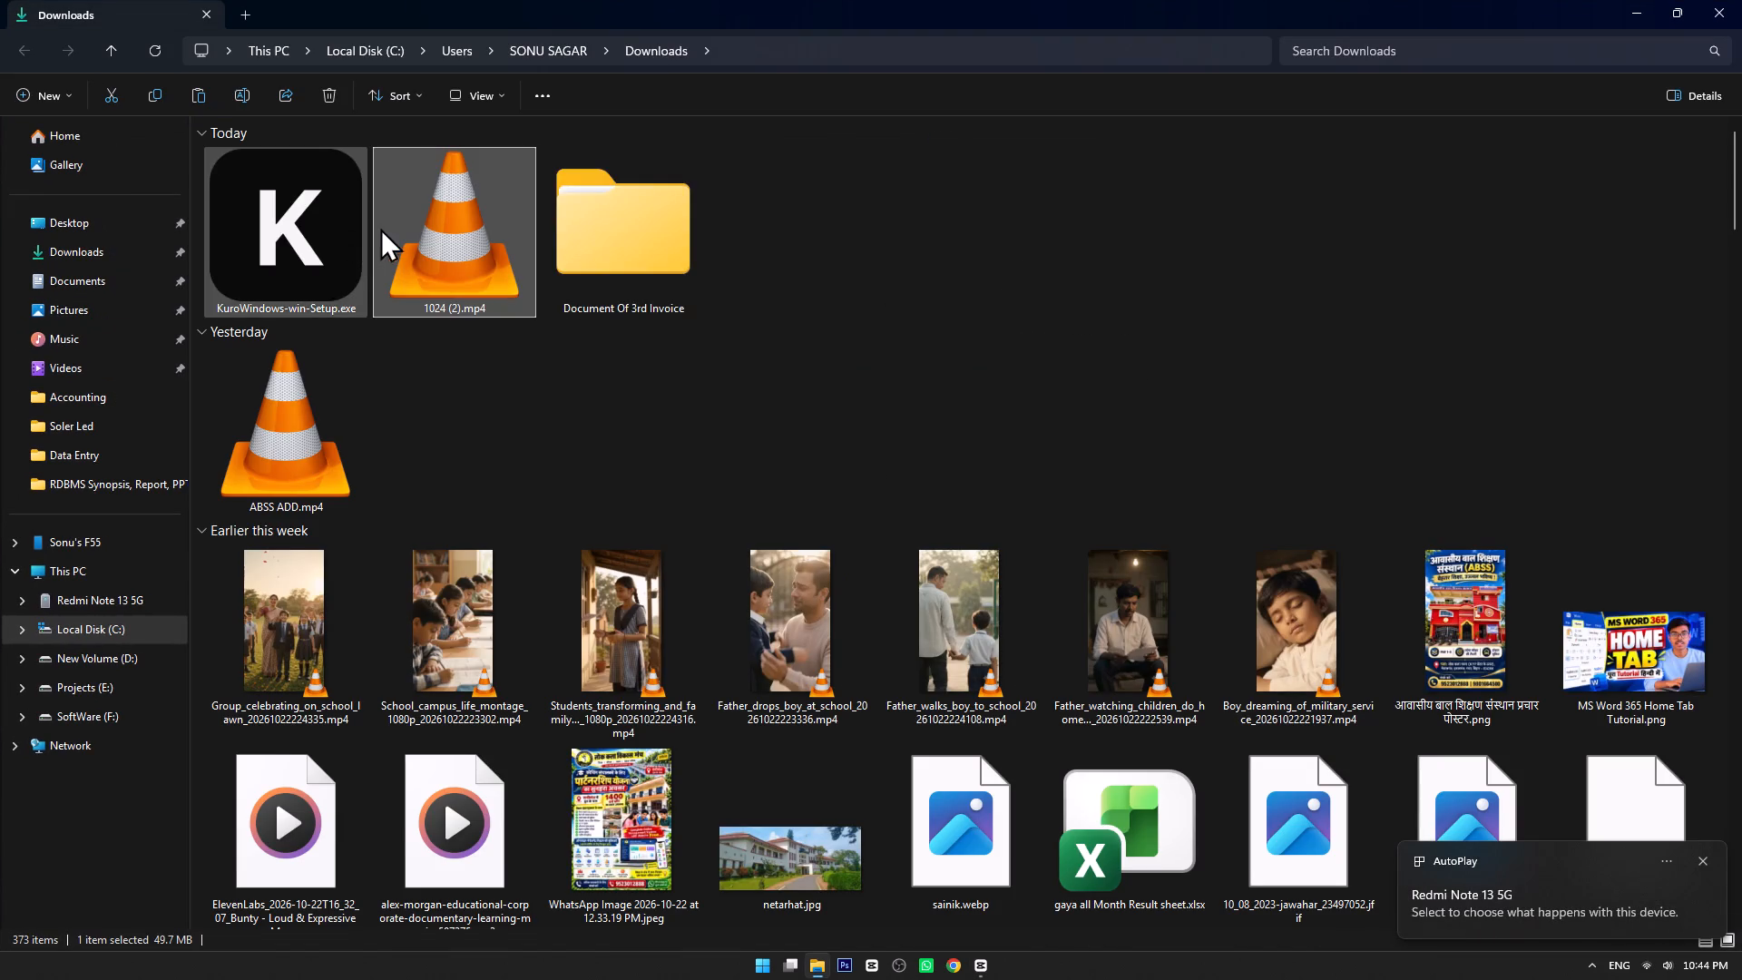
right_click(437, 217)
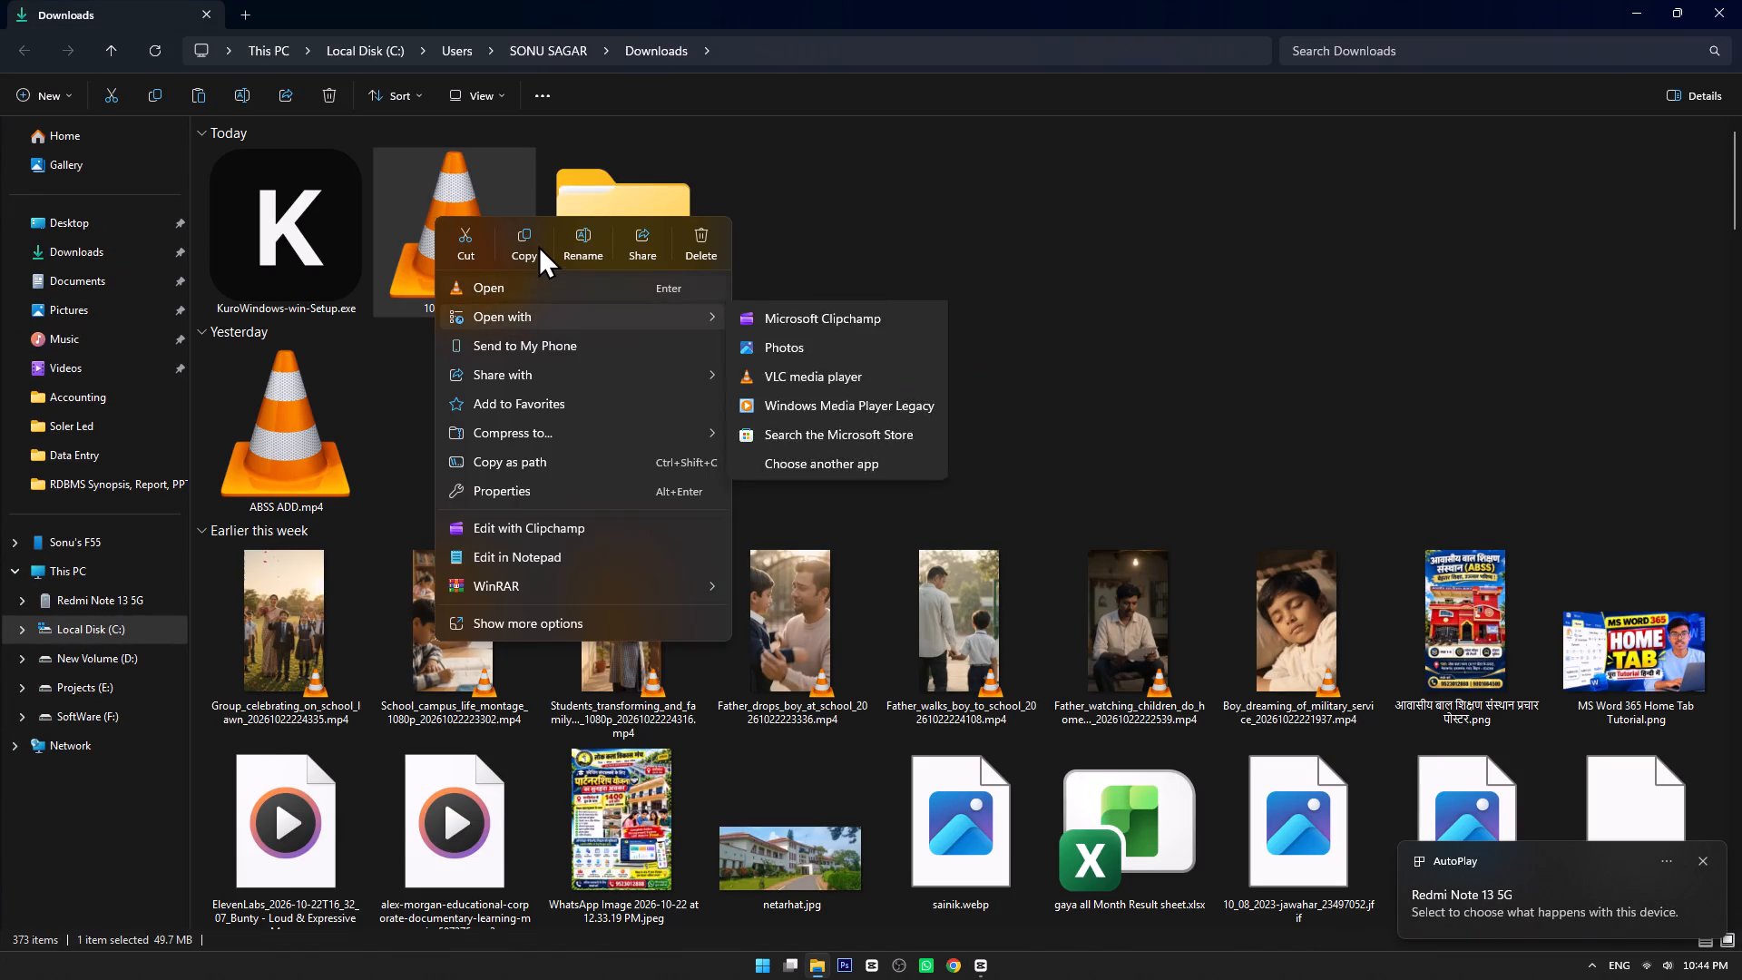
click(532, 241)
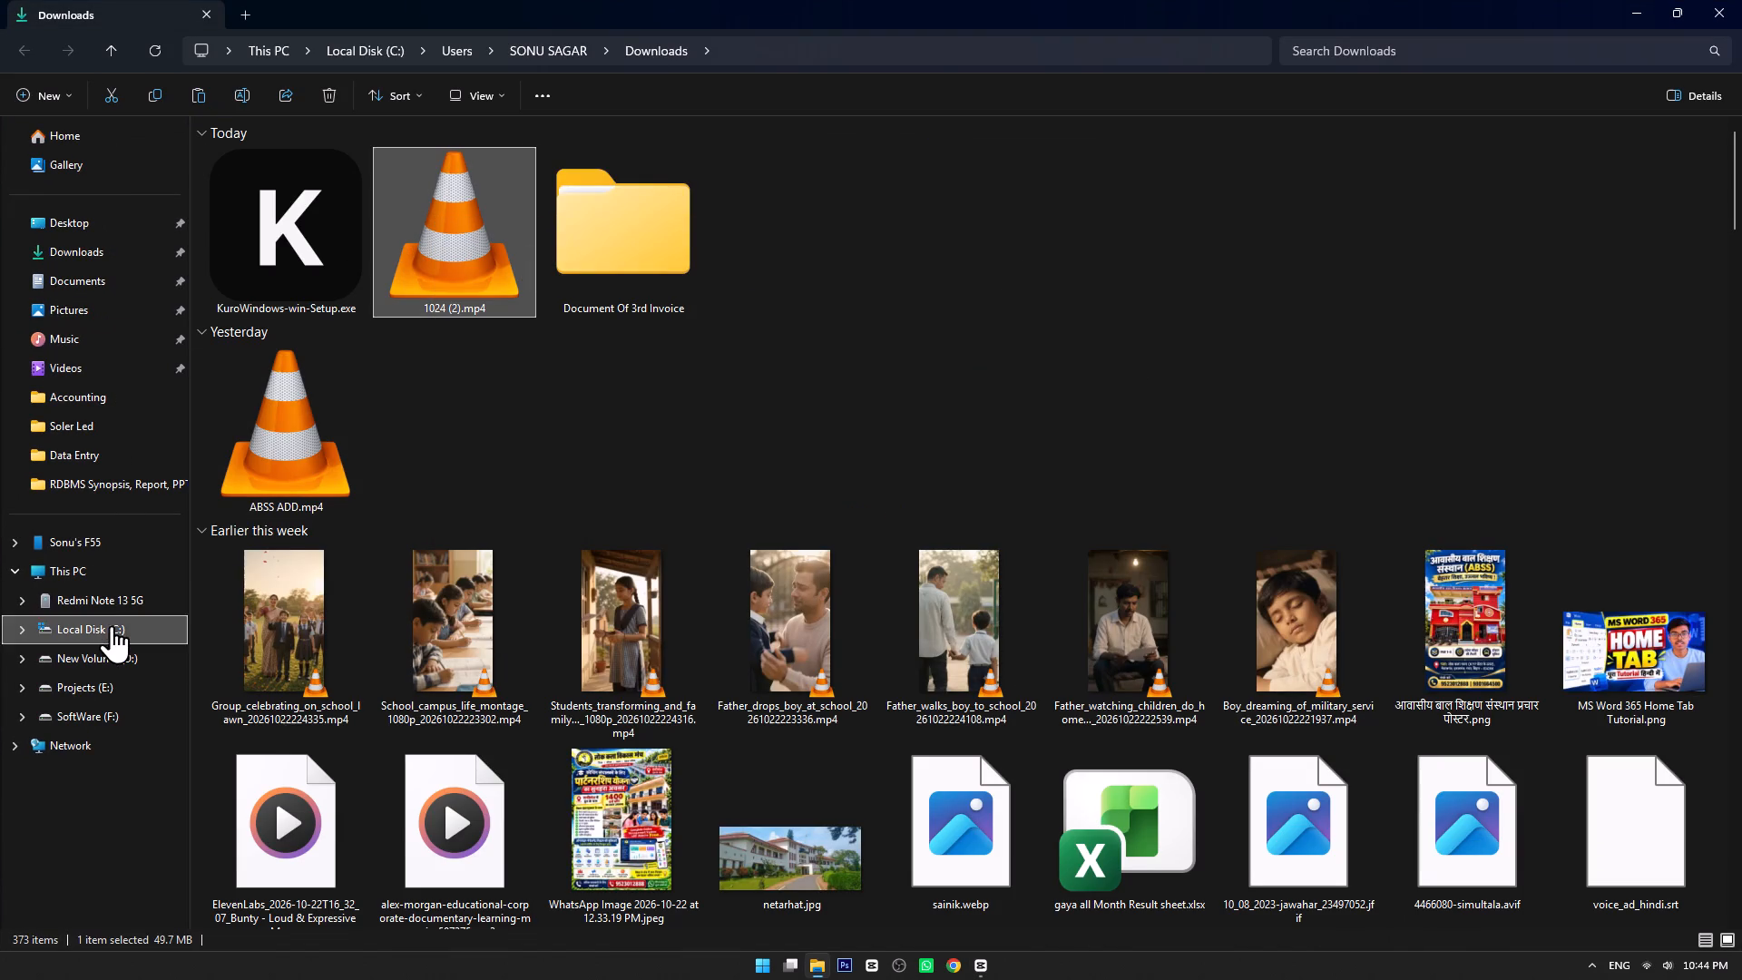
click(119, 604)
double_click(380, 131)
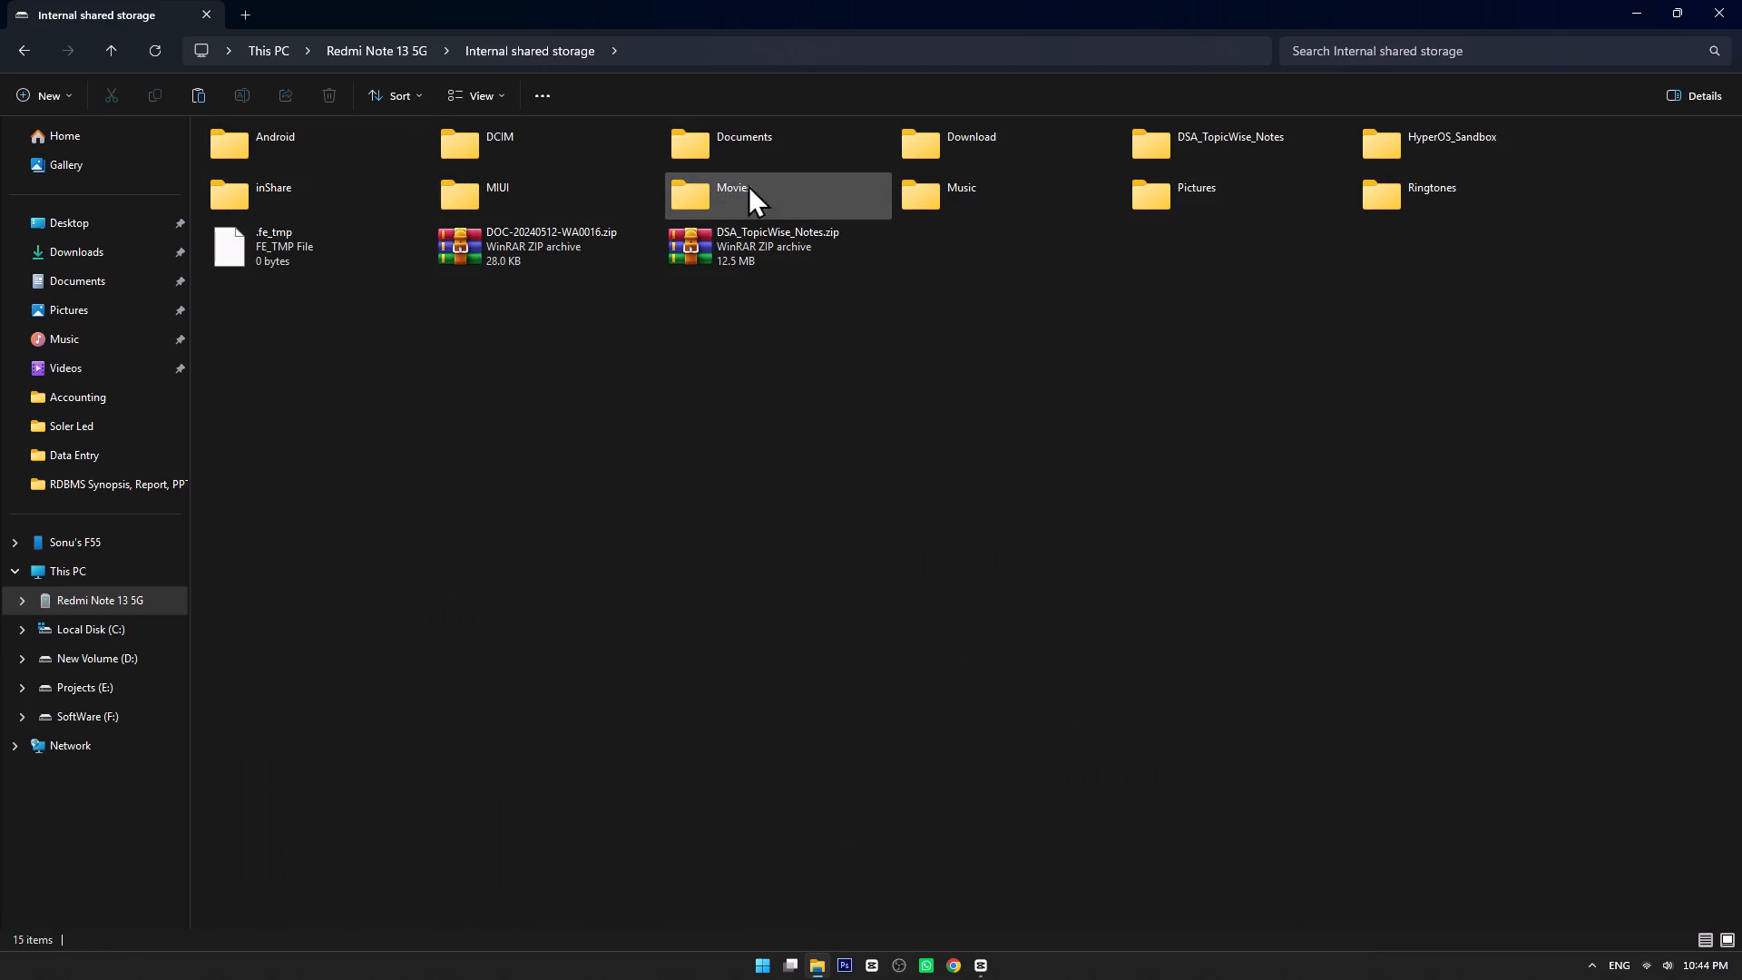
double_click(505, 135)
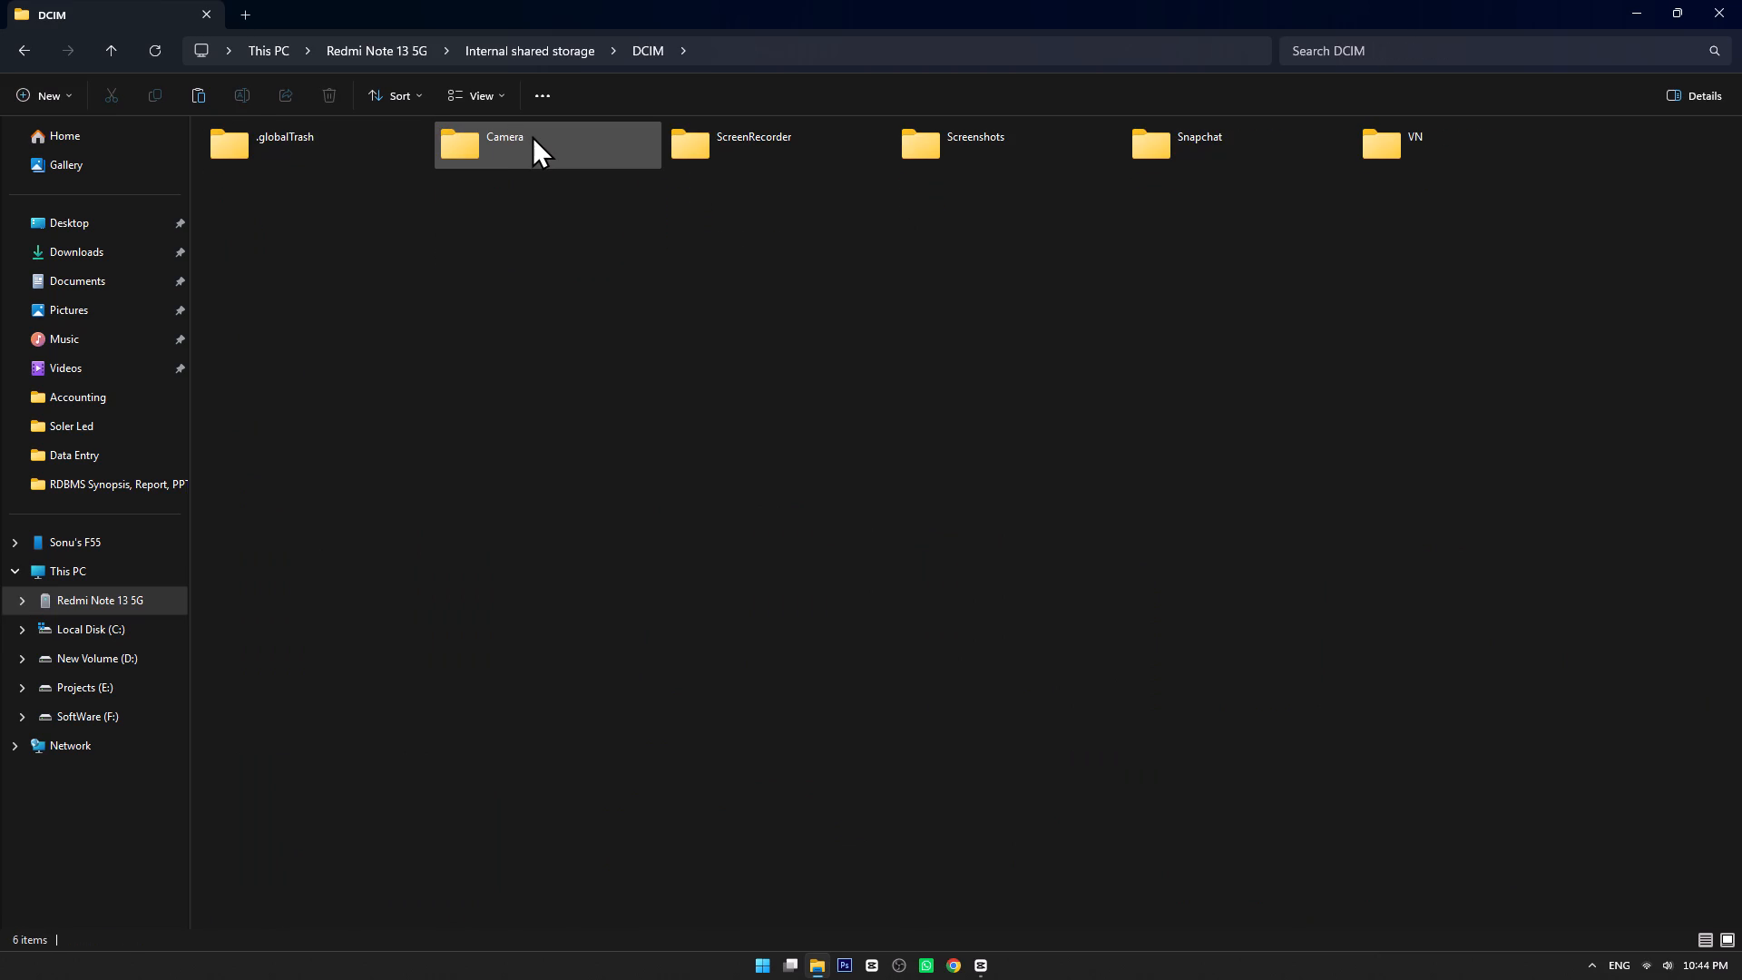
right_click(535, 135)
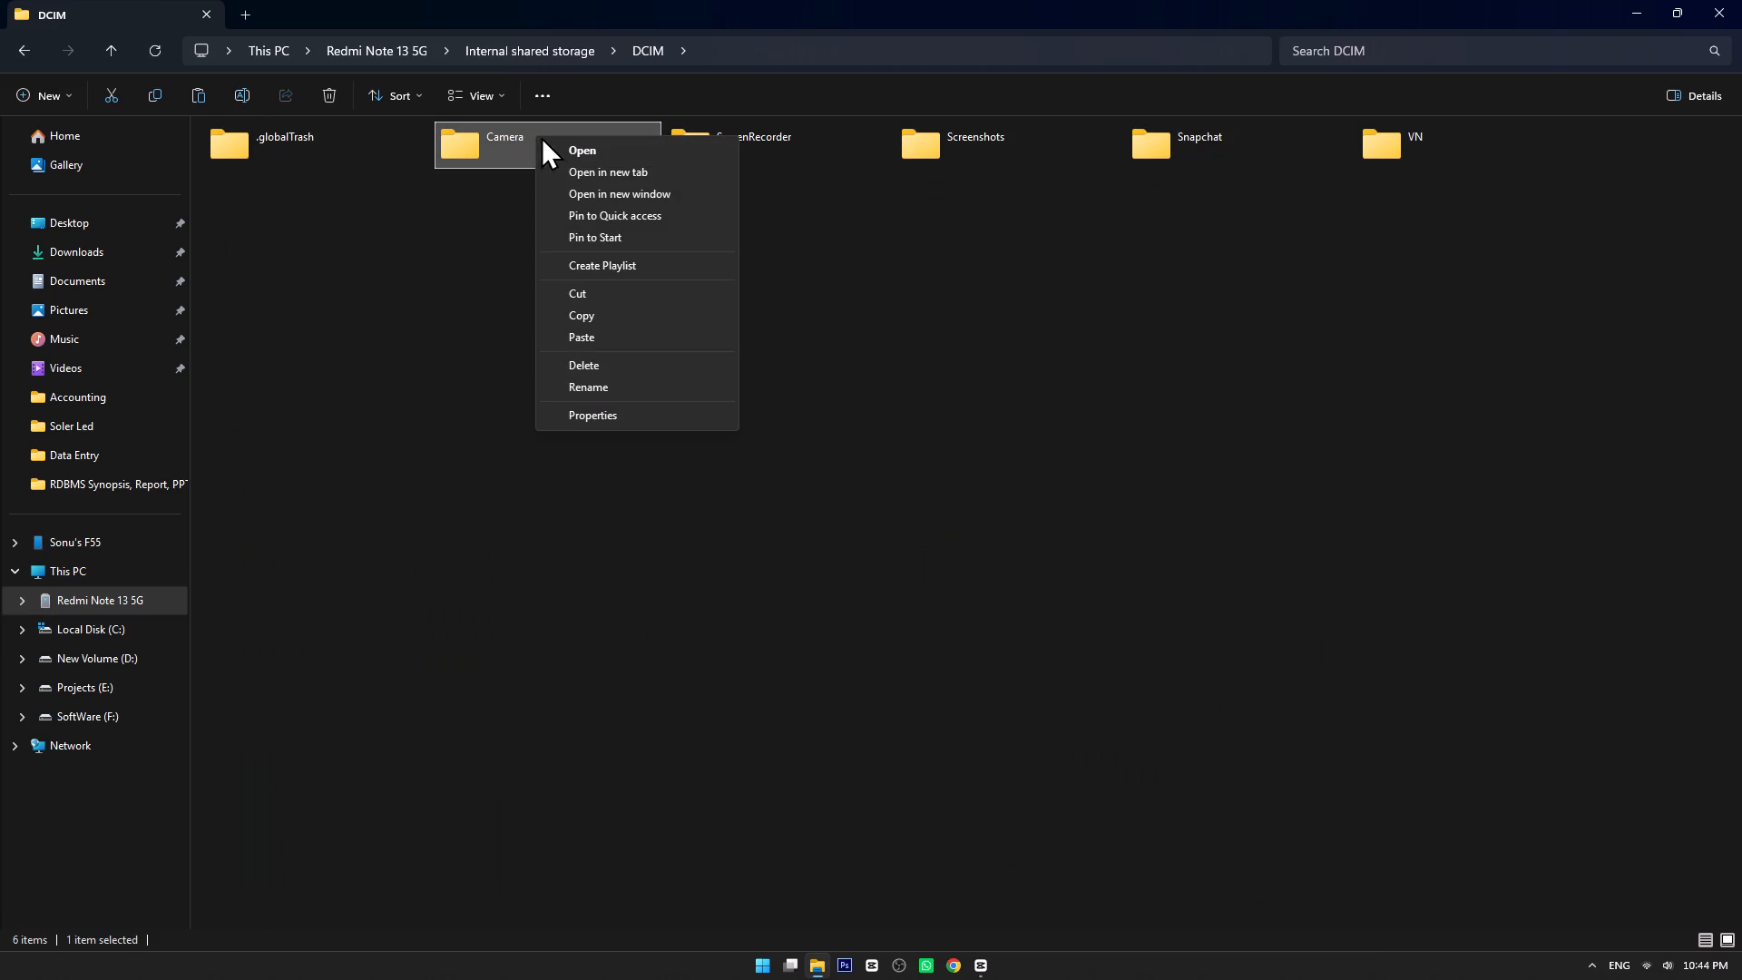
click(593, 338)
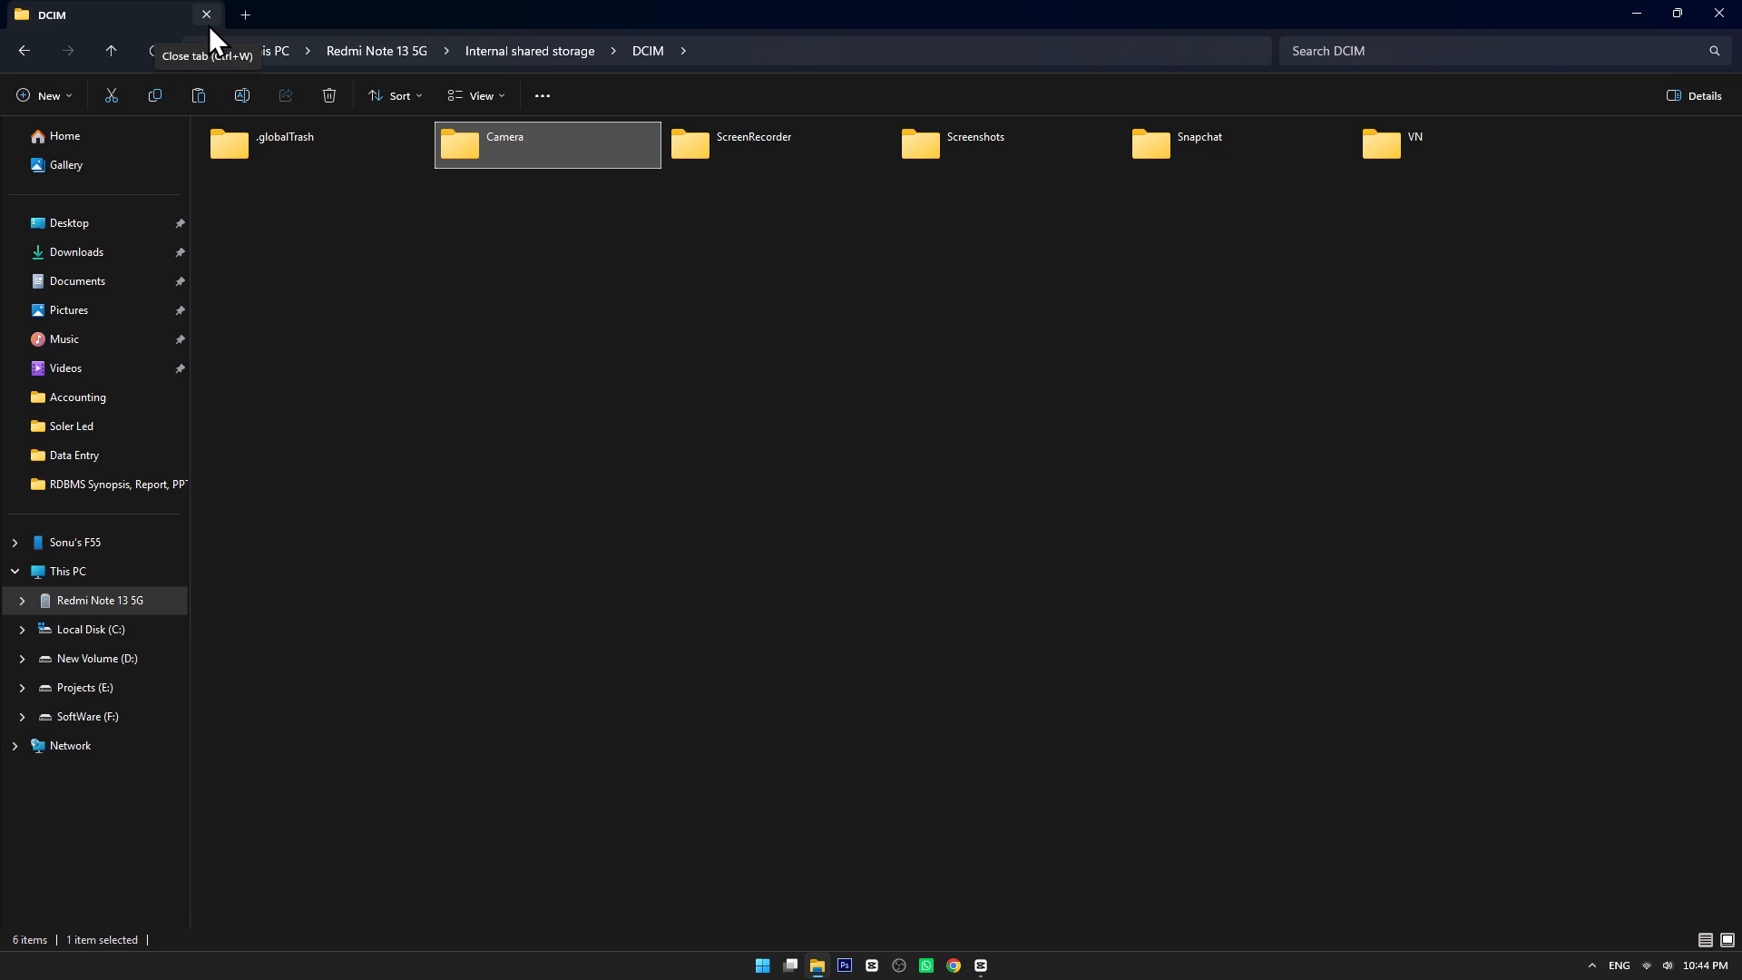
Open the phone's Camera folder and look through its files for the copied video.
double_click(507, 136)
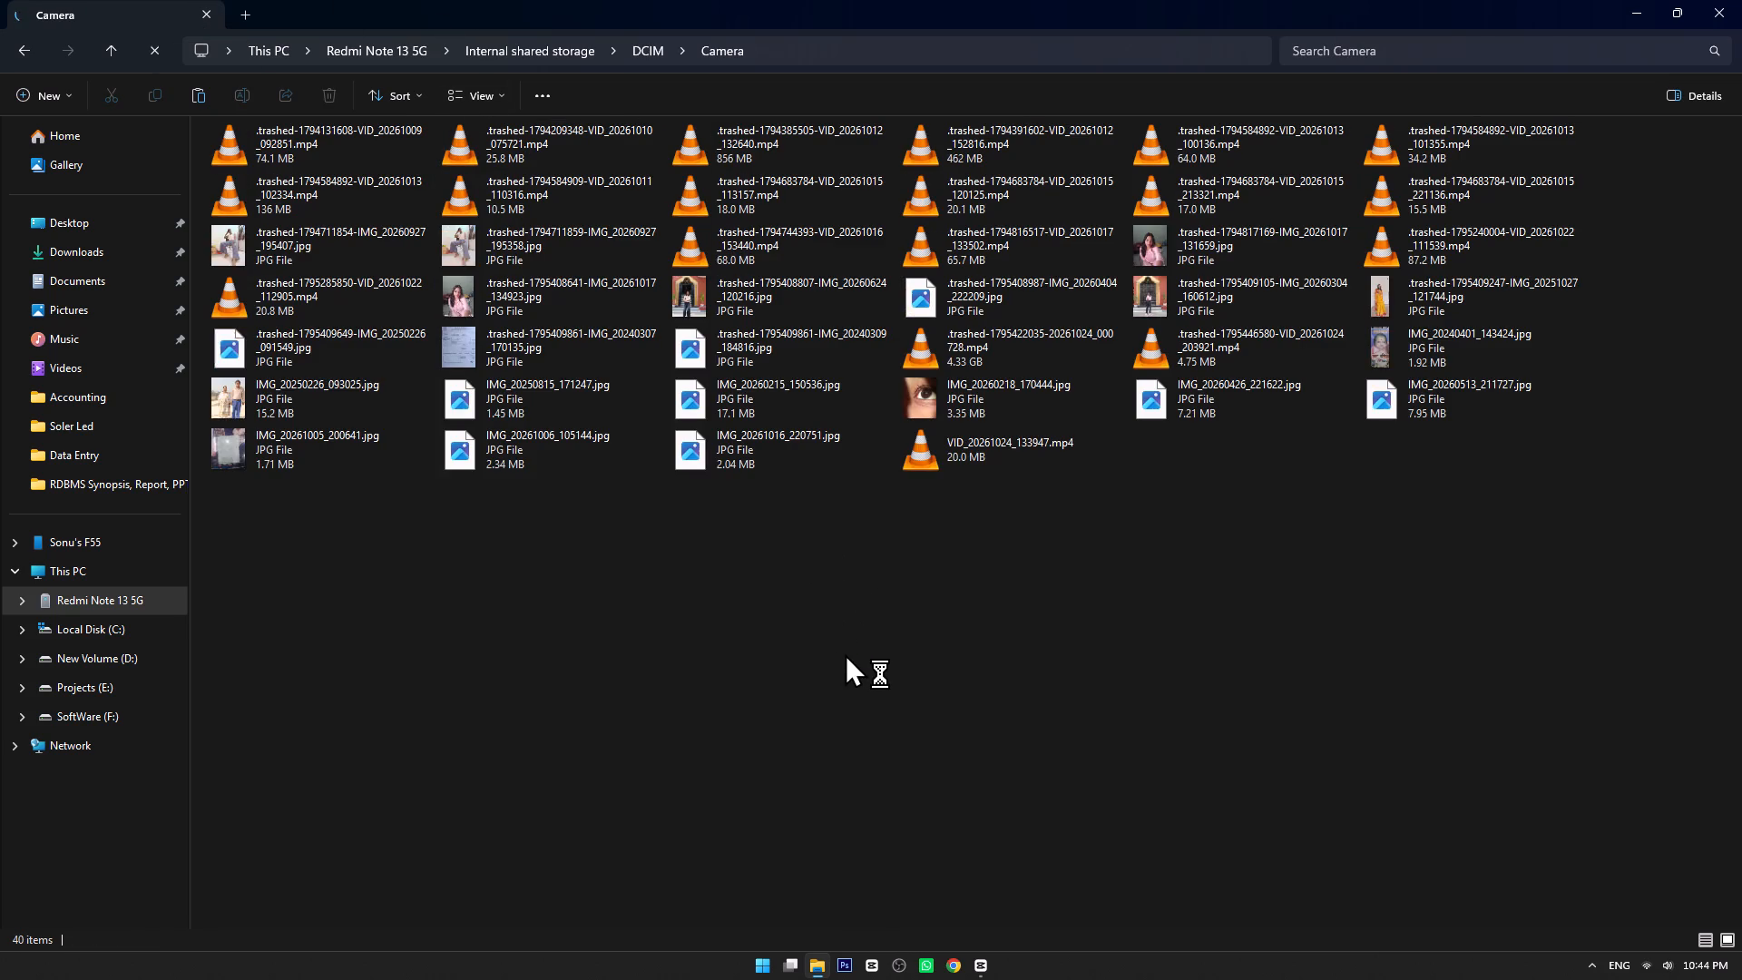
scroll(843, 521, down, 3)
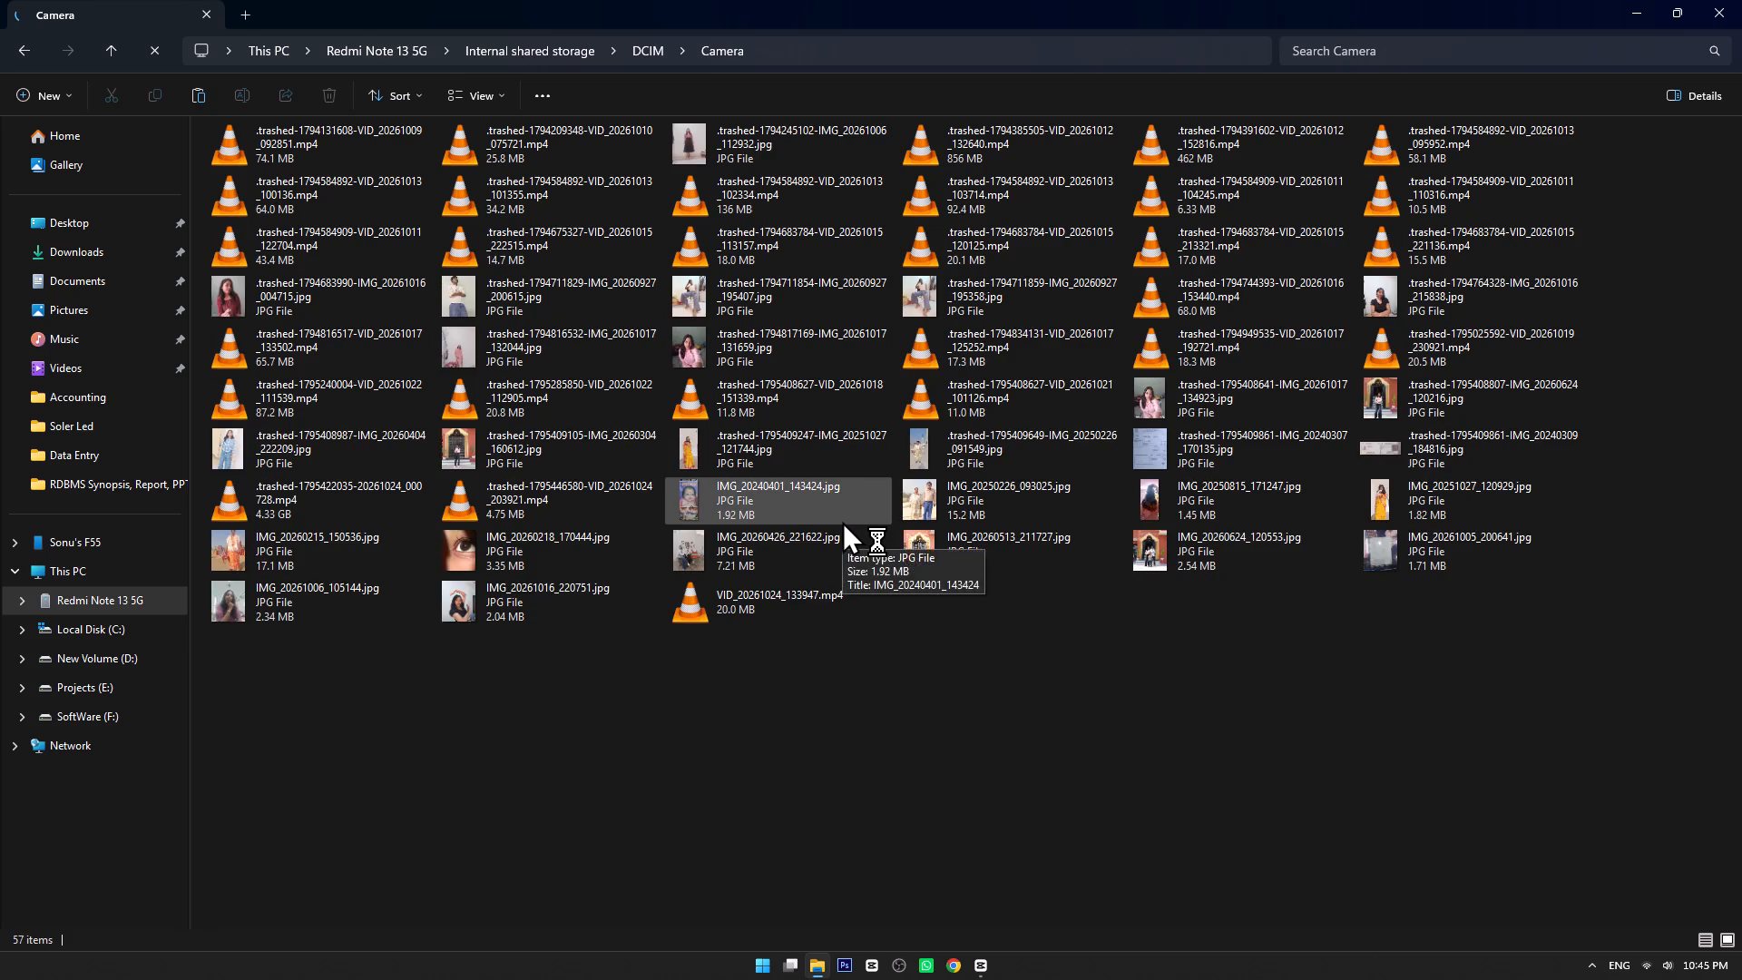
scroll(986, 585, down, 13)
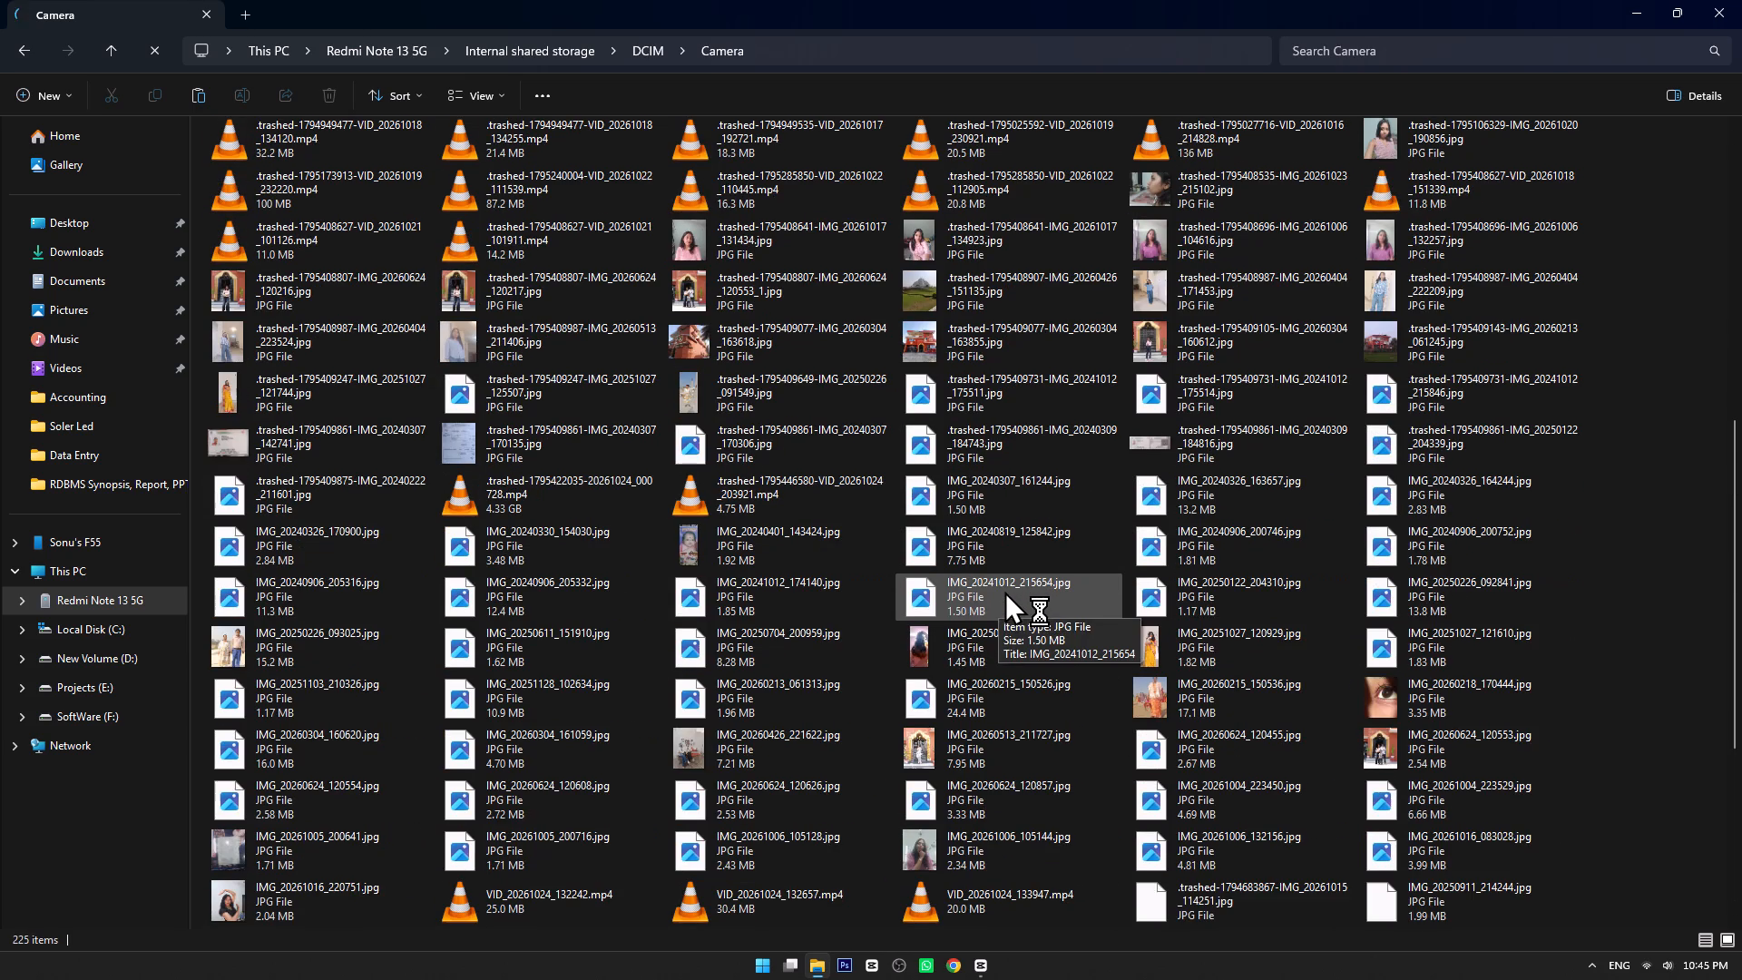
scroll(965, 824, down, 10)
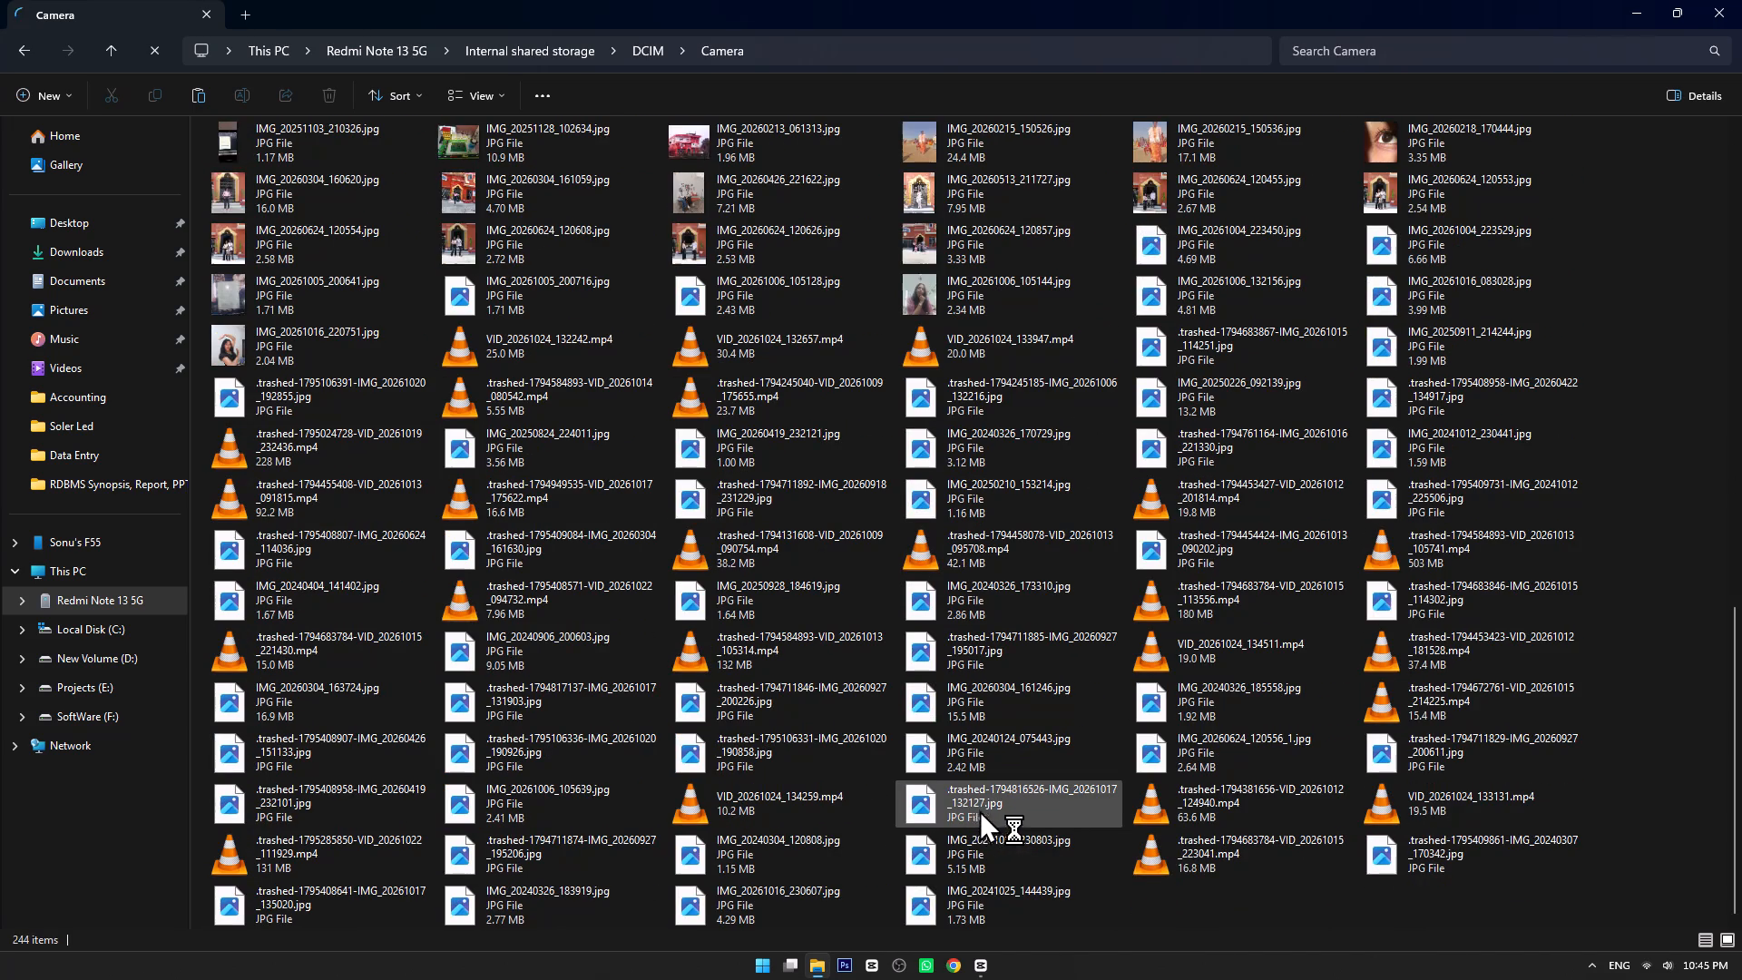
scroll(1343, 848, down, 6)
scroll(1154, 770, down, 6)
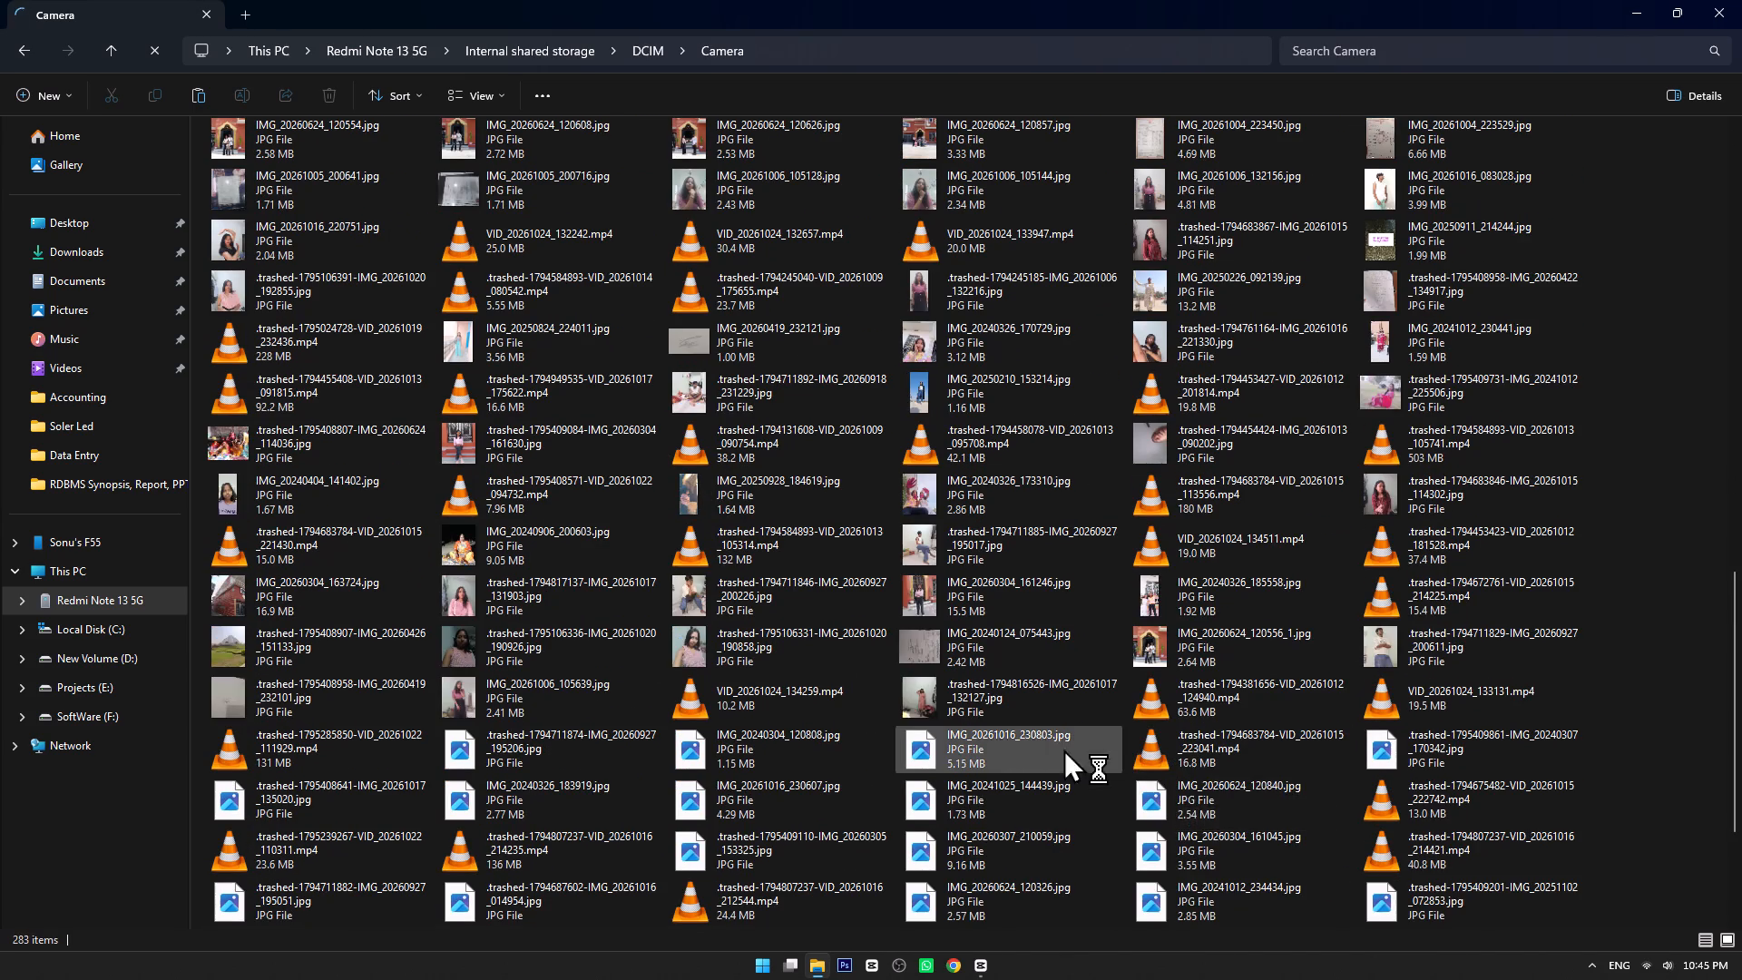
scroll(943, 699, down, 6)
scroll(576, 250, down, 20)
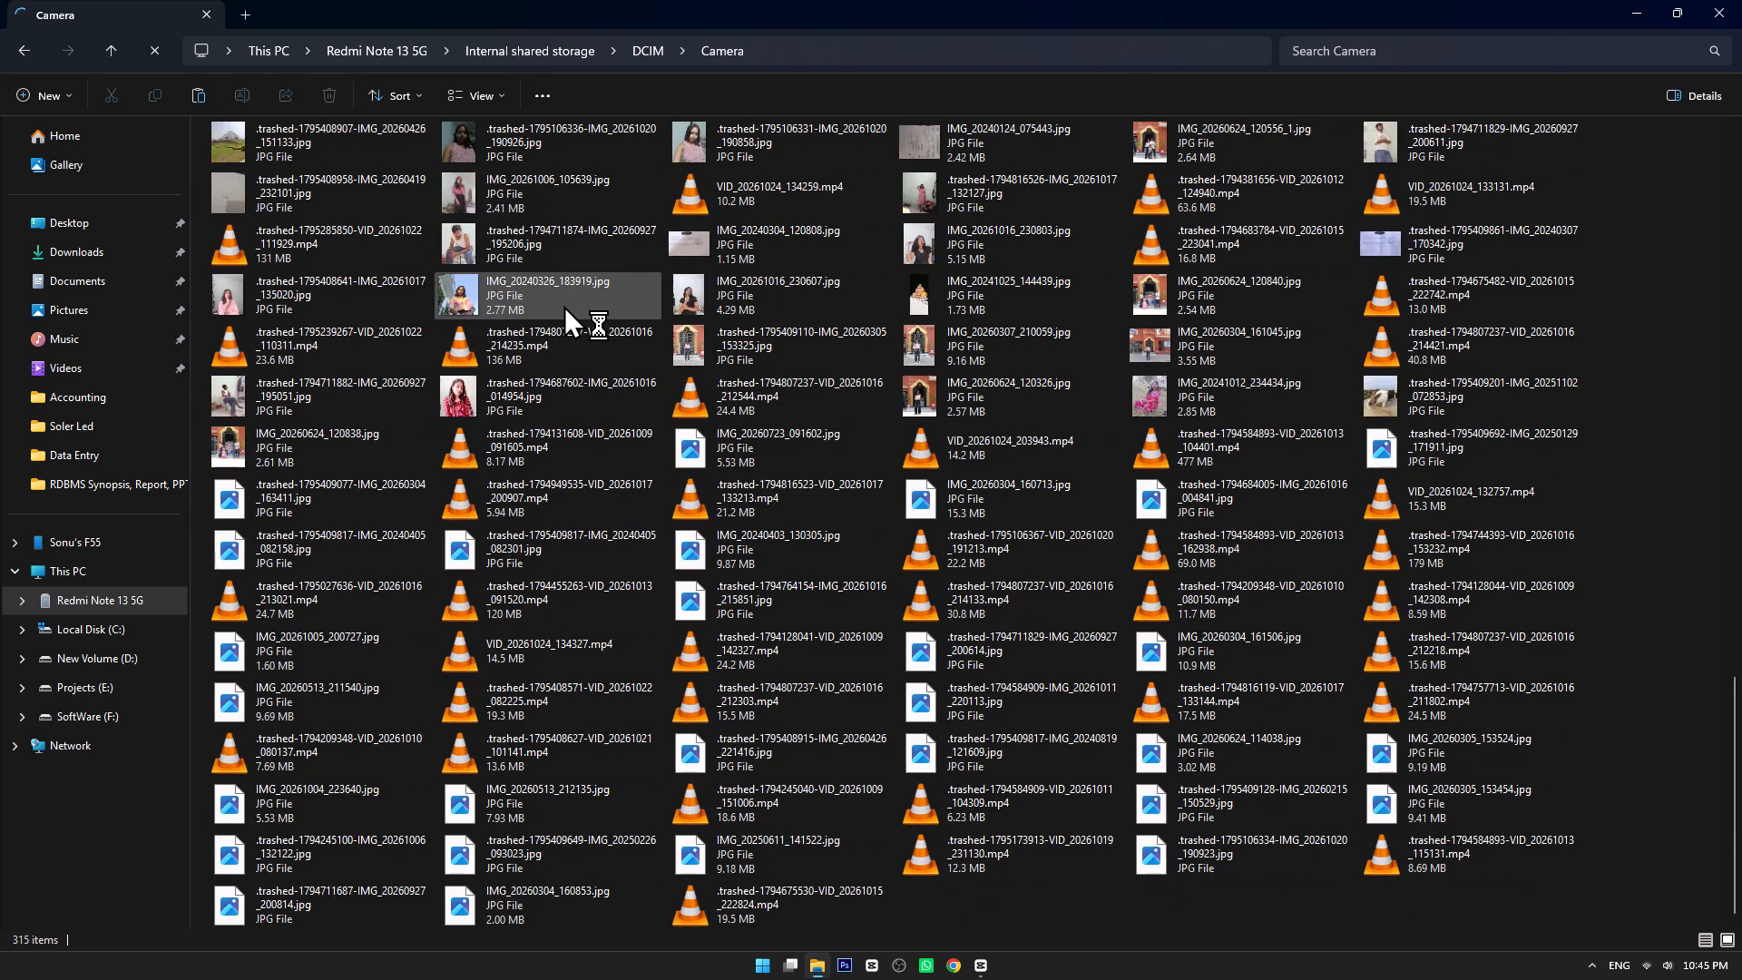